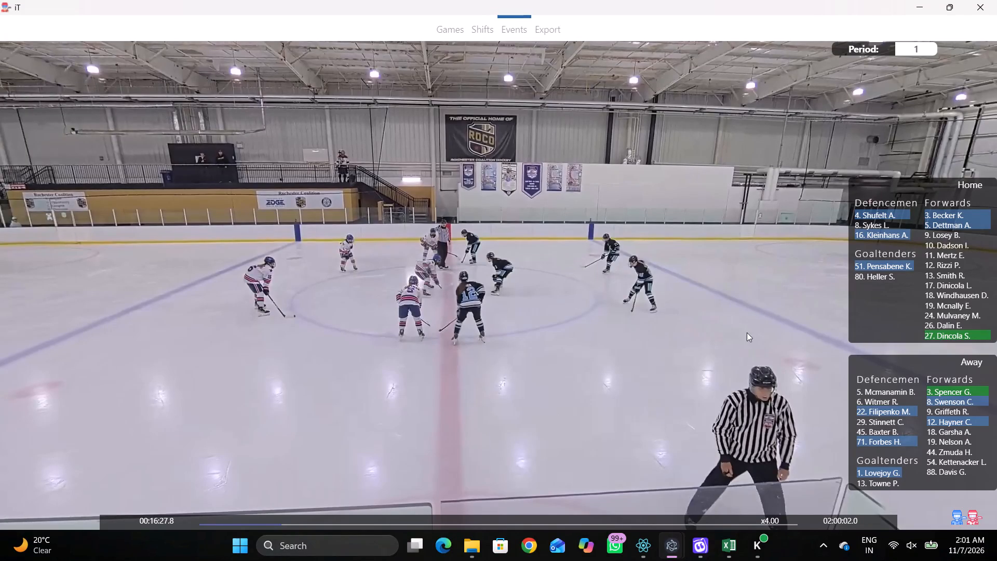
Record the period 1 opening face-off at centre ice, won by home player 27 against away player 3.
{"action": "key", "text": "space"}
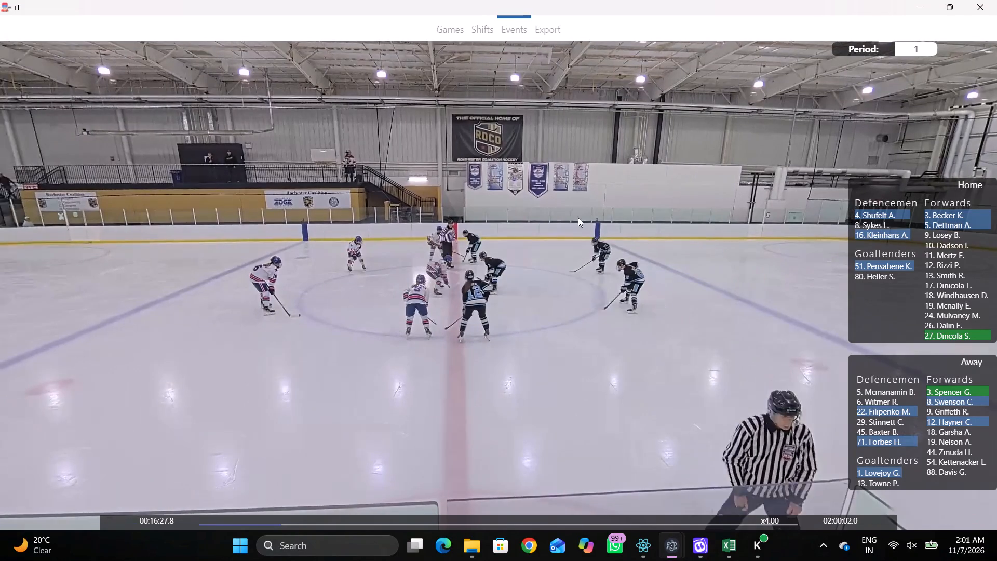
{"action": "key", "text": "space"}
{"action": "key", "text": "space"}
{"action": "key", "text": "space"}
{"action": "key", "text": "space"}
{"action": "key", "text": "space"}
{"action": "key", "text": "space"}
{"action": "key", "text": "space"}
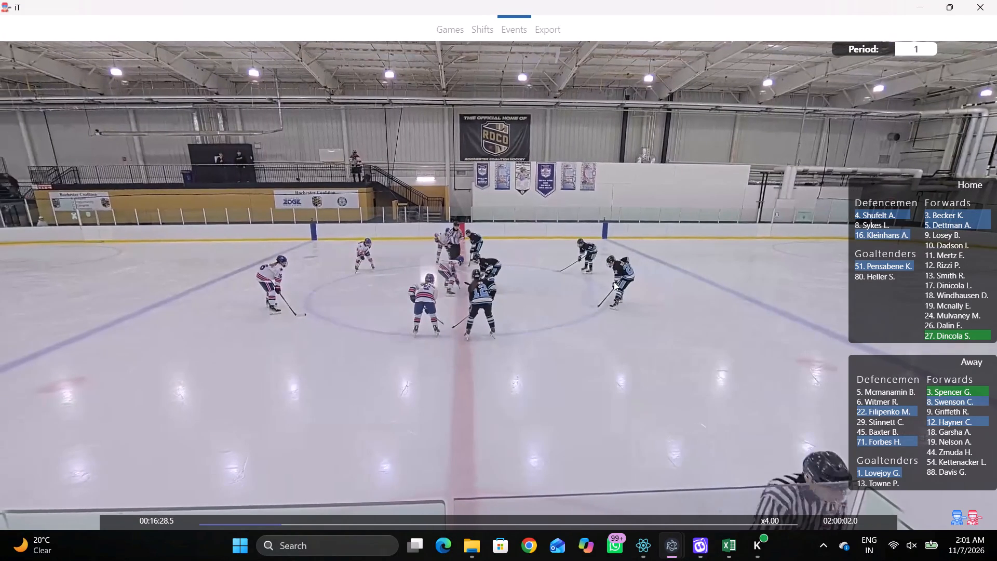
{"action": "key", "text": "space"}
{"action": "key", "text": "space"}
{"action": "key", "text": "space"}
{"action": "key", "text": "space"}
{"action": "type", "text": "vv"}
{"action": "key", "text": "space"}
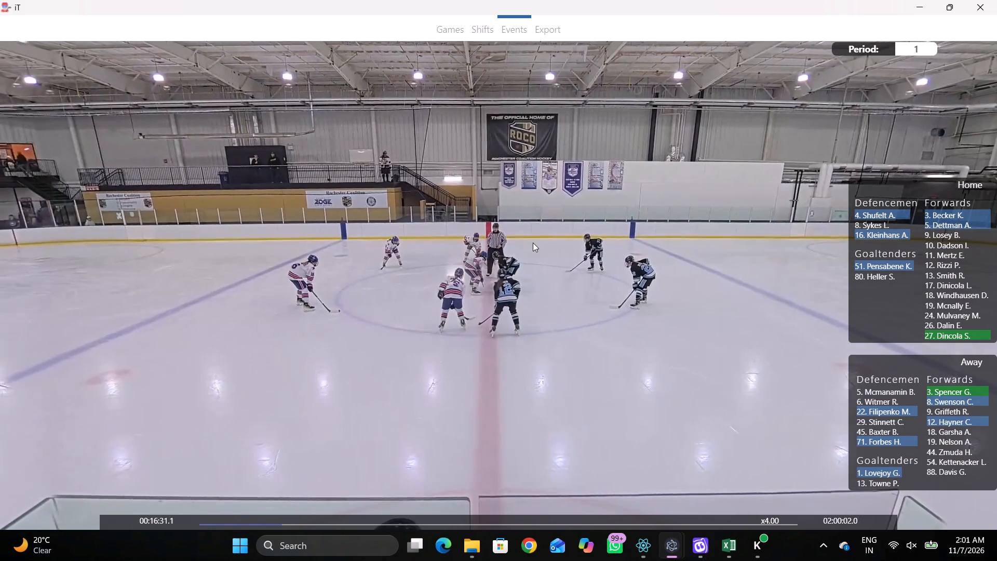
{"action": "key", "text": "space"}
{"action": "key", "text": "space"}
{"action": "key", "text": "v"}
{"action": "key", "text": "space"}
{"action": "type", "text": "qq"}
{"action": "right_click", "coordinate": [578, 181]}
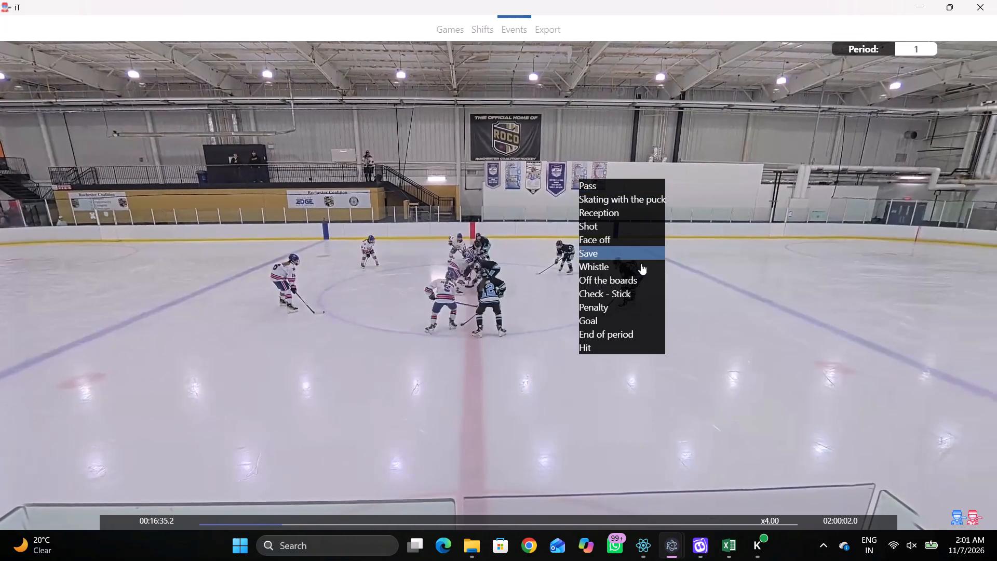
{"action": "left_click", "coordinate": [619, 251]}
{"action": "right_click_drag", "start_coordinate": [610, 218], "coordinate": [625, 254]}
{"action": "right_click_drag", "start_coordinate": [668, 422], "coordinate": [651, 401]}
{"action": "right_click", "coordinate": [648, 248]}
{"action": "left_click", "coordinate": [673, 309]}
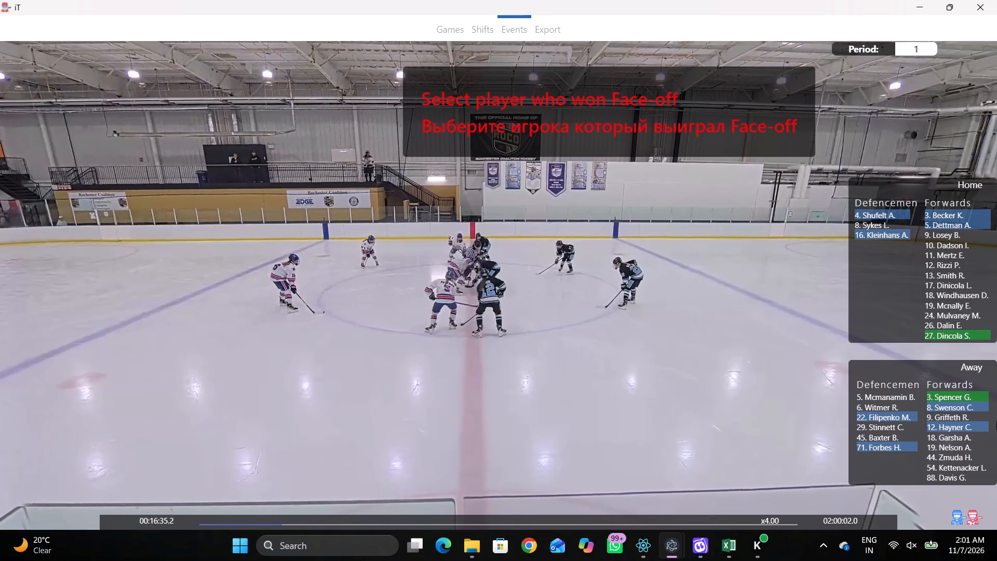
{"action": "left_click", "coordinate": [935, 337]}
{"action": "left_click", "coordinate": [947, 391]}
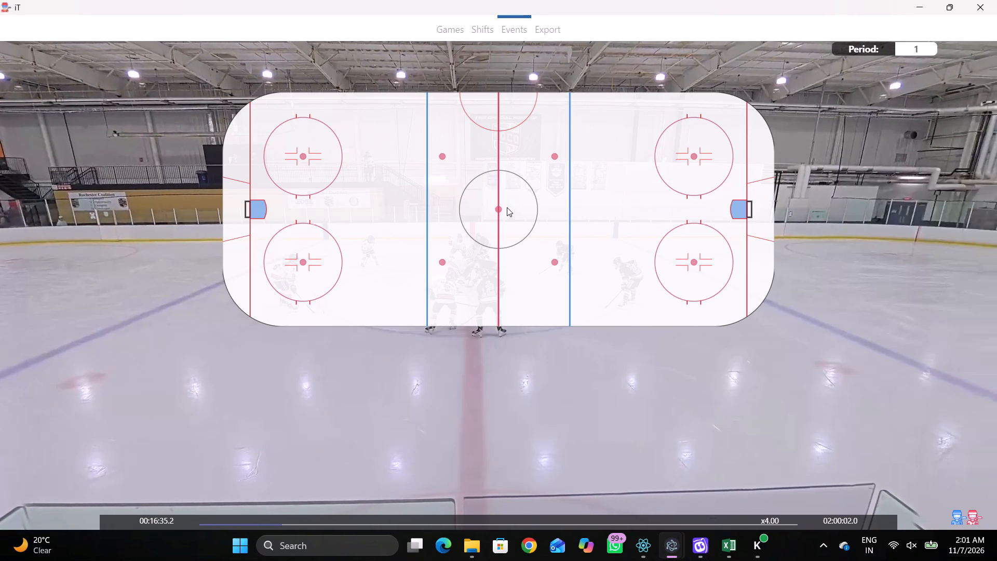
{"action": "left_click", "coordinate": [498, 211]}
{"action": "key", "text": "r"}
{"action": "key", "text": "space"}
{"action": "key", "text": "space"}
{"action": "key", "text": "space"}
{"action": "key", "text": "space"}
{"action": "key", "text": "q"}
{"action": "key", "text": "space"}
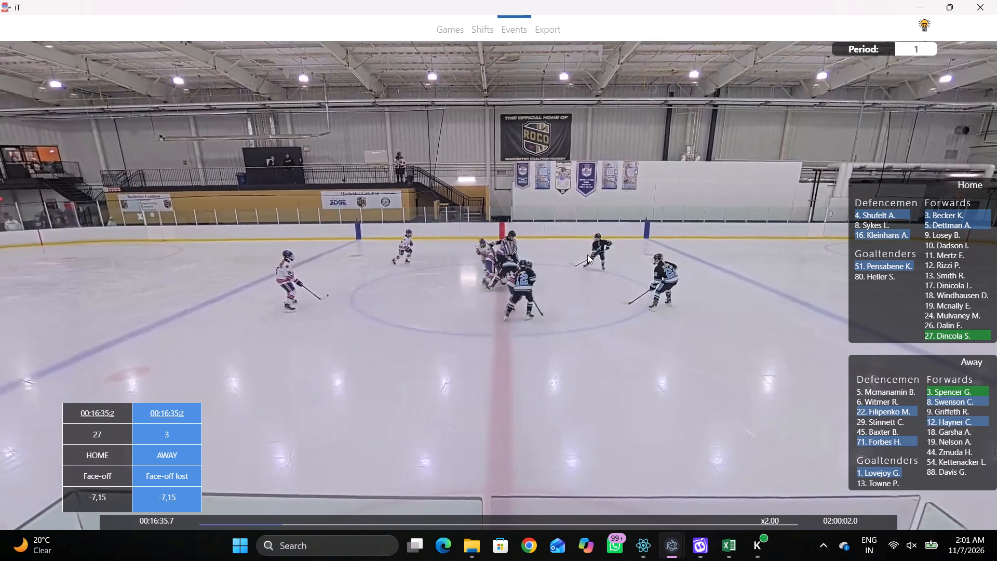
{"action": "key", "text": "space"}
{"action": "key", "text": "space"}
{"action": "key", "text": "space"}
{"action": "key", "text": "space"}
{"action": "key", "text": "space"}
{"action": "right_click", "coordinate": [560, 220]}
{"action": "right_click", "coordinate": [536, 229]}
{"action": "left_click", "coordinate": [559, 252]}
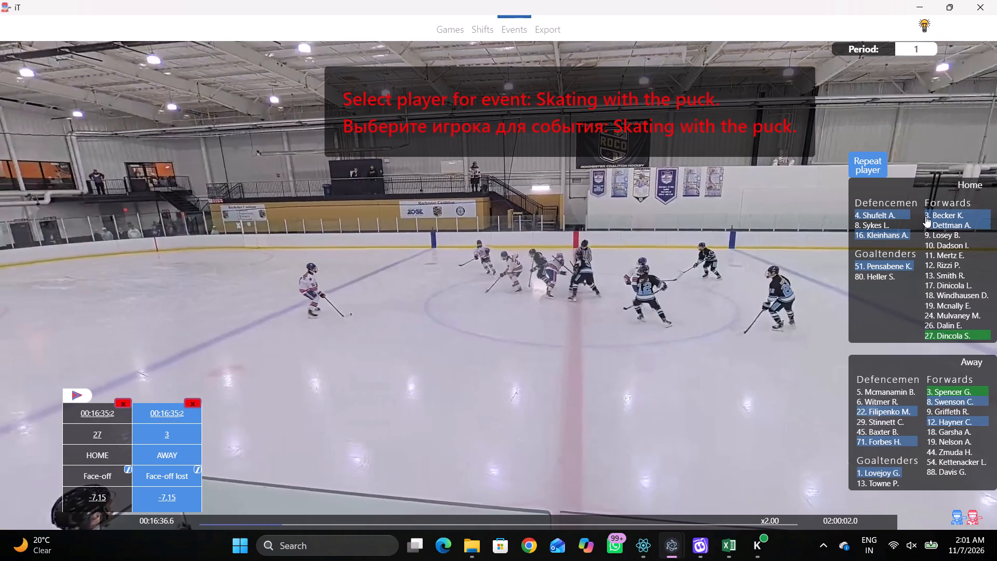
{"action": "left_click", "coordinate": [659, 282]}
Replay the opening face-off and the play following it to examine which home players are involved.
{"action": "key", "text": "q"}
{"action": "key", "text": "q"}
{"action": "key", "text": "q"}
{"action": "type", "text": "qq"}
{"action": "key", "text": "q"}
{"action": "key", "text": "q"}
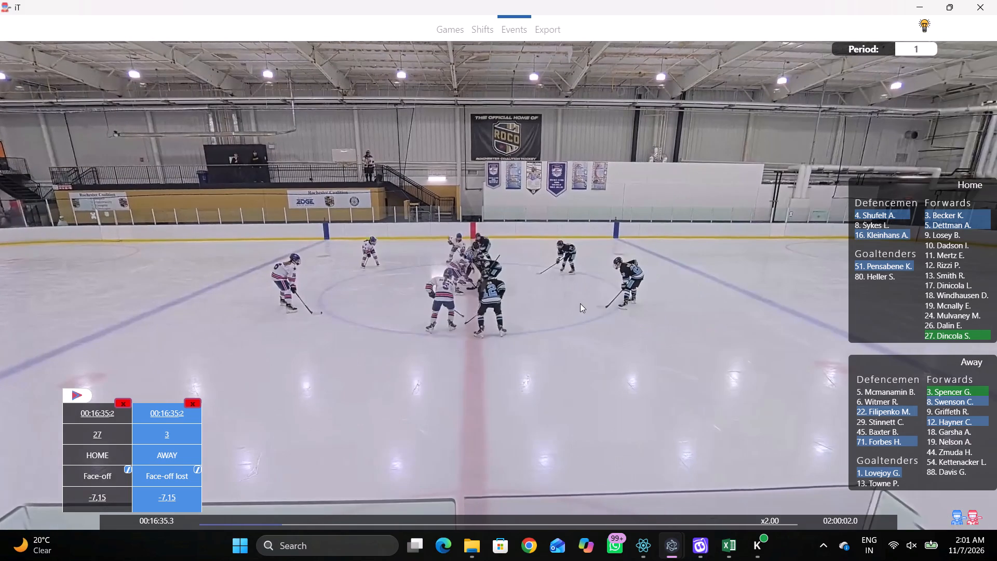
{"action": "key", "text": "q"}
{"action": "key", "text": "q"}
{"action": "key", "text": "space"}
{"action": "key", "text": "space"}
{"action": "key", "text": "space"}
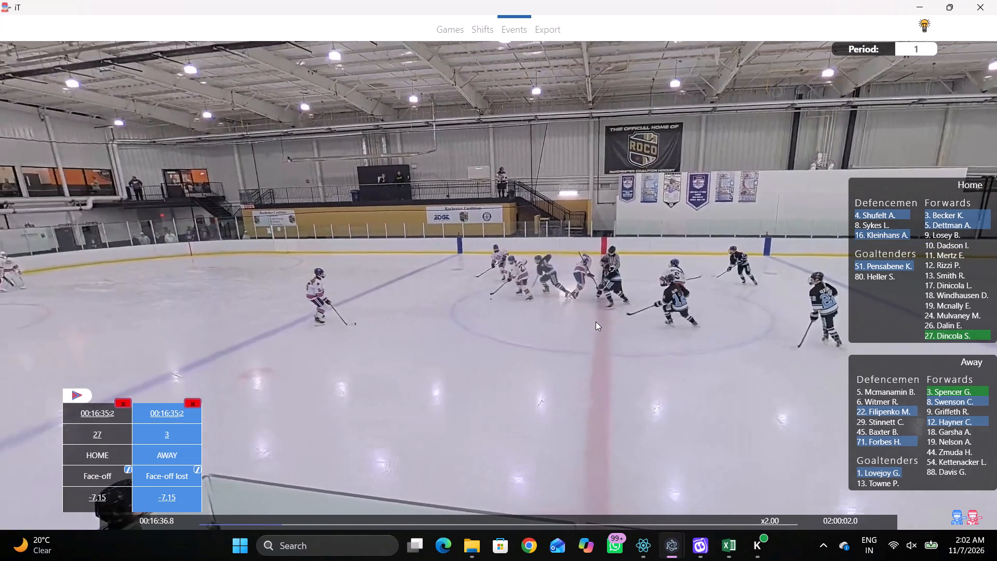
{"action": "key", "text": "space"}
{"action": "key", "text": "space"}
{"action": "key", "text": "space"}
{"action": "key", "text": "q"}
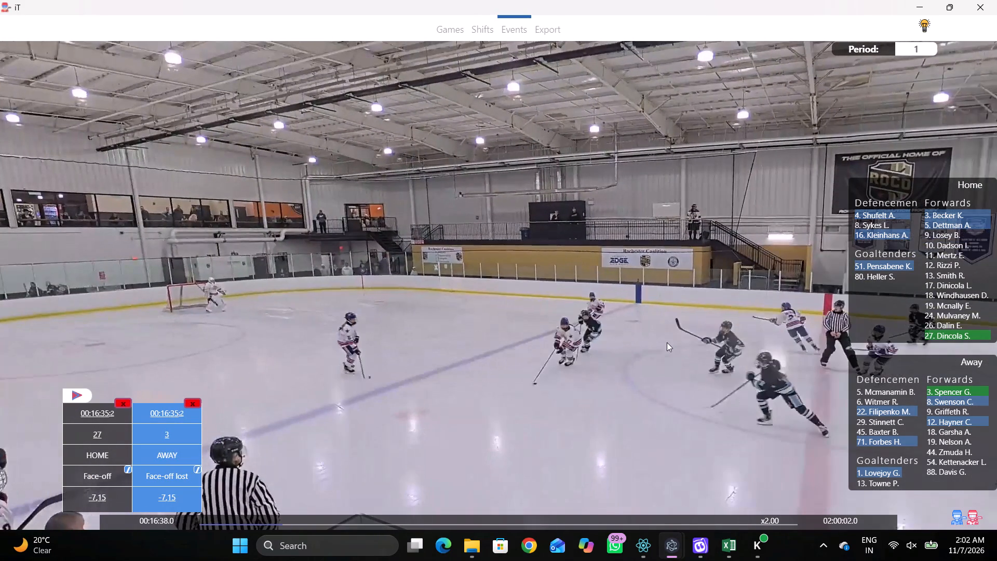
{"action": "key", "text": "q"}
{"action": "left_click", "coordinate": [110, 415]}
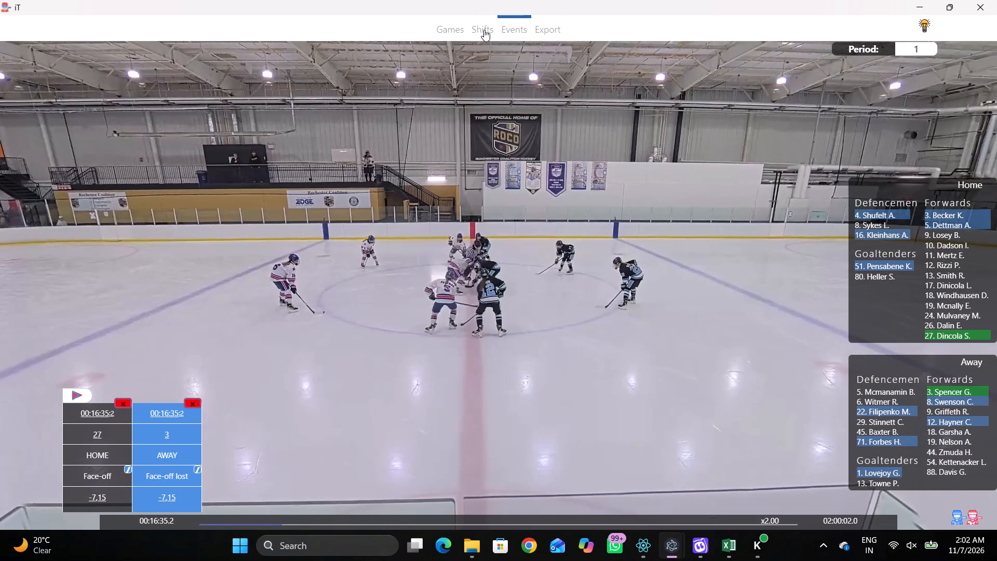
In the home team's first shift, at 00:16:27.8, set the Center Forward to 3 and the Forward below it to 27.
{"action": "left_click", "coordinate": [484, 30]}
{"action": "left_click", "coordinate": [665, 401]}
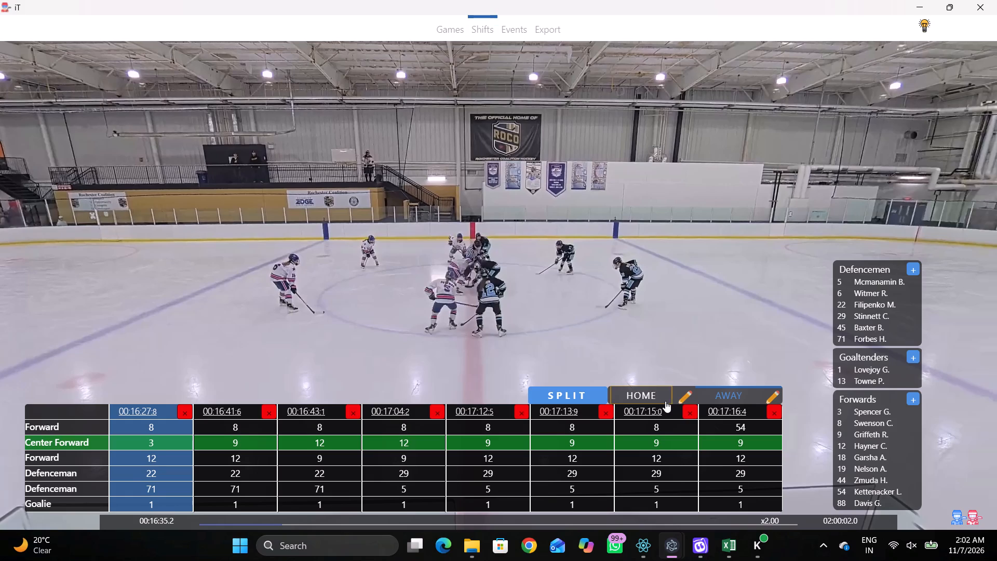
{"action": "left_click", "coordinate": [166, 447]}
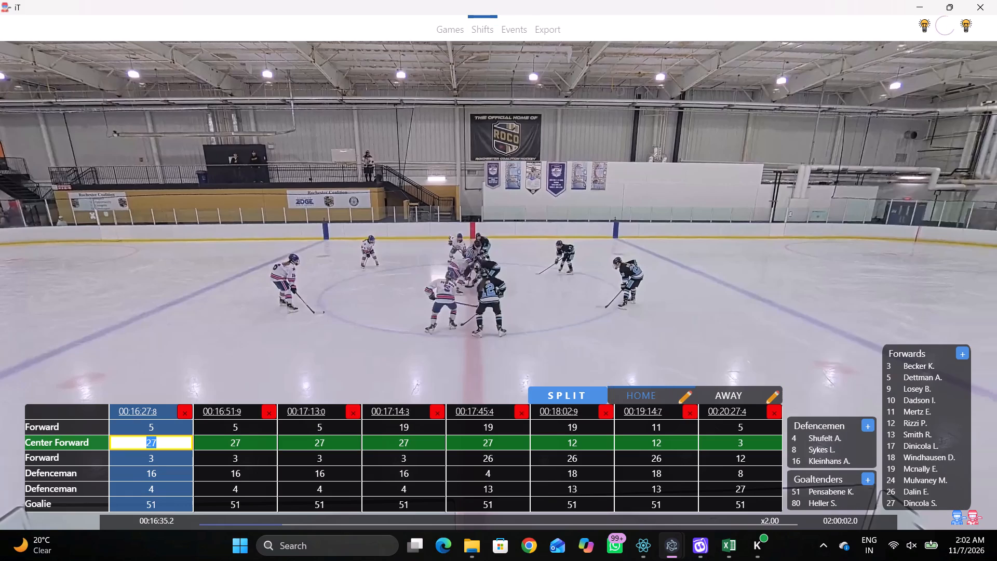
{"action": "key", "text": "BackSpace"}
{"action": "key", "text": "Tab"}
{"action": "key", "text": "BackSpace"}
{"action": "left_click", "coordinate": [489, 21]}
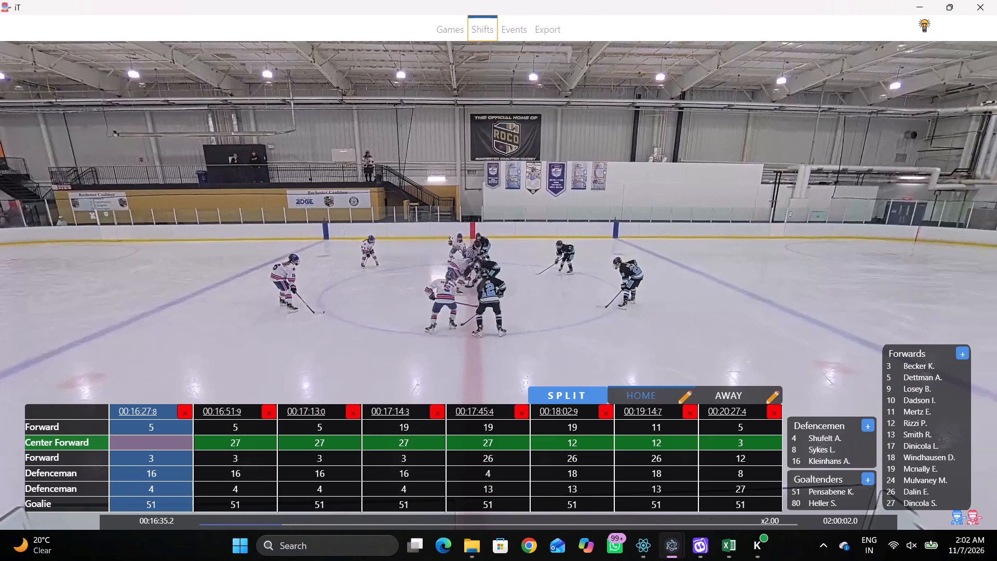
{"action": "left_click_drag", "start_coordinate": [142, 446], "coordinate": [141, 459]}
{"action": "left_click_drag", "start_coordinate": [152, 456], "coordinate": [147, 458]}
{"action": "key", "text": "2"}
{"action": "key", "text": "7"}
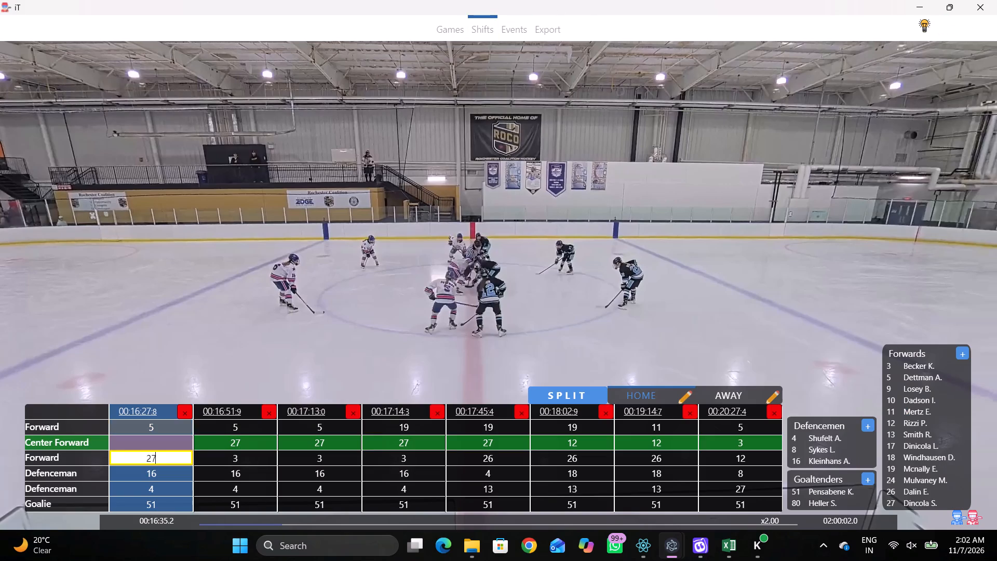
{"action": "left_click_drag", "start_coordinate": [159, 425], "coordinate": [158, 431]}
{"action": "left_click", "coordinate": [157, 439]}
{"action": "left_click", "coordinate": [156, 436]}
{"action": "key", "text": "3"}
{"action": "left_click_drag", "start_coordinate": [326, 303], "coordinate": [322, 298]}
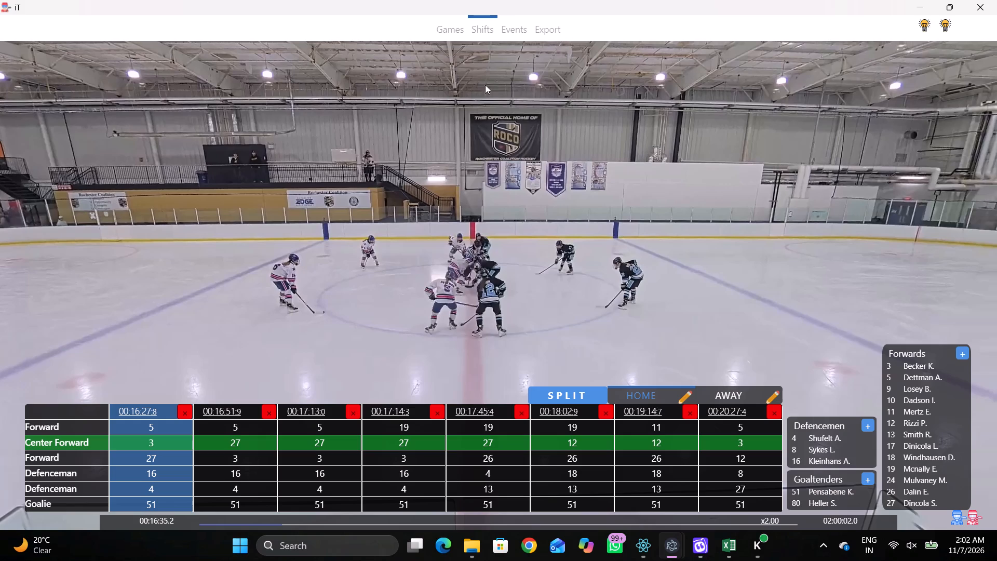
Change the home player of the recorded opening Face-off event to 3.
{"action": "left_click", "coordinate": [516, 33]}
{"action": "left_click", "coordinate": [628, 216]}
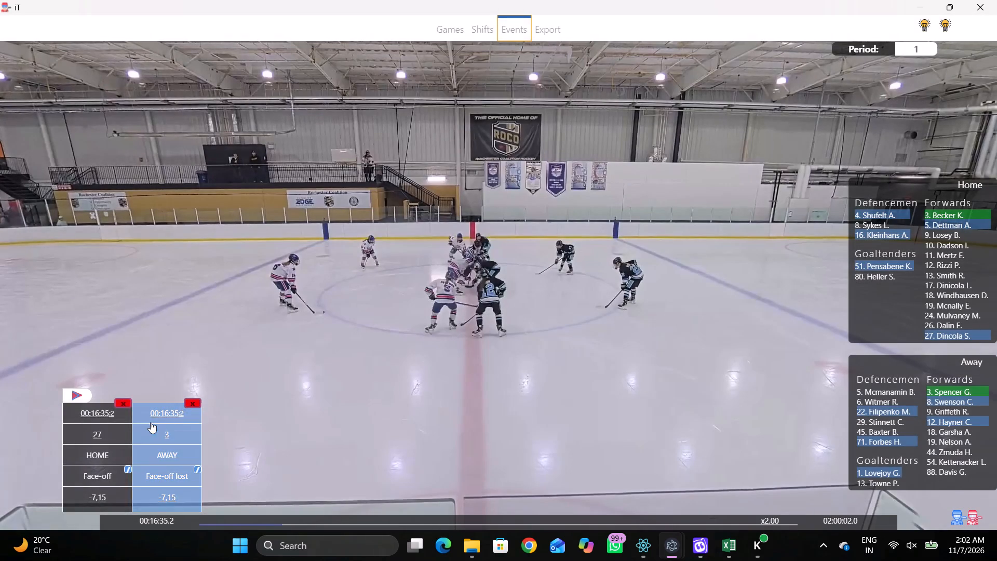
{"action": "left_click", "coordinate": [107, 431]}
{"action": "left_click", "coordinate": [946, 213]}
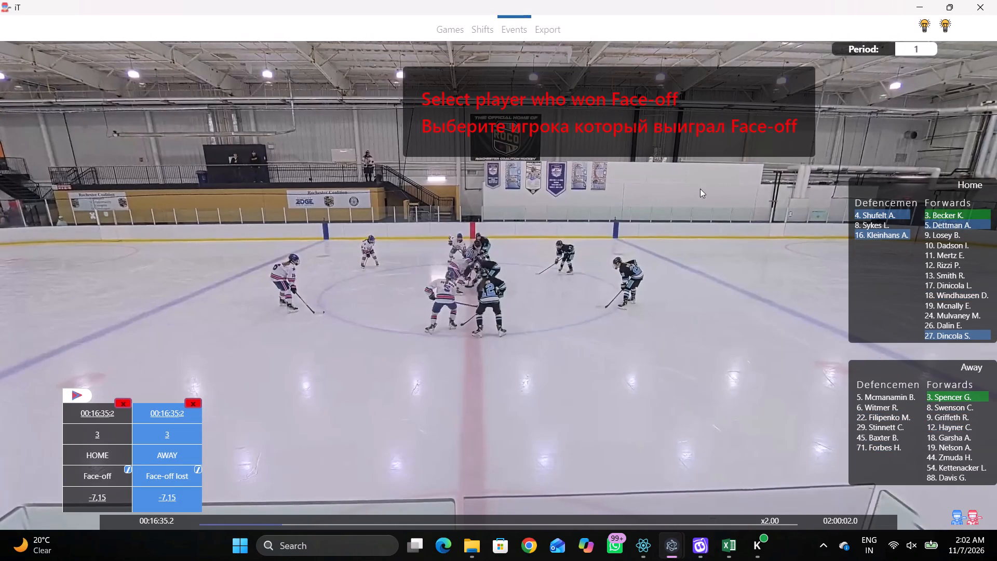
Record Skating with the puck for home player 27 inside the centre circle at about -296, -184, shortly after the face-off.
{"action": "key", "text": "shift+d"}
{"action": "key", "text": "space"}
{"action": "key", "text": "space"}
{"action": "right_click_drag", "start_coordinate": [565, 175], "coordinate": [560, 173]}
{"action": "key", "text": "space"}
{"action": "key", "text": "space"}
{"action": "key", "text": "space"}
{"action": "key", "text": "space"}
{"action": "right_click", "coordinate": [532, 176]}
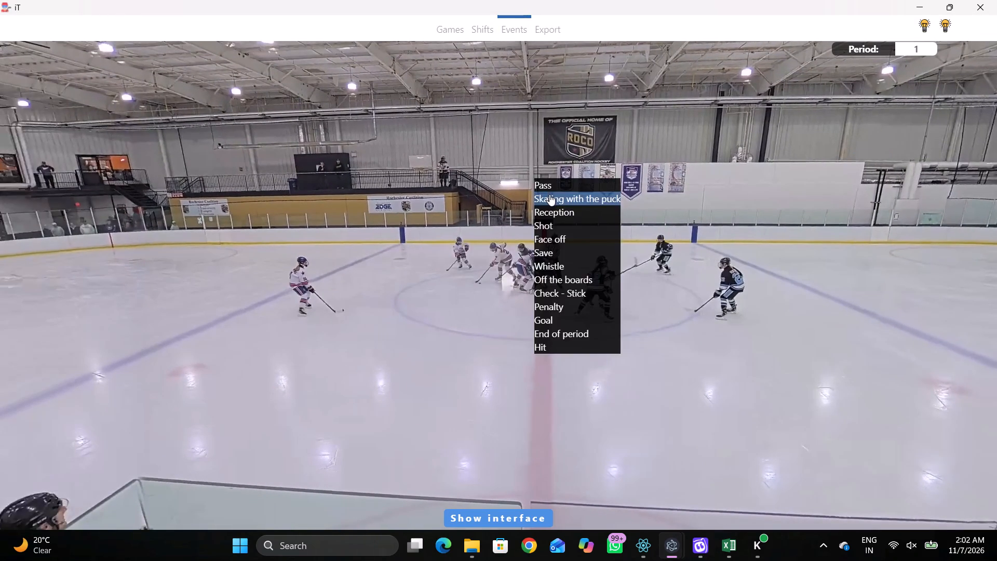
{"action": "left_click", "coordinate": [549, 194]}
{"action": "right_click", "coordinate": [546, 196]}
{"action": "left_click", "coordinate": [602, 215]}
{"action": "left_click", "coordinate": [949, 336]}
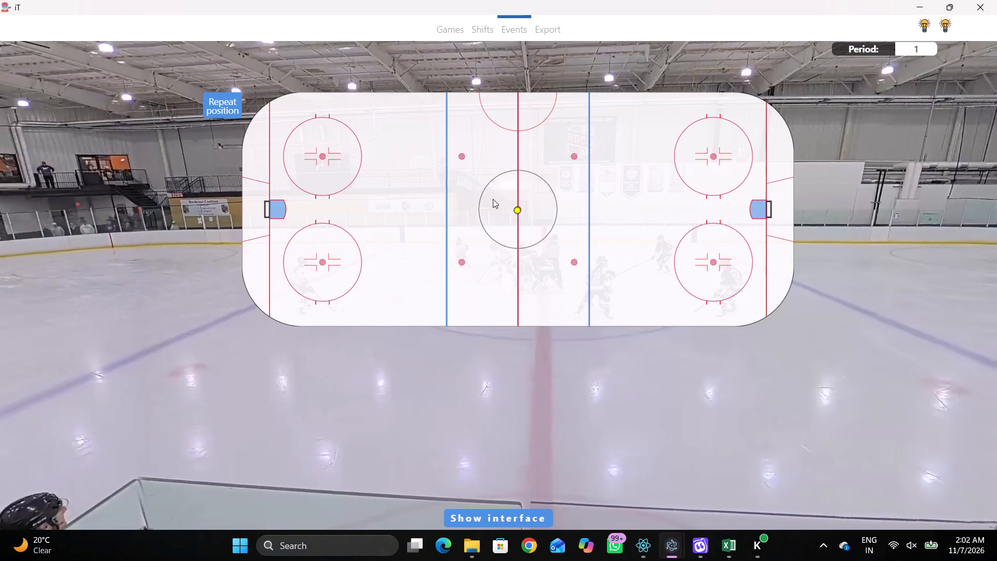
{"action": "left_click", "coordinate": [491, 195]}
Record a Pass by the same home player, 27, in the neutral zone just past the red line near the far boards.
{"action": "key", "text": "space"}
{"action": "key", "text": "v"}
{"action": "key", "text": "space"}
{"action": "key", "text": "space"}
{"action": "key", "text": "space"}
{"action": "key", "text": "q"}
{"action": "key", "text": "r"}
{"action": "key", "text": "shift+d"}
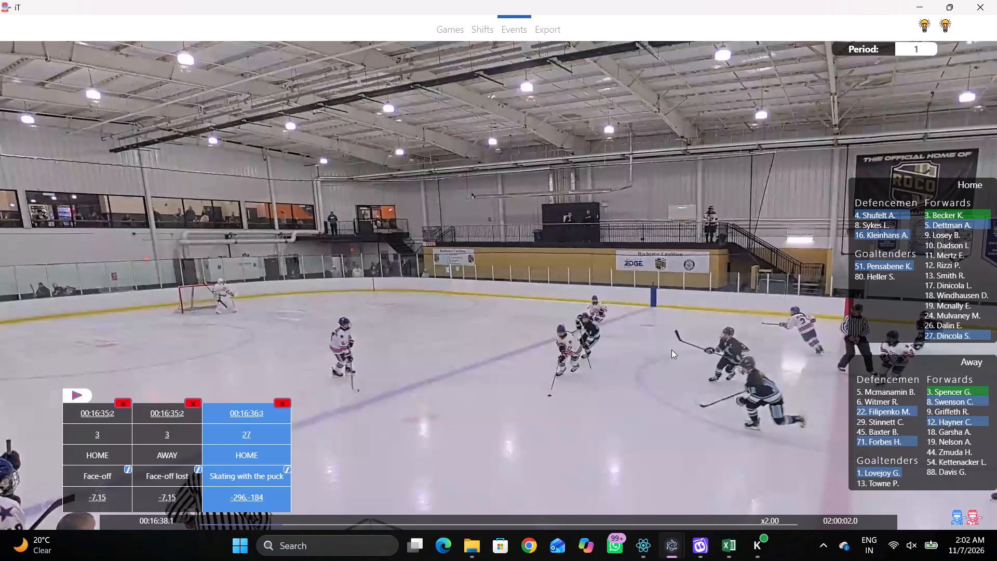
{"action": "key", "text": "space"}
{"action": "key", "text": "space"}
{"action": "key", "text": "shift+d"}
{"action": "key", "text": "space"}
{"action": "key", "text": "space"}
{"action": "key", "text": "space"}
{"action": "key", "text": "space"}
{"action": "key", "text": "space"}
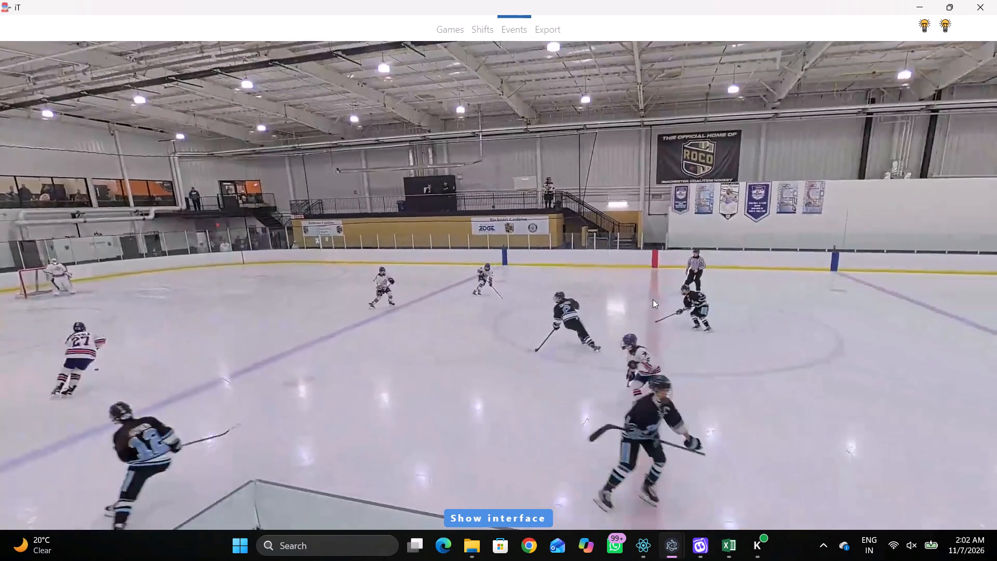
{"action": "key", "text": "space"}
{"action": "key", "text": "space"}
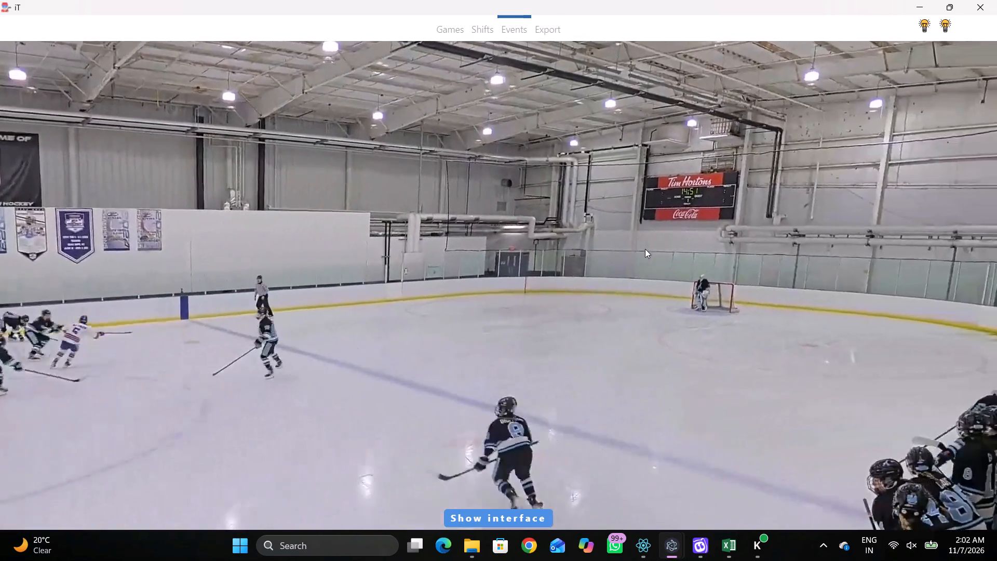
{"action": "key", "text": "space"}
{"action": "key", "text": "q"}
{"action": "right_click", "coordinate": [644, 217]}
{"action": "left_click", "coordinate": [645, 219]}
{"action": "left_click", "coordinate": [869, 159]}
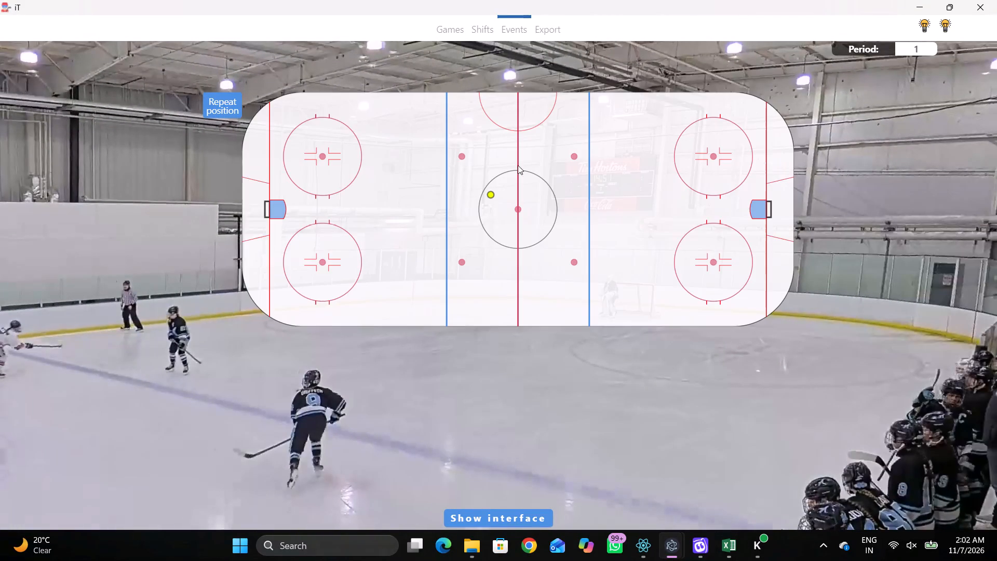
{"action": "left_click", "coordinate": [546, 124]}
Record Skating with the puck for away player 71 in the rink's upper-right corner, just before the goal line.
{"action": "key", "text": "space"}
{"action": "key", "text": "space"}
{"action": "key", "text": "space"}
{"action": "key", "text": "space"}
{"action": "key", "text": "r"}
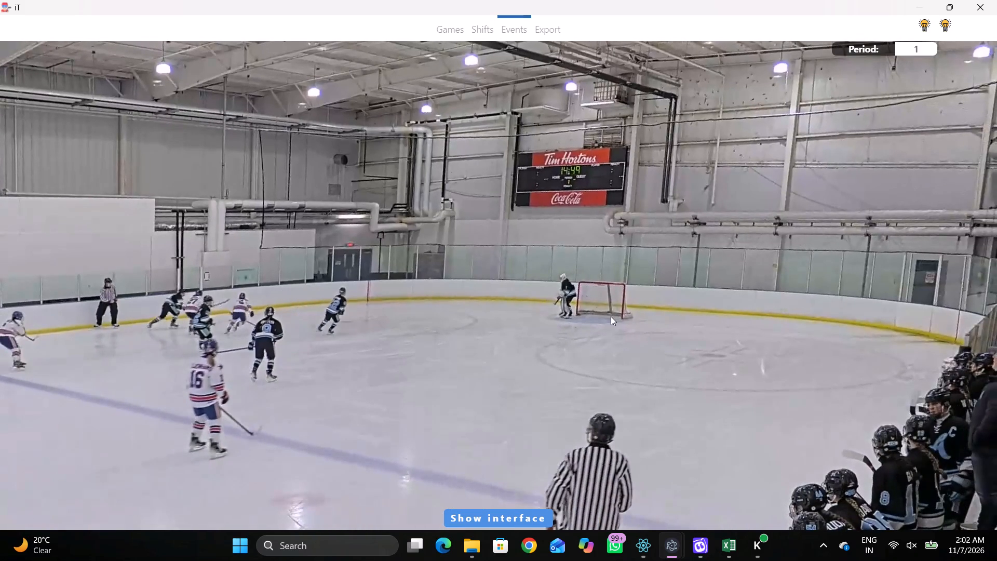
{"action": "key", "text": "space"}
{"action": "key", "text": "space"}
{"action": "key", "text": "space"}
{"action": "key", "text": "space"}
{"action": "right_click_drag", "start_coordinate": [630, 245], "coordinate": [623, 242]}
{"action": "left_click_drag", "start_coordinate": [636, 253], "coordinate": [626, 250]}
{"action": "right_click", "coordinate": [590, 249]}
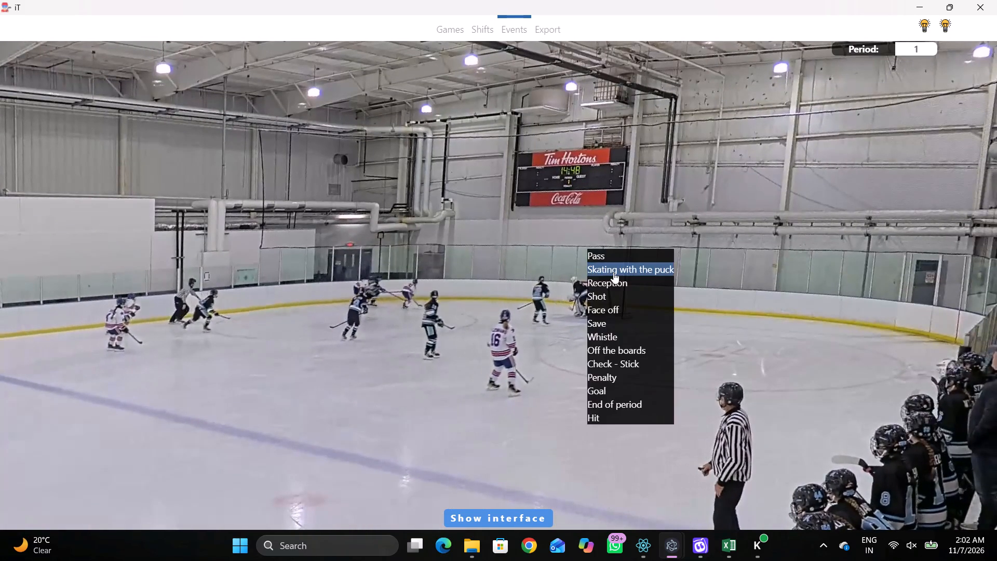
{"action": "left_click", "coordinate": [613, 272]}
{"action": "left_click", "coordinate": [871, 442]}
{"action": "left_click", "coordinate": [752, 111]}
Record a Pass by the same away player, 71, from the rink's upper-right corner near the goal line.
{"action": "key", "text": "space"}
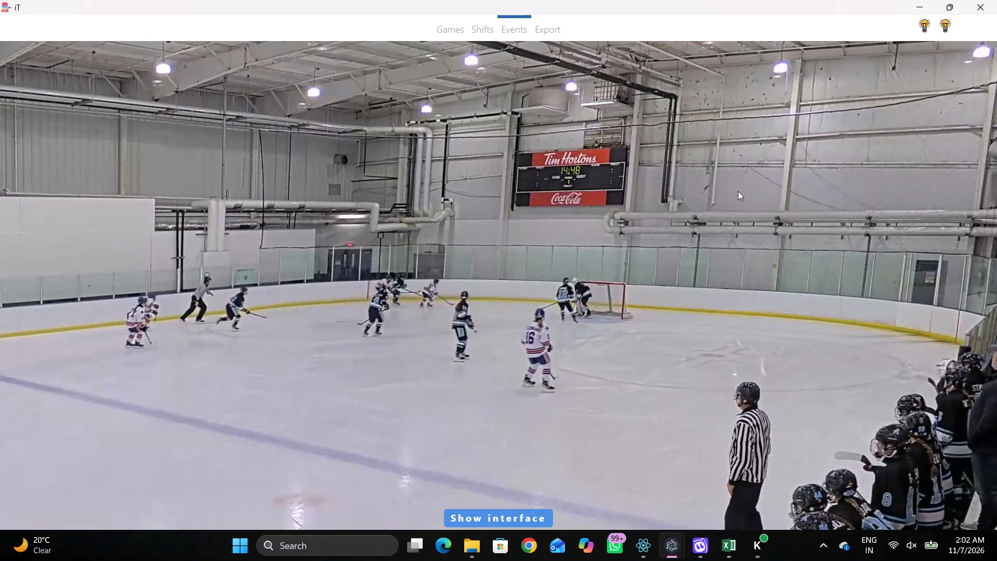
{"action": "key", "text": "space"}
{"action": "key", "text": "q"}
{"action": "key", "text": "q"}
{"action": "key", "text": "q"}
{"action": "key", "text": "q"}
{"action": "key", "text": "q"}
{"action": "key", "text": "q"}
{"action": "key", "text": "q"}
{"action": "key", "text": "q"}
{"action": "right_click_drag", "start_coordinate": [690, 220], "coordinate": [685, 219]}
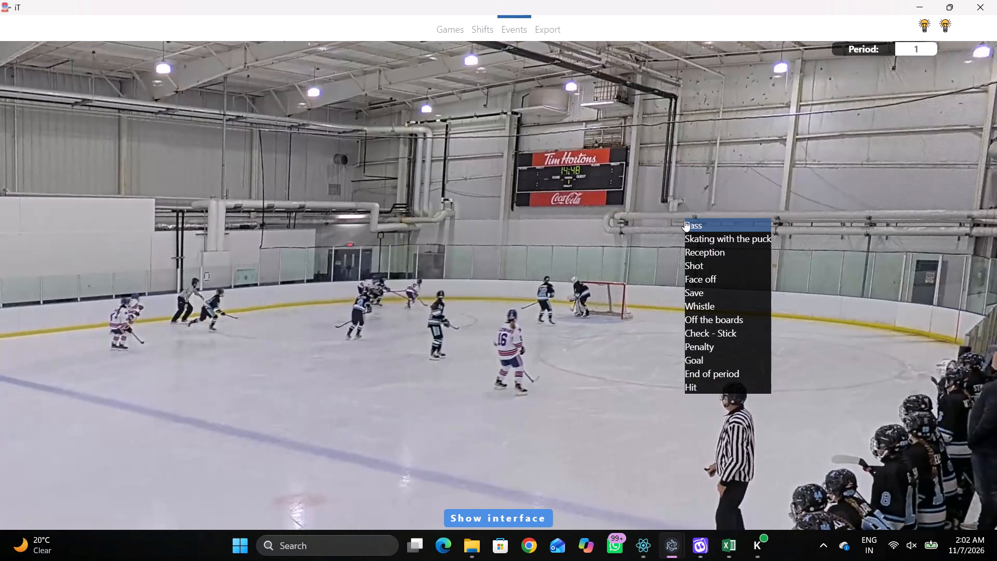
{"action": "left_click", "coordinate": [687, 226]}
{"action": "right_click", "coordinate": [688, 226]}
{"action": "left_click", "coordinate": [690, 236]}
{"action": "left_click", "coordinate": [857, 171]}
{"action": "left_click_drag", "start_coordinate": [761, 117], "coordinate": [755, 109]}
Record Skating with the puck for home player 5 behind the goal line on the far-boards side at about 2823, -849.
{"action": "key", "text": "space"}
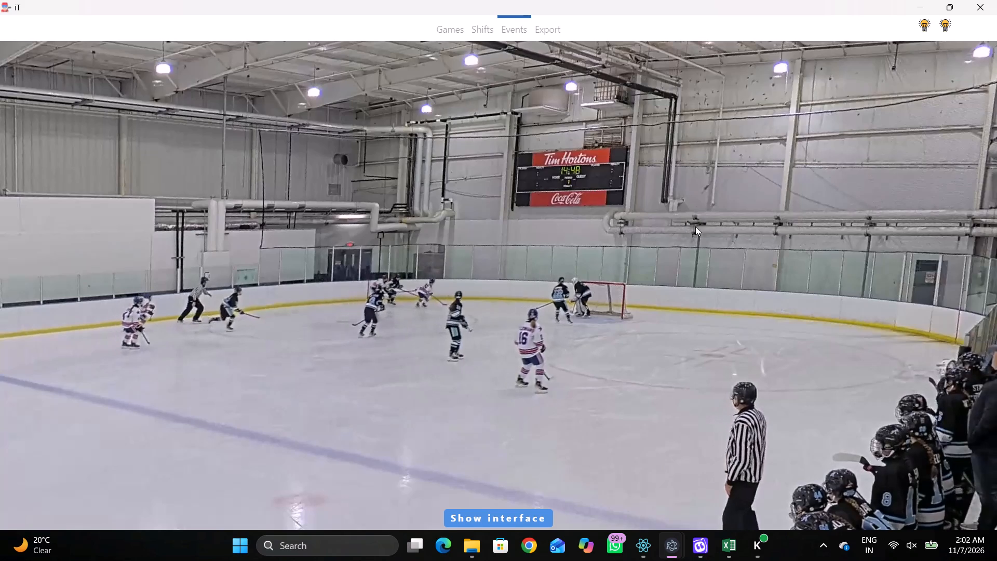
{"action": "key", "text": "space"}
{"action": "key", "text": "q"}
{"action": "key", "text": "q"}
{"action": "key", "text": "space"}
{"action": "key", "text": "space"}
{"action": "left_click", "coordinate": [709, 271]}
{"action": "right_click_drag", "start_coordinate": [612, 240], "coordinate": [619, 244]}
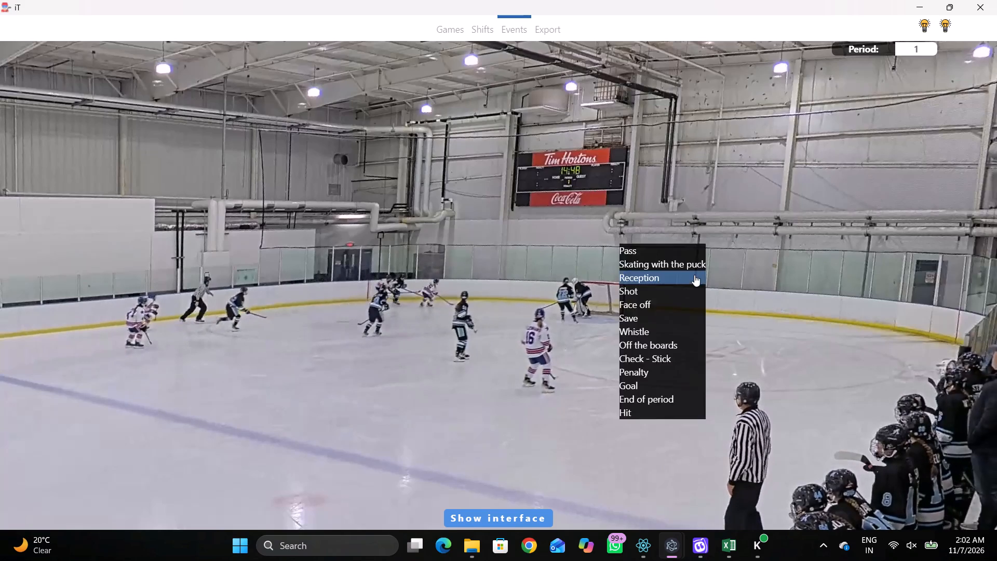
{"action": "left_click", "coordinate": [694, 275]}
{"action": "right_click_drag", "start_coordinate": [690, 268], "coordinate": [694, 269]}
{"action": "left_click", "coordinate": [739, 279]}
{"action": "right_click", "coordinate": [702, 252]}
{"action": "left_click", "coordinate": [747, 271]}
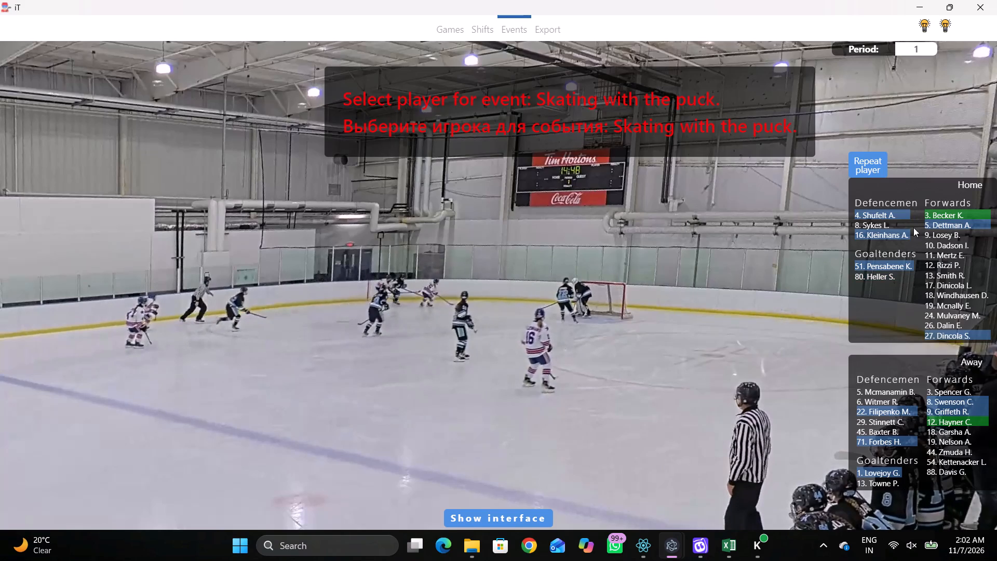
{"action": "double_click", "coordinate": [932, 231]}
{"action": "left_click", "coordinate": [778, 143]}
Record a Pass by the same home player, 5, on the near-boards side of the goal at about 2611, 754.
{"action": "key", "text": "space"}
{"action": "key", "text": "v"}
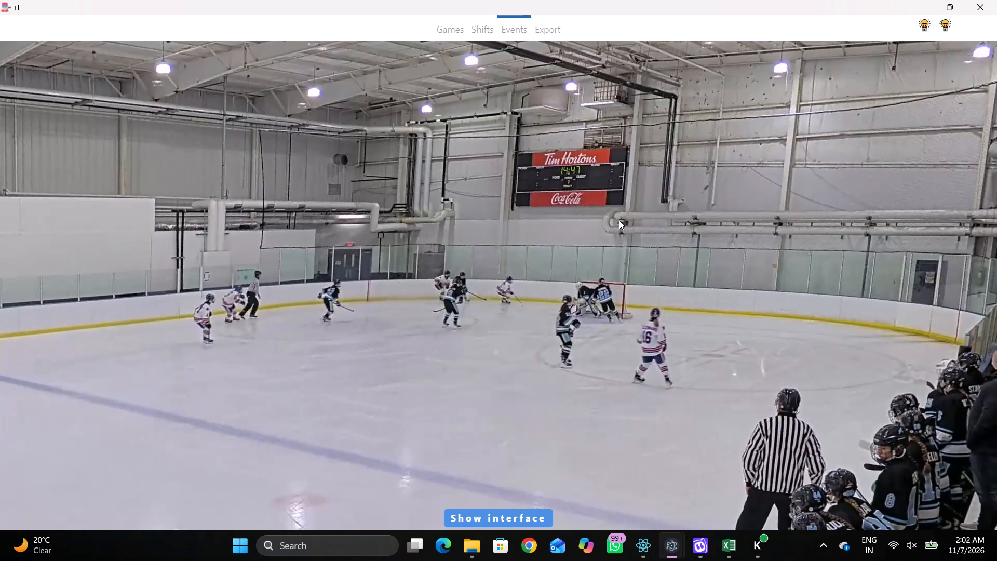
{"action": "key", "text": "space"}
{"action": "key", "text": "space"}
{"action": "key", "text": "space"}
{"action": "key", "text": "space"}
{"action": "key", "text": "space"}
{"action": "type", "text": "q"}
{"action": "key", "text": "space"}
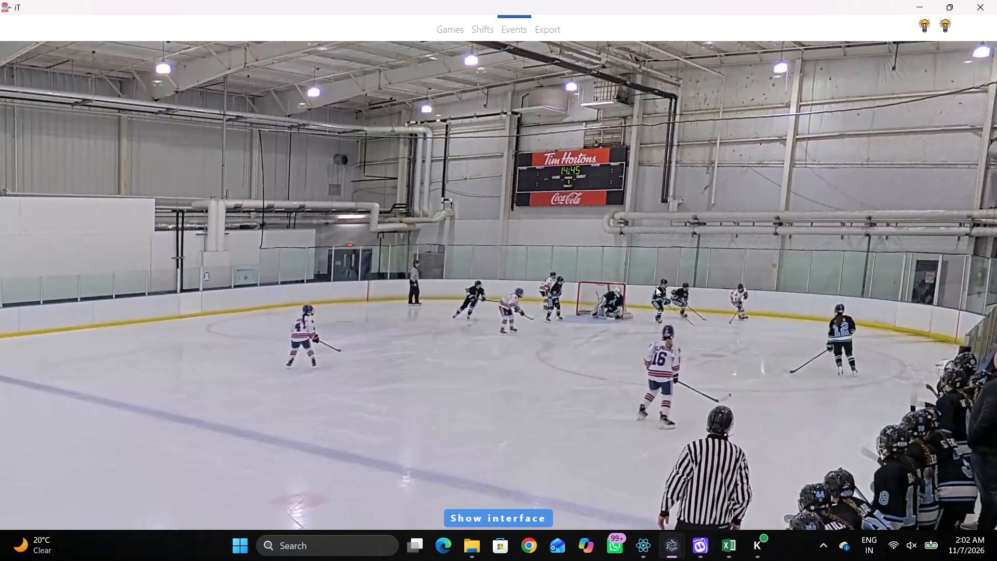
{"action": "key", "text": "space"}
{"action": "key", "text": "space"}
{"action": "key", "text": "space"}
{"action": "key", "text": "q"}
{"action": "key", "text": "q"}
{"action": "key", "text": "q"}
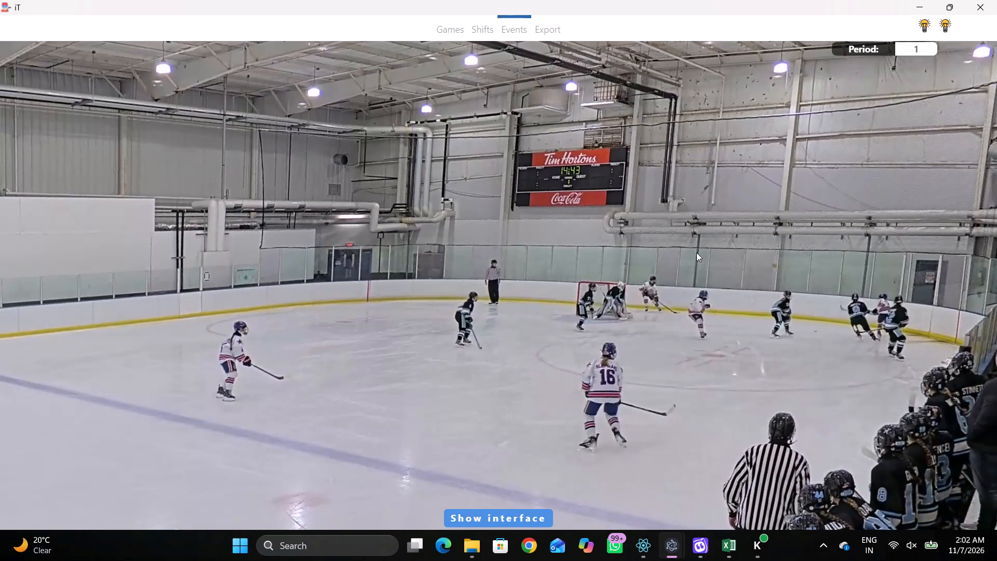
{"action": "key", "text": "q"}
{"action": "right_click", "coordinate": [675, 205]}
{"action": "double_click", "coordinate": [680, 212]}
{"action": "right_click", "coordinate": [678, 210]}
{"action": "left_click", "coordinate": [683, 216]}
{"action": "left_click", "coordinate": [848, 171]}
{"action": "left_click", "coordinate": [757, 270]}
Record a Pass by home player 3 directly behind the net at about 2943, 40.
{"action": "key", "text": "space"}
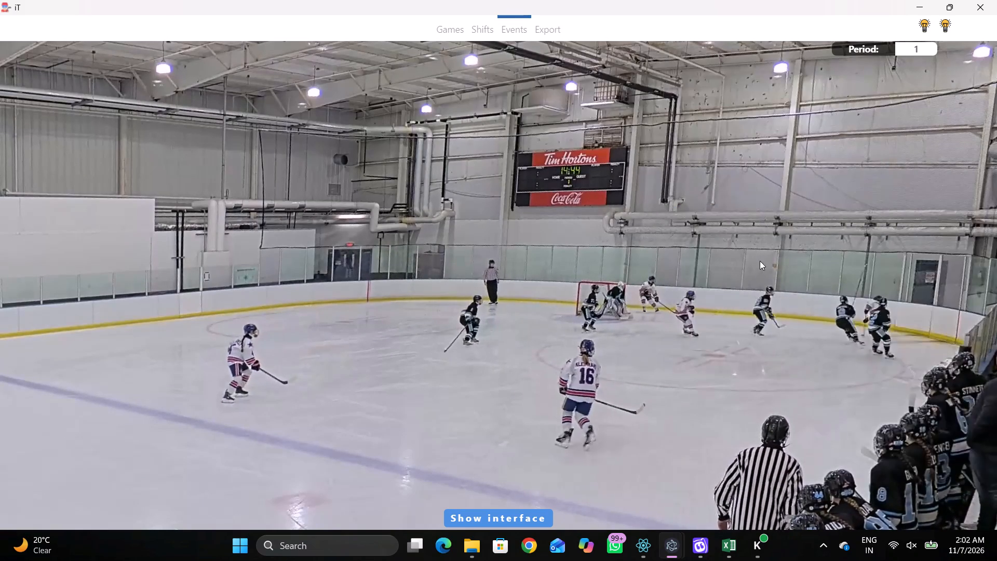
{"action": "key", "text": "v"}
{"action": "key", "text": "space"}
{"action": "right_click_drag", "start_coordinate": [646, 215], "coordinate": [652, 219]}
{"action": "key", "text": "space"}
{"action": "key", "text": "space"}
{"action": "key", "text": "q"}
{"action": "type", "text": "qr"}
{"action": "key", "text": "space"}
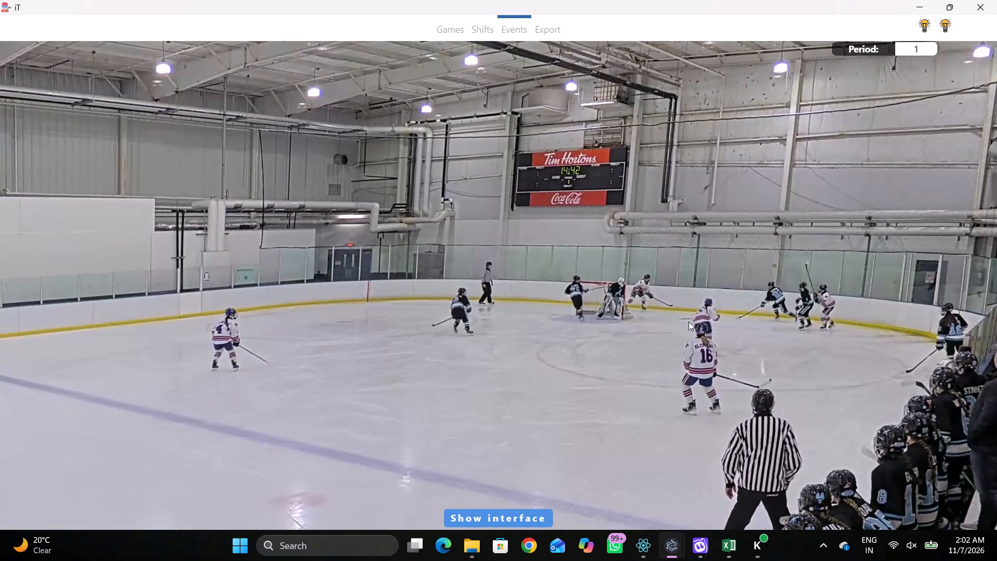
{"action": "key", "text": "space"}
{"action": "left_click", "coordinate": [601, 261]}
{"action": "left_click", "coordinate": [596, 261]}
{"action": "left_click", "coordinate": [573, 260]}
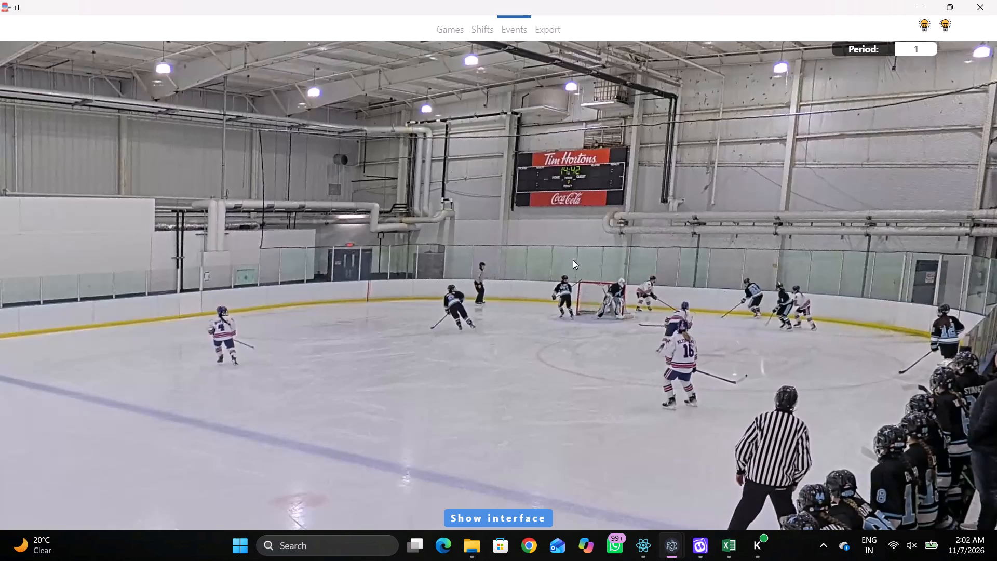
{"action": "right_click", "coordinate": [566, 255]}
{"action": "left_click", "coordinate": [571, 261]}
{"action": "left_click", "coordinate": [934, 219]}
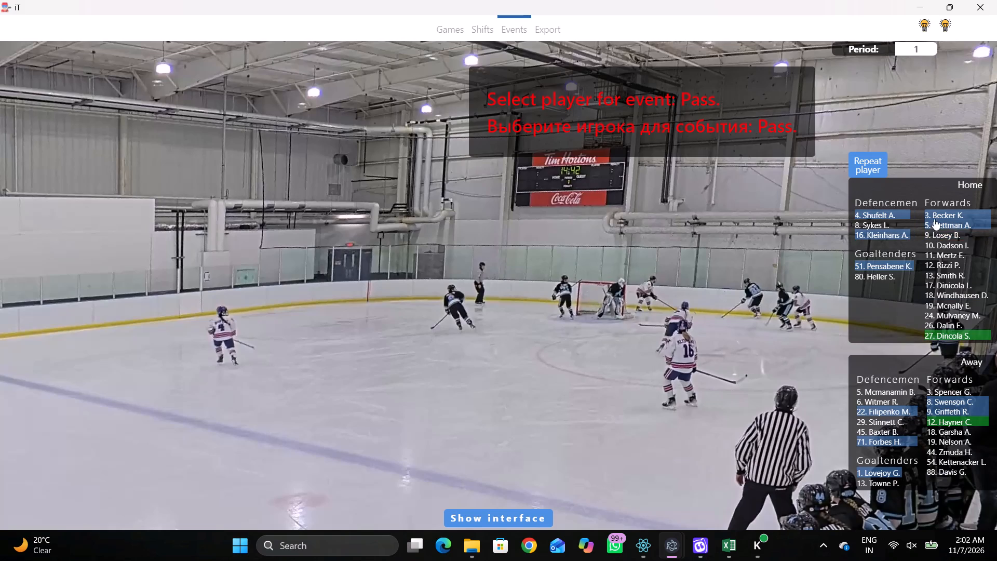
{"action": "left_click", "coordinate": [789, 213]}
Correct the latest event, changing its player to home 27 and its type to Skating with the puck.
{"action": "key", "text": "shift+d"}
{"action": "key", "text": "shift+d"}
{"action": "key", "text": "space"}
{"action": "key", "text": "space"}
{"action": "key", "text": "space"}
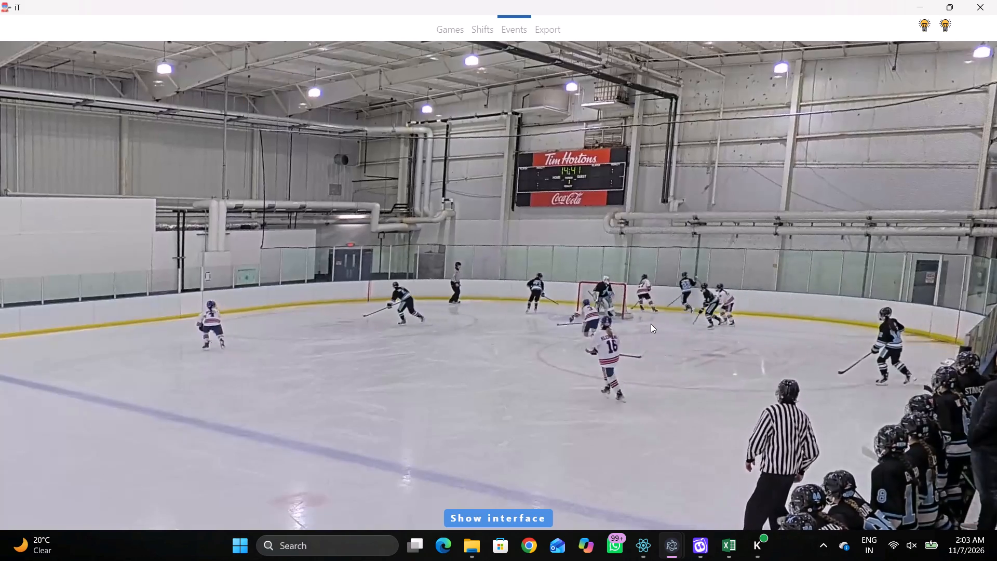
{"action": "key", "text": "space"}
{"action": "key", "text": "space"}
{"action": "key", "text": "space"}
{"action": "key", "text": "shift+d"}
{"action": "left_click", "coordinate": [336, 435]}
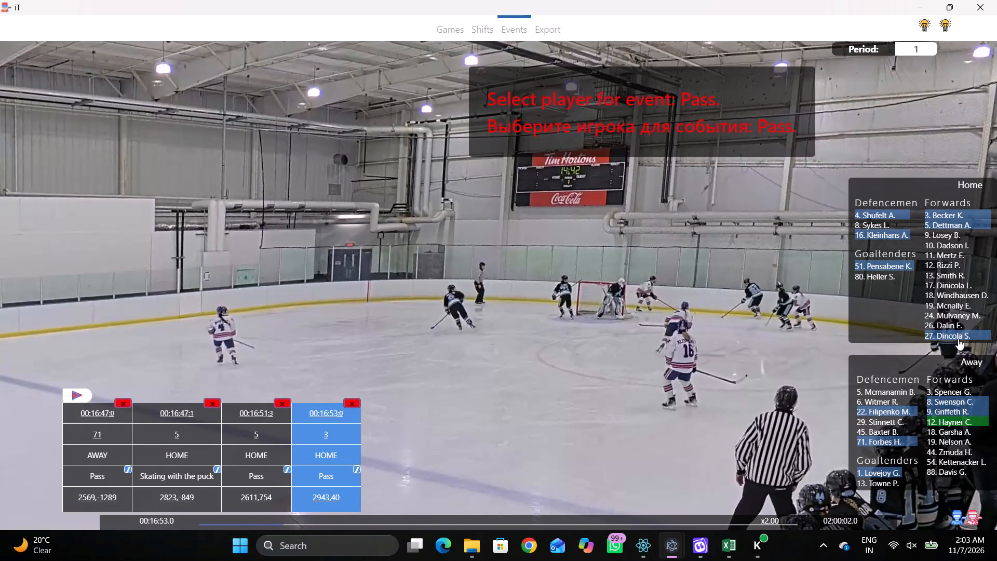
{"action": "left_click", "coordinate": [958, 339]}
{"action": "left_click", "coordinate": [354, 471]}
{"action": "left_click", "coordinate": [382, 279]}
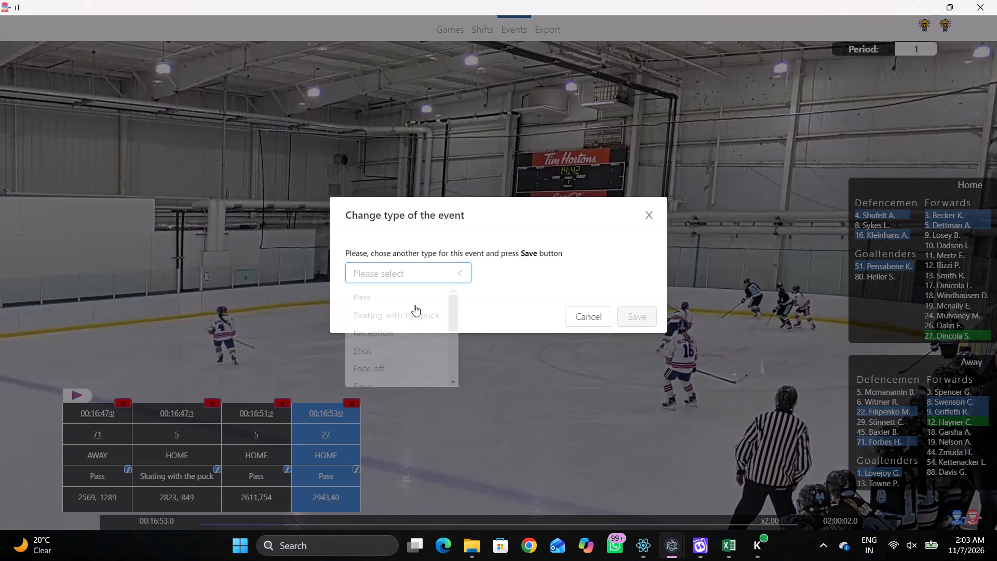
{"action": "left_click", "coordinate": [406, 314]}
{"action": "left_click", "coordinate": [655, 310]}
{"action": "key", "text": "shift+d"}
Record a Pass by the same home player, 27, near the goal line on the far-boards side of the net.
{"action": "key", "text": "space"}
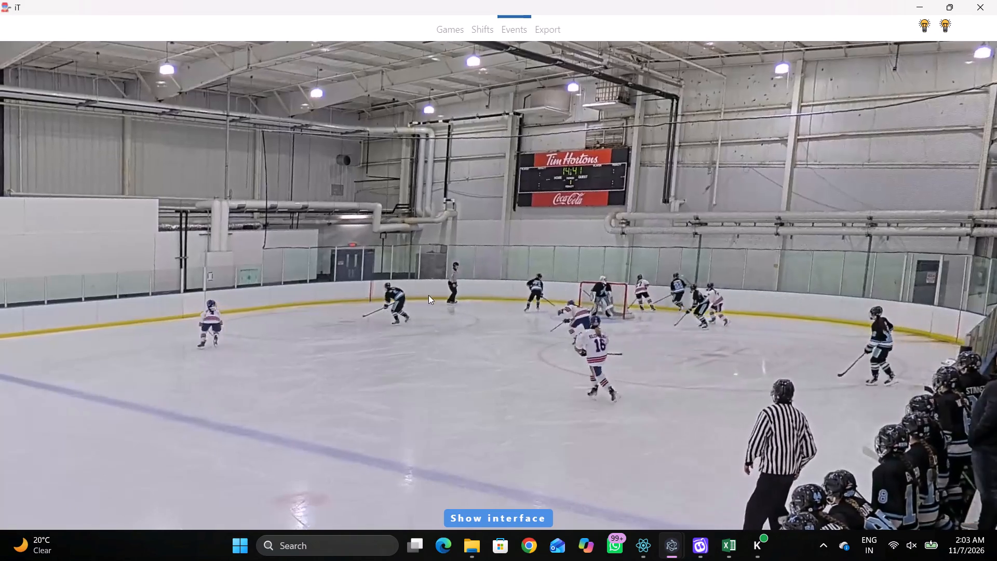
{"action": "key", "text": "space"}
{"action": "key", "text": "space"}
{"action": "key", "text": "space"}
{"action": "key", "text": "space"}
{"action": "key", "text": "space"}
{"action": "key", "text": "q"}
{"action": "right_click", "coordinate": [685, 210]}
{"action": "key", "text": "q"}
{"action": "type", "text": "qqqq"}
{"action": "left_click", "coordinate": [693, 216]}
{"action": "key", "text": "q"}
{"action": "right_click", "coordinate": [691, 215]}
{"action": "key", "text": "q"}
{"action": "left_click", "coordinate": [692, 219]}
{"action": "right_click_drag", "start_coordinate": [664, 213], "coordinate": [646, 215]}
{"action": "left_click", "coordinate": [663, 220]}
{"action": "left_click", "coordinate": [859, 168]}
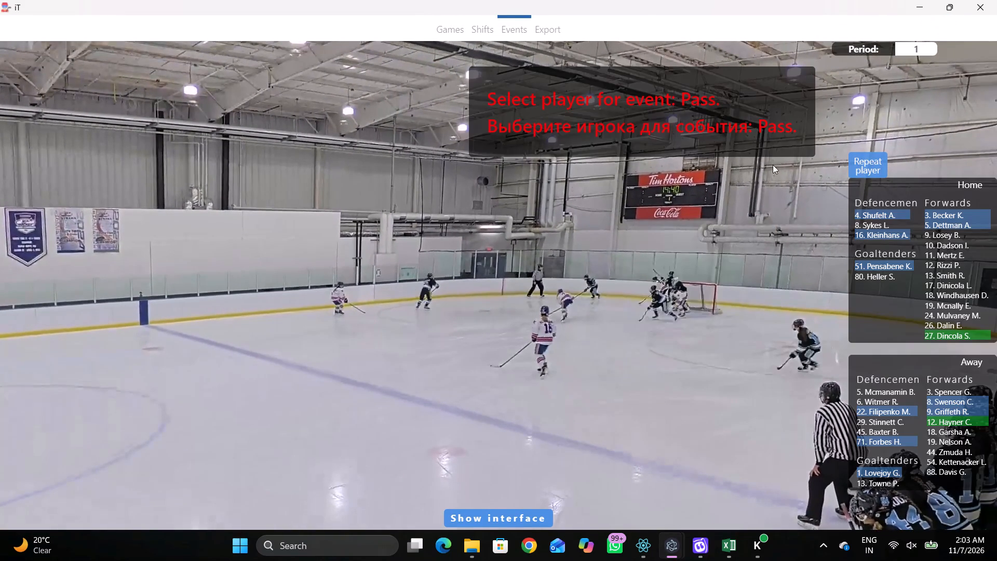
{"action": "left_click_drag", "start_coordinate": [773, 155], "coordinate": [773, 151]}
Record Skating with the puck for away player 71 in the far corner, just before the goal line.
{"action": "key", "text": "space"}
{"action": "key", "text": "space"}
{"action": "key", "text": "space"}
{"action": "key", "text": "space"}
{"action": "right_click", "coordinate": [619, 210]}
{"action": "left_click", "coordinate": [679, 236]}
{"action": "right_click_drag", "start_coordinate": [669, 235], "coordinate": [673, 241]}
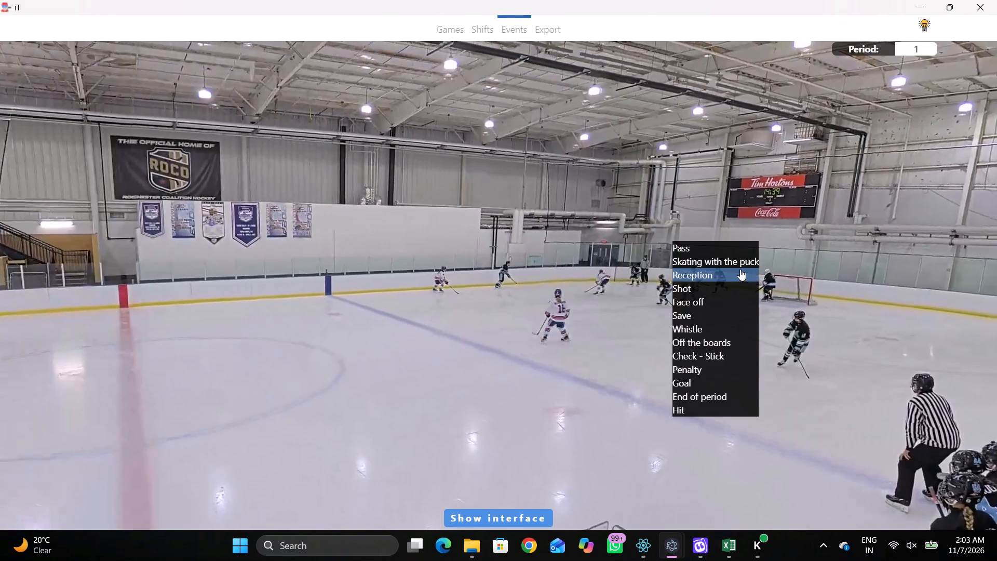
{"action": "left_click", "coordinate": [724, 268]}
{"action": "left_click", "coordinate": [865, 440]}
{"action": "left_click", "coordinate": [751, 114]}
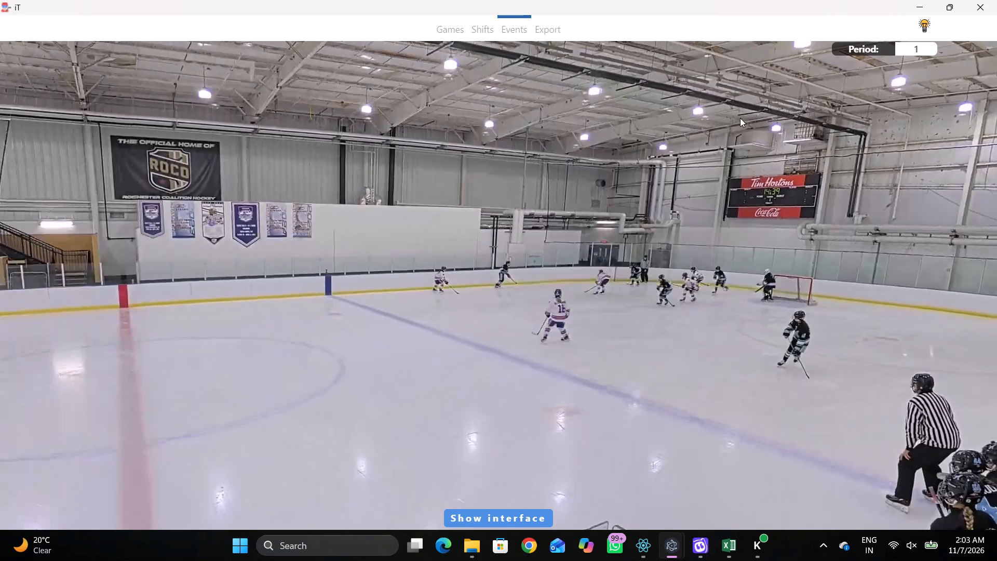
Record a Pass by the same away player, 71, near the far boards just before the goal line.
{"action": "key", "text": "space"}
{"action": "key", "text": "space"}
{"action": "key", "text": "space"}
{"action": "key", "text": "space"}
{"action": "right_click", "coordinate": [696, 208]}
{"action": "left_click", "coordinate": [708, 213]}
{"action": "left_click", "coordinate": [859, 170]}
{"action": "left_click", "coordinate": [745, 114]}
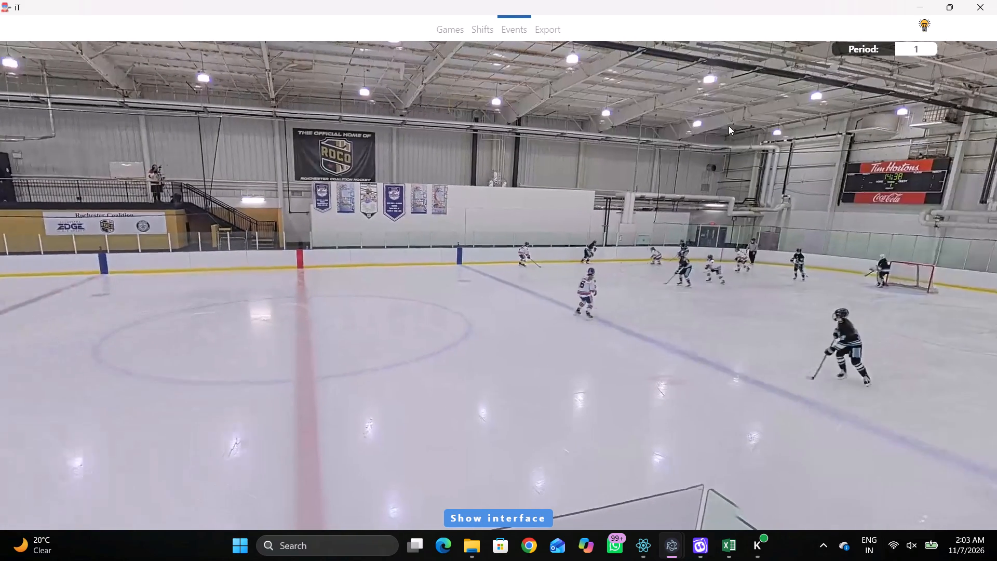
Record a Pass by away player 8 along the far boards, a little inside the blue line.
{"action": "key", "text": "space"}
{"action": "key", "text": "space"}
{"action": "key", "text": "space"}
{"action": "key", "text": "space"}
{"action": "key", "text": "q"}
{"action": "right_click", "coordinate": [710, 184]}
{"action": "left_click", "coordinate": [718, 193]}
{"action": "right_click_drag", "start_coordinate": [698, 186], "coordinate": [690, 186]}
{"action": "left_click", "coordinate": [705, 197]}
{"action": "left_click", "coordinate": [663, 195]}
{"action": "key", "text": "q"}
{"action": "key", "text": "q"}
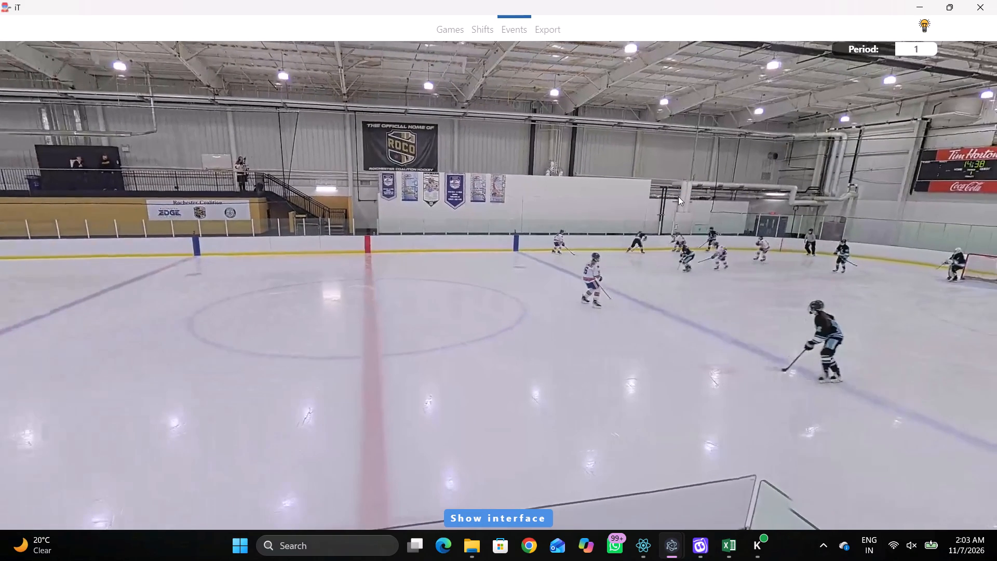
{"action": "right_click", "coordinate": [679, 197]}
{"action": "left_click", "coordinate": [682, 200]}
{"action": "right_click", "coordinate": [659, 196]}
{"action": "left_click", "coordinate": [672, 208]}
{"action": "right_click", "coordinate": [718, 259]}
{"action": "left_click", "coordinate": [730, 264]}
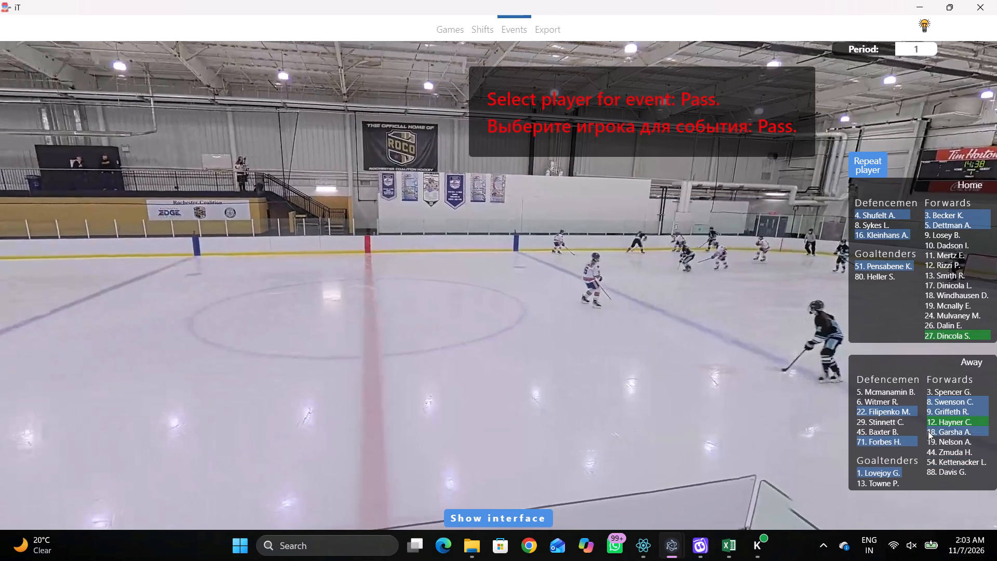
{"action": "left_click", "coordinate": [942, 404]}
{"action": "left_click", "coordinate": [636, 119]}
Record Skating with the puck for away player 12 in the neutral zone near the red line, towards the far boards.
{"action": "key", "text": "r"}
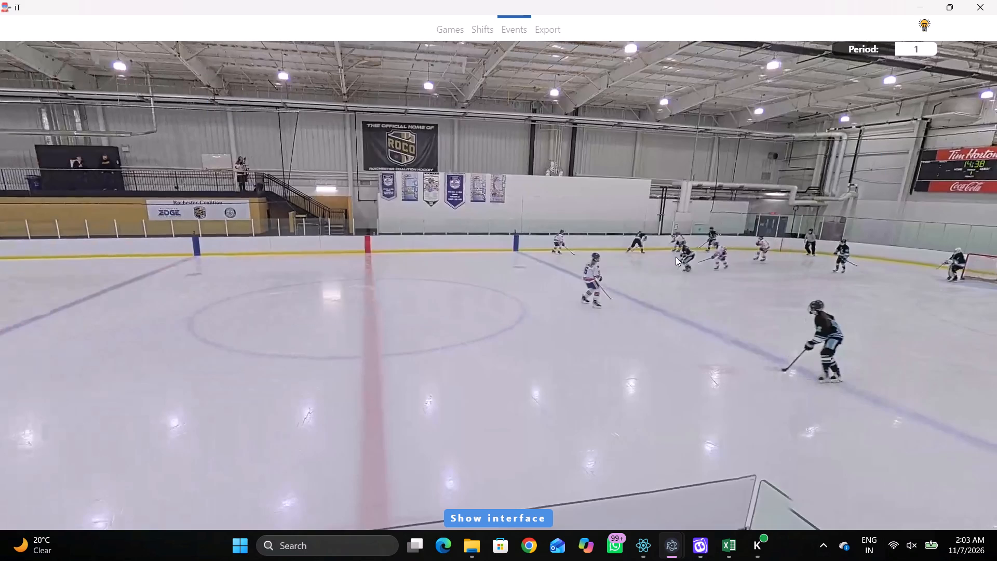
{"action": "key", "text": "space"}
{"action": "key", "text": "v"}
{"action": "key", "text": "space"}
{"action": "key", "text": "space"}
{"action": "key", "text": "space"}
{"action": "key", "text": "space"}
{"action": "key", "text": "v"}
{"action": "key", "text": "space"}
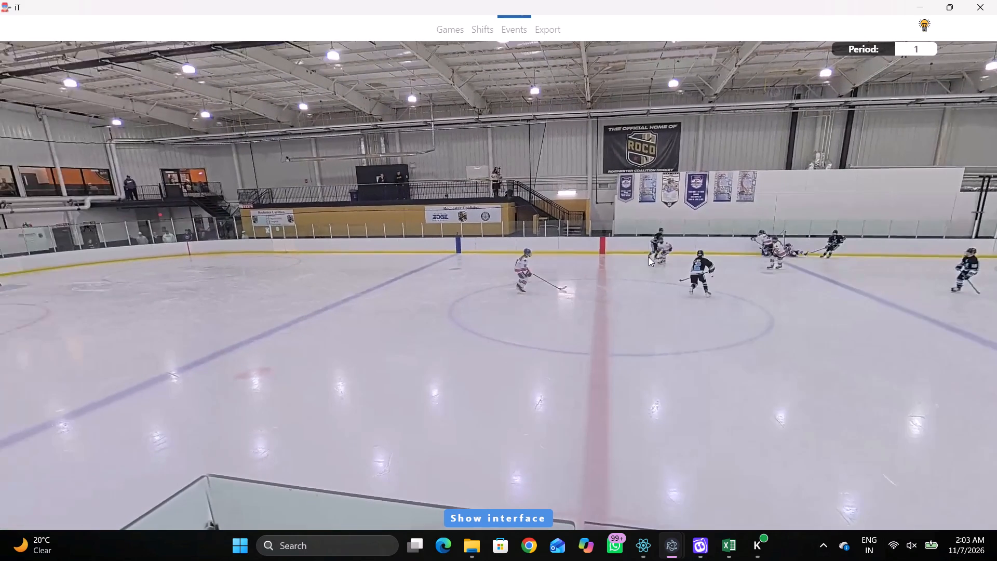
{"action": "key", "text": "space"}
{"action": "key", "text": "space"}
{"action": "right_click", "coordinate": [634, 242]}
{"action": "left_click", "coordinate": [668, 262]}
{"action": "left_click", "coordinate": [937, 427]}
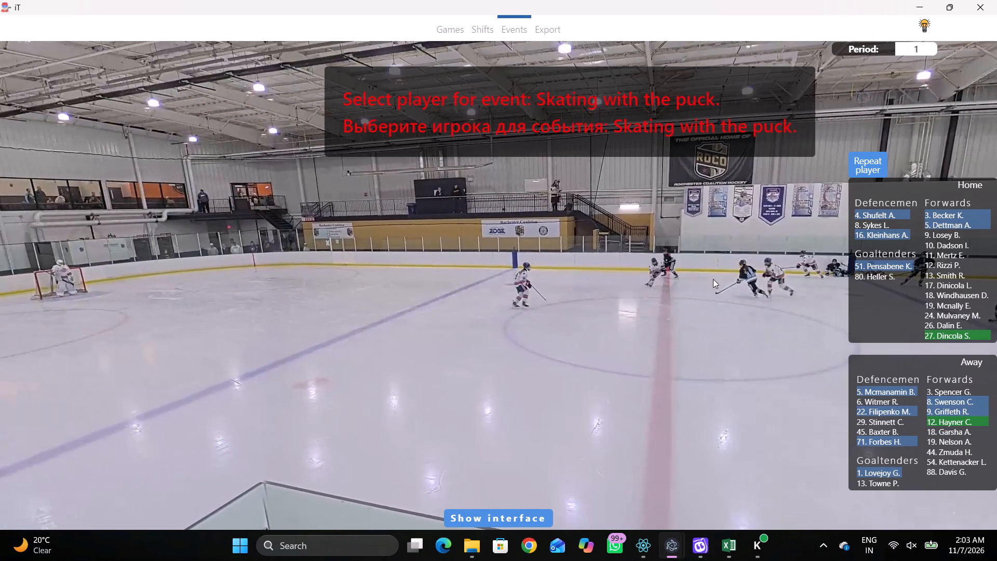
{"action": "left_click", "coordinate": [933, 421]}
{"action": "left_click", "coordinate": [540, 142]}
Record a Pass by the same away player, 12, near the far boards in the home team's end.
{"action": "key", "text": "r"}
{"action": "key", "text": "space"}
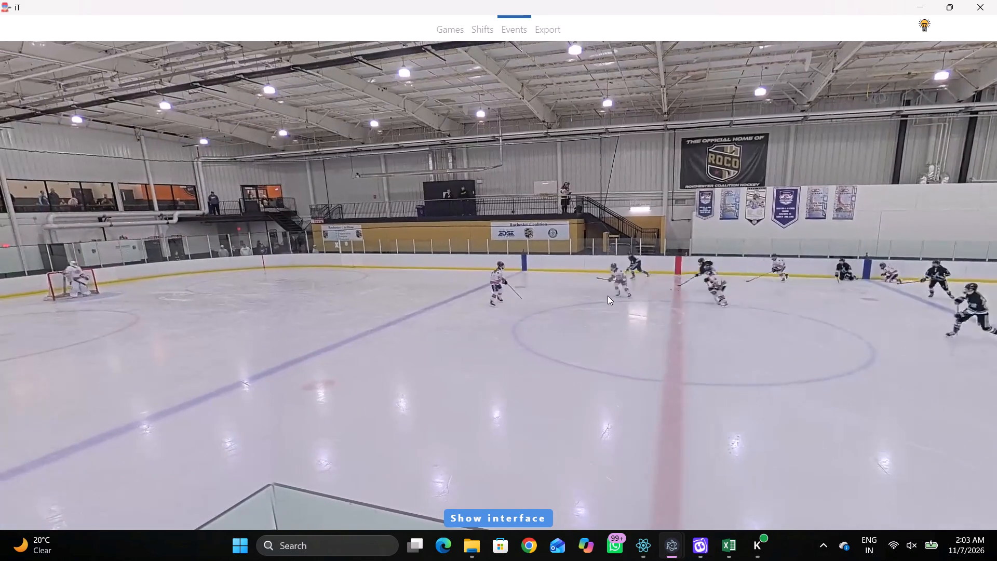
{"action": "key", "text": "space"}
{"action": "key", "text": "space"}
{"action": "key", "text": "space"}
{"action": "key", "text": "space"}
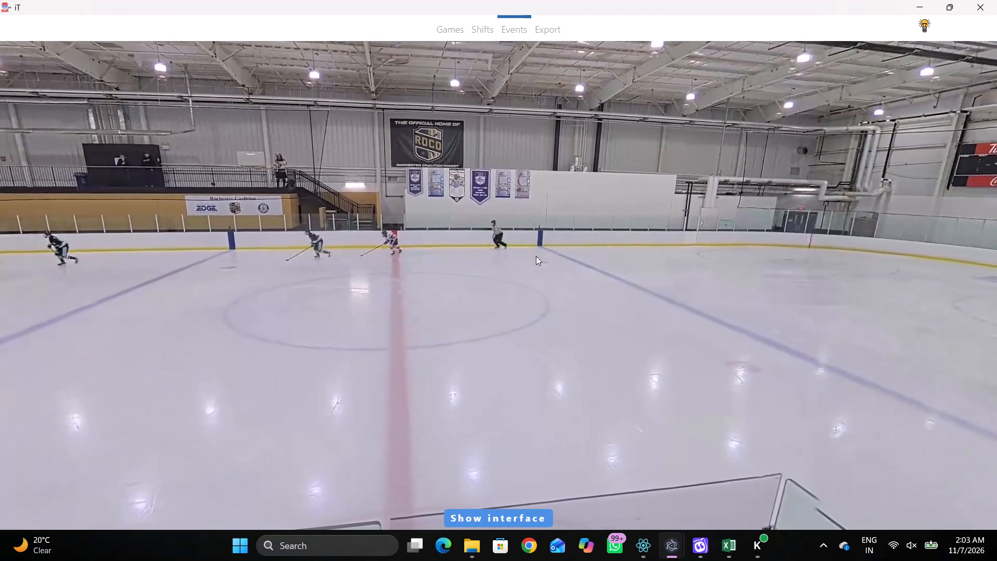
{"action": "key", "text": "space"}
{"action": "key", "text": "space"}
{"action": "key", "text": "space"}
{"action": "key", "text": "space"}
{"action": "key", "text": "space"}
{"action": "key", "text": "space"}
{"action": "key", "text": "space"}
{"action": "key", "text": "q"}
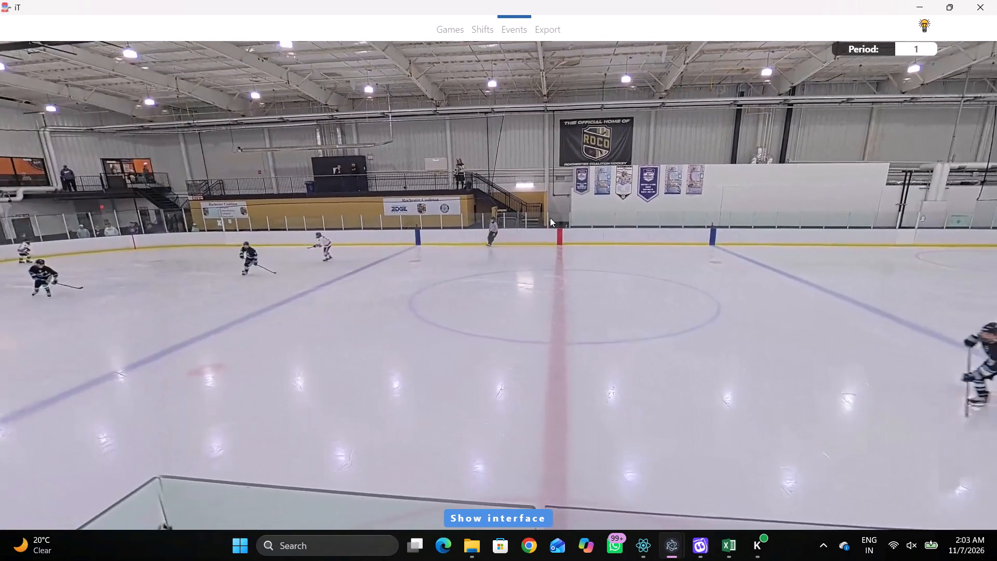
{"action": "key", "text": "q"}
{"action": "key", "text": "q"}
{"action": "key", "text": "q"}
{"action": "key", "text": "q"}
{"action": "key", "text": "q"}
{"action": "key", "text": "q"}
{"action": "key", "text": "q"}
{"action": "right_click", "coordinate": [576, 161]}
{"action": "left_click", "coordinate": [590, 169]}
{"action": "left_click", "coordinate": [858, 164]}
{"action": "left_click_drag", "start_coordinate": [337, 142], "coordinate": [326, 141]}
Record a Pass by home player 16 near the near-side boards in the home team's end.
{"action": "key", "text": "space"}
{"action": "key", "text": "v"}
{"action": "key", "text": "space"}
{"action": "key", "text": "space"}
{"action": "key", "text": "space"}
{"action": "key", "text": "space"}
{"action": "key", "text": "space"}
{"action": "key", "text": "q"}
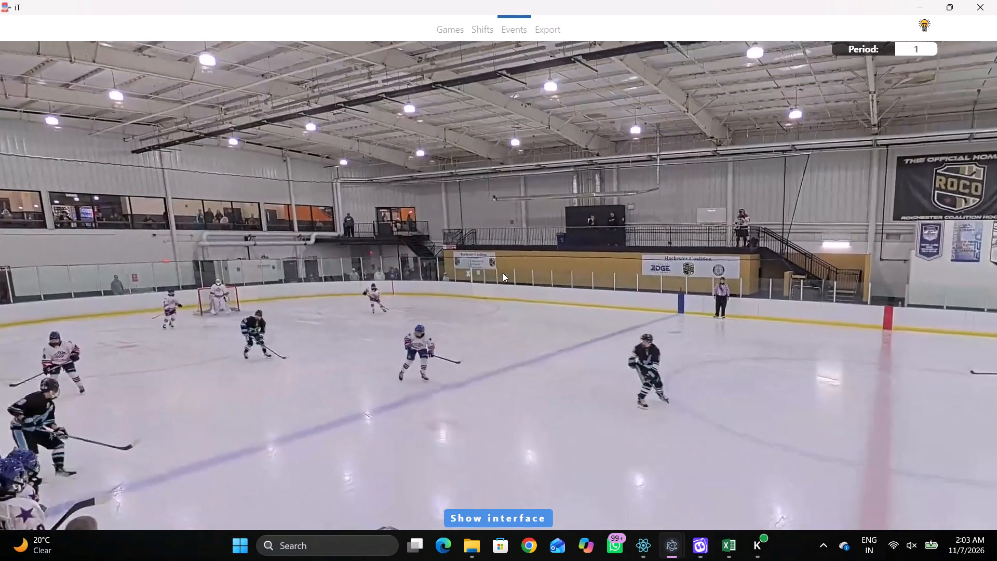
{"action": "key", "text": "q"}
{"action": "right_click", "coordinate": [528, 234]}
{"action": "left_click", "coordinate": [531, 237]}
{"action": "right_click", "coordinate": [479, 221]}
{"action": "left_click", "coordinate": [497, 230]}
{"action": "left_click", "coordinate": [855, 229]}
{"action": "left_click", "coordinate": [868, 229]}
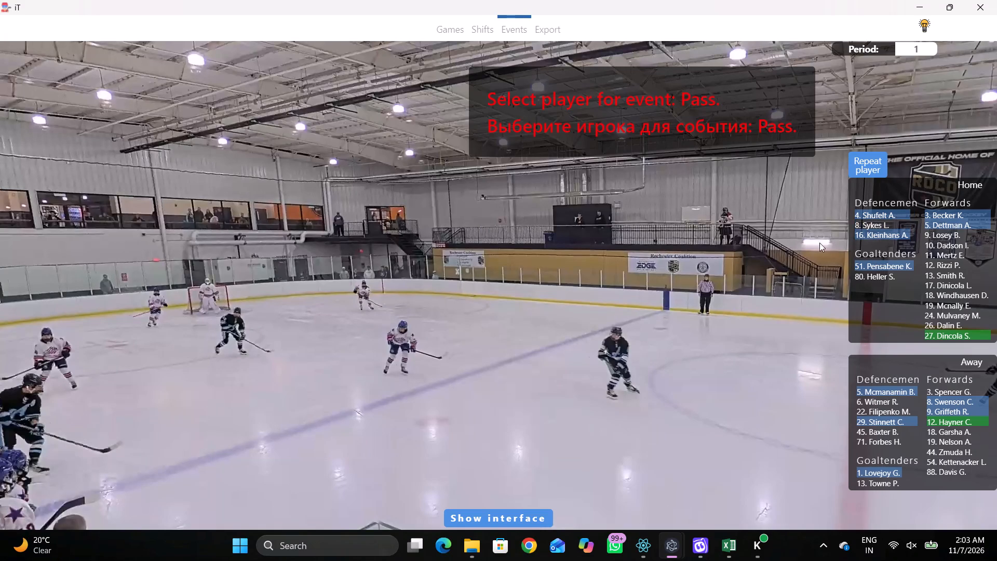
{"action": "left_click", "coordinate": [880, 239]}
{"action": "left_click", "coordinate": [358, 313]}
Record Skating with the puck for home player 4 towards the near-side boards, a little inside the blue line.
{"action": "key", "text": "r"}
{"action": "key", "text": "space"}
{"action": "key", "text": "space"}
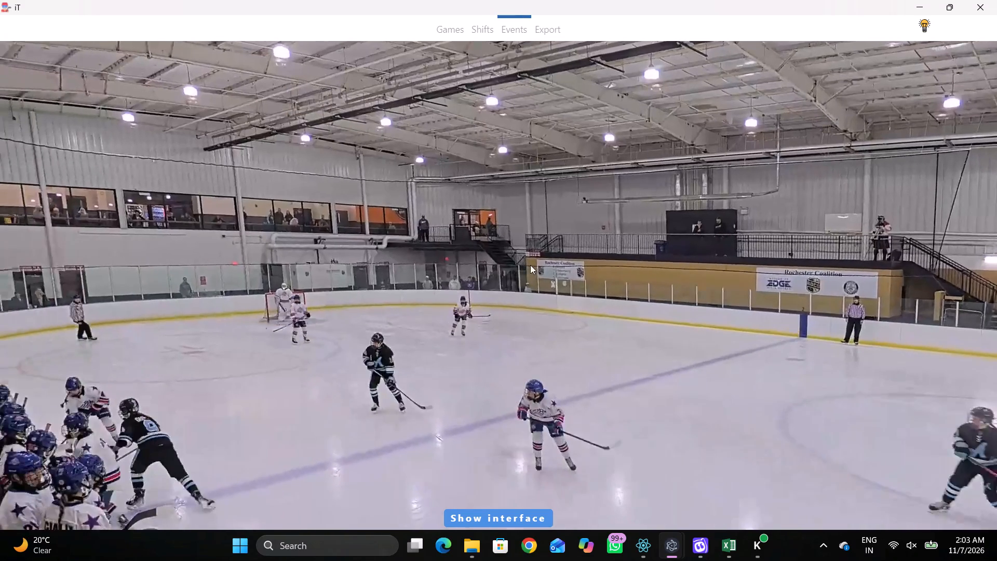
{"action": "key", "text": "space"}
{"action": "key", "text": "space"}
{"action": "key", "text": "space"}
{"action": "key", "text": "space"}
{"action": "key", "text": "space"}
{"action": "key", "text": "space"}
{"action": "right_click", "coordinate": [570, 263]}
{"action": "left_click", "coordinate": [585, 280]}
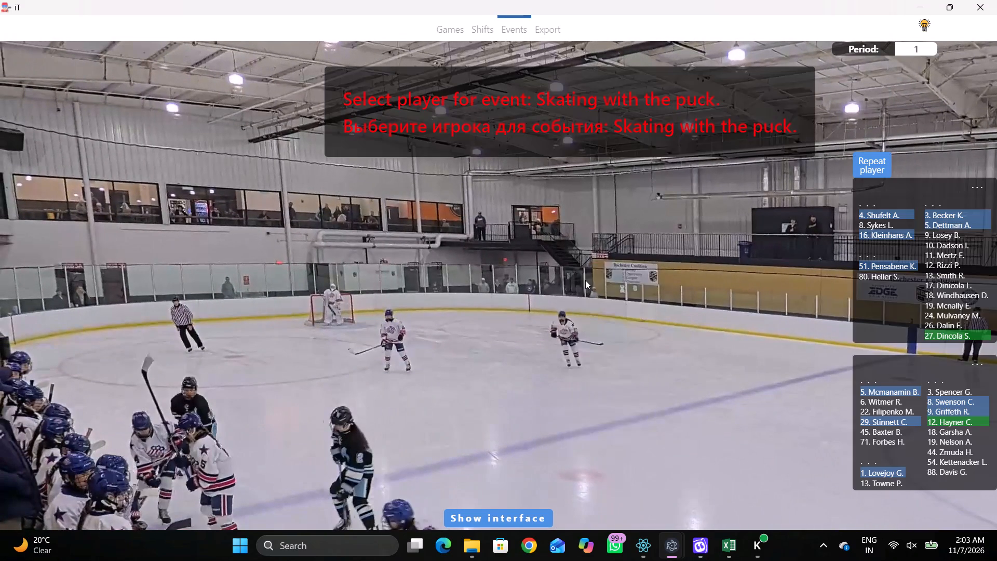
{"action": "left_click", "coordinate": [880, 210]}
{"action": "left_click_drag", "start_coordinate": [424, 277], "coordinate": [414, 283]}
Record a Pass by the same home player, 4, close to the near-side boards inside the blue line.
{"action": "key", "text": "space"}
{"action": "key", "text": "space"}
{"action": "right_click", "coordinate": [533, 232]}
{"action": "left_click", "coordinate": [547, 238]}
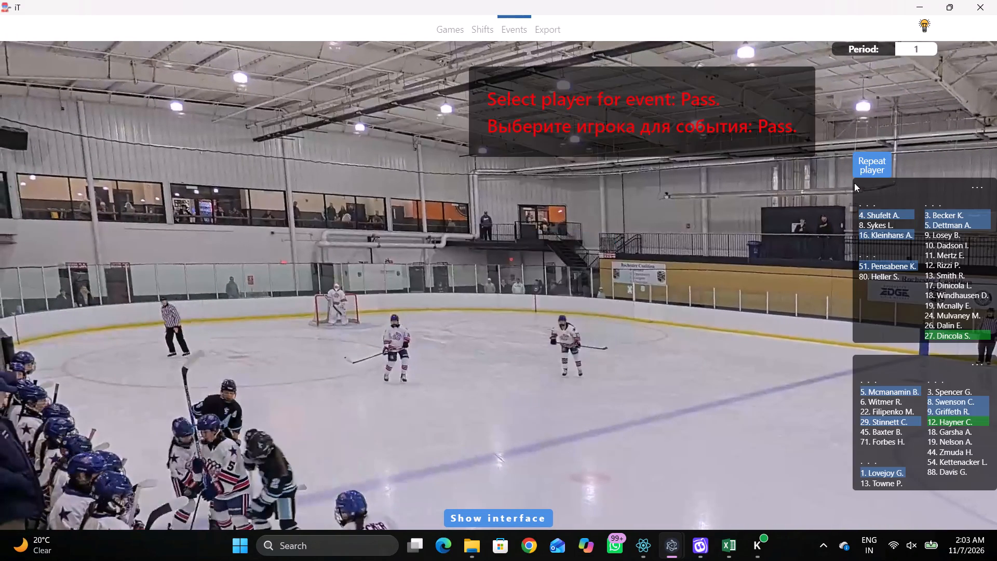
{"action": "left_click", "coordinate": [873, 160]}
{"action": "left_click", "coordinate": [408, 310]}
Record Skating with the puck for away player 9 inside the home team's blue line, towards the near side.
{"action": "key", "text": "space"}
{"action": "key", "text": "space"}
{"action": "key", "text": "space"}
{"action": "key", "text": "space"}
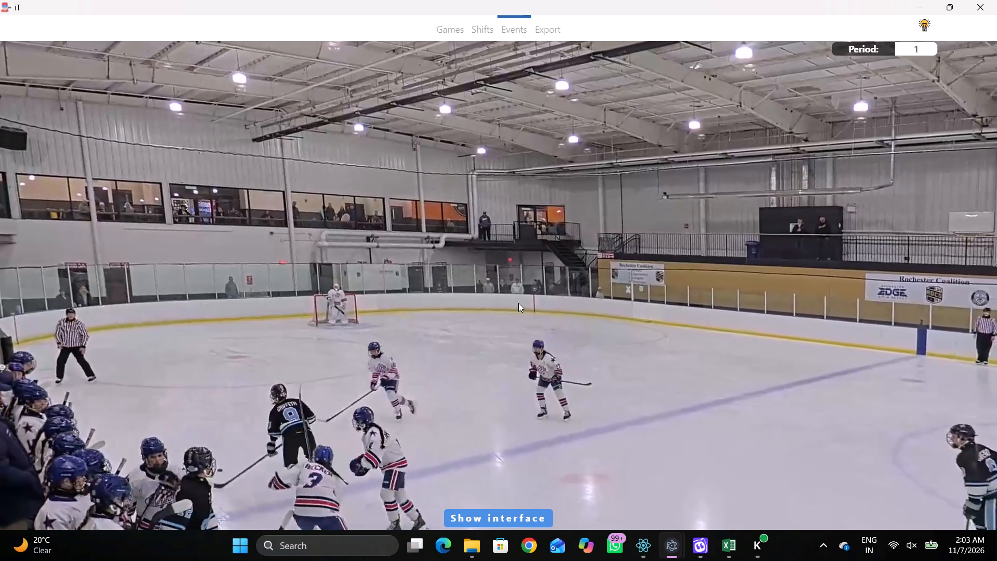
{"action": "key", "text": "space"}
{"action": "key", "text": "space"}
{"action": "key", "text": "q"}
{"action": "key", "text": "space"}
{"action": "key", "text": "space"}
{"action": "key", "text": "q"}
{"action": "key", "text": "q"}
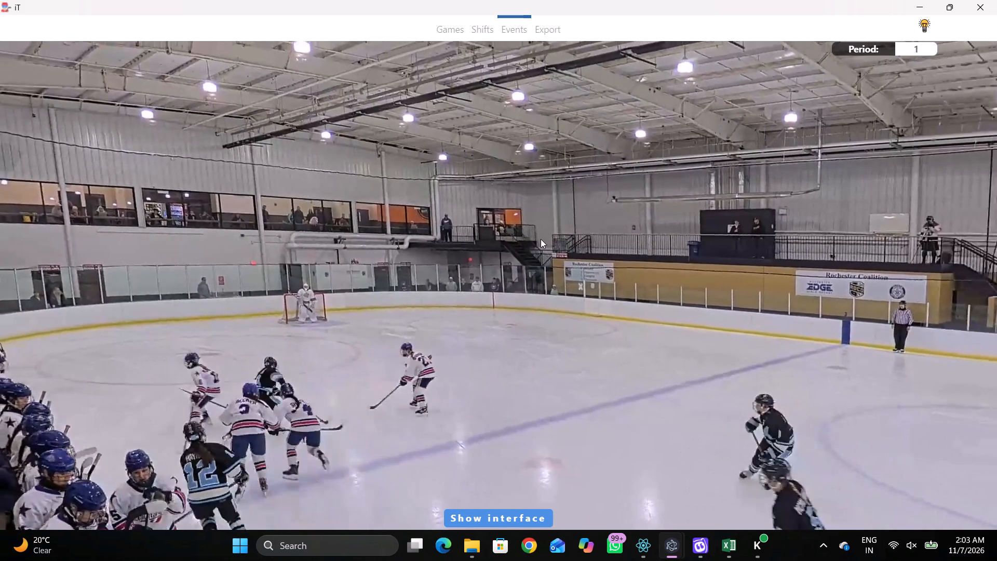
{"action": "type", "text": "qq"}
{"action": "right_click", "coordinate": [559, 253]}
{"action": "left_click", "coordinate": [569, 263]}
{"action": "right_click_drag", "start_coordinate": [575, 268], "coordinate": [560, 275]}
{"action": "left_click", "coordinate": [594, 289]}
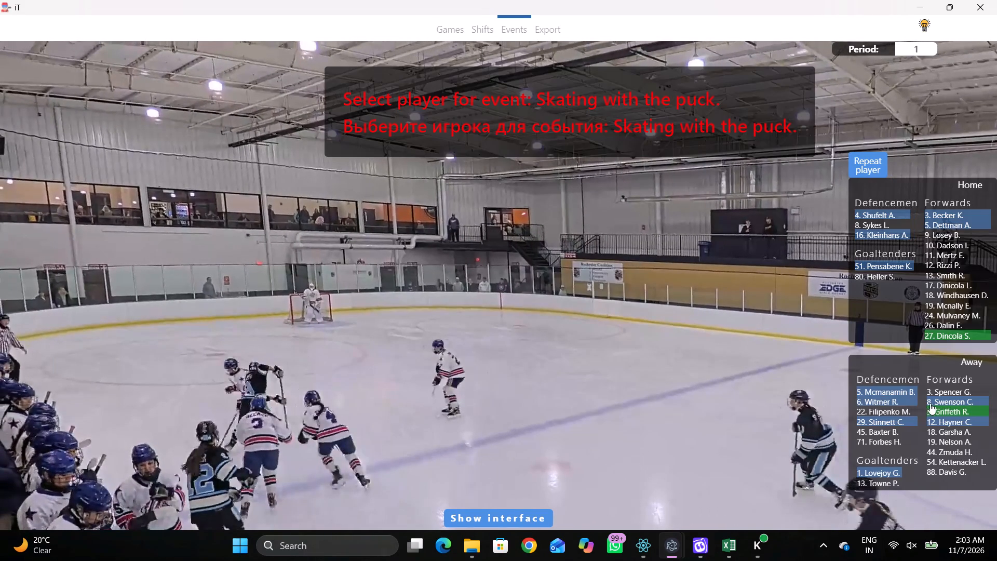
{"action": "left_click", "coordinate": [932, 410]}
{"action": "left_click", "coordinate": [392, 268]}
Record a Pass by the same away player, 9, deeper in the home team's end, towards the near side.
{"action": "key", "text": "space"}
{"action": "key", "text": "space"}
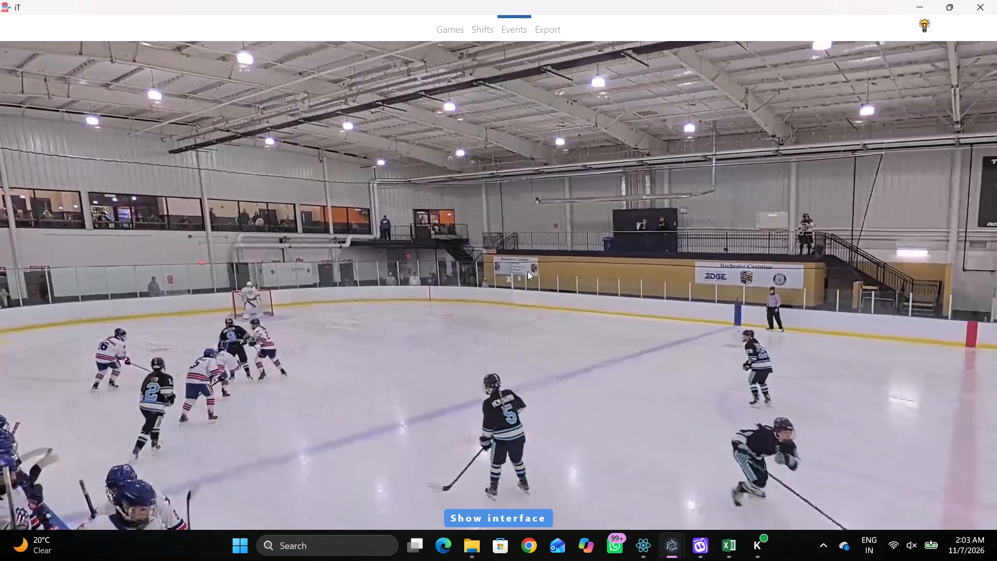
{"action": "key", "text": "space"}
{"action": "key", "text": "space"}
{"action": "key", "text": "space"}
{"action": "key", "text": "space"}
{"action": "key", "text": "q"}
{"action": "key", "text": "r"}
{"action": "key", "text": "space"}
{"action": "key", "text": "v"}
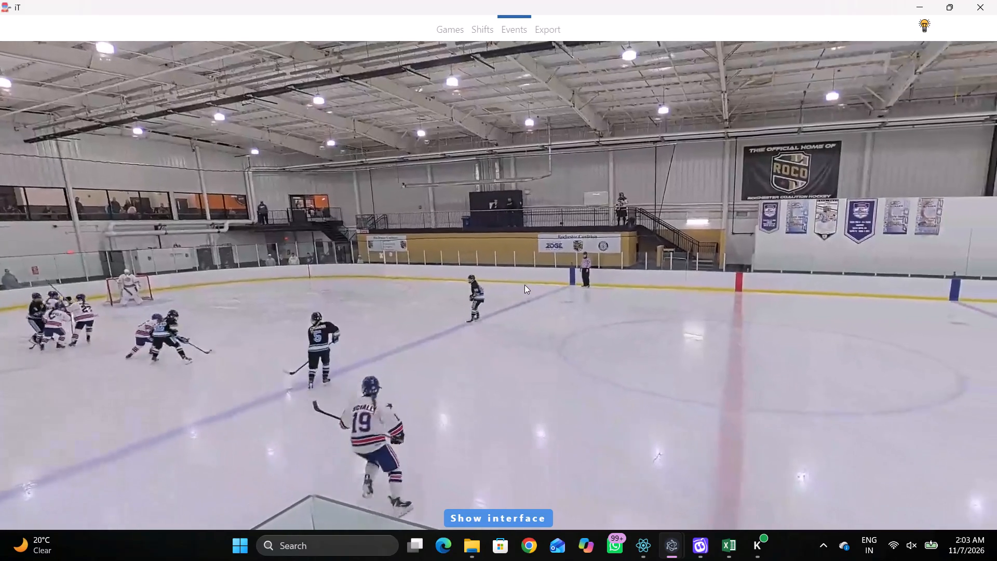
{"action": "key", "text": "space"}
{"action": "key", "text": "q"}
{"action": "key", "text": "q"}
{"action": "key", "text": "q"}
{"action": "key", "text": "q"}
{"action": "key", "text": "q"}
{"action": "key", "text": "q"}
{"action": "key", "text": "q"}
{"action": "right_click", "coordinate": [598, 235]}
{"action": "key", "text": "q"}
{"action": "key", "text": "q"}
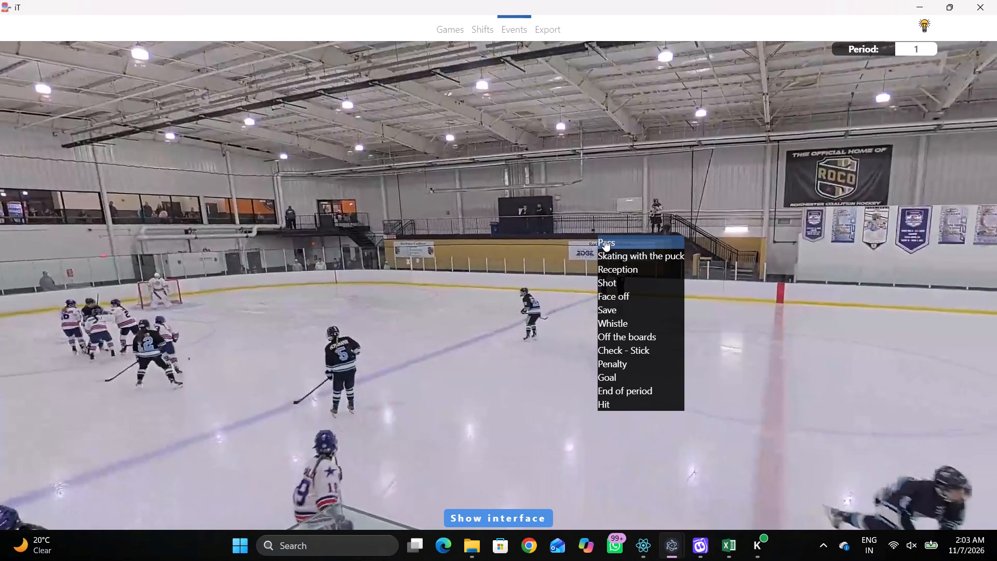
{"action": "type", "text": "qq"}
{"action": "left_click", "coordinate": [604, 240]}
{"action": "right_click", "coordinate": [597, 240]}
{"action": "left_click", "coordinate": [600, 242]}
{"action": "left_click", "coordinate": [871, 168]}
{"action": "left_click", "coordinate": [360, 262]}
Record a Pass by away player 12 in the home team's end, slightly nearer the blue line.
{"action": "key", "text": "space"}
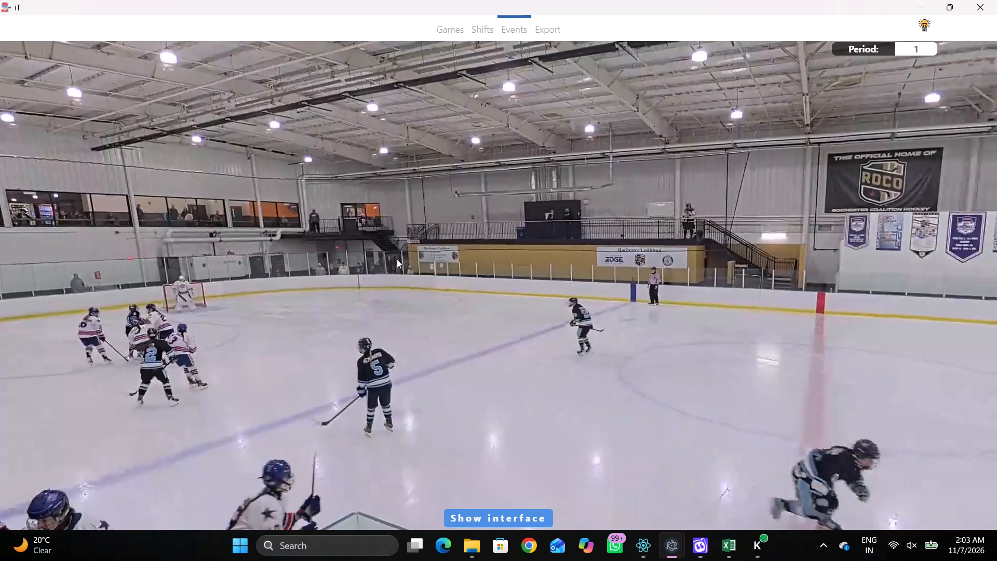
{"action": "key", "text": "space"}
{"action": "right_click", "coordinate": [446, 237]}
{"action": "key", "text": "q"}
{"action": "left_click", "coordinate": [463, 251]}
{"action": "right_click", "coordinate": [460, 248]}
{"action": "left_click", "coordinate": [462, 250]}
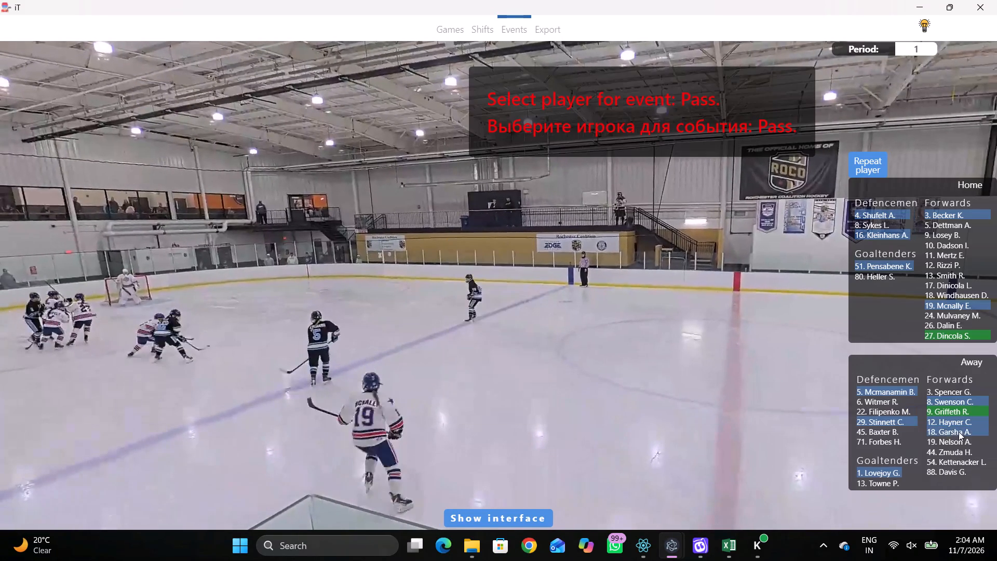
{"action": "left_click", "coordinate": [941, 424]}
{"action": "left_click", "coordinate": [376, 255]}
Record Skating with the puck for home player 27 near the far boards in the home team's end.
{"action": "key", "text": "space"}
{"action": "key", "text": "space"}
{"action": "key", "text": "space"}
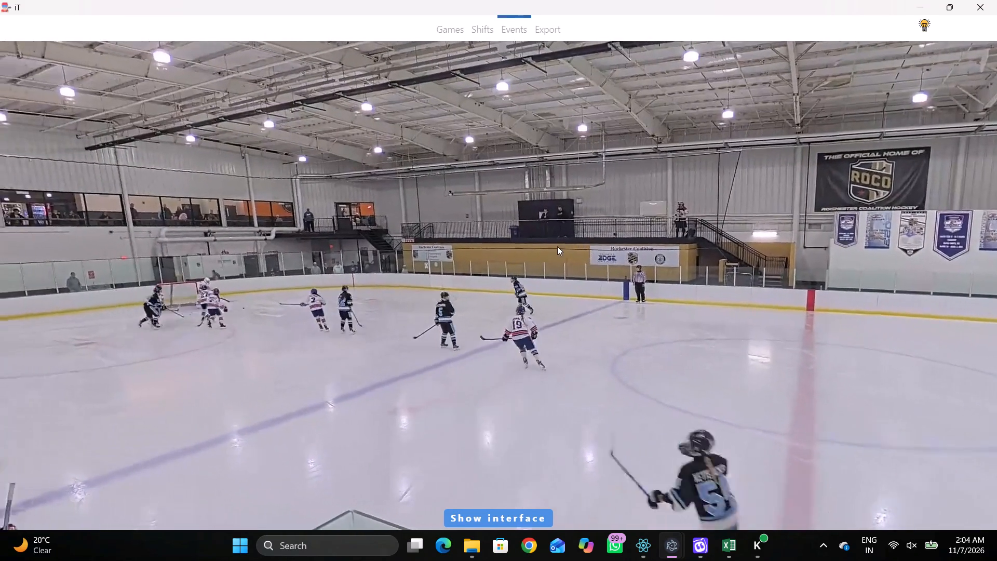
{"action": "key", "text": "space"}
{"action": "key", "text": "space"}
{"action": "key", "text": "space"}
{"action": "key", "text": "q"}
{"action": "key", "text": "q"}
{"action": "key", "text": "q"}
{"action": "key", "text": "r"}
{"action": "key", "text": "space"}
{"action": "type", "text": "v"}
{"action": "key", "text": "space"}
{"action": "key", "text": "space"}
{"action": "key", "text": "space"}
{"action": "right_click", "coordinate": [535, 241]}
{"action": "left_click", "coordinate": [562, 259]}
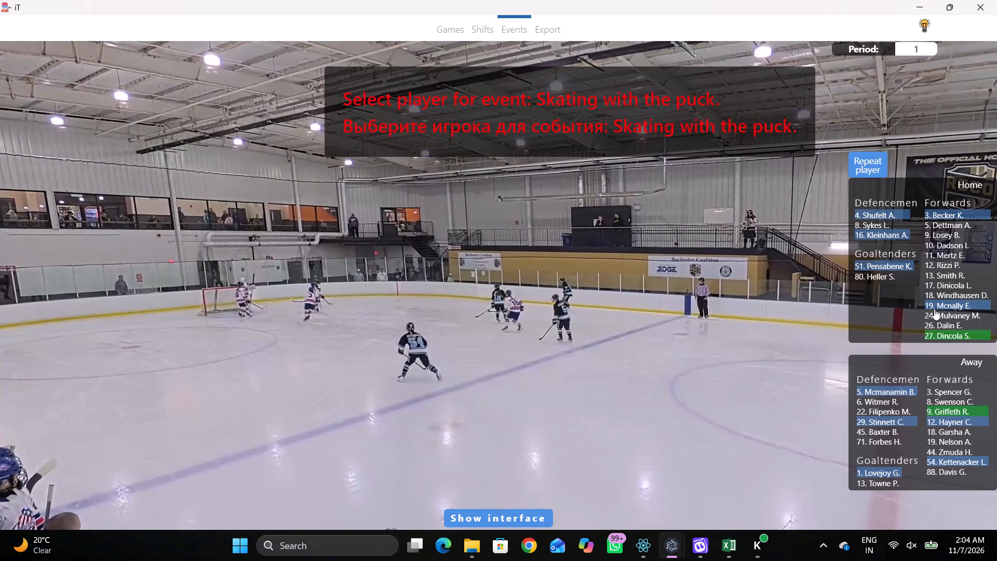
{"action": "left_click", "coordinate": [939, 333]}
{"action": "left_click", "coordinate": [308, 160]}
Record a Pass by the same home player, 27, along the far boards in the home team's end.
{"action": "key", "text": "r"}
{"action": "key", "text": "space"}
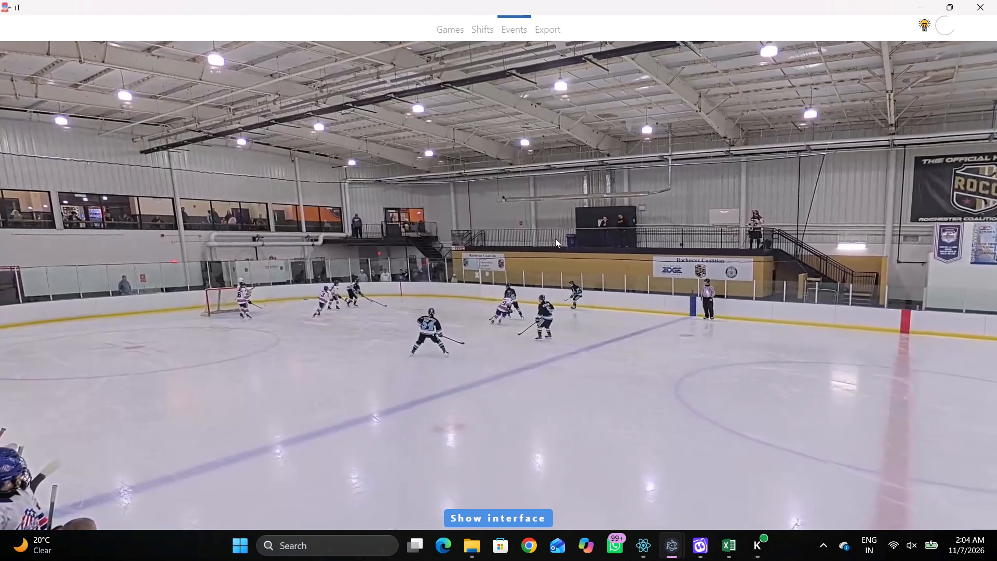
{"action": "key", "text": "v"}
{"action": "key", "text": "space"}
{"action": "key", "text": "q"}
{"action": "key", "text": "q"}
{"action": "key", "text": "q"}
{"action": "right_click", "coordinate": [631, 229]}
{"action": "left_click", "coordinate": [637, 228]}
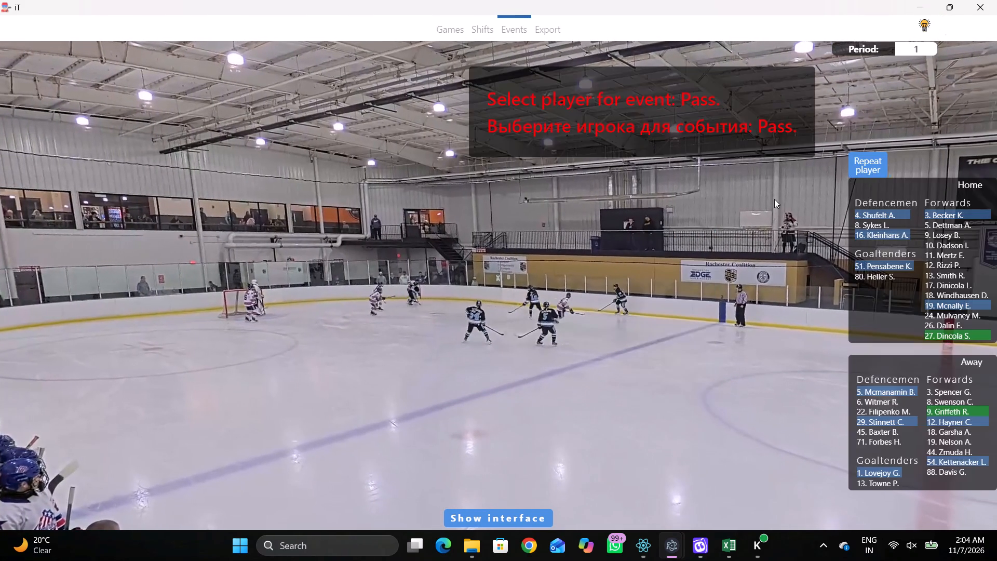
{"action": "left_click", "coordinate": [845, 172]}
{"action": "right_click", "coordinate": [510, 143]}
{"action": "left_click_drag", "start_coordinate": [517, 149], "coordinate": [526, 154]}
{"action": "left_click_drag", "start_coordinate": [880, 158], "coordinate": [872, 165]}
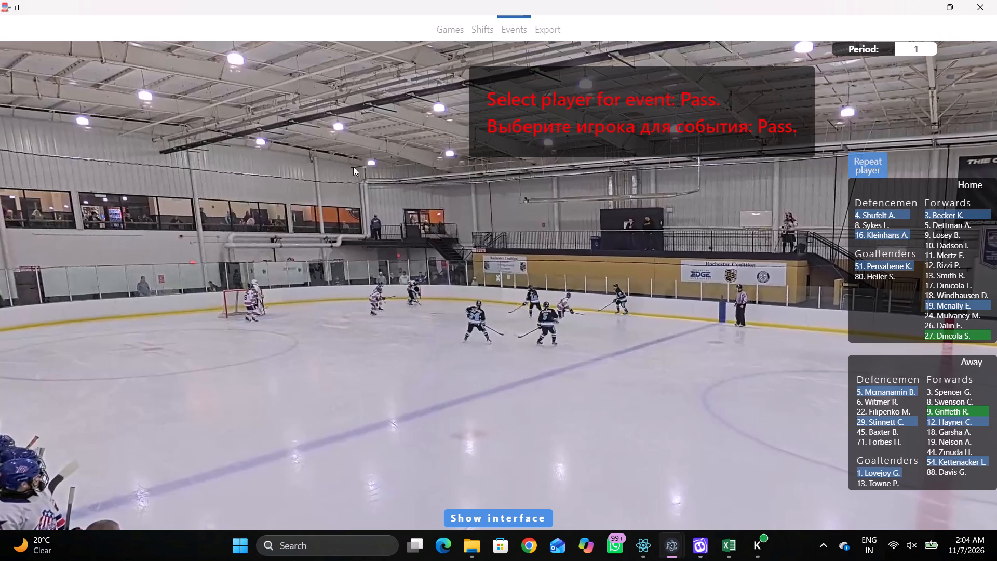
{"action": "left_click", "coordinate": [318, 139]}
Record Skating with the puck for away player 5 near the near-side boards in the home team's end.
{"action": "key", "text": "space"}
{"action": "key", "text": "space"}
{"action": "key", "text": "space"}
{"action": "key", "text": "space"}
{"action": "key", "text": "space"}
{"action": "key", "text": "q"}
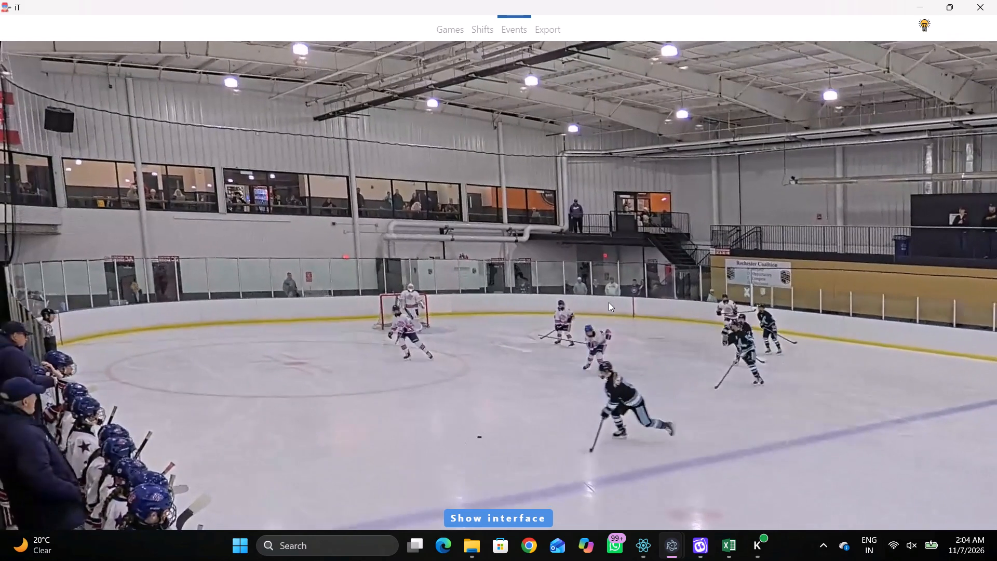
{"action": "key", "text": "space"}
{"action": "key", "text": "space"}
{"action": "right_click", "coordinate": [502, 286]}
{"action": "left_click", "coordinate": [543, 309]}
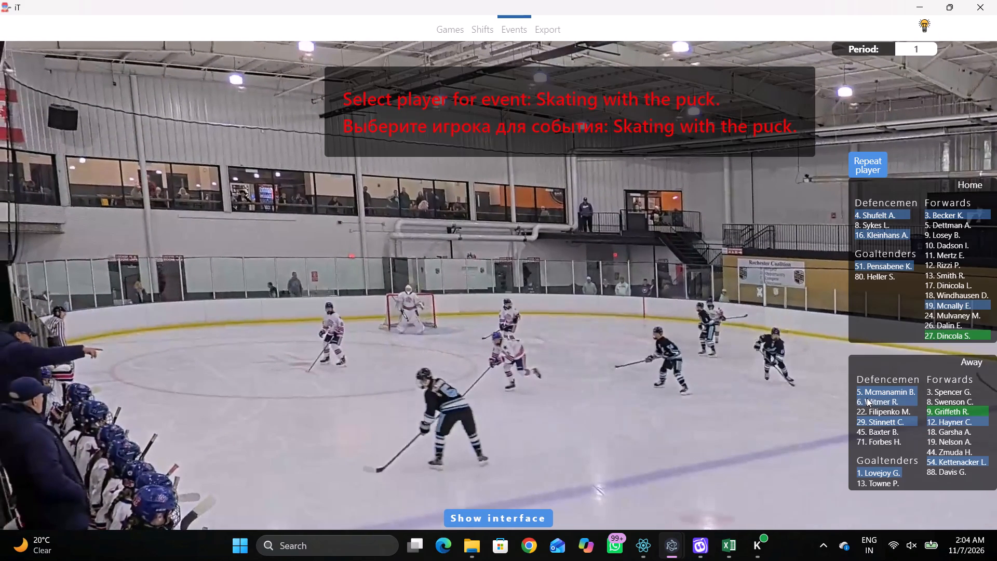
{"action": "left_click", "coordinate": [872, 398]}
{"action": "left_click", "coordinate": [893, 389]}
{"action": "left_click", "coordinate": [387, 310]}
Return to the last tagged event and record a Shot by the same away player, 5, between the near circle and the home team's blue line.
{"action": "key", "text": "space"}
{"action": "key", "text": "space"}
{"action": "key", "text": "space"}
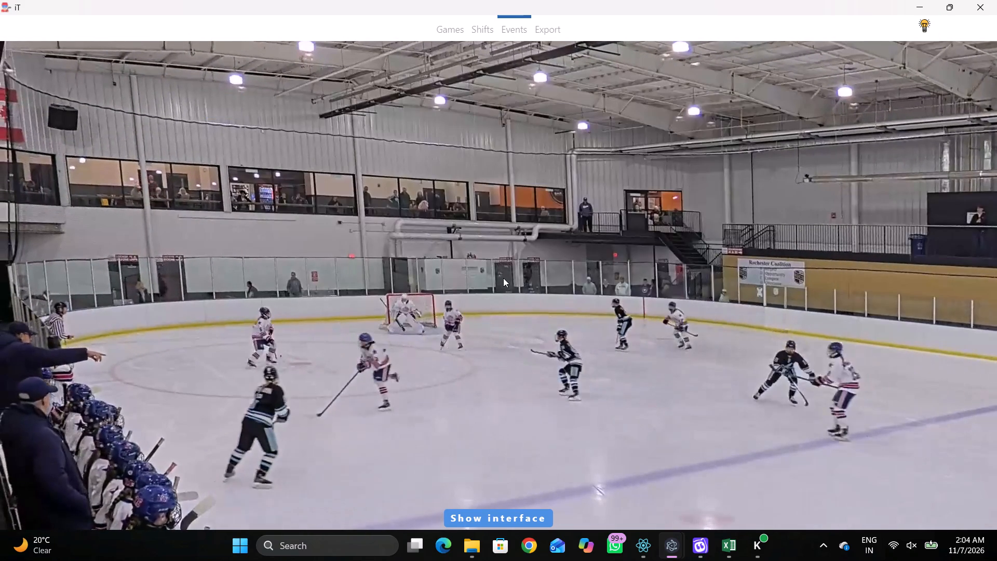
{"action": "key", "text": "space"}
{"action": "key", "text": "space"}
{"action": "key", "text": "space"}
{"action": "key", "text": "space"}
{"action": "key", "text": "space"}
{"action": "type", "text": "q"}
{"action": "key", "text": "shift+d"}
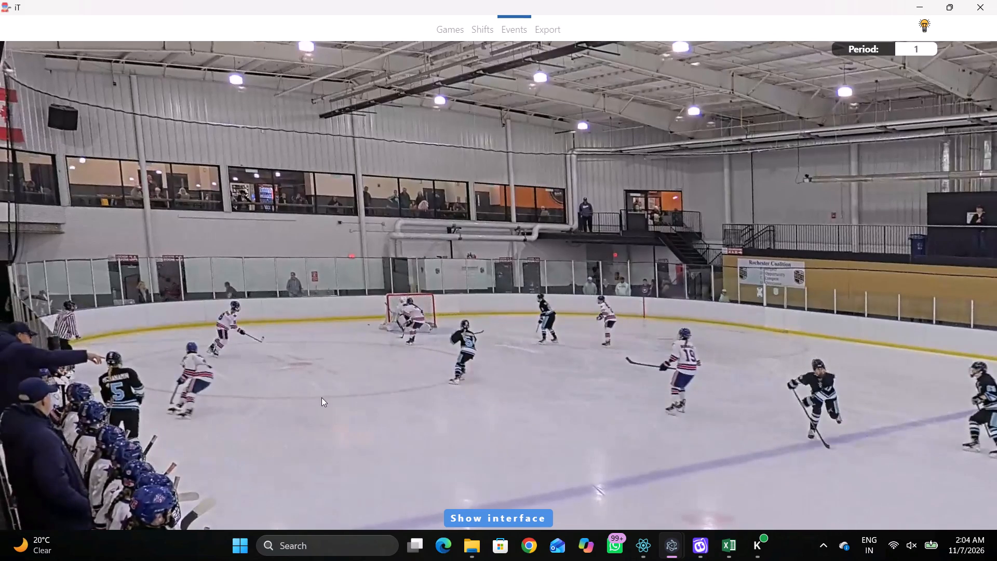
{"action": "left_click", "coordinate": [293, 410]}
{"action": "key", "text": "shift+d"}
{"action": "key", "text": "space"}
{"action": "key", "text": "space"}
{"action": "right_click_drag", "start_coordinate": [429, 270], "coordinate": [438, 270]}
{"action": "key", "text": "q"}
{"action": "left_click", "coordinate": [449, 324]}
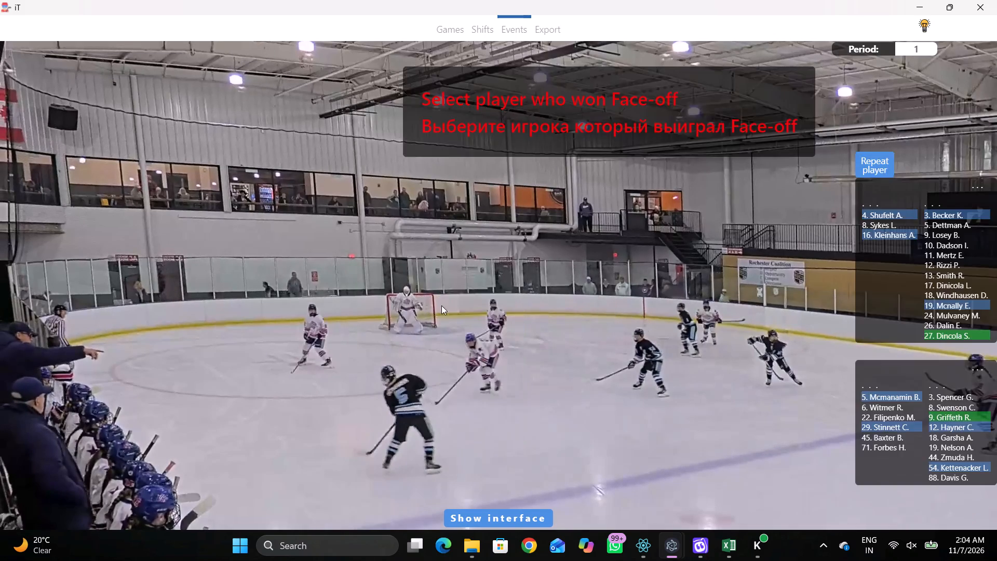
{"action": "right_click_drag", "start_coordinate": [433, 284], "coordinate": [440, 281]}
{"action": "left_click", "coordinate": [452, 334]}
{"action": "left_click", "coordinate": [370, 290]}
{"action": "left_click", "coordinate": [263, 285]}
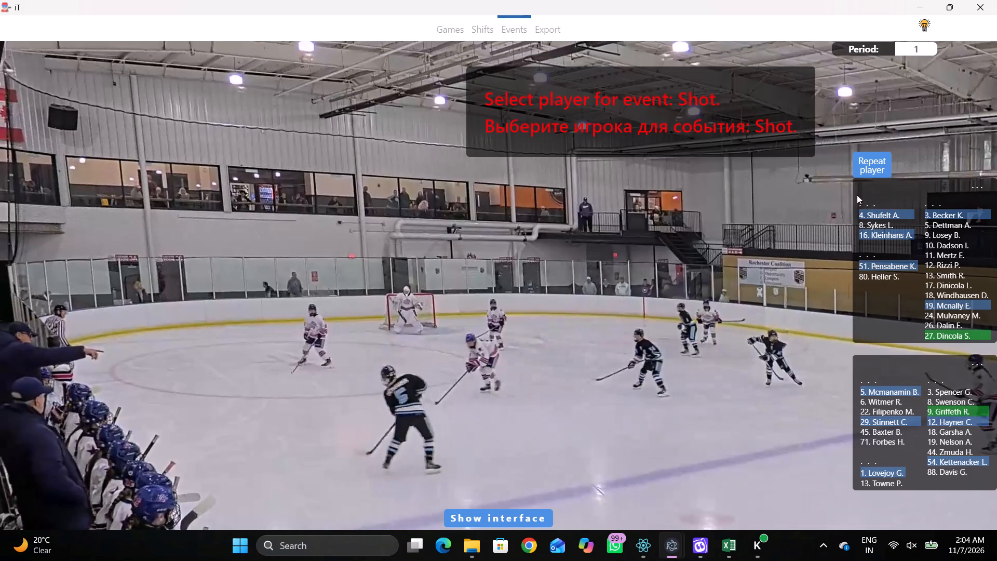
{"action": "left_click", "coordinate": [848, 175]}
{"action": "left_click", "coordinate": [856, 167]}
{"action": "left_click", "coordinate": [417, 271]}
Record an Off the boards event at the end boards behind the home team's net, slightly towards the near side.
{"action": "key", "text": "space"}
{"action": "key", "text": "v"}
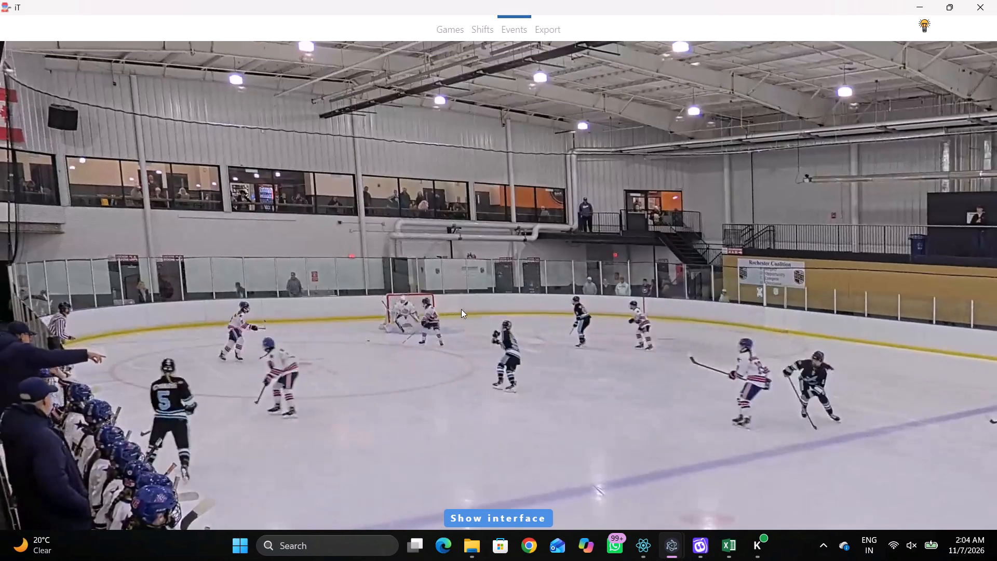
{"action": "key", "text": "space"}
{"action": "right_click", "coordinate": [429, 238]}
{"action": "key", "text": "space"}
{"action": "key", "text": "space"}
{"action": "right_click_drag", "start_coordinate": [449, 239], "coordinate": [457, 246]}
{"action": "left_click", "coordinate": [489, 341]}
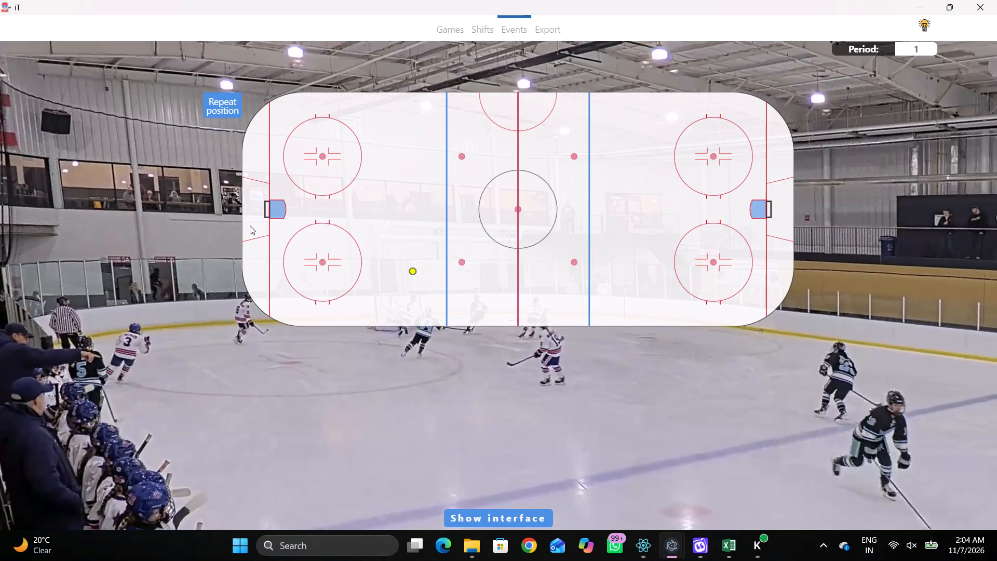
{"action": "left_click", "coordinate": [250, 225]}
Record Skating with the puck for home player 27 in the far face-off circle of the home team's end.
{"action": "key", "text": "r"}
{"action": "key", "text": "space"}
{"action": "key", "text": "space"}
{"action": "key", "text": "q"}
{"action": "key", "text": "r"}
{"action": "key", "text": "space"}
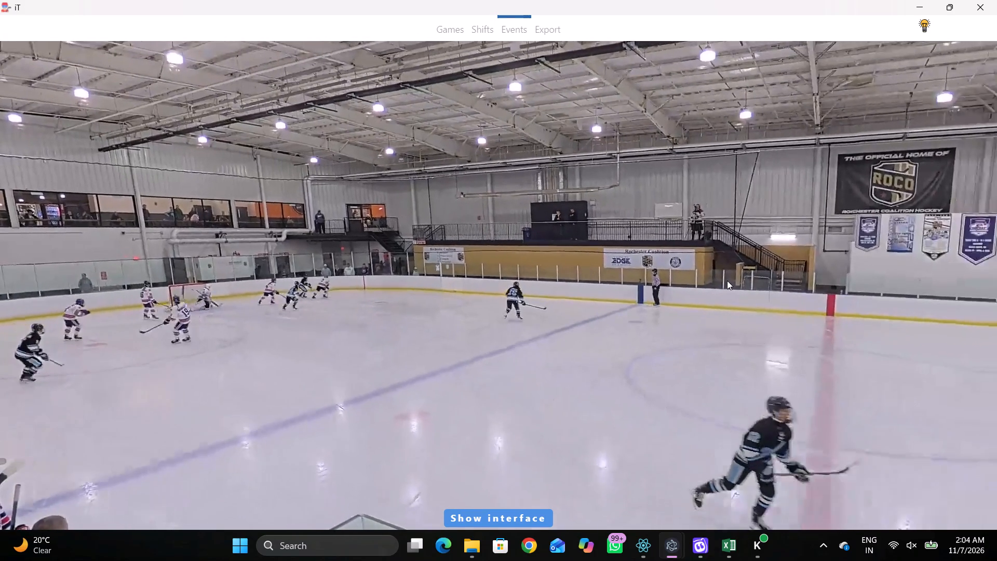
{"action": "key", "text": "space"}
{"action": "key", "text": "q"}
{"action": "right_click", "coordinate": [734, 250]}
{"action": "left_click", "coordinate": [758, 268]}
{"action": "right_click_drag", "start_coordinate": [732, 261], "coordinate": [699, 261]}
{"action": "left_click", "coordinate": [725, 283]}
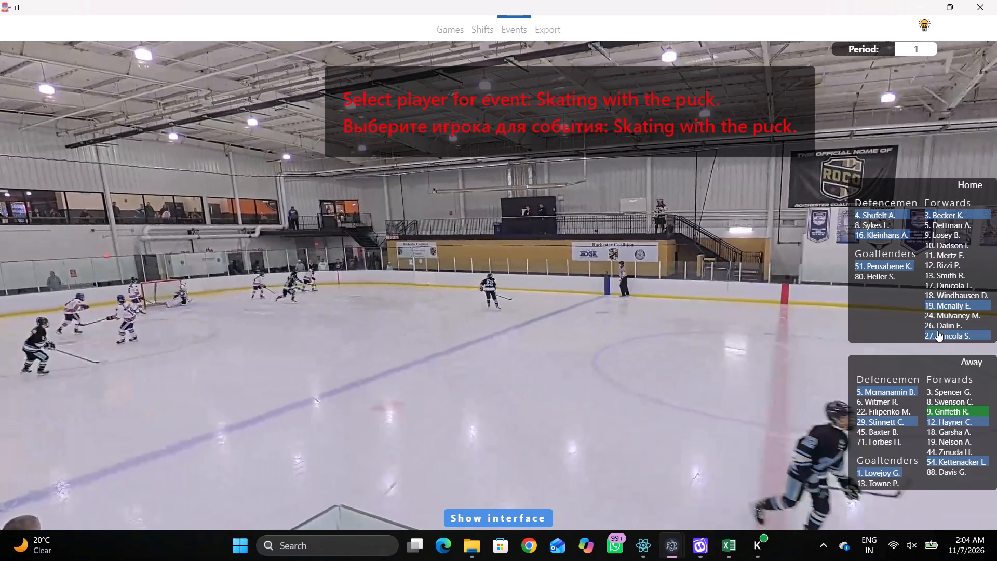
{"action": "left_click", "coordinate": [938, 331]}
{"action": "left_click", "coordinate": [297, 155]}
Record a Pass by the same home player, 27, at the end boards on the far side of the home team's net.
{"action": "key", "text": "space"}
{"action": "key", "text": "v"}
{"action": "key", "text": "space"}
{"action": "key", "text": "space"}
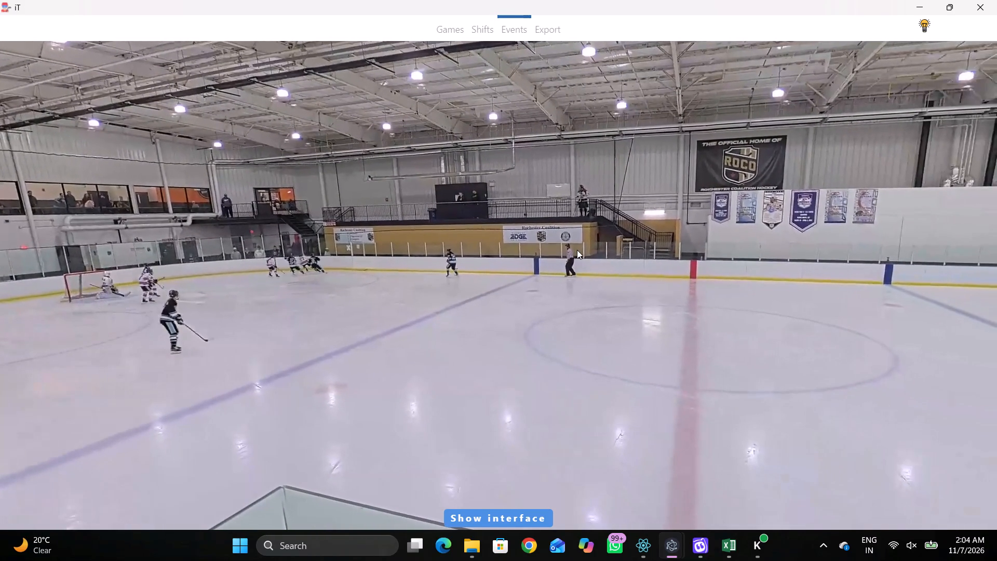
{"action": "key", "text": "space"}
{"action": "key", "text": "space"}
{"action": "key", "text": "space"}
{"action": "key", "text": "space"}
{"action": "key", "text": "space"}
{"action": "key", "text": "space"}
{"action": "key", "text": "space"}
{"action": "key", "text": "space"}
{"action": "key", "text": "space"}
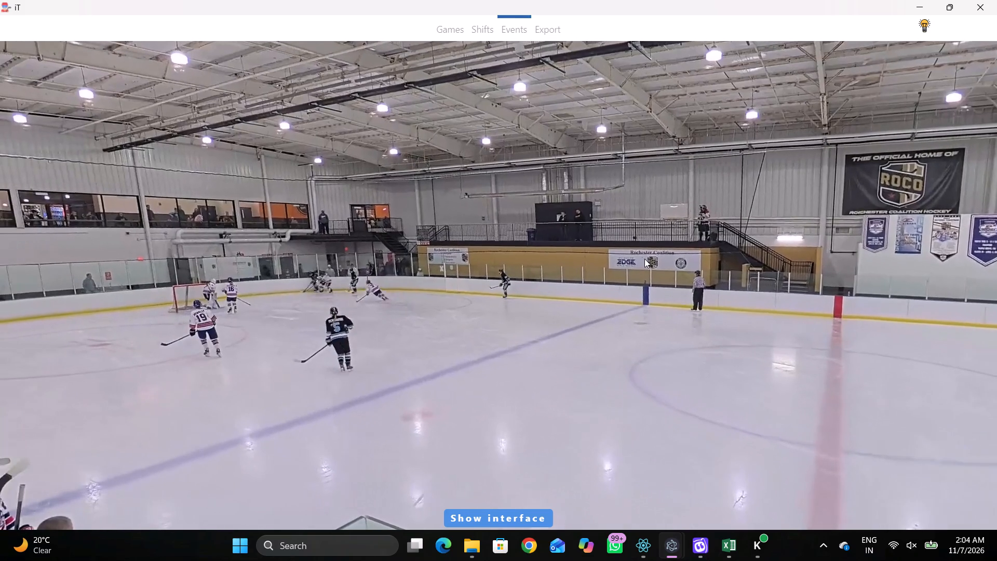
{"action": "key", "text": "space"}
{"action": "key", "text": "space"}
{"action": "key", "text": "space"}
{"action": "key", "text": "space"}
{"action": "key", "text": "space"}
{"action": "key", "text": "space"}
{"action": "key", "text": "space"}
{"action": "key", "text": "space"}
{"action": "key", "text": "space"}
{"action": "key", "text": "space"}
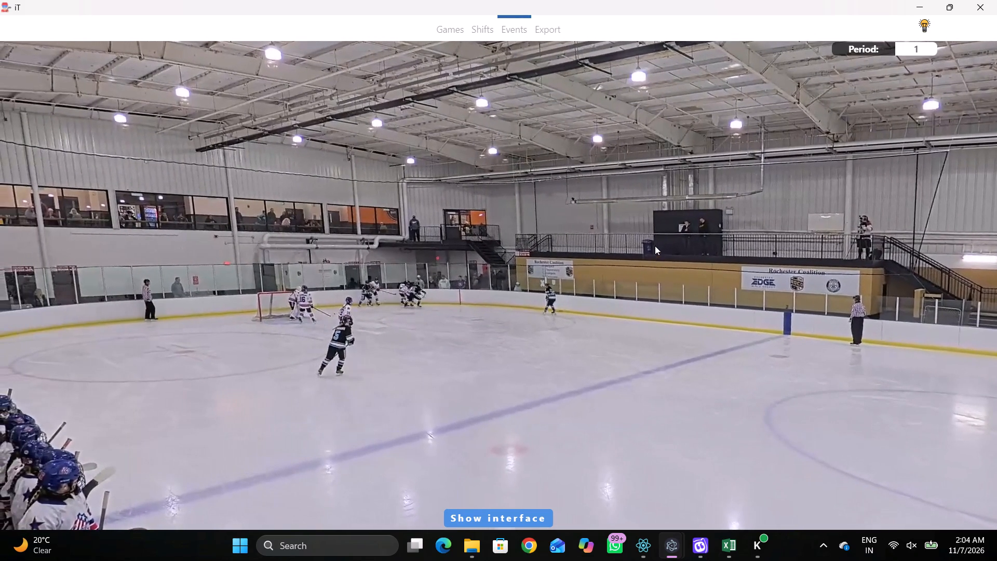
{"action": "right_click", "coordinate": [645, 235]}
{"action": "key", "text": "q"}
{"action": "right_click_drag", "start_coordinate": [609, 226], "coordinate": [594, 226]}
{"action": "left_click", "coordinate": [604, 236]}
{"action": "left_click", "coordinate": [848, 177]}
{"action": "left_click", "coordinate": [856, 166]}
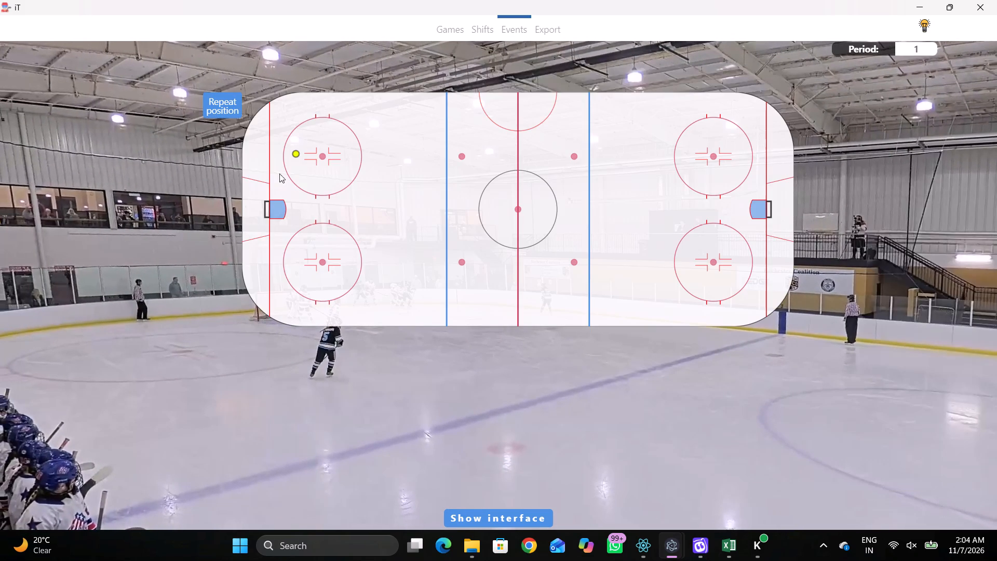
{"action": "left_click", "coordinate": [239, 149]}
{"action": "left_click", "coordinate": [248, 152]}
Record Skating with the puck for away player 54 at the far edge of the home team's far face-off circle.
{"action": "key", "text": "space"}
{"action": "key", "text": "space"}
{"action": "key", "text": "space"}
{"action": "key", "text": "space"}
{"action": "right_click", "coordinate": [595, 242]}
{"action": "left_click", "coordinate": [646, 260]}
{"action": "left_click_drag", "start_coordinate": [508, 266], "coordinate": [504, 265]}
{"action": "key", "text": "space"}
{"action": "key", "text": "space"}
{"action": "right_click", "coordinate": [614, 293]}
{"action": "key", "text": "q"}
{"action": "left_click", "coordinate": [654, 306]}
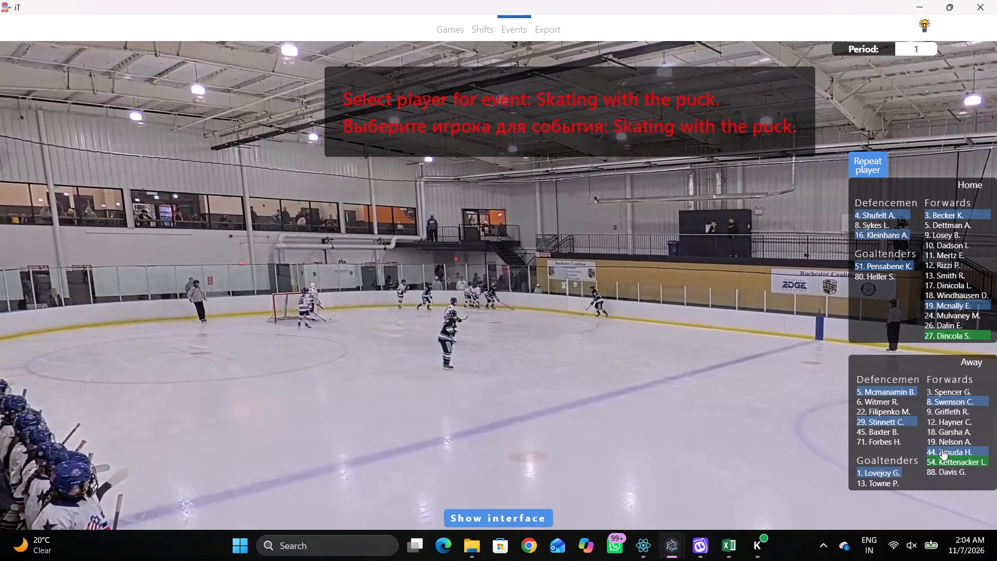
{"action": "left_click", "coordinate": [934, 459]}
{"action": "left_click", "coordinate": [309, 118]}
Replay the sequence and change the player of the last Skating with the puck event to away player 8.
{"action": "key", "text": "q"}
{"action": "key", "text": "q"}
{"action": "key", "text": "q"}
{"action": "key", "text": "q"}
{"action": "key", "text": "q"}
{"action": "key", "text": "q"}
{"action": "key", "text": "q"}
{"action": "key", "text": "q"}
{"action": "key", "text": "q"}
{"action": "key", "text": "q"}
{"action": "key", "text": "q"}
{"action": "key", "text": "q"}
{"action": "key", "text": "q"}
{"action": "key", "text": "q"}
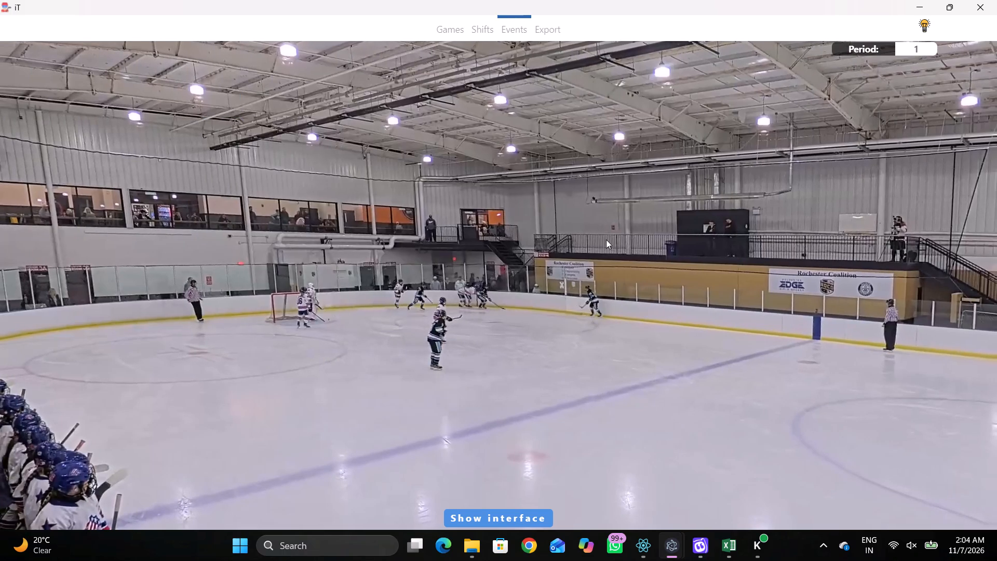
{"action": "type", "text": "qqq"}
{"action": "key", "text": "q"}
{"action": "key", "text": "space"}
{"action": "key", "text": "space"}
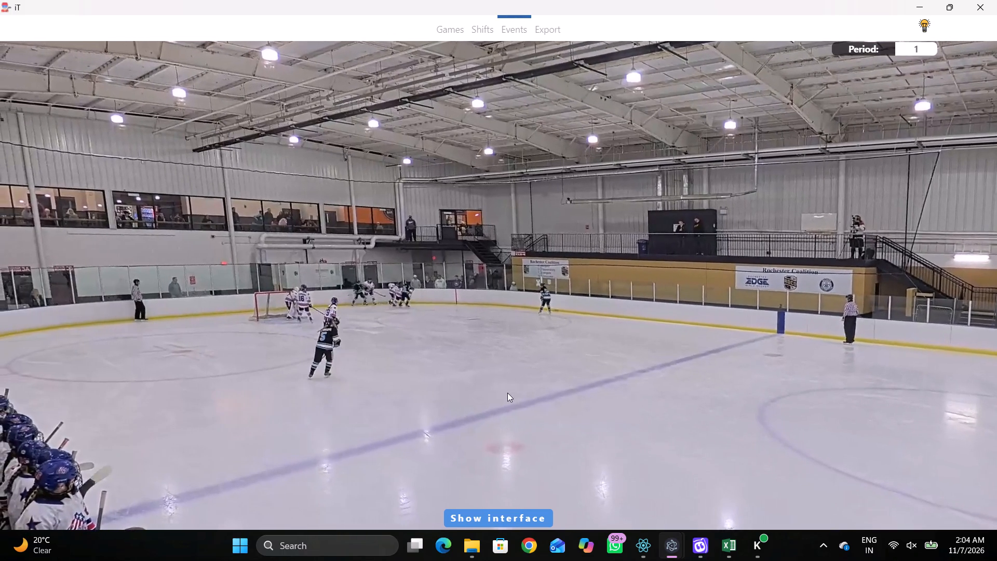
{"action": "key", "text": "q"}
{"action": "key", "text": "q"}
{"action": "key", "text": "shift+d"}
{"action": "left_click", "coordinate": [519, 436]}
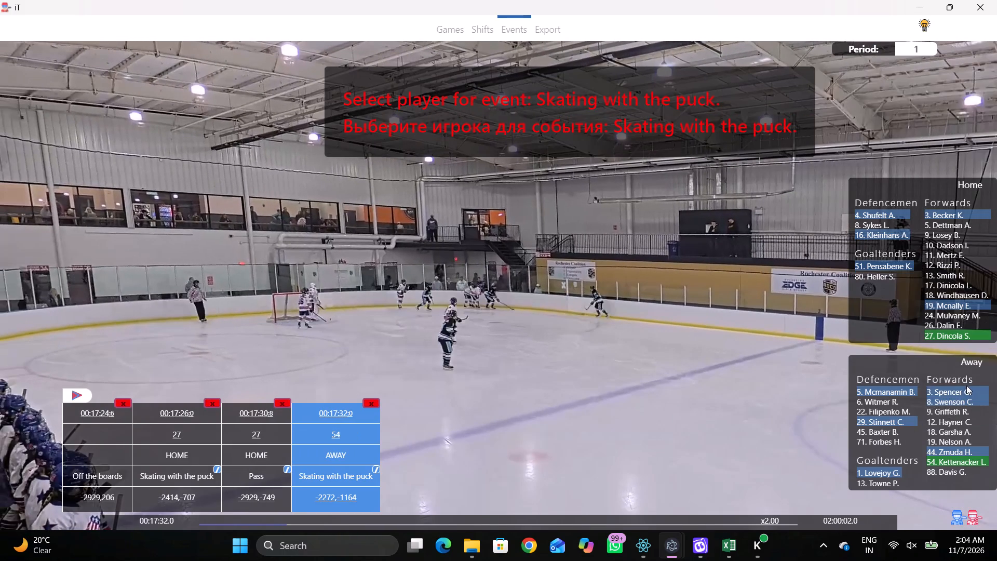
{"action": "left_click", "coordinate": [939, 402]}
{"action": "key", "text": "shift+d"}
Record a Pass by the same away player near the far boards, between the far circle and the home team's blue line.
{"action": "key", "text": "space"}
{"action": "key", "text": "space"}
{"action": "key", "text": "space"}
{"action": "key", "text": "space"}
{"action": "key", "text": "space"}
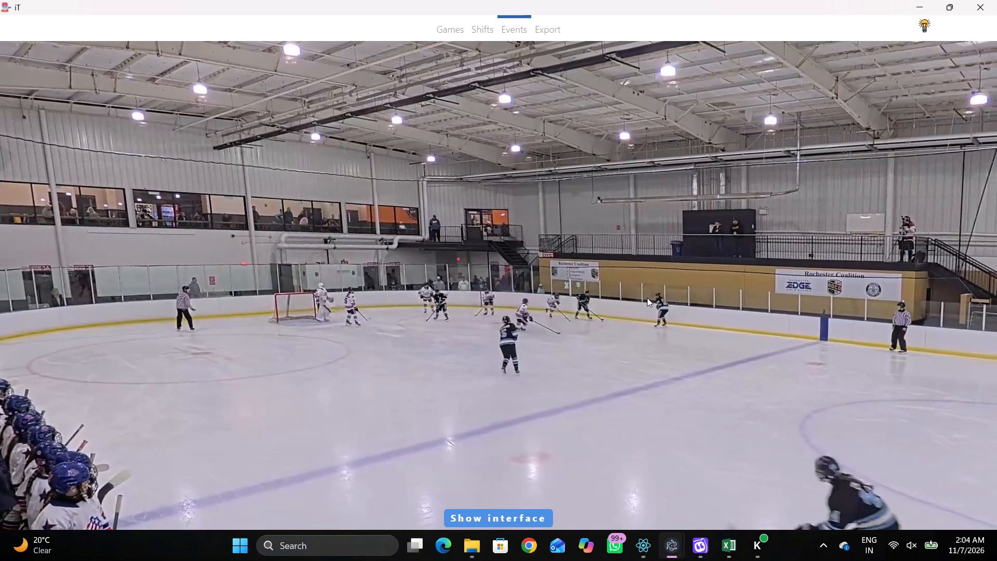
{"action": "key", "text": "space"}
{"action": "key", "text": "space"}
{"action": "key", "text": "space"}
{"action": "key", "text": "space"}
{"action": "key", "text": "space"}
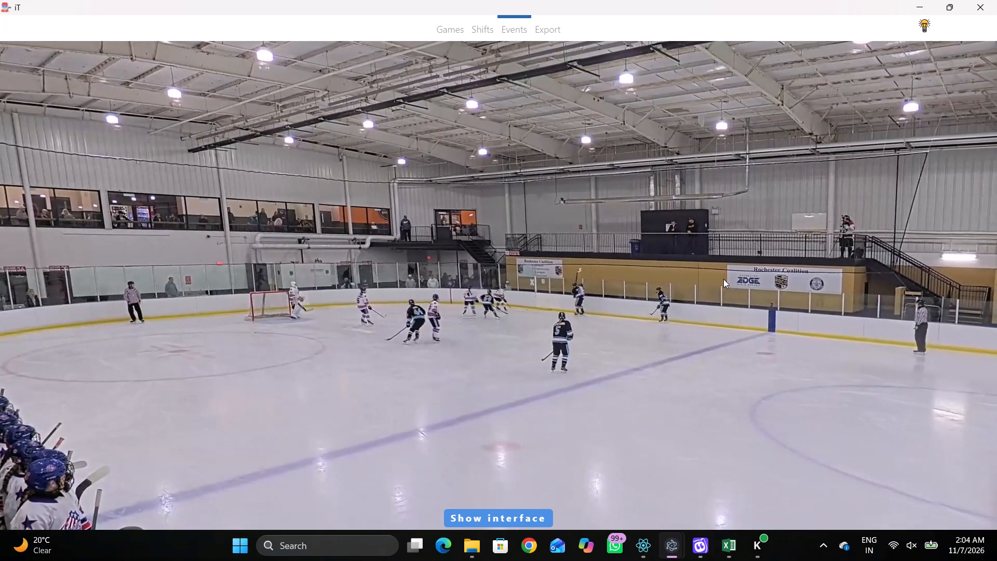
{"action": "key", "text": "q"}
{"action": "key", "text": "q"}
{"action": "key", "text": "q"}
{"action": "key", "text": "q"}
{"action": "key", "text": "q"}
{"action": "key", "text": "q"}
{"action": "key", "text": "q"}
{"action": "key", "text": "q"}
{"action": "left_click", "coordinate": [656, 232]}
{"action": "right_click_drag", "start_coordinate": [615, 222], "coordinate": [583, 222]}
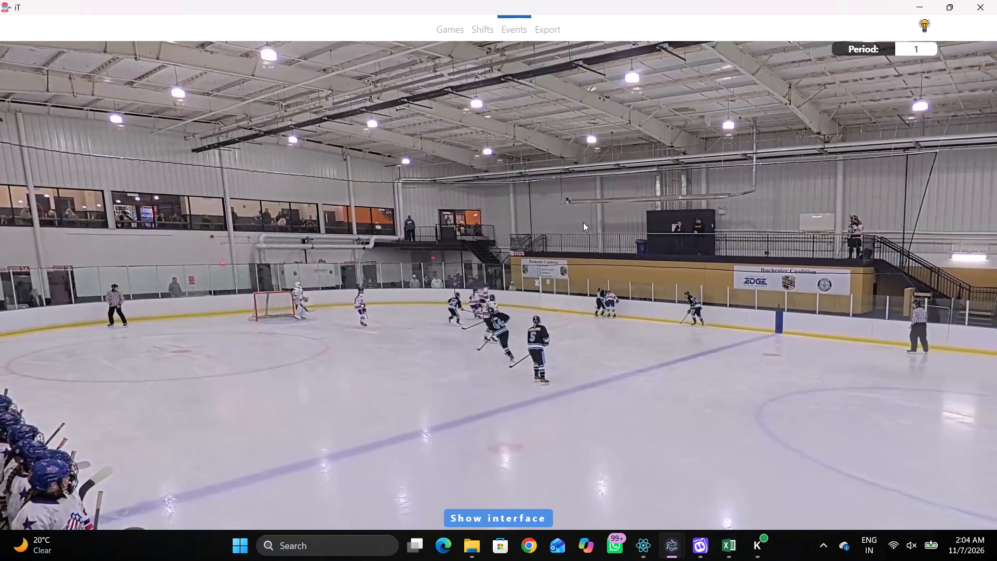
{"action": "right_click_drag", "start_coordinate": [583, 222], "coordinate": [584, 224]}
{"action": "left_click", "coordinate": [597, 230]}
{"action": "left_click", "coordinate": [856, 165]}
{"action": "left_click", "coordinate": [404, 115]}
Record Skating with the puck for home player 27 at the far edge of the home team's far face-off circle.
{"action": "key", "text": "space"}
{"action": "key", "text": "space"}
{"action": "key", "text": "space"}
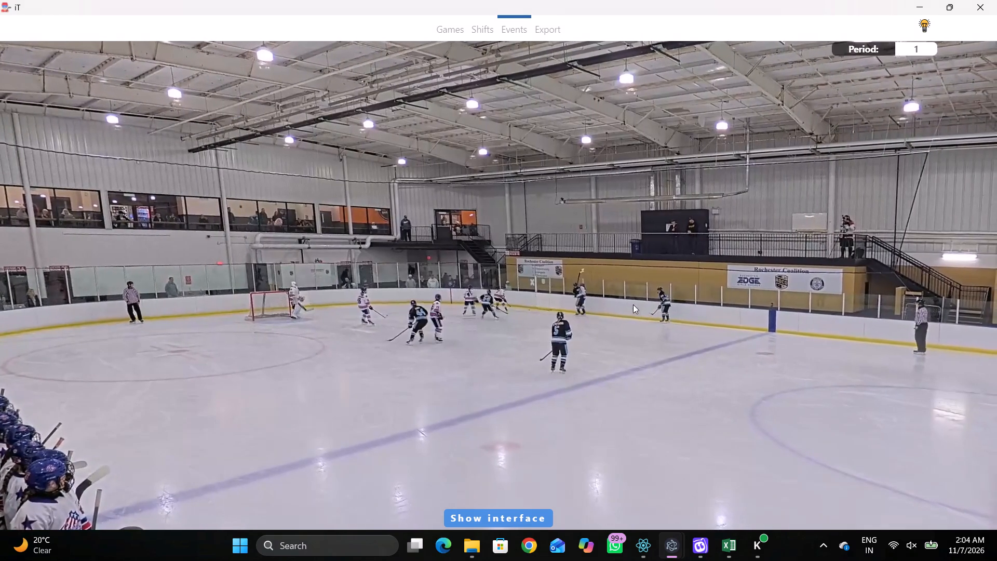
{"action": "key", "text": "space"}
{"action": "left_click", "coordinate": [634, 295]}
{"action": "left_click_drag", "start_coordinate": [723, 295], "coordinate": [719, 295]}
{"action": "right_click_drag", "start_coordinate": [701, 275], "coordinate": [686, 275]}
{"action": "left_click", "coordinate": [733, 293]}
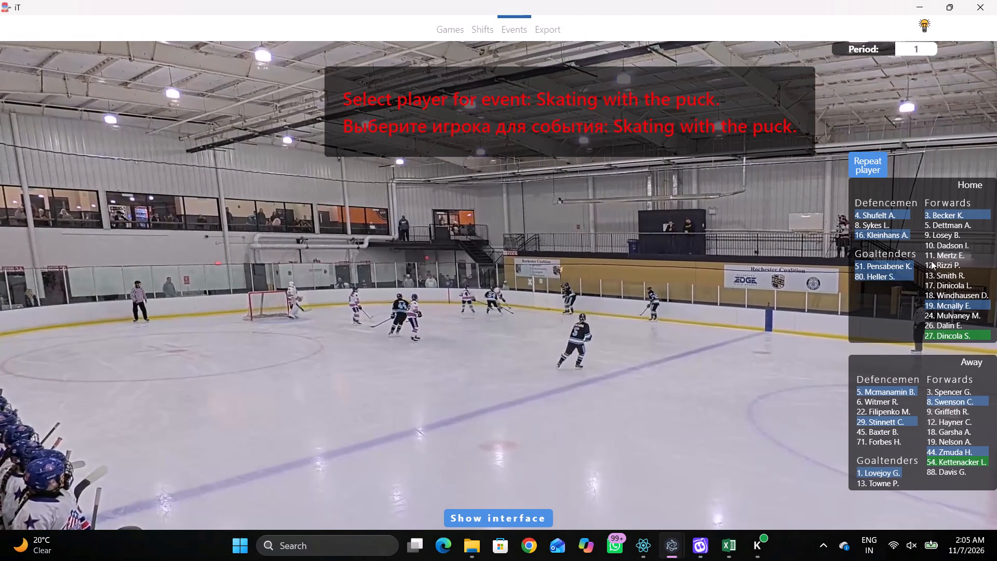
{"action": "left_click", "coordinate": [936, 336]}
{"action": "left_click", "coordinate": [323, 123]}
Replay the preceding sequence and record a Check - Stick by home player 3 at the far boards, just beyond the home team's far circle.
{"action": "key", "text": "q"}
{"action": "key", "text": "q"}
{"action": "key", "text": "q"}
{"action": "key", "text": "q"}
{"action": "key", "text": "q"}
{"action": "key", "text": "q"}
{"action": "key", "text": "q"}
{"action": "key", "text": "q"}
{"action": "key", "text": "q"}
{"action": "key", "text": "q"}
{"action": "key", "text": "q"}
{"action": "key", "text": "q"}
{"action": "key", "text": "q"}
{"action": "key", "text": "q"}
{"action": "key", "text": "q"}
{"action": "key", "text": "q"}
{"action": "key", "text": "q"}
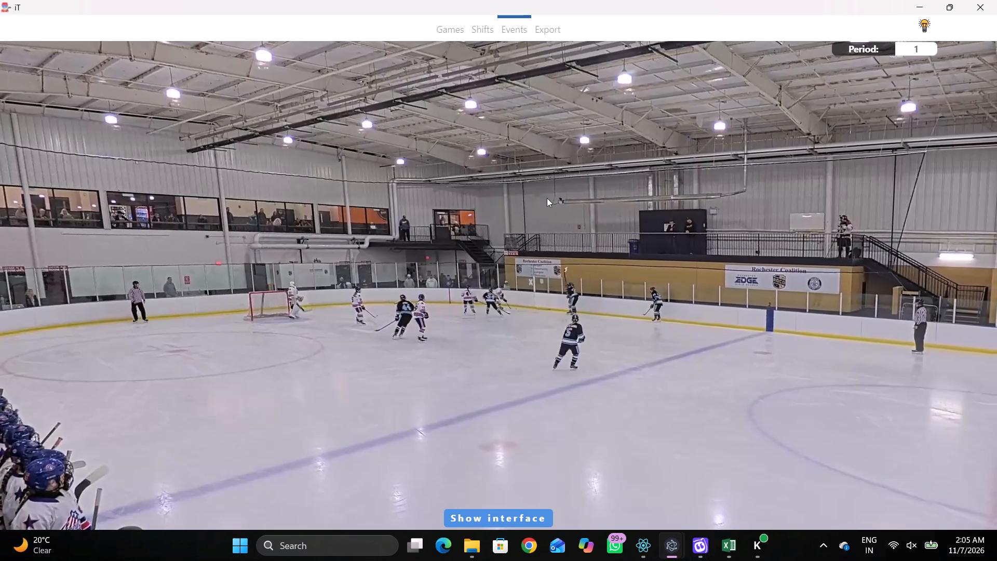
{"action": "key", "text": "q"}
{"action": "key", "text": "q"}
{"action": "key", "text": "q"}
{"action": "key", "text": "shift+d"}
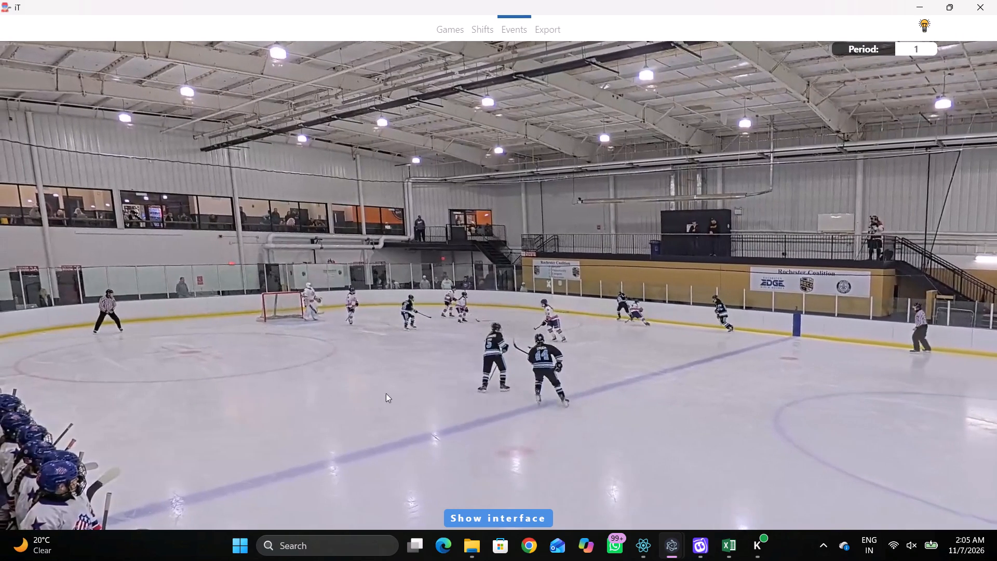
{"action": "left_click", "coordinate": [346, 420]}
{"action": "key", "text": "shift+d"}
{"action": "key", "text": "space"}
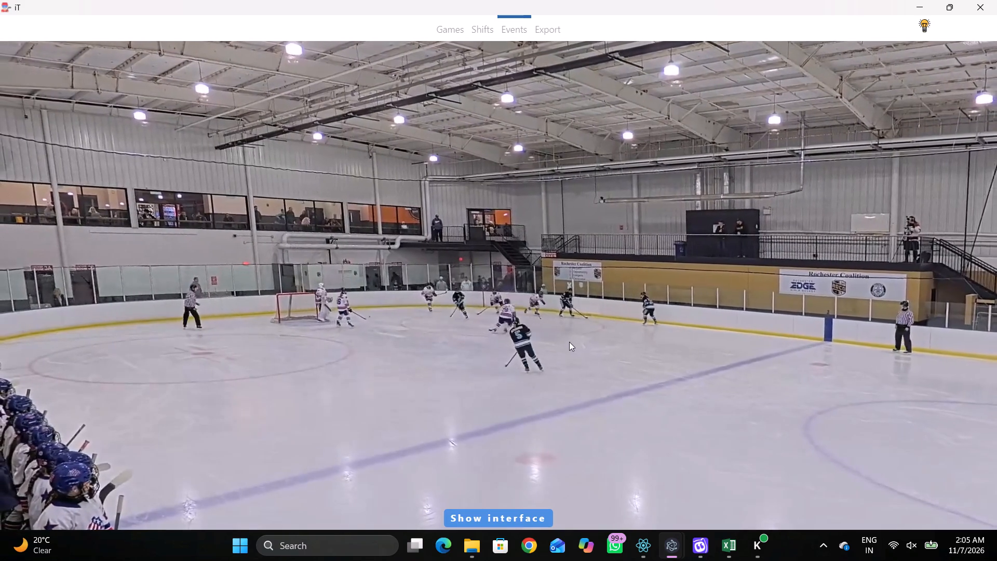
{"action": "key", "text": "space"}
{"action": "key", "text": "space"}
{"action": "key", "text": "space"}
{"action": "key", "text": "space"}
{"action": "key", "text": "space"}
{"action": "key", "text": "space"}
{"action": "key", "text": "space"}
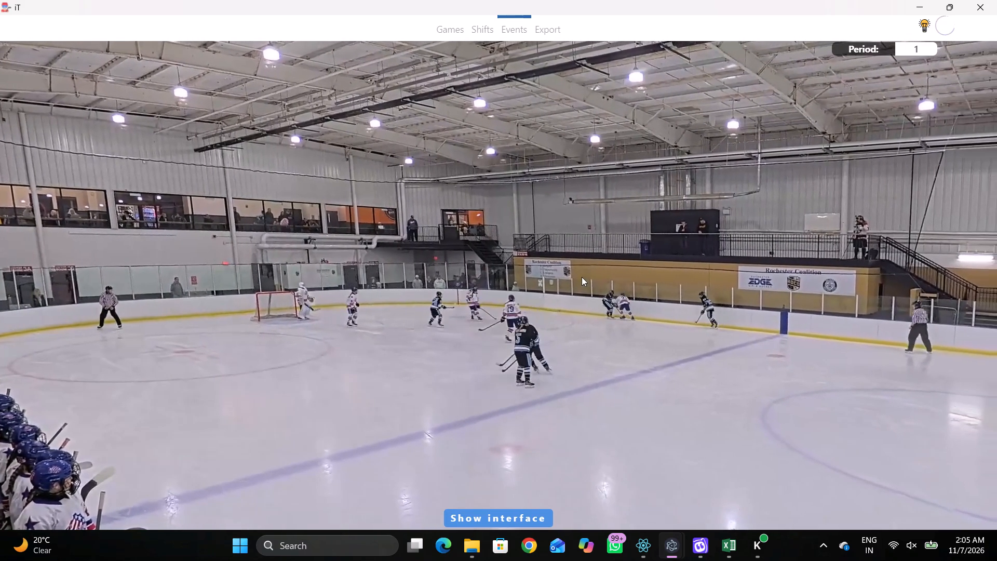
{"action": "right_click", "coordinate": [556, 251]}
{"action": "left_click", "coordinate": [597, 357]}
{"action": "left_click", "coordinate": [941, 212]}
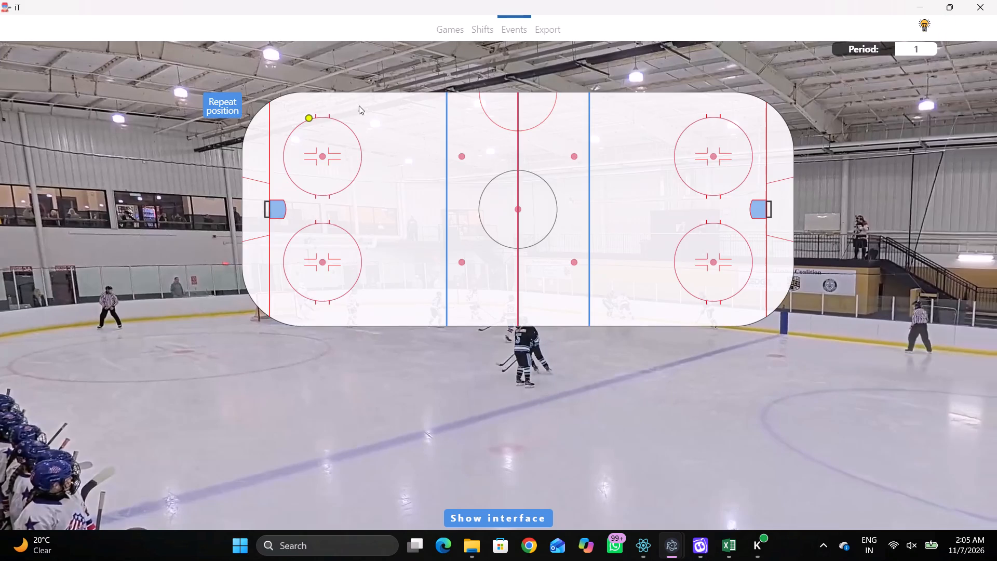
{"action": "left_click", "coordinate": [369, 95]}
Delete the Pass event of away player 8 that comes after the Check - Stick.
{"action": "key", "text": "shift+d"}
{"action": "left_click", "coordinate": [435, 401]}
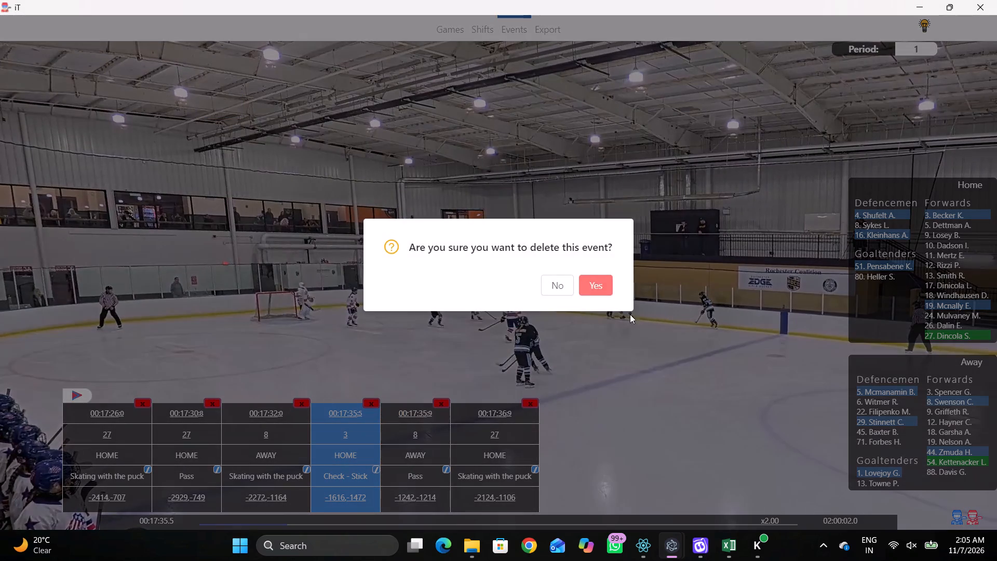
{"action": "left_click", "coordinate": [588, 283]}
From home player 27's last skating event, record a Pass by the same player at the far edge of the home team's far circle.
{"action": "left_click", "coordinate": [445, 413]}
{"action": "key", "text": "shift+d"}
{"action": "key", "text": "space"}
{"action": "key", "text": "space"}
{"action": "key", "text": "space"}
{"action": "key", "text": "space"}
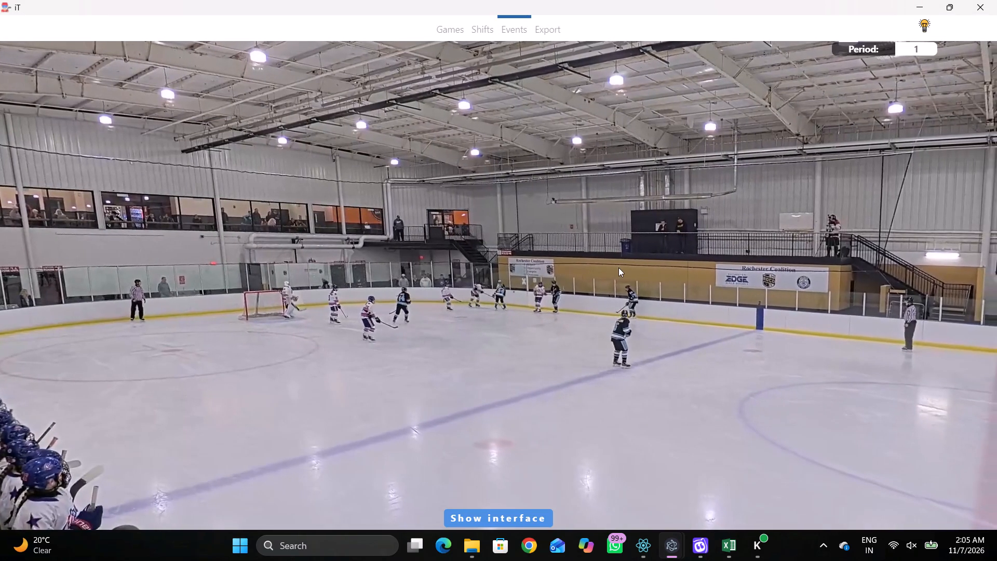
{"action": "key", "text": "q"}
{"action": "key", "text": "q"}
{"action": "left_click", "coordinate": [652, 238]}
{"action": "left_click", "coordinate": [723, 201]}
{"action": "right_click", "coordinate": [732, 197]}
{"action": "left_click", "coordinate": [734, 201]}
{"action": "left_click", "coordinate": [874, 162]}
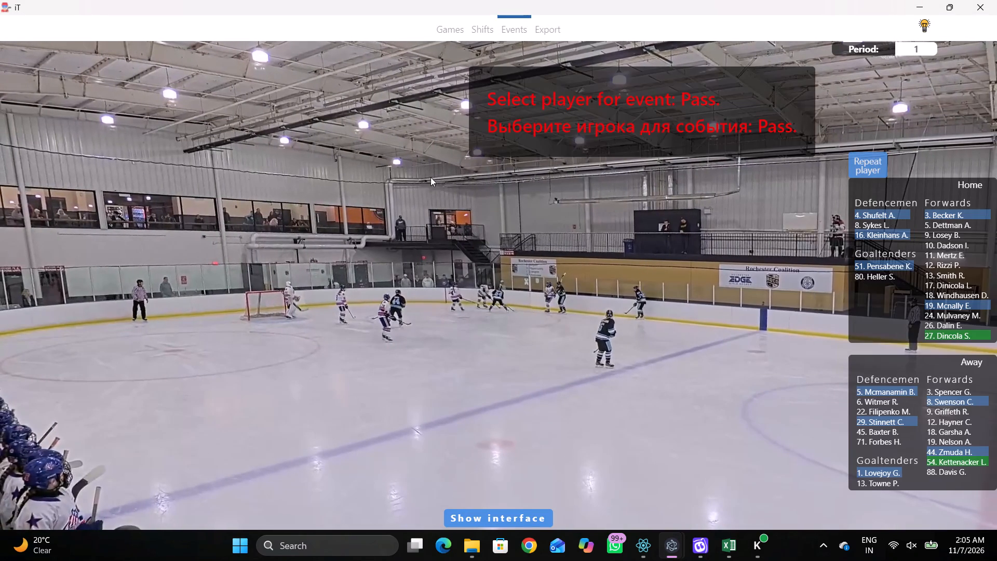
{"action": "left_click", "coordinate": [313, 121]}
Record Skating with the puck for away player 5 toward the far boards, between the home team's blue line and the centre line.
{"action": "key", "text": "space"}
{"action": "key", "text": "space"}
{"action": "key", "text": "space"}
{"action": "key", "text": "space"}
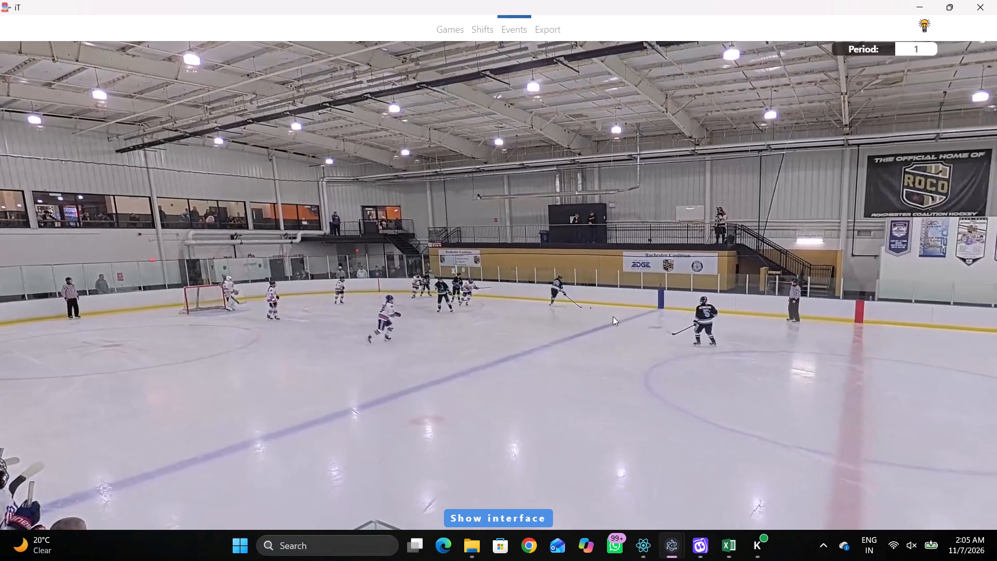
{"action": "key", "text": "space"}
{"action": "key", "text": "space"}
{"action": "key", "text": "space"}
{"action": "key", "text": "space"}
{"action": "key", "text": "q"}
{"action": "key", "text": "space"}
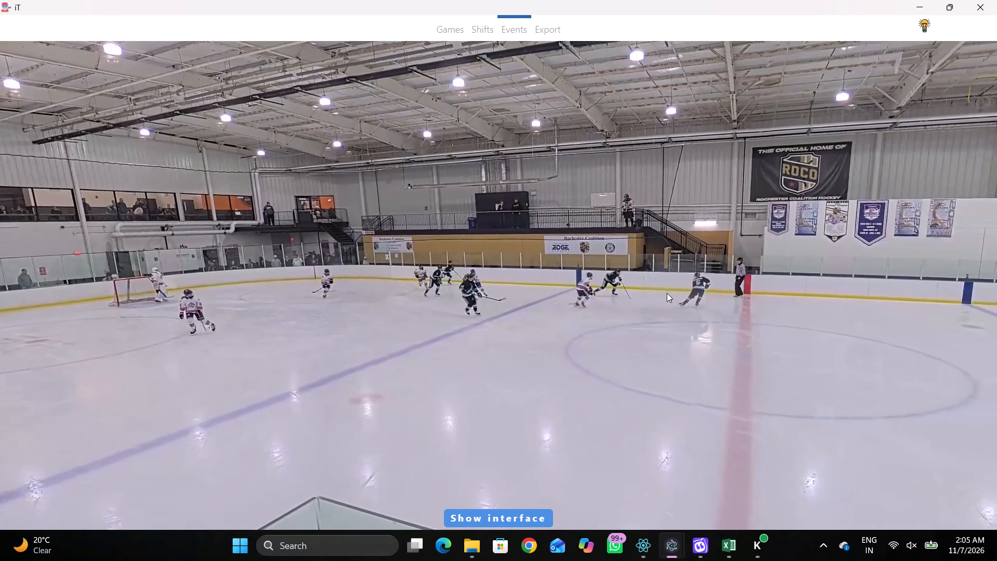
{"action": "key", "text": "space"}
{"action": "right_click", "coordinate": [689, 260]}
{"action": "left_click", "coordinate": [742, 283]}
{"action": "left_click", "coordinate": [868, 394]}
{"action": "left_click", "coordinate": [478, 131]}
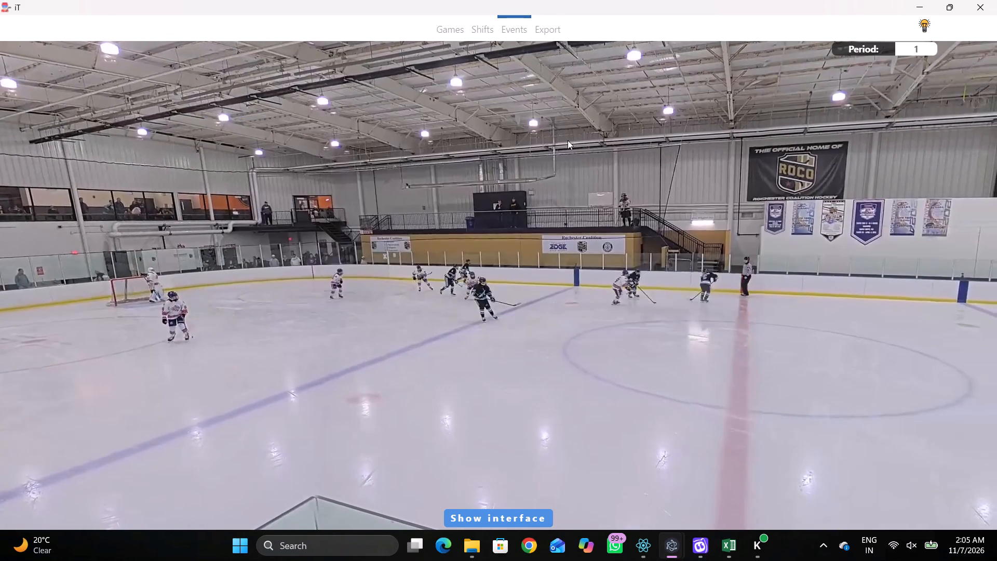
Record a Pass by the same away player, 5, on the centre red line near the far boards.
{"action": "key", "text": "space"}
{"action": "key", "text": "space"}
{"action": "key", "text": "space"}
{"action": "key", "text": "space"}
{"action": "key", "text": "space"}
{"action": "key", "text": "space"}
{"action": "key", "text": "q"}
{"action": "key", "text": "q"}
{"action": "key", "text": "q"}
{"action": "key", "text": "q"}
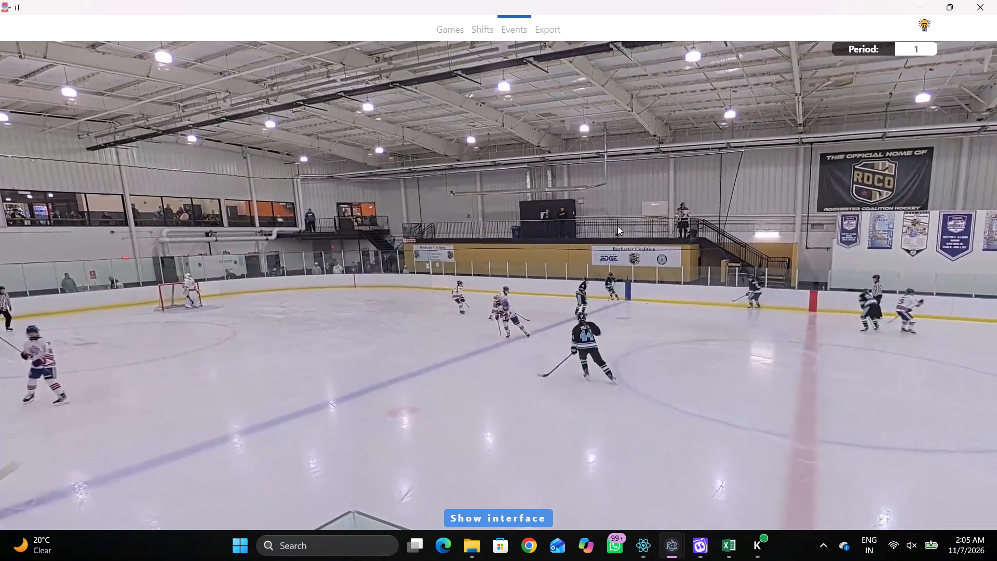
{"action": "key", "text": "q"}
{"action": "key", "text": "q"}
{"action": "key", "text": "q"}
{"action": "key", "text": "q"}
{"action": "right_click", "coordinate": [588, 210]}
{"action": "left_click", "coordinate": [598, 216]}
{"action": "left_click", "coordinate": [880, 170]}
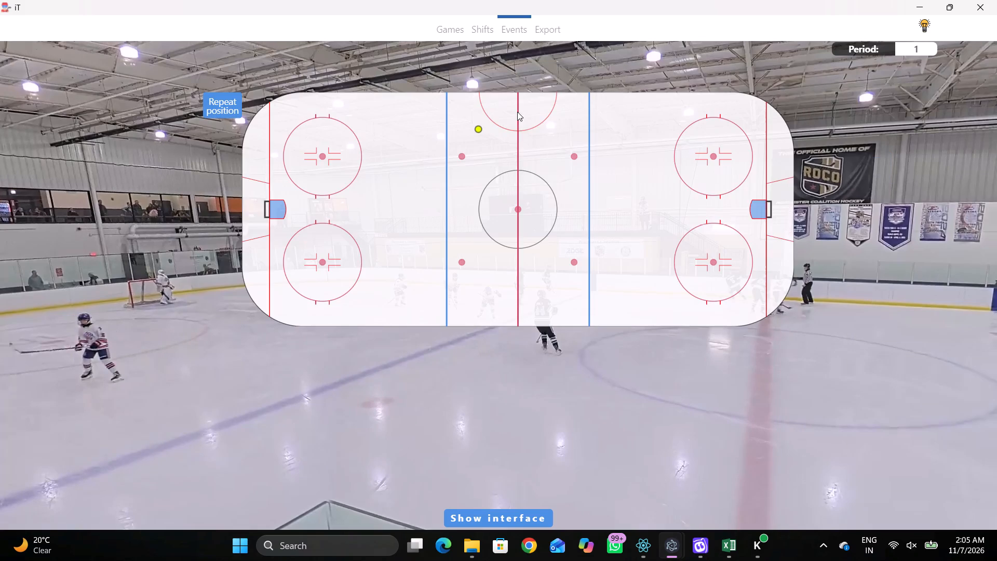
{"action": "left_click", "coordinate": [517, 112]}
Replay the play after that pass and record Skating with the puck for home player 27 just outside the home blue line, near the far neutral-zone dot.
{"action": "key", "text": "space"}
{"action": "key", "text": "space"}
{"action": "key", "text": "space"}
{"action": "key", "text": "space"}
{"action": "key", "text": "space"}
{"action": "key", "text": "space"}
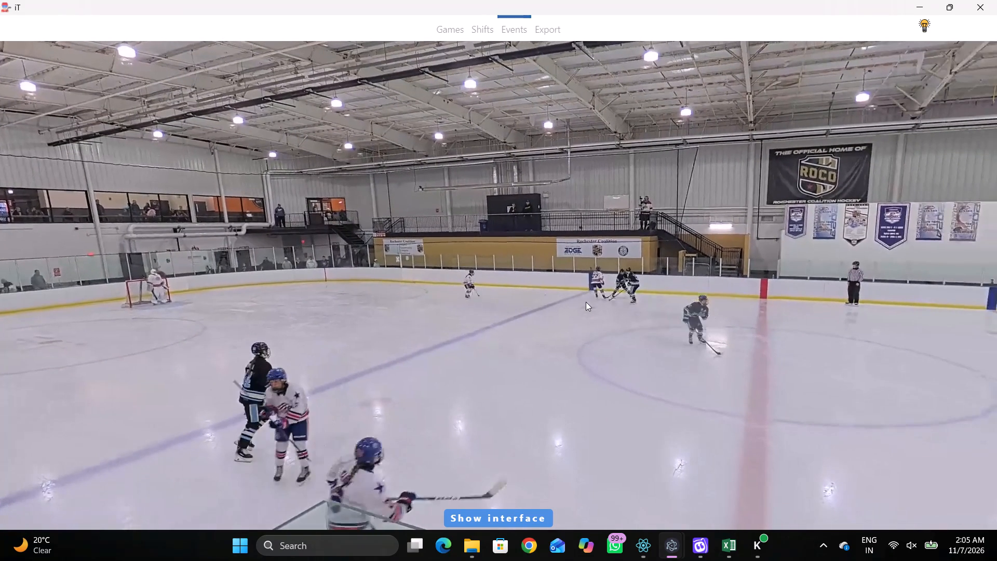
{"action": "key", "text": "shift+d"}
{"action": "left_click", "coordinate": [332, 410]}
{"action": "key", "text": "r"}
{"action": "key", "text": "space"}
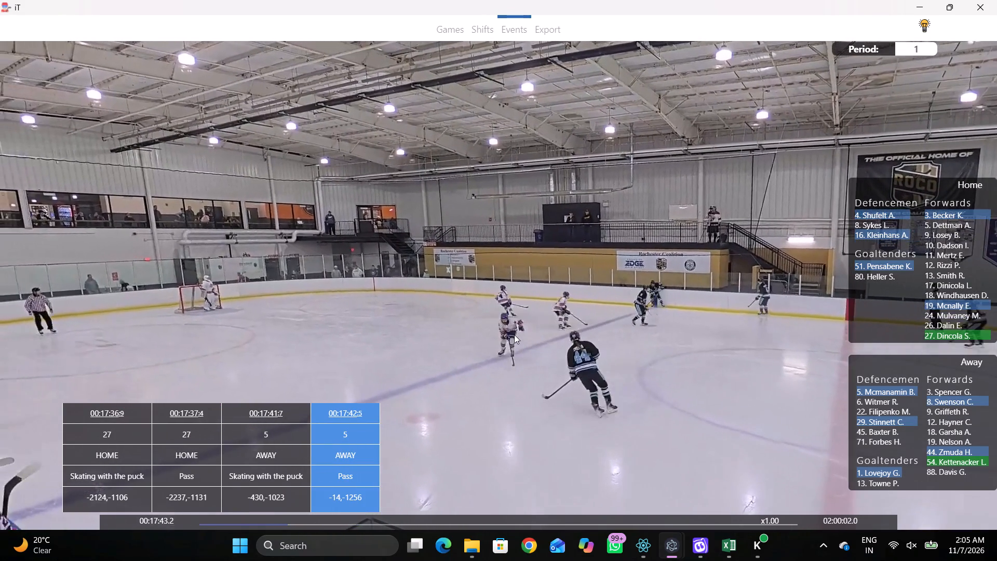
{"action": "key", "text": "space"}
{"action": "key", "text": "space"}
{"action": "key", "text": "v"}
{"action": "key", "text": "space"}
{"action": "key", "text": "space"}
{"action": "key", "text": "space"}
{"action": "key", "text": "q"}
{"action": "key", "text": "q"}
{"action": "key", "text": "q"}
{"action": "key", "text": "q"}
{"action": "key", "text": "q"}
{"action": "key", "text": "q"}
{"action": "key", "text": "q"}
{"action": "key", "text": "q"}
{"action": "key", "text": "q"}
{"action": "key", "text": "q"}
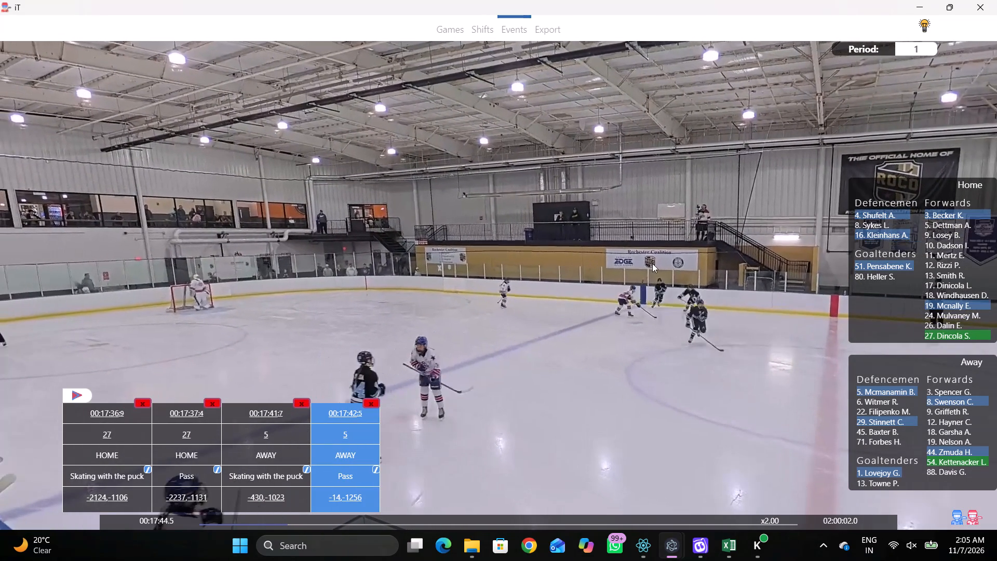
{"action": "key", "text": "q"}
{"action": "key", "text": "space"}
{"action": "key", "text": "v"}
{"action": "key", "text": "space"}
{"action": "right_click", "coordinate": [664, 257]}
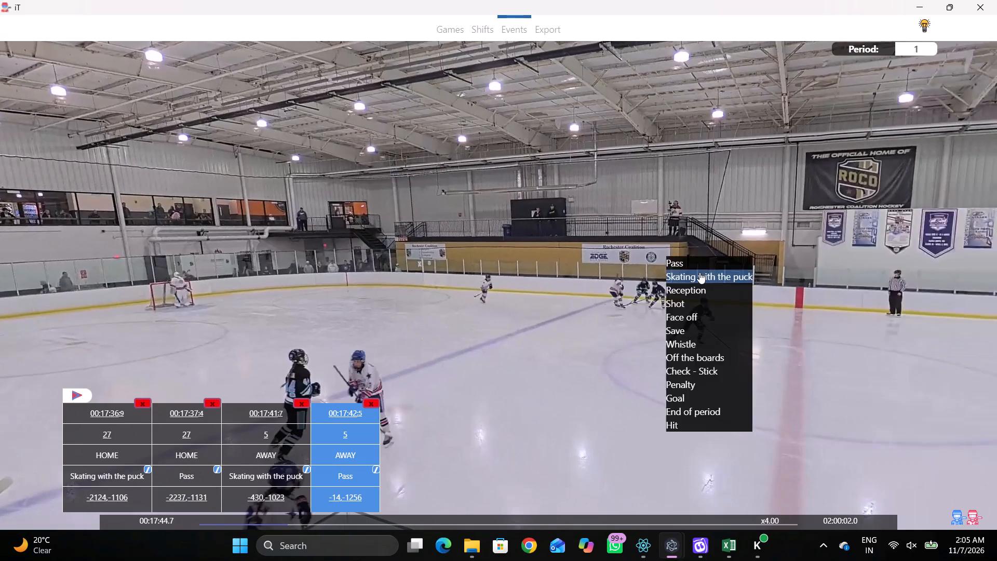
{"action": "left_click", "coordinate": [699, 272]}
{"action": "right_click", "coordinate": [613, 263]}
{"action": "left_click", "coordinate": [634, 277]}
{"action": "left_click", "coordinate": [931, 334]}
{"action": "left_click", "coordinate": [457, 142]}
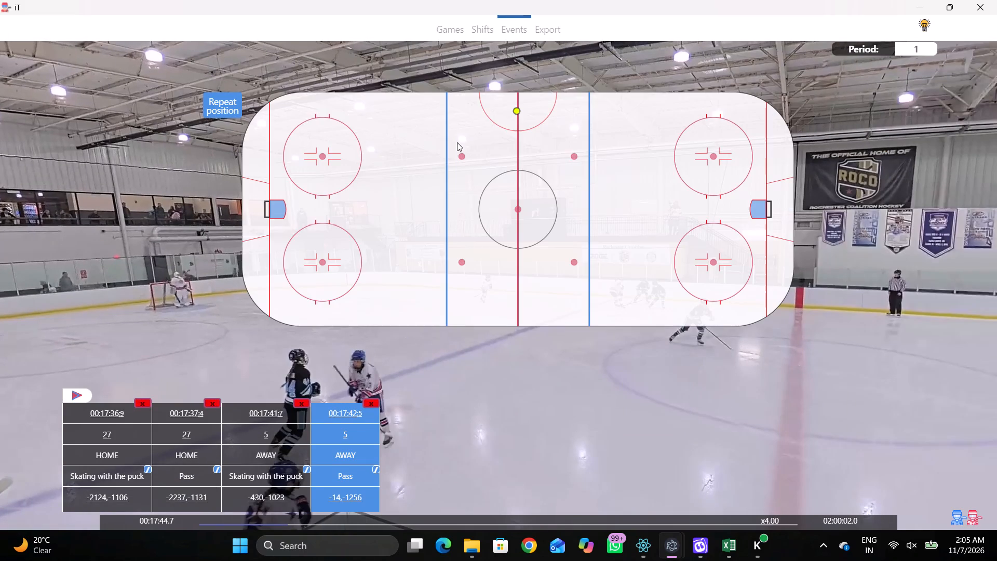
Record a Pass by the same home player, 27, near the far boards just outside the home team's blue line.
{"action": "key", "text": "r"}
{"action": "key", "text": "space"}
{"action": "key", "text": "space"}
{"action": "key", "text": "space"}
{"action": "key", "text": "space"}
{"action": "key", "text": "q"}
{"action": "key", "text": "q"}
{"action": "key", "text": "q"}
{"action": "key", "text": "q"}
{"action": "key", "text": "q"}
{"action": "key", "text": "q"}
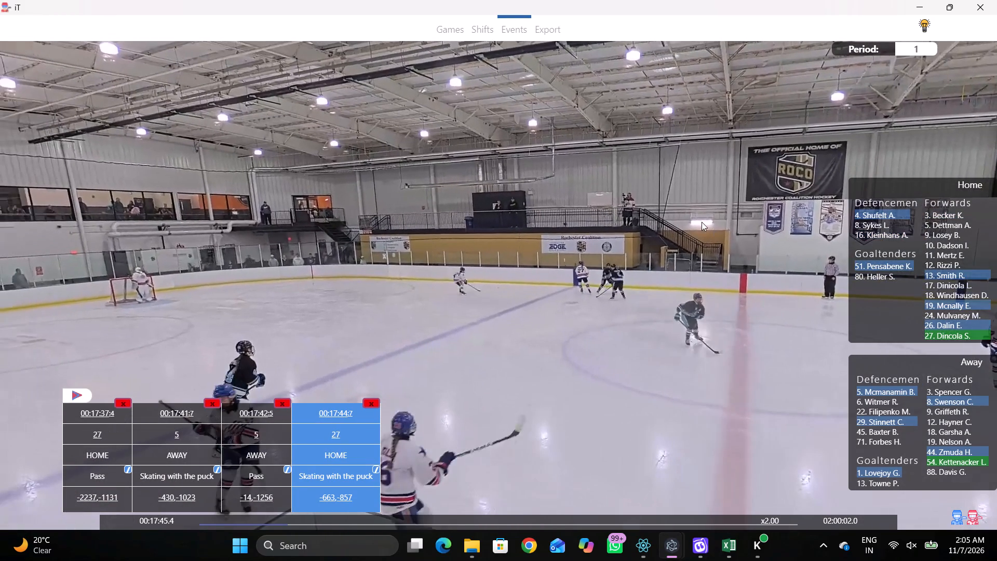
{"action": "right_click", "coordinate": [696, 206]}
{"action": "left_click", "coordinate": [702, 210]}
{"action": "left_click", "coordinate": [870, 167]}
{"action": "left_click", "coordinate": [470, 116]}
Record Skating with the puck for home player 4 on the home team's goal line, toward the far boards.
{"action": "key", "text": "space"}
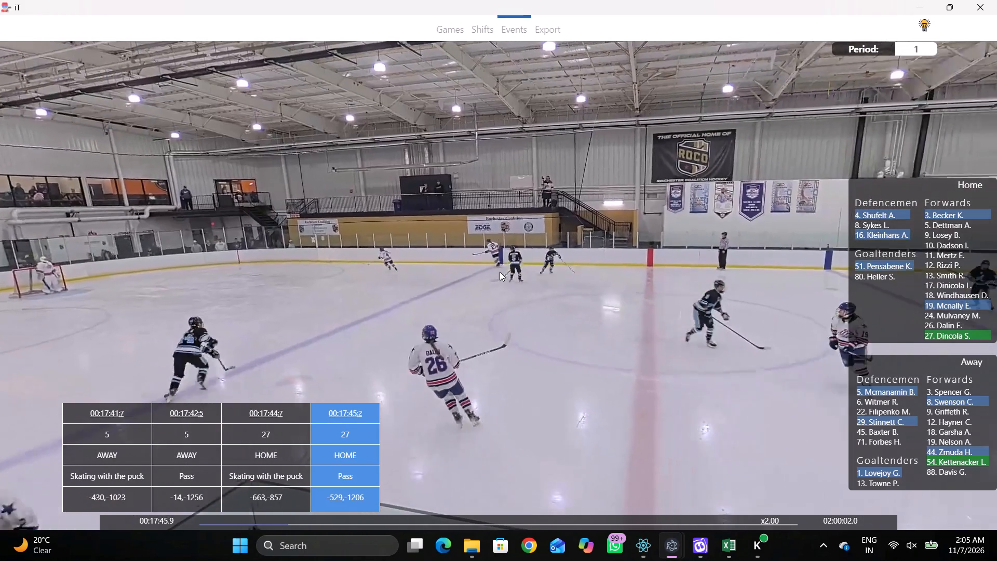
{"action": "key", "text": "v"}
{"action": "key", "text": "space"}
{"action": "key", "text": "space"}
{"action": "key", "text": "space"}
{"action": "left_click", "coordinate": [640, 238]}
{"action": "right_click", "coordinate": [612, 215]}
{"action": "left_click", "coordinate": [653, 236]}
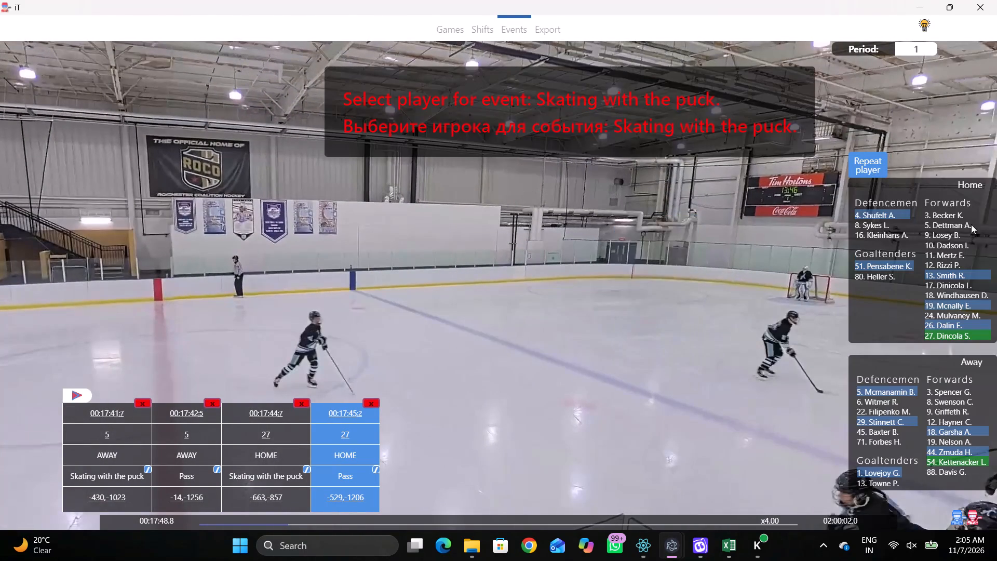
{"action": "left_click", "coordinate": [886, 216]}
{"action": "left_click", "coordinate": [268, 148]}
Replay the play that follows and record a Pass by the same home player, 4, just behind the home goal line toward the far boards.
{"action": "key", "text": "space"}
{"action": "key", "text": "space"}
{"action": "key", "text": "space"}
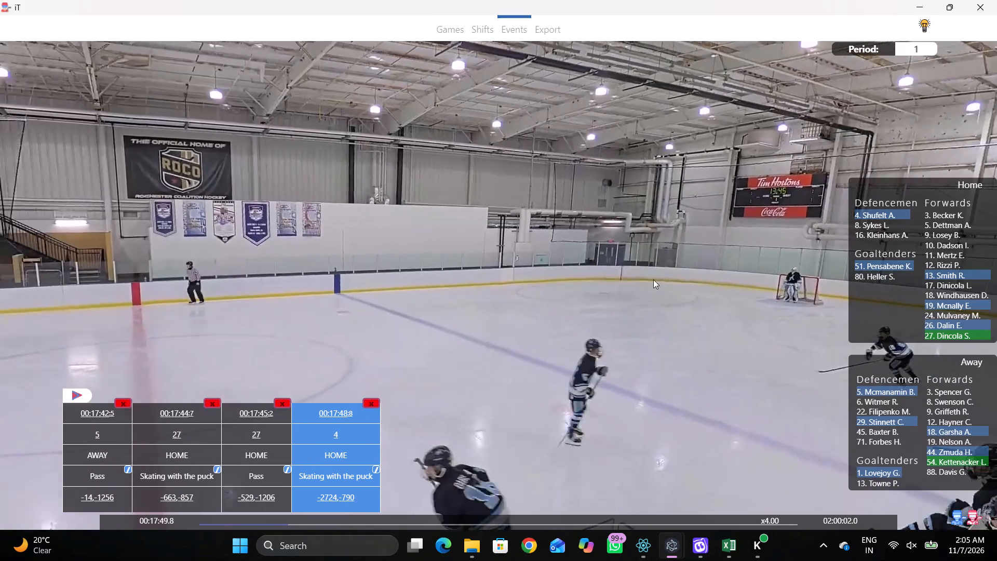
{"action": "key", "text": "space"}
{"action": "key", "text": "space"}
{"action": "key", "text": "space"}
{"action": "key", "text": "space"}
{"action": "key", "text": "space"}
{"action": "key", "text": "space"}
{"action": "key", "text": "space"}
{"action": "key", "text": "shift+d"}
{"action": "key", "text": "space"}
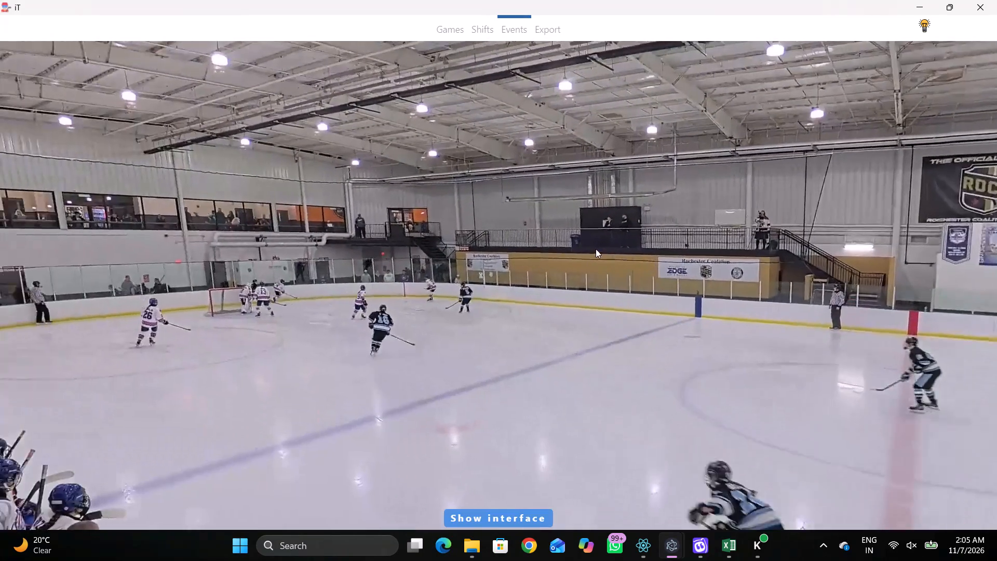
{"action": "key", "text": "space"}
{"action": "key", "text": "space"}
{"action": "key", "text": "space"}
{"action": "key", "text": "shift+d"}
{"action": "key", "text": "space"}
{"action": "key", "text": "space"}
{"action": "key", "text": "space"}
{"action": "key", "text": "space"}
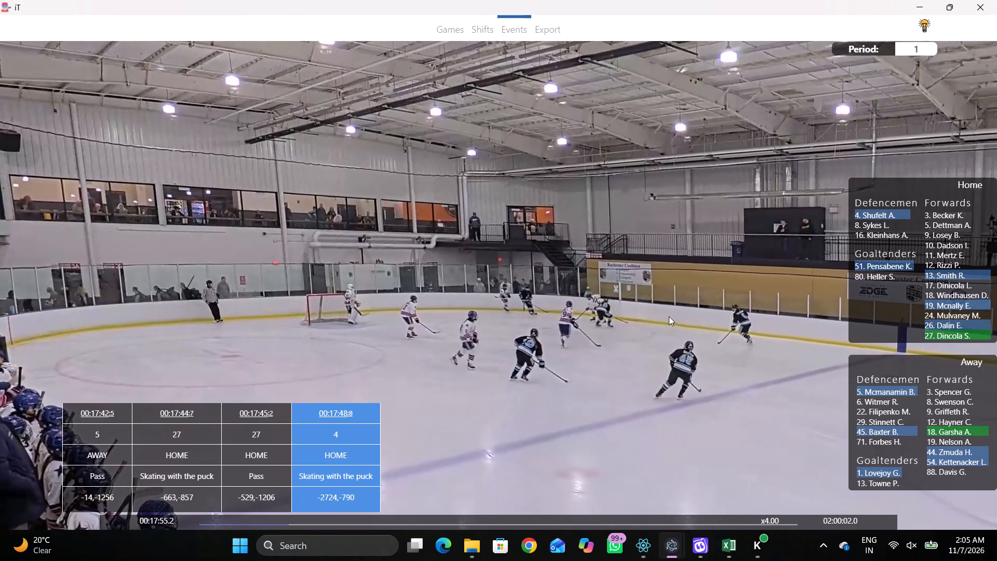
{"action": "key", "text": "q"}
{"action": "key", "text": "q"}
{"action": "key", "text": "q"}
{"action": "key", "text": "q"}
{"action": "key", "text": "q"}
{"action": "key", "text": "q"}
{"action": "key", "text": "q"}
{"action": "key", "text": "q"}
{"action": "key", "text": "q"}
{"action": "left_click", "coordinate": [641, 244]}
{"action": "right_click_drag", "start_coordinate": [589, 236], "coordinate": [573, 238]}
{"action": "left_click", "coordinate": [583, 246]}
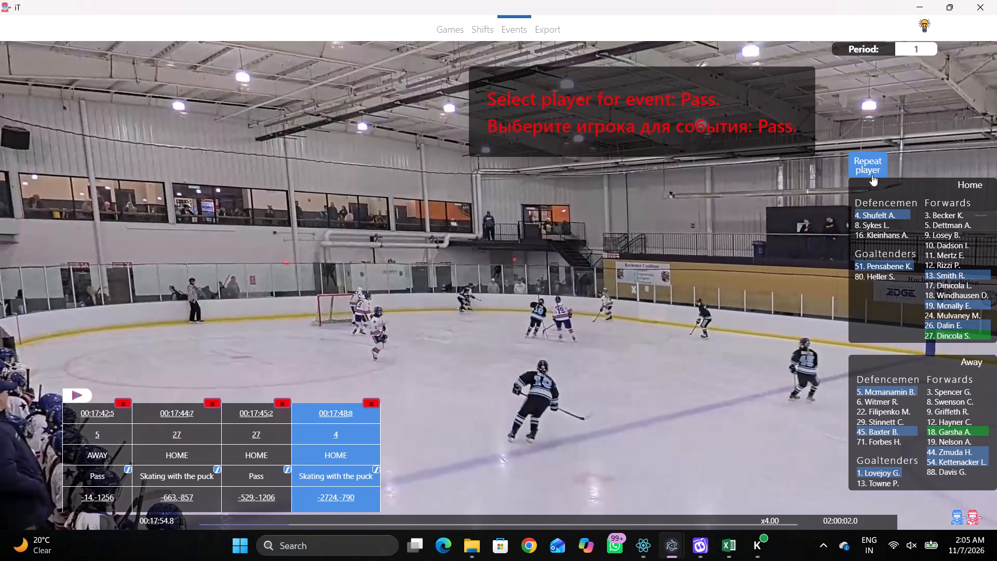
{"action": "left_click", "coordinate": [872, 175]}
{"action": "left_click", "coordinate": [266, 164]}
Record a Pass by home player 27 in the home zone, just outside the far face-off circle on its blue-line side.
{"action": "key", "text": "r"}
{"action": "key", "text": "space"}
{"action": "key", "text": "space"}
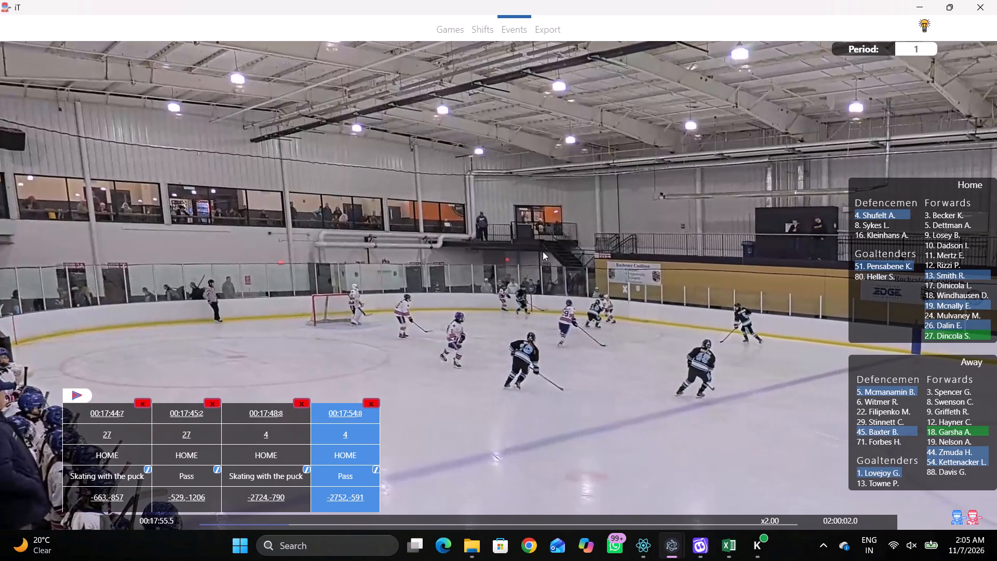
{"action": "right_click", "coordinate": [543, 251]}
{"action": "left_click", "coordinate": [548, 258]}
{"action": "left_click", "coordinate": [931, 334]}
{"action": "left_click", "coordinate": [370, 140]}
Record a Pass by home player 26 in mid-rink, between the home team's blue line and the centre circle.
{"action": "key", "text": "space"}
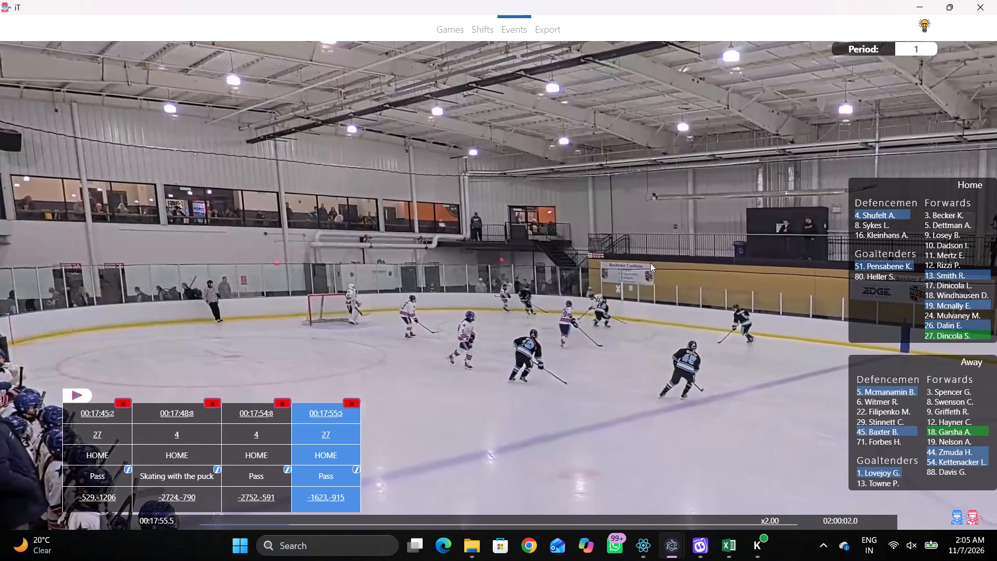
{"action": "key", "text": "space"}
{"action": "key", "text": "space"}
{"action": "key", "text": "space"}
{"action": "type", "text": "r"}
{"action": "key", "text": "space"}
{"action": "key", "text": "space"}
{"action": "key", "text": "space"}
{"action": "key", "text": "space"}
{"action": "key", "text": "space"}
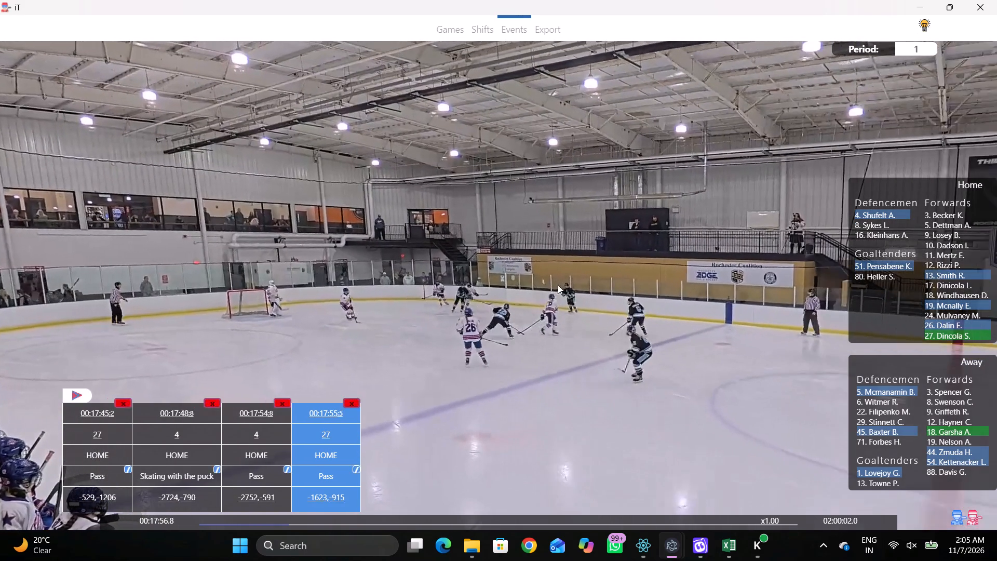
{"action": "key", "text": "space"}
{"action": "key", "text": "space"}
{"action": "key", "text": "space"}
{"action": "right_click", "coordinate": [621, 272]}
{"action": "key", "text": "space"}
{"action": "key", "text": "v"}
{"action": "key", "text": "space"}
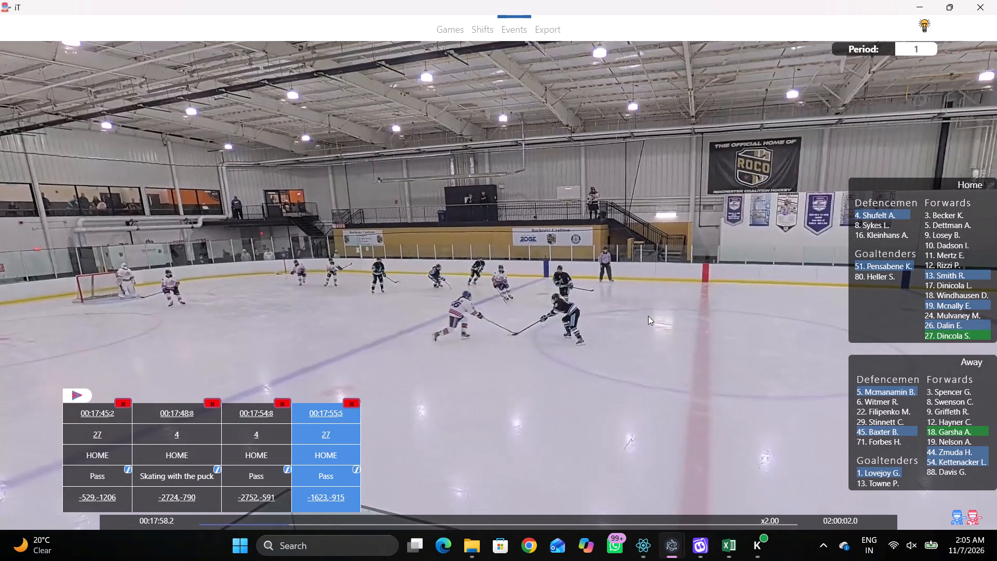
{"action": "key", "text": "q"}
{"action": "right_click", "coordinate": [632, 276]}
{"action": "left_click", "coordinate": [641, 283]}
{"action": "right_click", "coordinate": [591, 273]}
{"action": "left_click", "coordinate": [605, 275]}
{"action": "left_click", "coordinate": [950, 325]}
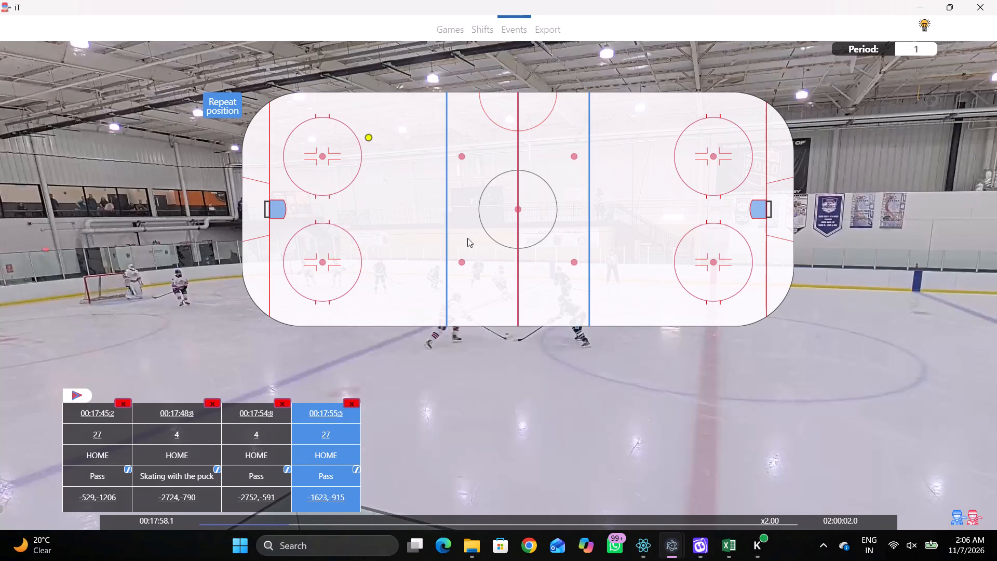
{"action": "left_click", "coordinate": [474, 222]}
Record Skating with the puck for away player 44 toward the far boards, between the centre line and the away team's blue line.
{"action": "key", "text": "space"}
{"action": "key", "text": "v"}
{"action": "key", "text": "space"}
{"action": "key", "text": "space"}
{"action": "key", "text": "space"}
{"action": "key", "text": "r"}
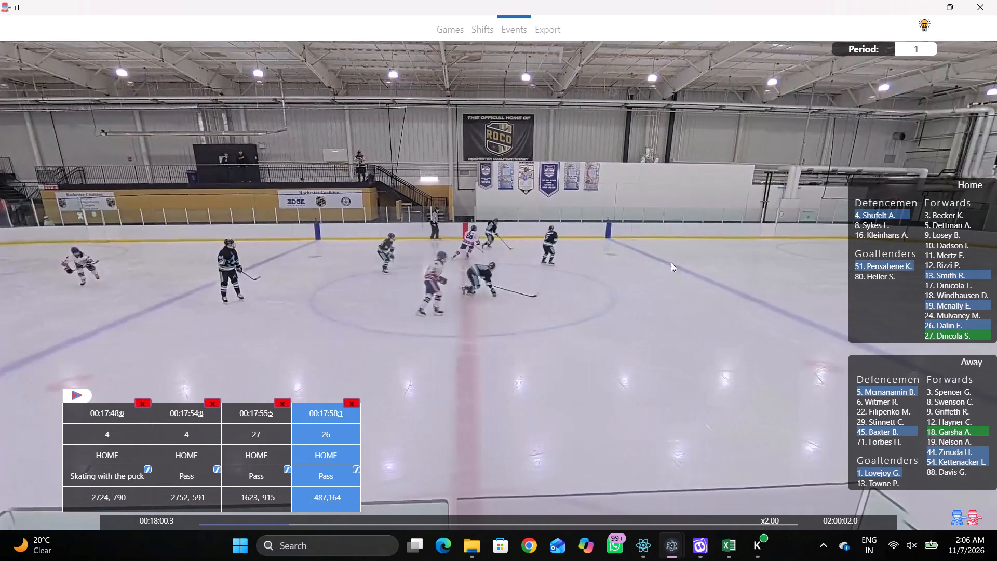
{"action": "key", "text": "space"}
{"action": "key", "text": "space"}
{"action": "right_click", "coordinate": [632, 204]}
{"action": "right_click_drag", "start_coordinate": [568, 204], "coordinate": [561, 207]}
{"action": "left_click", "coordinate": [596, 231]}
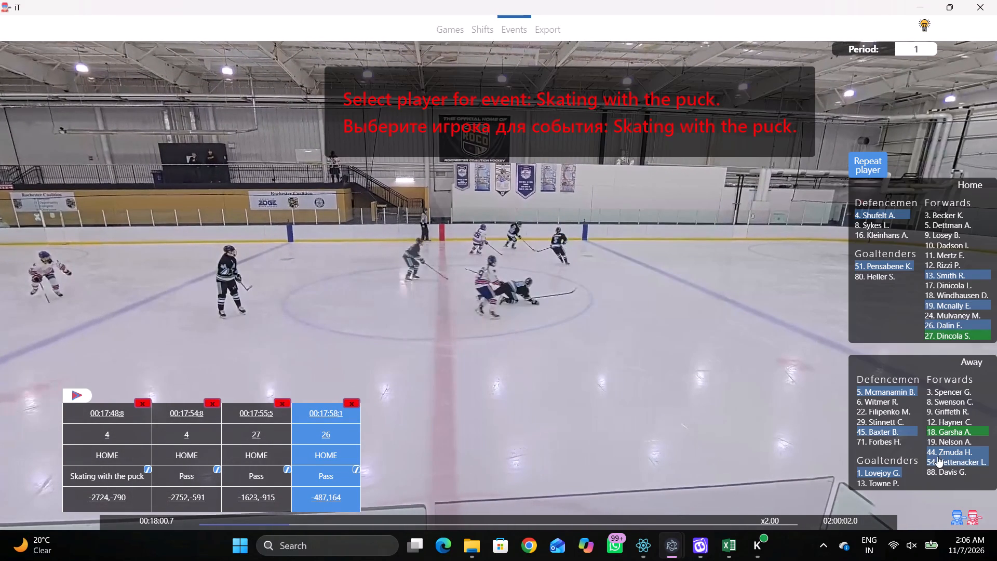
{"action": "left_click", "coordinate": [935, 455]}
{"action": "left_click", "coordinate": [549, 149]}
Review the play and change the player of the latest away Skating with the puck event to away player 18.
{"action": "key", "text": "q"}
{"action": "key", "text": "q"}
{"action": "key", "text": "q"}
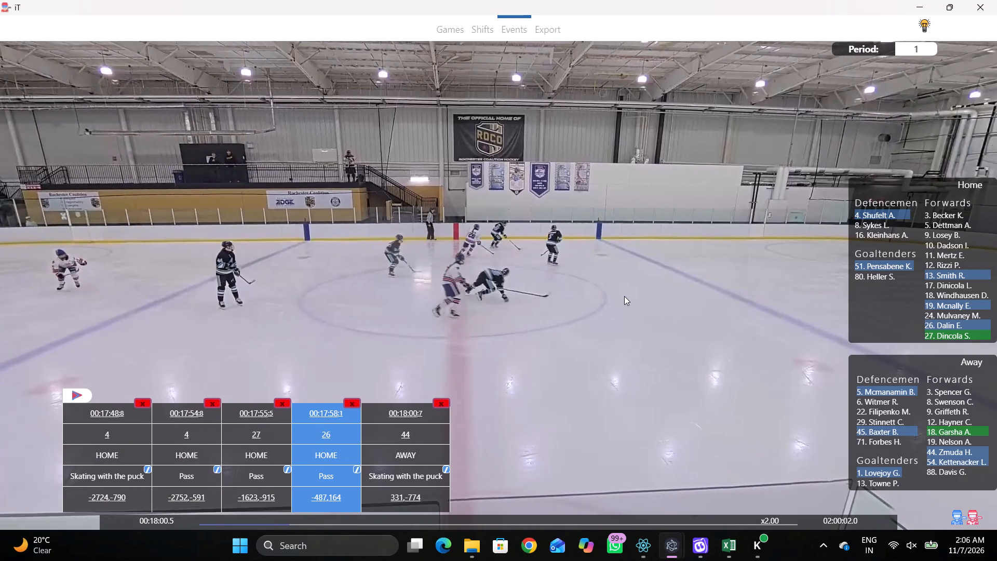
{"action": "key", "text": "space"}
{"action": "key", "text": "space"}
{"action": "key", "text": "space"}
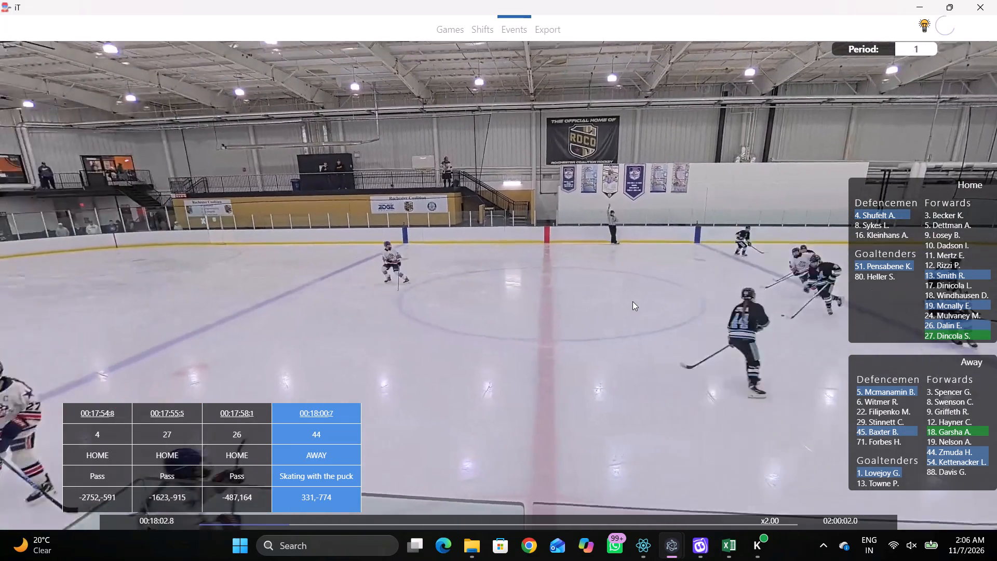
{"action": "key", "text": "shift+d"}
{"action": "key", "text": "space"}
{"action": "key", "text": "space"}
{"action": "key", "text": "space"}
{"action": "key", "text": "shift+d"}
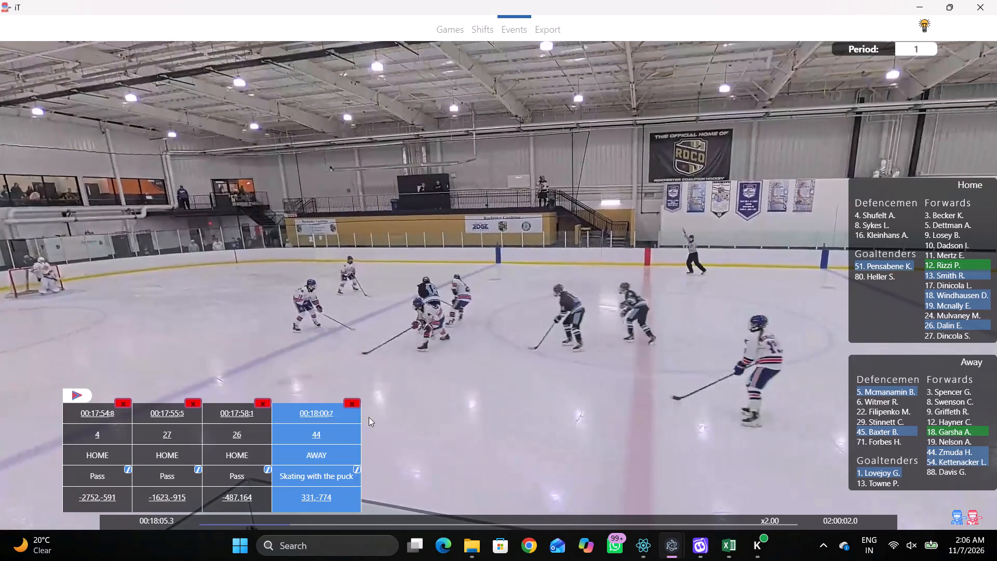
{"action": "left_click", "coordinate": [318, 436]}
{"action": "left_click", "coordinate": [932, 432]}
Replay the play after that carry and record a Pass by the same away player, 18, just outside the home blue line near the far neutral-zone dot.
{"action": "key", "text": "shift+d"}
{"action": "key", "text": "space"}
{"action": "key", "text": "v"}
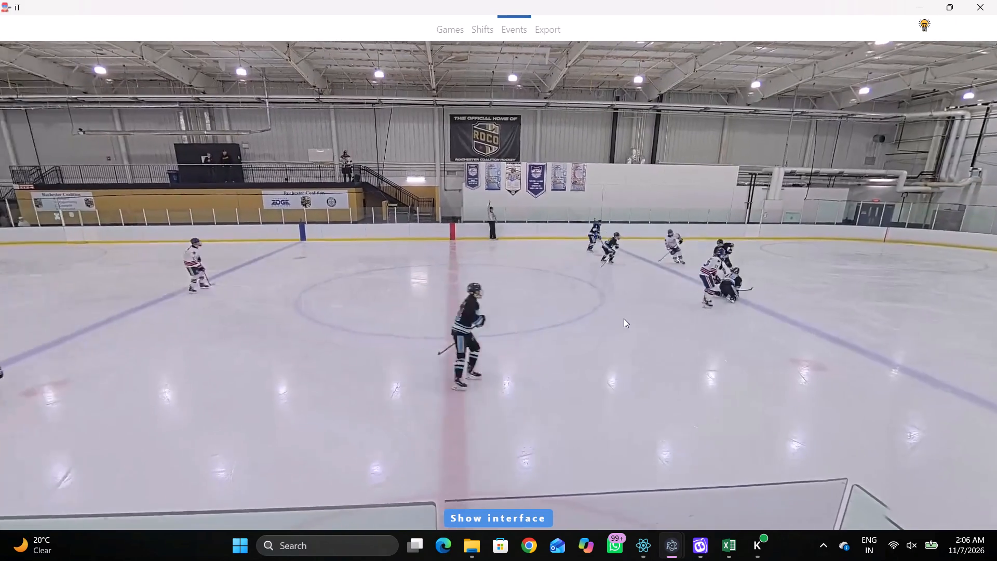
{"action": "key", "text": "space"}
{"action": "type", "text": "r"}
{"action": "key", "text": "space"}
{"action": "key", "text": "space"}
{"action": "key", "text": "space"}
{"action": "key", "text": "space"}
{"action": "key", "text": "space"}
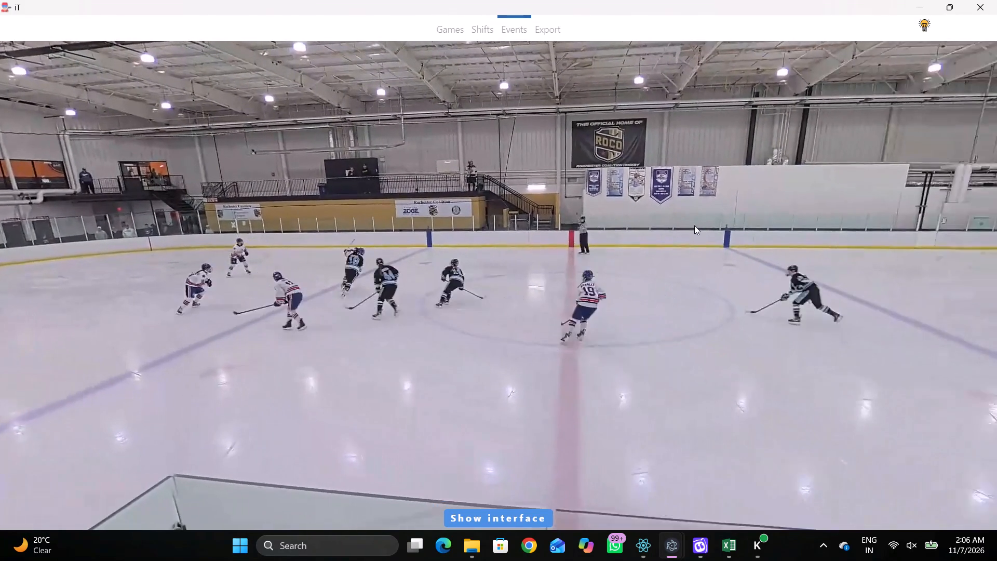
{"action": "key", "text": "space"}
{"action": "key", "text": "space"}
{"action": "key", "text": "space"}
{"action": "key", "text": "space"}
{"action": "key", "text": "space"}
{"action": "key", "text": "q"}
{"action": "key", "text": "q"}
{"action": "key", "text": "q"}
{"action": "key", "text": "q"}
{"action": "key", "text": "q"}
{"action": "key", "text": "q"}
{"action": "key", "text": "q"}
{"action": "key", "text": "q"}
{"action": "key", "text": "q"}
{"action": "key", "text": "q"}
{"action": "key", "text": "q"}
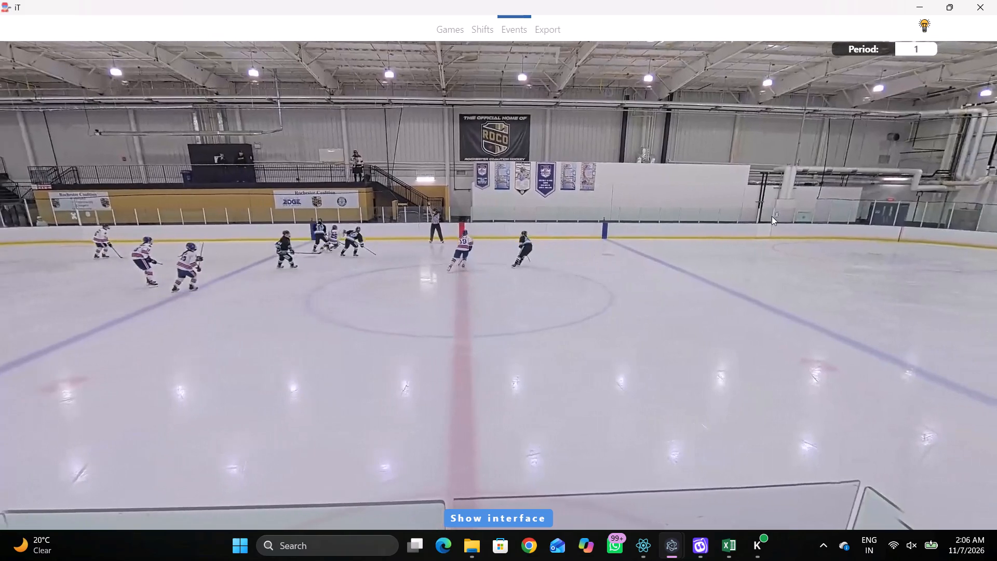
{"action": "type", "text": "qq"}
{"action": "key", "text": "q"}
{"action": "key", "text": "q"}
{"action": "key", "text": "q"}
{"action": "key", "text": "q"}
{"action": "key", "text": "q"}
{"action": "key", "text": "q"}
{"action": "right_click", "coordinate": [822, 197]}
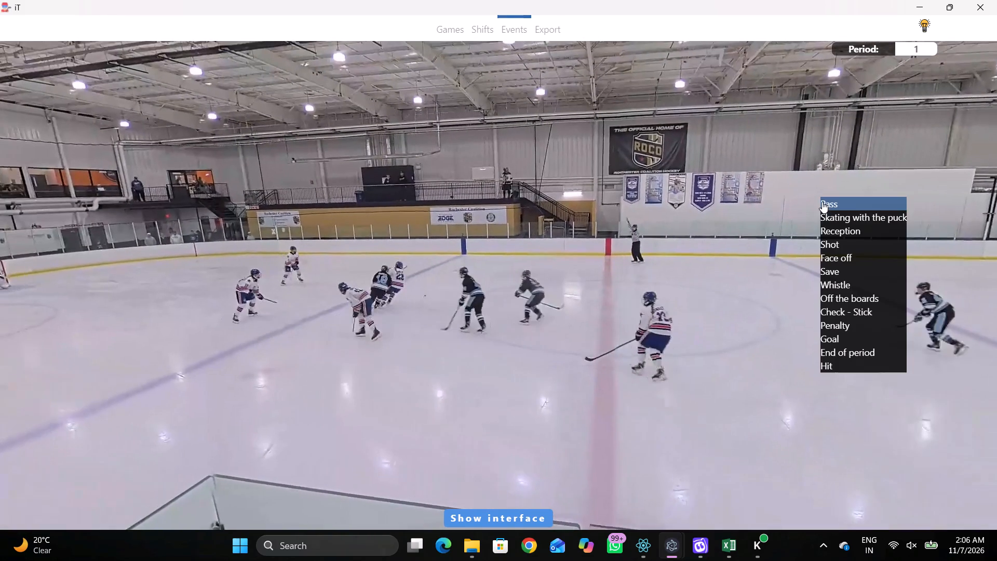
{"action": "key", "text": "q"}
{"action": "key", "text": "q"}
{"action": "key", "text": "q"}
{"action": "key", "text": "q"}
{"action": "left_click", "coordinate": [633, 196]}
{"action": "right_click", "coordinate": [630, 193]}
{"action": "left_click", "coordinate": [634, 197]}
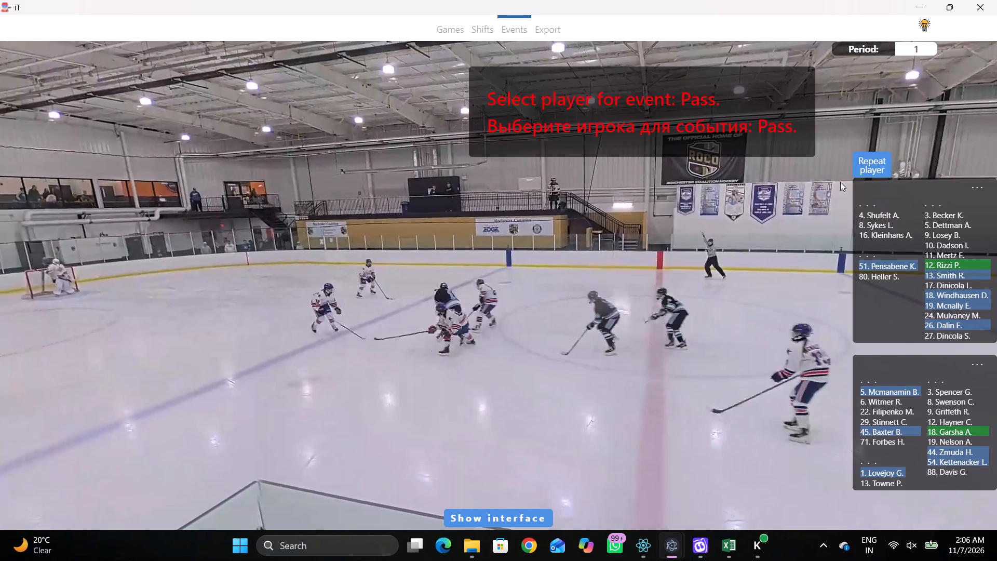
{"action": "left_click", "coordinate": [859, 168]}
{"action": "left_click", "coordinate": [453, 167]}
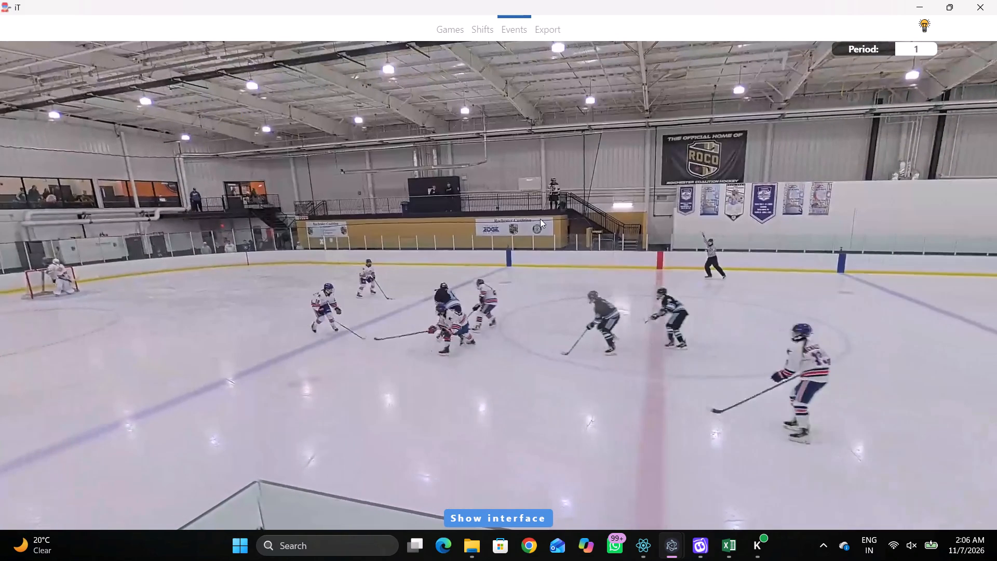
Play on from the away player's pass and record Skating with the puck for home player 26 near the far boards, between the home blue line and centre line.
{"action": "key", "text": "space"}
{"action": "key", "text": "space"}
{"action": "key", "text": "space"}
{"action": "key", "text": "space"}
{"action": "right_click", "coordinate": [625, 194]}
{"action": "key", "text": "space"}
{"action": "key", "text": "space"}
{"action": "right_click", "coordinate": [615, 194]}
{"action": "left_click", "coordinate": [631, 208]}
{"action": "right_click_drag", "start_coordinate": [571, 188], "coordinate": [564, 188]}
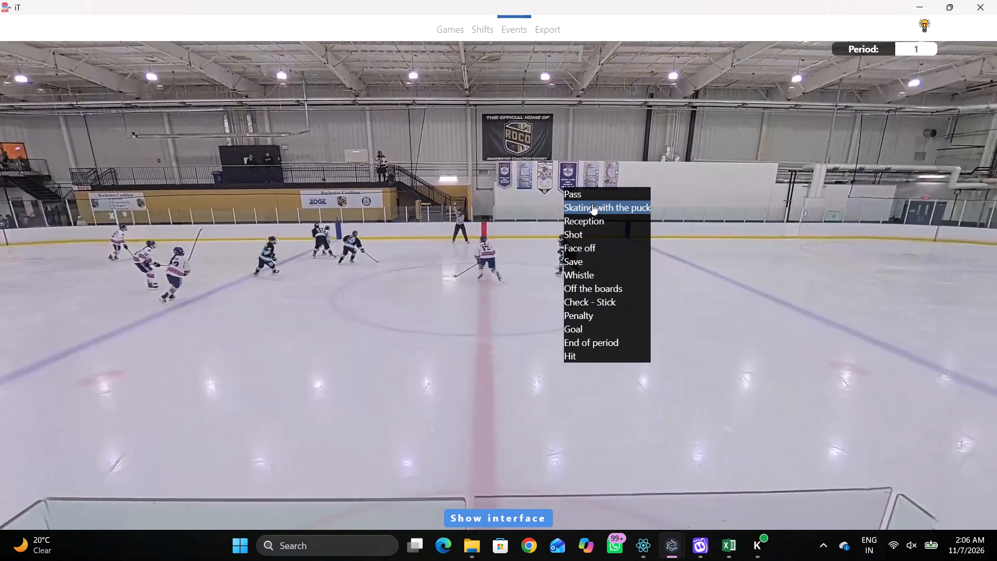
{"action": "left_click", "coordinate": [605, 207]}
{"action": "left_click", "coordinate": [940, 324]}
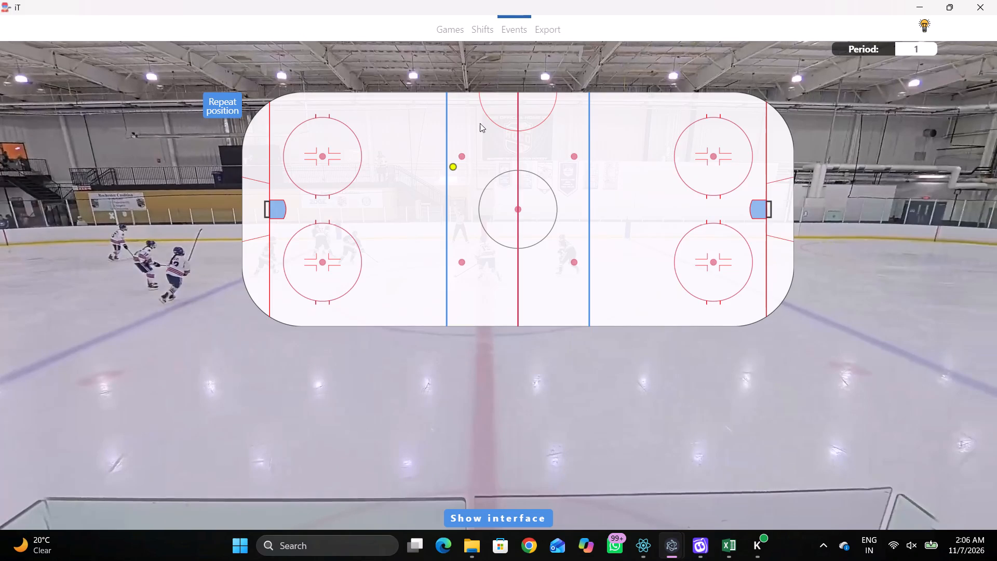
{"action": "left_click", "coordinate": [480, 123]}
Record a Pass by the same home player, 26, just outside the home blue line toward the far boards.
{"action": "key", "text": "space"}
{"action": "key", "text": "space"}
{"action": "right_click", "coordinate": [561, 140]}
{"action": "left_click", "coordinate": [562, 141]}
{"action": "key", "text": "q"}
{"action": "key", "text": "q"}
{"action": "left_click", "coordinate": [865, 161]}
{"action": "left_click", "coordinate": [452, 139]}
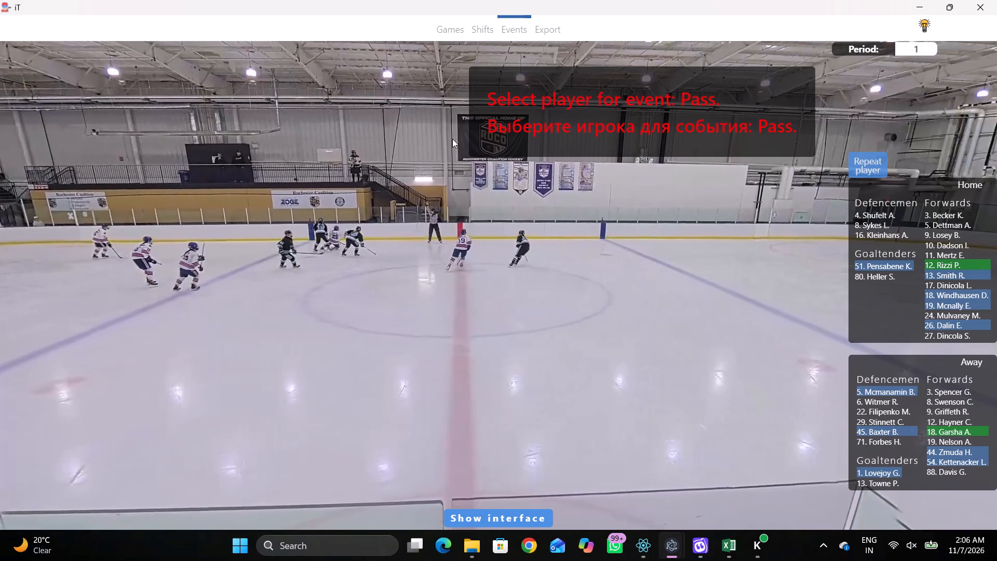
Record a Hit just outside the home blue line near the far boards, with away player 18 as hit taken and home player 26 as hit drawn.
{"action": "key", "text": "space"}
{"action": "key", "text": "space"}
{"action": "right_click_drag", "start_coordinate": [528, 182], "coordinate": [543, 182]}
{"action": "left_click", "coordinate": [560, 352]}
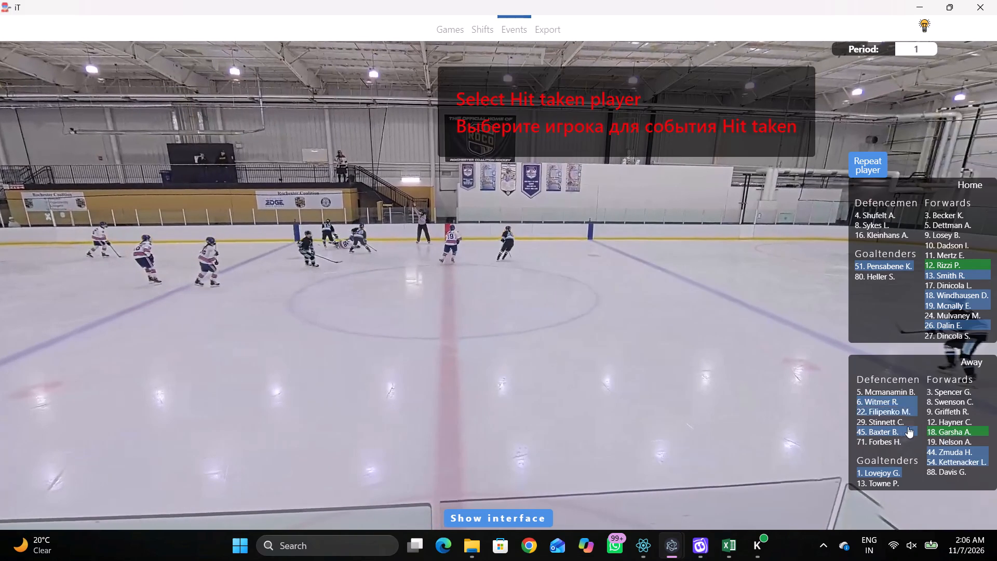
{"action": "left_click", "coordinate": [940, 434]}
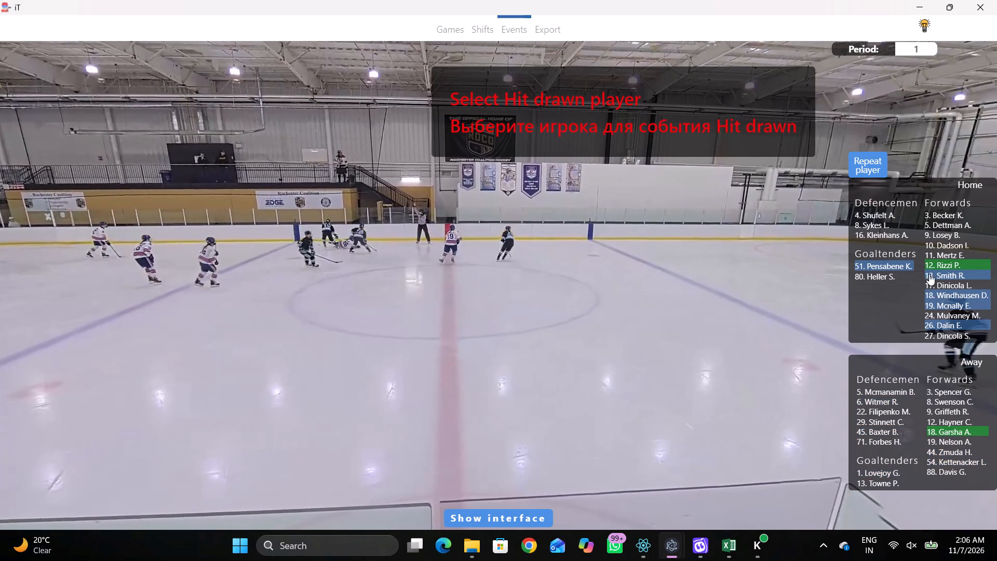
{"action": "left_click", "coordinate": [934, 320]}
{"action": "left_click", "coordinate": [456, 110]}
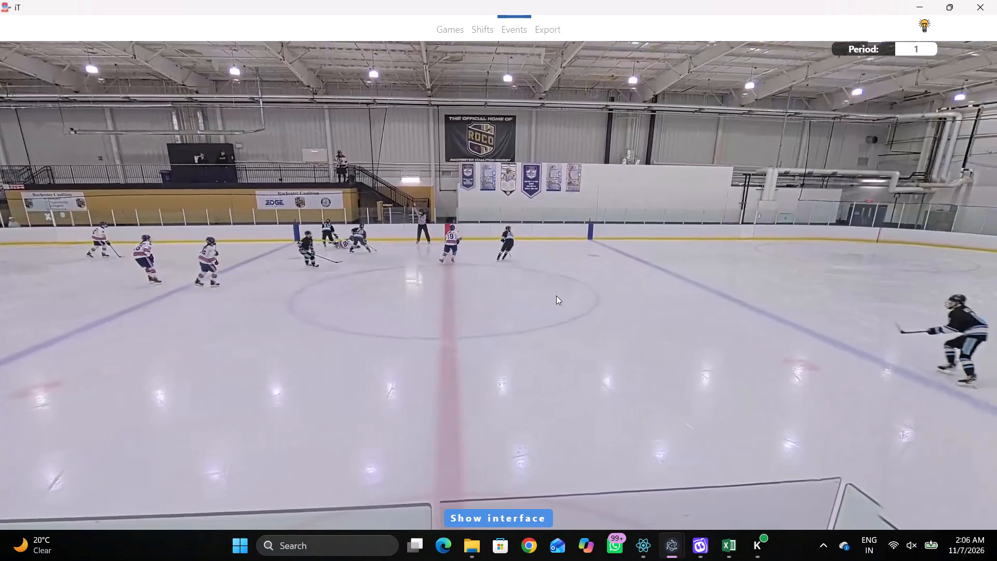
Record a Whistle at the stoppage following the hit, placed beside the centre circle on its home side toward the far boards.
{"action": "key", "text": "space"}
{"action": "key", "text": "space"}
{"action": "key", "text": "space"}
{"action": "key", "text": "space"}
{"action": "key", "text": "space"}
{"action": "key", "text": "space"}
{"action": "key", "text": "space"}
{"action": "key", "text": "space"}
{"action": "right_click", "coordinate": [509, 173]}
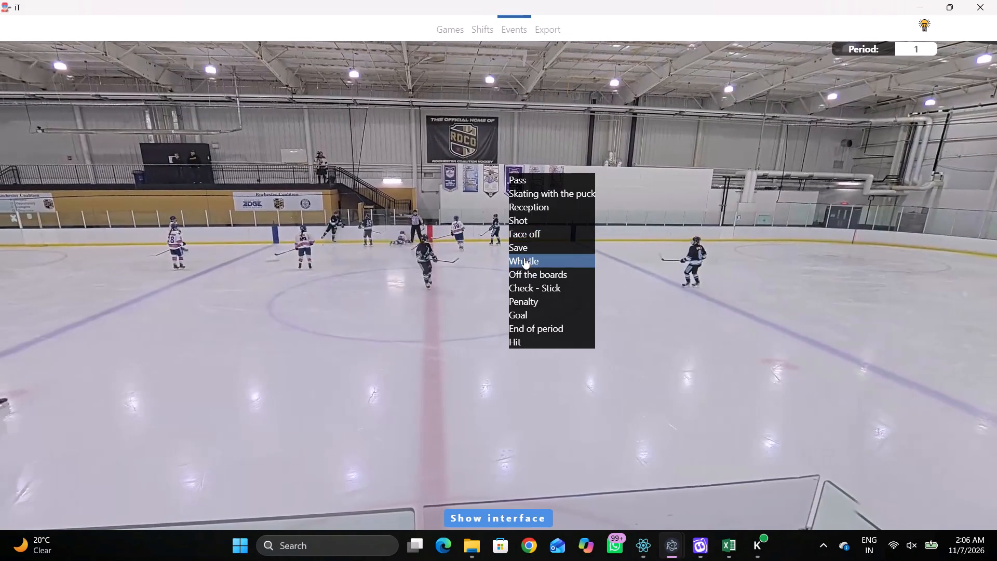
{"action": "left_click", "coordinate": [524, 258]}
{"action": "left_click", "coordinate": [487, 173]}
Play the video through the stoppage to find the next face-off.
{"action": "key", "text": "space"}
{"action": "type", "text": "vvc c v"}
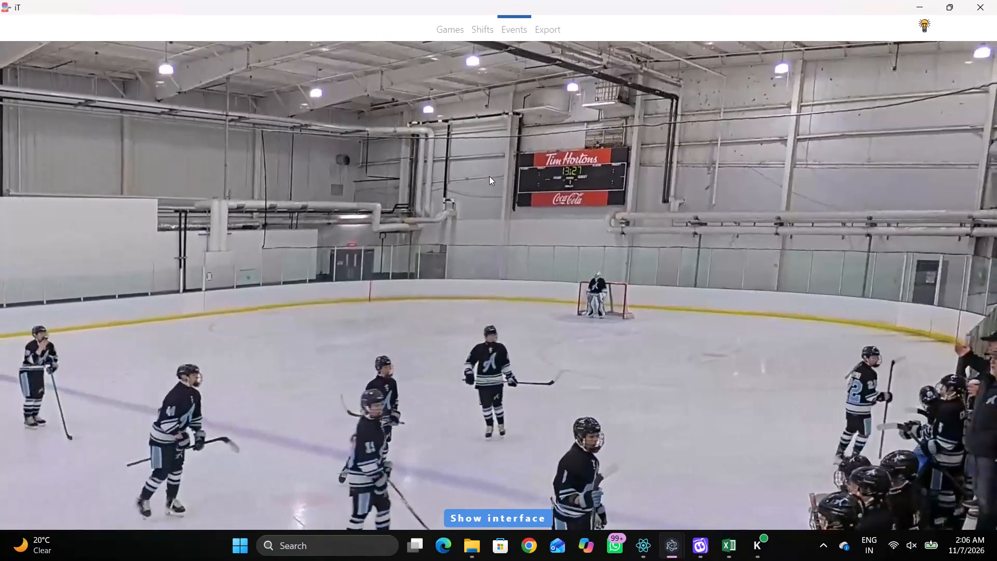
{"action": "type", "text": "c"}
{"action": "key", "text": "space"}
{"action": "type", "text": "c"}
{"action": "key", "text": "space"}
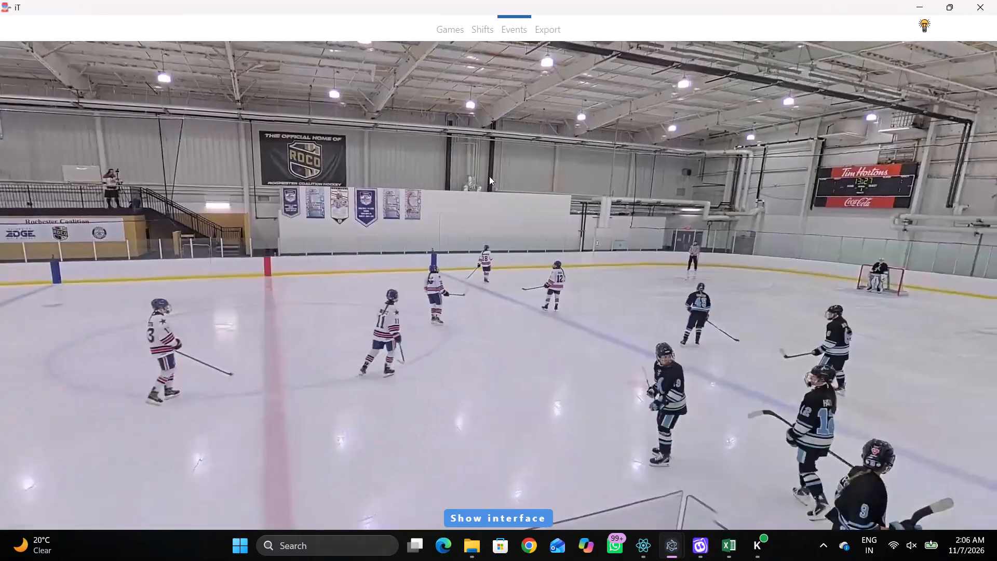
{"action": "key", "text": "space"}
{"action": "key", "text": "space"}
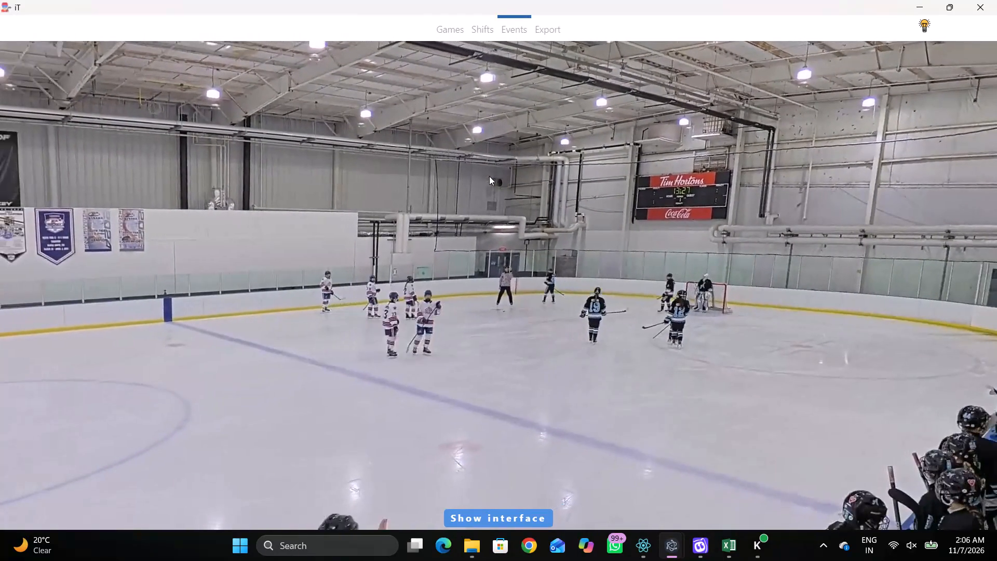
{"action": "key", "text": "space"}
{"action": "type", "text": "DD"}
{"action": "key", "text": "space"}
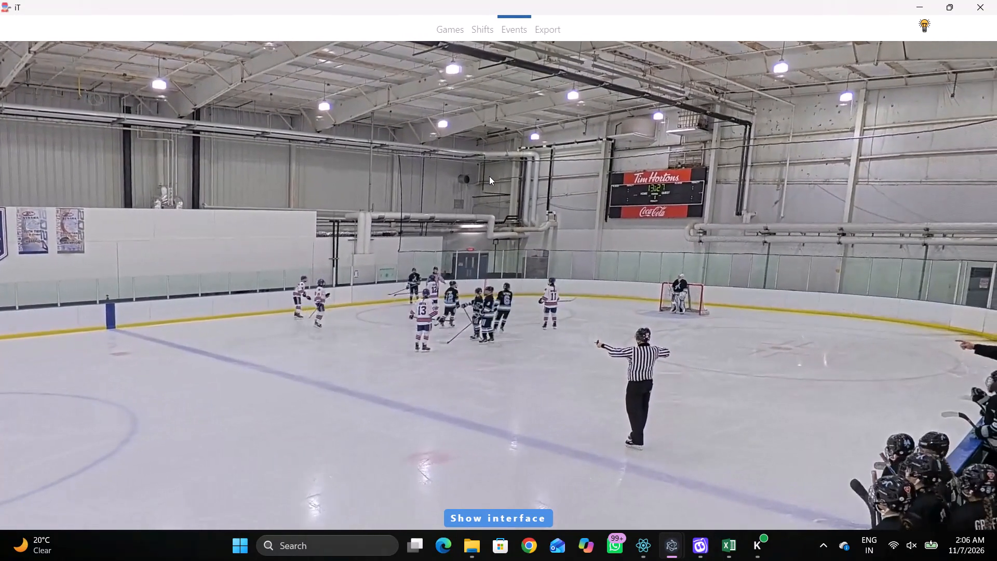
{"action": "type", "text": "c"}
{"action": "key", "text": "space"}
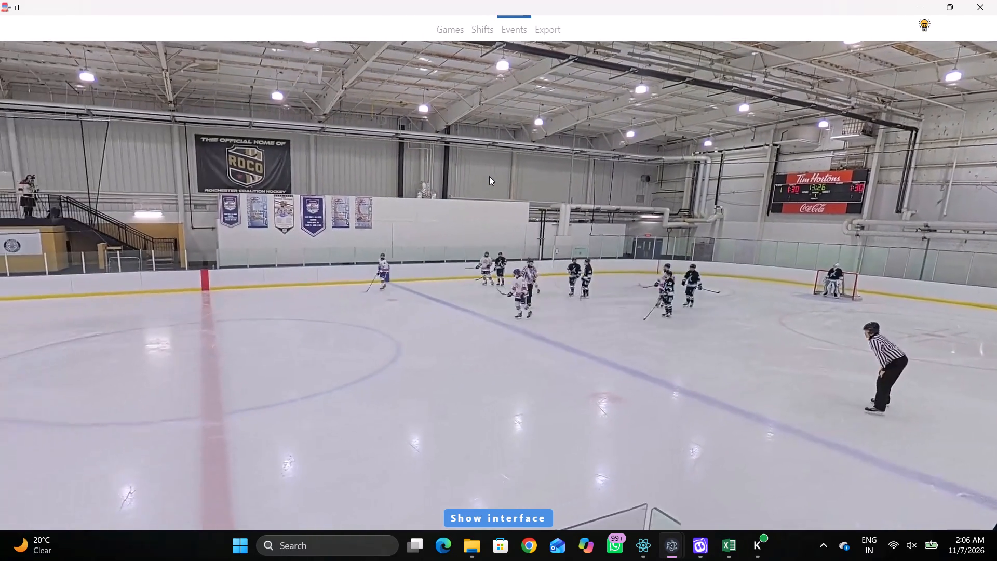
{"action": "key", "text": "space"}
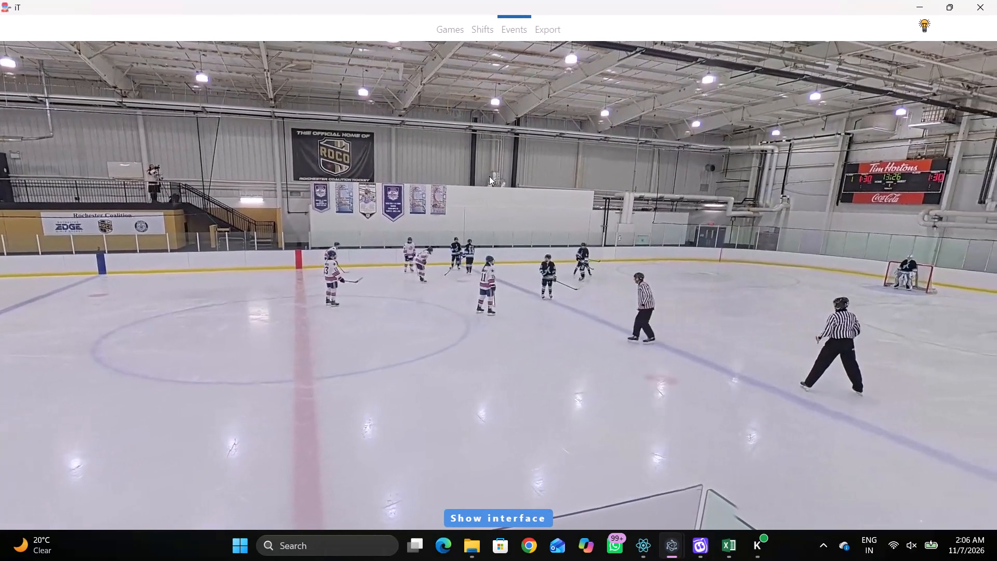
{"action": "type", "text": "r"}
{"action": "key", "text": "space"}
{"action": "key", "text": "space"}
{"action": "key", "text": "space"}
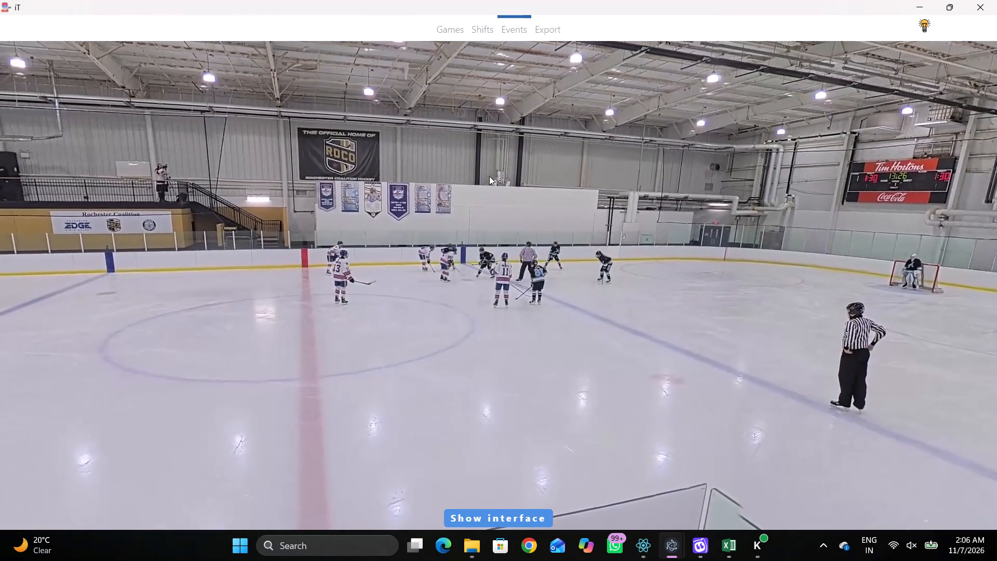
{"action": "key", "text": "space"}
{"action": "type", "text": "DDD D v"}
{"action": "key", "text": "space"}
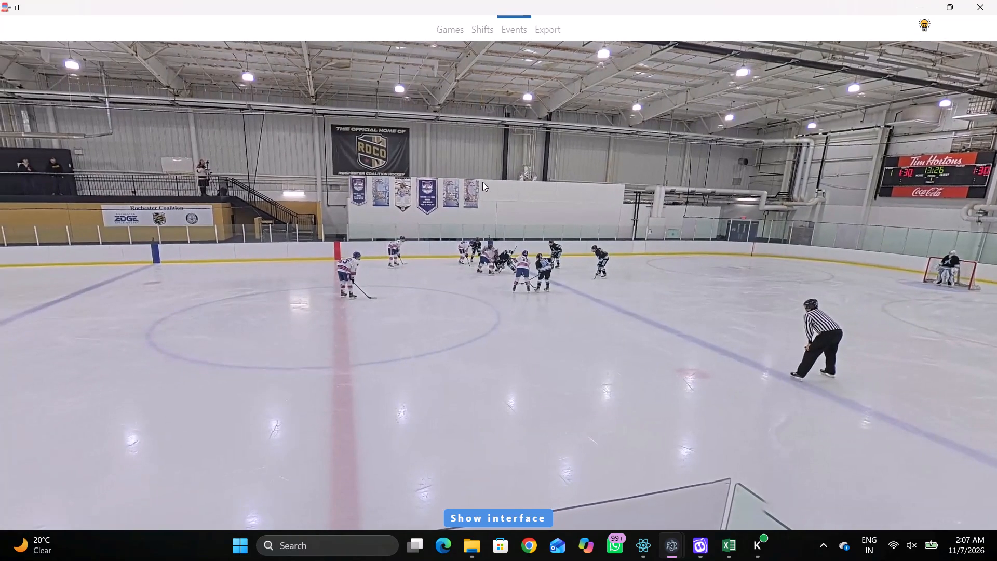
At the puck drop, record a Face off won by home player 12 against away player 19 at the far neutral-zone dot by the away blue line.
{"action": "key", "text": "space"}
{"action": "key", "text": "space"}
{"action": "key", "text": "q"}
{"action": "key", "text": "q"}
{"action": "key", "text": "q"}
{"action": "key", "text": "q"}
{"action": "key", "text": "q"}
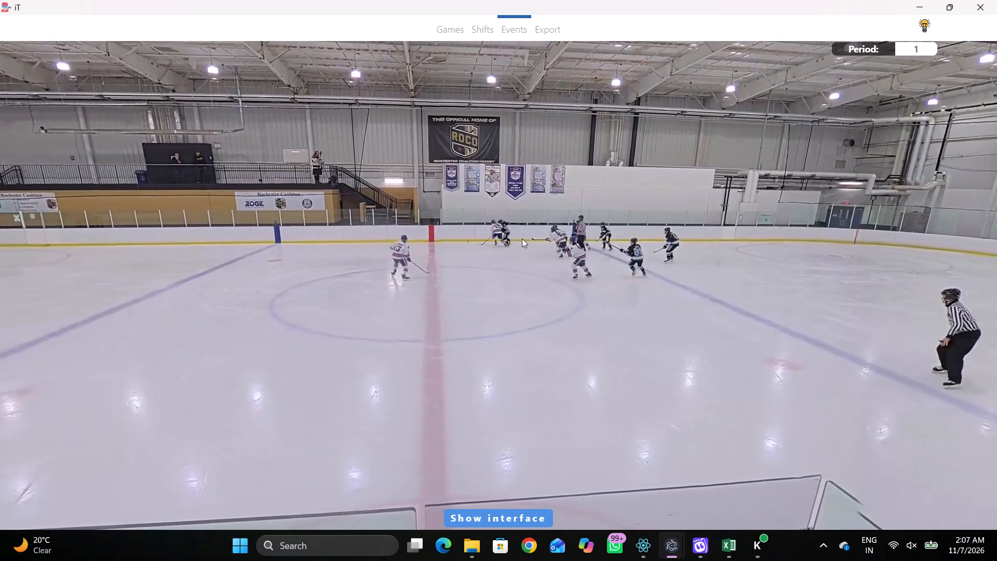
{"action": "key", "text": "q"}
{"action": "key", "text": "q"}
{"action": "key", "text": "q"}
{"action": "key", "text": "q"}
{"action": "key", "text": "q"}
{"action": "key", "text": "q"}
{"action": "key", "text": "q"}
{"action": "key", "text": "q"}
{"action": "key", "text": "q"}
{"action": "key", "text": "q"}
{"action": "key", "text": "q"}
{"action": "key", "text": "q"}
{"action": "right_click_drag", "start_coordinate": [641, 161], "coordinate": [639, 178]}
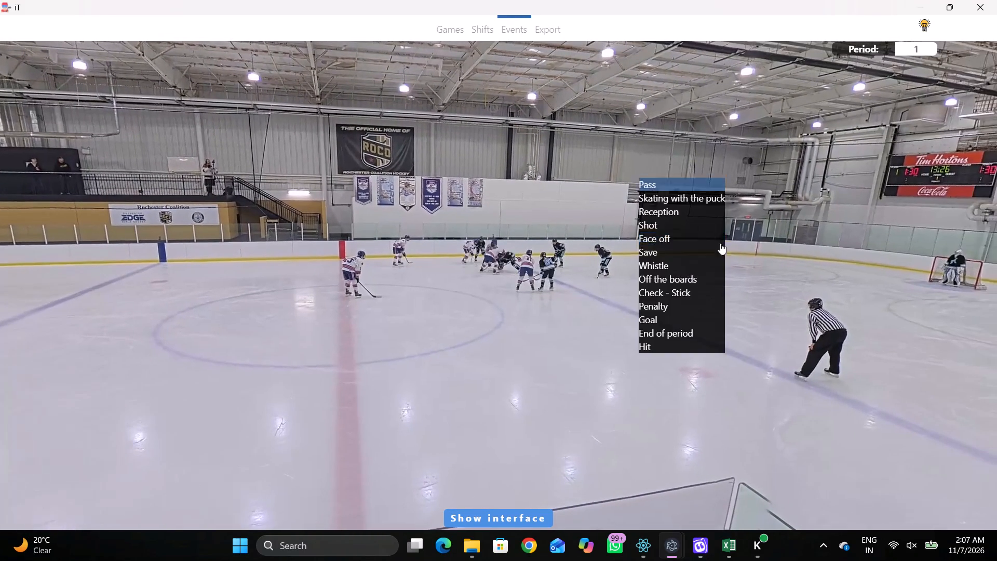
{"action": "key", "text": "q"}
{"action": "left_click", "coordinate": [700, 244]}
{"action": "left_click", "coordinate": [945, 264]}
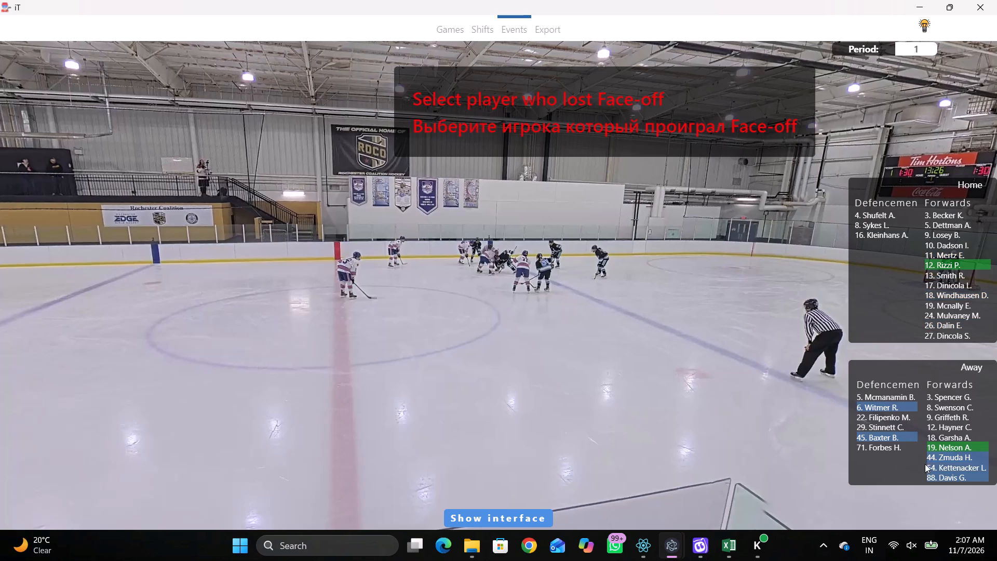
{"action": "left_click", "coordinate": [937, 450]}
{"action": "left_click", "coordinate": [574, 156]}
Review the play after the face-off and record Skating with the puck for home player 18 near the far boards, just home-side of the centre line.
{"action": "key", "text": "space"}
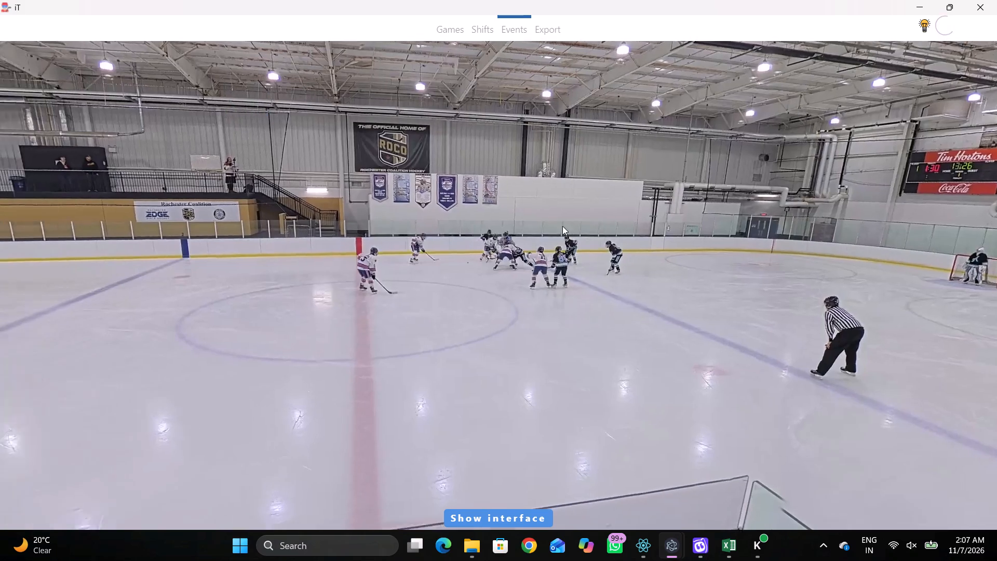
{"action": "key", "text": "space"}
{"action": "key", "text": "space"}
{"action": "key", "text": "space"}
{"action": "key", "text": "space"}
{"action": "key", "text": "space"}
{"action": "key", "text": "q"}
{"action": "key", "text": "q"}
{"action": "key", "text": "q"}
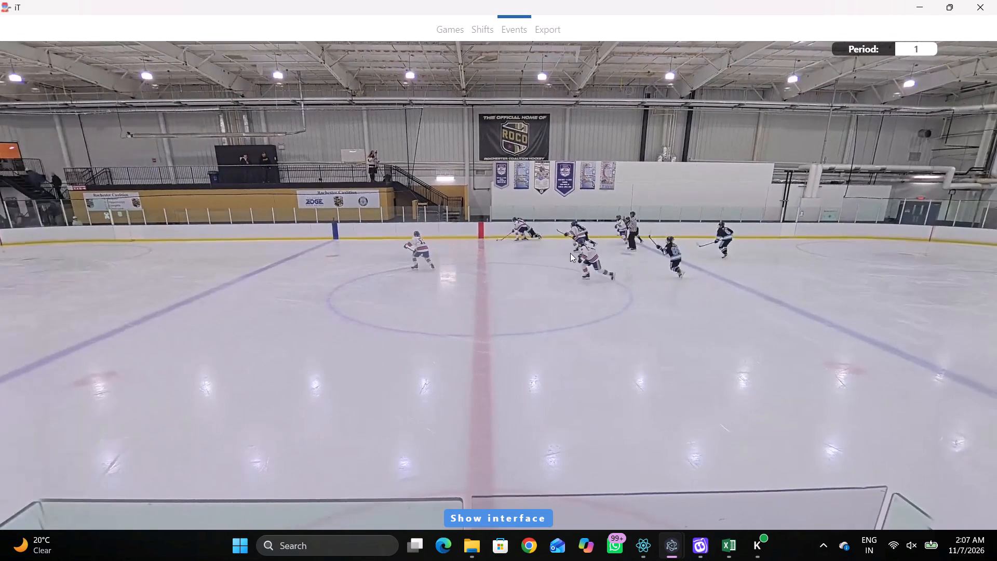
{"action": "key", "text": "q"}
{"action": "key", "text": "q"}
{"action": "key", "text": "q"}
{"action": "type", "text": "qqr"}
{"action": "key", "text": "space"}
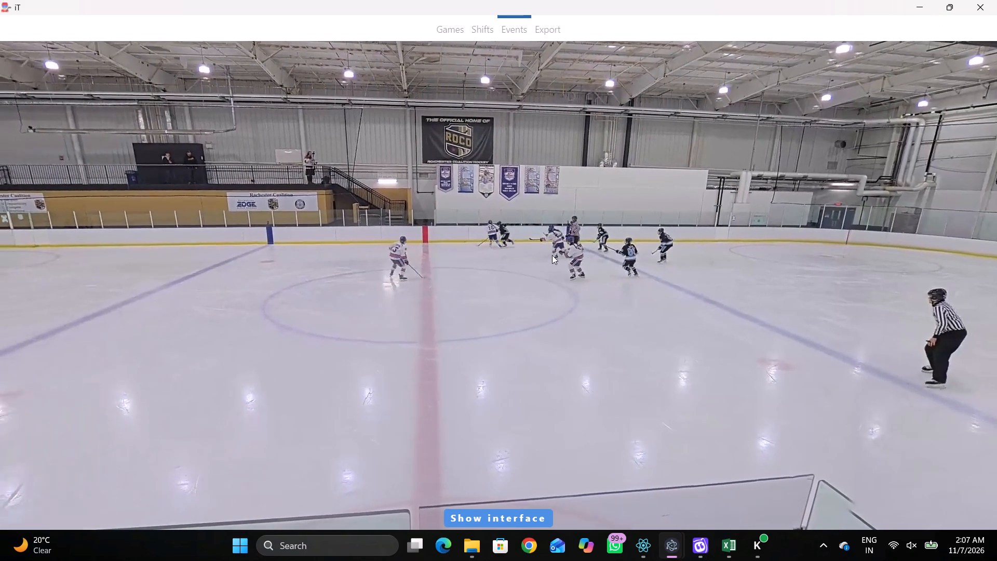
{"action": "key", "text": "space"}
{"action": "right_click", "coordinate": [523, 208]}
{"action": "left_click", "coordinate": [563, 237]}
{"action": "right_click", "coordinate": [526, 222]}
{"action": "left_click", "coordinate": [541, 239]}
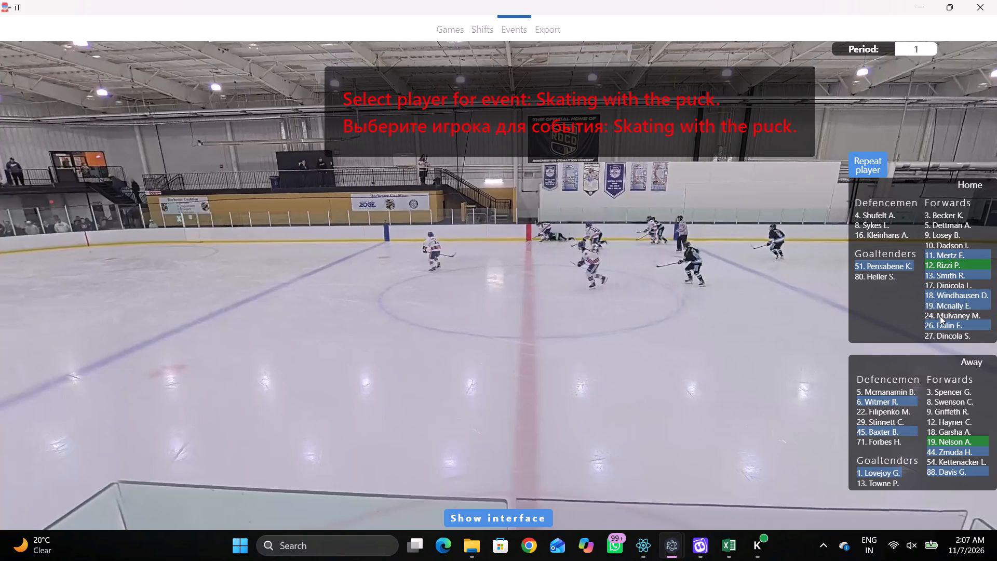
{"action": "left_click", "coordinate": [937, 296]}
{"action": "left_click", "coordinate": [511, 113]}
Record a Pass by the same home player, 18, near the far boards just on the home side of the centre line.
{"action": "key", "text": "space"}
{"action": "key", "text": "space"}
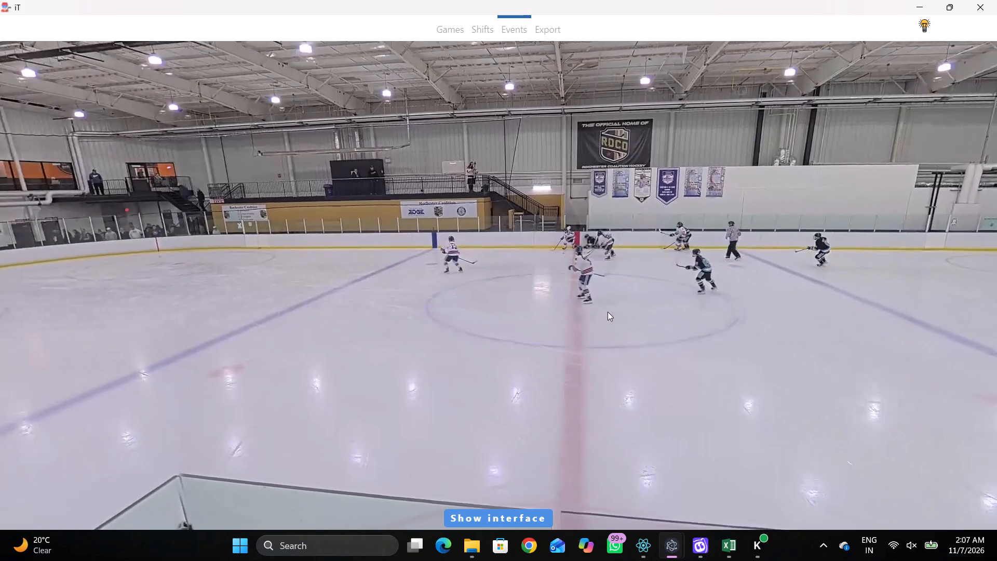
{"action": "key", "text": "space"}
{"action": "key", "text": "space"}
{"action": "key", "text": "q"}
{"action": "right_click", "coordinate": [651, 246]}
{"action": "left_click", "coordinate": [653, 246]}
{"action": "right_click", "coordinate": [636, 239]}
{"action": "left_click", "coordinate": [640, 245]}
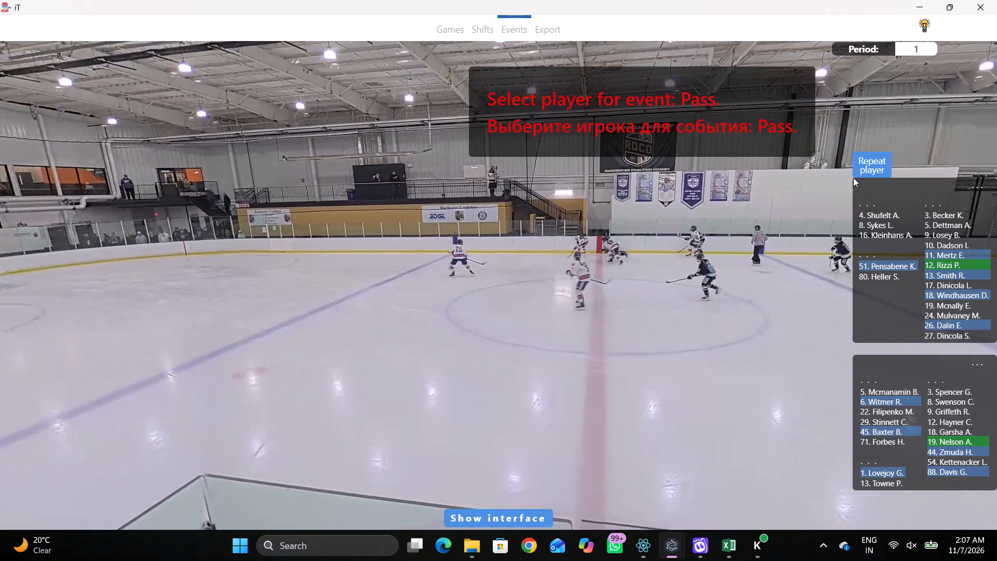
{"action": "left_click", "coordinate": [860, 171]}
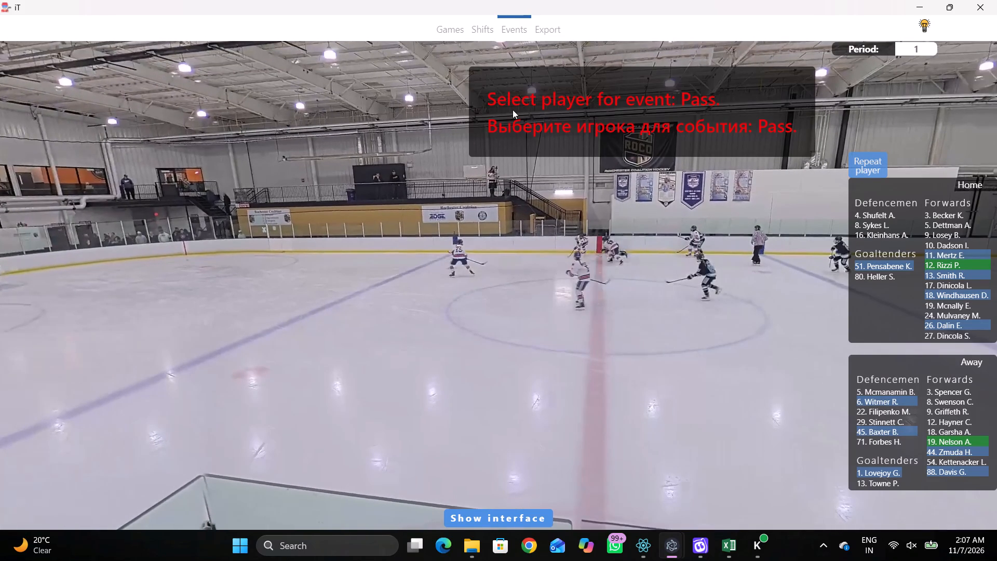
{"action": "left_click", "coordinate": [513, 110]}
Change the roster positions of home players 13 and 18 to Defenceman.
{"action": "key", "text": "shift+d"}
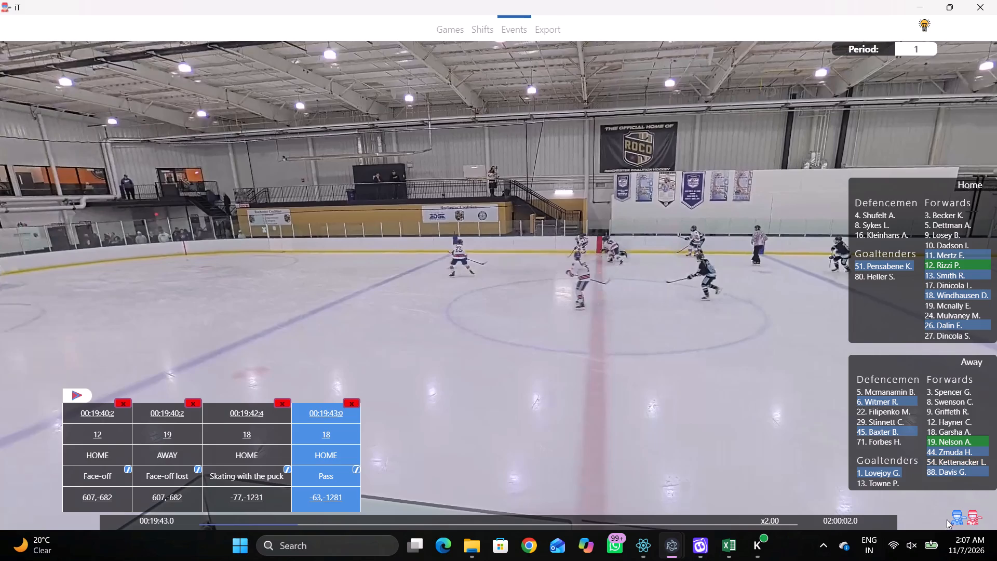
{"action": "left_click", "coordinate": [953, 516]}
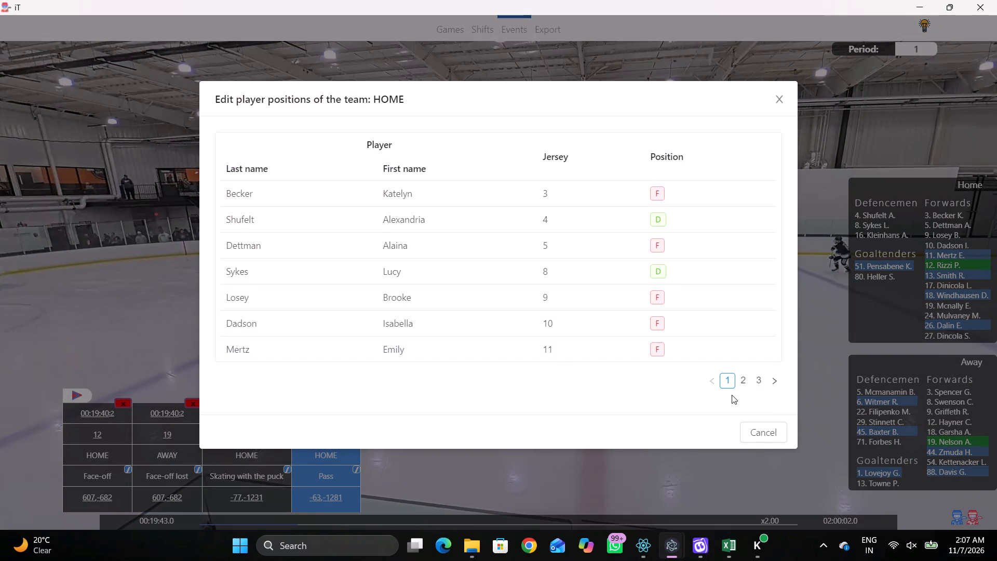
{"action": "left_click", "coordinate": [745, 380]}
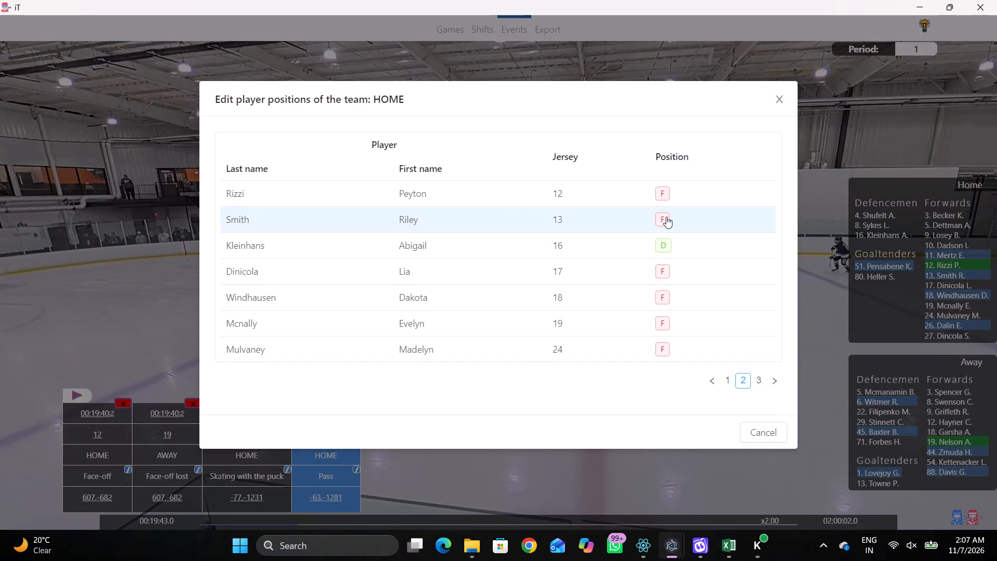
{"action": "left_click", "coordinate": [666, 217]}
{"action": "left_click", "coordinate": [545, 225]}
{"action": "left_click", "coordinate": [525, 266]}
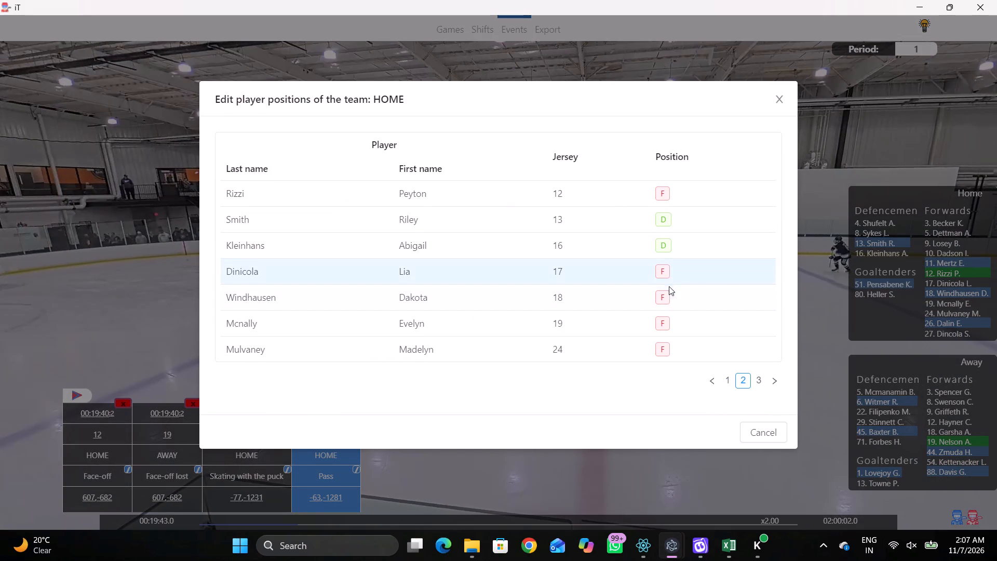
{"action": "left_click", "coordinate": [663, 293]}
{"action": "left_click", "coordinate": [531, 291]}
{"action": "left_click", "coordinate": [510, 345]}
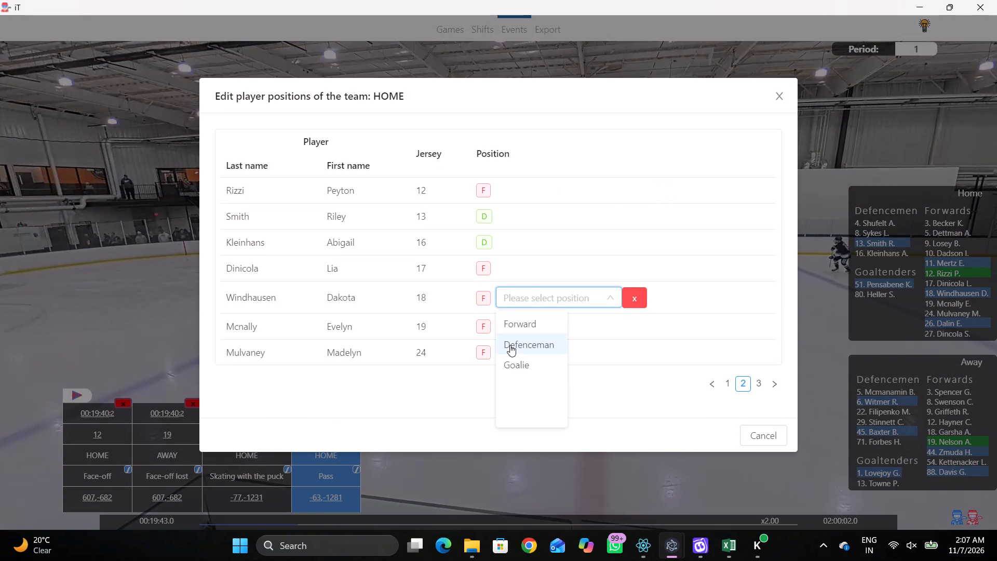
{"action": "left_click", "coordinate": [850, 150]}
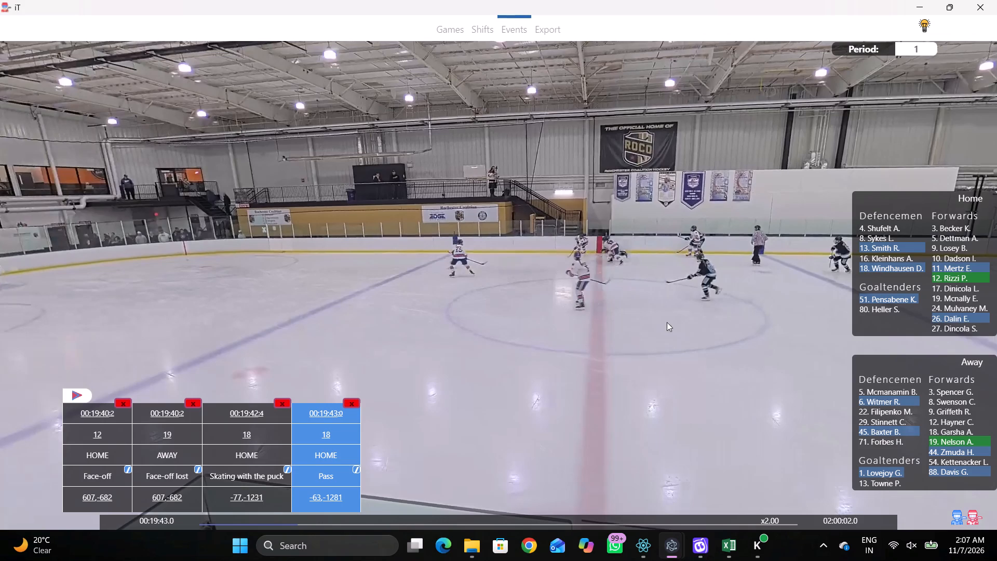
Record Skating with the puck for home player 13 inside the home zone near the far boards.
{"action": "key", "text": "space"}
{"action": "key", "text": "space"}
{"action": "key", "text": "space"}
{"action": "key", "text": "shift+d"}
{"action": "key", "text": "space"}
{"action": "key", "text": "space"}
{"action": "key", "text": "space"}
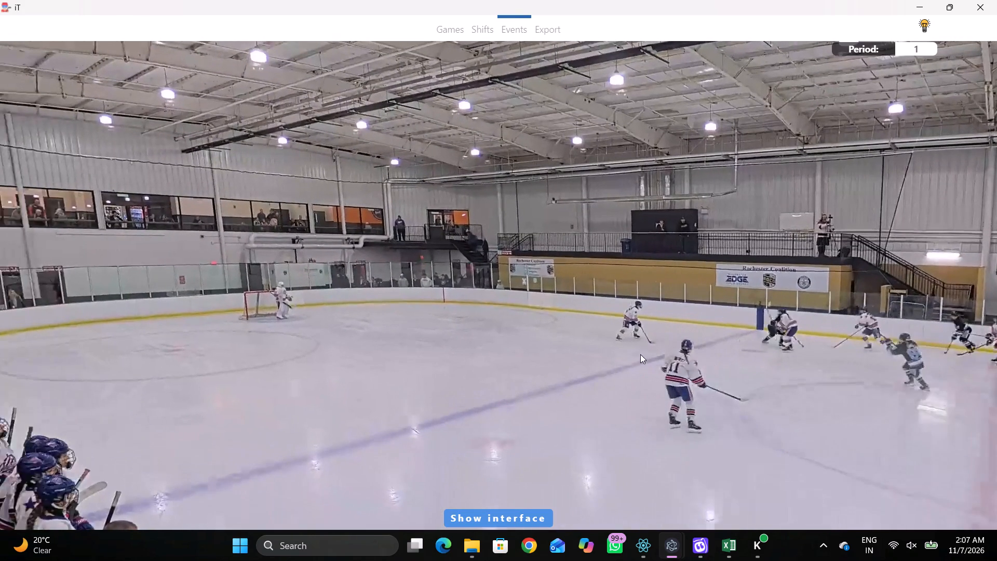
{"action": "key", "text": "shift+d"}
{"action": "key", "text": "space"}
{"action": "key", "text": "space"}
{"action": "key", "text": "space"}
{"action": "key", "text": "space"}
{"action": "key", "text": "space"}
{"action": "key", "text": "space"}
{"action": "right_click", "coordinate": [696, 298]}
{"action": "left_click", "coordinate": [724, 310]}
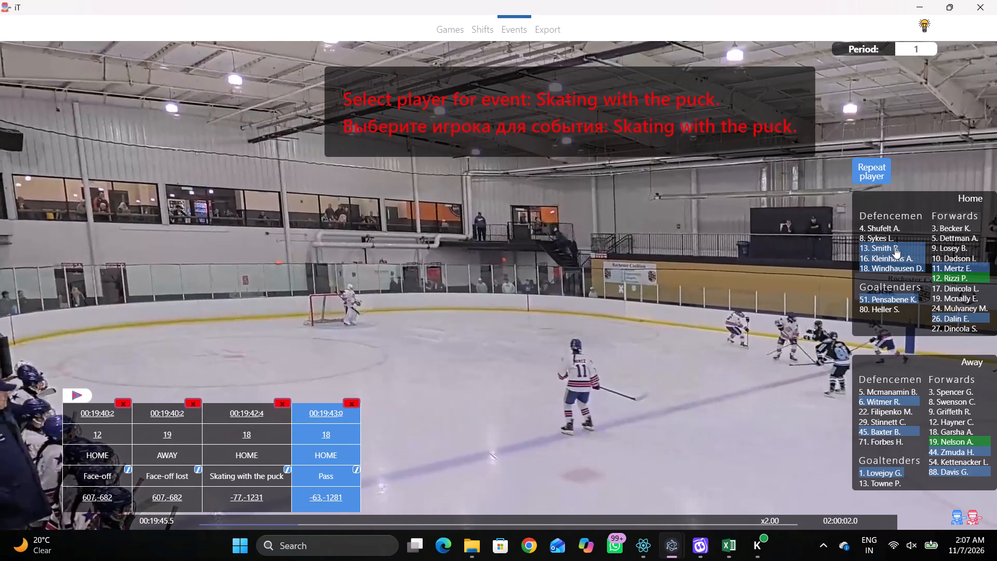
{"action": "left_click", "coordinate": [869, 248]}
{"action": "left_click", "coordinate": [393, 114]}
Move the rink position of home player 13's latest Skating with the puck event deeper into the home zone and farther from the far boards.
{"action": "key", "text": "space"}
{"action": "key", "text": "space"}
{"action": "key", "text": "space"}
{"action": "key", "text": "space"}
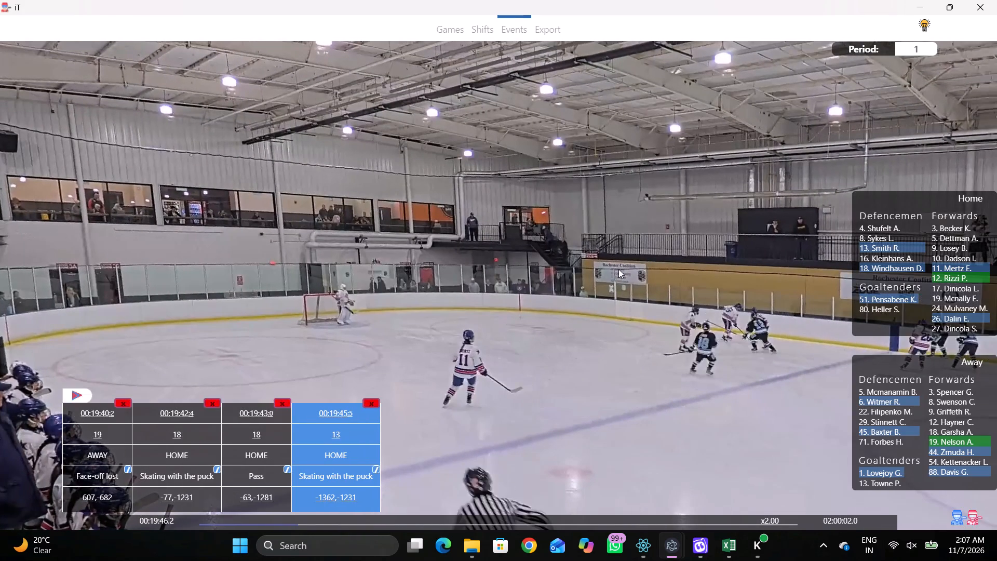
{"action": "key", "text": "shift+d"}
{"action": "key", "text": "shift+d"}
{"action": "left_click", "coordinate": [356, 502]}
{"action": "left_click", "coordinate": [384, 140]}
{"action": "key", "text": "shift+d"}
{"action": "key", "text": "space"}
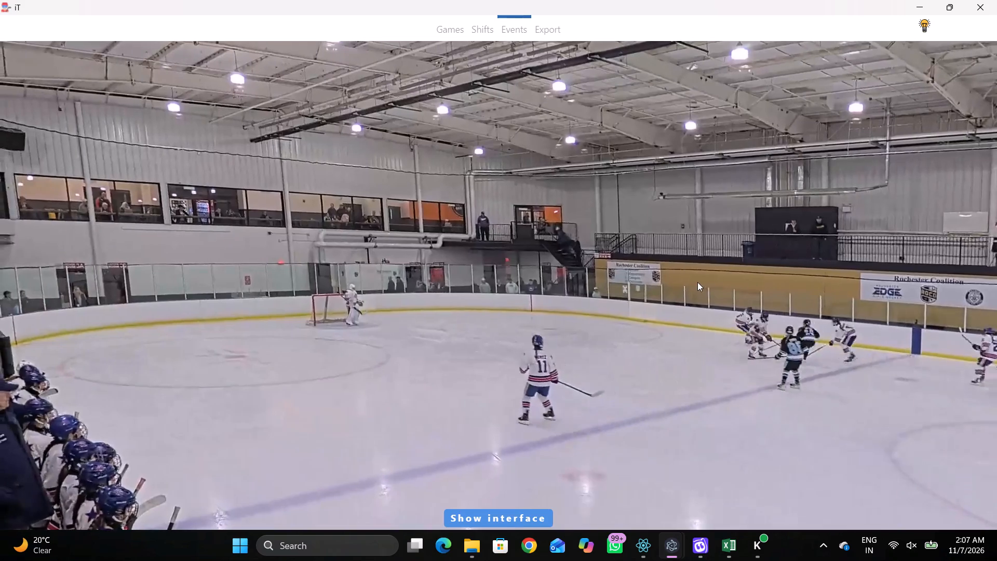
Record a Pass by the same home player, 13, inside the home zone near the far boards, between the blue line and face-off circle.
{"action": "key", "text": "space"}
{"action": "key", "text": "space"}
{"action": "key", "text": "space"}
{"action": "key", "text": "space"}
{"action": "key", "text": "space"}
{"action": "key", "text": "q"}
{"action": "key", "text": "q"}
{"action": "key", "text": "q"}
{"action": "key", "text": "q"}
{"action": "key", "text": "q"}
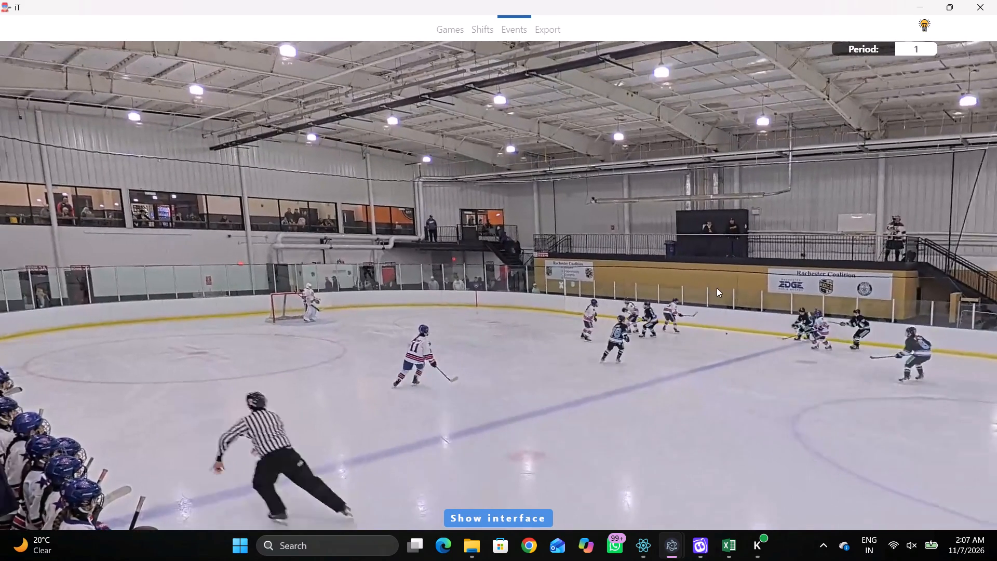
{"action": "key", "text": "q"}
{"action": "key", "text": "q"}
{"action": "right_click_drag", "start_coordinate": [746, 277], "coordinate": [741, 275]}
{"action": "left_click", "coordinate": [750, 281]}
{"action": "left_click", "coordinate": [873, 172]}
{"action": "left_click", "coordinate": [386, 115]}
Record Skating with the puck for home player 12 midway between the home blue line and centre line, towards the far boards.
{"action": "key", "text": "space"}
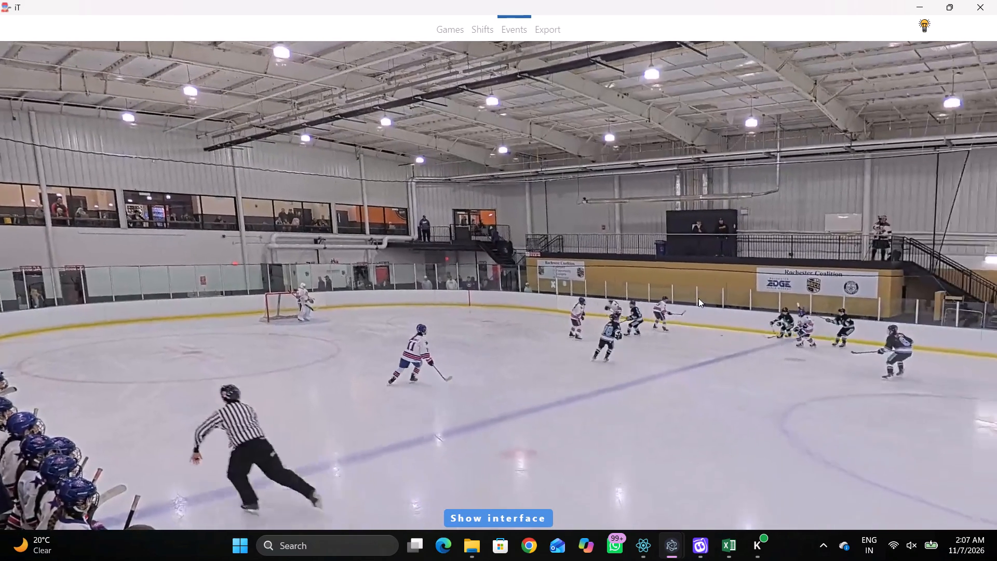
{"action": "key", "text": "space"}
{"action": "key", "text": "space"}
{"action": "key", "text": "space"}
{"action": "key", "text": "space"}
{"action": "key", "text": "space"}
{"action": "key", "text": "space"}
{"action": "key", "text": "space"}
{"action": "right_click_drag", "start_coordinate": [677, 263], "coordinate": [670, 260]}
{"action": "left_click", "coordinate": [691, 279]}
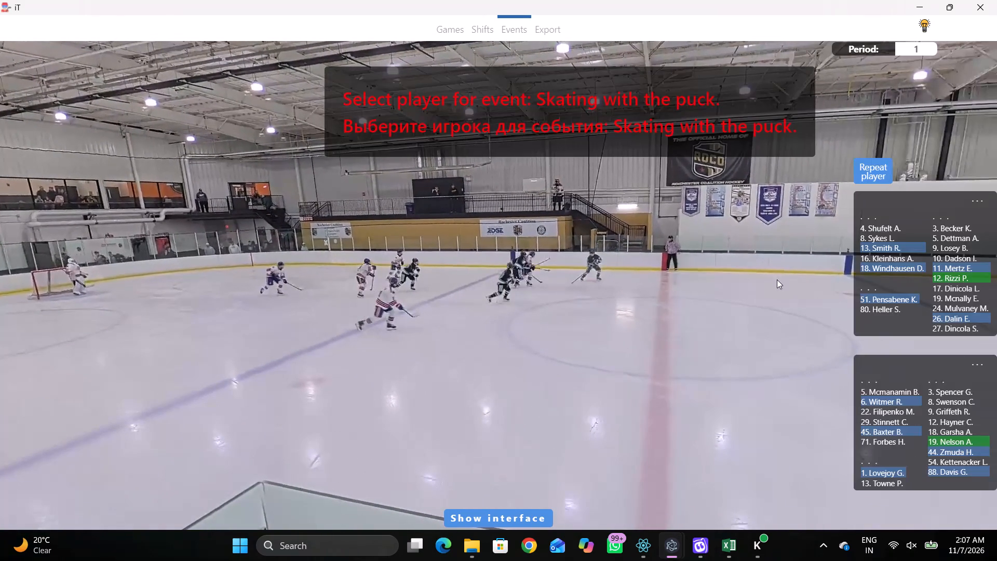
{"action": "left_click", "coordinate": [942, 278]}
{"action": "left_click", "coordinate": [480, 131]}
Record a Pass by the same home player, 12, slightly closer to the home blue line and farther from the far boards.
{"action": "key", "text": "space"}
{"action": "key", "text": "space"}
{"action": "right_click", "coordinate": [521, 134]}
{"action": "left_click", "coordinate": [522, 136]}
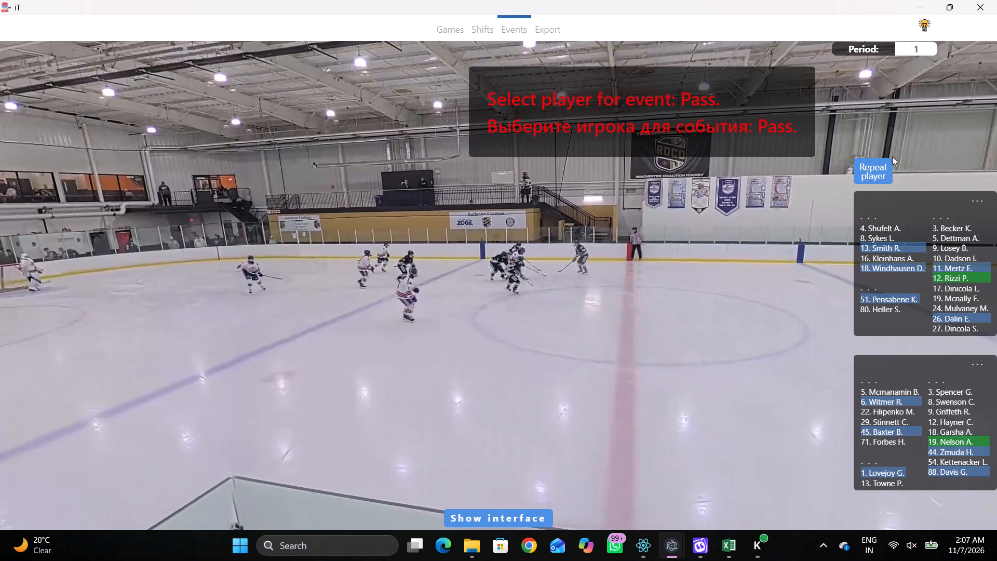
{"action": "left_click", "coordinate": [880, 165]}
{"action": "left_click", "coordinate": [476, 144]}
Change the player of the last Skating with the puck and Pass events to home player 26.
{"action": "key", "text": "space"}
{"action": "key", "text": "space"}
{"action": "key", "text": "space"}
{"action": "key", "text": "space"}
{"action": "key", "text": "space"}
{"action": "key", "text": "space"}
{"action": "key", "text": "q"}
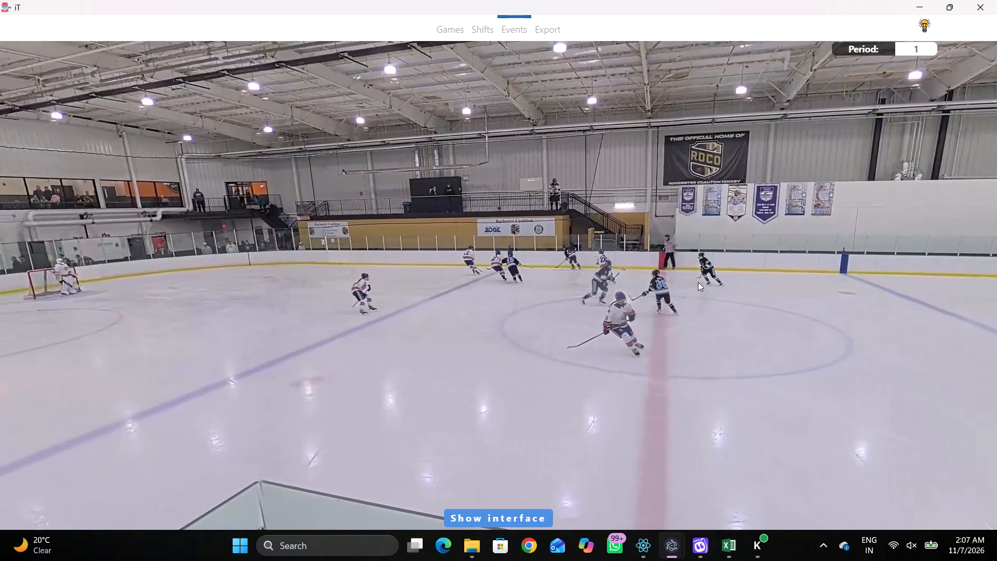
{"action": "key", "text": "shift+d"}
{"action": "left_click", "coordinate": [269, 433]}
{"action": "left_click", "coordinate": [952, 317]}
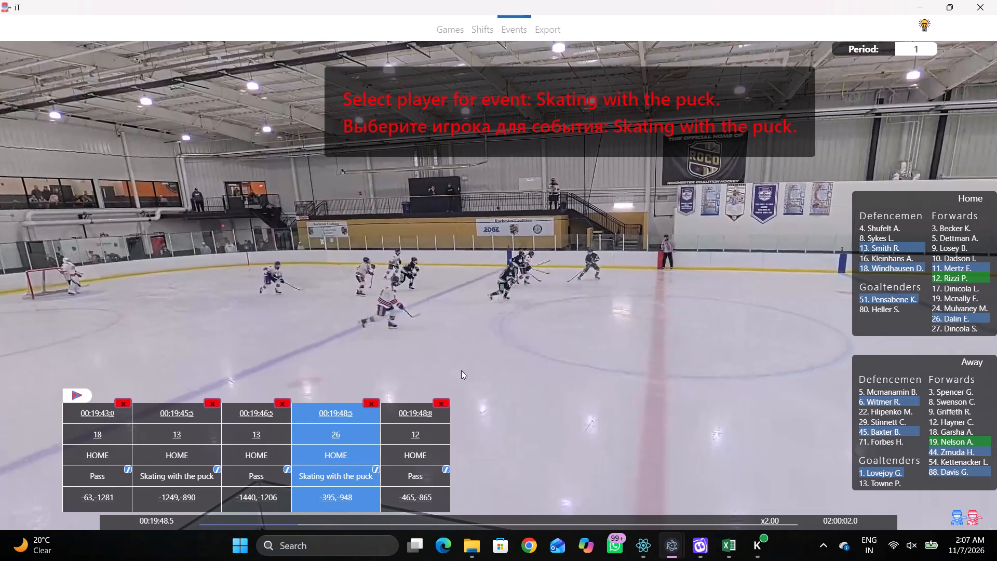
{"action": "left_click", "coordinate": [406, 431]}
{"action": "left_click", "coordinate": [964, 312]}
{"action": "left_click", "coordinate": [961, 314]}
{"action": "key", "text": "shift+d"}
Record Skating with the puck for away player 19 near the far boards just on the home side of the centre line.
{"action": "key", "text": "space"}
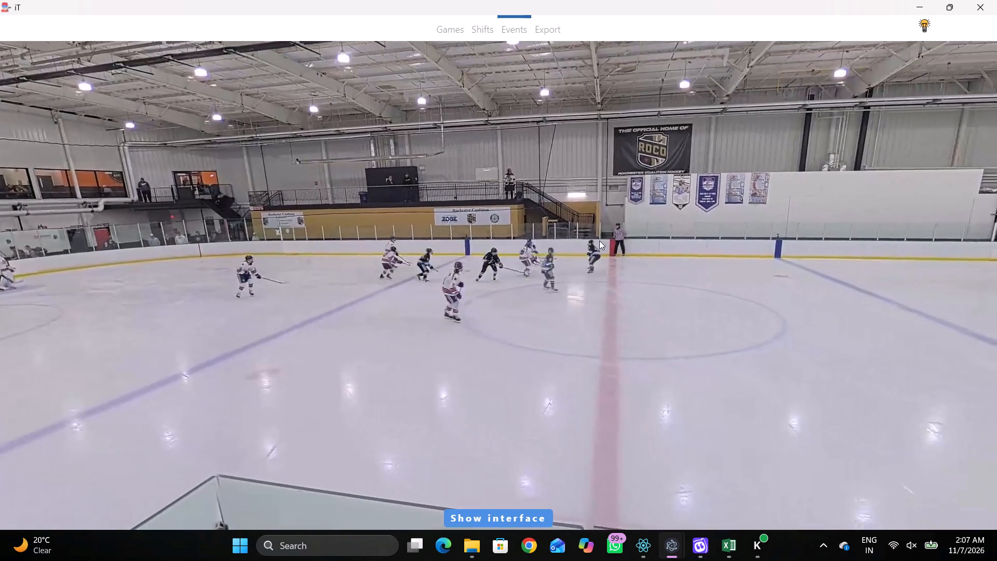
{"action": "key", "text": "space"}
{"action": "key", "text": "space"}
{"action": "key", "text": "space"}
{"action": "key", "text": "space"}
{"action": "key", "text": "space"}
{"action": "key", "text": "q"}
{"action": "left_click", "coordinate": [672, 233]}
{"action": "key", "text": "q"}
{"action": "right_click", "coordinate": [625, 223]}
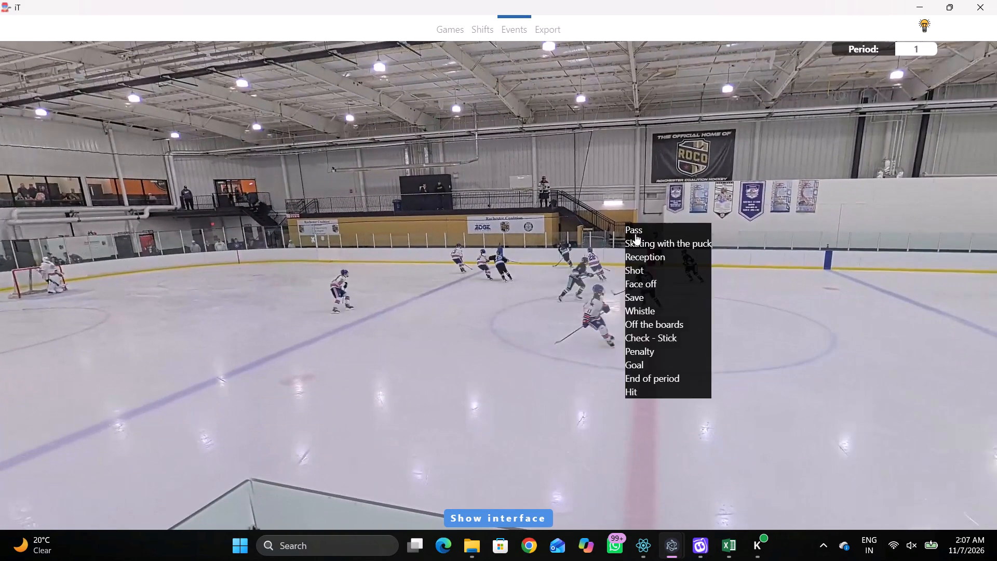
{"action": "left_click", "coordinate": [635, 234]}
{"action": "right_click", "coordinate": [611, 232]}
{"action": "left_click", "coordinate": [639, 252]}
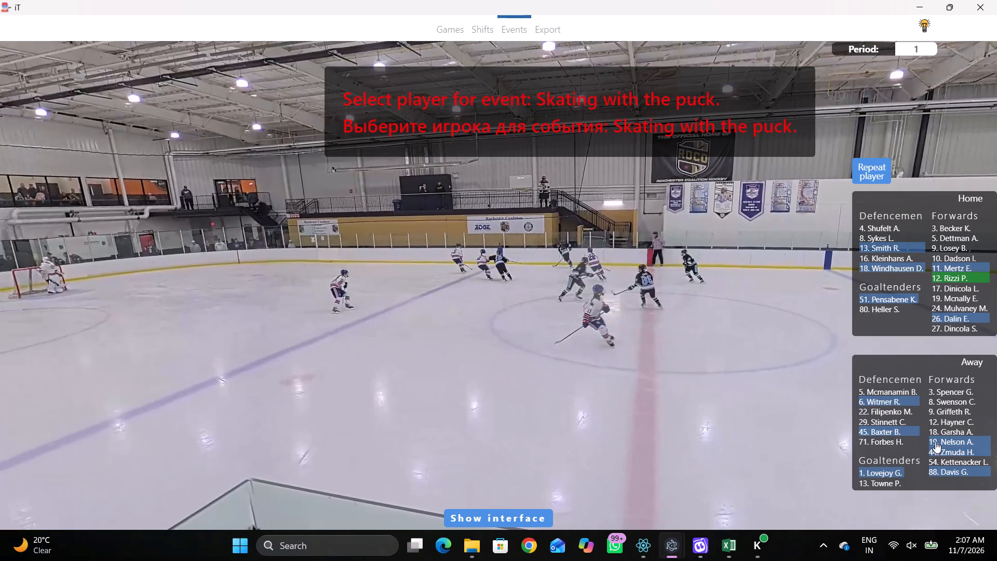
{"action": "left_click", "coordinate": [936, 442]}
{"action": "left_click", "coordinate": [505, 121]}
Change the player of the latest away Skating with the puck event to away player 44.
{"action": "key", "text": "space"}
{"action": "key", "text": "space"}
{"action": "key", "text": "space"}
{"action": "key", "text": "space"}
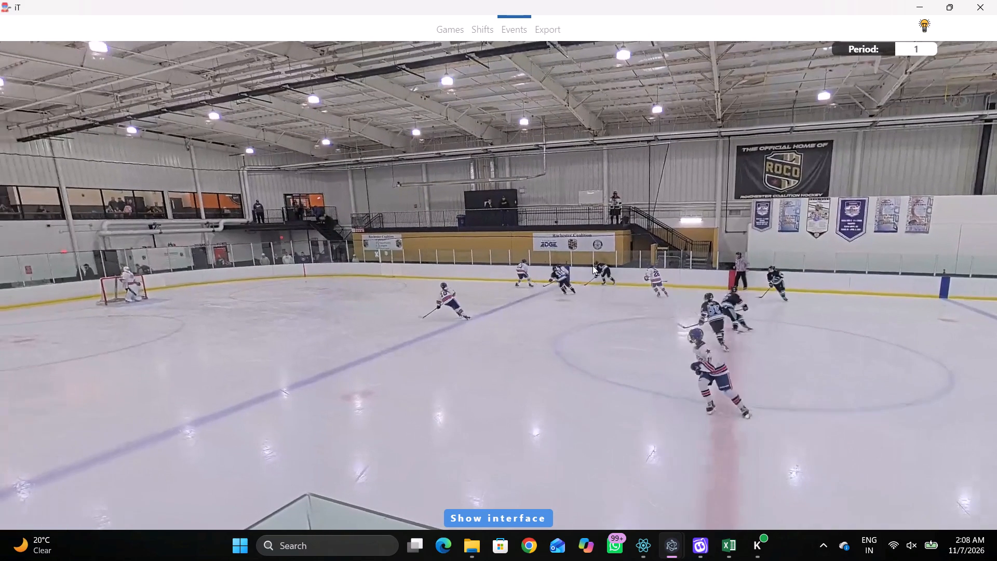
{"action": "key", "text": "q"}
{"action": "key", "text": "q"}
{"action": "key", "text": "q"}
{"action": "key", "text": "shift+d"}
{"action": "key", "text": "q"}
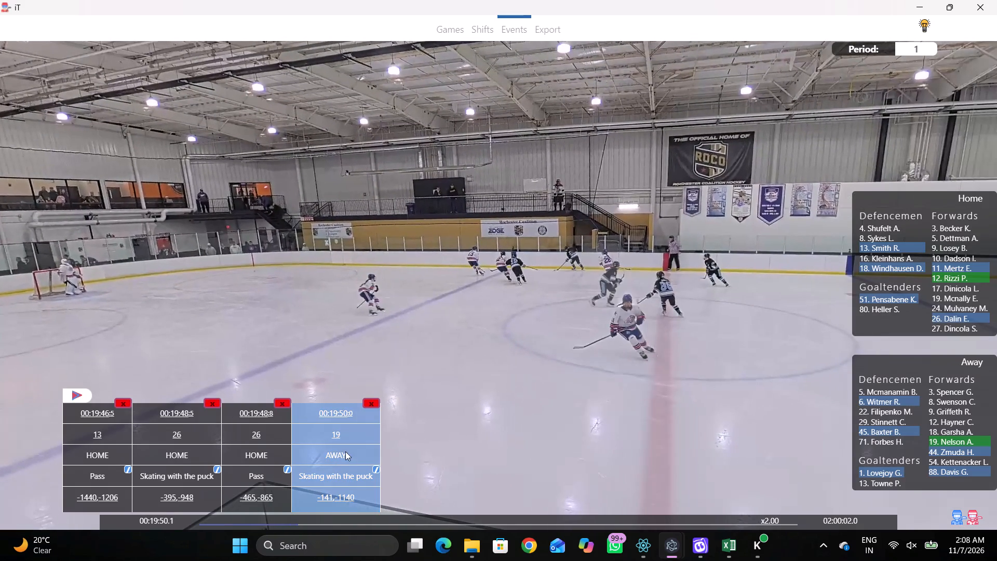
{"action": "key", "text": "q"}
{"action": "key", "text": "q"}
{"action": "key", "text": "q"}
{"action": "left_click", "coordinate": [432, 429]}
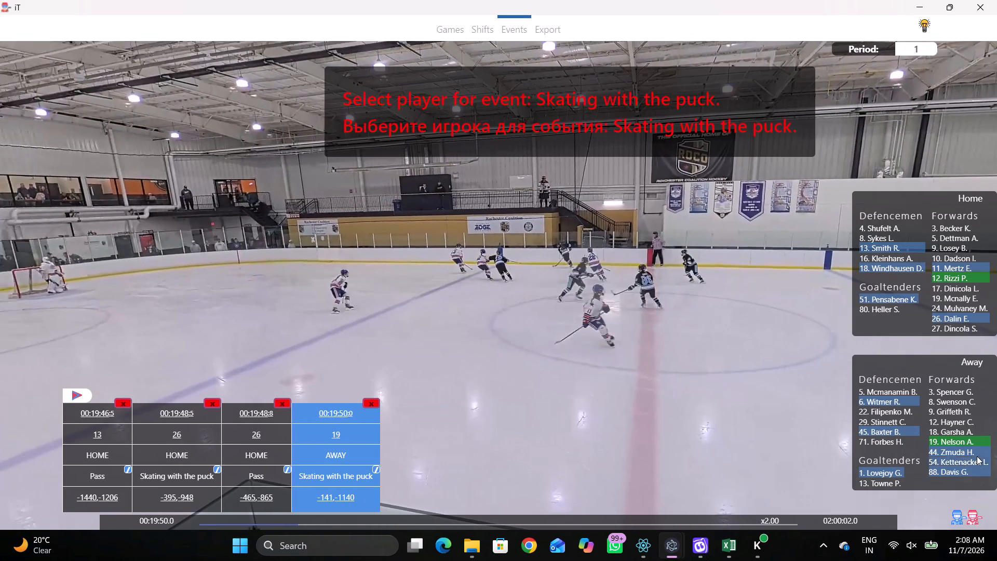
{"action": "left_click", "coordinate": [953, 452]}
{"action": "left_click", "coordinate": [747, 347]}
Record a Pass by the same away player, 44, near the far boards in the neutral zone just outside the home blue line.
{"action": "key", "text": "space"}
{"action": "key", "text": "space"}
{"action": "key", "text": "space"}
{"action": "key", "text": "space"}
{"action": "right_click", "coordinate": [725, 256]}
{"action": "key", "text": "space"}
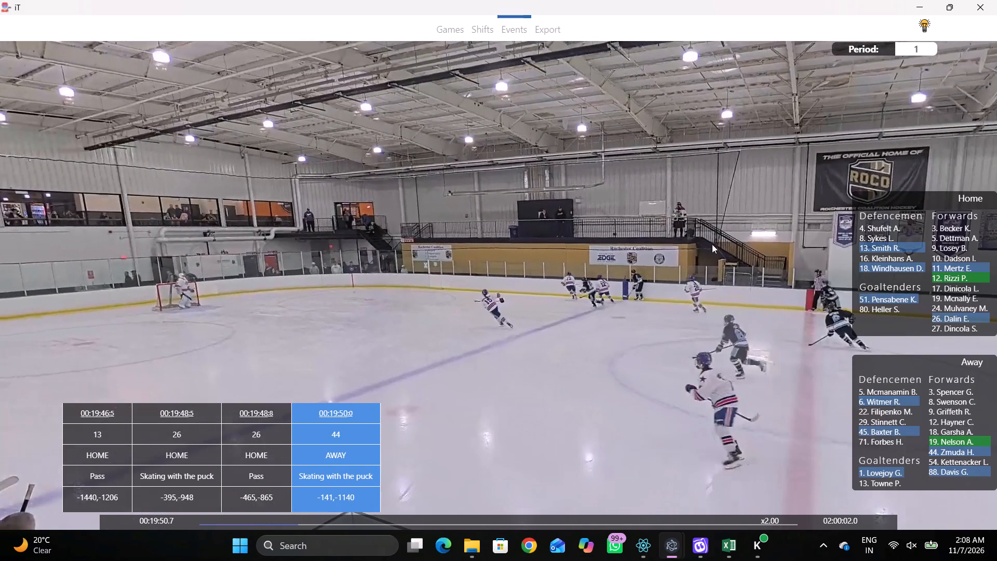
{"action": "key", "text": "space"}
{"action": "right_click_drag", "start_coordinate": [684, 245], "coordinate": [680, 245]}
{"action": "left_click", "coordinate": [684, 251]}
{"action": "left_click", "coordinate": [879, 166]}
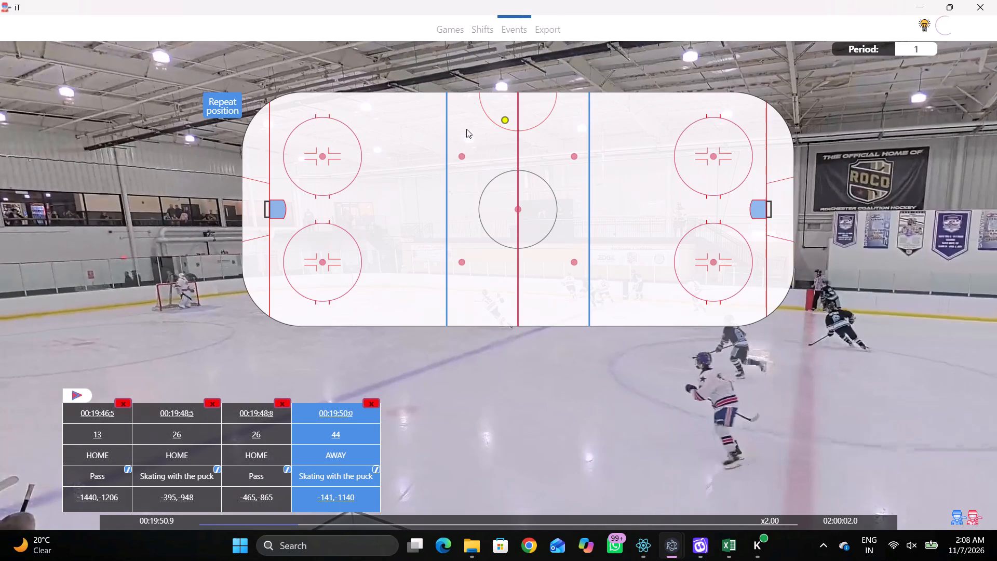
{"action": "left_click", "coordinate": [464, 123]}
Record Skating with the puck for home player 13 at the home goal line, beside the net on its far-boards side.
{"action": "key", "text": "space"}
{"action": "key", "text": "space"}
{"action": "key", "text": "space"}
{"action": "key", "text": "space"}
{"action": "key", "text": "shift+d"}
{"action": "key", "text": "space"}
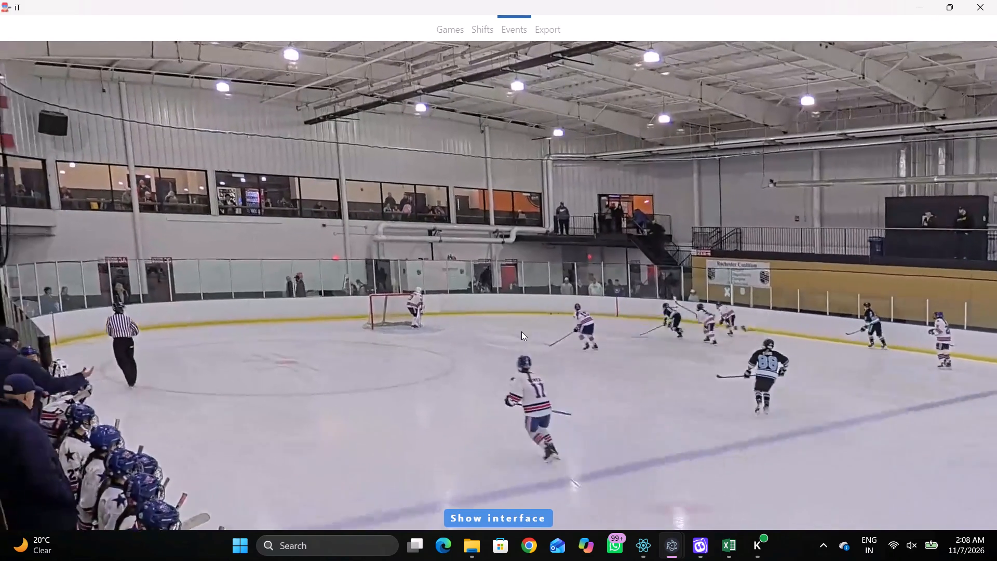
{"action": "key", "text": "space"}
{"action": "key", "text": "space"}
{"action": "key", "text": "space"}
{"action": "key", "text": "space"}
{"action": "key", "text": "space"}
{"action": "key", "text": "space"}
{"action": "key", "text": "space"}
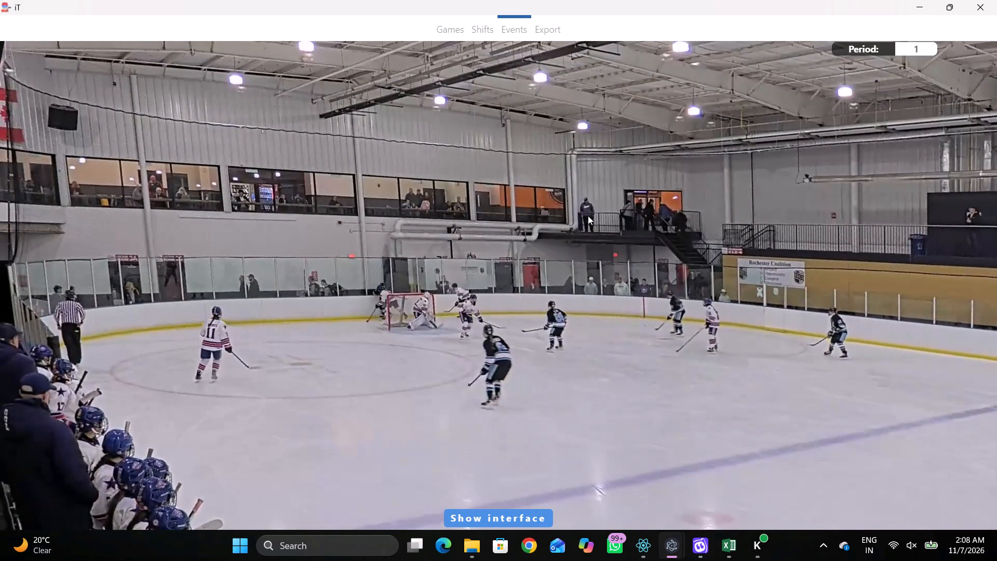
{"action": "key", "text": "space"}
{"action": "key", "text": "space"}
{"action": "key", "text": "space"}
{"action": "key", "text": "space"}
{"action": "key", "text": "q"}
{"action": "right_click", "coordinate": [578, 247]}
{"action": "key", "text": "q"}
{"action": "type", "text": "qqqq"}
{"action": "right_click", "coordinate": [560, 256]}
{"action": "right_click_drag", "start_coordinate": [534, 270], "coordinate": [518, 273]}
{"action": "left_click", "coordinate": [584, 297]}
{"action": "left_click", "coordinate": [878, 244]}
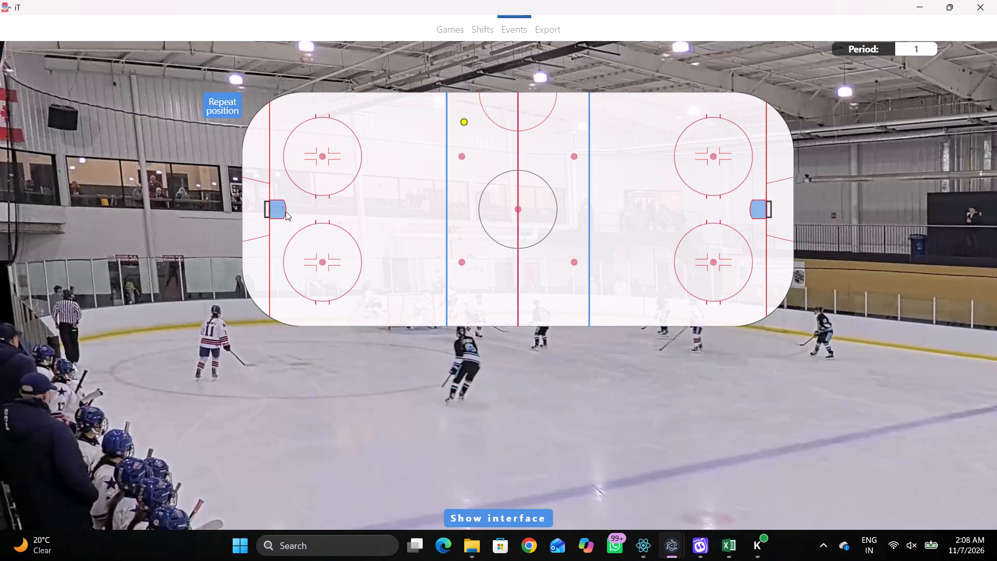
{"action": "left_click", "coordinate": [262, 182]}
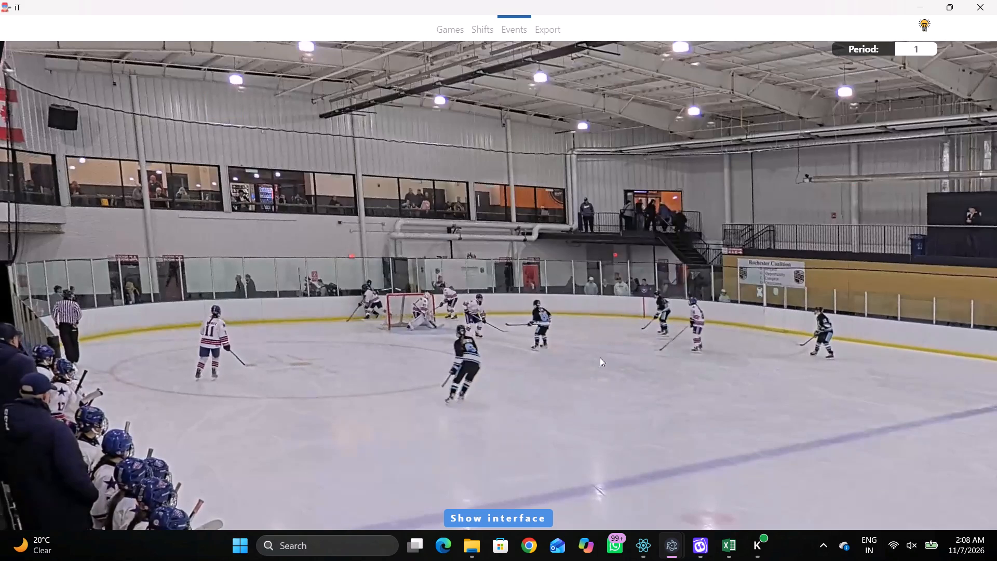
Record a Pass by the same home player, 13, behind the home net on its near-boards side.
{"action": "key", "text": "space"}
{"action": "key", "text": "space"}
{"action": "key", "text": "space"}
{"action": "key", "text": "space"}
{"action": "key", "text": "space"}
{"action": "key", "text": "space"}
{"action": "key", "text": "space"}
{"action": "key", "text": "space"}
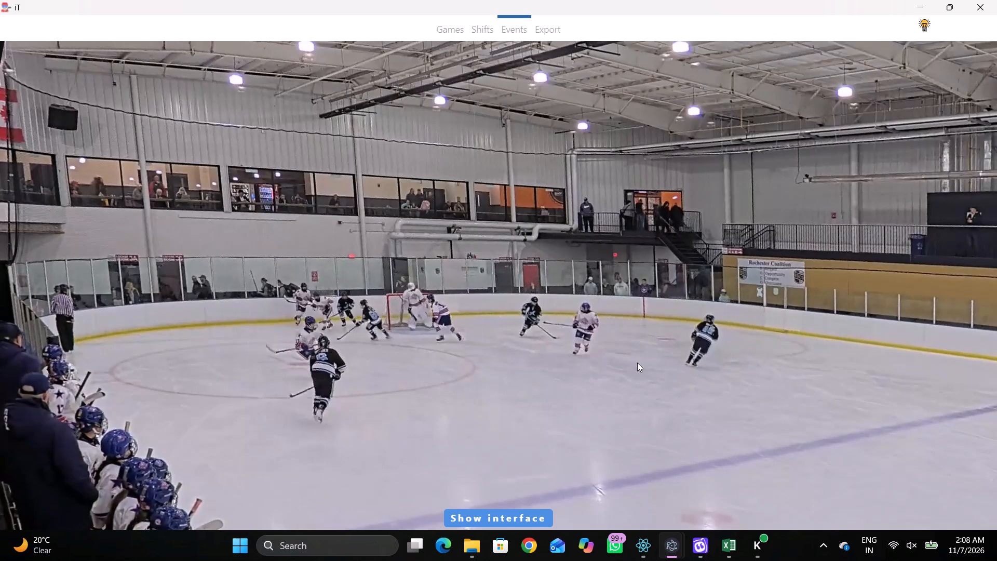
{"action": "type", "text": "q"}
{"action": "key", "text": "q"}
{"action": "key", "text": "q"}
{"action": "key", "text": "q"}
{"action": "right_click", "coordinate": [680, 295]}
{"action": "left_click", "coordinate": [697, 290]}
{"action": "right_click_drag", "start_coordinate": [852, 159], "coordinate": [845, 160]}
{"action": "left_click", "coordinate": [854, 166]}
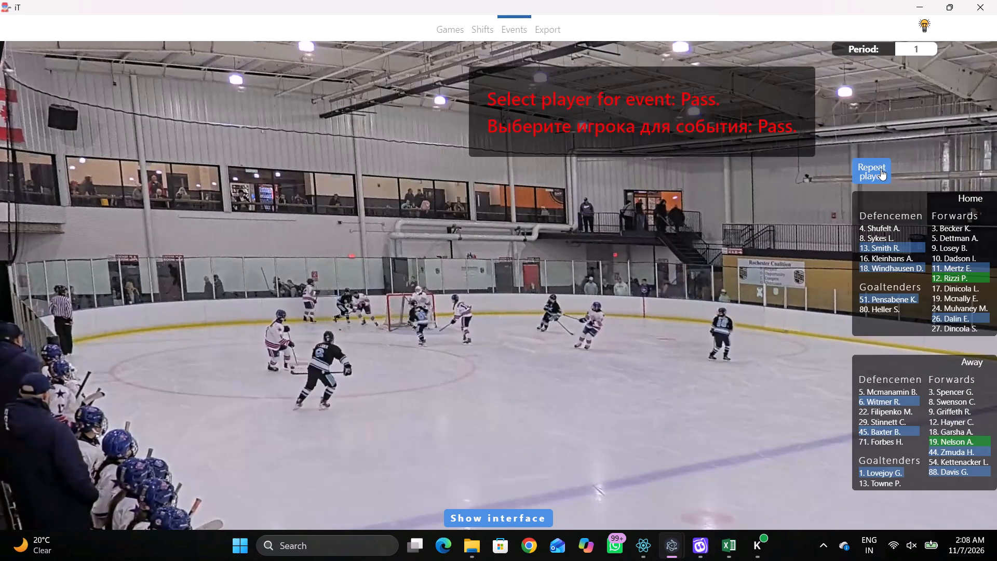
{"action": "left_click", "coordinate": [877, 165]}
{"action": "left_click", "coordinate": [250, 223]}
Record a Pass by home player 11 on the home blue line towards the near boards.
{"action": "key", "text": "space"}
{"action": "key", "text": "space"}
{"action": "key", "text": "space"}
{"action": "key", "text": "space"}
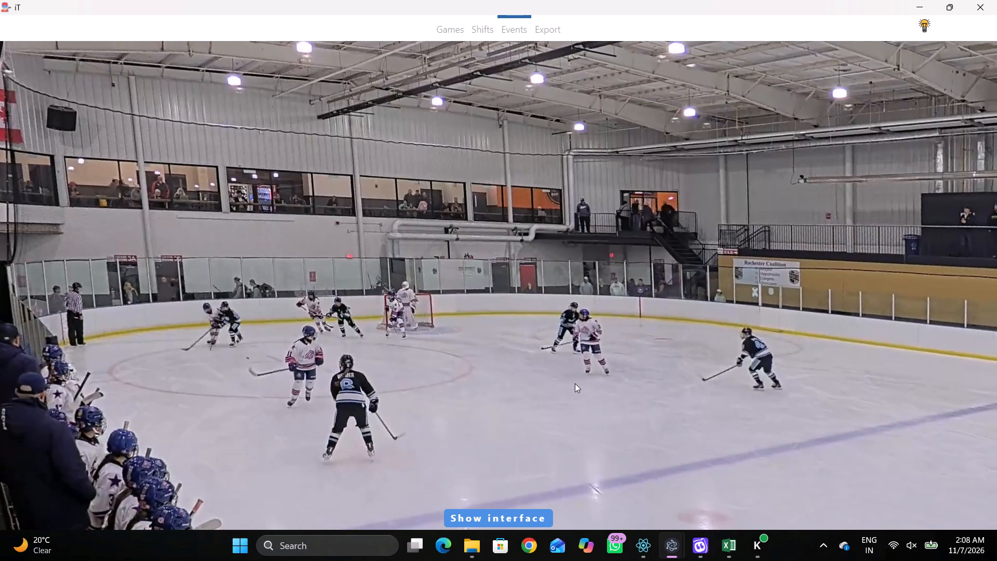
{"action": "key", "text": "space"}
{"action": "key", "text": "space"}
{"action": "key", "text": "space"}
{"action": "key", "text": "space"}
{"action": "key", "text": "space"}
{"action": "key", "text": "space"}
{"action": "key", "text": "space"}
{"action": "key", "text": "space"}
{"action": "key", "text": "q"}
{"action": "right_click_drag", "start_coordinate": [535, 327], "coordinate": [530, 325]}
{"action": "left_click", "coordinate": [537, 333]}
{"action": "right_click_drag", "start_coordinate": [529, 328], "coordinate": [520, 328]}
{"action": "left_click", "coordinate": [531, 340]}
{"action": "left_click", "coordinate": [941, 266]}
{"action": "left_click", "coordinate": [446, 286]}
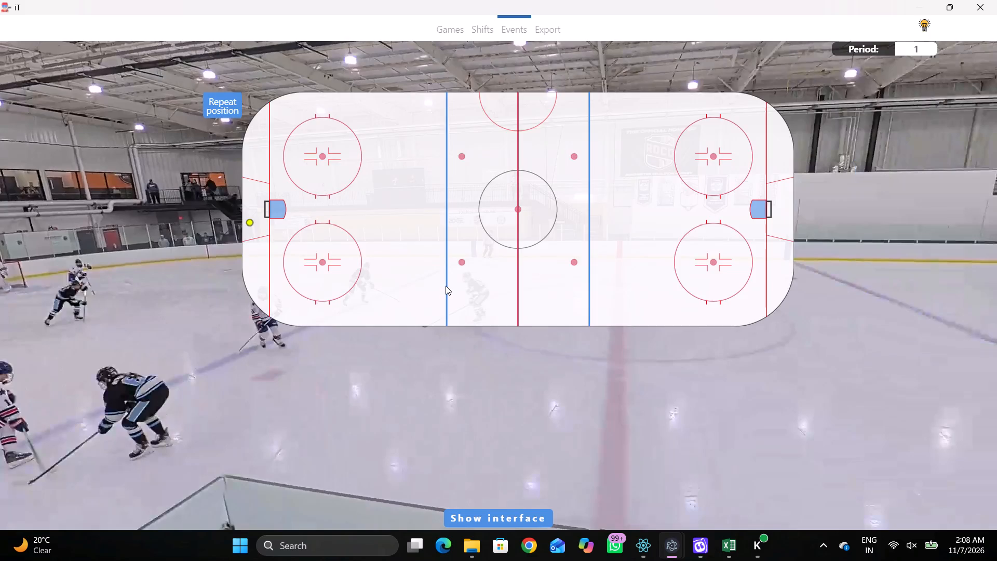
Record Skating with the puck for home player 26 near the near boards, between the centre line and the away blue line.
{"action": "key", "text": "space"}
{"action": "key", "text": "v"}
{"action": "key", "text": "space"}
{"action": "key", "text": "space"}
{"action": "key", "text": "space"}
{"action": "key", "text": "r"}
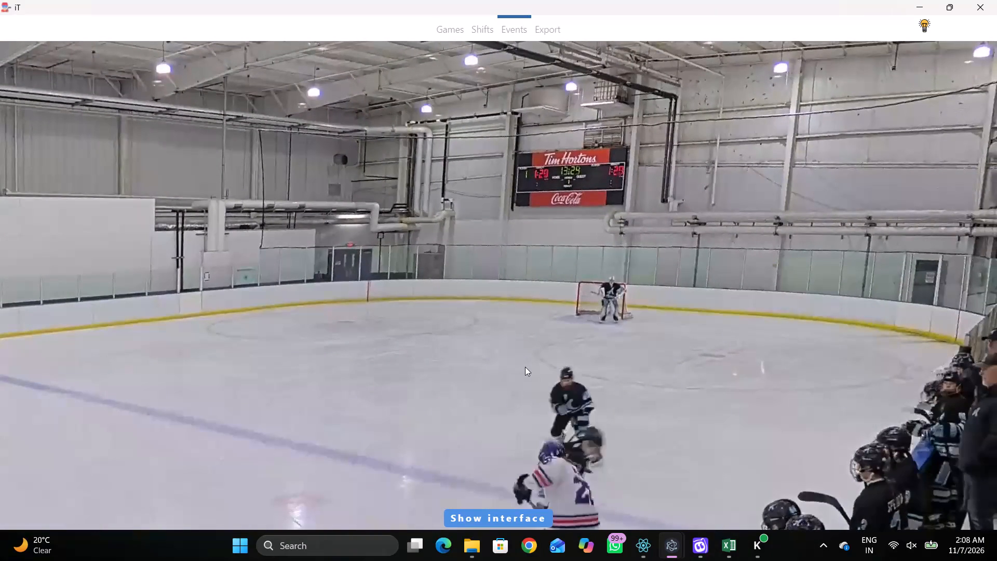
{"action": "key", "text": "q"}
{"action": "key", "text": "q"}
{"action": "key", "text": "q"}
{"action": "key", "text": "q"}
{"action": "right_click", "coordinate": [503, 280]}
{"action": "right_click_drag", "start_coordinate": [446, 282], "coordinate": [428, 286]}
{"action": "left_click", "coordinate": [465, 306]}
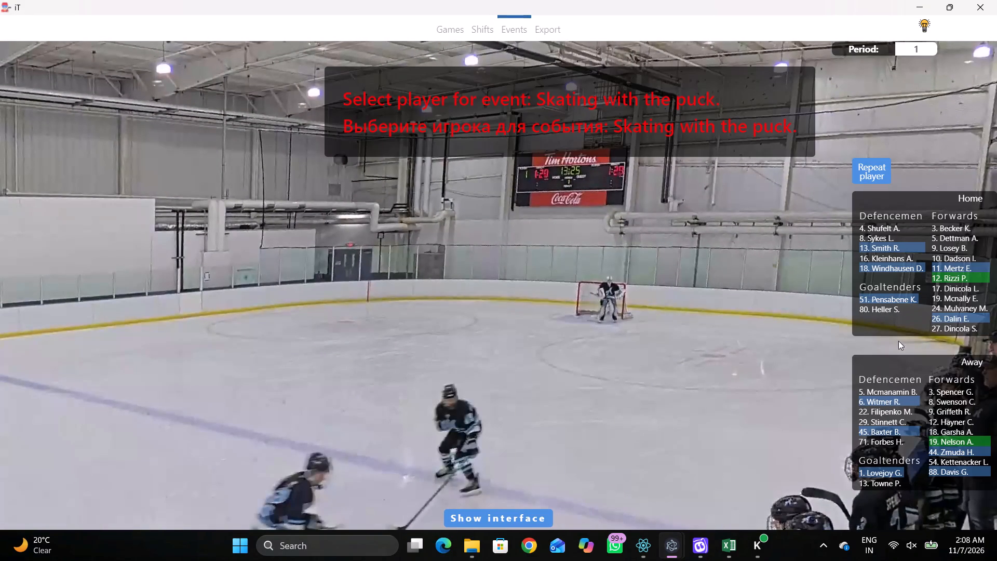
{"action": "left_click", "coordinate": [941, 321]}
{"action": "left_click", "coordinate": [553, 300]}
Record a Pass by the same home player, 26, near the near boards, slightly closer to the away blue line.
{"action": "key", "text": "space"}
{"action": "key", "text": "space"}
{"action": "right_click", "coordinate": [671, 220]}
{"action": "left_click", "coordinate": [676, 224]}
{"action": "right_click", "coordinate": [655, 218]}
{"action": "left_click", "coordinate": [659, 225]}
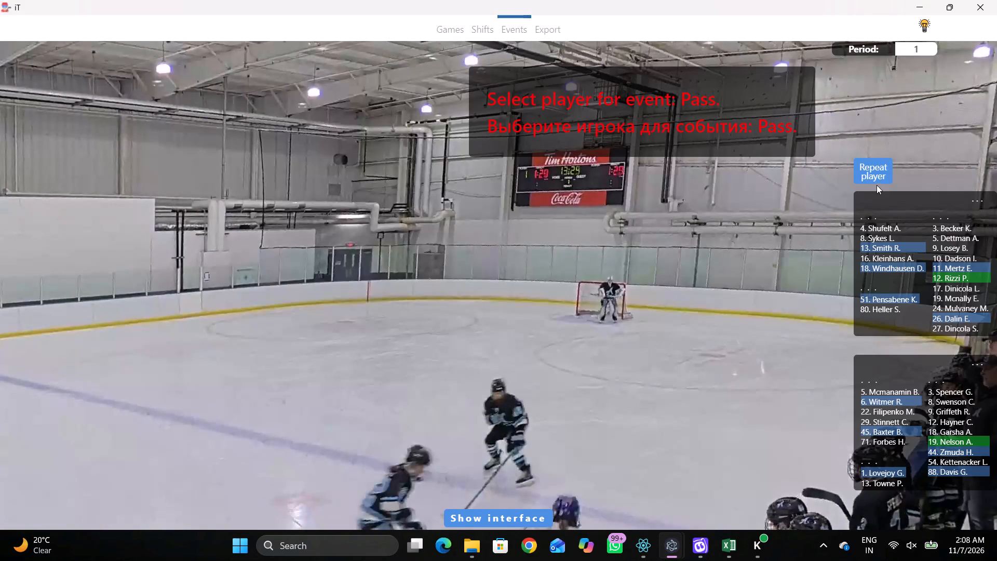
{"action": "left_click", "coordinate": [870, 172]}
{"action": "left_click", "coordinate": [561, 301]}
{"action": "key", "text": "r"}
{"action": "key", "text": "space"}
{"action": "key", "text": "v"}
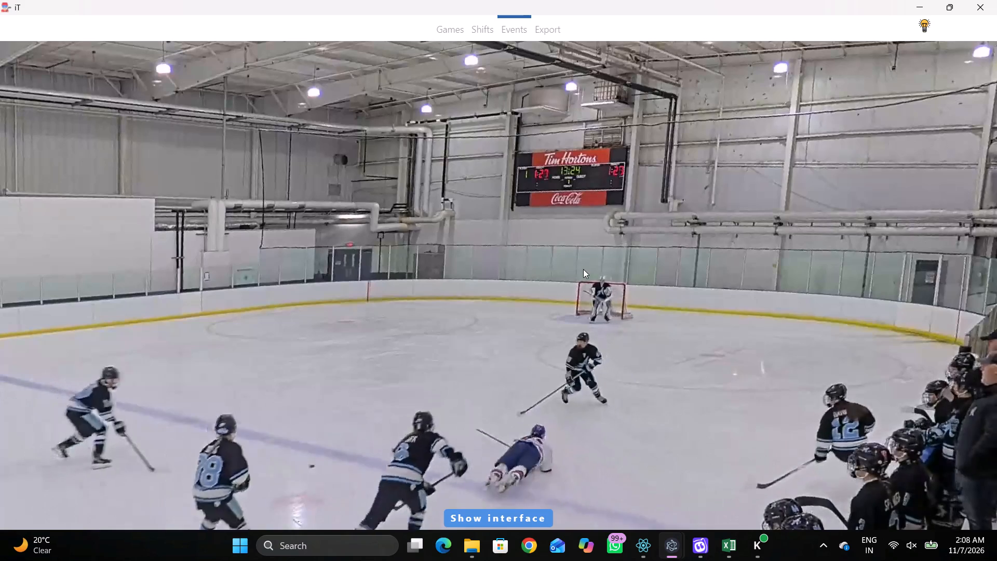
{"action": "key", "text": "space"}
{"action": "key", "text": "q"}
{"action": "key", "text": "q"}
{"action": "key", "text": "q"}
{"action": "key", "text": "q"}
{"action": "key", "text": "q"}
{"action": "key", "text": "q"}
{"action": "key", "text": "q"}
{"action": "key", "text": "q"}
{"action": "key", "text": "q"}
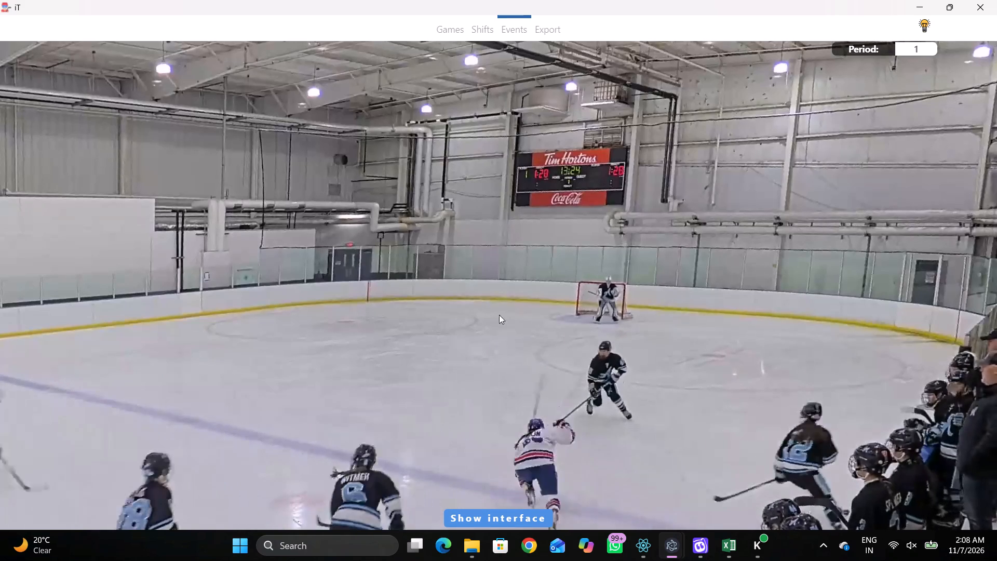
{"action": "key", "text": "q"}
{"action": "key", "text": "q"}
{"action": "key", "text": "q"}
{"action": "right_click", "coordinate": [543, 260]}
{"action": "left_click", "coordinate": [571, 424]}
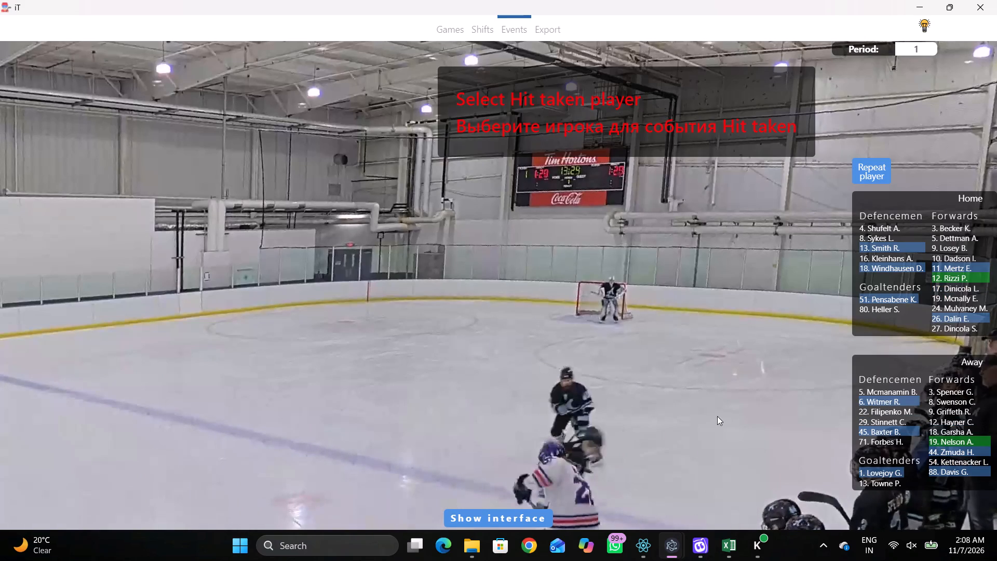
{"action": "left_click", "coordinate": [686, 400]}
Examine the contact at the away blue line around 13:24 on the game clock to identify the players involved against the on-ice line-up.
{"action": "key", "text": "space"}
{"action": "key", "text": "space"}
{"action": "key", "text": "space"}
{"action": "key", "text": "space"}
{"action": "key", "text": "space"}
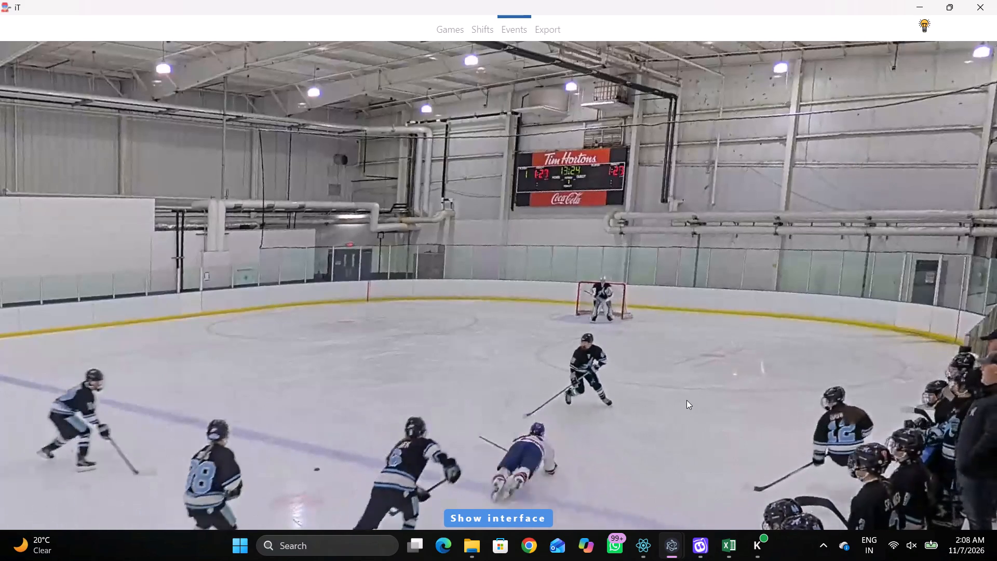
{"action": "key", "text": "space"}
{"action": "type", "text": "q"}
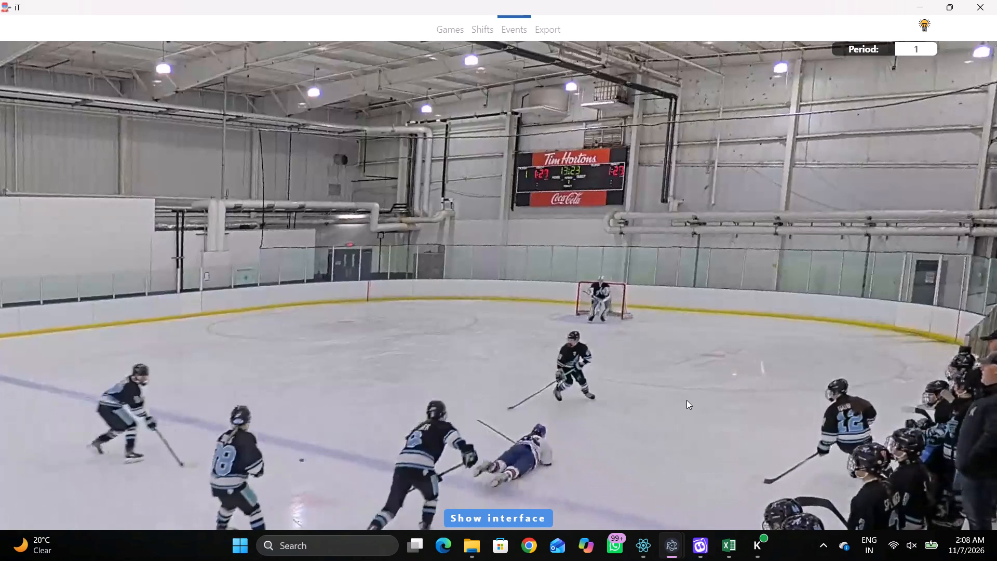
{"action": "key", "text": "space"}
{"action": "key", "text": "space"}
{"action": "key", "text": "space"}
{"action": "key", "text": "space"}
{"action": "key", "text": "space"}
{"action": "key", "text": "space"}
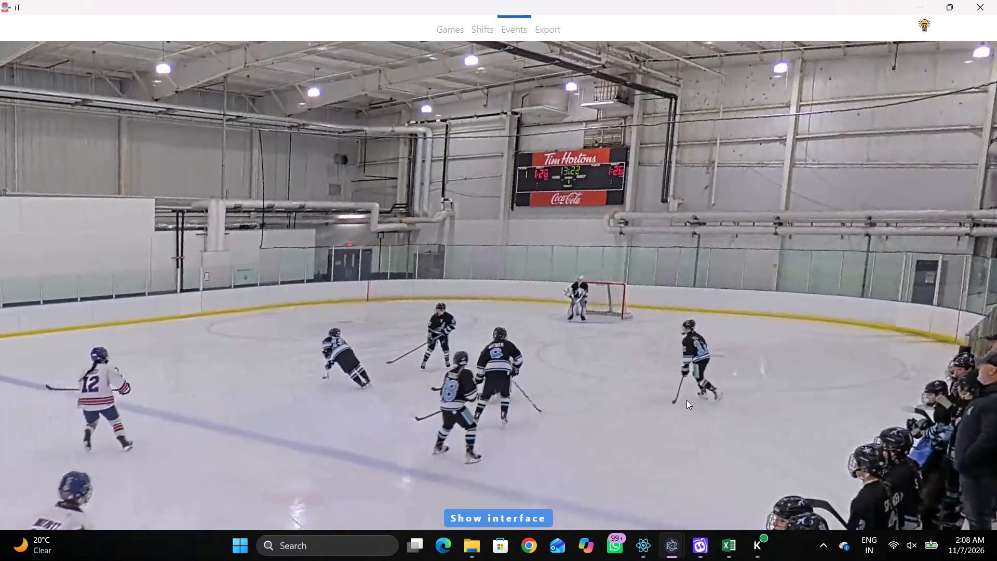
{"action": "type", "text": "qqqqq"}
{"action": "key", "text": "shift+d"}
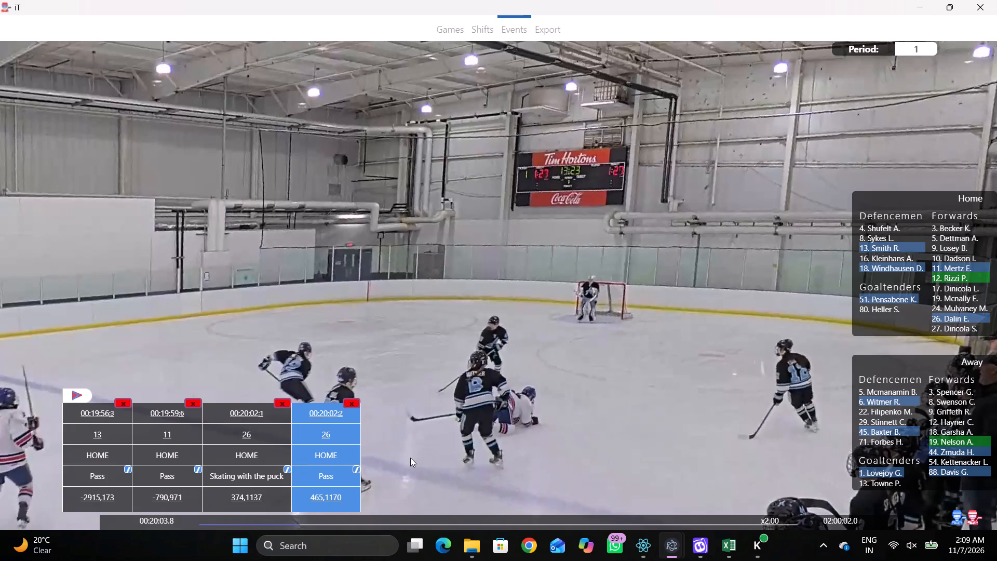
{"action": "key", "text": "space"}
{"action": "key", "text": "space"}
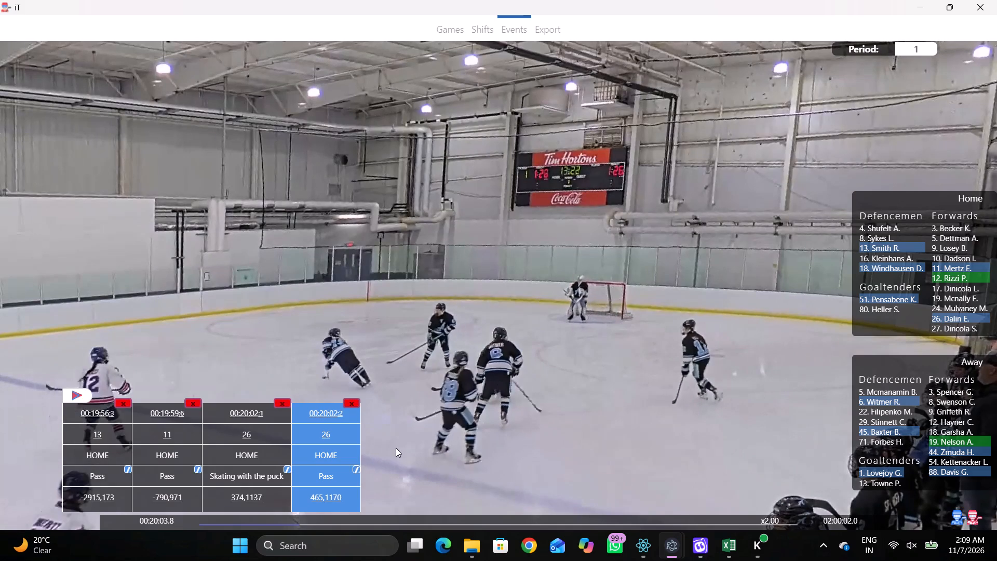
{"action": "key", "text": "shift+d"}
{"action": "key", "text": "space"}
{"action": "key", "text": "space"}
{"action": "key", "text": "space"}
{"action": "key", "text": "space"}
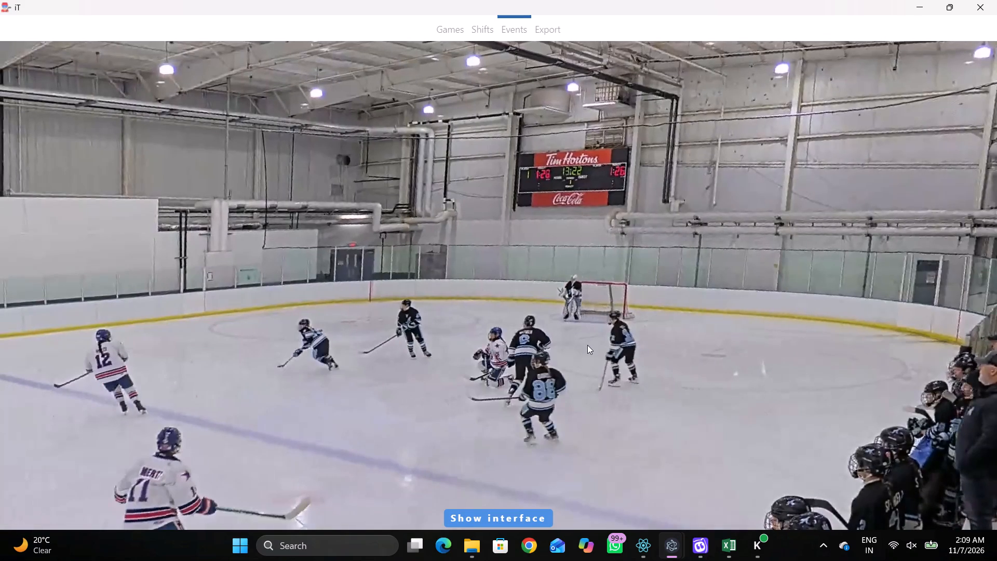
{"action": "key", "text": "q"}
{"action": "key", "text": "q"}
{"action": "key", "text": "q"}
{"action": "key", "text": "q"}
{"action": "key", "text": "q"}
{"action": "key", "text": "q"}
{"action": "key", "text": "q"}
{"action": "key", "text": "q"}
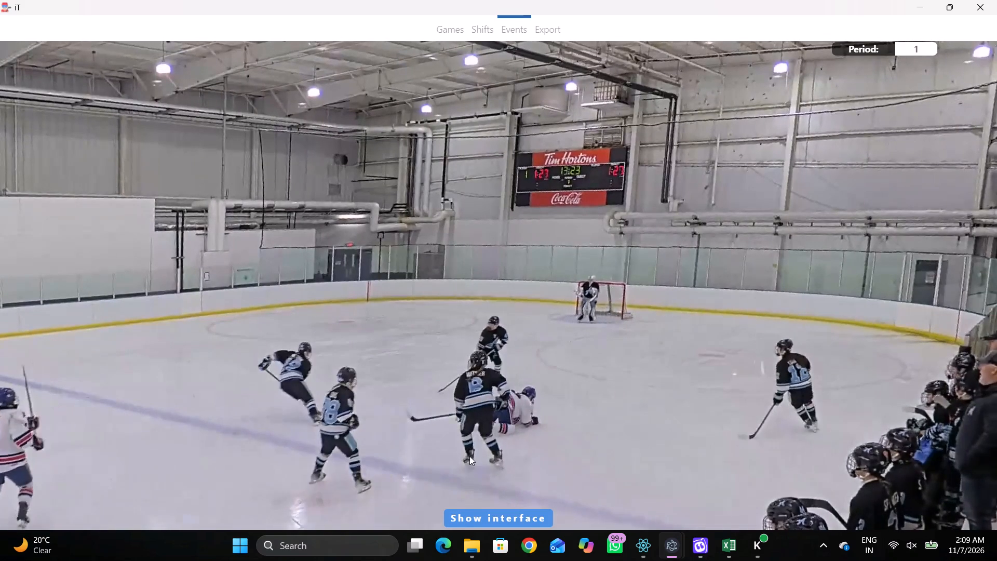
{"action": "key", "text": "q"}
{"action": "key", "text": "shift+d"}
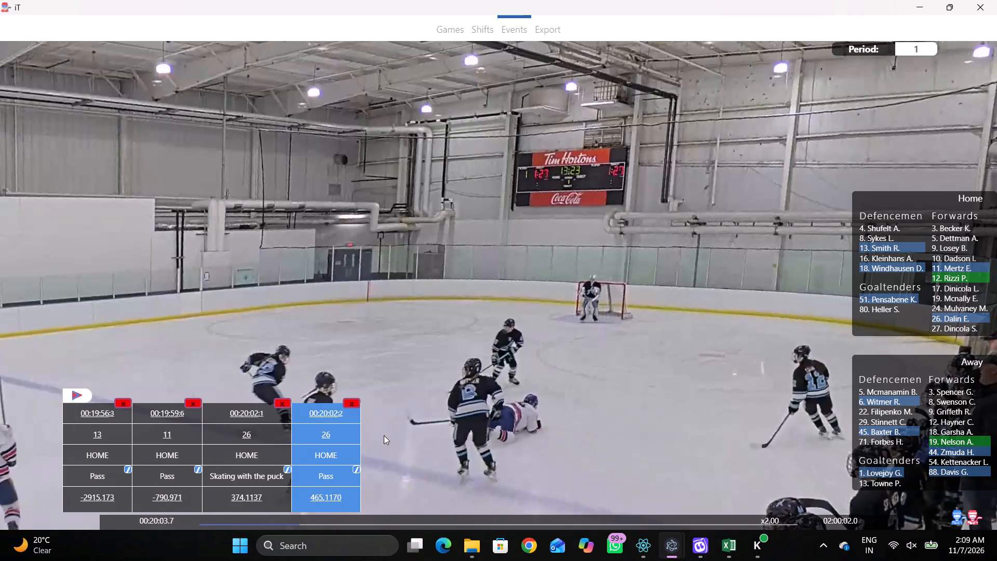
{"action": "key", "text": "shift+d"}
{"action": "key", "text": "shift+d"}
{"action": "key", "text": "shift+d"}
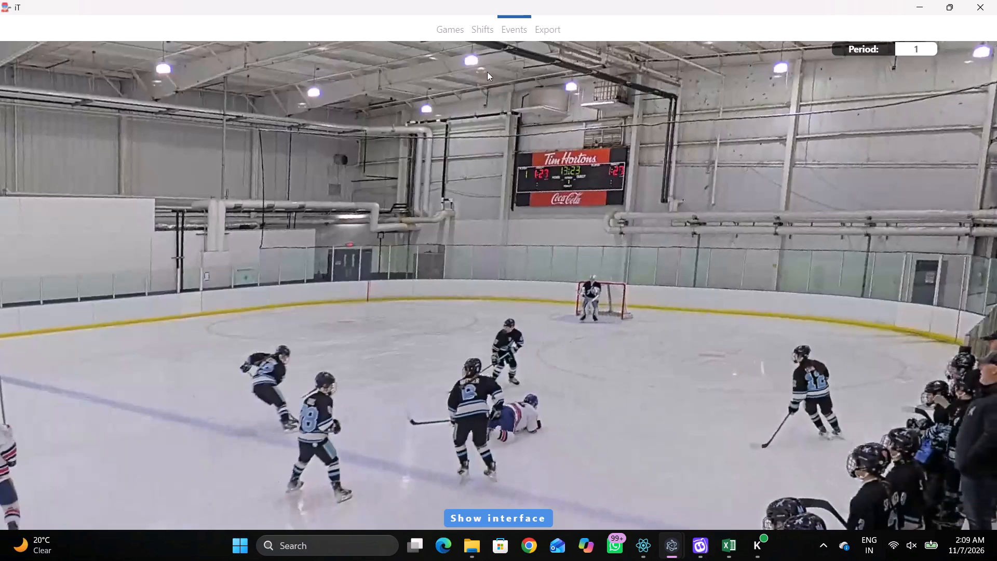
Replace forward 44 with 12 in the away team's shift starting at 00:19:35:7.
{"action": "left_click", "coordinate": [487, 45]}
{"action": "left_click", "coordinate": [480, 10]}
{"action": "left_click", "coordinate": [489, 26]}
{"action": "key", "text": "shift+d"}
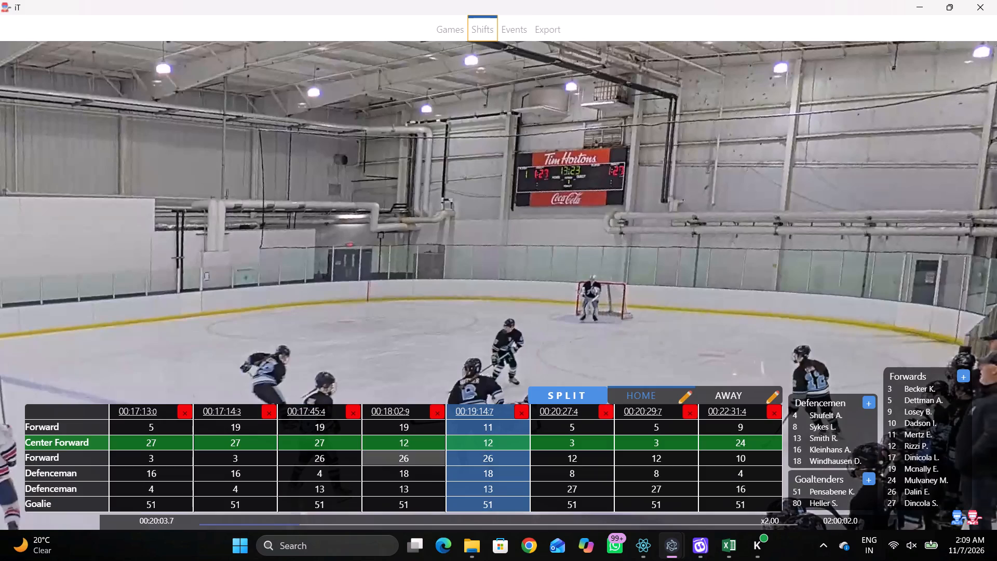
{"action": "left_click", "coordinate": [719, 392]}
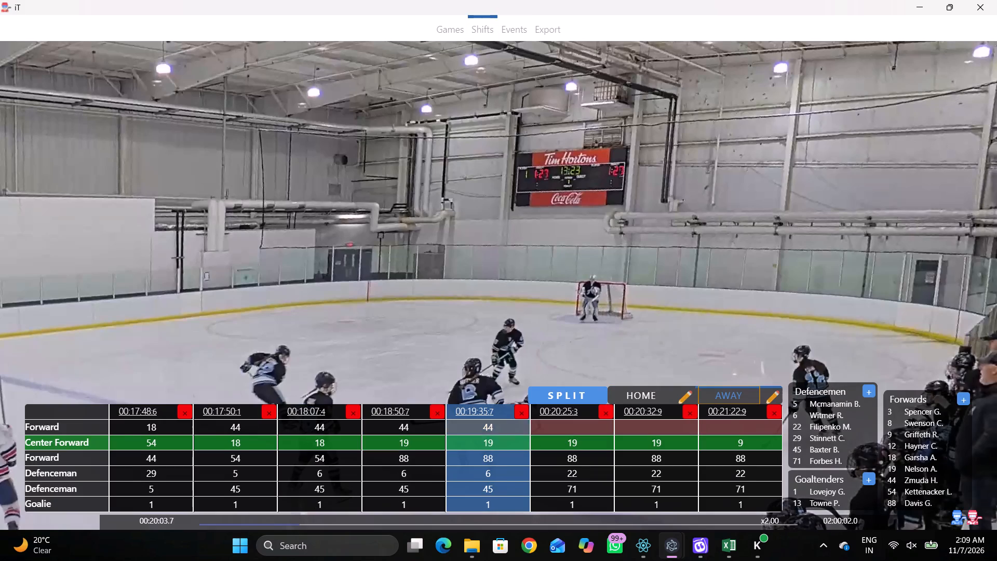
{"action": "left_click", "coordinate": [507, 425]}
{"action": "key", "text": "1"}
{"action": "key", "text": "2"}
{"action": "left_click", "coordinate": [513, 357]}
Review the invalid Skating with the puck event at 00:19:50:0 and reassign it to away player 19.
{"action": "left_click", "coordinate": [354, 145]}
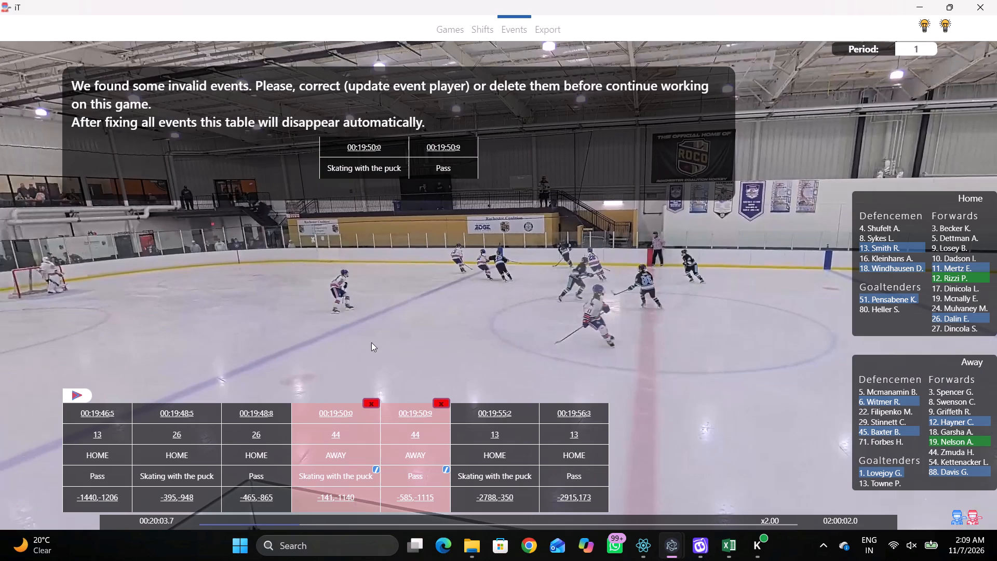
{"action": "left_click", "coordinate": [493, 295]}
{"action": "key", "text": "q"}
{"action": "key", "text": "q"}
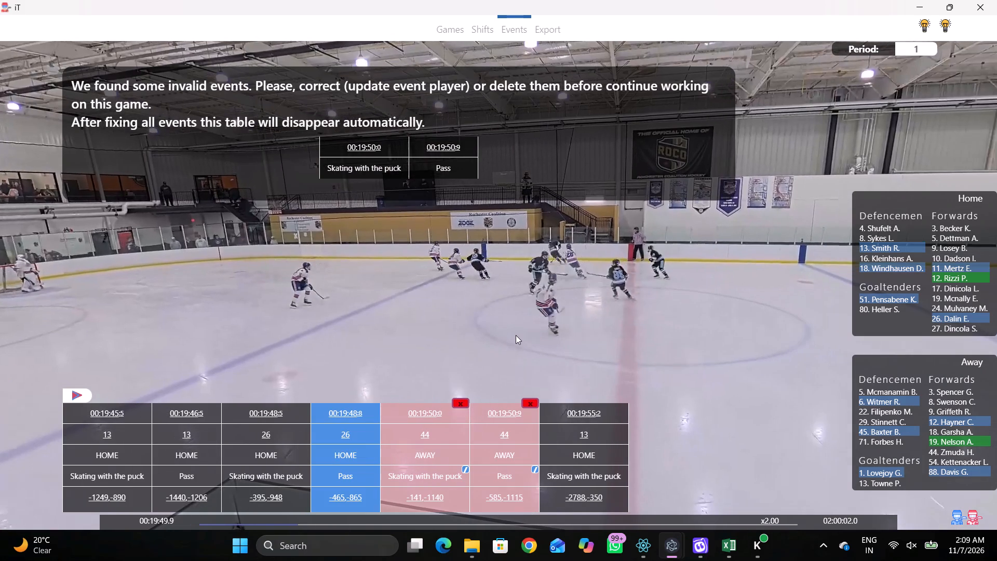
{"action": "key", "text": "q"}
{"action": "key", "text": "q"}
{"action": "key", "text": "q"}
{"action": "key", "text": "q"}
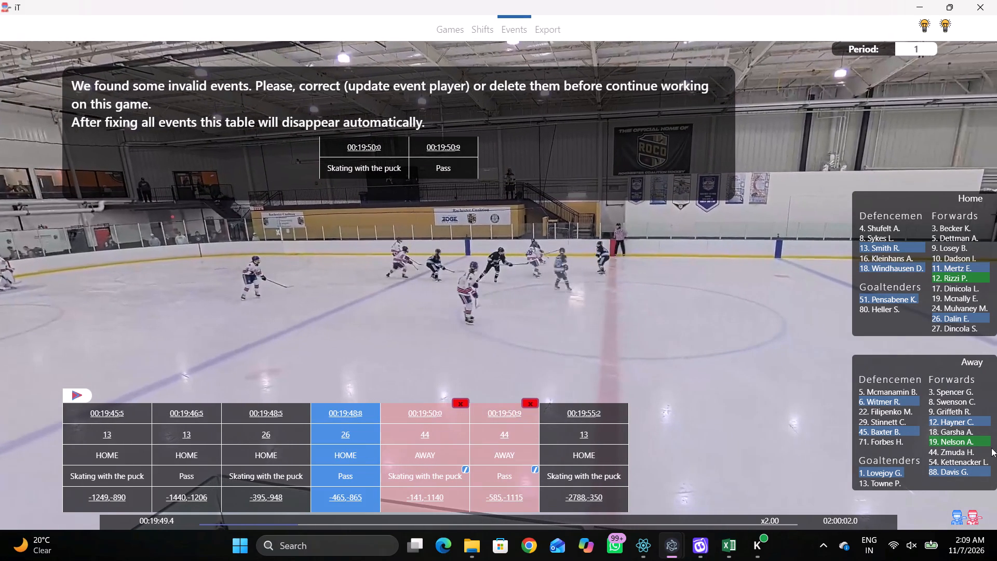
{"action": "key", "text": "space"}
{"action": "key", "text": "space"}
{"action": "left_click", "coordinate": [428, 438]}
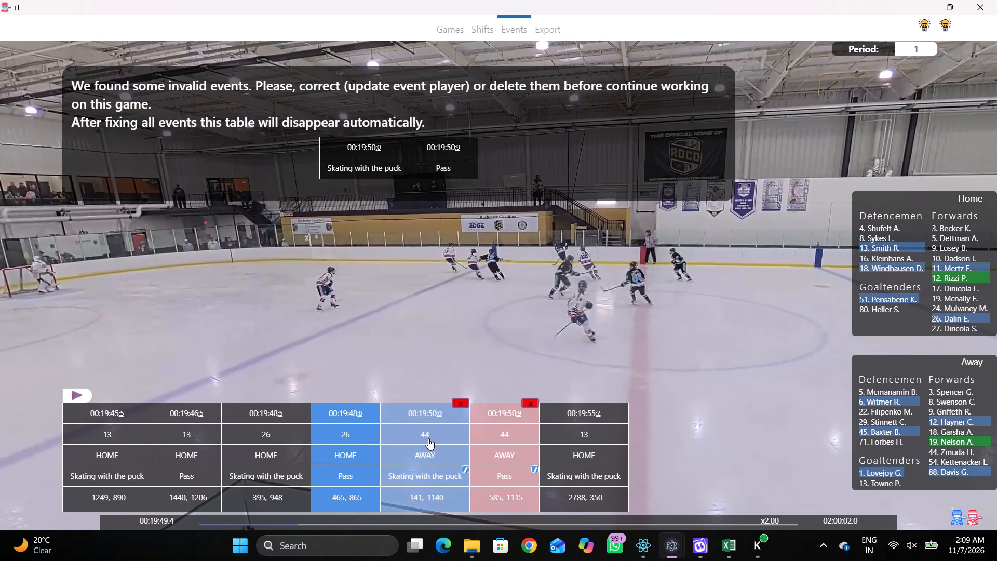
{"action": "left_click_drag", "start_coordinate": [928, 437], "coordinate": [940, 439]}
{"action": "left_click", "coordinate": [947, 439]}
Reassign the invalid Pass event at 00:19:50:9 to away player 19.
{"action": "left_click", "coordinate": [409, 433]}
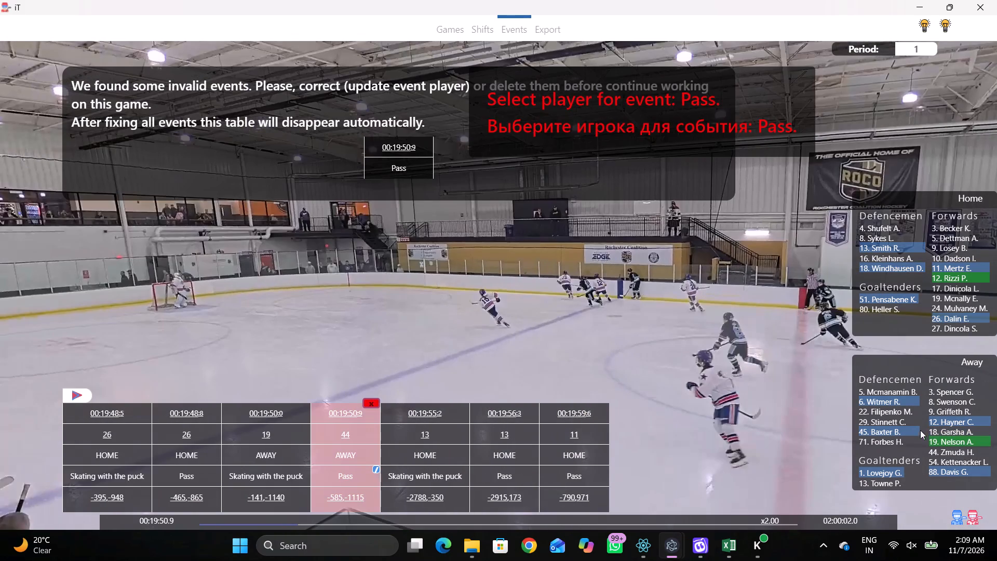
{"action": "left_click", "coordinate": [936, 436]}
Check the away players on the ice in the shift starting at 00:18:50:7 and replace forward 44 with 12.
{"action": "left_click", "coordinate": [478, 40]}
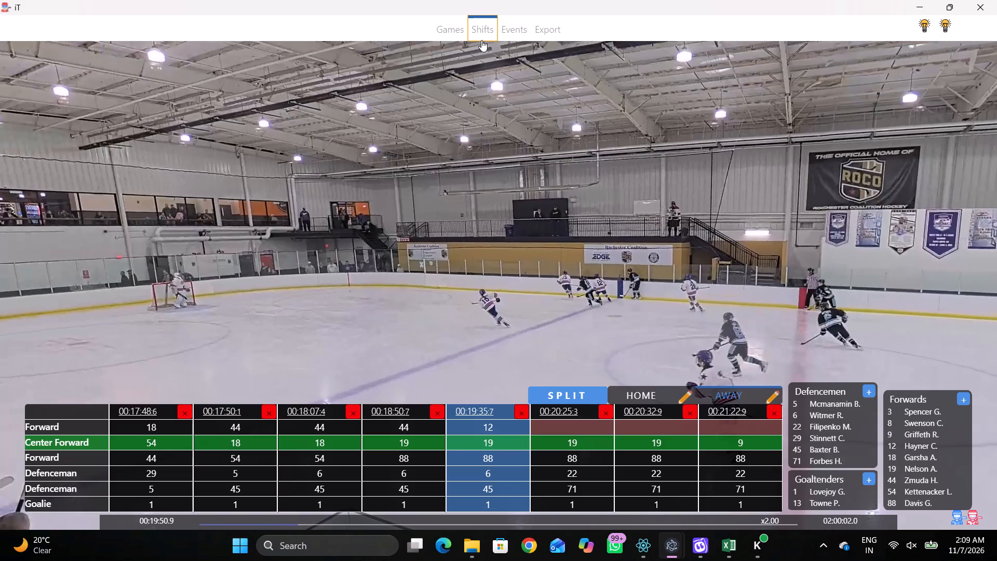
{"action": "left_click", "coordinate": [389, 412]}
{"action": "key", "text": "shift+d"}
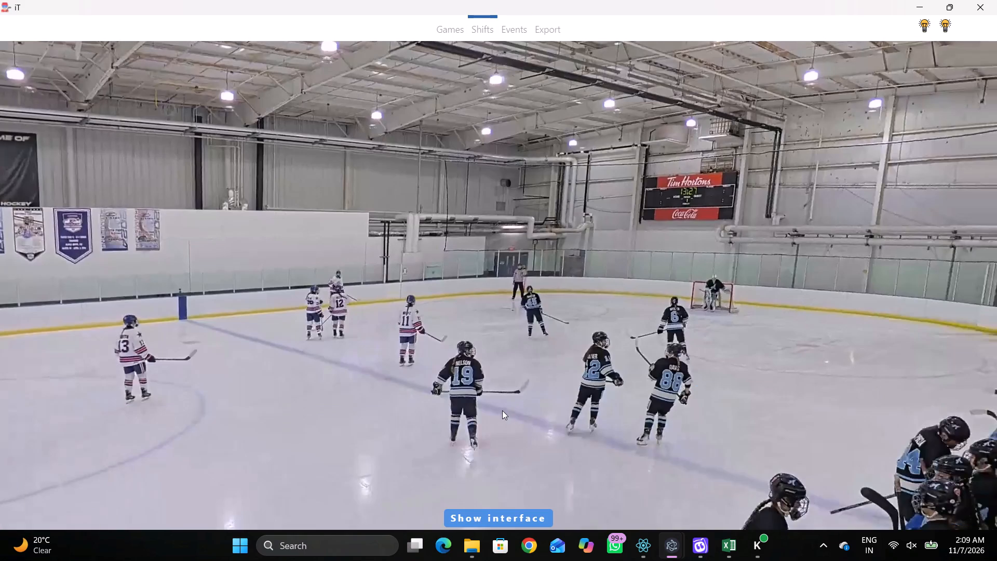
{"action": "key", "text": "space"}
{"action": "key", "text": "space"}
{"action": "key", "text": "space"}
{"action": "key", "text": "space"}
{"action": "key", "text": "space"}
{"action": "key", "text": "space"}
{"action": "key", "text": "shift+d"}
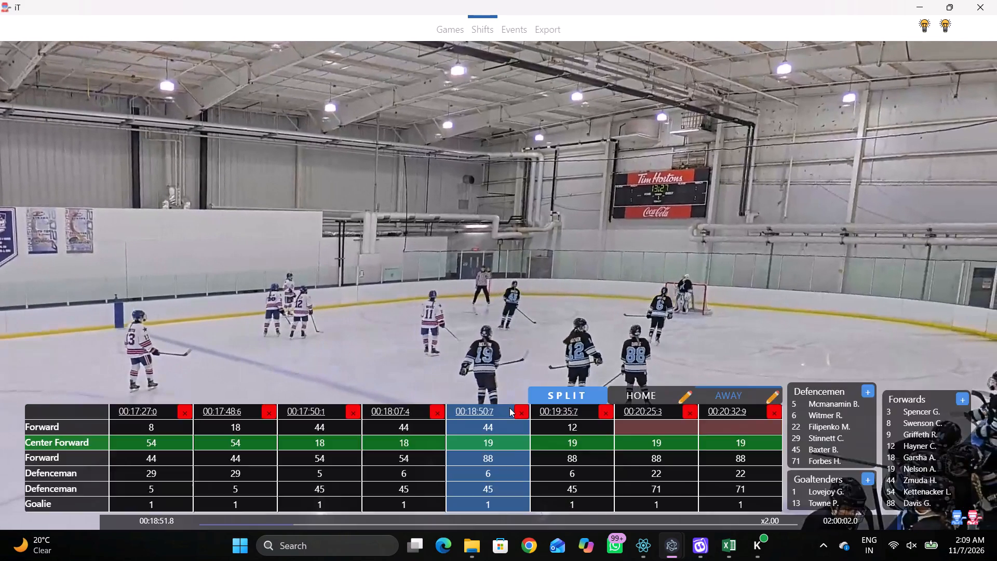
{"action": "key", "text": "shift+d"}
{"action": "key", "text": "shift+d"}
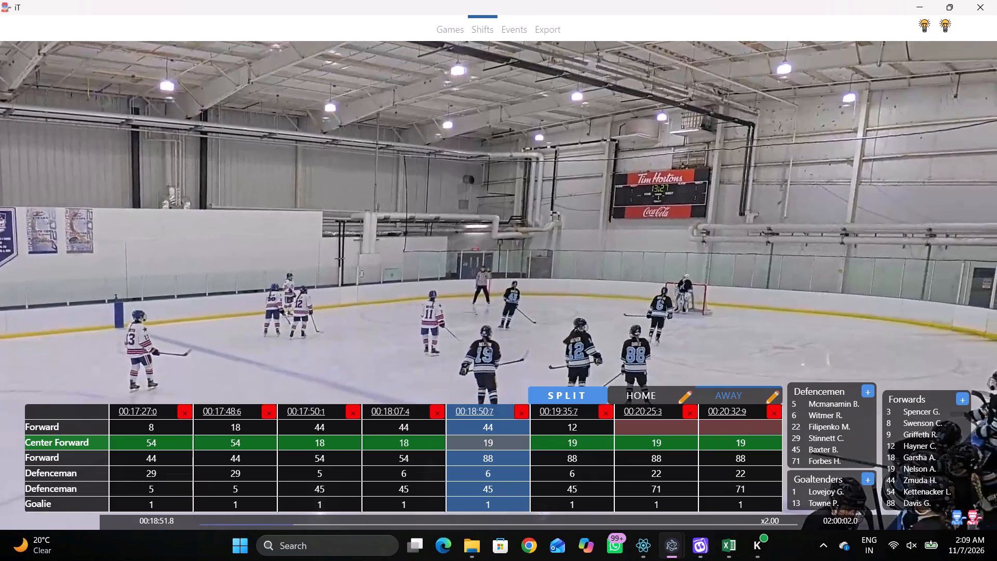
{"action": "key", "text": "space"}
{"action": "key", "text": "space"}
{"action": "key", "text": "space"}
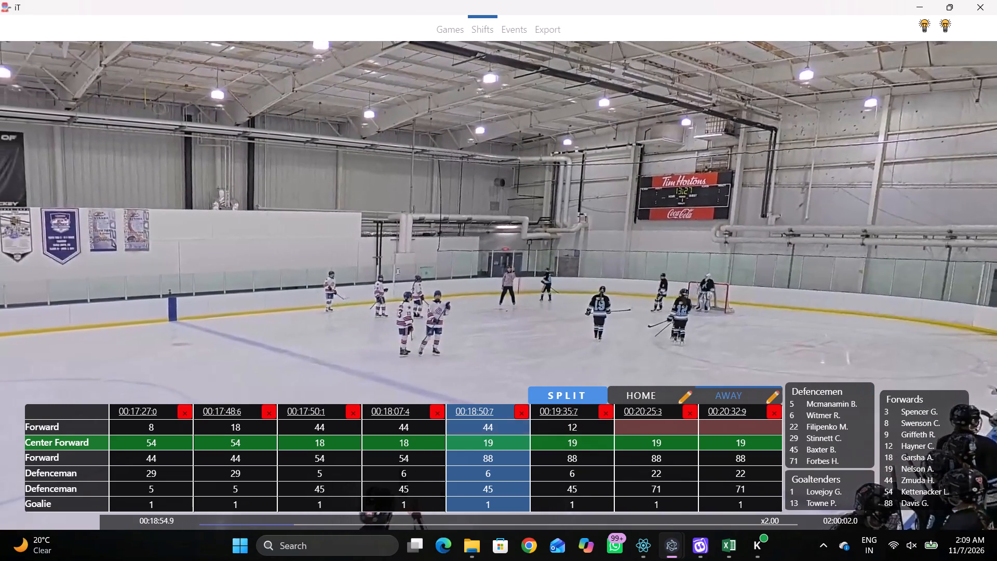
{"action": "key", "text": "space"}
{"action": "left_click", "coordinate": [502, 426]}
{"action": "type", "text": "12"}
{"action": "left_click", "coordinate": [521, 331]}
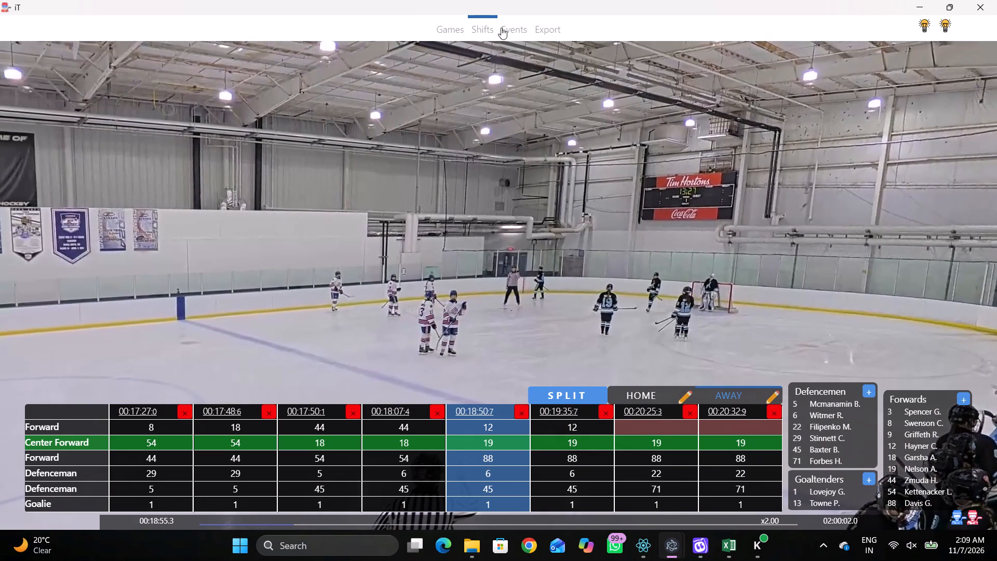
Return to event tagging, confirming that all shifts are tagged.
{"action": "left_click", "coordinate": [516, 31]}
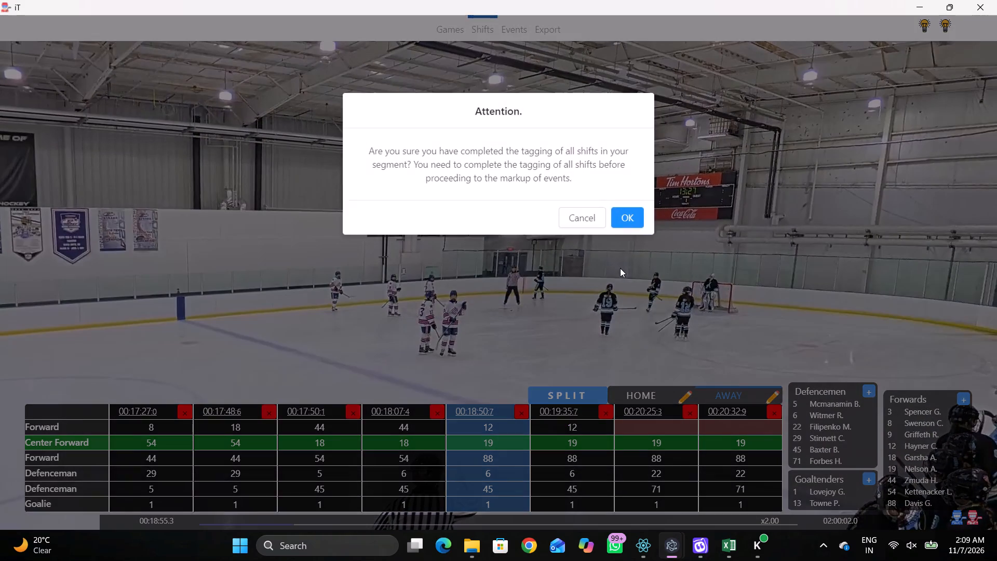
{"action": "left_click", "coordinate": [642, 214]}
Record a Hit with away 12 as hit-taken player and home 26 as hit-drawn player, by the near boards just outside the away blue line.
{"action": "left_click", "coordinate": [548, 403]}
{"action": "left_click", "coordinate": [538, 412]}
{"action": "left_click", "coordinate": [532, 431]}
{"action": "triple_click", "coordinate": [539, 419]}
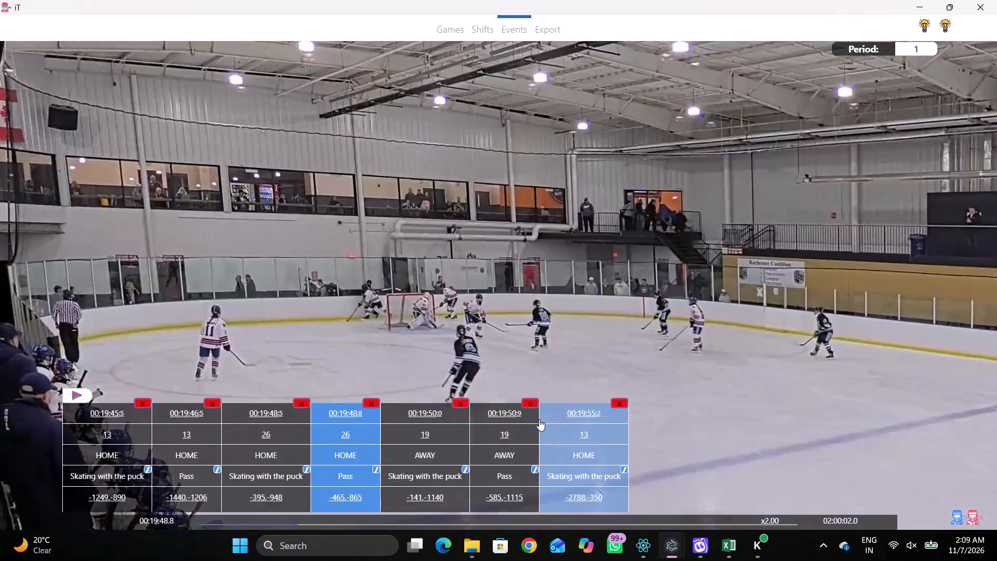
{"action": "left_click", "coordinate": [436, 420]}
{"action": "key", "text": "shift+d"}
{"action": "key", "text": "space"}
{"action": "key", "text": "v"}
{"action": "right_click_drag", "start_coordinate": [569, 298], "coordinate": [568, 293]}
{"action": "key", "text": "space"}
{"action": "key", "text": "q"}
{"action": "key", "text": "q"}
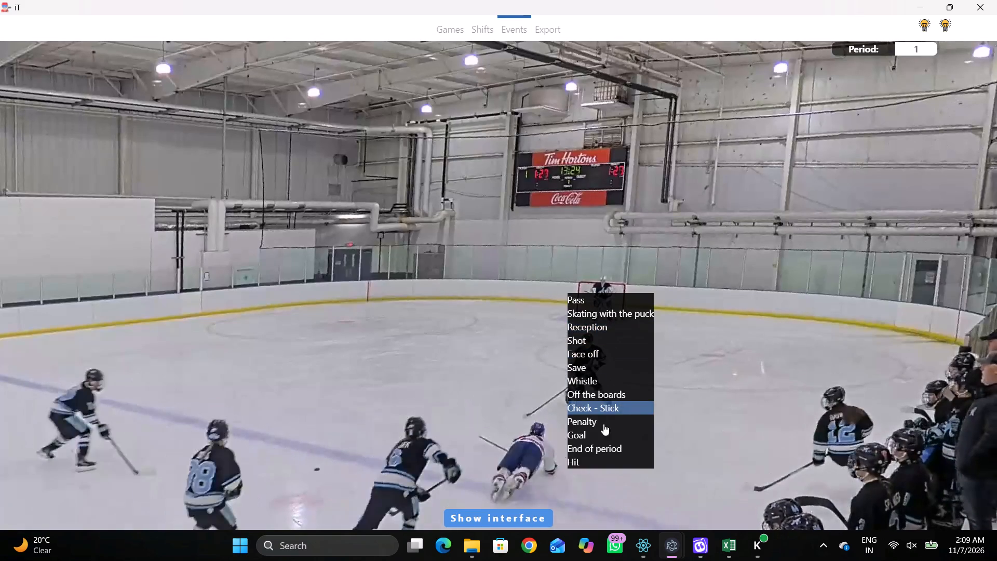
{"action": "key", "text": "q"}
{"action": "key", "text": "q"}
{"action": "key", "text": "q"}
{"action": "key", "text": "q"}
{"action": "key", "text": "q"}
{"action": "left_click", "coordinate": [590, 456]}
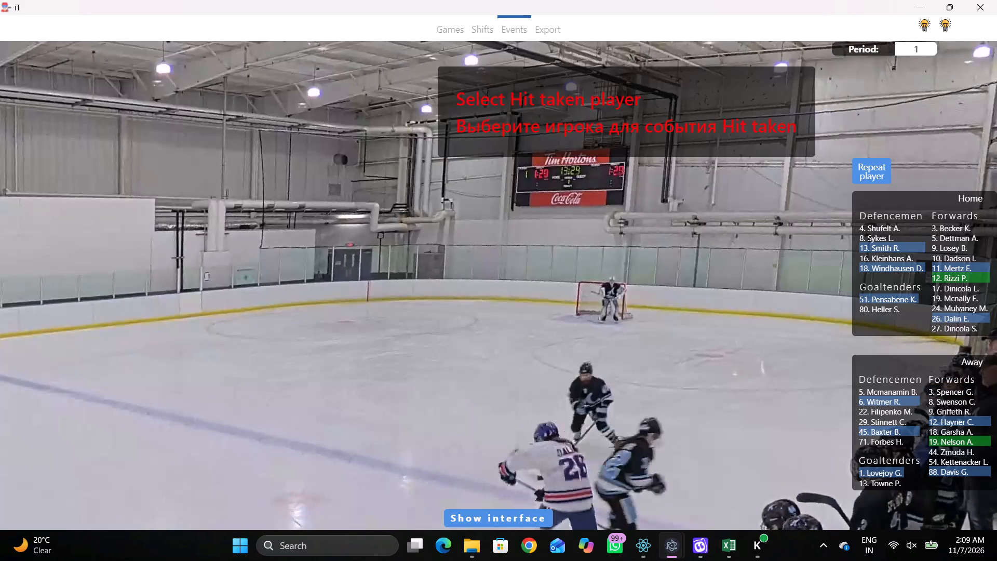
{"action": "left_click", "coordinate": [939, 416]}
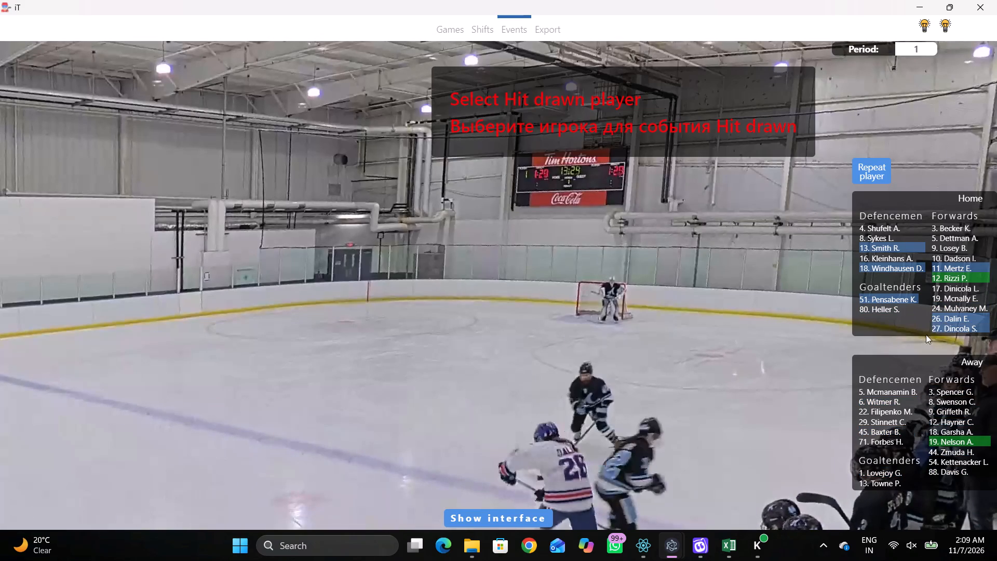
{"action": "left_click", "coordinate": [939, 313]}
{"action": "left_click", "coordinate": [576, 304]}
Record Skating with the puck by away player 19, just inside the away blue line on the far side of centre ice.
{"action": "key", "text": "space"}
{"action": "key", "text": "space"}
{"action": "key", "text": "space"}
{"action": "key", "text": "space"}
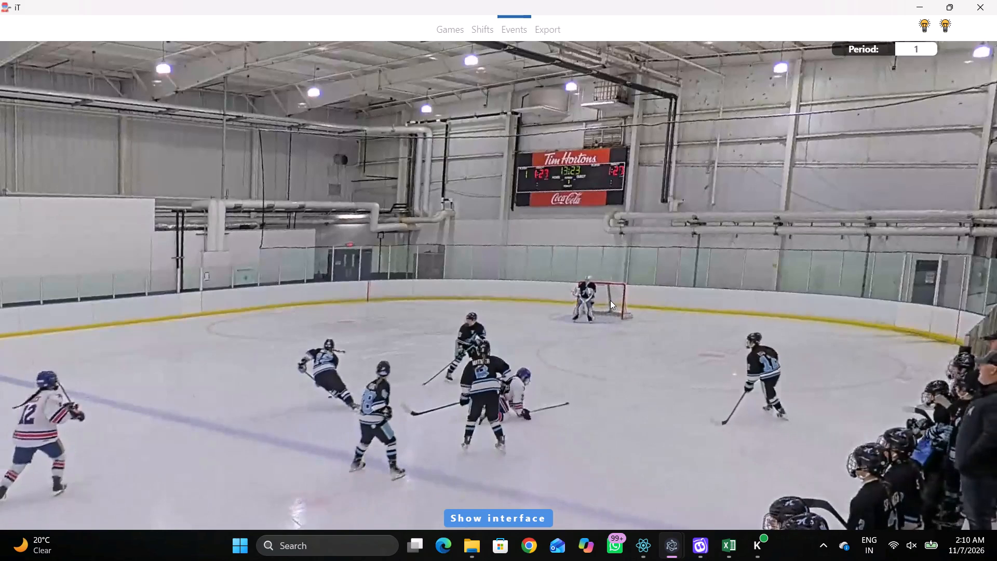
{"action": "key", "text": "r"}
{"action": "key", "text": "space"}
{"action": "key", "text": "space"}
{"action": "right_click_drag", "start_coordinate": [577, 265], "coordinate": [569, 261]}
{"action": "key", "text": "q"}
{"action": "right_click_drag", "start_coordinate": [546, 271], "coordinate": [520, 271]}
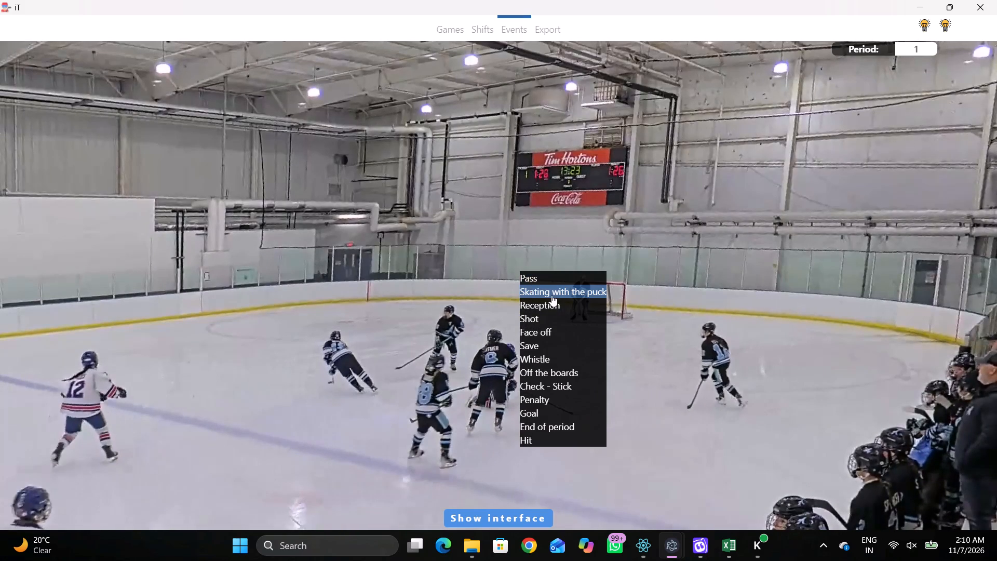
{"action": "left_click", "coordinate": [551, 295]}
{"action": "right_click_drag", "start_coordinate": [503, 280], "coordinate": [468, 284]}
{"action": "left_click", "coordinate": [509, 302]}
{"action": "left_click", "coordinate": [935, 445]}
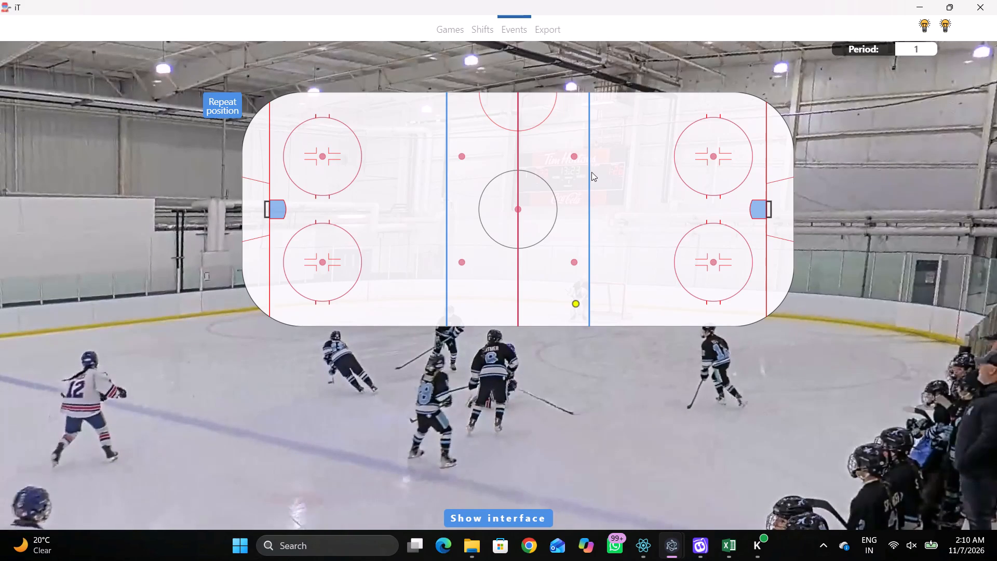
{"action": "left_click", "coordinate": [602, 168]}
Record a Pass by the same away player, just inside the away blue line on the far side.
{"action": "key", "text": "space"}
{"action": "key", "text": "space"}
{"action": "key", "text": "space"}
{"action": "key", "text": "space"}
{"action": "key", "text": "q"}
{"action": "key", "text": "q"}
{"action": "right_click", "coordinate": [697, 203]}
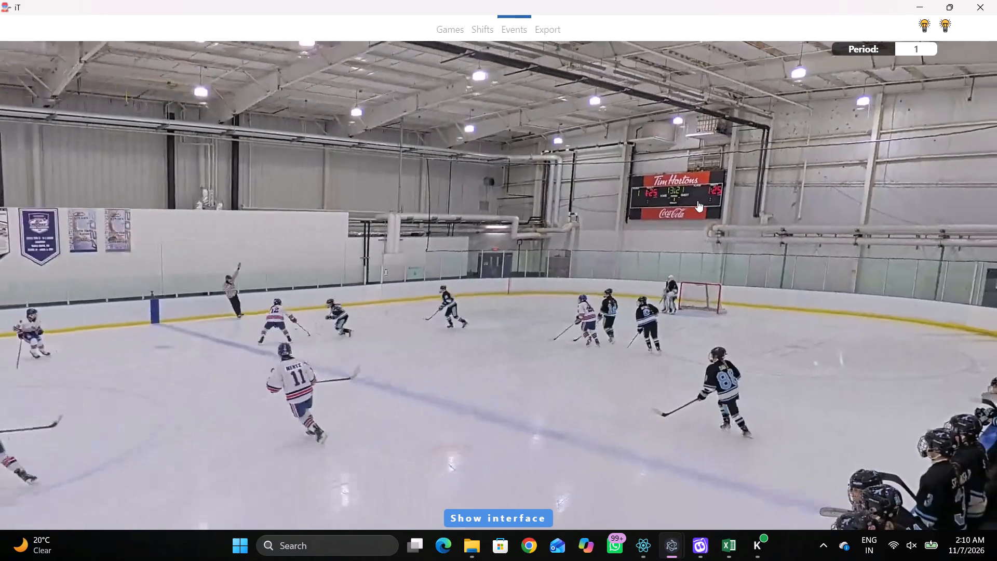
{"action": "left_click", "coordinate": [705, 203]}
{"action": "left_click", "coordinate": [860, 171]}
{"action": "left_click", "coordinate": [597, 159]}
Record a Pass at 00:20:06:8 by home player 18, on the centre red line near the far boards.
{"action": "key", "text": "space"}
{"action": "key", "text": "space"}
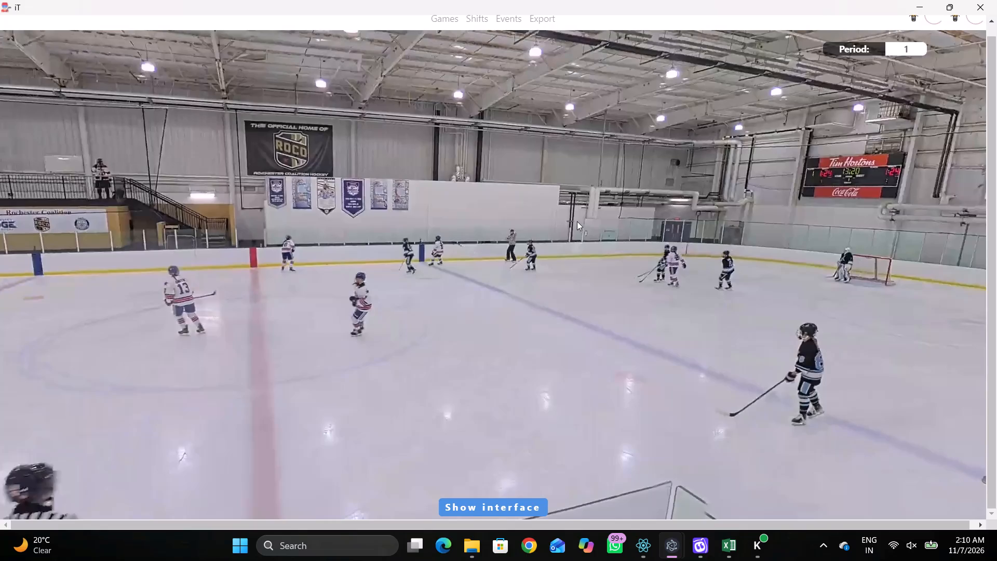
{"action": "key", "text": "space"}
{"action": "key", "text": "space"}
{"action": "right_click", "coordinate": [614, 176]}
{"action": "key", "text": "q"}
{"action": "left_click", "coordinate": [578, 178]}
{"action": "right_click", "coordinate": [574, 178]}
{"action": "left_click", "coordinate": [598, 182]}
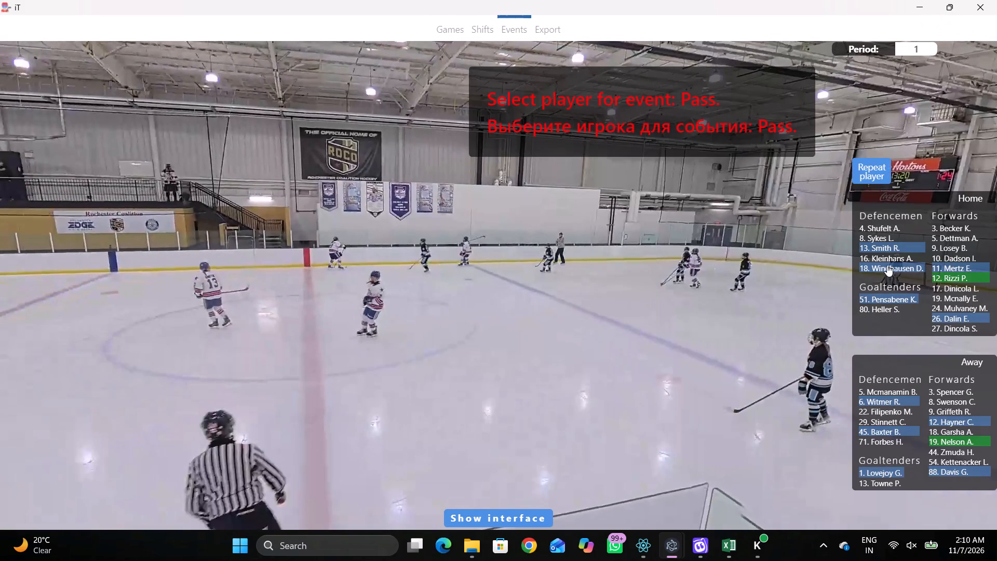
{"action": "left_click", "coordinate": [887, 265]}
{"action": "left_click", "coordinate": [517, 109]}
Record a Whistle at 00:20:08:0, positioned in the away zone just outside the near-side face-off circle.
{"action": "key", "text": "space"}
{"action": "key", "text": "space"}
{"action": "key", "text": "space"}
{"action": "key", "text": "space"}
{"action": "right_click_drag", "start_coordinate": [691, 230], "coordinate": [694, 223]}
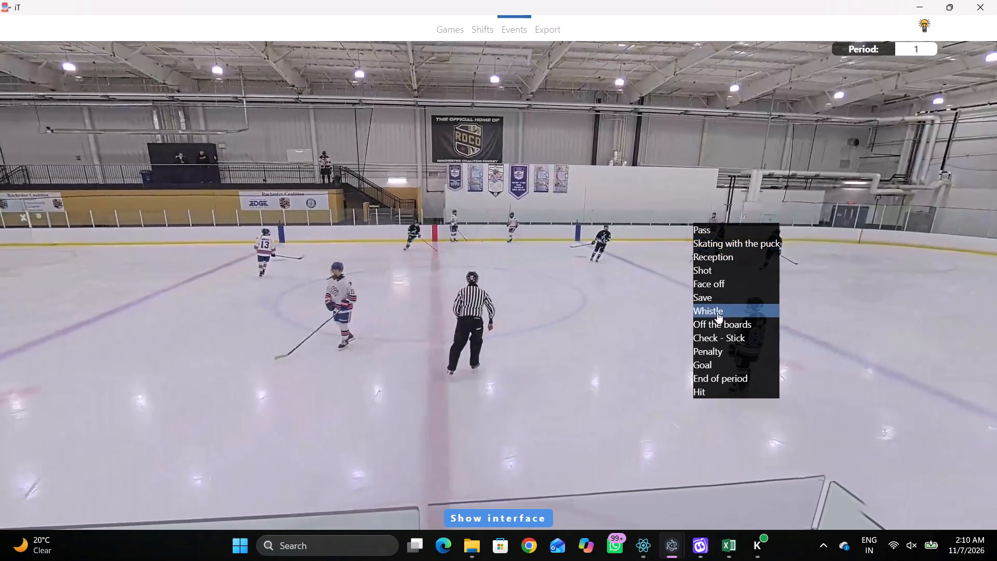
{"action": "left_click", "coordinate": [717, 312]}
{"action": "left_click", "coordinate": [663, 250]}
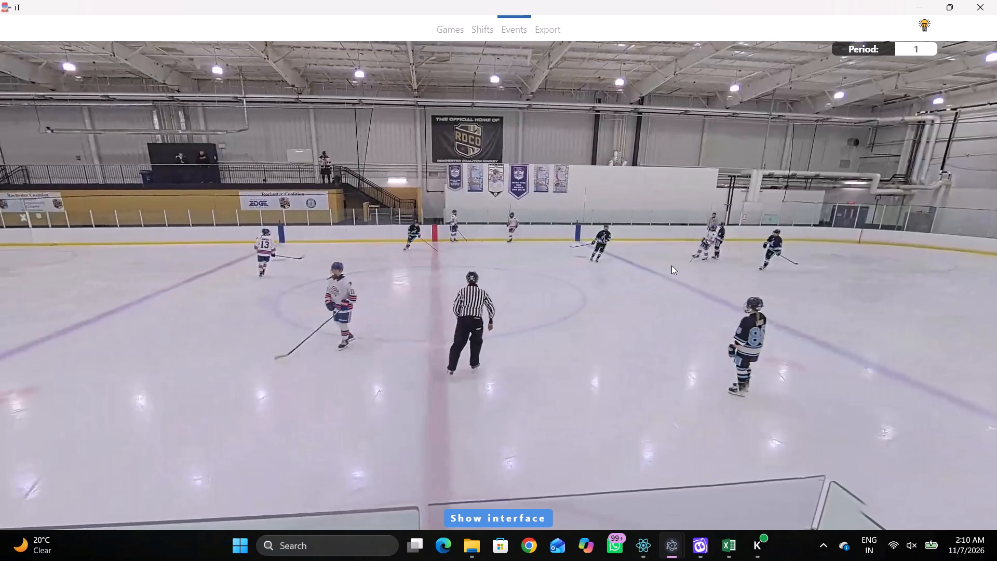
Record the Face-off at 00:20:47:4 on the far-side dot in the away zone, won by away 19 and lost by home 3.
{"action": "key", "text": "space"}
{"action": "type", "text": "c c"}
{"action": "key", "text": "v"}
{"action": "type", "text": "vc"}
{"action": "key", "text": "space"}
{"action": "key", "text": "shift+d"}
{"action": "type", "text": "D v"}
{"action": "key", "text": "space"}
{"action": "key", "text": "space"}
{"action": "key", "text": "space"}
{"action": "key", "text": "space"}
{"action": "key", "text": "space"}
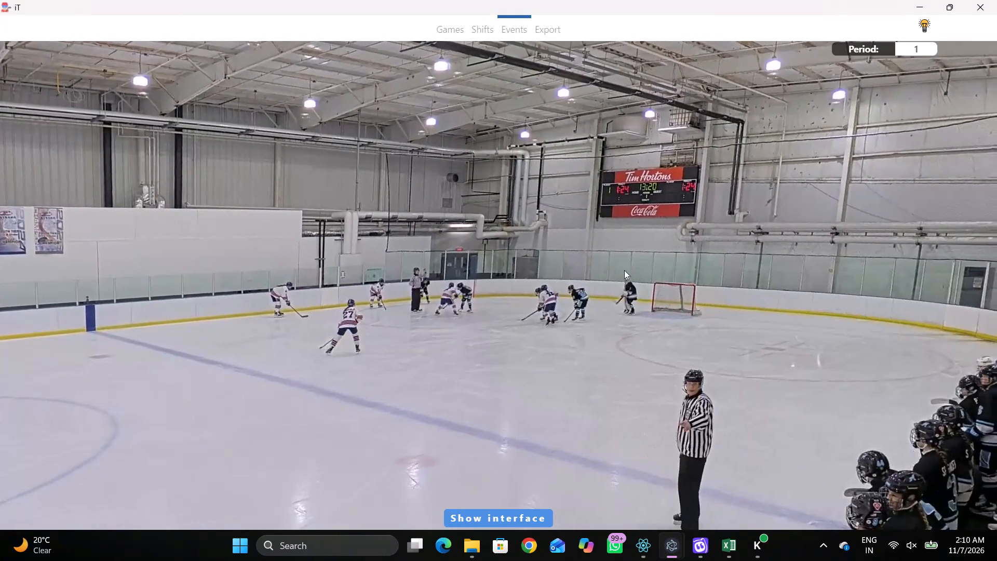
{"action": "key", "text": "r"}
{"action": "key", "text": "space"}
{"action": "key", "text": "v"}
{"action": "key", "text": "space"}
{"action": "key", "text": "space"}
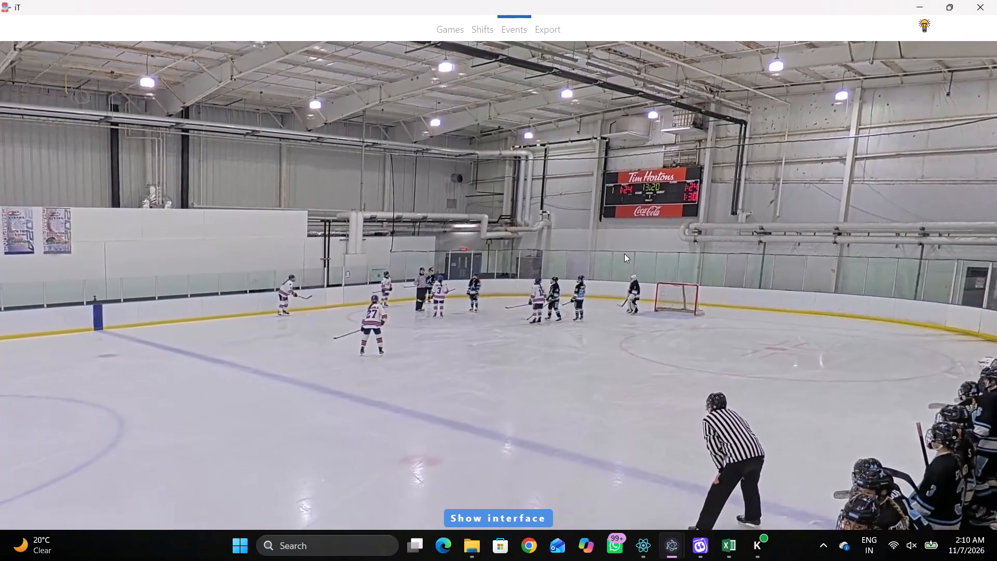
{"action": "type", "text": "v q"}
{"action": "key", "text": "q"}
{"action": "key", "text": "q"}
{"action": "key", "text": "q"}
{"action": "key", "text": "q"}
{"action": "key", "text": "q"}
{"action": "right_click_drag", "start_coordinate": [571, 227], "coordinate": [581, 235]}
{"action": "key", "text": "q"}
{"action": "left_click", "coordinate": [618, 288]}
{"action": "left_click", "coordinate": [613, 291]}
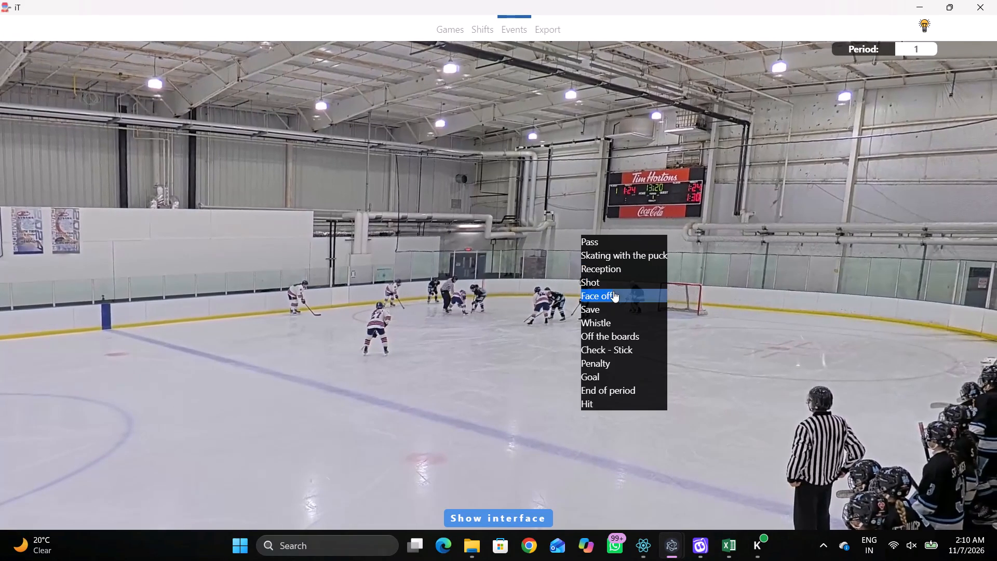
{"action": "left_click", "coordinate": [943, 448]}
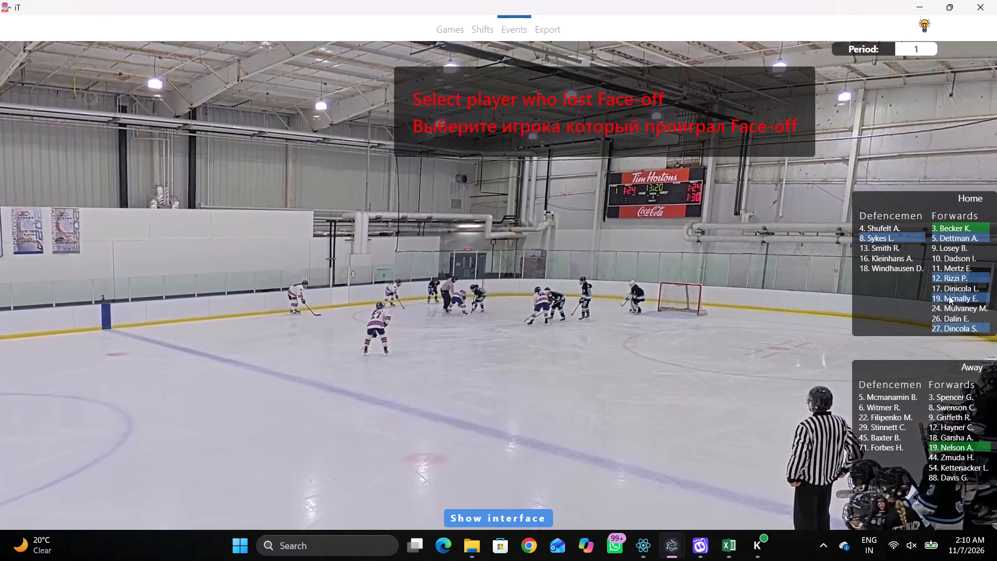
{"action": "left_click", "coordinate": [949, 225]}
{"action": "left_click", "coordinate": [713, 155]}
Record Skating with the puck by home player 8, by the far boards in the away zone near the blue line.
{"action": "key", "text": "shift+d"}
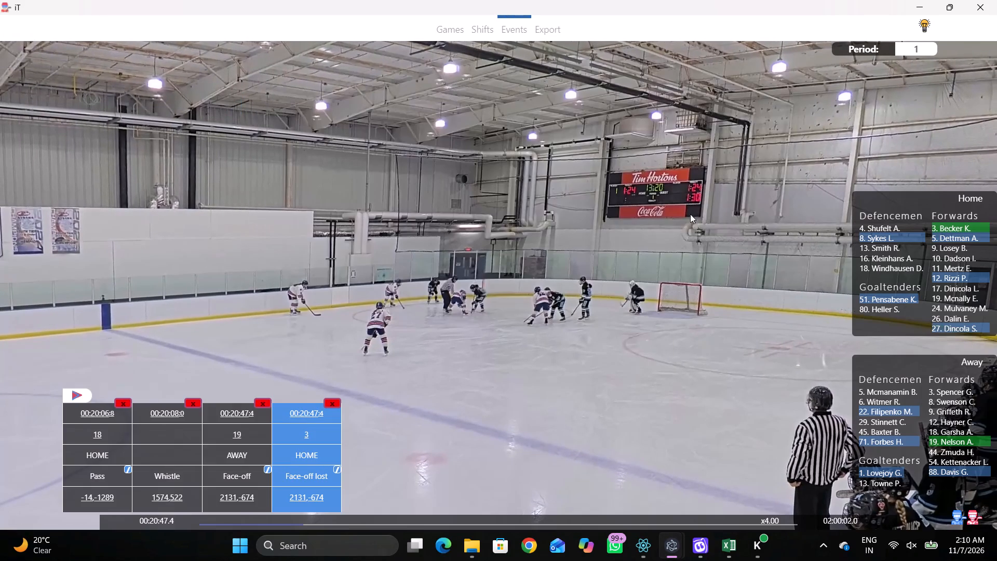
{"action": "key", "text": "shift+d"}
{"action": "type", "text": "r"}
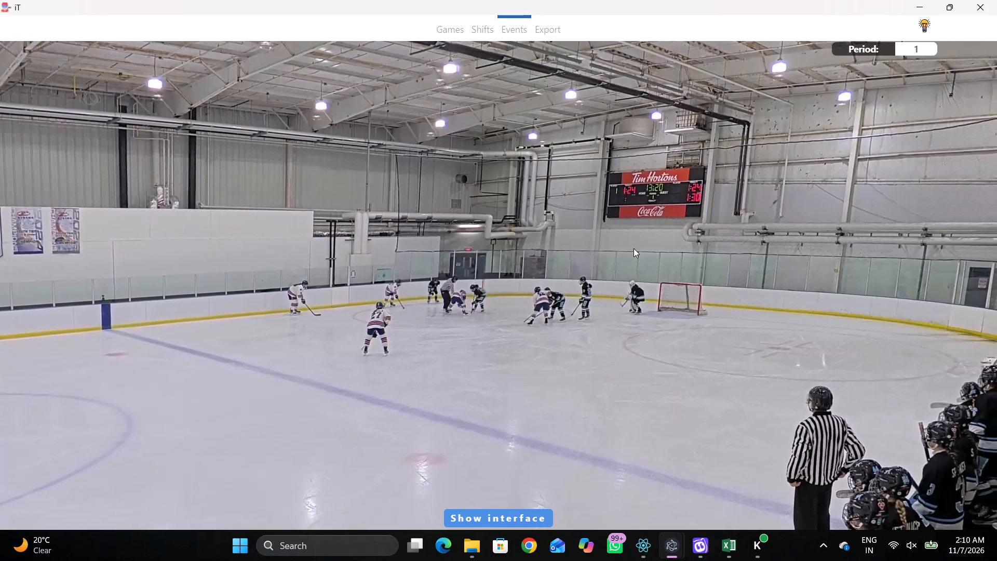
{"action": "key", "text": "space"}
{"action": "key", "text": "space"}
{"action": "key", "text": "space"}
{"action": "key", "text": "space"}
{"action": "key", "text": "space"}
{"action": "key", "text": "space"}
{"action": "key", "text": "space"}
{"action": "key", "text": "space"}
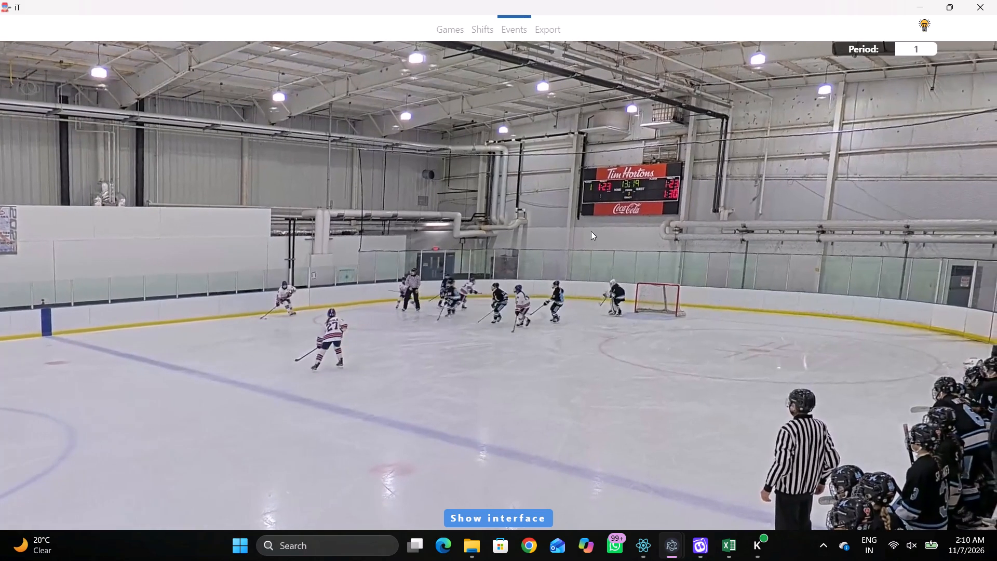
{"action": "key", "text": "q"}
{"action": "right_click", "coordinate": [585, 229]}
{"action": "left_click_drag", "start_coordinate": [600, 249], "coordinate": [564, 234]}
{"action": "right_click_drag", "start_coordinate": [526, 224], "coordinate": [504, 226]}
{"action": "left_click", "coordinate": [527, 250]}
{"action": "left_click", "coordinate": [882, 241]}
{"action": "left_click", "coordinate": [630, 110]}
Record a Pass by the same home player, in the away zone between the blue line and the far-side face-off circle.
{"action": "key", "text": "space"}
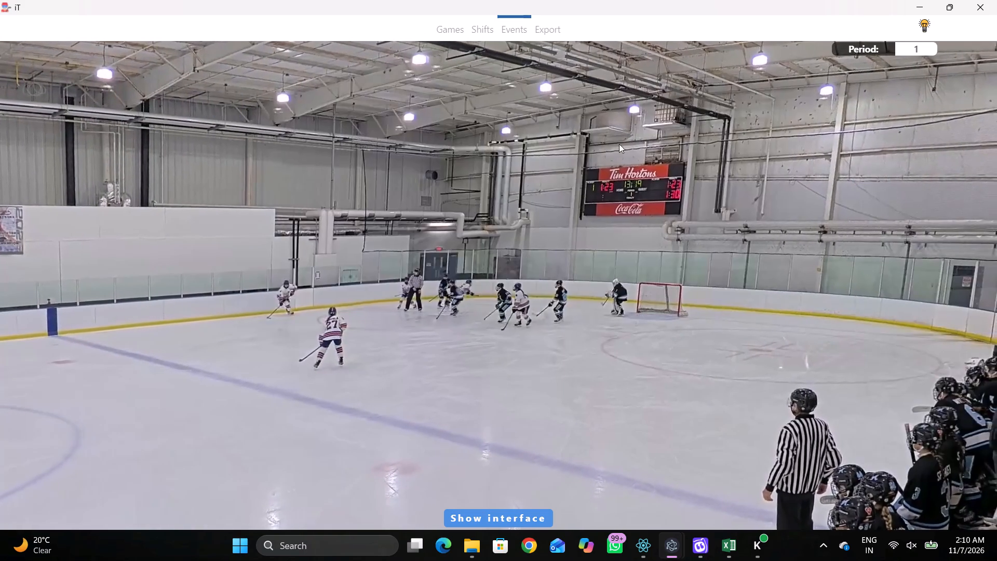
{"action": "key", "text": "space"}
{"action": "key", "text": "space"}
{"action": "key", "text": "space"}
{"action": "key", "text": "q"}
{"action": "key", "text": "q"}
{"action": "right_click", "coordinate": [686, 192]}
{"action": "left_click", "coordinate": [694, 185]}
{"action": "left_click", "coordinate": [799, 151]}
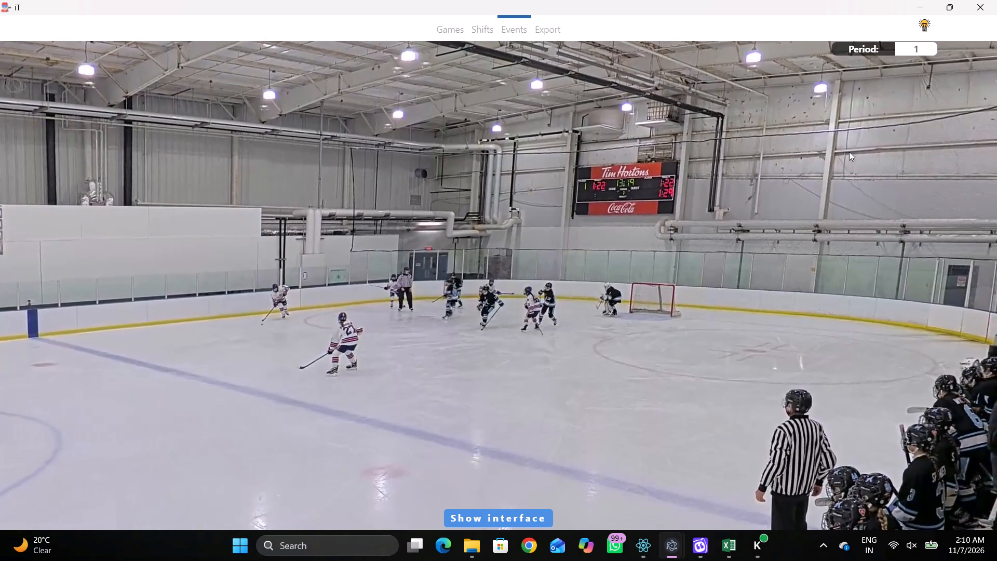
{"action": "right_click_drag", "start_coordinate": [815, 148], "coordinate": [788, 153]}
{"action": "left_click", "coordinate": [804, 164]}
{"action": "left_click", "coordinate": [878, 165]}
{"action": "left_click", "coordinate": [642, 129]}
Record Skating with the puck by home player 27, just inside the middle of the away blue line.
{"action": "key", "text": "space"}
{"action": "key", "text": "v"}
{"action": "key", "text": "space"}
{"action": "right_click", "coordinate": [601, 224]}
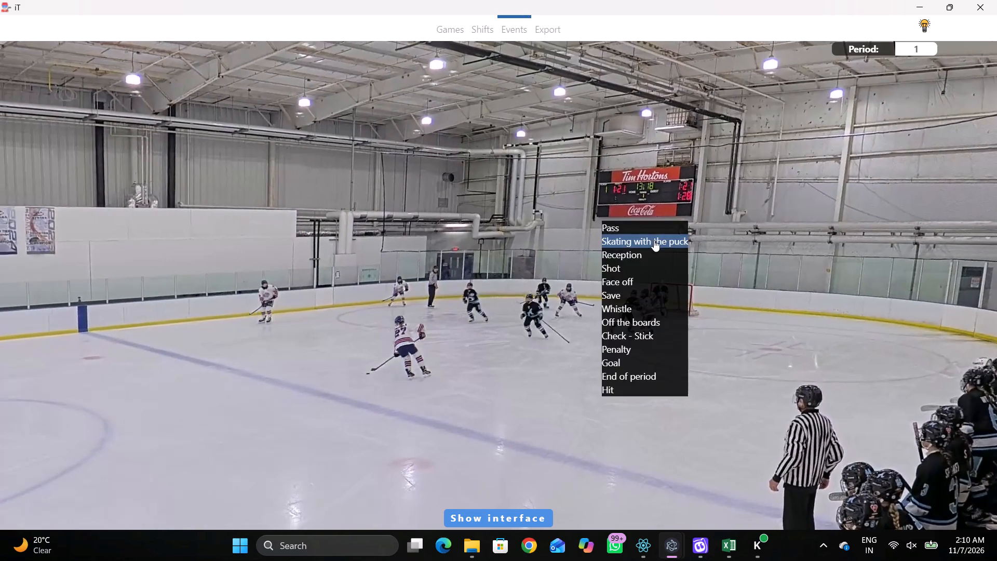
{"action": "left_click", "coordinate": [654, 240]}
{"action": "left_click", "coordinate": [869, 442]}
{"action": "right_click", "coordinate": [634, 398]}
{"action": "left_click", "coordinate": [670, 421]}
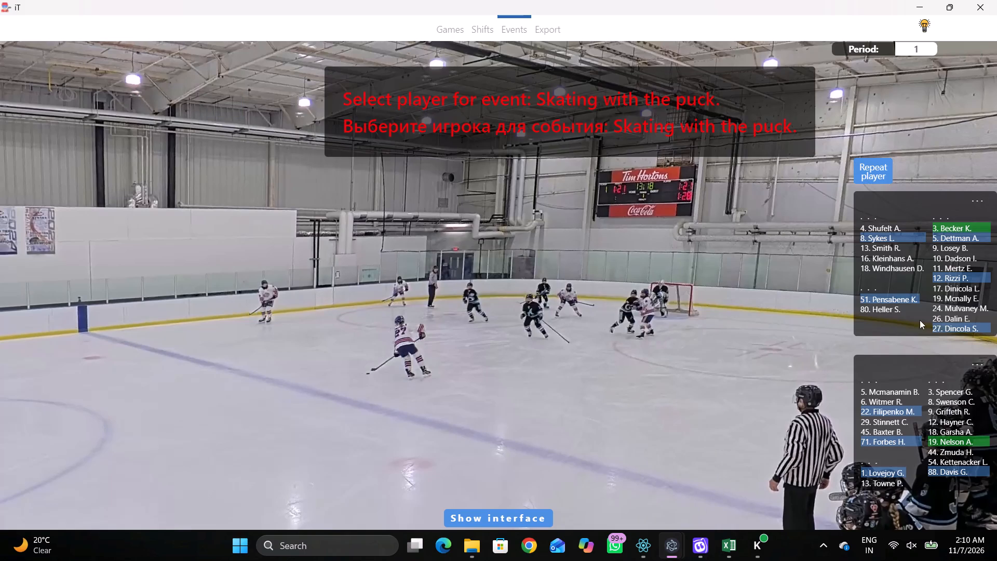
{"action": "left_click", "coordinate": [943, 336]}
{"action": "left_click", "coordinate": [936, 322]}
{"action": "left_click", "coordinate": [941, 327]}
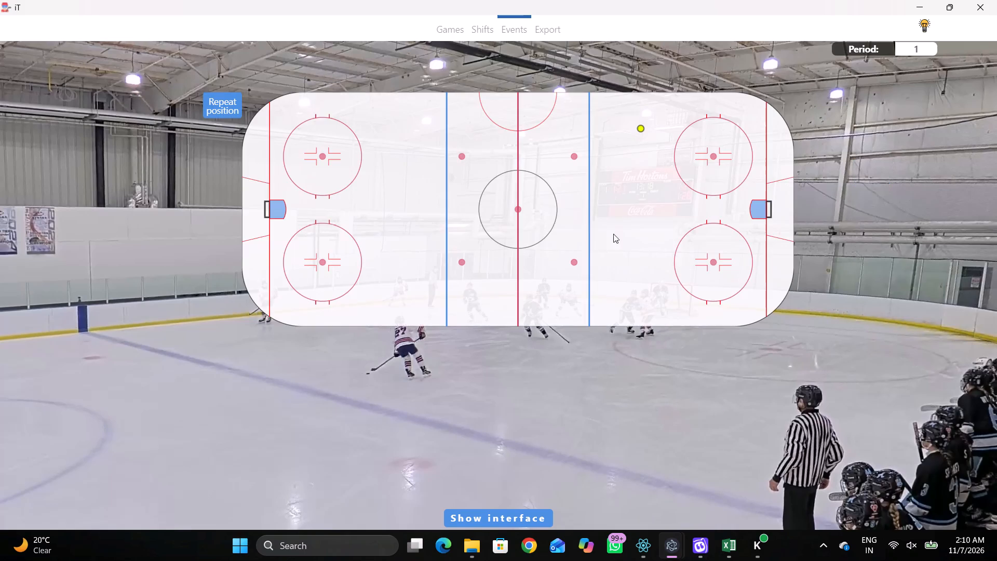
{"action": "left_click", "coordinate": [622, 200]}
Record a Pass by the same home player, centrally just inside the away blue line.
{"action": "key", "text": "space"}
{"action": "key", "text": "space"}
{"action": "key", "text": "space"}
{"action": "key", "text": "space"}
{"action": "type", "text": "r"}
{"action": "key", "text": "space"}
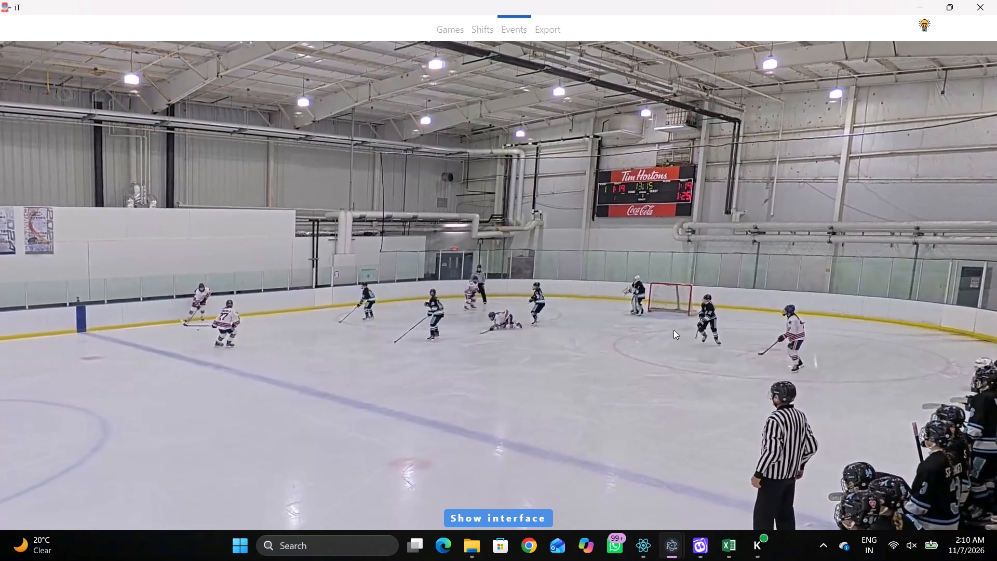
{"action": "key", "text": "q"}
{"action": "key", "text": "q"}
{"action": "key", "text": "q"}
{"action": "key", "text": "q"}
{"action": "key", "text": "q"}
{"action": "key", "text": "q"}
{"action": "key", "text": "q"}
{"action": "key", "text": "q"}
{"action": "key", "text": "q"}
{"action": "key", "text": "q"}
{"action": "key", "text": "q"}
{"action": "key", "text": "q"}
{"action": "key", "text": "q"}
{"action": "right_click", "coordinate": [629, 244]}
{"action": "left_click", "coordinate": [640, 250]}
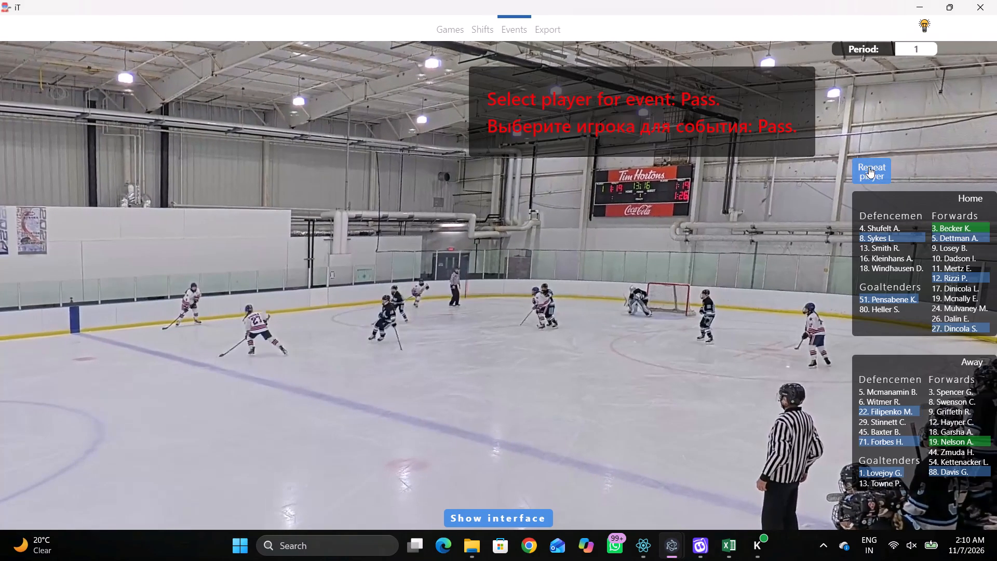
{"action": "left_click", "coordinate": [869, 167]}
{"action": "left_click", "coordinate": [631, 193]}
Record Skating with the puck by home player 8, near the far boards in the away zone.
{"action": "key", "text": "space"}
{"action": "key", "text": "space"}
{"action": "right_click", "coordinate": [590, 191]}
{"action": "key", "text": "space"}
{"action": "key", "text": "space"}
{"action": "right_click", "coordinate": [622, 202]}
{"action": "left_click", "coordinate": [679, 231]}
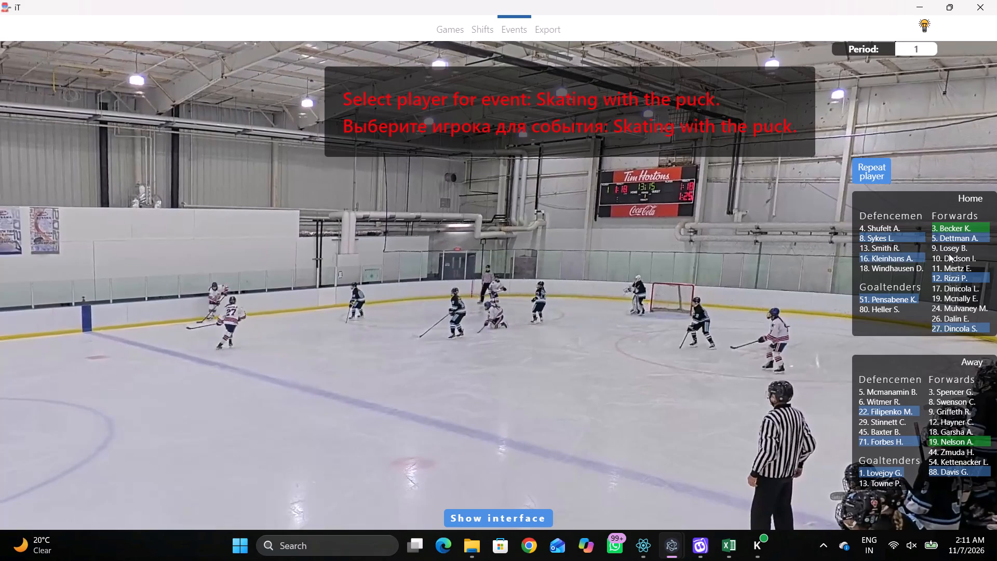
{"action": "left_click", "coordinate": [904, 234]}
{"action": "left_click", "coordinate": [654, 113]}
Record a Pass by the same home player, at the inner edge of the away zone's far-side face-off circle.
{"action": "key", "text": "space"}
{"action": "key", "text": "space"}
{"action": "key", "text": "space"}
{"action": "key", "text": "space"}
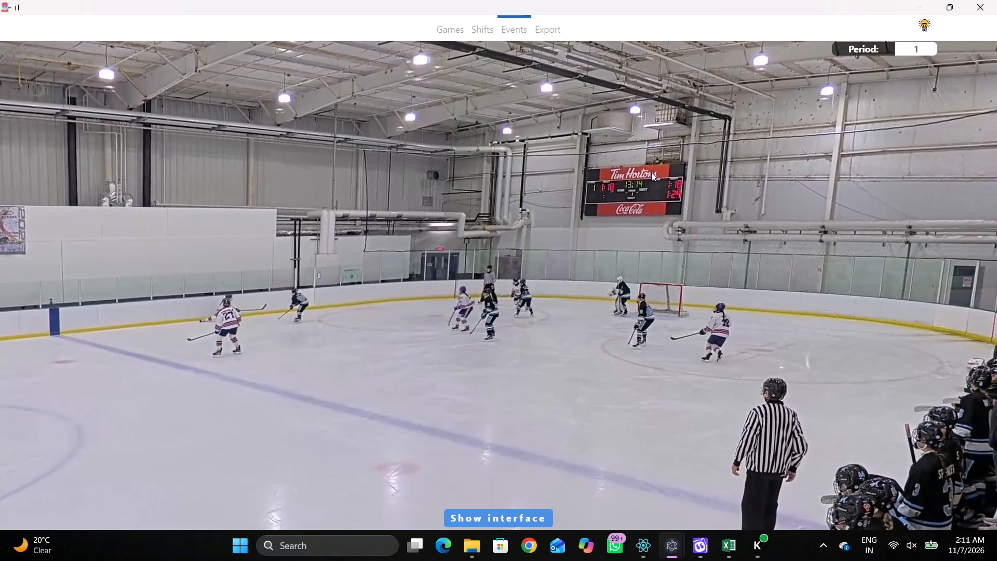
{"action": "key", "text": "q"}
{"action": "key", "text": "q"}
{"action": "left_click", "coordinate": [652, 158]}
{"action": "left_click", "coordinate": [715, 162]}
{"action": "right_click", "coordinate": [690, 163]}
{"action": "left_click", "coordinate": [695, 171]}
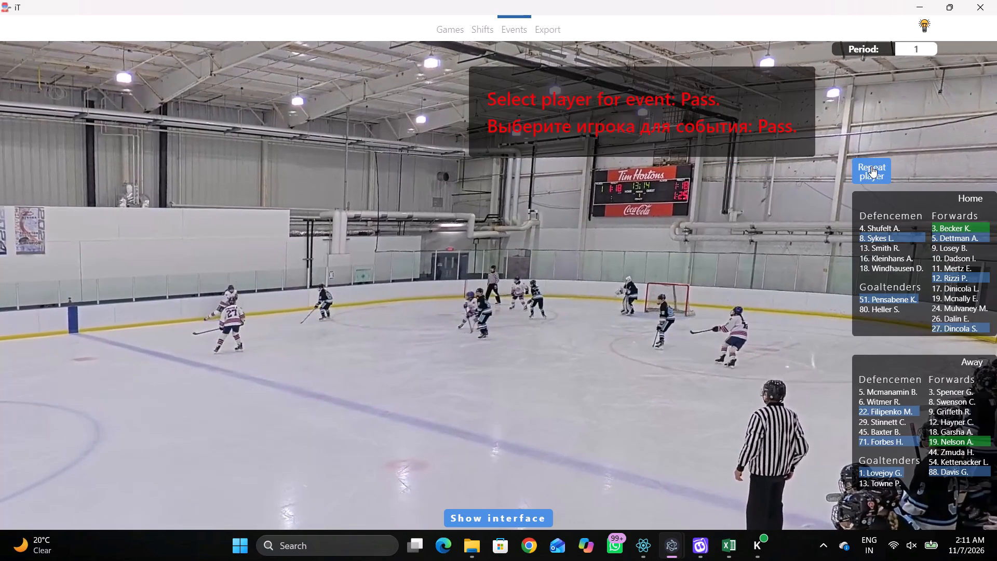
{"action": "left_click", "coordinate": [871, 166]}
{"action": "left_click", "coordinate": [670, 128]}
Record Skating with the puck by home player 12, behind the away goal line on the near side of the net.
{"action": "key", "text": "space"}
{"action": "key", "text": "space"}
{"action": "key", "text": "space"}
{"action": "key", "text": "space"}
{"action": "key", "text": "space"}
{"action": "key", "text": "space"}
{"action": "key", "text": "space"}
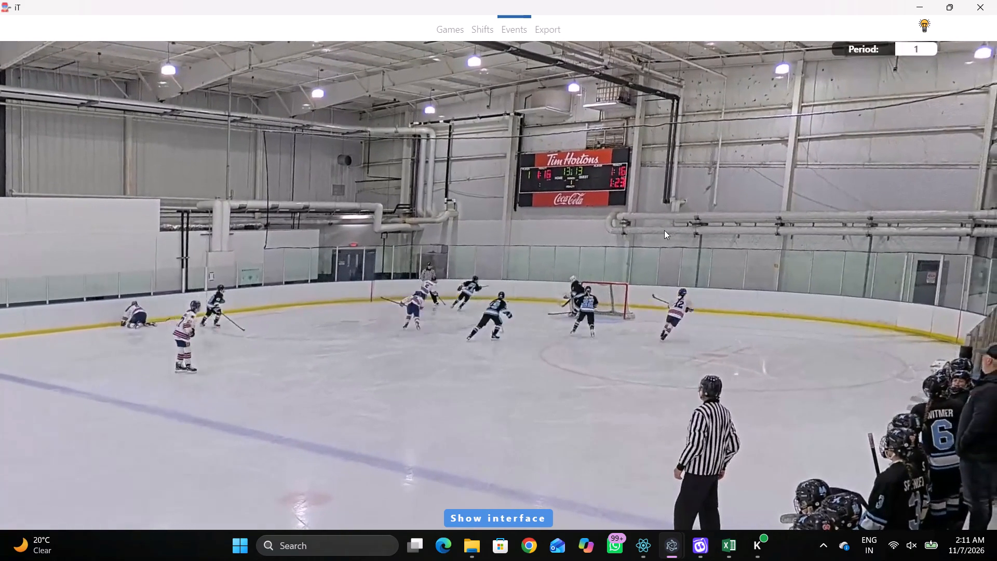
{"action": "key", "text": "space"}
{"action": "key", "text": "space"}
{"action": "key", "text": "space"}
{"action": "type", "text": "q"}
{"action": "key", "text": "q"}
{"action": "key", "text": "space"}
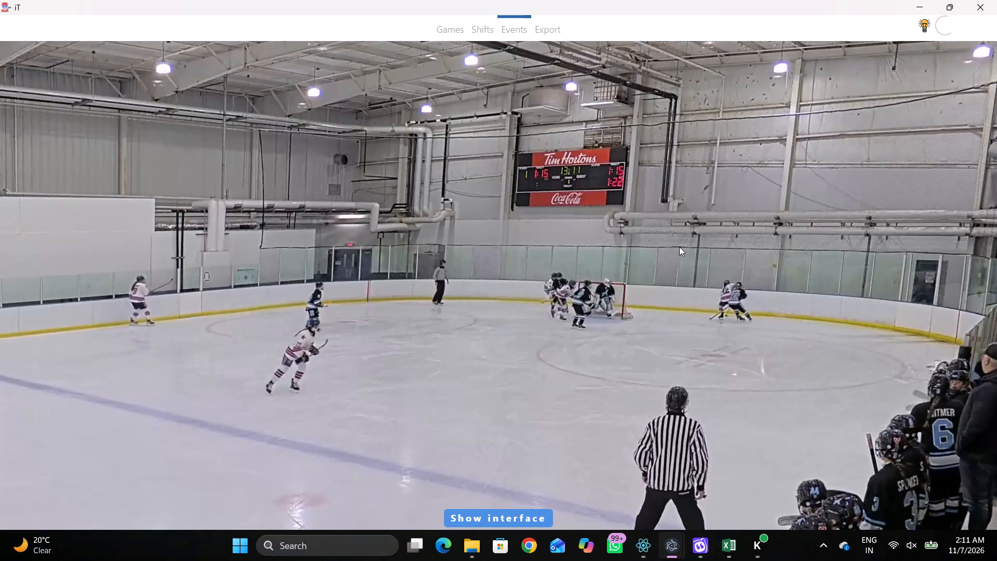
{"action": "key", "text": "space"}
{"action": "key", "text": "q"}
{"action": "right_click", "coordinate": [659, 228]}
{"action": "left_click", "coordinate": [675, 237]}
{"action": "right_click_drag", "start_coordinate": [665, 232], "coordinate": [661, 233]}
{"action": "left_click", "coordinate": [699, 260]}
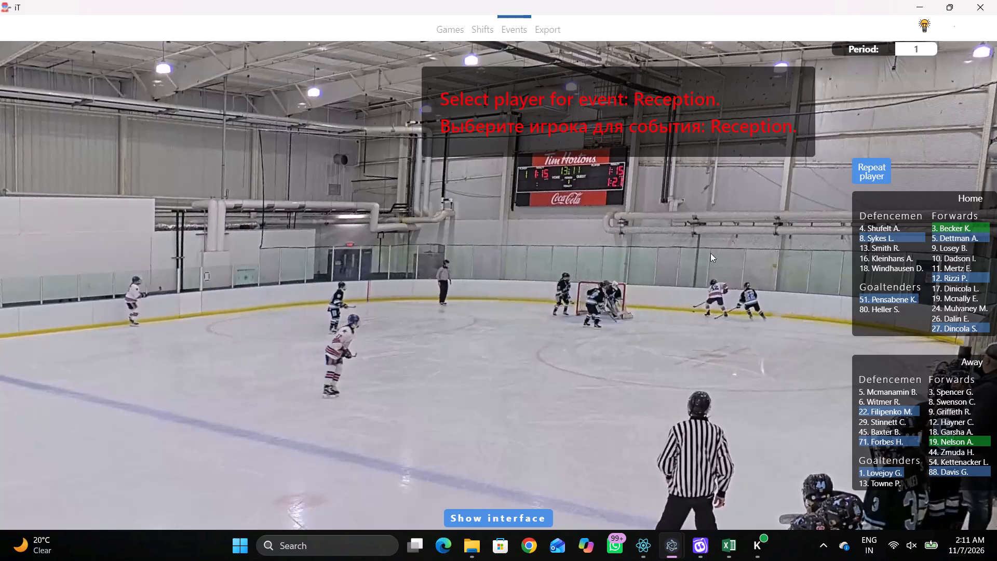
{"action": "right_click", "coordinate": [678, 241]}
{"action": "left_click", "coordinate": [710, 257]}
{"action": "left_click", "coordinate": [948, 275]}
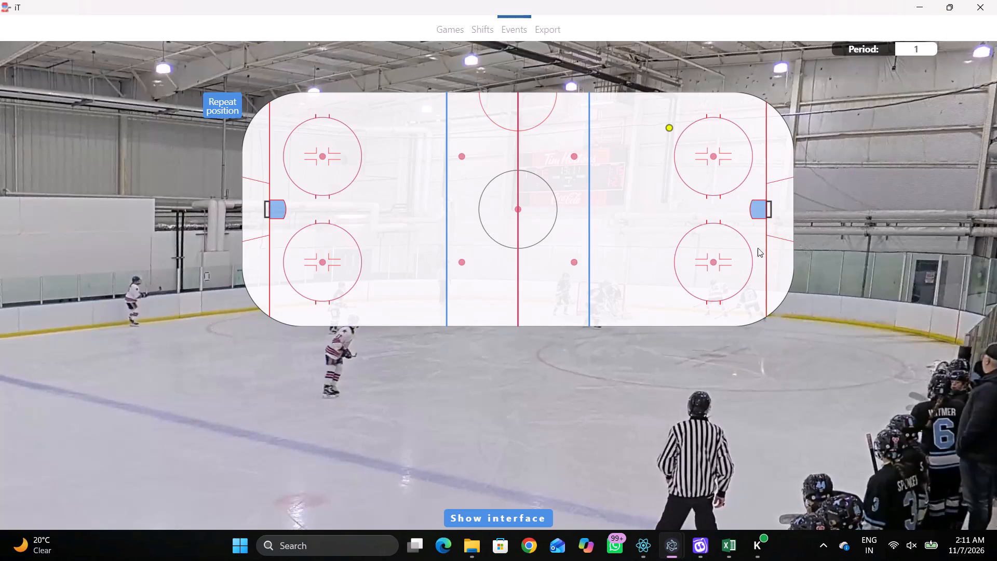
{"action": "left_click", "coordinate": [777, 227]}
Record a Pass by the same home player, in the away zone's far-side corner just outside the face-off circle.
{"action": "key", "text": "space"}
{"action": "key", "text": "space"}
{"action": "key", "text": "space"}
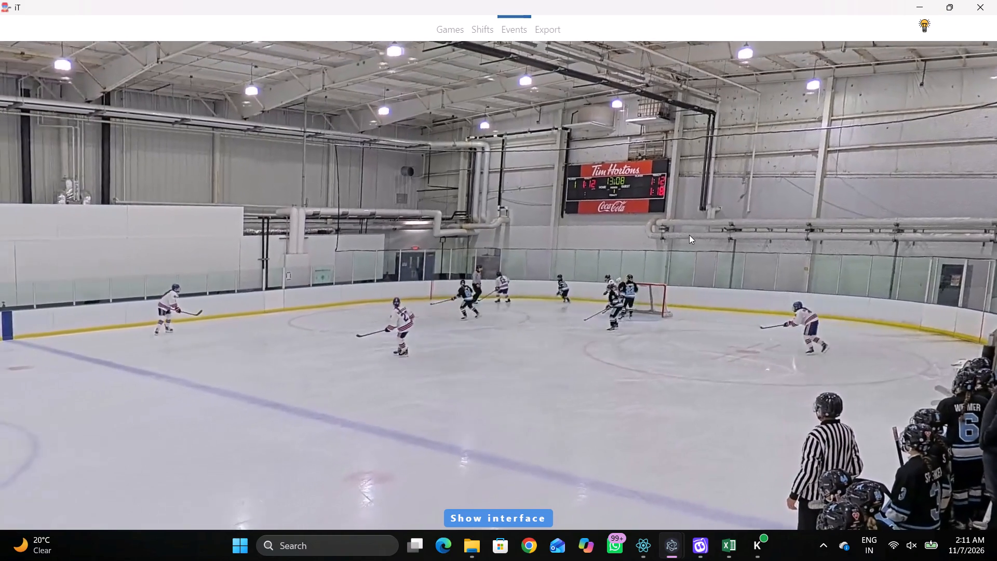
{"action": "key", "text": "space"}
{"action": "key", "text": "space"}
{"action": "key", "text": "space"}
{"action": "key", "text": "q"}
{"action": "key", "text": "q"}
{"action": "key", "text": "q"}
{"action": "key", "text": "q"}
{"action": "key", "text": "q"}
{"action": "key", "text": "q"}
{"action": "key", "text": "q"}
{"action": "key", "text": "q"}
{"action": "key", "text": "q"}
{"action": "key", "text": "q"}
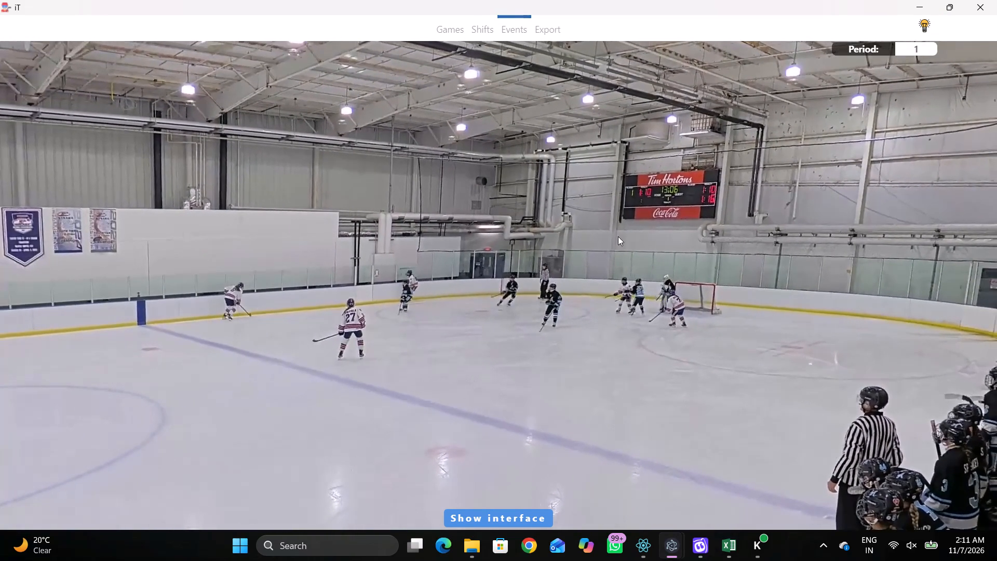
{"action": "key", "text": "q"}
{"action": "key", "text": "q"}
{"action": "right_click", "coordinate": [608, 198]}
{"action": "left_click", "coordinate": [615, 203]}
{"action": "right_click", "coordinate": [610, 200]}
{"action": "left_click", "coordinate": [634, 220]}
{"action": "right_click", "coordinate": [648, 184]}
{"action": "left_click", "coordinate": [672, 197]}
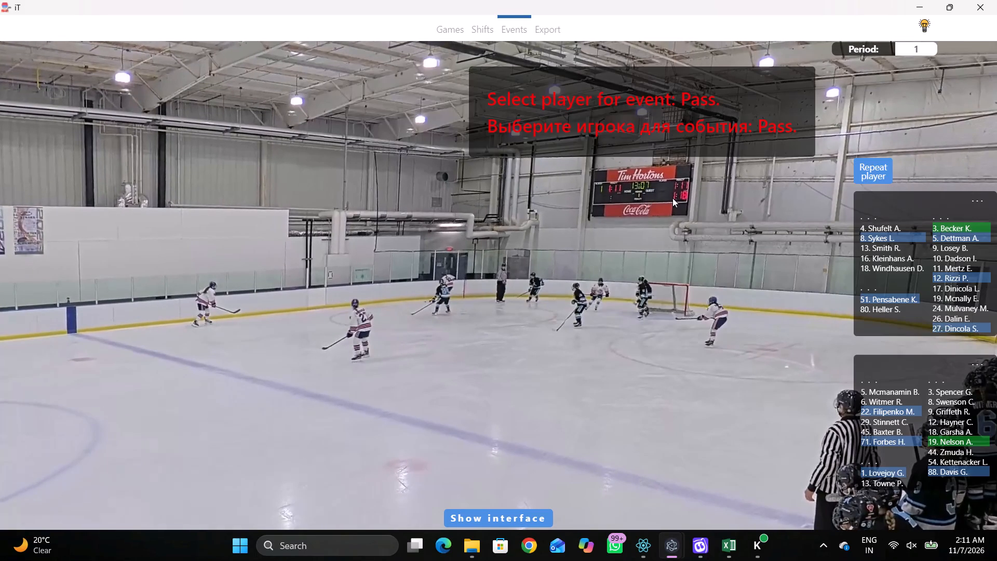
{"action": "left_click", "coordinate": [862, 173]}
{"action": "left_click", "coordinate": [748, 120]}
Record Skating with the puck by home player 8, just inside the away blue line near the far boards.
{"action": "key", "text": "space"}
{"action": "key", "text": "space"}
{"action": "right_click", "coordinate": [563, 203]}
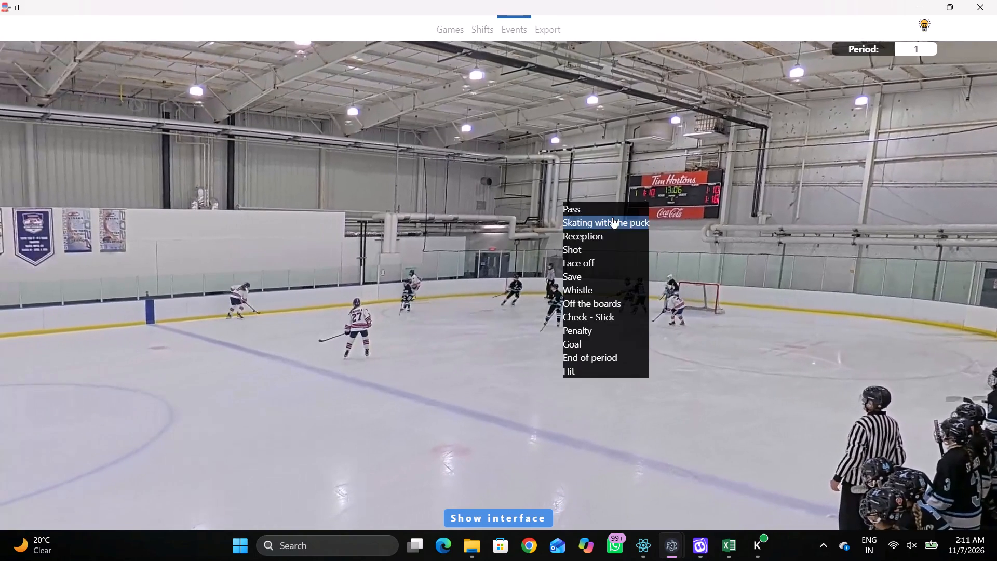
{"action": "left_click", "coordinate": [612, 217]}
{"action": "left_click", "coordinate": [882, 231]}
{"action": "left_click", "coordinate": [882, 236]}
{"action": "left_click", "coordinate": [604, 110]}
Record a Check - Stick by away player 54, on the far side between the centre line and the away blue line.
{"action": "key", "text": "space"}
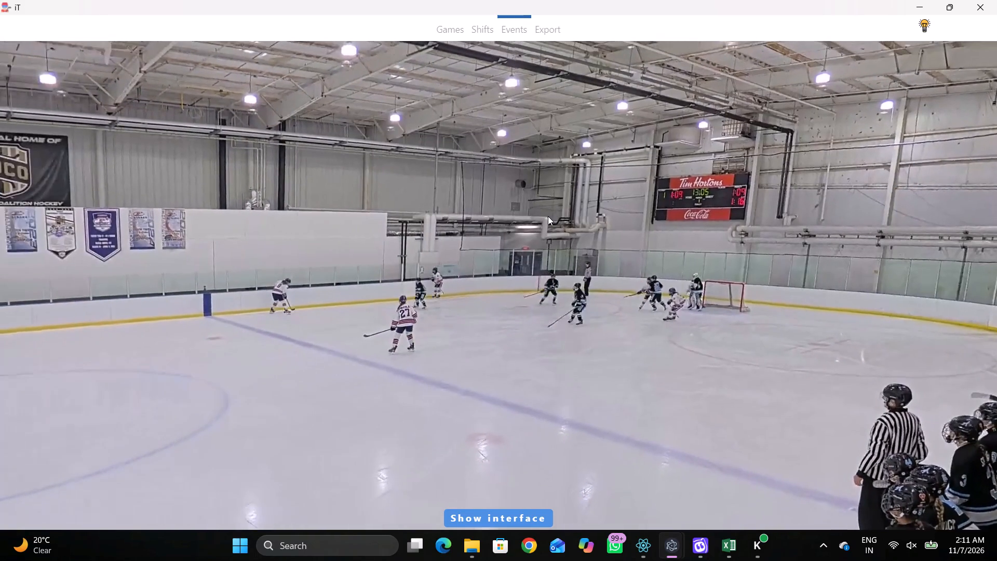
{"action": "key", "text": "space"}
{"action": "key", "text": "space"}
{"action": "key", "text": "space"}
{"action": "key", "text": "space"}
{"action": "key", "text": "space"}
{"action": "key", "text": "space"}
{"action": "key", "text": "space"}
{"action": "key", "text": "space"}
{"action": "key", "text": "space"}
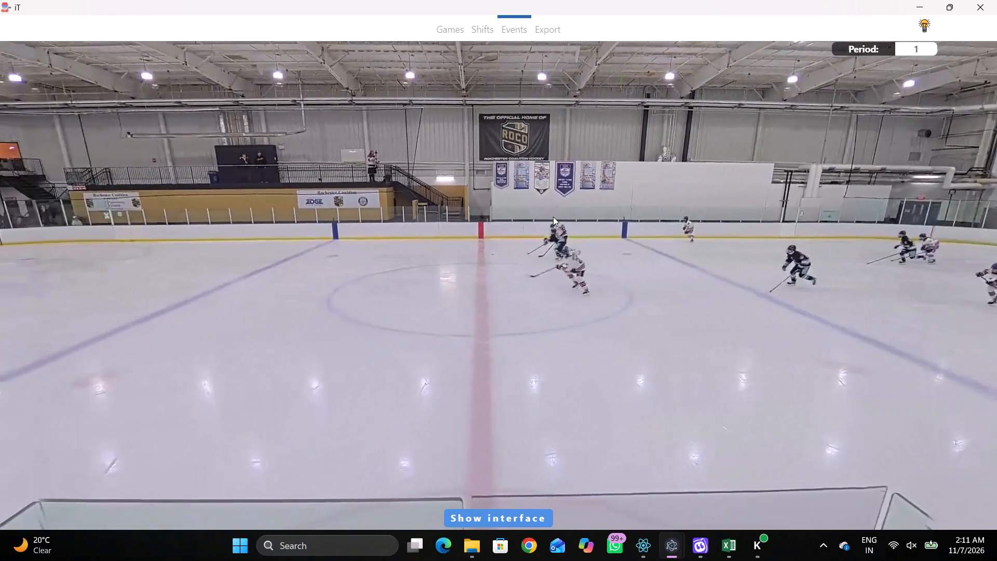
{"action": "key", "text": "space"}
{"action": "key", "text": "space"}
{"action": "key", "text": "space"}
{"action": "key", "text": "space"}
{"action": "key", "text": "q"}
{"action": "key", "text": "q"}
{"action": "key", "text": "q"}
{"action": "key", "text": "q"}
{"action": "key", "text": "q"}
{"action": "key", "text": "q"}
{"action": "key", "text": "q"}
{"action": "key", "text": "q"}
{"action": "key", "text": "q"}
{"action": "key", "text": "q"}
{"action": "key", "text": "q"}
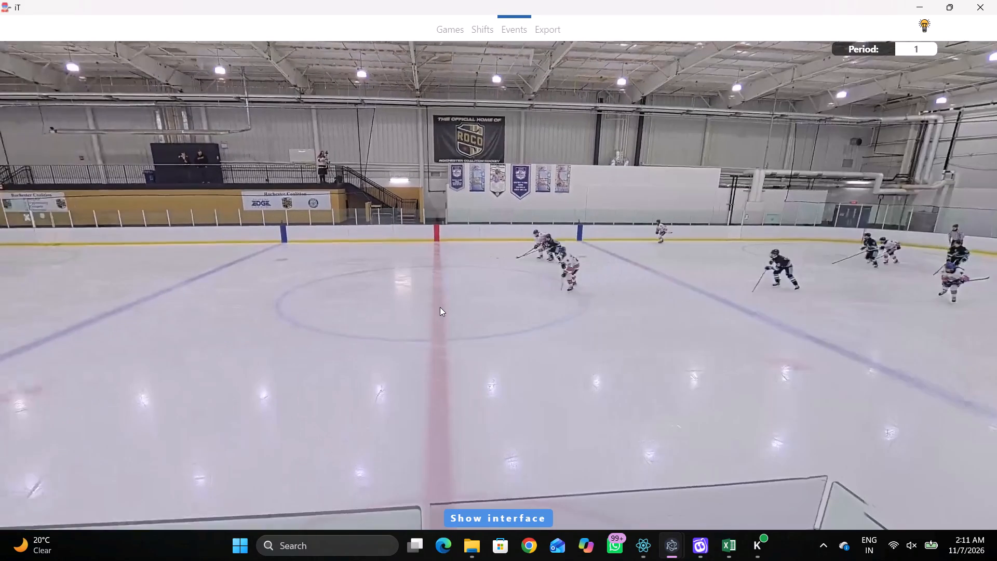
{"action": "key", "text": "space"}
{"action": "key", "text": "space"}
{"action": "right_click", "coordinate": [549, 252]}
{"action": "key", "text": "q"}
{"action": "key", "text": "q"}
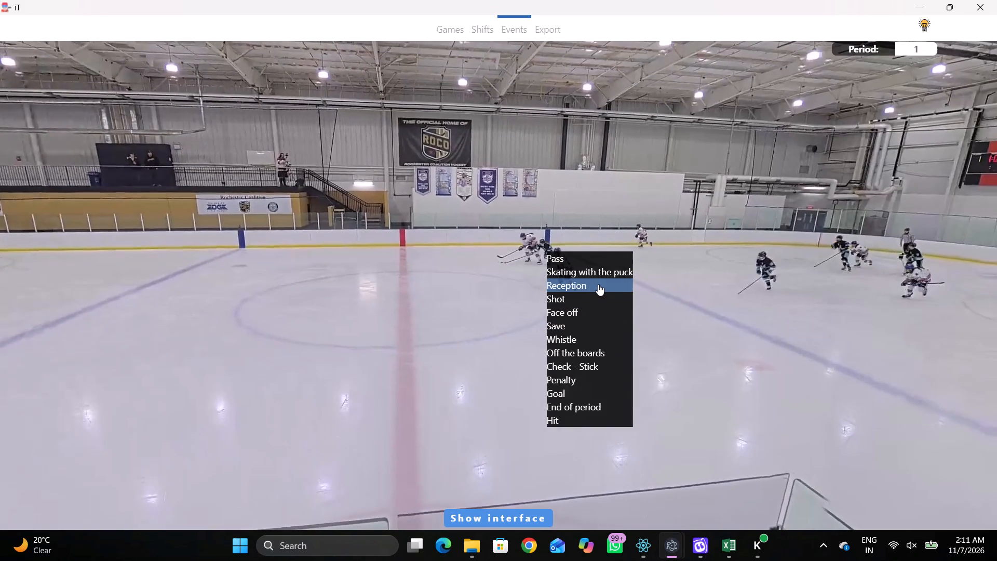
{"action": "key", "text": "q"}
{"action": "right_click", "coordinate": [583, 265]}
{"action": "key", "text": "space"}
{"action": "key", "text": "space"}
{"action": "right_click", "coordinate": [568, 269]}
{"action": "left_click", "coordinate": [591, 382]}
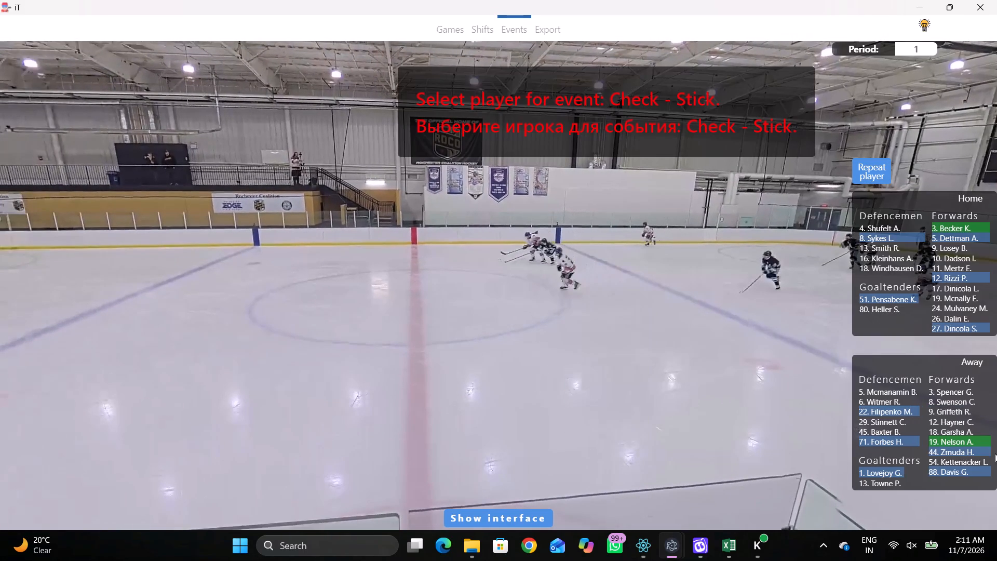
{"action": "left_click", "coordinate": [950, 463]}
{"action": "left_click", "coordinate": [949, 466]}
{"action": "left_click", "coordinate": [555, 134]}
Record Skating with the puck by the same away player, just inside the home blue line on the far side.
{"action": "key", "text": "space"}
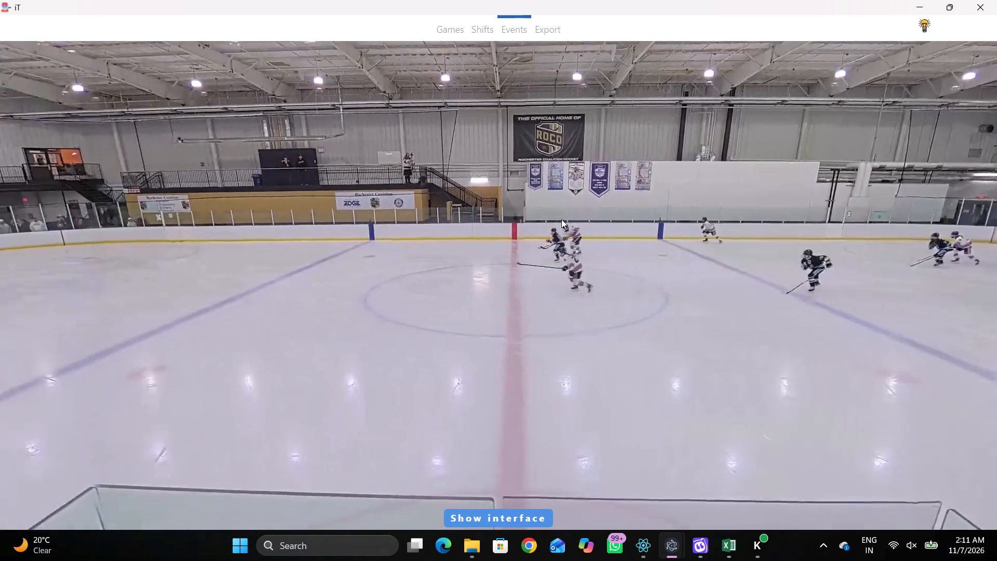
{"action": "key", "text": "space"}
{"action": "key", "text": "space"}
{"action": "key", "text": "space"}
{"action": "right_click", "coordinate": [530, 223]}
{"action": "left_click", "coordinate": [589, 251]}
{"action": "right_click", "coordinate": [650, 235]}
{"action": "left_click", "coordinate": [670, 252]}
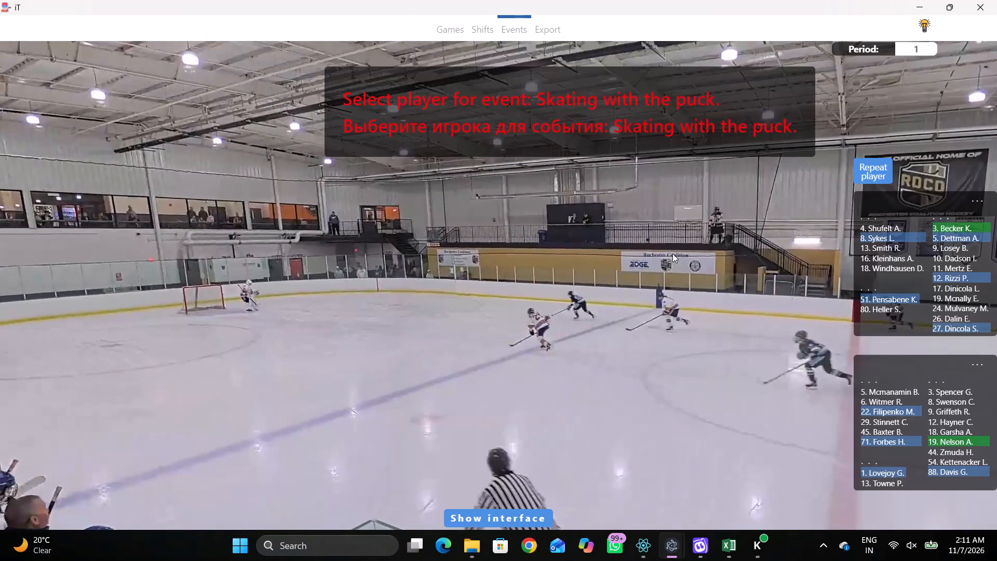
{"action": "left_click", "coordinate": [882, 175]}
{"action": "left_click", "coordinate": [421, 128]}
Record a Shot by the same away player, in the home zone slot between the two face-off circles.
{"action": "type", "text": "r"}
{"action": "key", "text": "space"}
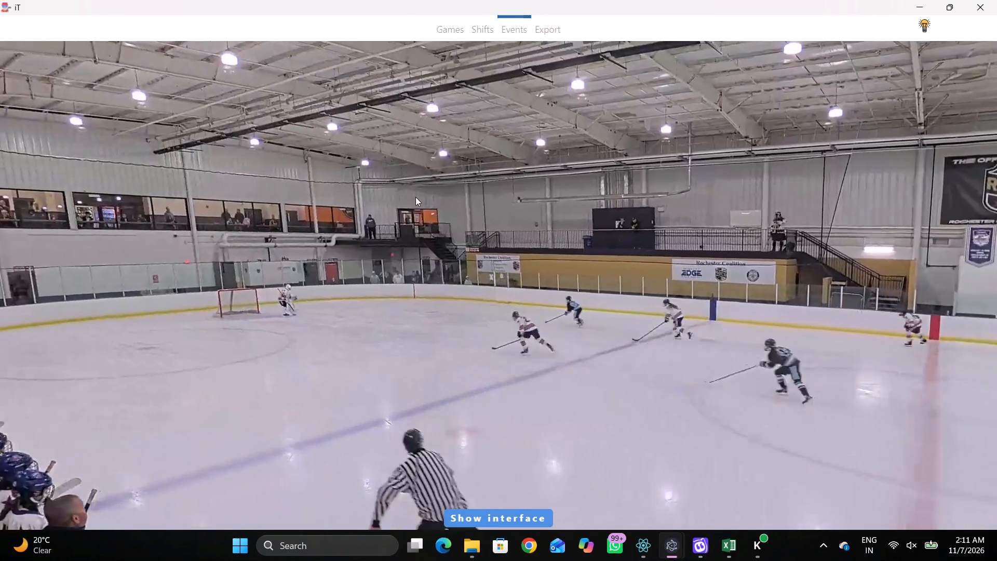
{"action": "key", "text": "space"}
{"action": "key", "text": "q"}
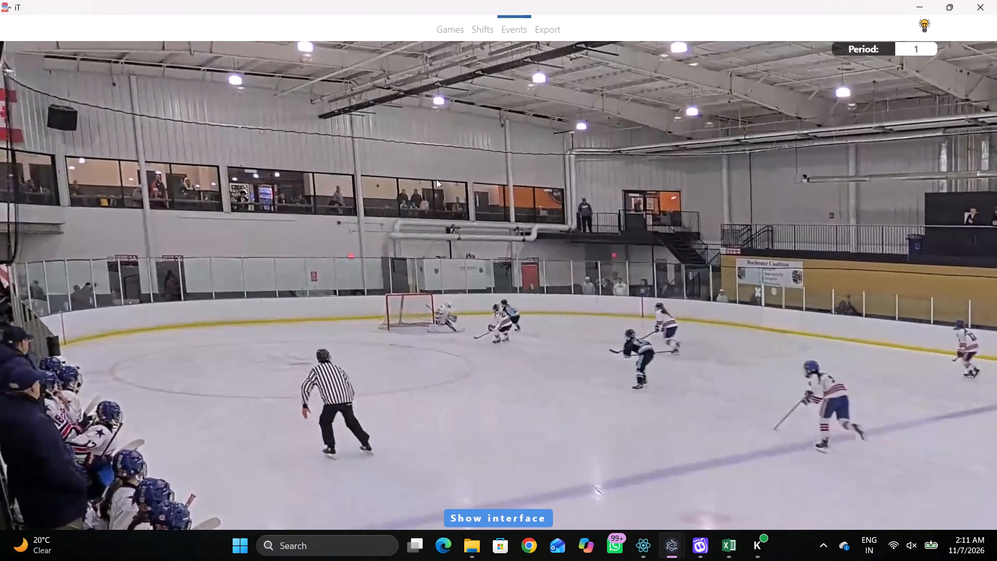
{"action": "key", "text": "q"}
{"action": "key", "text": "q"}
{"action": "key", "text": "q"}
{"action": "right_click", "coordinate": [460, 236]}
{"action": "left_click", "coordinate": [494, 294]}
{"action": "left_click", "coordinate": [468, 255]}
{"action": "right_click", "coordinate": [520, 248]}
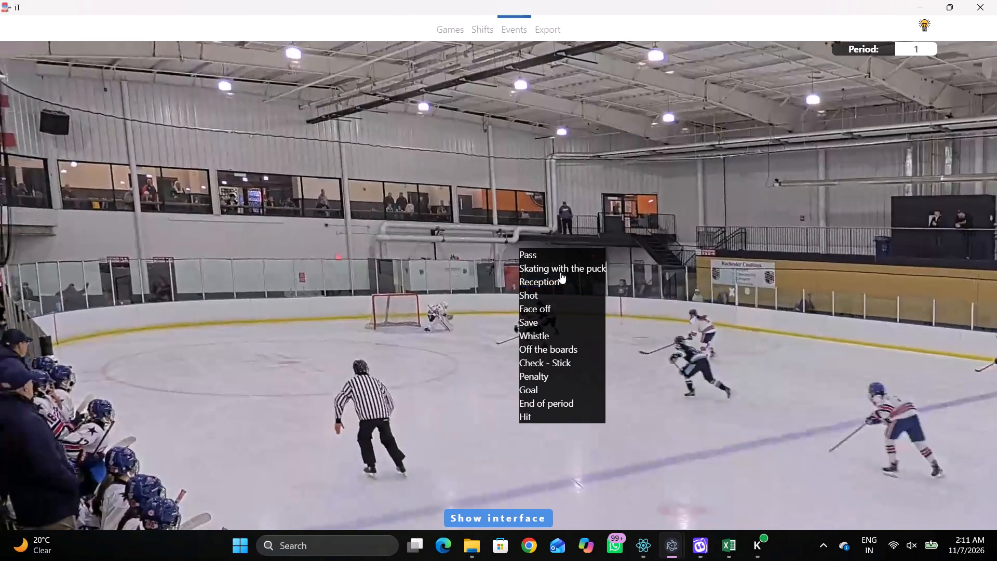
{"action": "left_click", "coordinate": [546, 293]}
{"action": "left_click_drag", "start_coordinate": [493, 231], "coordinate": [502, 232]}
{"action": "left_click", "coordinate": [880, 164]}
{"action": "left_click_drag", "start_coordinate": [331, 198], "coordinate": [326, 201]}
Record a Save in the home goal crease.
{"action": "key", "text": "r"}
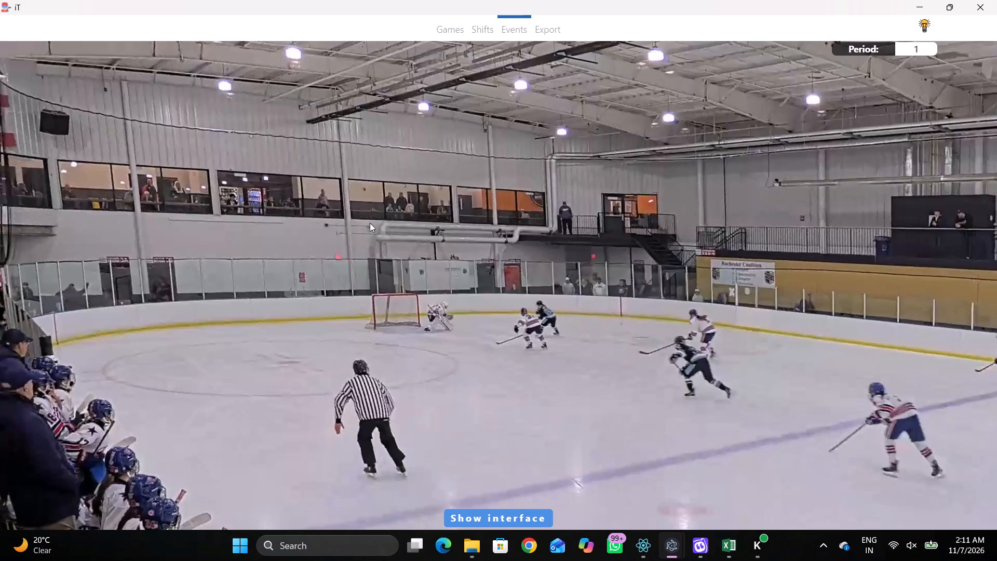
{"action": "key", "text": "space"}
{"action": "key", "text": "space"}
{"action": "key", "text": "space"}
{"action": "key", "text": "space"}
{"action": "right_click_drag", "start_coordinate": [374, 220], "coordinate": [384, 215]}
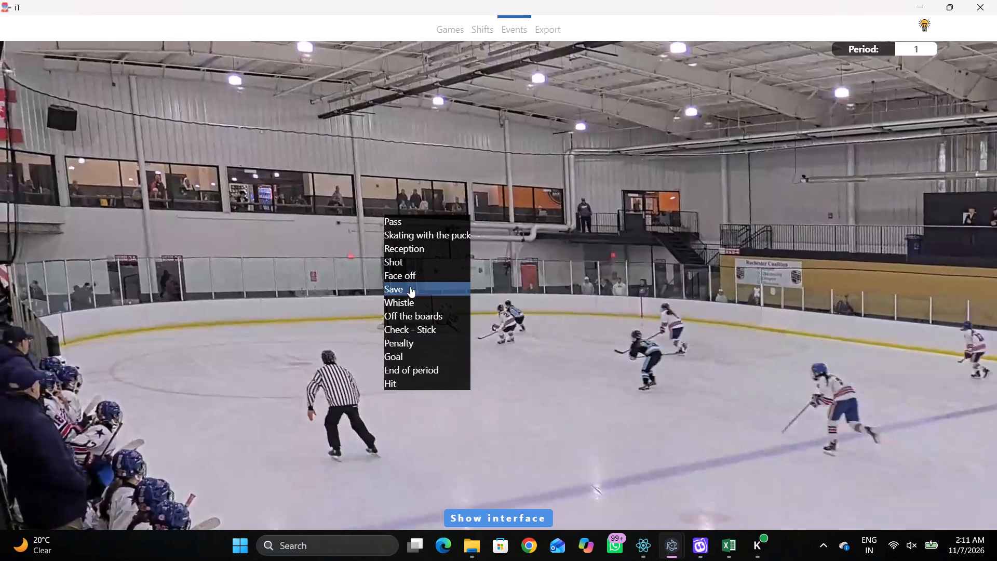
{"action": "left_click", "coordinate": [410, 286]}
{"action": "left_click", "coordinate": [428, 279]}
{"action": "left_click", "coordinate": [482, 289]}
{"action": "left_click", "coordinate": [912, 253]}
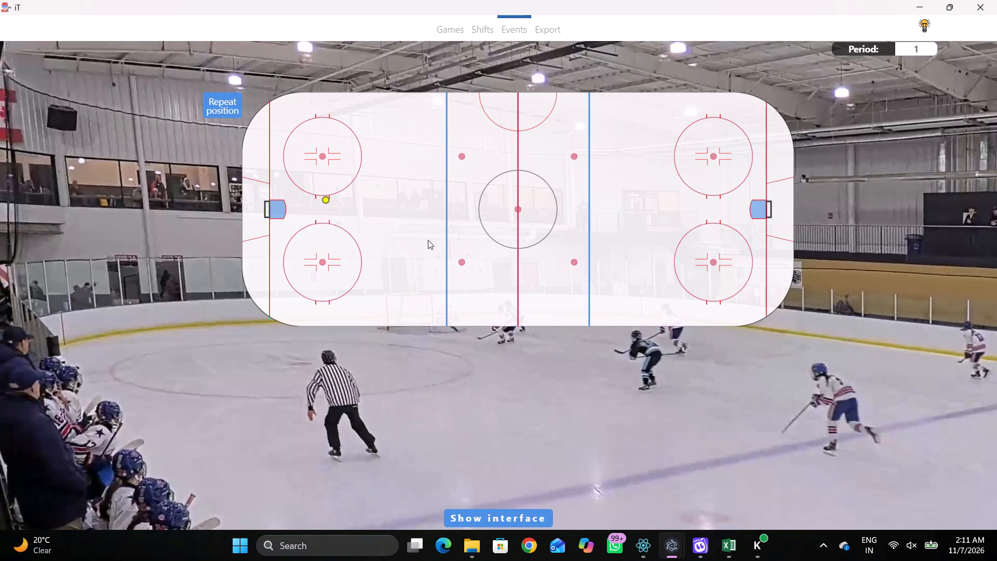
{"action": "left_click", "coordinate": [282, 209]}
Record Skating with the puck by away player 19, in the near-side corner of the home zone beside the goal line.
{"action": "key", "text": "space"}
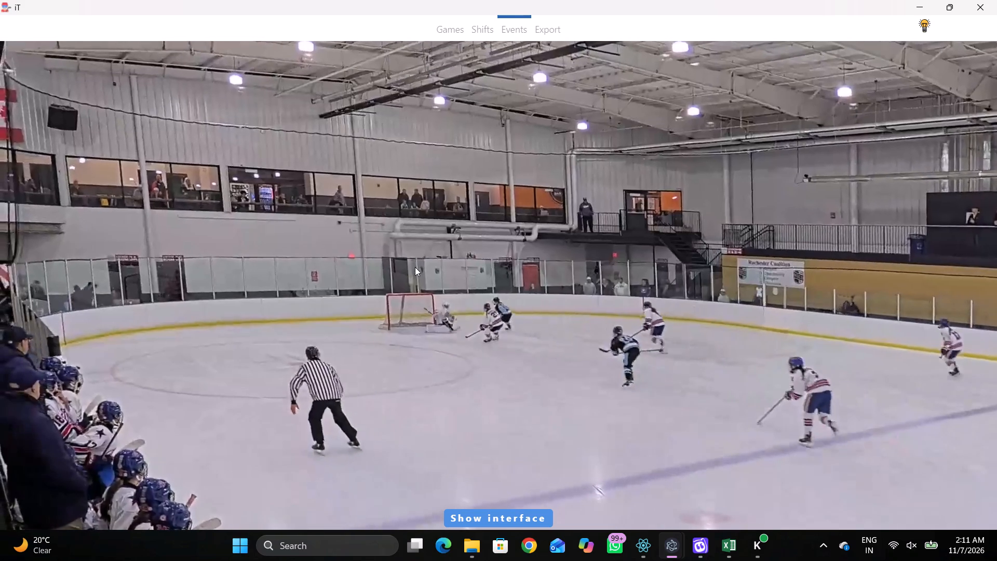
{"action": "type", "text": "vv"}
{"action": "key", "text": "space"}
{"action": "key", "text": "space"}
{"action": "key", "text": "space"}
{"action": "key", "text": "space"}
{"action": "key", "text": "space"}
{"action": "key", "text": "space"}
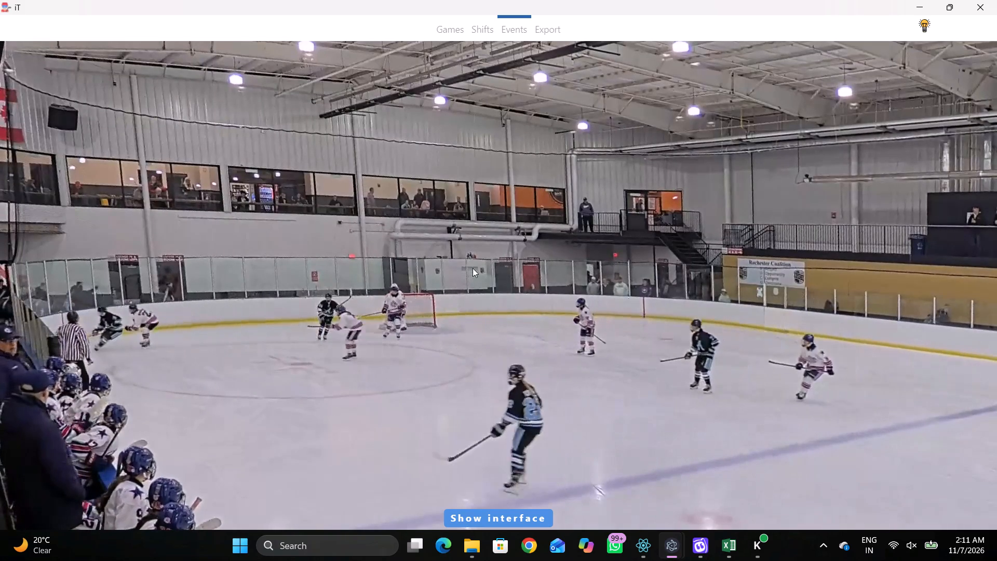
{"action": "key", "text": "space"}
{"action": "right_click", "coordinate": [415, 220]}
{"action": "left_click", "coordinate": [438, 241]}
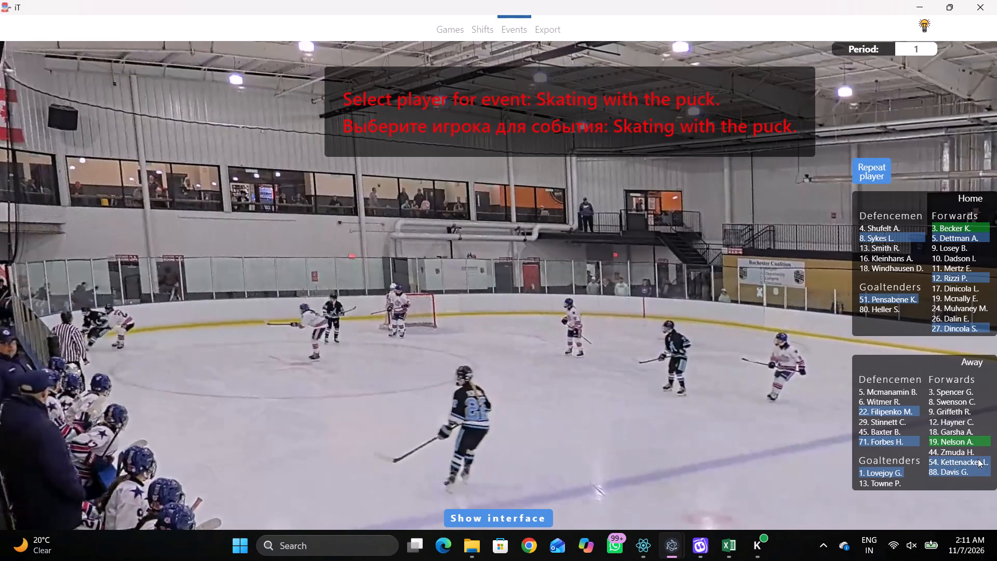
{"action": "left_click", "coordinate": [953, 444]}
{"action": "left_click", "coordinate": [278, 302]}
Record a Check - Stick by home player 27, on the home goal line in the near-side corner.
{"action": "key", "text": "space"}
{"action": "key", "text": "space"}
{"action": "key", "text": "space"}
{"action": "key", "text": "space"}
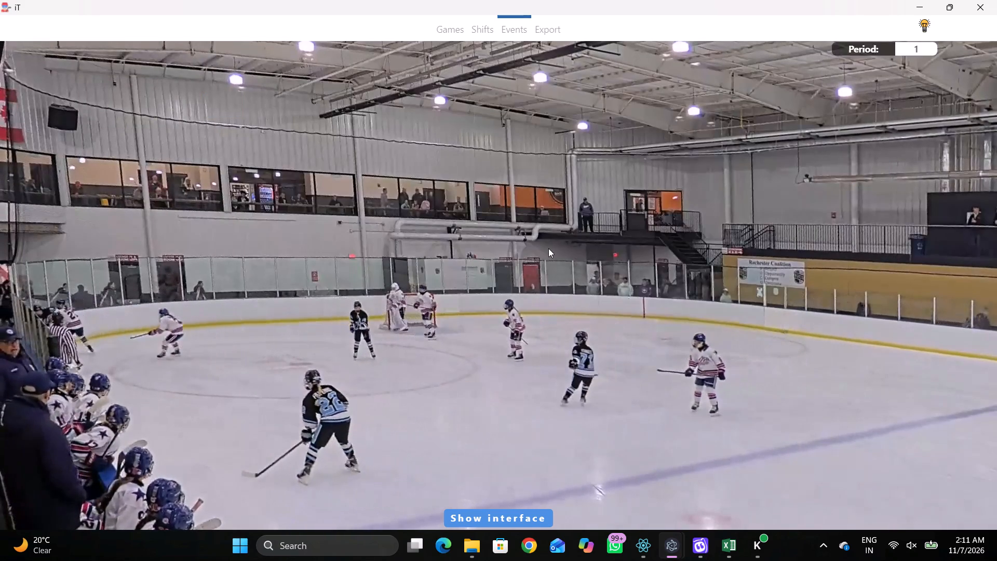
{"action": "key", "text": "space"}
{"action": "key", "text": "space"}
{"action": "key", "text": "space"}
{"action": "key", "text": "space"}
{"action": "key", "text": "space"}
{"action": "key", "text": "space"}
{"action": "key", "text": "space"}
{"action": "key", "text": "space"}
{"action": "right_click", "coordinate": [643, 231]}
{"action": "key", "text": "space"}
{"action": "key", "text": "space"}
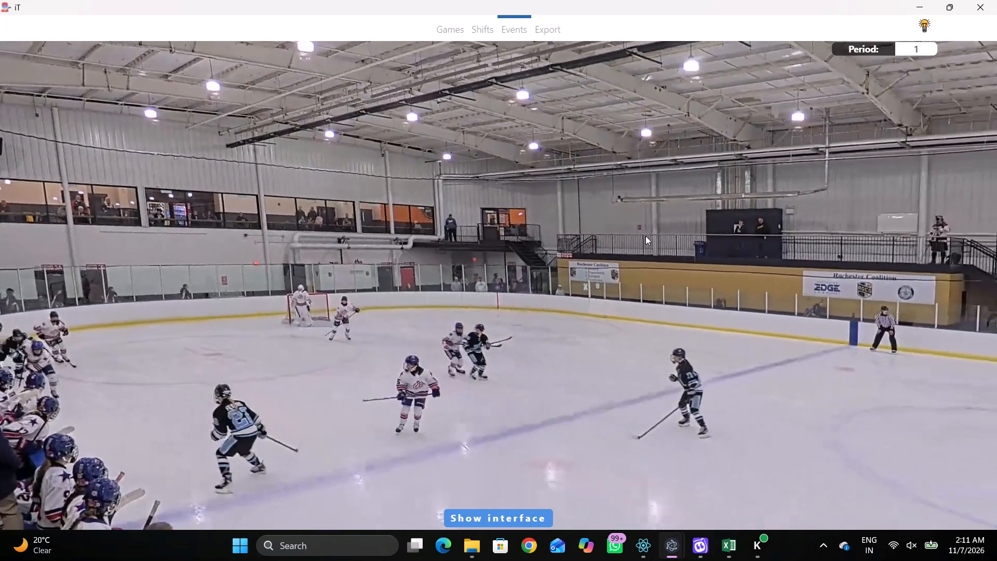
{"action": "type", "text": "q"}
{"action": "key", "text": "q"}
{"action": "key", "text": "q"}
{"action": "key", "text": "q"}
{"action": "key", "text": "q"}
{"action": "key", "text": "q"}
{"action": "key", "text": "q"}
{"action": "key", "text": "q"}
{"action": "key", "text": "q"}
{"action": "key", "text": "q"}
{"action": "key", "text": "q"}
{"action": "key", "text": "q"}
{"action": "key", "text": "q"}
{"action": "key", "text": "q"}
{"action": "key", "text": "q"}
{"action": "key", "text": "q"}
{"action": "key", "text": "q"}
{"action": "key", "text": "q"}
{"action": "key", "text": "q"}
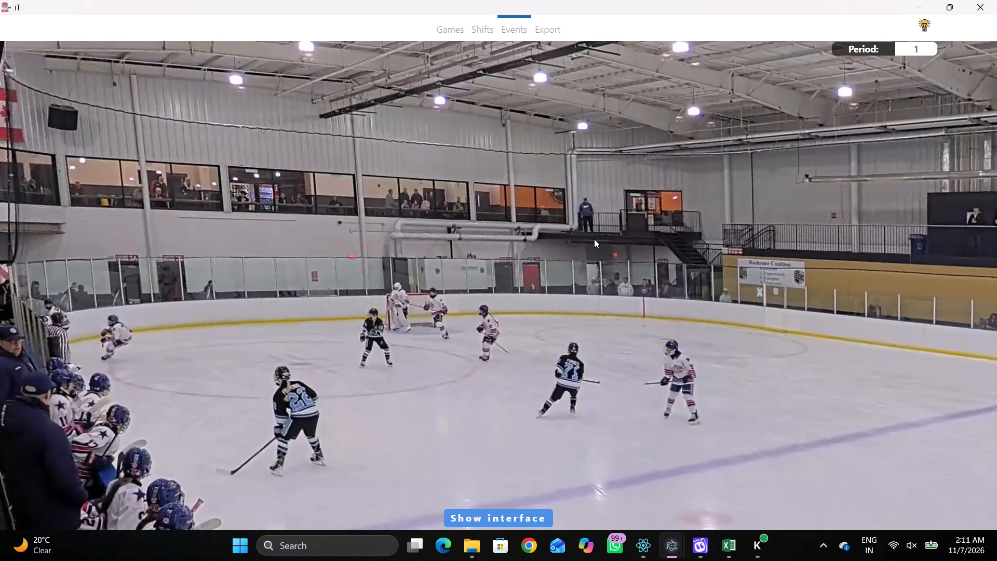
{"action": "type", "text": "qqqq"}
{"action": "key", "text": "space"}
{"action": "key", "text": "space"}
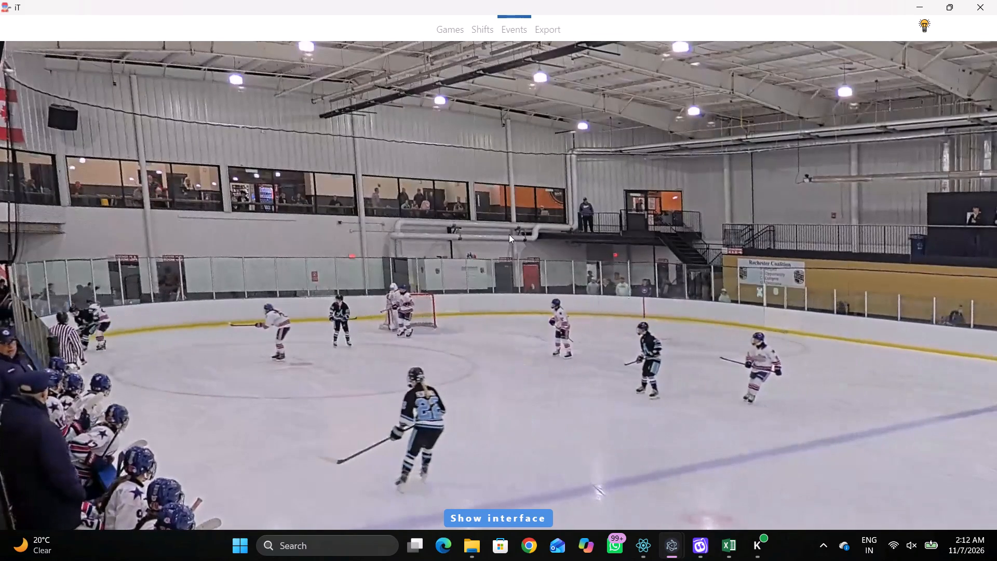
{"action": "right_click_drag", "start_coordinate": [484, 229], "coordinate": [476, 228]}
{"action": "left_click", "coordinate": [504, 346]}
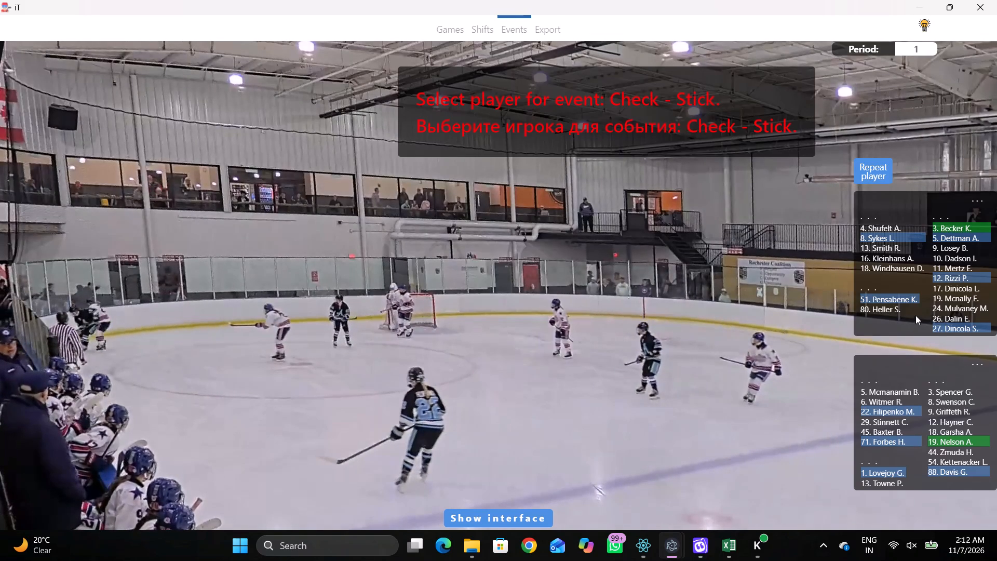
{"action": "left_click", "coordinate": [936, 325]}
{"action": "left_click", "coordinate": [269, 291]}
Record Skating with the puck by home player 3, at the near-boards edge of the near-side home face-off circle.
{"action": "key", "text": "space"}
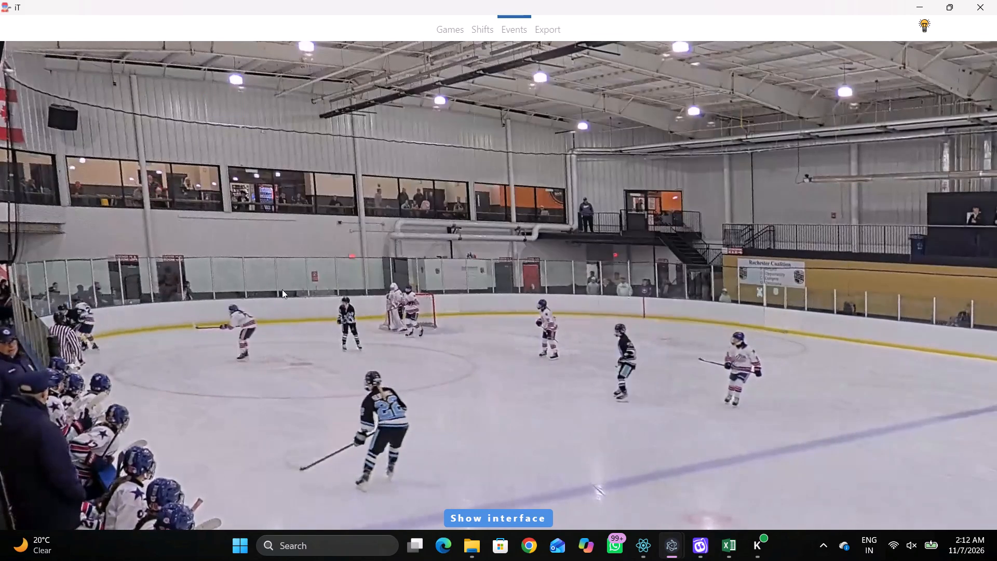
{"action": "key", "text": "space"}
{"action": "key", "text": "space"}
{"action": "key", "text": "space"}
{"action": "key", "text": "space"}
{"action": "key", "text": "space"}
{"action": "key", "text": "space"}
{"action": "key", "text": "space"}
{"action": "right_click", "coordinate": [531, 240]}
{"action": "left_click", "coordinate": [559, 262]}
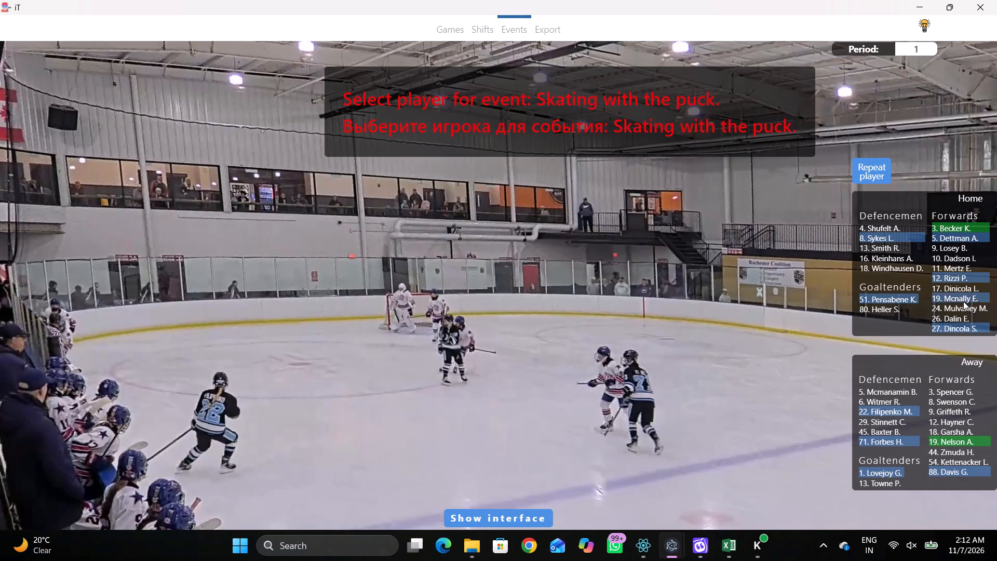
{"action": "left_click", "coordinate": [941, 226]}
{"action": "left_click", "coordinate": [333, 288]}
Record a Pass by the same home player just after that Skating with the puck event, between the near-side home face-off circle and the boards.
{"action": "key", "text": "space"}
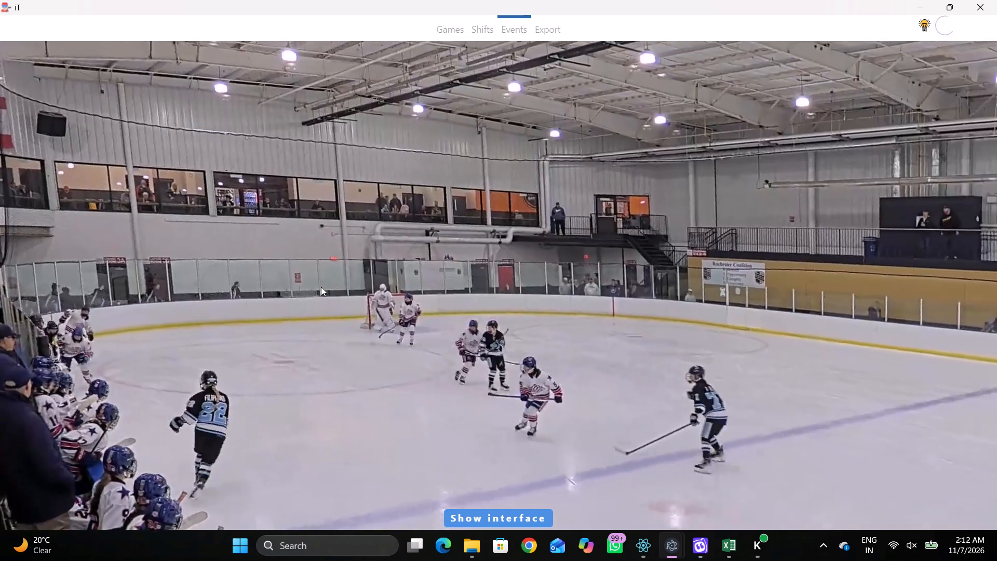
{"action": "key", "text": "space"}
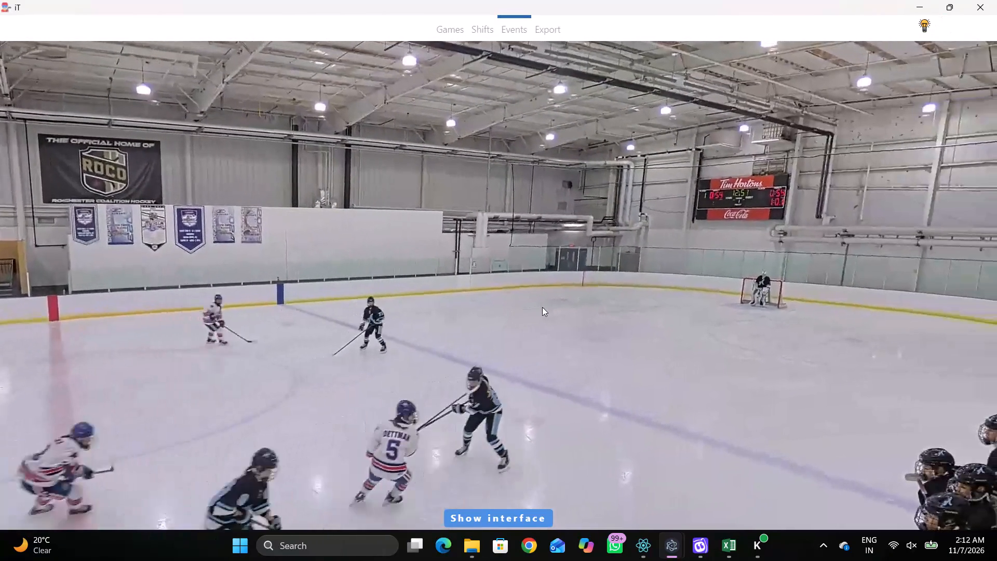
{"action": "key", "text": "space"}
{"action": "key", "text": "space"}
{"action": "key", "text": "q"}
{"action": "key", "text": "q"}
{"action": "key", "text": "q"}
{"action": "key", "text": "q"}
{"action": "key", "text": "q"}
{"action": "key", "text": "shift+d"}
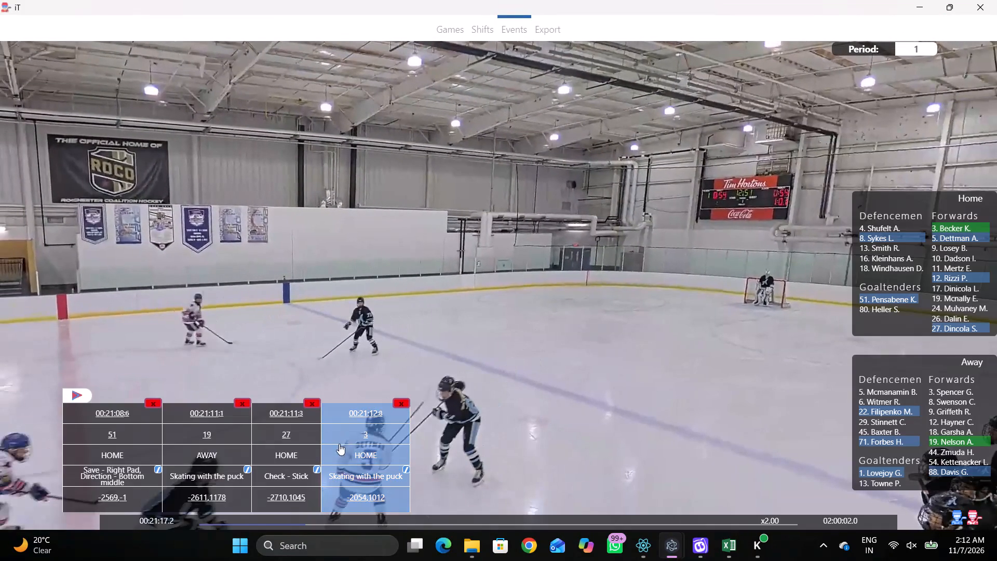
{"action": "left_click", "coordinate": [365, 421]}
{"action": "key", "text": "shift+d"}
{"action": "key", "text": "q"}
{"action": "key", "text": "q"}
{"action": "key", "text": "q"}
{"action": "key", "text": "q"}
{"action": "key", "text": "q"}
{"action": "key", "text": "q"}
{"action": "key", "text": "q"}
{"action": "key", "text": "q"}
{"action": "key", "text": "q"}
{"action": "key", "text": "q"}
{"action": "key", "text": "q"}
{"action": "key", "text": "q"}
{"action": "key", "text": "q"}
{"action": "key", "text": "q"}
{"action": "key", "text": "q"}
{"action": "key", "text": "q"}
{"action": "key", "text": "q"}
{"action": "key", "text": "q"}
{"action": "key", "text": "q"}
{"action": "key", "text": "q"}
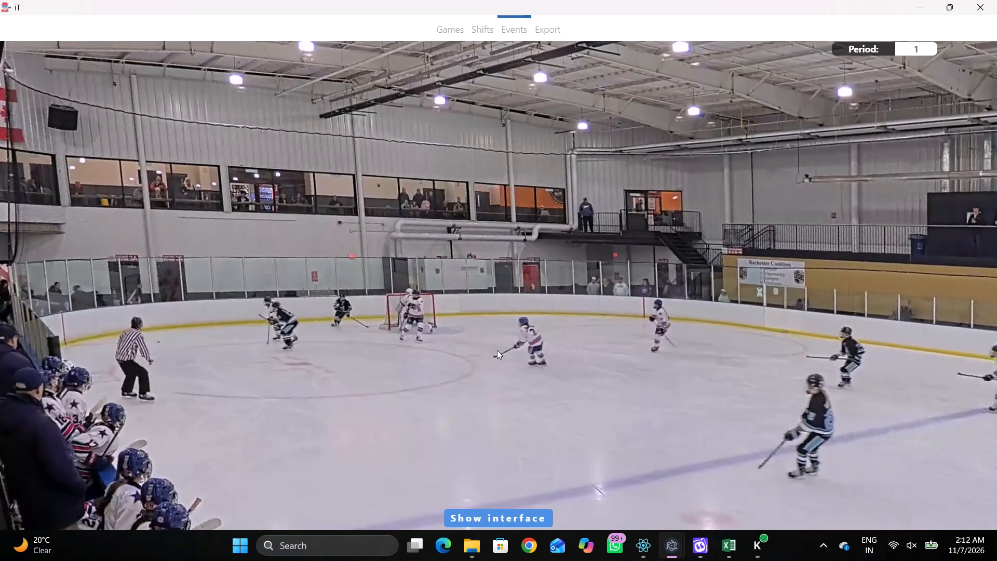
{"action": "key", "text": "q"}
{"action": "key", "text": "q"}
{"action": "key", "text": "q"}
{"action": "key", "text": "shift+d"}
{"action": "left_click", "coordinate": [602, 416]}
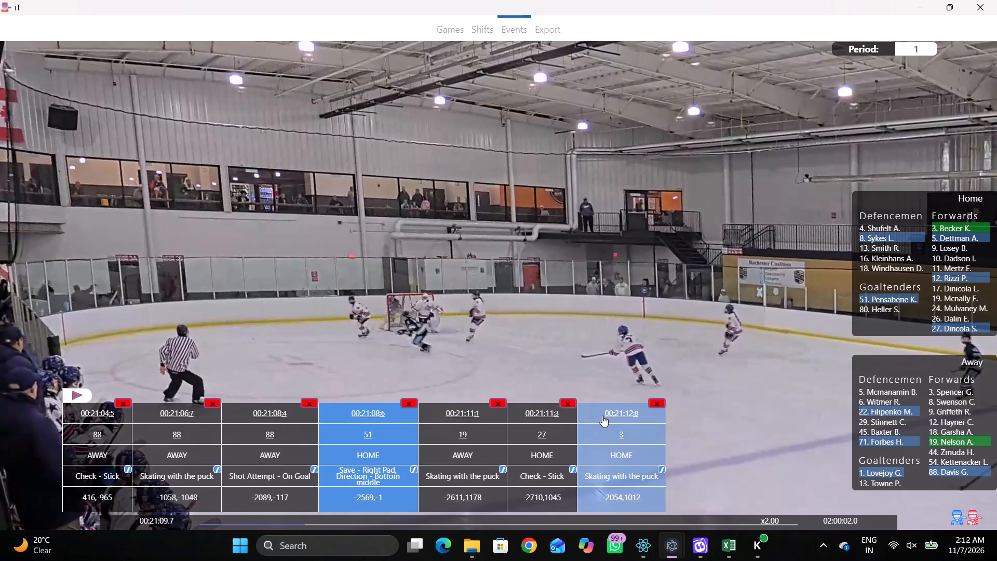
{"action": "key", "text": "shift+d"}
{"action": "key", "text": "space"}
{"action": "key", "text": "space"}
{"action": "right_click", "coordinate": [659, 286]}
{"action": "left_click", "coordinate": [663, 285]}
{"action": "right_click", "coordinate": [607, 280]}
{"action": "left_click", "coordinate": [614, 287]}
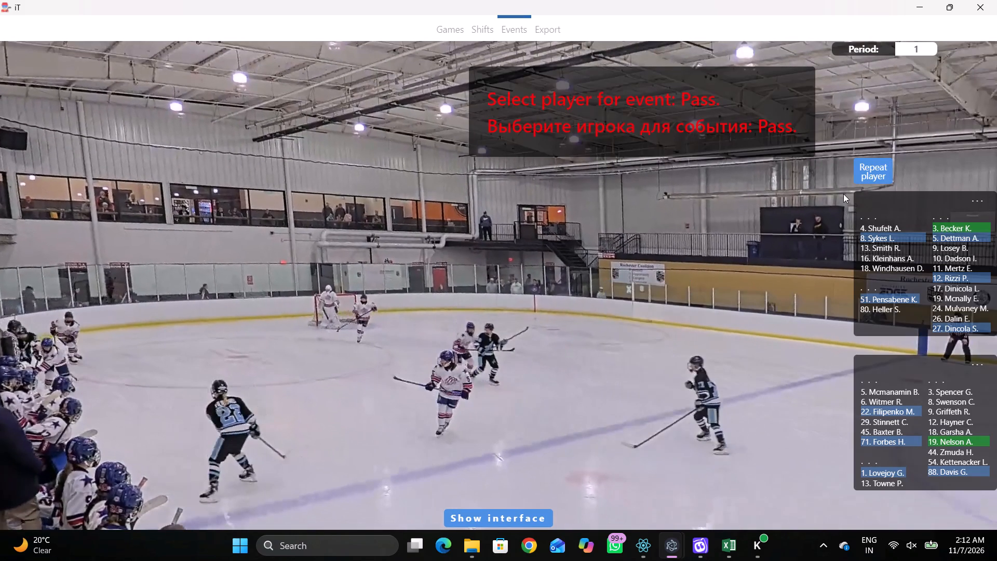
{"action": "left_click", "coordinate": [871, 166]}
{"action": "left_click", "coordinate": [352, 301]}
Record a Pass by home player 5, on the near side between the home blue line and the centre line.
{"action": "key", "text": "space"}
{"action": "key", "text": "v"}
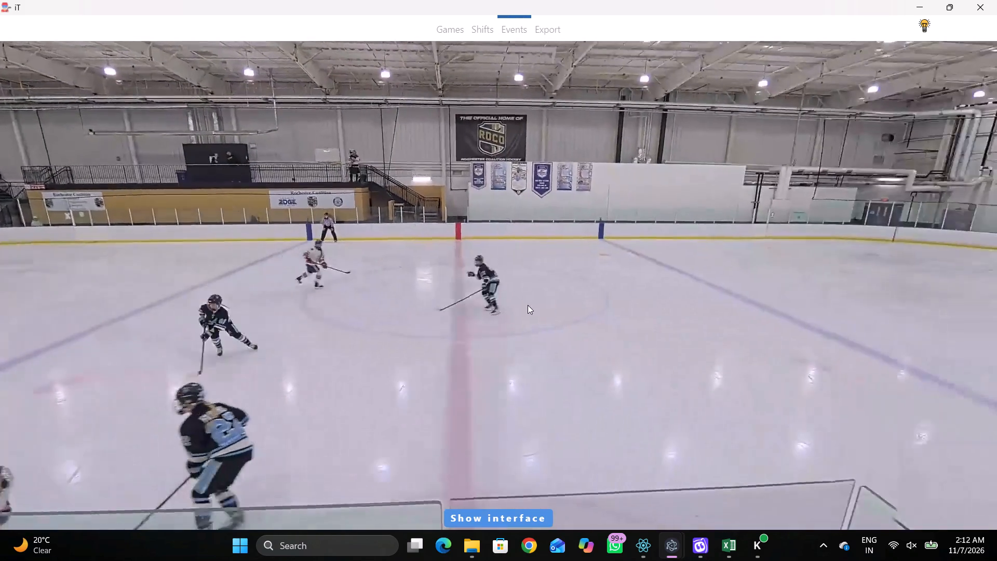
{"action": "key", "text": "space"}
{"action": "right_click", "coordinate": [524, 261]}
{"action": "left_click", "coordinate": [546, 271]}
{"action": "right_click_drag", "start_coordinate": [520, 261], "coordinate": [514, 261]}
{"action": "left_click", "coordinate": [528, 275]}
{"action": "right_click", "coordinate": [662, 216]}
{"action": "left_click", "coordinate": [676, 231]}
{"action": "right_click", "coordinate": [748, 215]}
{"action": "left_click", "coordinate": [758, 228]}
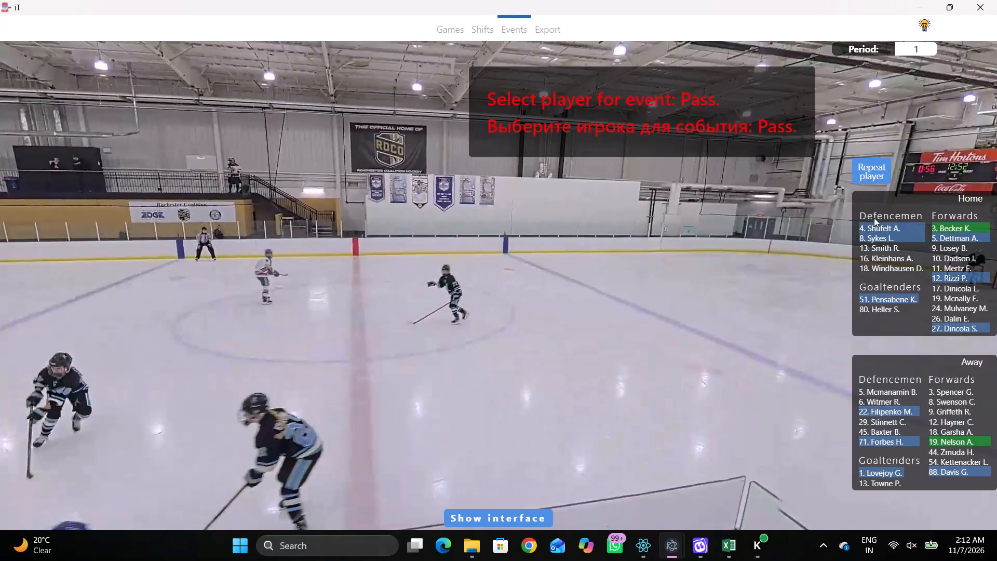
{"action": "right_click", "coordinate": [809, 210]}
{"action": "left_click", "coordinate": [814, 216]}
{"action": "left_click", "coordinate": [939, 235]}
{"action": "left_click_drag", "start_coordinate": [483, 287], "coordinate": [469, 297]}
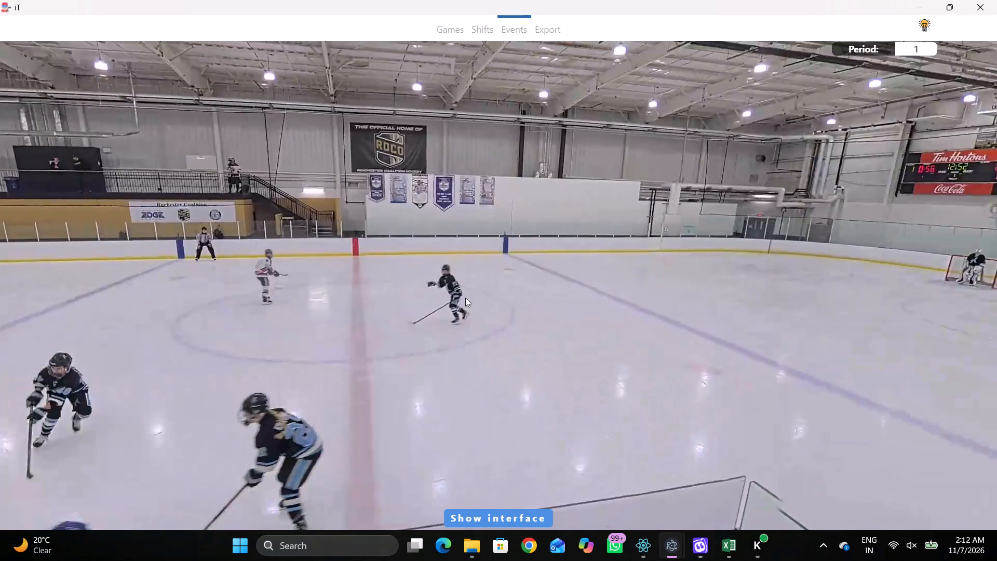
Record Skating with the puck by home player 8, behind the home goal line just to the near side of the net.
{"action": "key", "text": "space"}
{"action": "key", "text": "space"}
{"action": "key", "text": "space"}
{"action": "key", "text": "space"}
{"action": "key", "text": "r"}
{"action": "key", "text": "space"}
{"action": "key", "text": "space"}
{"action": "key", "text": "space"}
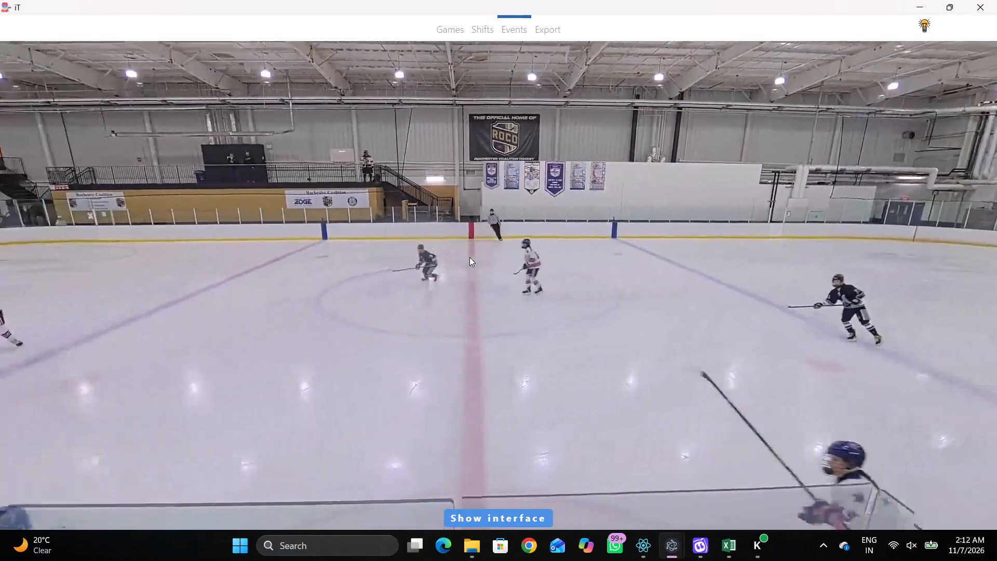
{"action": "key", "text": "space"}
{"action": "key", "text": "space"}
{"action": "key", "text": "space"}
{"action": "key", "text": "space"}
{"action": "key", "text": "space"}
{"action": "key", "text": "space"}
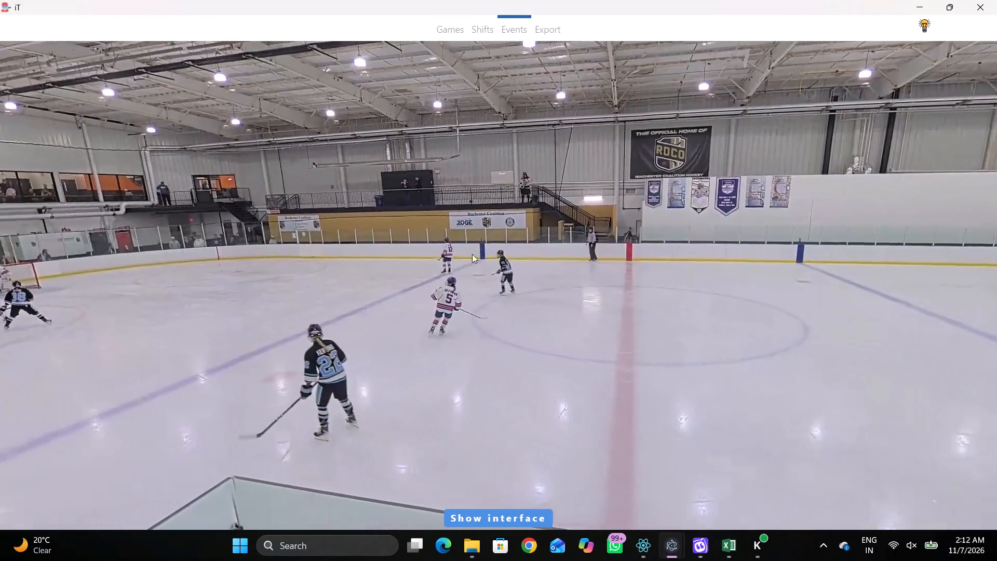
{"action": "key", "text": "space"}
{"action": "key", "text": "q"}
{"action": "right_click", "coordinate": [450, 244]}
{"action": "left_click", "coordinate": [478, 265]}
{"action": "left_click", "coordinate": [873, 239]}
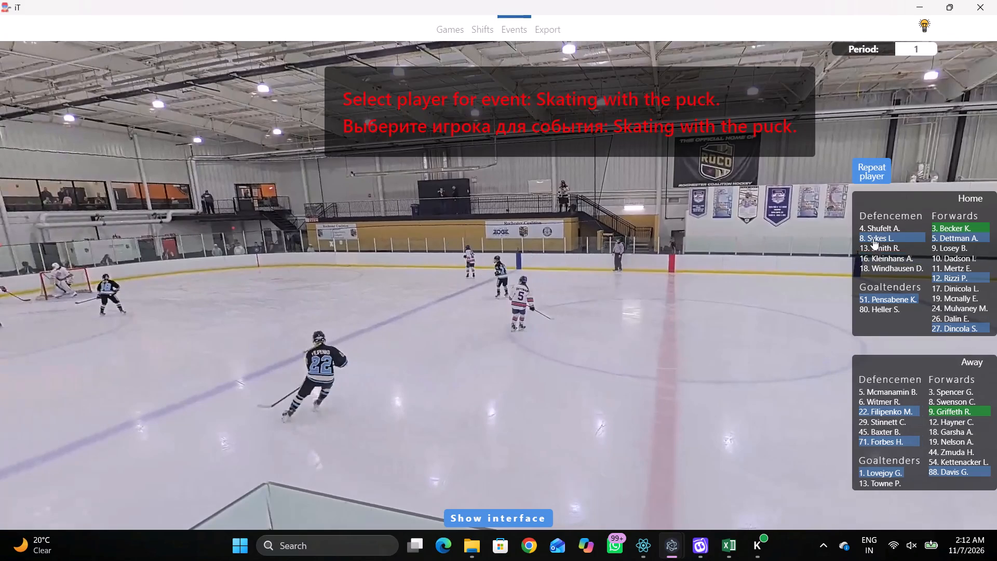
{"action": "left_click", "coordinate": [259, 236]}
Record a Pass by home player 8, at the net-side edge of the near-side home face-off circle.
{"action": "key", "text": "space"}
{"action": "key", "text": "space"}
{"action": "key", "text": "space"}
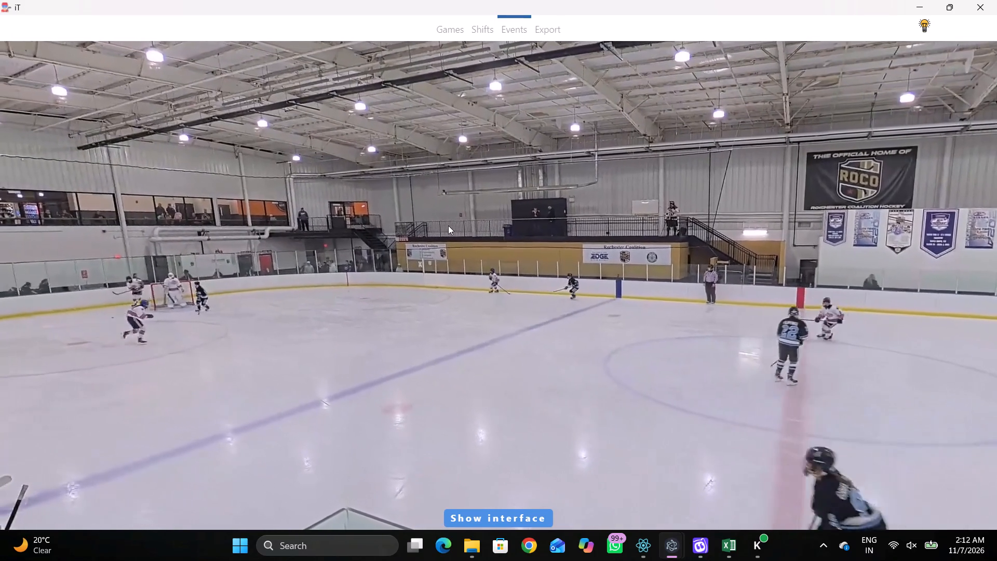
{"action": "key", "text": "space"}
{"action": "type", "text": "q"}
{"action": "key", "text": "q"}
{"action": "key", "text": "q"}
{"action": "right_click", "coordinate": [454, 193]}
{"action": "left_click", "coordinate": [490, 200]}
{"action": "left_click", "coordinate": [887, 172]}
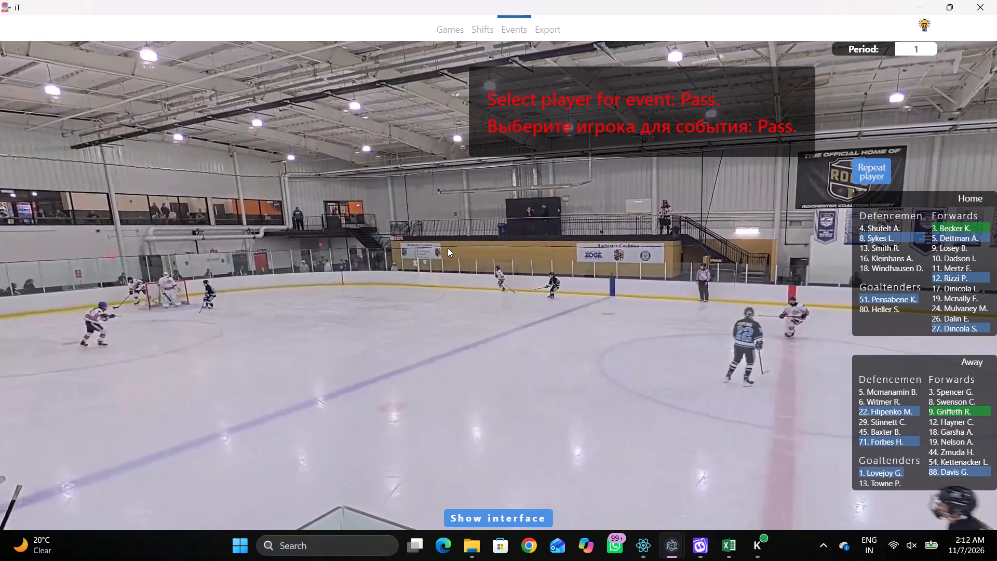
{"action": "left_click", "coordinate": [288, 239]}
Record Skating with the puck by home player 27, between the near-side home face-off circle and the home blue line.
{"action": "key", "text": "space"}
{"action": "key", "text": "v"}
{"action": "key", "text": "space"}
{"action": "key", "text": "space"}
{"action": "key", "text": "space"}
{"action": "key", "text": "q"}
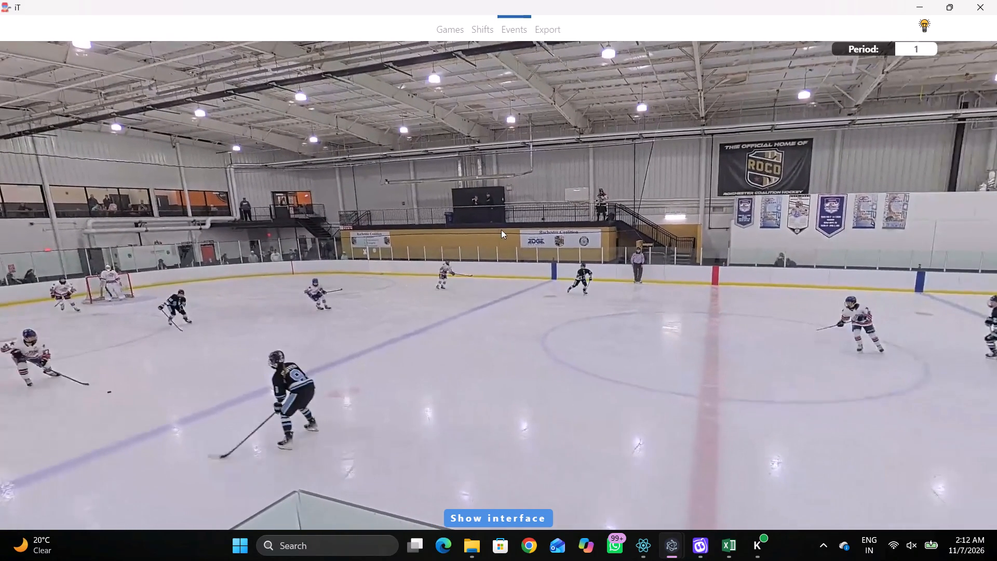
{"action": "right_click", "coordinate": [481, 212]}
{"action": "key", "text": "q"}
{"action": "key", "text": "q"}
{"action": "right_click", "coordinate": [463, 226]}
{"action": "left_click_drag", "start_coordinate": [611, 248], "coordinate": [603, 243]}
{"action": "right_click", "coordinate": [541, 239]}
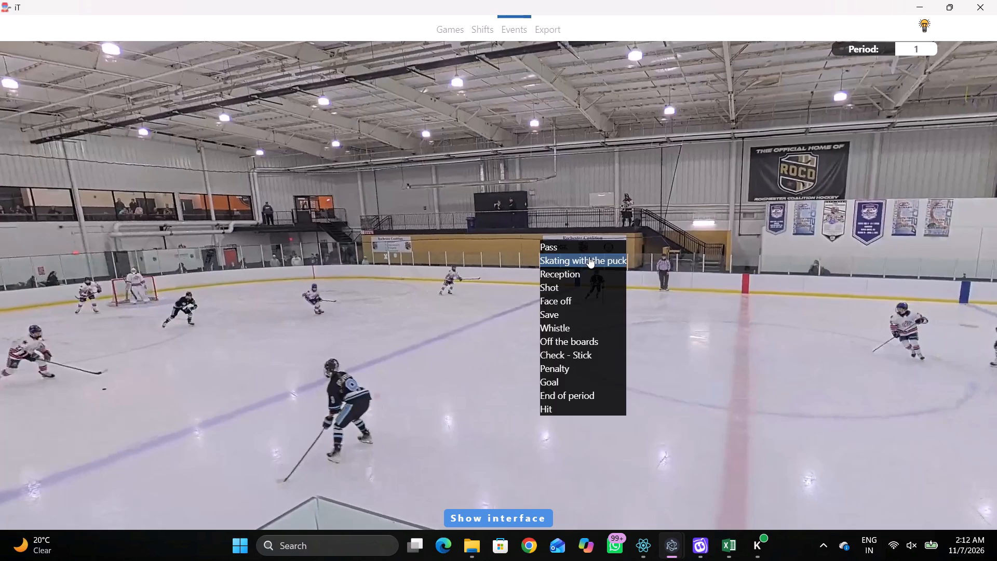
{"action": "left_click", "coordinate": [589, 257]}
{"action": "left_click", "coordinate": [951, 326]}
{"action": "left_click", "coordinate": [381, 287]}
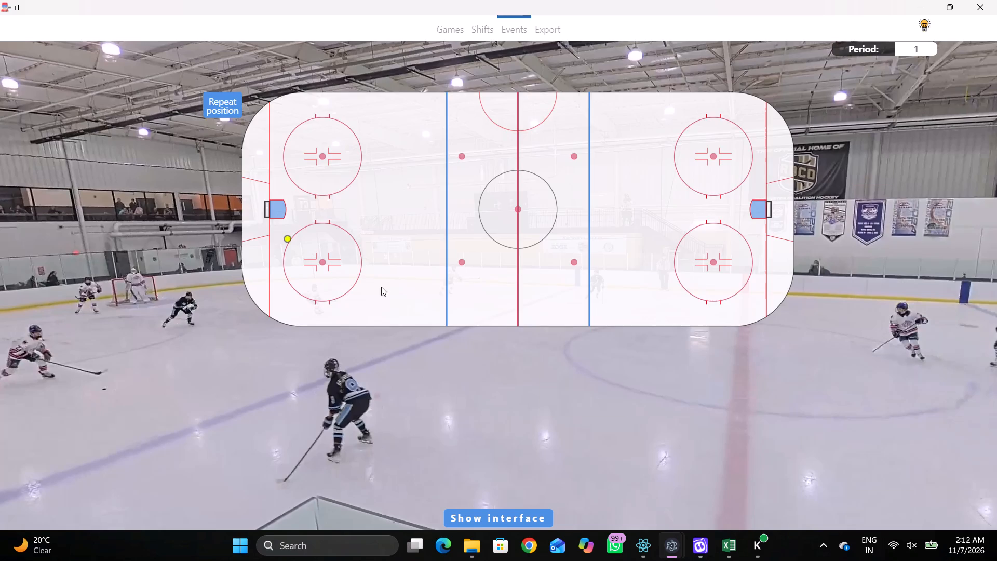
Record a Pass by home player 27 in the away zone, at the near-boards edge of the near-side away face-off circle.
{"action": "key", "text": "r"}
{"action": "key", "text": "space"}
{"action": "key", "text": "space"}
{"action": "key", "text": "space"}
{"action": "key", "text": "space"}
{"action": "key", "text": "space"}
{"action": "key", "text": "space"}
{"action": "key", "text": "space"}
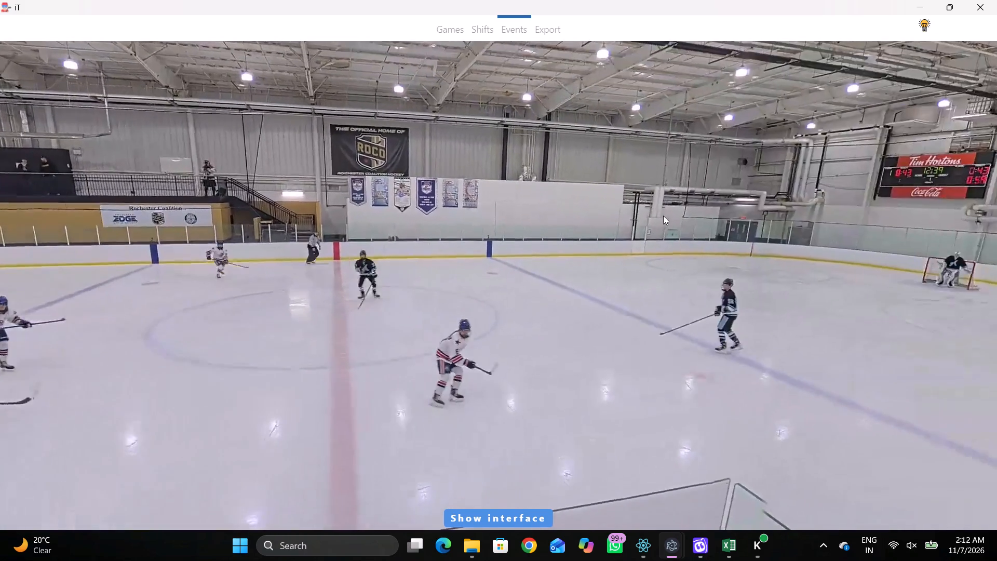
{"action": "key", "text": "space"}
{"action": "key", "text": "space"}
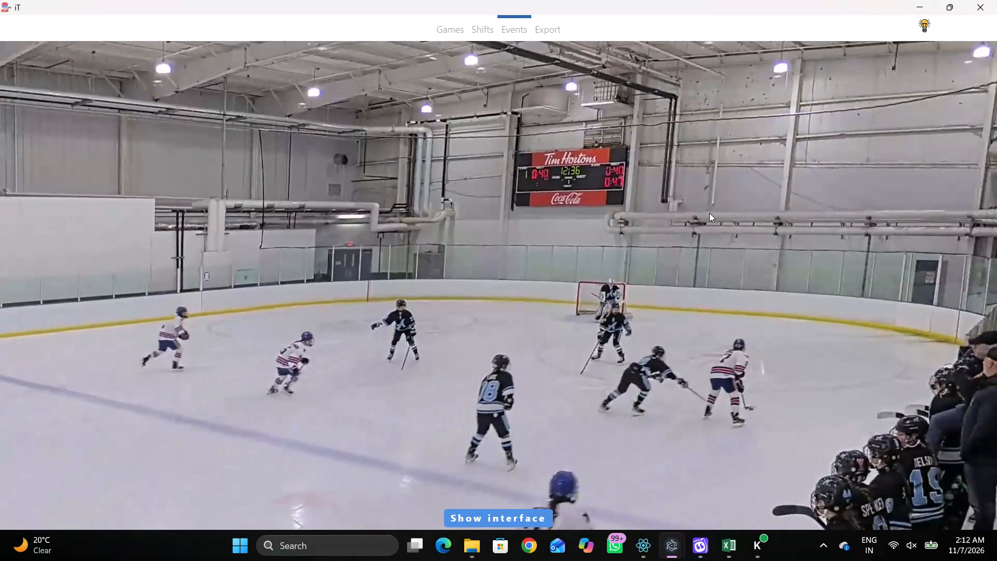
{"action": "key", "text": "space"}
{"action": "key", "text": "space"}
{"action": "key", "text": "space"}
{"action": "key", "text": "space"}
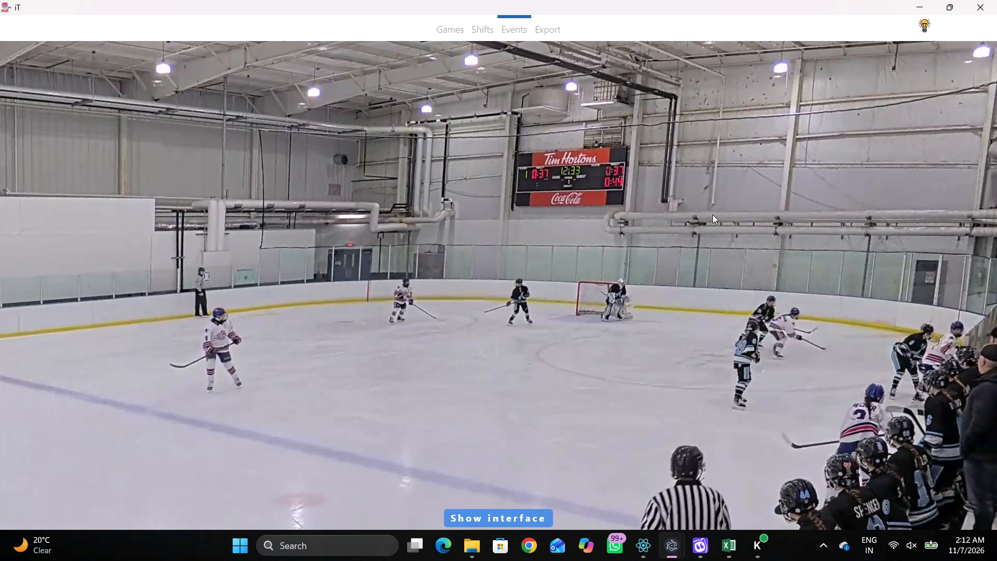
{"action": "key", "text": "space"}
{"action": "key", "text": "q"}
{"action": "key", "text": "q"}
{"action": "key", "text": "q"}
{"action": "right_click", "coordinate": [658, 182]}
{"action": "left_click", "coordinate": [677, 184]}
{"action": "right_click_drag", "start_coordinate": [619, 177], "coordinate": [608, 179]}
{"action": "left_click", "coordinate": [624, 182]}
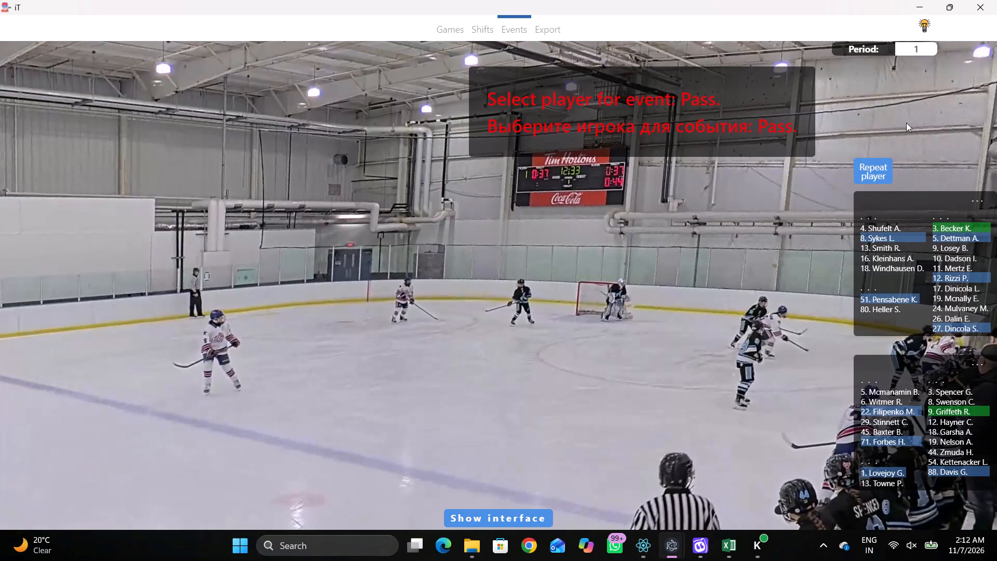
{"action": "left_click", "coordinate": [861, 168]}
{"action": "left_click", "coordinate": [696, 302]}
Record Skating with the puck by home player 5, on the away goal line close to the near-side boards.
{"action": "key", "text": "space"}
{"action": "key", "text": "v"}
{"action": "key", "text": "space"}
{"action": "key", "text": "space"}
{"action": "key", "text": "space"}
{"action": "key", "text": "q"}
{"action": "right_click", "coordinate": [727, 249]}
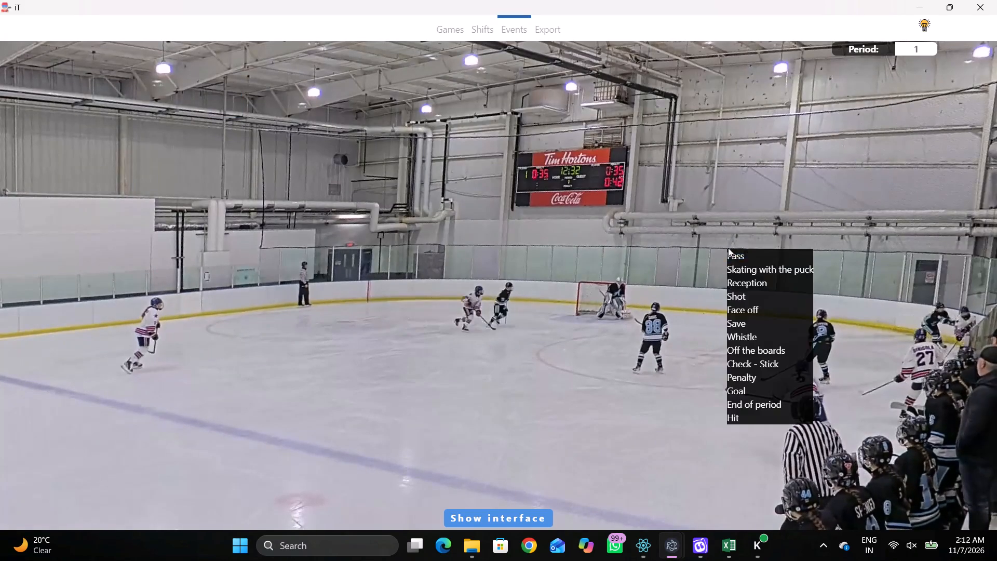
{"action": "left_click_drag", "start_coordinate": [740, 260], "coordinate": [731, 253]}
{"action": "right_click_drag", "start_coordinate": [683, 244], "coordinate": [659, 248]}
{"action": "left_click", "coordinate": [699, 270]}
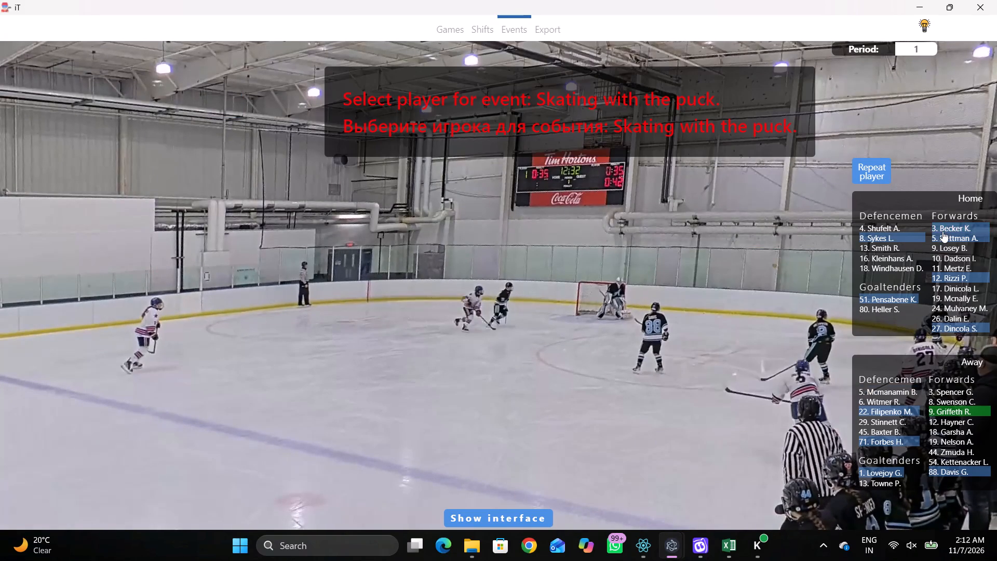
{"action": "left_click", "coordinate": [939, 239]}
{"action": "left_click", "coordinate": [767, 295]}
Record a Pass by home player 5 near the near-side boards, between the near-side away face-off circle and the away goal line.
{"action": "key", "text": "space"}
{"action": "key", "text": "space"}
{"action": "key", "text": "space"}
{"action": "key", "text": "space"}
{"action": "key", "text": "space"}
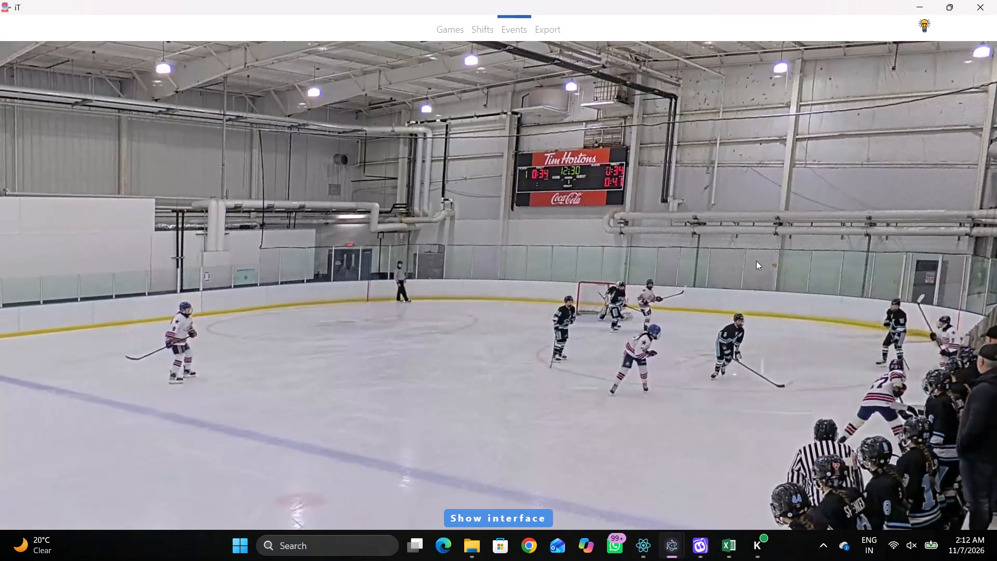
{"action": "key", "text": "space"}
{"action": "key", "text": "shift+d"}
{"action": "left_click", "coordinate": [333, 403]}
{"action": "key", "text": "shift+d"}
{"action": "key", "text": "space"}
{"action": "key", "text": "space"}
{"action": "left_click", "coordinate": [608, 260]}
{"action": "right_click_drag", "start_coordinate": [581, 252], "coordinate": [576, 252]}
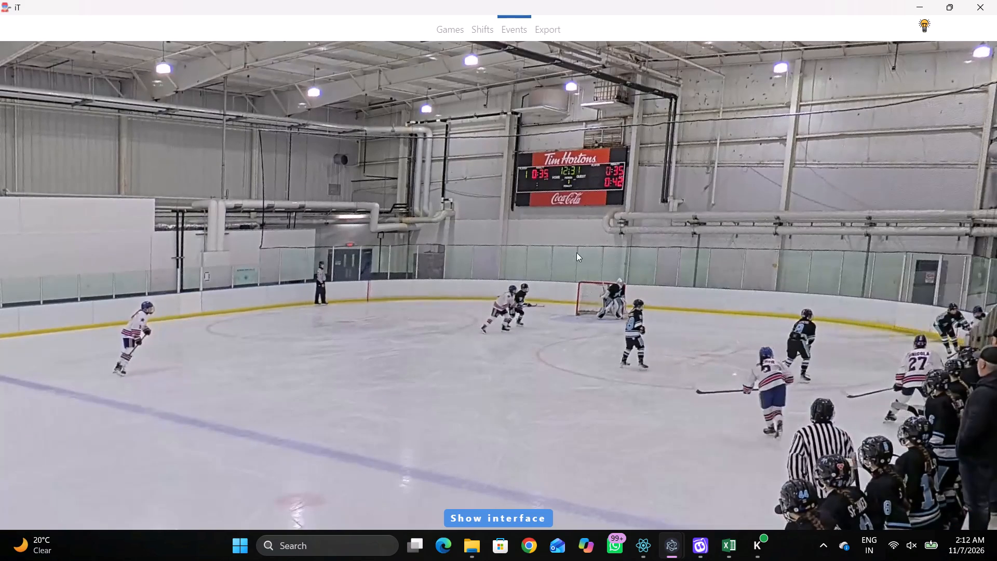
{"action": "right_click_drag", "start_coordinate": [576, 252], "coordinate": [576, 254]}
{"action": "left_click", "coordinate": [590, 265]}
{"action": "left_click", "coordinate": [866, 180]}
{"action": "left_click_drag", "start_coordinate": [750, 290], "coordinate": [747, 298]}
Record Skating with the puck by home player 27, just inside the away blue line along the near-side boards.
{"action": "key", "text": "space"}
{"action": "key", "text": "space"}
{"action": "right_click_drag", "start_coordinate": [628, 260], "coordinate": [618, 262]}
{"action": "key", "text": "space"}
{"action": "key", "text": "space"}
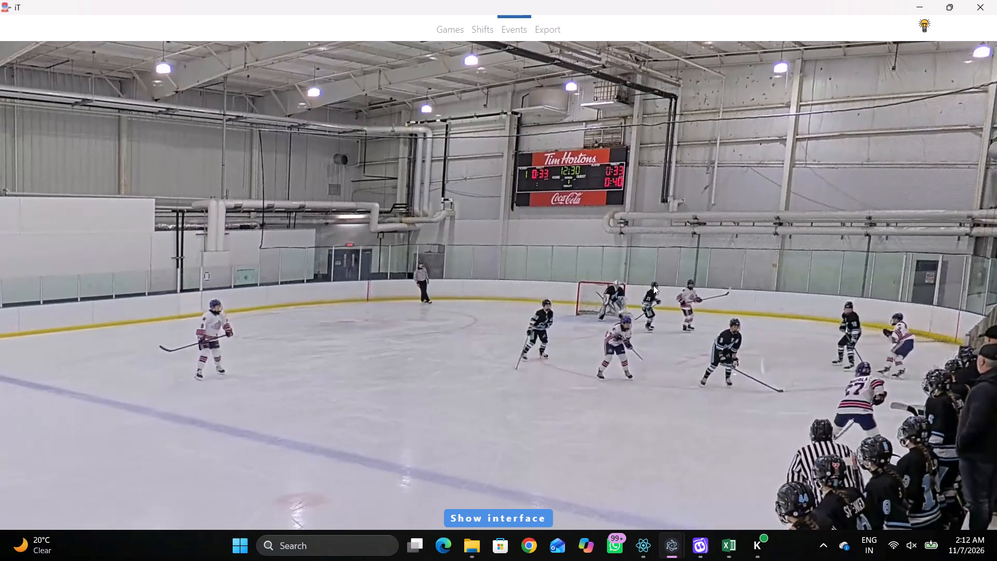
{"action": "right_click_drag", "start_coordinate": [597, 253], "coordinate": [592, 254]}
{"action": "left_click", "coordinate": [661, 276]}
{"action": "left_click", "coordinate": [962, 326]}
{"action": "left_click", "coordinate": [623, 310]}
Record a Pass by home player 27 on the near side, between the away blue line and the near-side away face-off circle.
{"action": "key", "text": "space"}
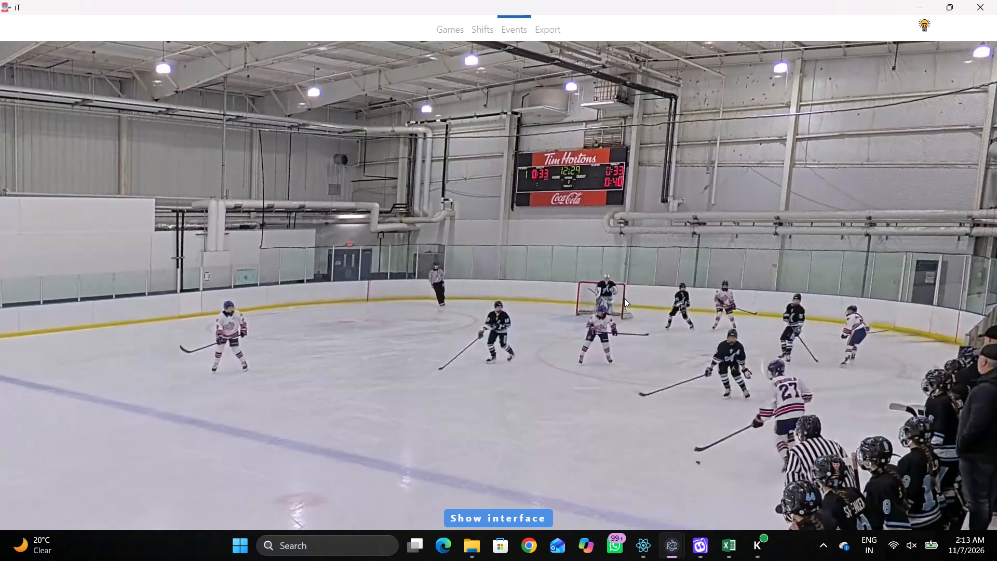
{"action": "key", "text": "space"}
{"action": "key", "text": "space"}
{"action": "key", "text": "space"}
{"action": "type", "text": "r"}
{"action": "key", "text": "space"}
{"action": "key", "text": "space"}
{"action": "key", "text": "space"}
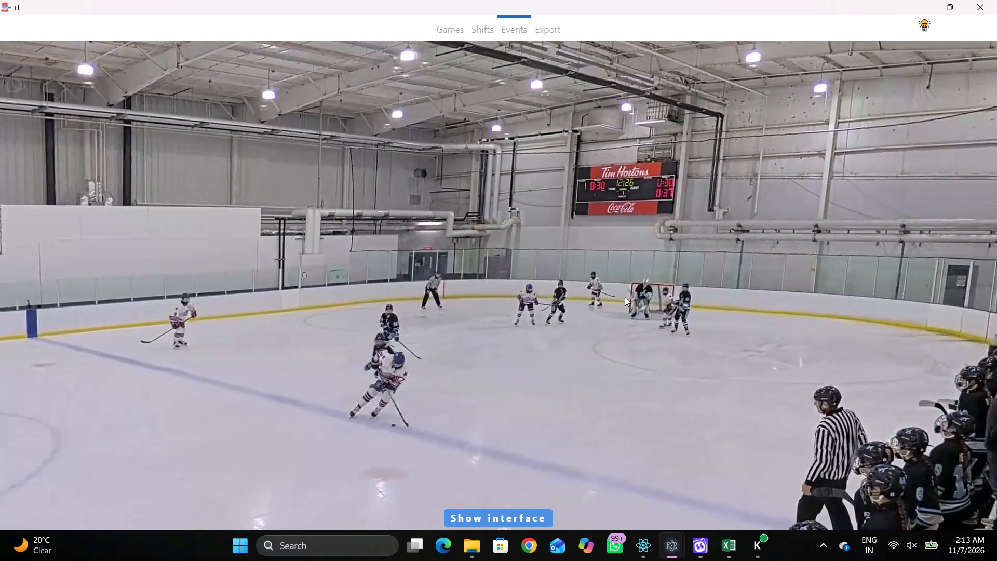
{"action": "key", "text": "space"}
{"action": "key", "text": "space"}
{"action": "key", "text": "space"}
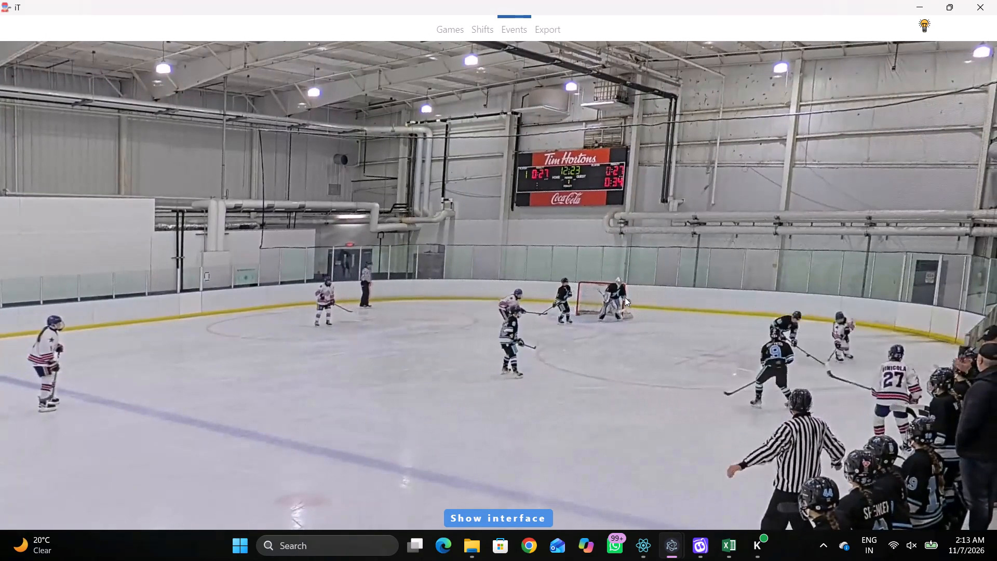
{"action": "type", "text": "q"}
{"action": "key", "text": "q"}
{"action": "type", "text": "qq"}
{"action": "type", "text": "qq"}
{"action": "key", "text": "q"}
{"action": "key", "text": "q"}
{"action": "right_click", "coordinate": [630, 231]}
{"action": "left_click", "coordinate": [635, 237]}
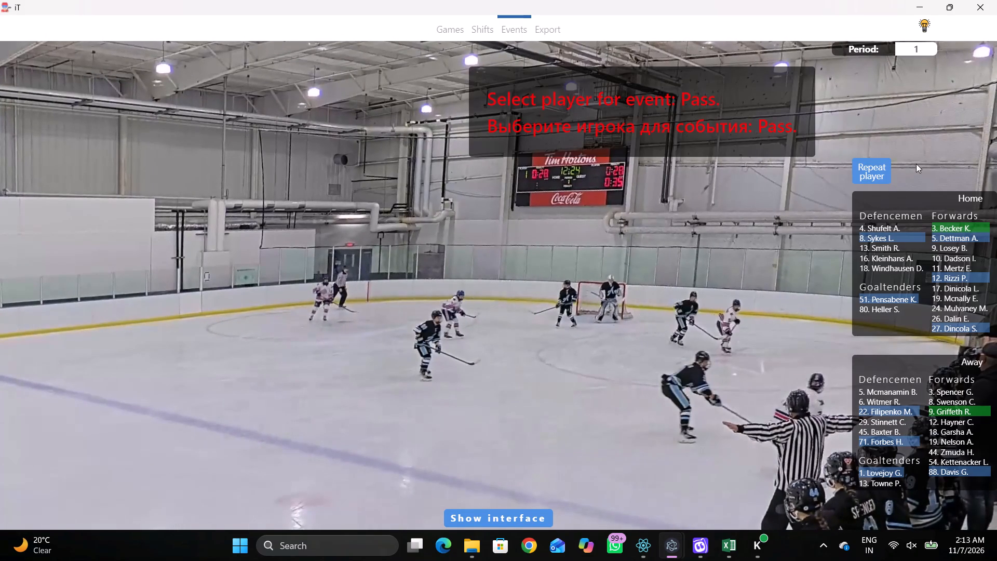
{"action": "left_click", "coordinate": [855, 176]}
{"action": "left_click", "coordinate": [633, 287]}
Record a Pass by home player 5, between the near-side away face-off circle and the near-side boards.
{"action": "key", "text": "space"}
{"action": "key", "text": "space"}
{"action": "right_click_drag", "start_coordinate": [667, 271], "coordinate": [677, 283]}
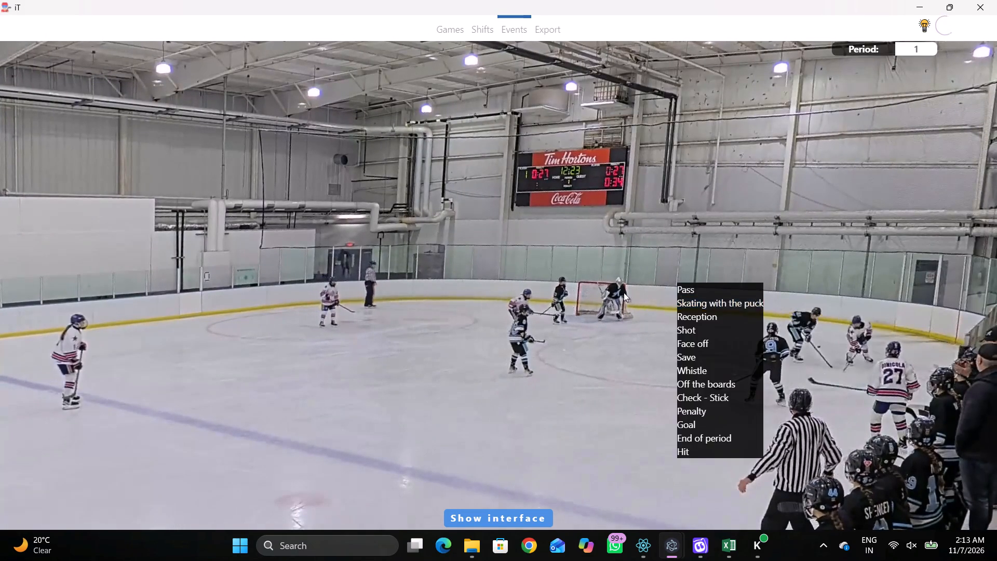
{"action": "left_click", "coordinate": [621, 292]}
{"action": "key", "text": "space"}
{"action": "key", "text": "space"}
{"action": "key", "text": "space"}
{"action": "key", "text": "space"}
{"action": "key", "text": "space"}
{"action": "key", "text": "space"}
{"action": "key", "text": "q"}
{"action": "right_click", "coordinate": [642, 277]}
{"action": "left_click", "coordinate": [653, 286]}
{"action": "right_click", "coordinate": [596, 269]}
{"action": "left_click", "coordinate": [612, 284]}
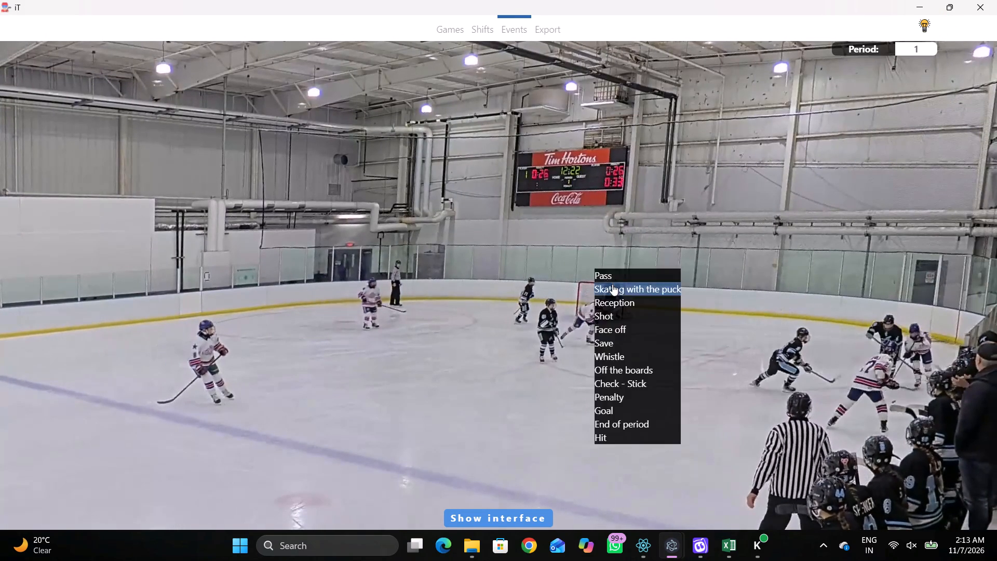
{"action": "right_click_drag", "start_coordinate": [698, 285], "coordinate": [681, 284]}
{"action": "left_click", "coordinate": [701, 295]}
{"action": "left_click", "coordinate": [945, 238]}
{"action": "left_click", "coordinate": [722, 308]}
Record Skating with the puck by away player 9 on the near side, between the away blue line and the near-side away face-off circle.
{"action": "key", "text": "space"}
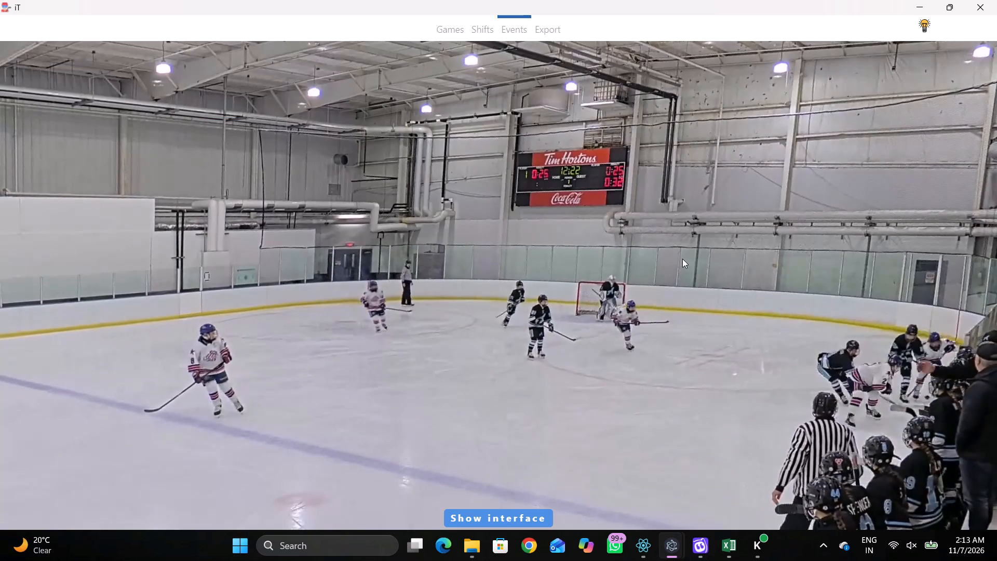
{"action": "key", "text": "space"}
{"action": "key", "text": "space"}
{"action": "key", "text": "space"}
{"action": "key", "text": "space"}
{"action": "key", "text": "space"}
{"action": "key", "text": "space"}
{"action": "key", "text": "space"}
{"action": "key", "text": "space"}
{"action": "key", "text": "space"}
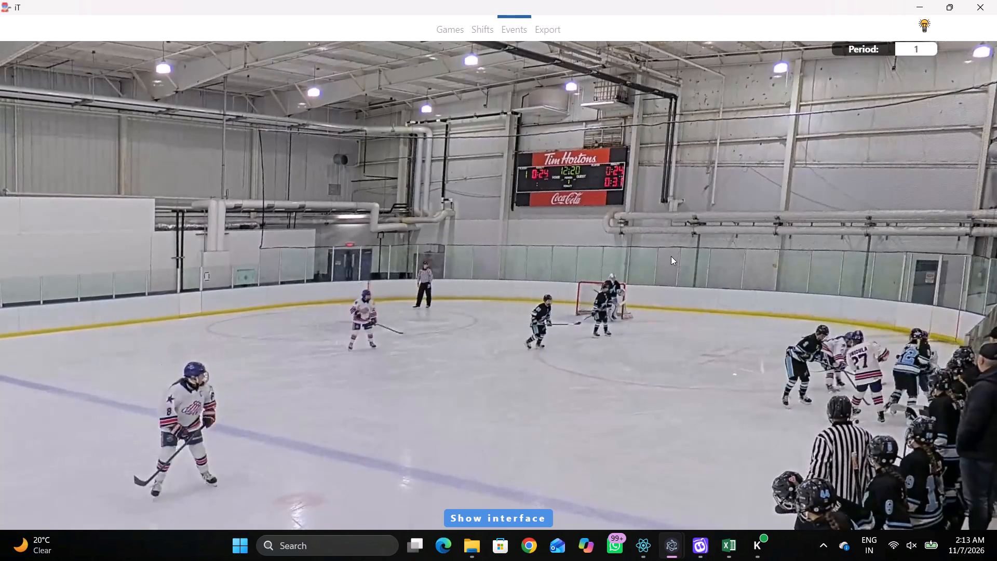
{"action": "key", "text": "space"}
{"action": "key", "text": "space"}
{"action": "type", "text": "q"}
{"action": "key", "text": "space"}
{"action": "key", "text": "space"}
{"action": "right_click", "coordinate": [605, 243]}
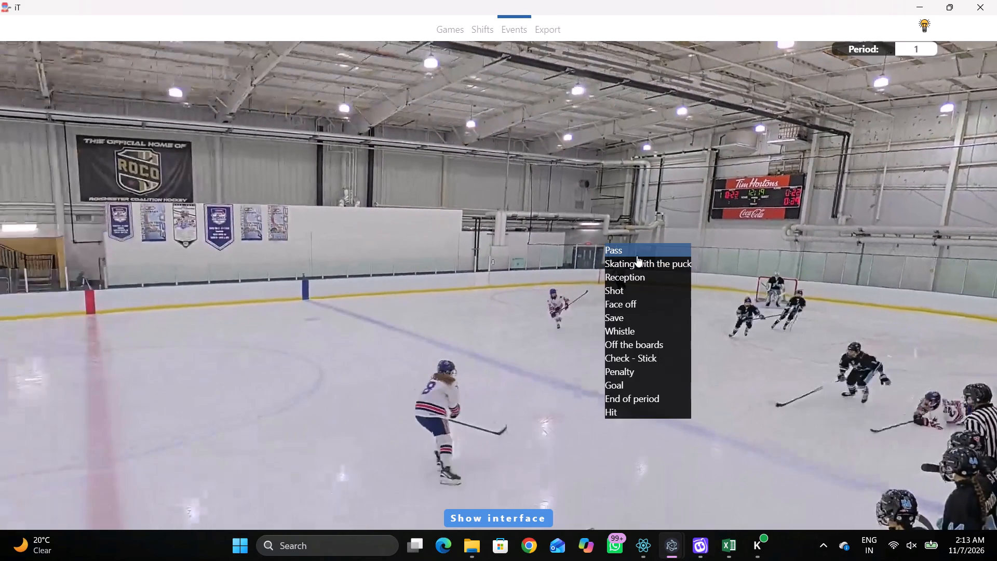
{"action": "left_click", "coordinate": [637, 256]}
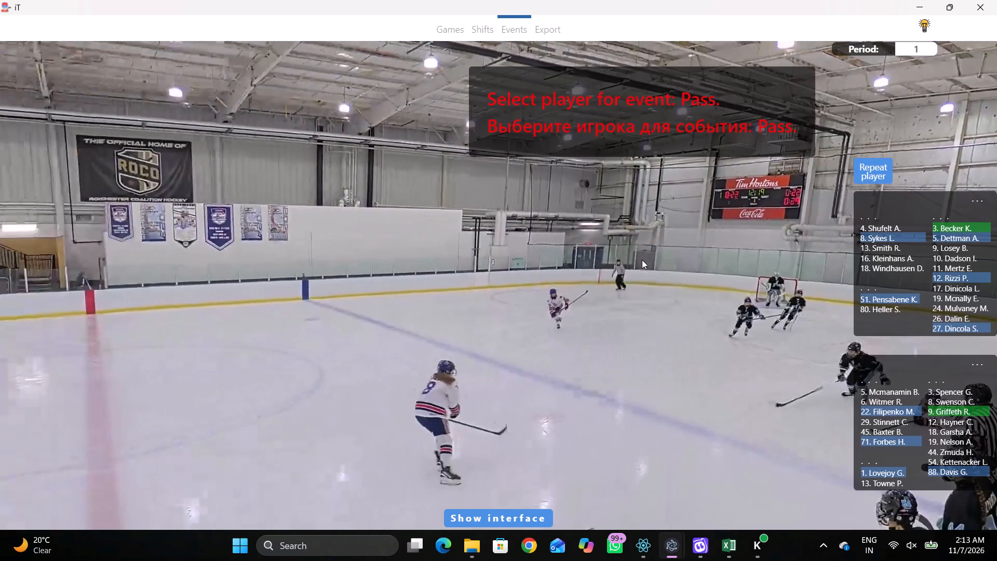
{"action": "right_click", "coordinate": [629, 248]}
{"action": "left_click", "coordinate": [642, 273]}
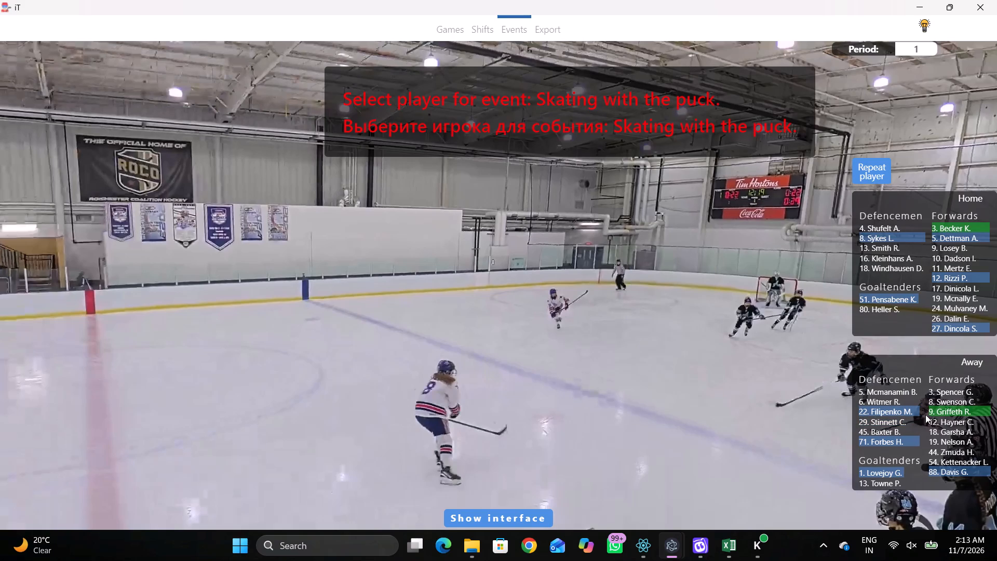
{"action": "left_click", "coordinate": [925, 415]}
{"action": "left_click", "coordinate": [943, 413]}
{"action": "left_click", "coordinate": [662, 294]}
Record a Shot Attempt - On Goal by away player 9 at the edge of the home crease.
{"action": "key", "text": "space"}
{"action": "type", "text": "v ar"}
{"action": "key", "text": "space"}
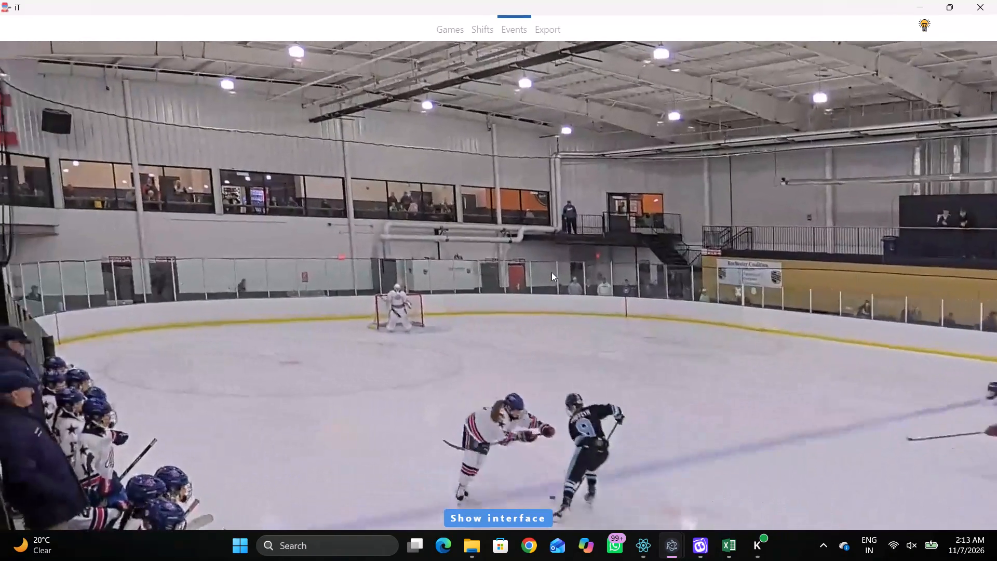
{"action": "key", "text": "space"}
{"action": "type", "text": "r"}
{"action": "key", "text": "space"}
{"action": "key", "text": "space"}
{"action": "key", "text": "space"}
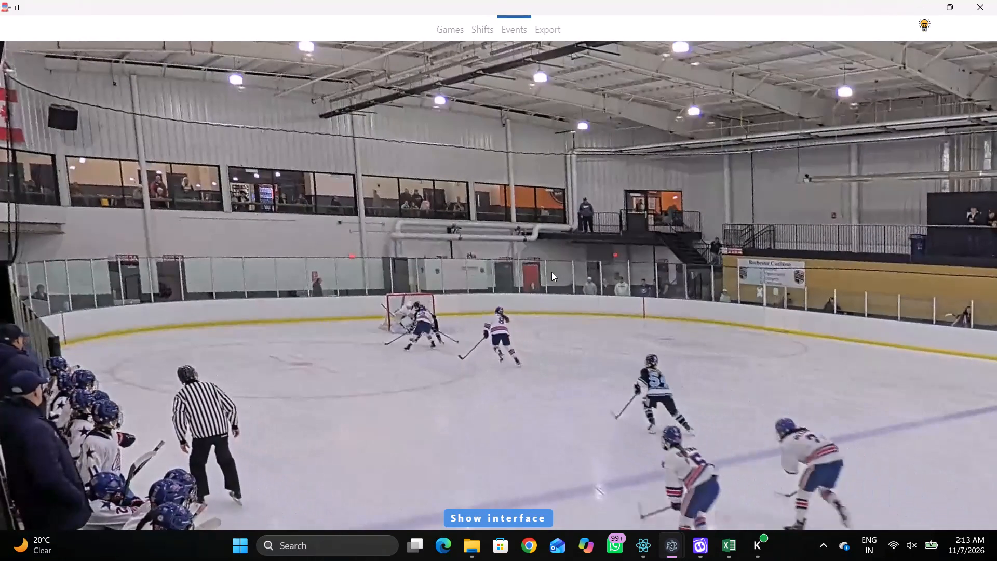
{"action": "key", "text": "space"}
{"action": "type", "text": "q"}
{"action": "key", "text": "q"}
{"action": "key", "text": "q"}
{"action": "key", "text": "q"}
{"action": "key", "text": "q"}
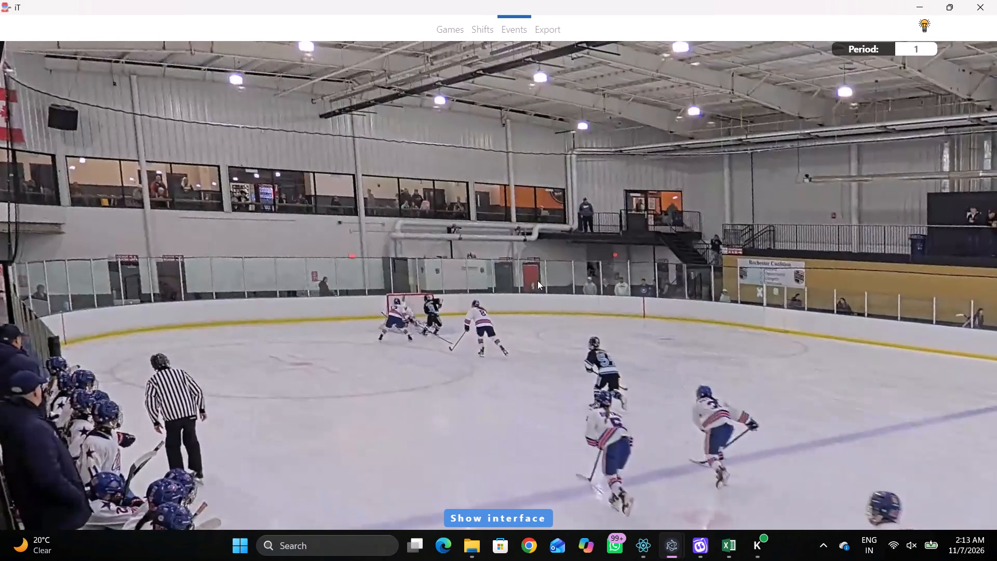
{"action": "right_click_drag", "start_coordinate": [484, 252], "coordinate": [487, 247]}
{"action": "left_click", "coordinate": [520, 294]}
{"action": "left_click", "coordinate": [489, 255]}
{"action": "left_click", "coordinate": [863, 167]}
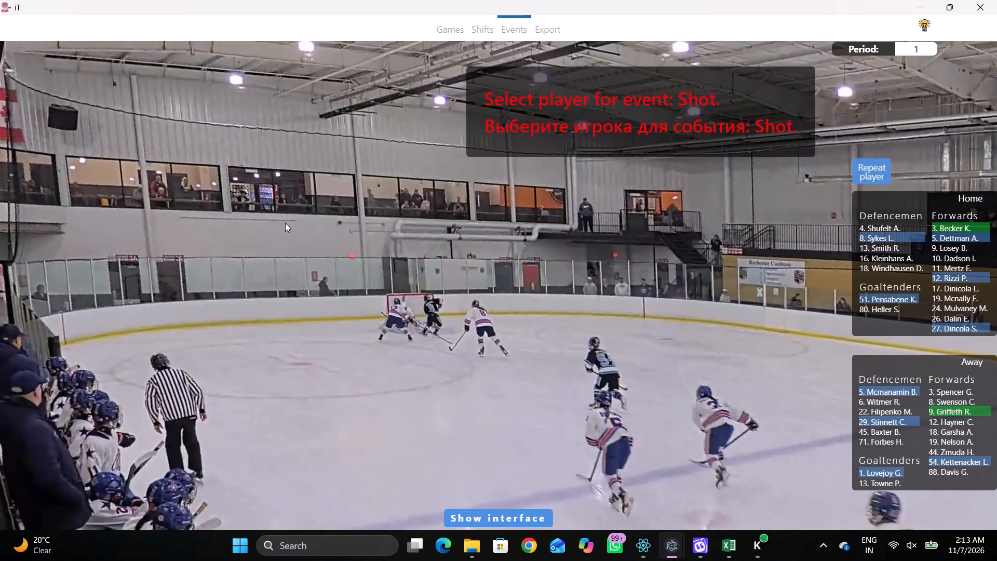
{"action": "left_click", "coordinate": [282, 214]}
Move the on-goal shot's rink position slightly farther out in front of the home crease.
{"action": "key", "text": "shift+d"}
{"action": "left_click", "coordinate": [338, 501]}
{"action": "left_click", "coordinate": [274, 216]}
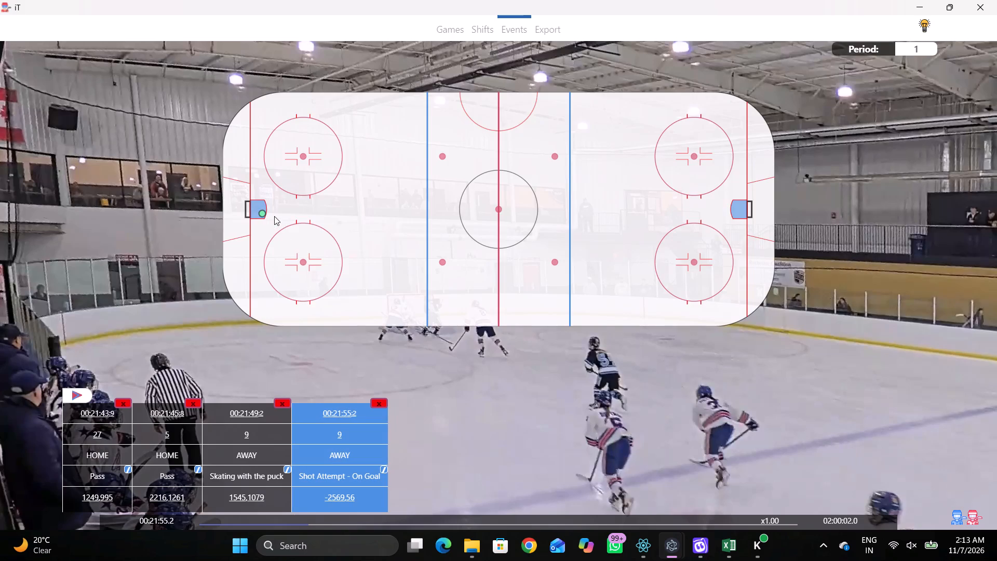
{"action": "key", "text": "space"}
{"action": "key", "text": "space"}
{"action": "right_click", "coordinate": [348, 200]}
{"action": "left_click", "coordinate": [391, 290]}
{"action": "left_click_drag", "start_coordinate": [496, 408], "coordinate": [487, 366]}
Record a Save by home goaltender 51 in the home crease, with Left Pad and Direction - Bottom middle.
{"action": "right_click_drag", "start_coordinate": [409, 210], "coordinate": [420, 212]}
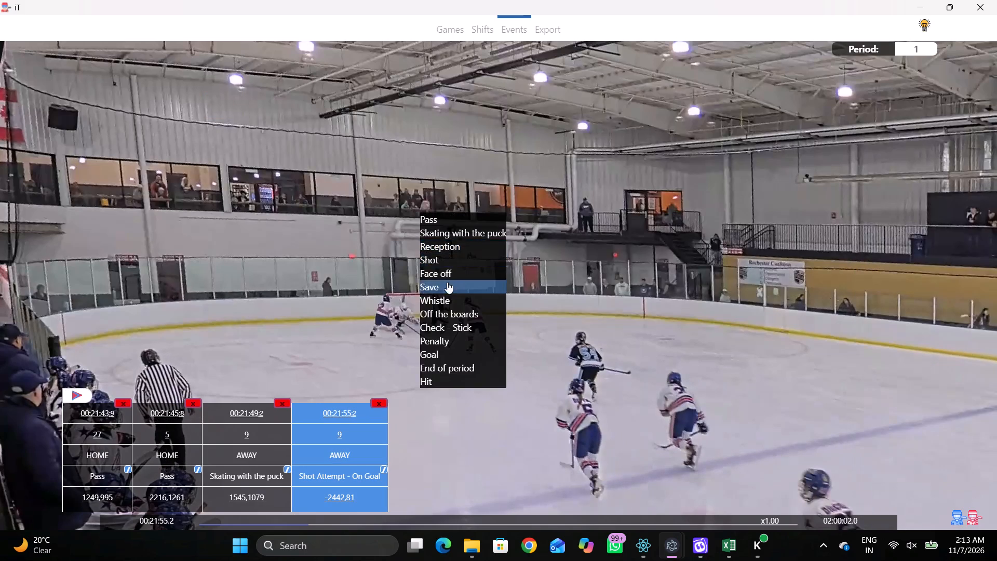
{"action": "left_click", "coordinate": [446, 286]}
{"action": "left_click", "coordinate": [548, 280]}
{"action": "left_click", "coordinate": [475, 292]}
{"action": "left_click", "coordinate": [904, 255]}
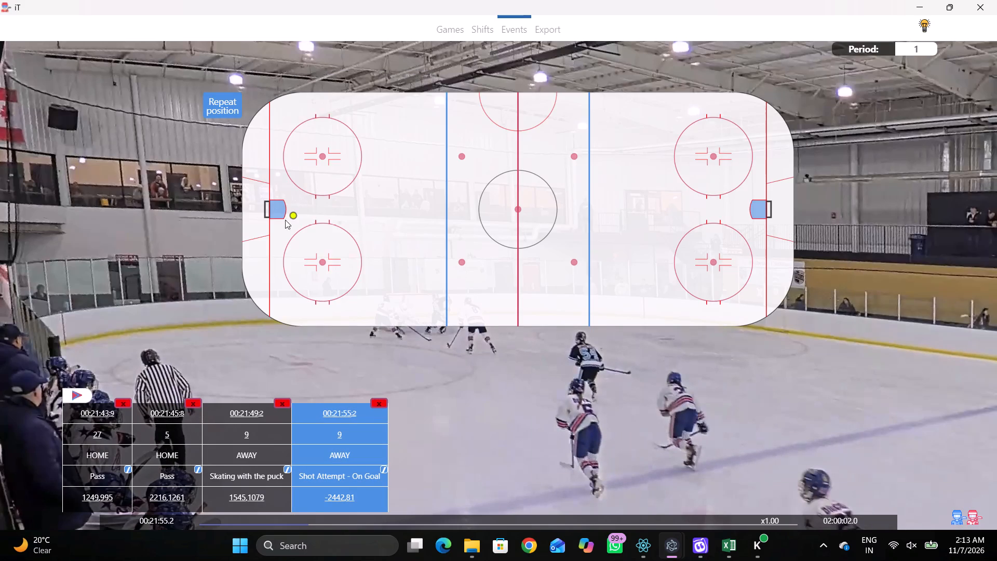
{"action": "left_click", "coordinate": [281, 218]}
Record Skating with the puck by away player 9 in the far-side corner of the home end, near the goal line.
{"action": "key", "text": "space"}
{"action": "key", "text": "v"}
{"action": "key", "text": "space"}
{"action": "key", "text": "space"}
{"action": "key", "text": "space"}
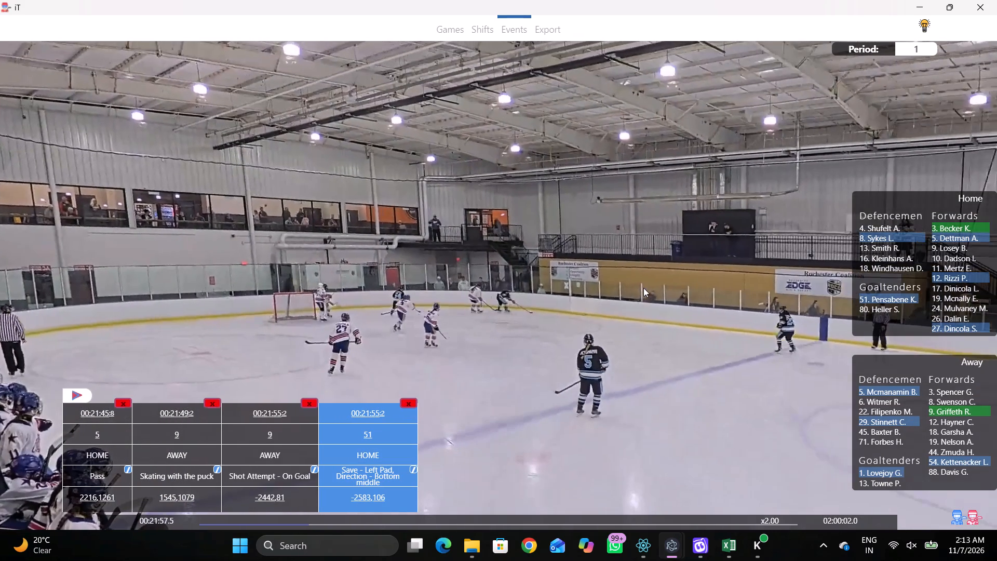
{"action": "right_click", "coordinate": [635, 275]}
{"action": "left_click", "coordinate": [665, 298]}
{"action": "left_click", "coordinate": [942, 413]}
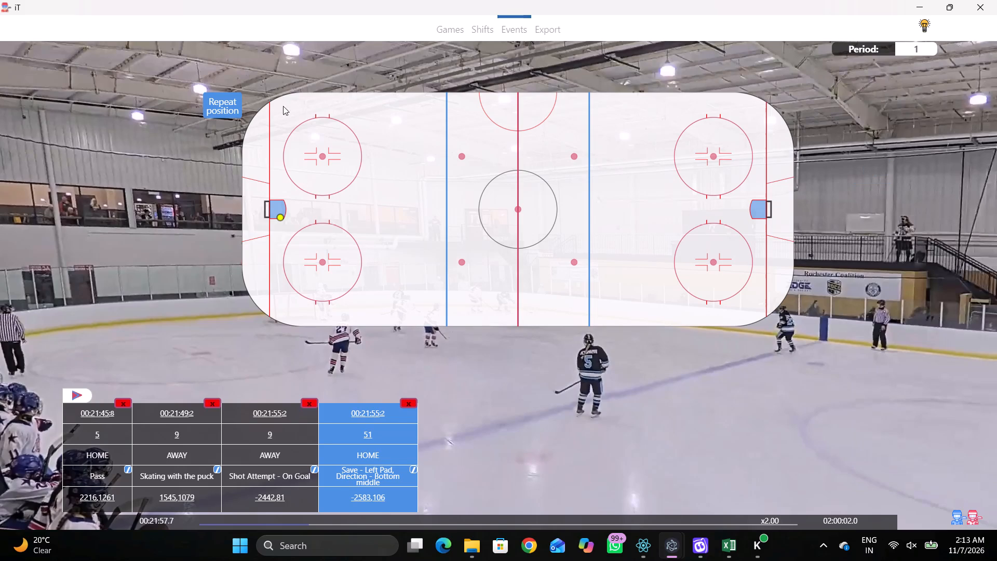
{"action": "left_click", "coordinate": [282, 100]}
Record a Pass by away player 9 on the far side, between the far-side home face-off circle and the home blue line.
{"action": "key", "text": "space"}
{"action": "key", "text": "space"}
{"action": "key", "text": "space"}
{"action": "key", "text": "space"}
{"action": "key", "text": "space"}
{"action": "key", "text": "space"}
{"action": "key", "text": "space"}
{"action": "key", "text": "space"}
{"action": "key", "text": "space"}
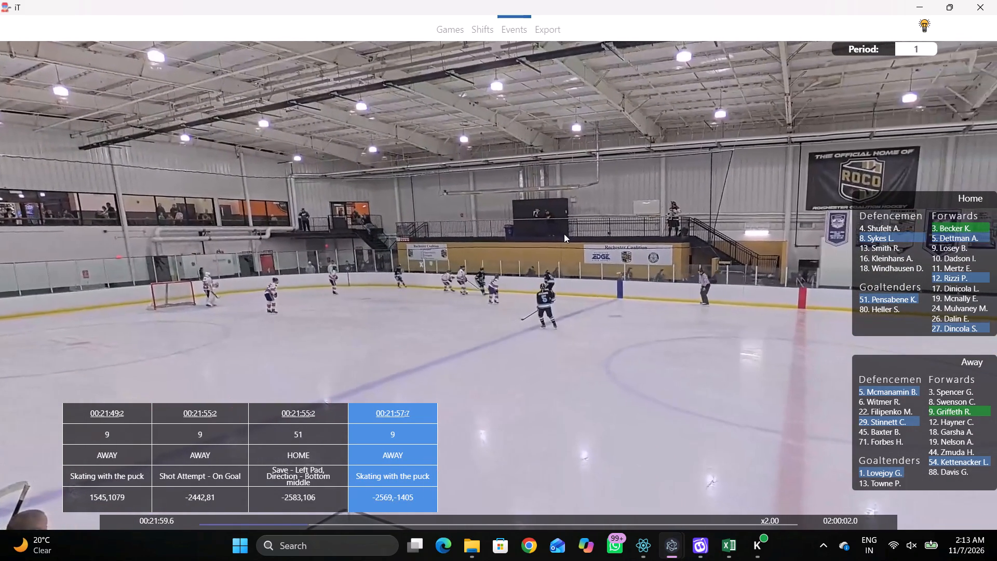
{"action": "key", "text": "space"}
{"action": "key", "text": "q"}
{"action": "key", "text": "q"}
{"action": "key", "text": "q"}
{"action": "key", "text": "q"}
{"action": "key", "text": "q"}
{"action": "key", "text": "q"}
{"action": "key", "text": "q"}
{"action": "key", "text": "q"}
{"action": "key", "text": "q"}
{"action": "right_click_drag", "start_coordinate": [550, 210], "coordinate": [546, 210]}
{"action": "right_click_drag", "start_coordinate": [524, 210], "coordinate": [519, 210]}
{"action": "left_click", "coordinate": [529, 220]}
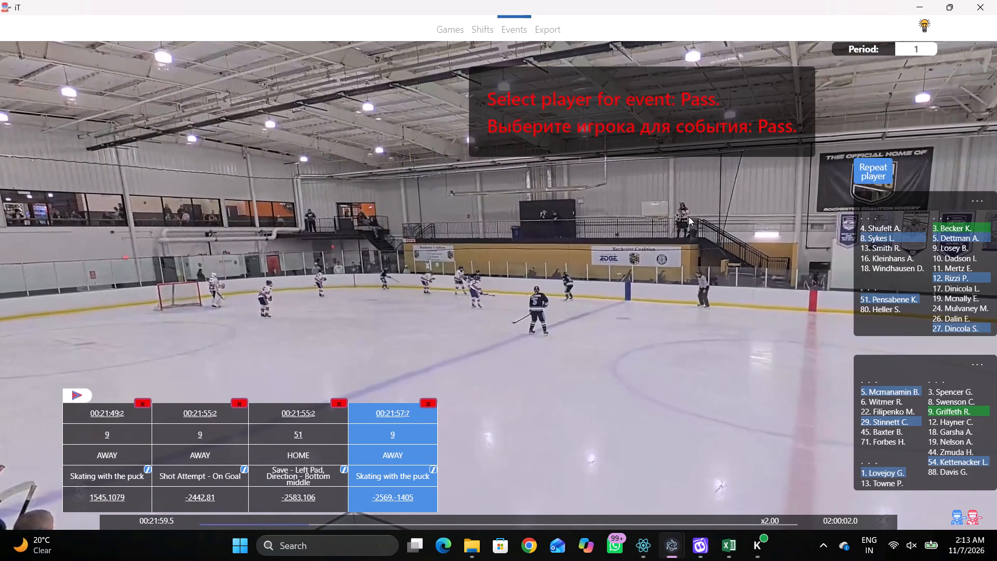
{"action": "left_click", "coordinate": [851, 186]}
{"action": "right_click_drag", "start_coordinate": [559, 180], "coordinate": [562, 186]}
{"action": "left_click", "coordinate": [573, 194]}
{"action": "left_click", "coordinate": [884, 177]}
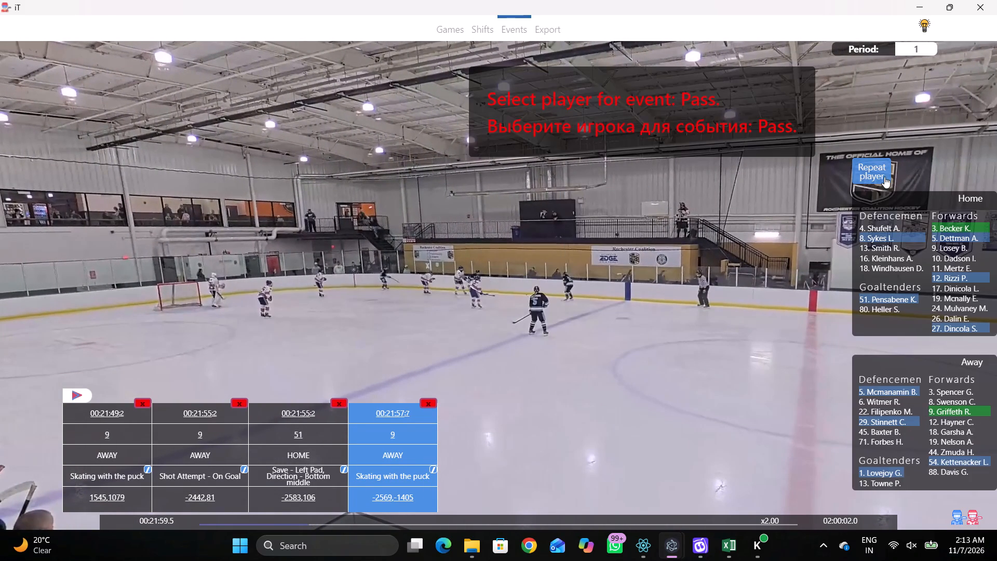
{"action": "left_click", "coordinate": [383, 131]}
Record Skating with the puck by away player 29 on the home goal line, on the near side.
{"action": "key", "text": "space"}
{"action": "key", "text": "space"}
{"action": "key", "text": "space"}
{"action": "key", "text": "space"}
{"action": "right_click", "coordinate": [572, 242]}
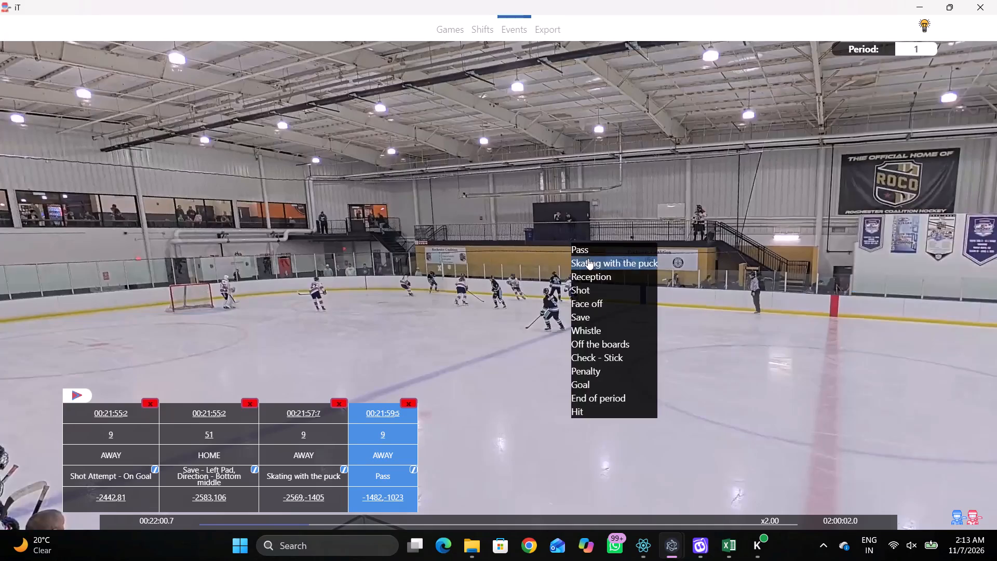
{"action": "key", "text": "space"}
{"action": "key", "text": "space"}
{"action": "key", "text": "q"}
{"action": "key", "text": "space"}
{"action": "key", "text": "space"}
{"action": "key", "text": "space"}
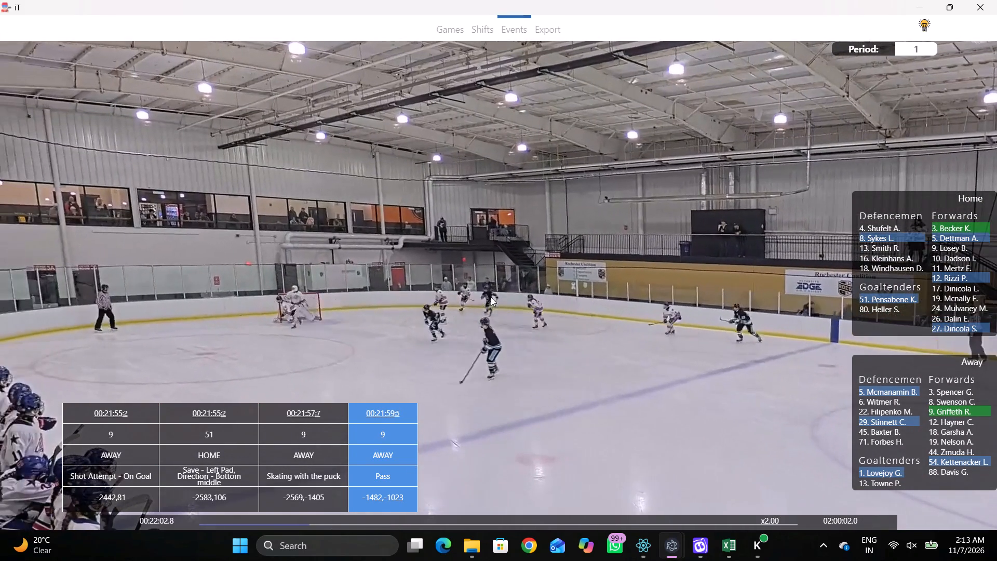
{"action": "key", "text": "space"}
{"action": "type", "text": "qq"}
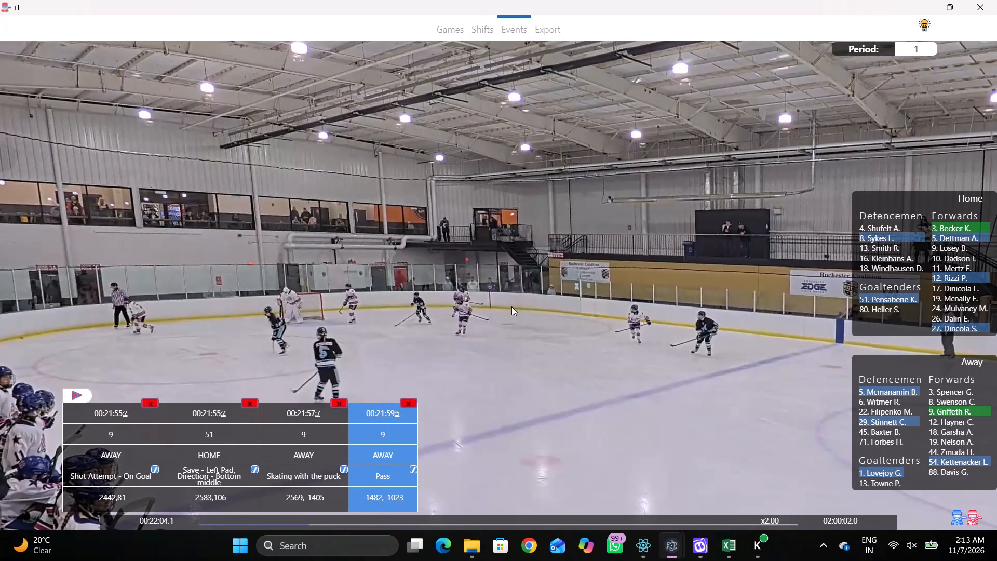
{"action": "type", "text": "qqq"}
{"action": "key", "text": "space"}
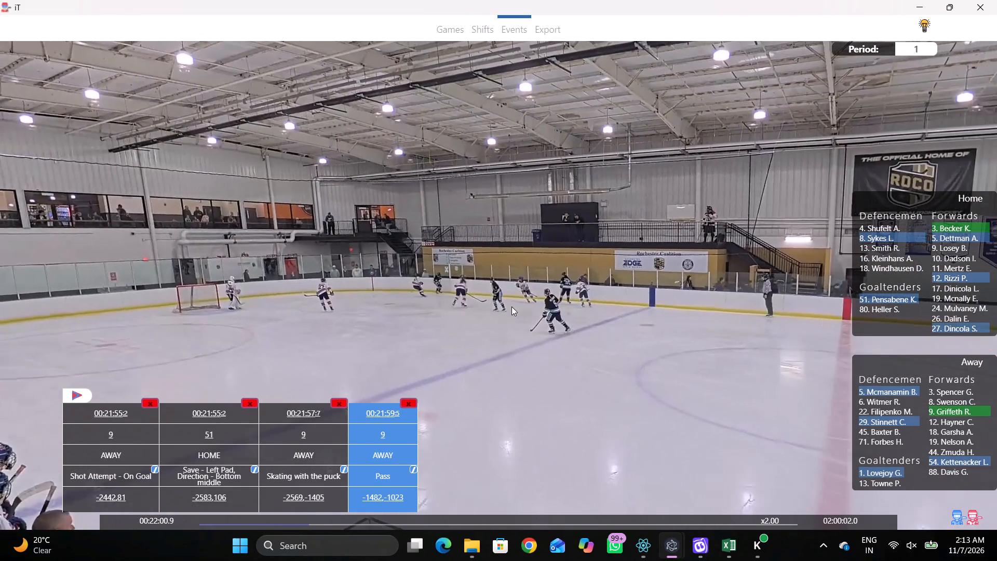
{"action": "type", "text": "v"}
{"action": "key", "text": "space"}
{"action": "right_click", "coordinate": [490, 277]}
{"action": "left_click", "coordinate": [535, 309]}
{"action": "right_click_drag", "start_coordinate": [570, 267], "coordinate": [570, 272]}
{"action": "left_click", "coordinate": [618, 293]}
{"action": "left_click", "coordinate": [891, 422]}
{"action": "left_click", "coordinate": [271, 275]}
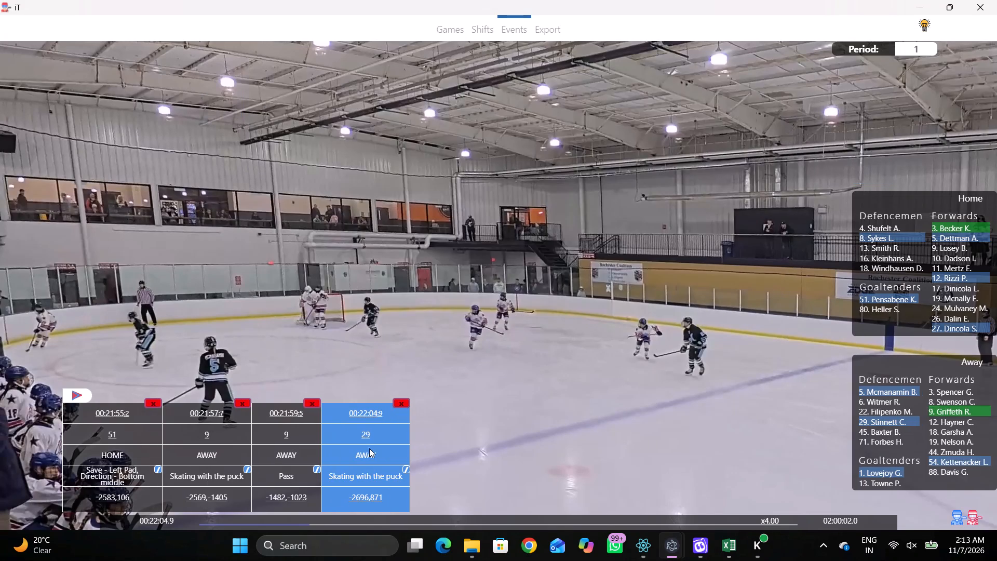
Change the player of the latest Skating with the puck event to home player 27.
{"action": "left_click_drag", "start_coordinate": [366, 444], "coordinate": [364, 436]}
{"action": "left_click", "coordinate": [380, 435]}
{"action": "left_click", "coordinate": [950, 324]}
Record a Pass by home player 27 at the boards-side edge of the near-side home face-off circle.
{"action": "key", "text": "shift+d"}
{"action": "key", "text": "space"}
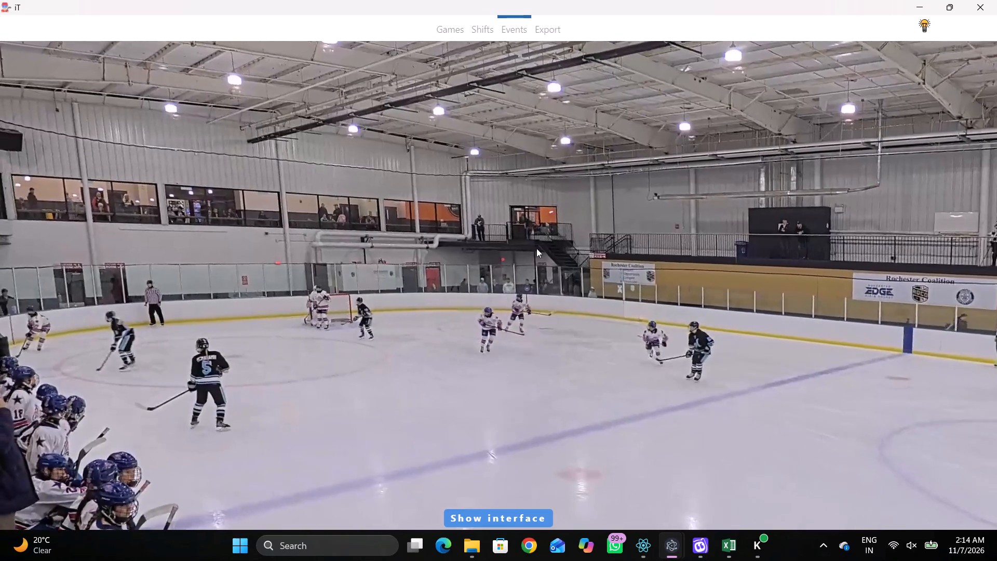
{"action": "key", "text": "space"}
{"action": "key", "text": "space"}
{"action": "key", "text": "space"}
{"action": "right_click", "coordinate": [522, 204]}
{"action": "left_click", "coordinate": [529, 209]}
{"action": "left_click", "coordinate": [866, 168]}
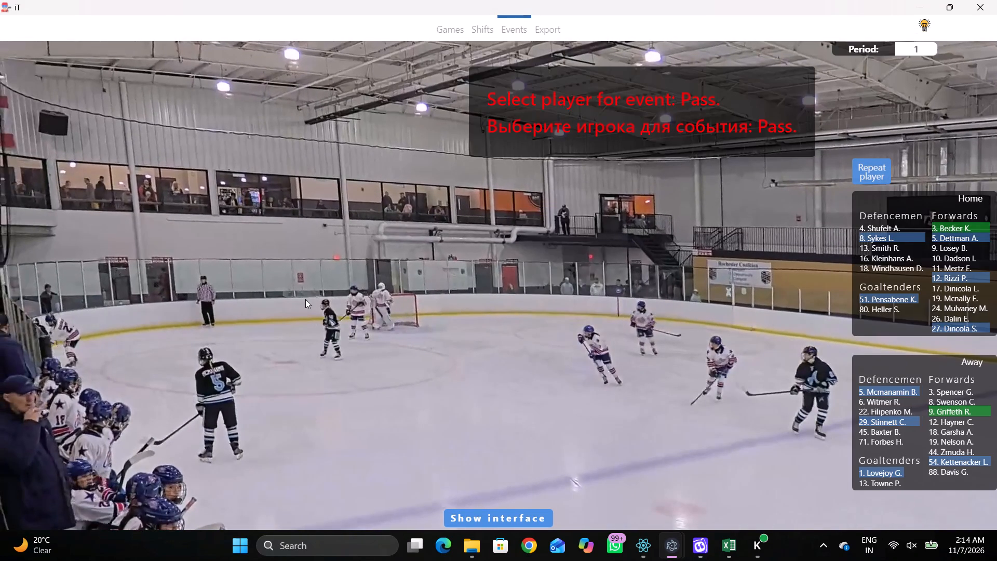
{"action": "left_click", "coordinate": [305, 299]}
Record Skating with the puck by away player 5 on the near side, between the home blue line and the near-side home face-off circle.
{"action": "key", "text": "space"}
{"action": "key", "text": "space"}
{"action": "key", "text": "space"}
{"action": "key", "text": "space"}
{"action": "key", "text": "space"}
{"action": "key", "text": "space"}
{"action": "key", "text": "r"}
{"action": "key", "text": "space"}
{"action": "key", "text": "space"}
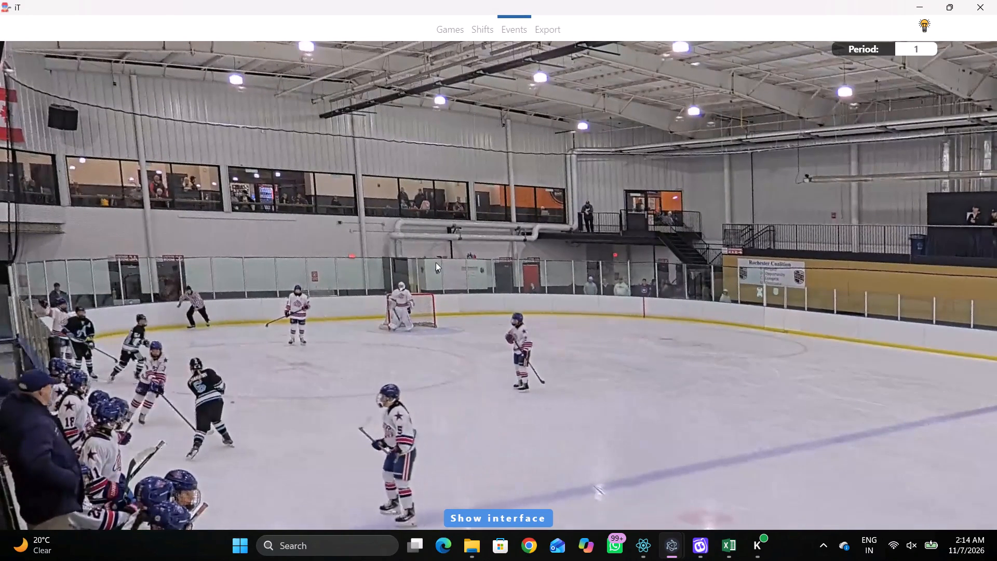
{"action": "type", "text": "qq"}
{"action": "right_click", "coordinate": [428, 244]}
{"action": "key", "text": "q"}
{"action": "key", "text": "q"}
{"action": "left_click", "coordinate": [467, 268]}
{"action": "left_click", "coordinate": [880, 386]}
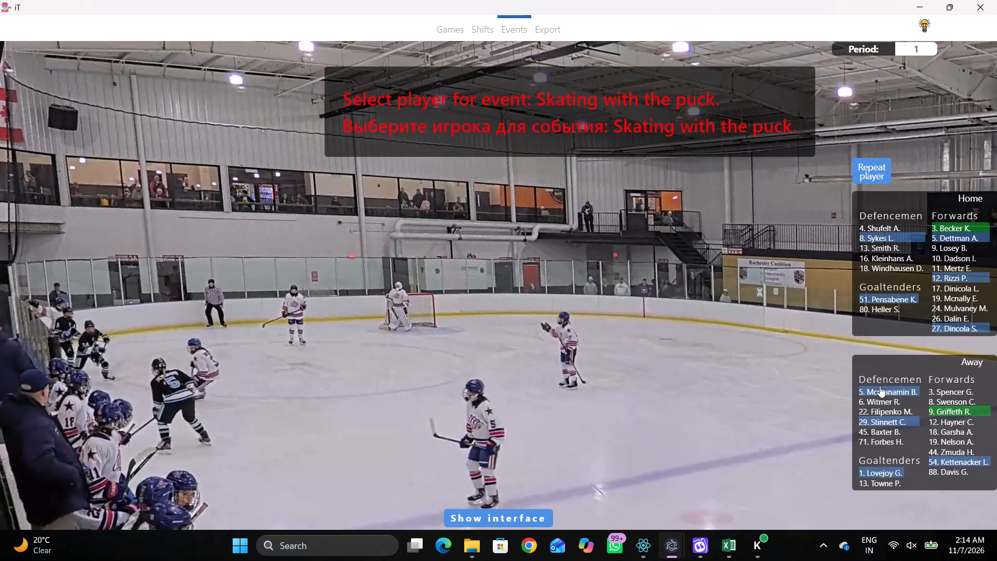
{"action": "left_click_drag", "start_coordinate": [416, 296], "coordinate": [388, 298]}
Record a Pass by away player 5 at the boards-side edge of the near-side home face-off circle.
{"action": "key", "text": "r"}
{"action": "key", "text": "space"}
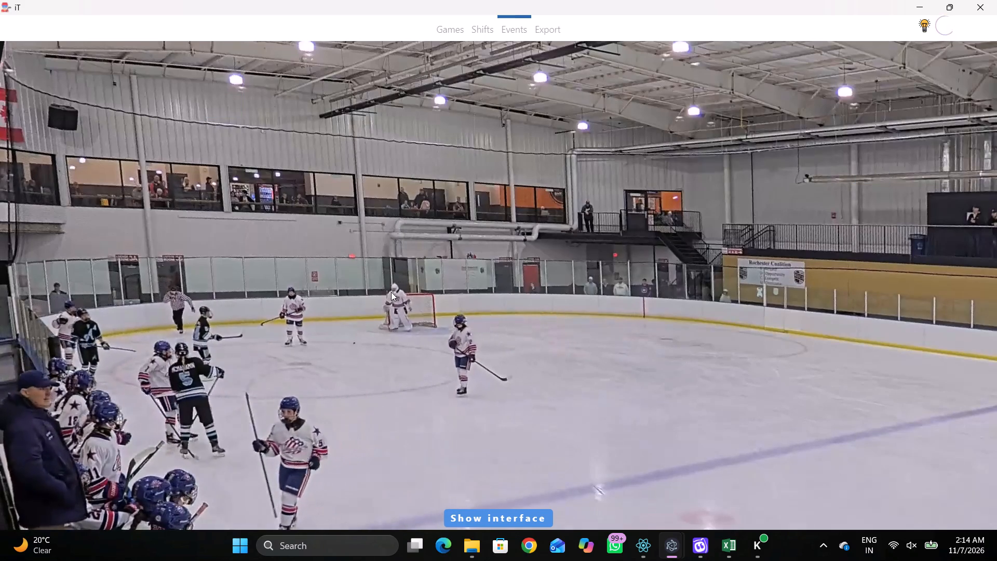
{"action": "key", "text": "space"}
{"action": "key", "text": "q"}
{"action": "key", "text": "q"}
{"action": "key", "text": "shift+d"}
{"action": "left_click", "coordinate": [313, 422]}
{"action": "key", "text": "shift+d"}
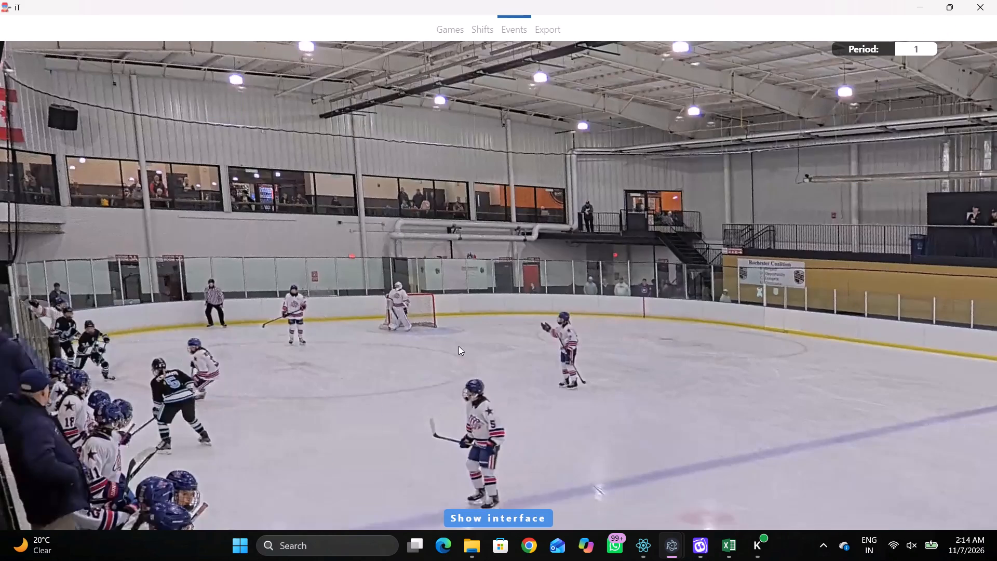
{"action": "key", "text": "space"}
{"action": "key", "text": "space"}
{"action": "right_click", "coordinate": [513, 276]}
{"action": "left_click", "coordinate": [523, 283]}
{"action": "left_click", "coordinate": [890, 171]}
{"action": "left_click", "coordinate": [341, 300]}
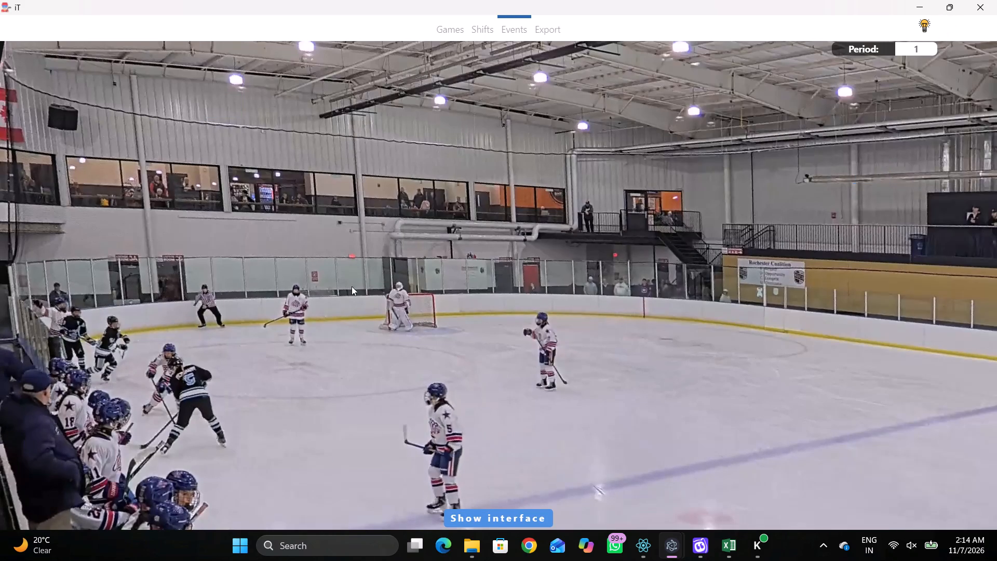
Record a Whistle on the near side, between the near-side home face-off circle and the home blue line.
{"action": "key", "text": "space"}
{"action": "key", "text": "v"}
{"action": "key", "text": "space"}
{"action": "right_click_drag", "start_coordinate": [457, 263], "coordinate": [471, 264]}
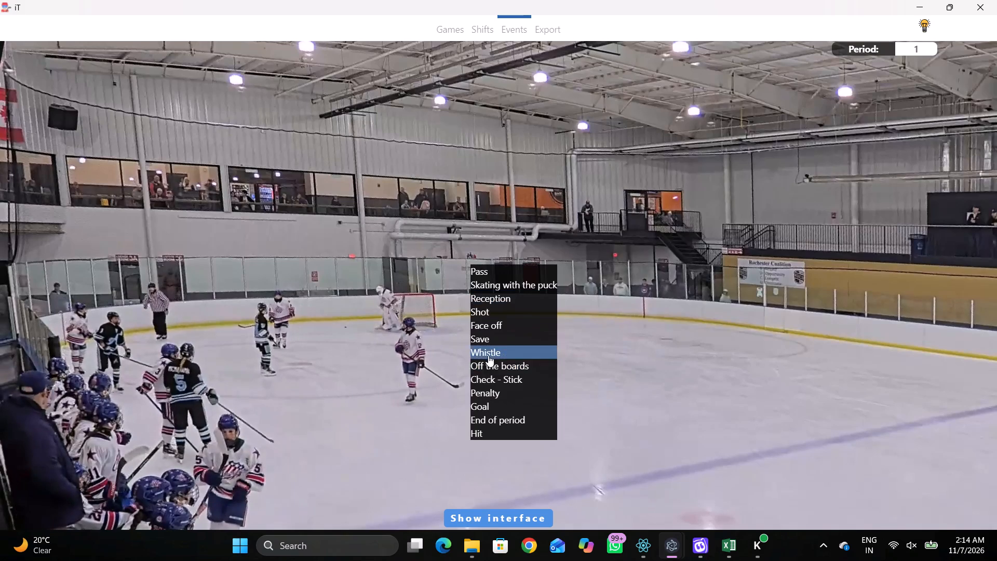
{"action": "left_click", "coordinate": [488, 355]}
{"action": "left_click", "coordinate": [383, 265]}
Record a Face-off at the near-side home face-off spot, won by home player 24 against away player 3.
{"action": "type", "text": "vvc c c vv"}
{"action": "key", "text": "space"}
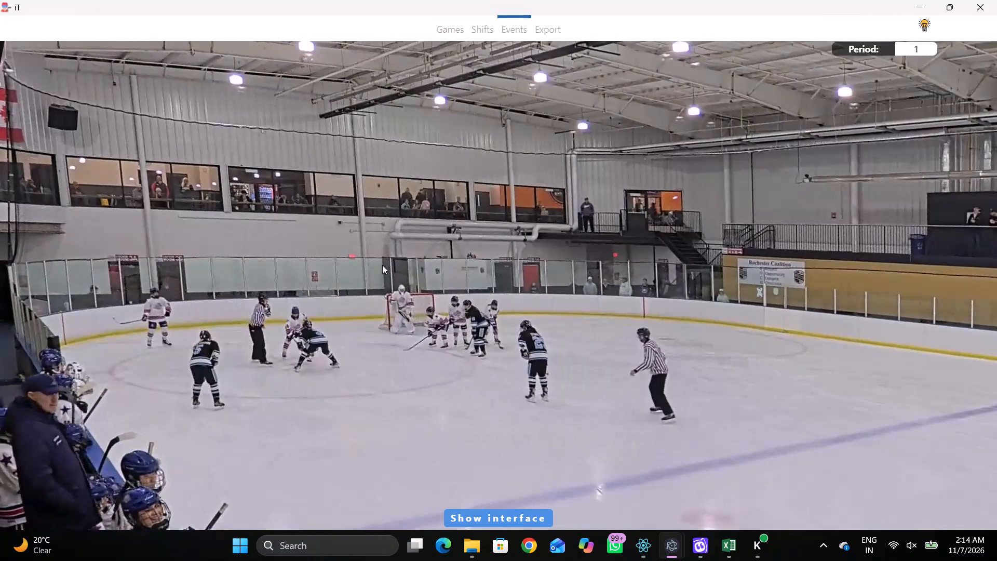
{"action": "key", "text": "shift+d"}
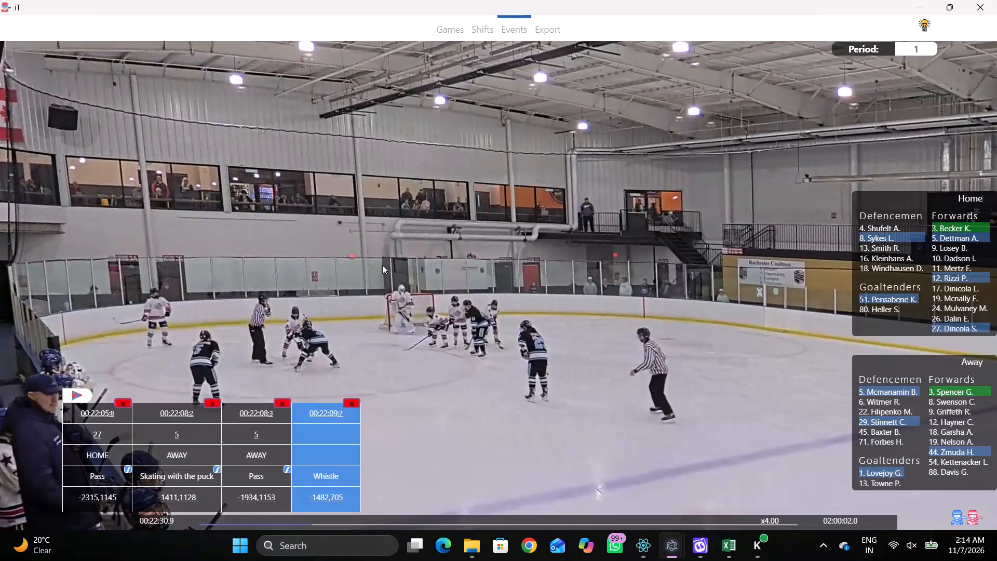
{"action": "type", "text": "D"}
{"action": "key", "text": "space"}
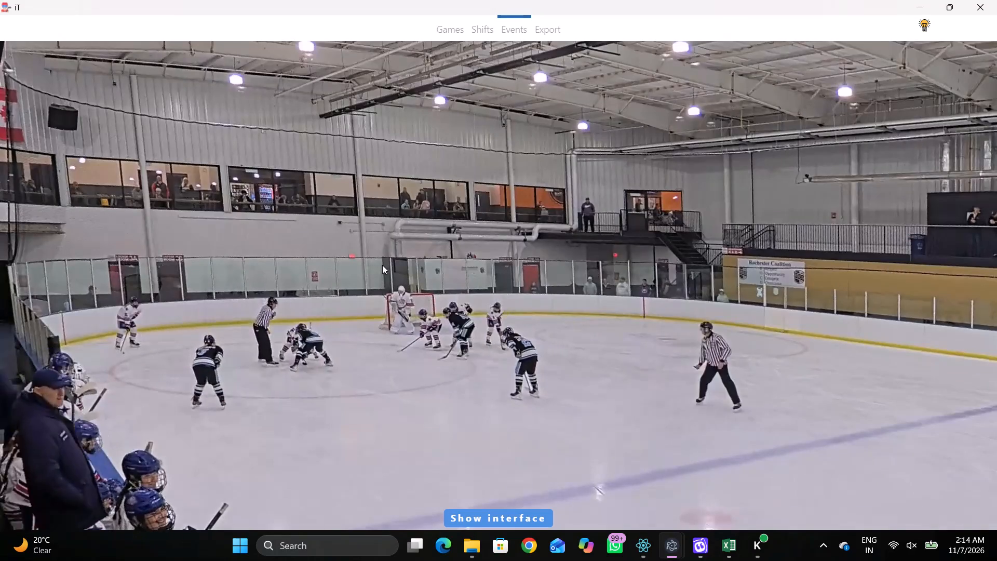
{"action": "key", "text": "space"}
{"action": "key", "text": "space"}
{"action": "key", "text": "space"}
{"action": "key", "text": "q"}
{"action": "key", "text": "q"}
{"action": "key", "text": "q"}
{"action": "key", "text": "q"}
{"action": "key", "text": "q"}
{"action": "key", "text": "q"}
{"action": "key", "text": "q"}
{"action": "key", "text": "q"}
{"action": "key", "text": "q"}
{"action": "key", "text": "q"}
{"action": "key", "text": "q"}
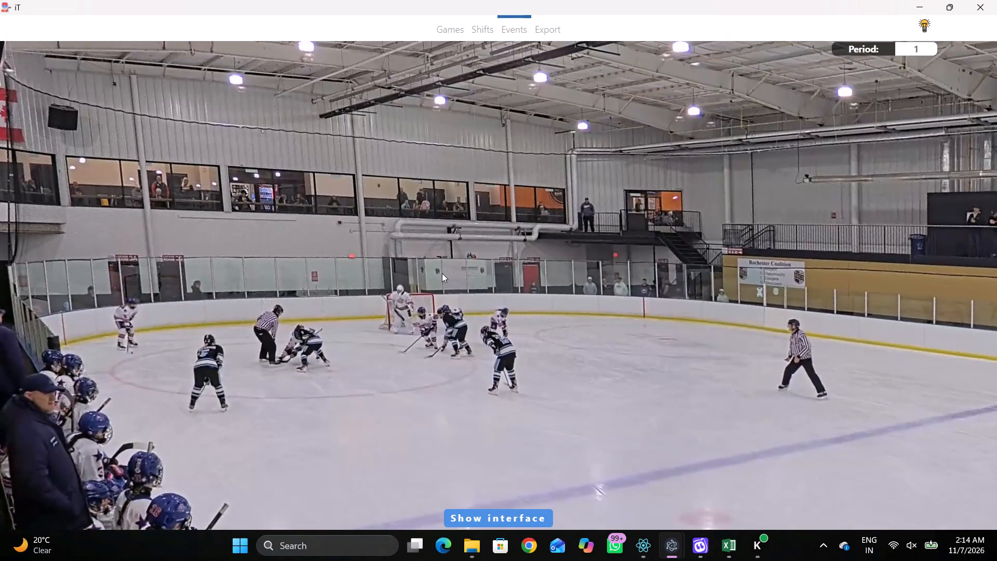
{"action": "key", "text": "q"}
{"action": "key", "text": "q"}
{"action": "right_click_drag", "start_coordinate": [436, 262], "coordinate": [450, 258]}
{"action": "left_click", "coordinate": [480, 316]}
{"action": "left_click", "coordinate": [937, 299]}
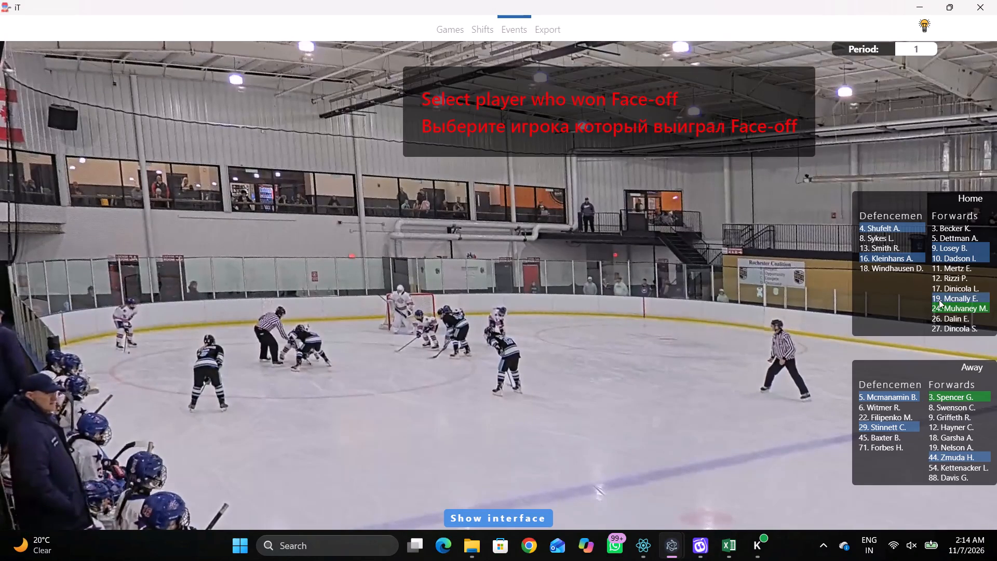
{"action": "left_click", "coordinate": [941, 303]}
{"action": "left_click", "coordinate": [937, 397]}
{"action": "left_click", "coordinate": [323, 264]}
{"action": "key", "text": "r"}
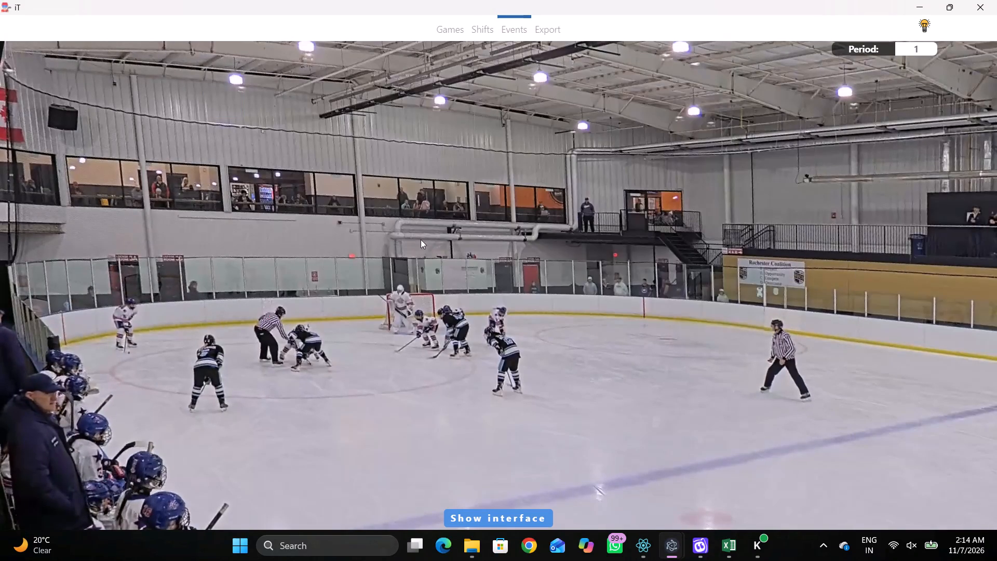
Record Skating with the puck by home player 4 on the near side, just behind the home goal line.
{"action": "key", "text": "space"}
{"action": "key", "text": "space"}
{"action": "left_click", "coordinate": [580, 245]}
{"action": "right_click_drag", "start_coordinate": [567, 240], "coordinate": [543, 247]}
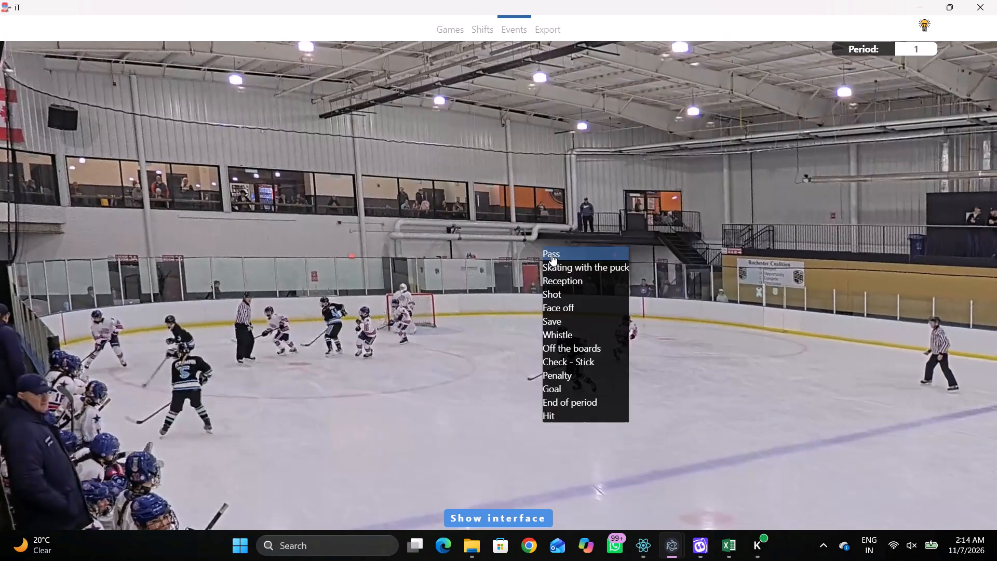
{"action": "left_click", "coordinate": [557, 260]}
{"action": "left_click", "coordinate": [875, 228]}
{"action": "left_click", "coordinate": [263, 265]}
{"action": "key", "text": "space"}
{"action": "key", "text": "space"}
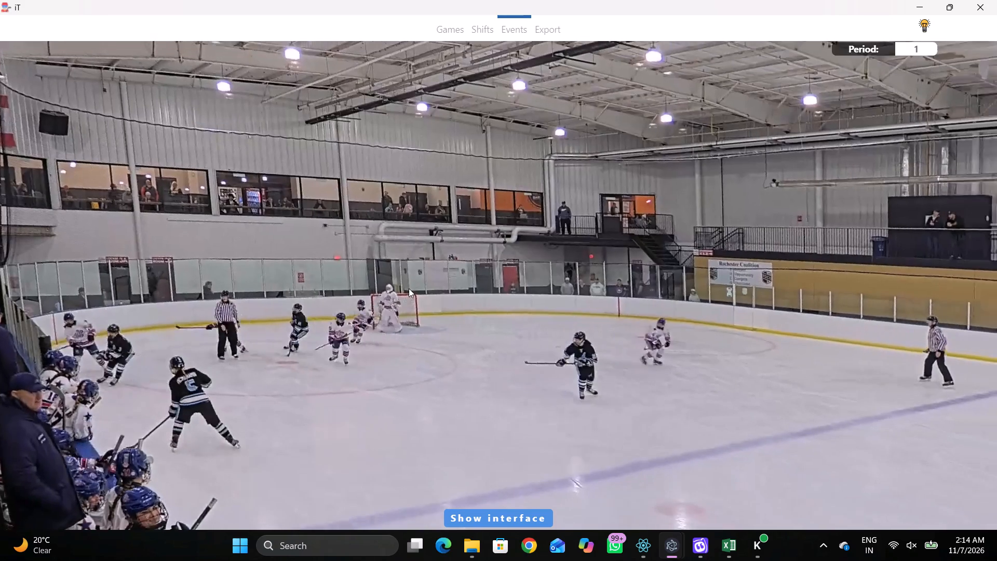
Change the player of the latest Skating with the puck event to home player 16.
{"action": "key", "text": "space"}
{"action": "key", "text": "q"}
{"action": "key", "text": "space"}
{"action": "key", "text": "v"}
{"action": "key", "text": "space"}
{"action": "key", "text": "shift+d"}
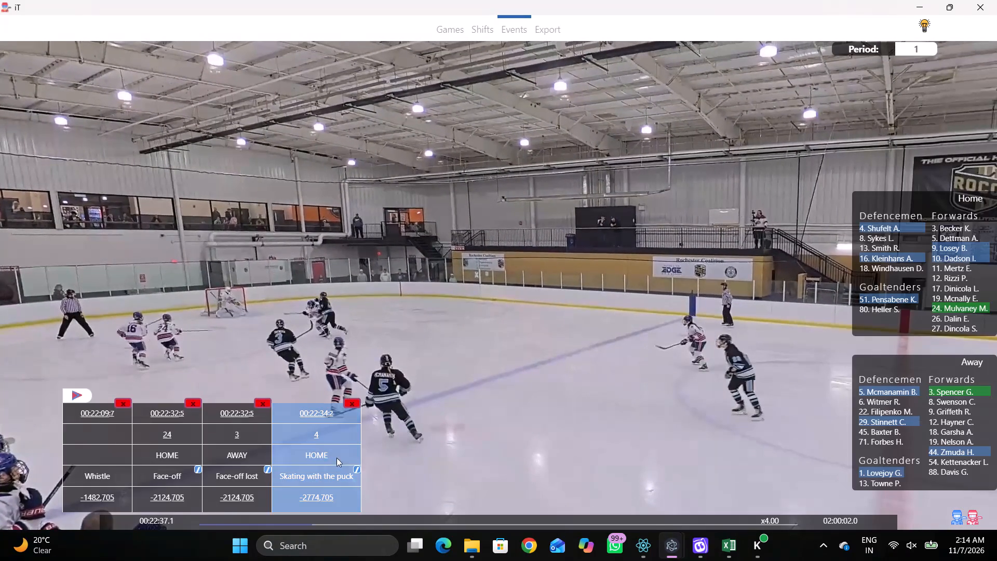
{"action": "left_click", "coordinate": [310, 442]}
{"action": "left_click", "coordinate": [905, 263]}
{"action": "key", "text": "shift+d"}
{"action": "key", "text": "space"}
{"action": "key", "text": "space"}
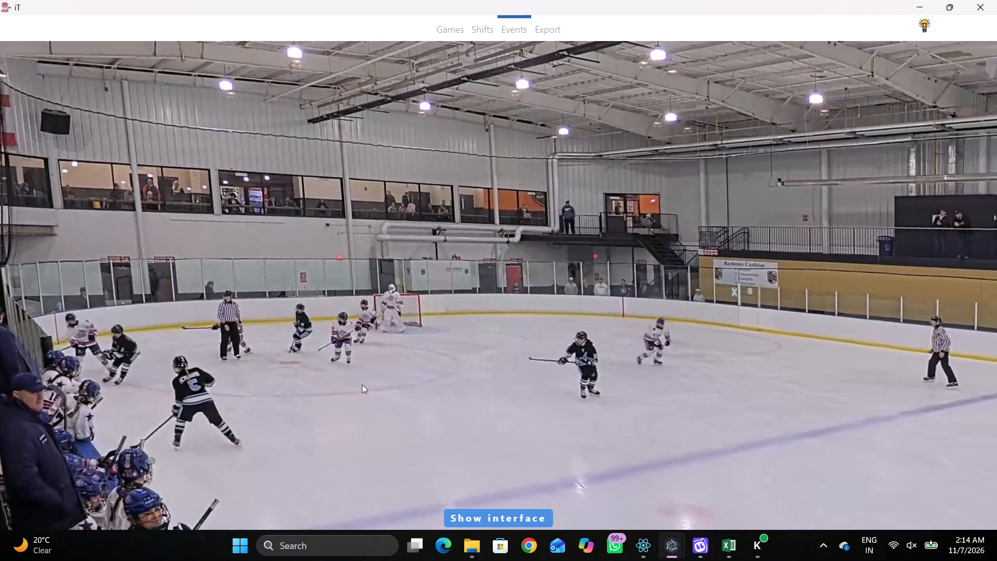
{"action": "key", "text": "shift+d"}
{"action": "left_click_drag", "start_coordinate": [311, 423], "coordinate": [303, 426]}
{"action": "left_click", "coordinate": [885, 258]}
{"action": "left_click", "coordinate": [316, 435]}
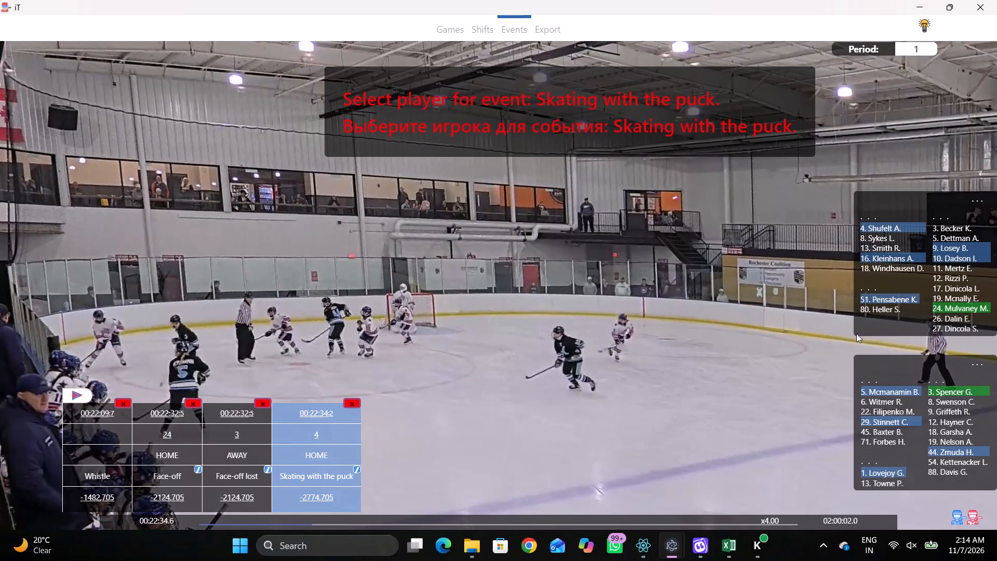
{"action": "left_click", "coordinate": [867, 262]}
{"action": "key", "text": "shift+d"}
Record a Pass by home player 16 in the boards-side part of the near-side home face-off circle.
{"action": "key", "text": "space"}
{"action": "key", "text": "space"}
{"action": "right_click_drag", "start_coordinate": [626, 166], "coordinate": [621, 163]}
{"action": "left_click", "coordinate": [631, 167]}
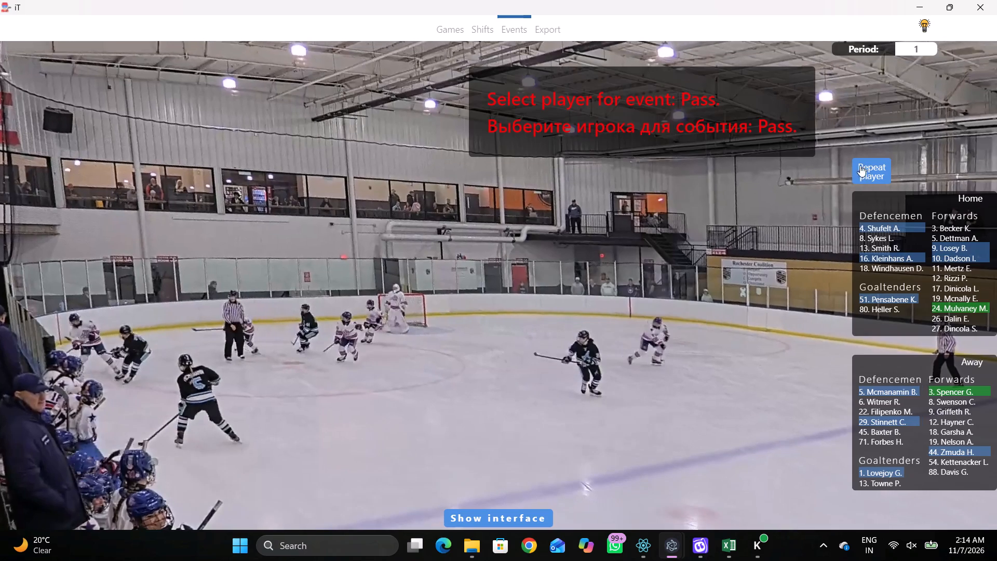
{"action": "left_click", "coordinate": [853, 166]}
{"action": "left_click_drag", "start_coordinate": [321, 294], "coordinate": [316, 290]}
Record Skating with the puck by away player 5 near the near-side boards, just inside the home blue line.
{"action": "key", "text": "space"}
{"action": "key", "text": "space"}
{"action": "key", "text": "space"}
{"action": "key", "text": "space"}
{"action": "right_click", "coordinate": [504, 264]}
{"action": "left_click", "coordinate": [554, 299]}
{"action": "right_click", "coordinate": [597, 296]}
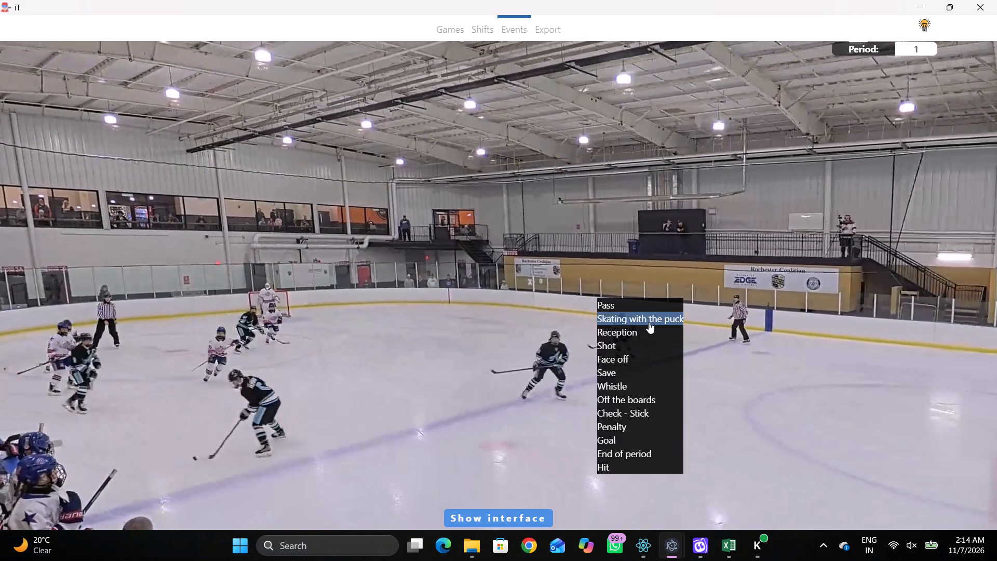
{"action": "left_click", "coordinate": [652, 323]}
{"action": "left_click", "coordinate": [873, 393]}
{"action": "left_click", "coordinate": [427, 299]}
{"action": "key", "text": "r"}
Record a Pass by away player 5 on the near side, just inside the home blue line.
{"action": "key", "text": "space"}
{"action": "key", "text": "space"}
{"action": "key", "text": "space"}
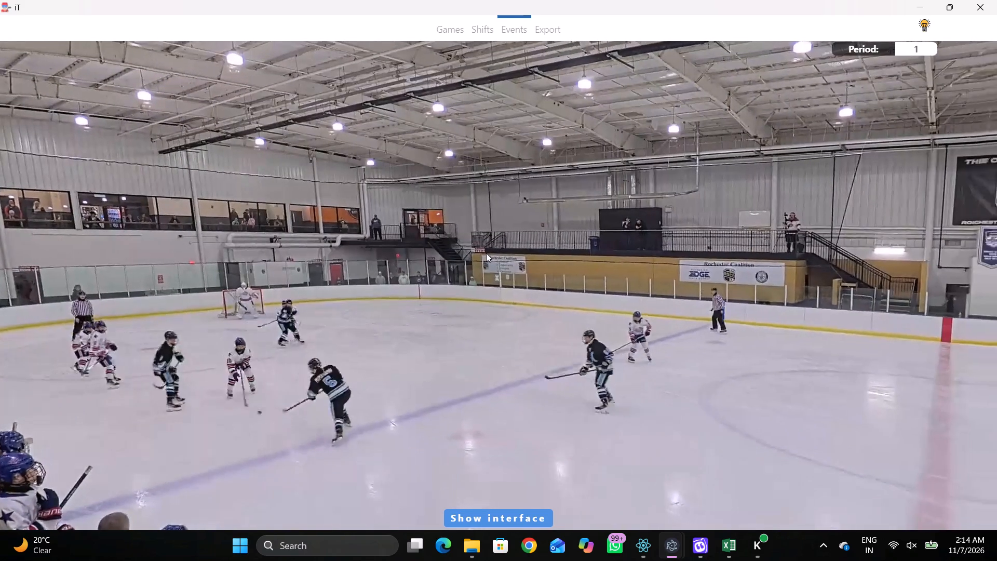
{"action": "key", "text": "space"}
{"action": "key", "text": "space"}
{"action": "key", "text": "space"}
{"action": "key", "text": "space"}
{"action": "key", "text": "space"}
{"action": "type", "text": "q"}
{"action": "key", "text": "shift+d"}
{"action": "left_click", "coordinate": [314, 407]}
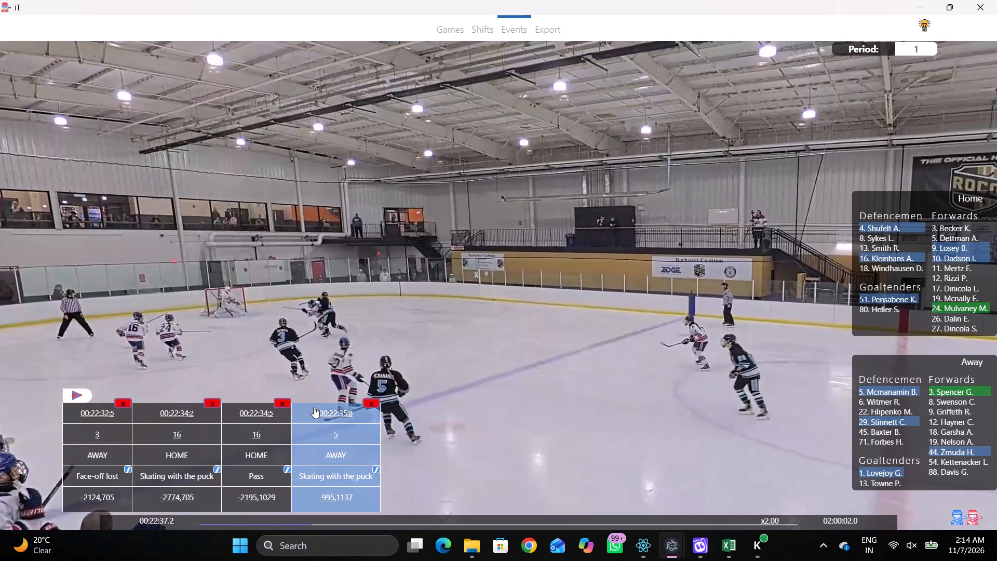
{"action": "key", "text": "shift+d"}
{"action": "key", "text": "space"}
{"action": "key", "text": "space"}
{"action": "right_click", "coordinate": [560, 224]}
{"action": "left_click", "coordinate": [571, 231]}
{"action": "left_click", "coordinate": [460, 252]}
{"action": "key", "text": "space"}
{"action": "key", "text": "space"}
{"action": "right_click", "coordinate": [508, 242]}
{"action": "left_click", "coordinate": [522, 247]}
{"action": "key", "text": "q"}
{"action": "left_click", "coordinate": [594, 242]}
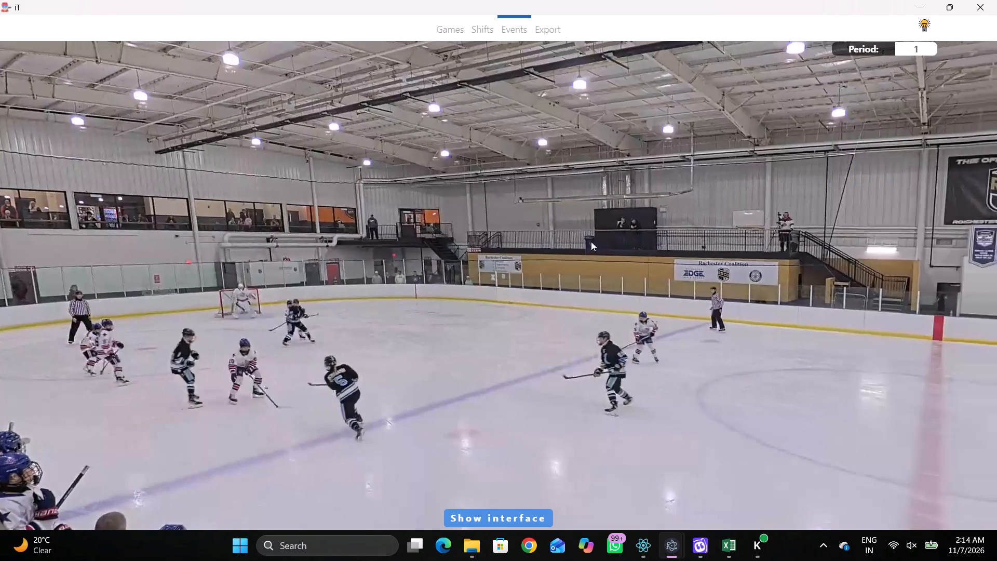
{"action": "key", "text": "q"}
{"action": "right_click", "coordinate": [582, 235]}
{"action": "left_click", "coordinate": [584, 244]}
{"action": "left_click", "coordinate": [852, 176]}
{"action": "right_click_drag", "start_coordinate": [765, 165], "coordinate": [734, 175]}
{"action": "left_click", "coordinate": [757, 181]}
{"action": "left_click", "coordinate": [860, 176]}
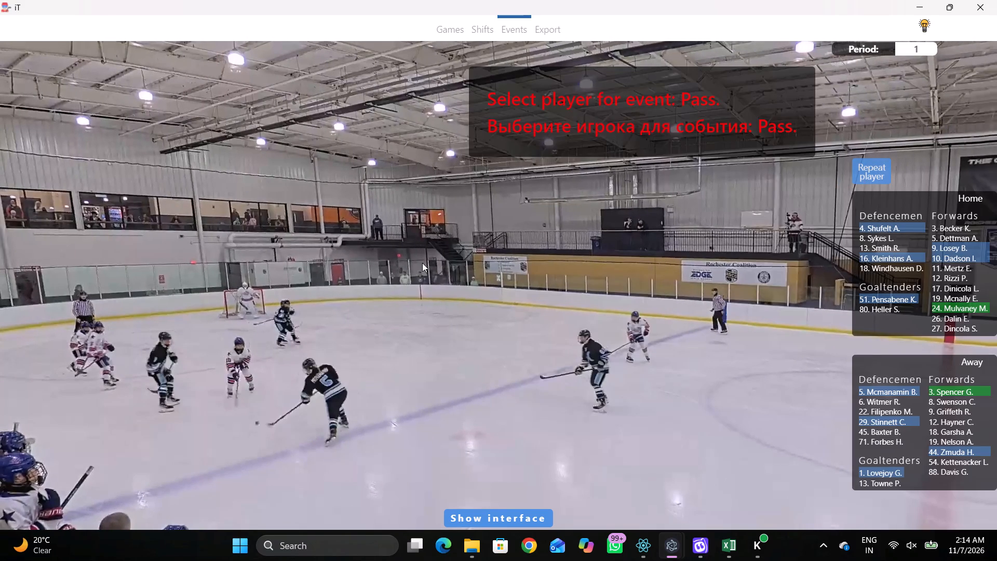
{"action": "left_click", "coordinate": [423, 270]}
Record a Pass by away player 44 at the far-side boards, level with the far-side home face-off circle.
{"action": "key", "text": "space"}
{"action": "key", "text": "space"}
{"action": "key", "text": "space"}
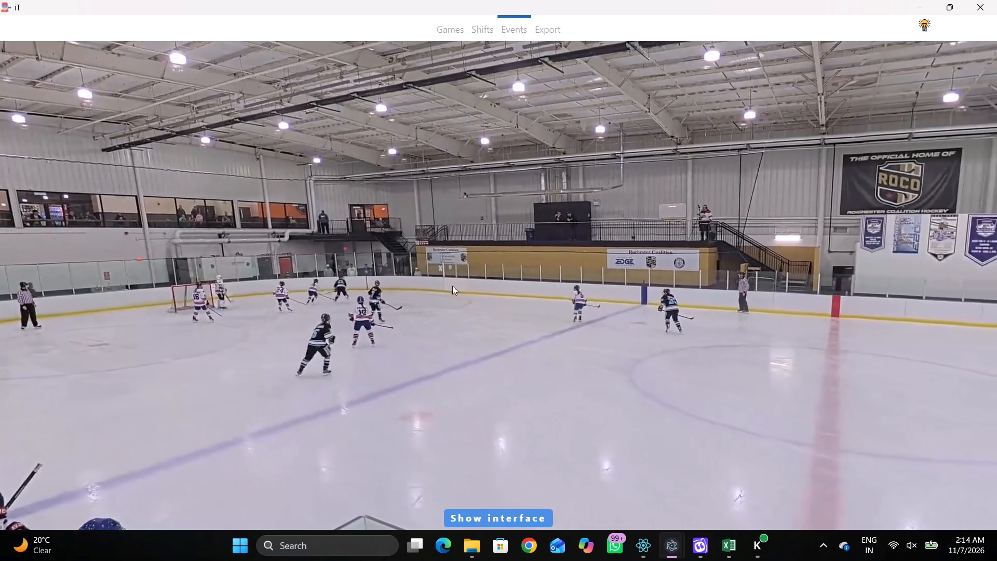
{"action": "key", "text": "space"}
{"action": "key", "text": "space"}
{"action": "key", "text": "space"}
{"action": "key", "text": "space"}
{"action": "key", "text": "space"}
{"action": "right_click", "coordinate": [589, 245]}
{"action": "key", "text": "q"}
{"action": "right_click", "coordinate": [546, 251]}
{"action": "left_click_drag", "start_coordinate": [570, 272], "coordinate": [566, 265]}
{"action": "right_click", "coordinate": [503, 246]}
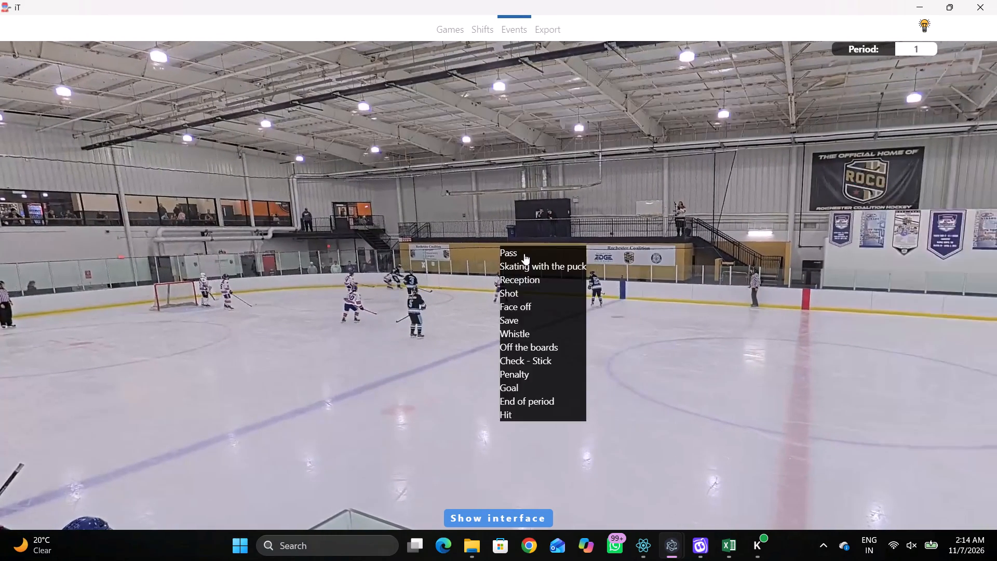
{"action": "left_click", "coordinate": [524, 253]}
{"action": "left_click", "coordinate": [948, 448]}
{"action": "left_click", "coordinate": [312, 106]}
Examine the play along the far-side boards in the home zone after away player 44's pass.
{"action": "key", "text": "space"}
{"action": "key", "text": "space"}
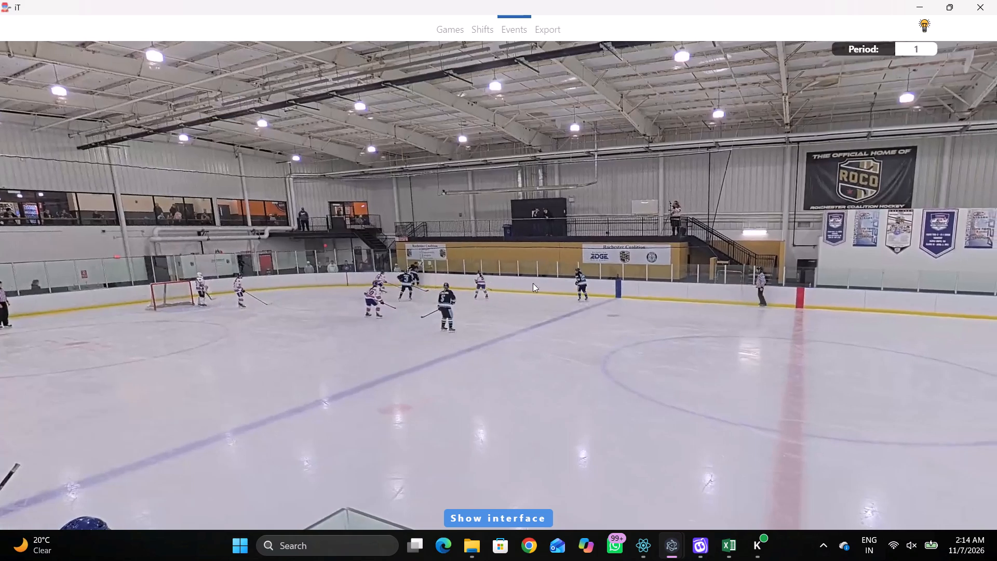
{"action": "key", "text": "space"}
{"action": "key", "text": "space"}
{"action": "key", "text": "space"}
{"action": "key", "text": "space"}
{"action": "key", "text": "space"}
{"action": "key", "text": "space"}
{"action": "key", "text": "space"}
{"action": "key", "text": "space"}
{"action": "key", "text": "space"}
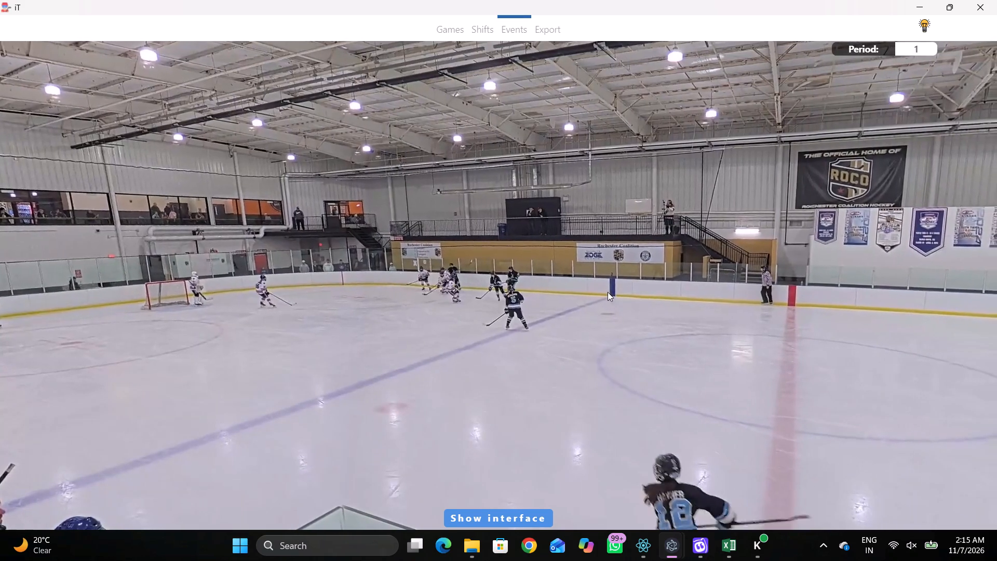
{"action": "key", "text": "space"}
{"action": "key", "text": "q"}
{"action": "key", "text": "q"}
{"action": "key", "text": "q"}
{"action": "key", "text": "q"}
{"action": "key", "text": "q"}
{"action": "key", "text": "q"}
{"action": "key", "text": "q"}
{"action": "key", "text": "q"}
{"action": "key", "text": "q"}
{"action": "key", "text": "q"}
{"action": "key", "text": "q"}
{"action": "key", "text": "q"}
{"action": "key", "text": "q"}
{"action": "key", "text": "q"}
{"action": "type", "text": "qqqq"}
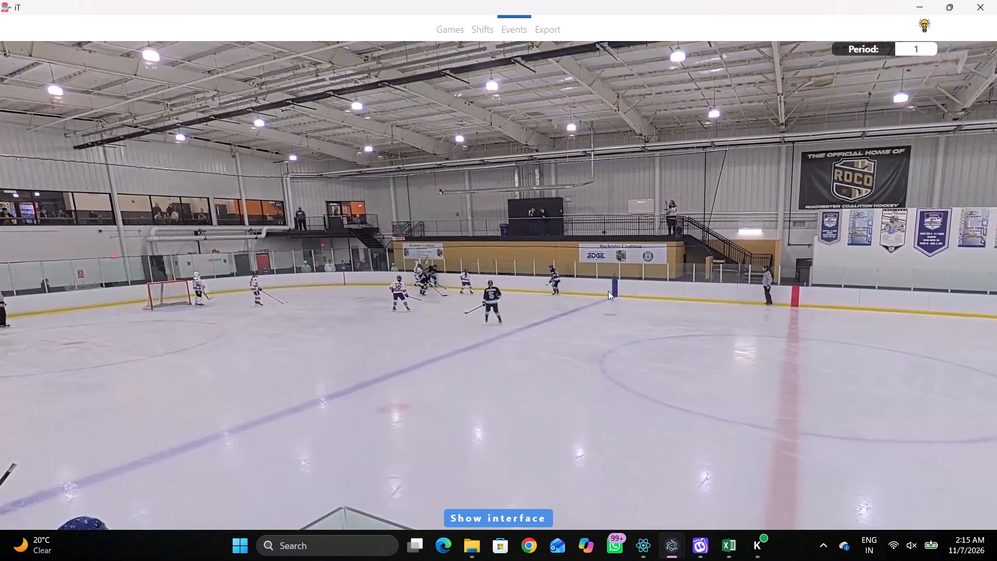
{"action": "key", "text": "q"}
{"action": "key", "text": "space"}
{"action": "key", "text": "space"}
Change the event type of away player 44's latest Pass to Skating with the puck.
{"action": "key", "text": "shift+d"}
{"action": "left_click", "coordinate": [359, 465]}
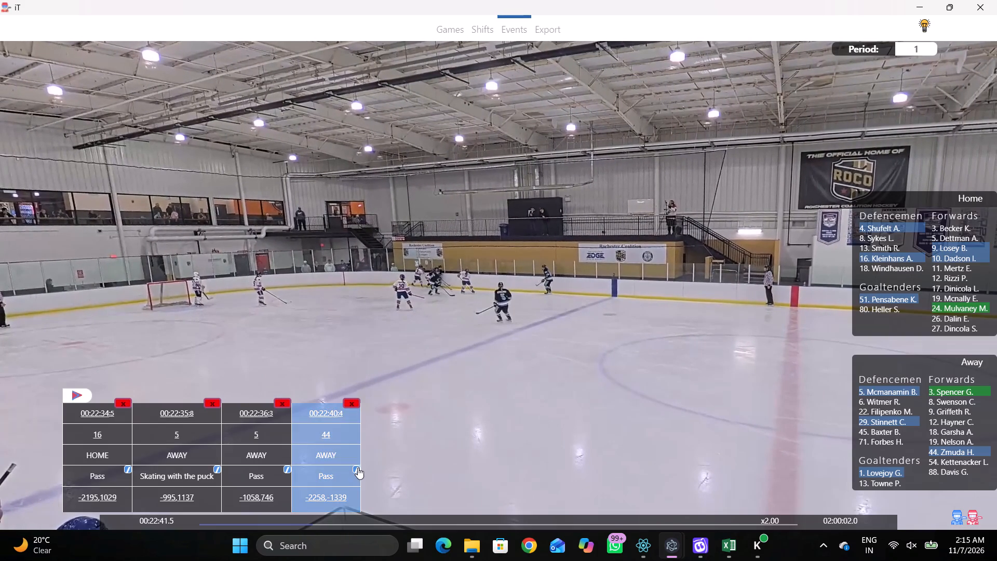
{"action": "left_click", "coordinate": [356, 466]}
{"action": "left_click", "coordinate": [416, 278]}
{"action": "left_click", "coordinate": [416, 305]}
{"action": "left_click", "coordinate": [419, 274]}
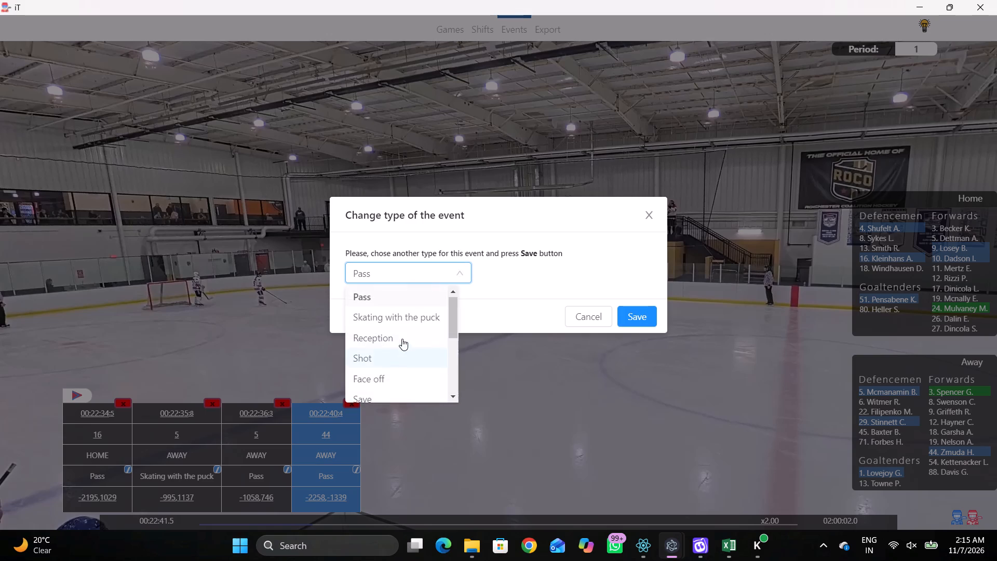
{"action": "left_click", "coordinate": [404, 315]}
{"action": "left_click", "coordinate": [643, 318]}
Record a Check - Stick by home player 9 near the far-side boards, just inside the home blue line.
{"action": "key", "text": "space"}
{"action": "key", "text": "space"}
{"action": "right_click", "coordinate": [529, 231]}
{"action": "left_click", "coordinate": [555, 346]}
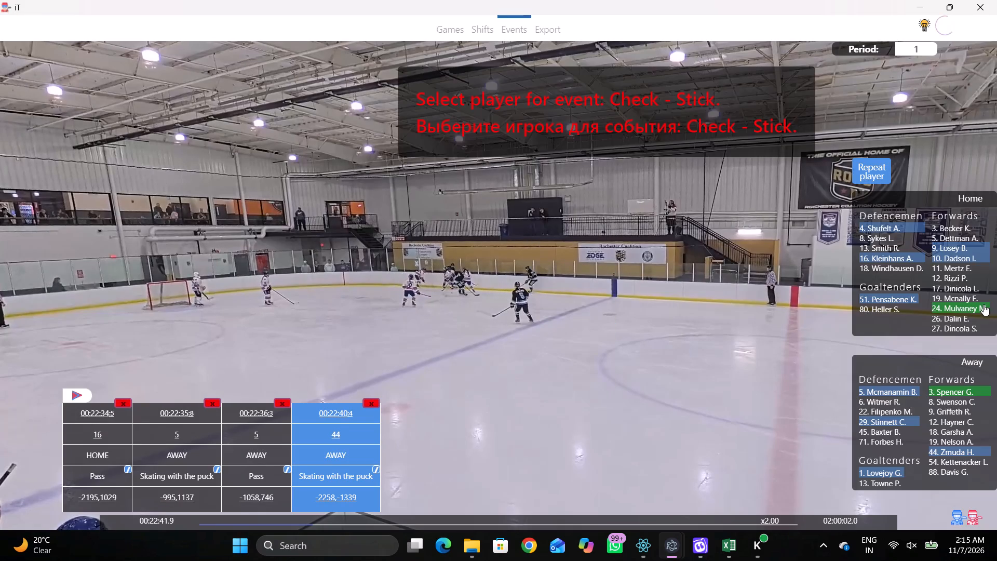
{"action": "left_click", "coordinate": [948, 249]}
{"action": "left_click_drag", "start_coordinate": [405, 121], "coordinate": [398, 116]}
Record Skating with the puck by home player 9 on the far side, just inside the home blue line.
{"action": "key", "text": "space"}
{"action": "key", "text": "v"}
{"action": "key", "text": "space"}
{"action": "right_click_drag", "start_coordinate": [399, 160], "coordinate": [403, 165]}
{"action": "left_click", "coordinate": [441, 186]}
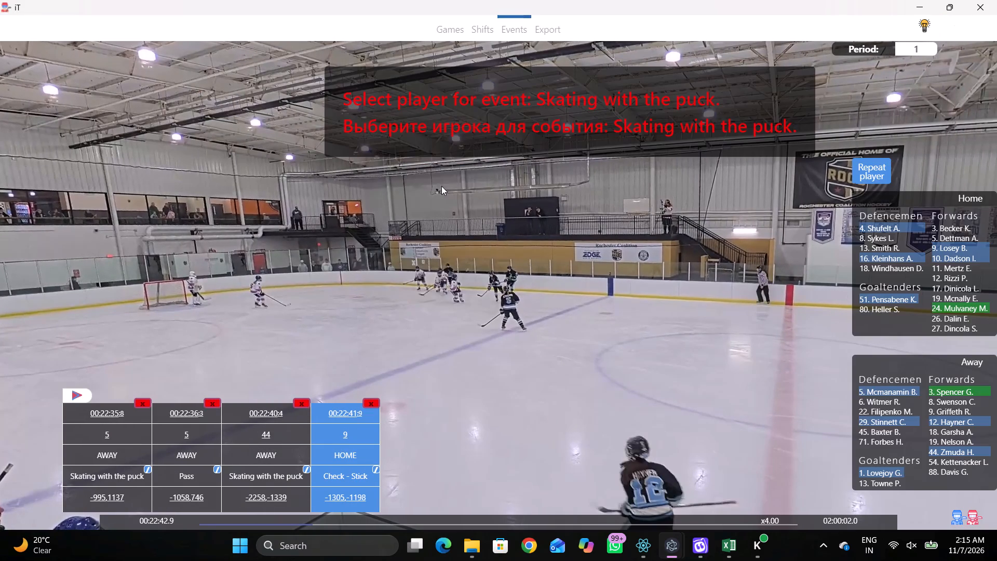
{"action": "left_click", "coordinate": [870, 167]}
{"action": "left_click", "coordinate": [415, 128]}
Record a Pass by home player 9 in the middle of the home zone, just outside the face-off circles.
{"action": "key", "text": "space"}
{"action": "key", "text": "space"}
{"action": "key", "text": "space"}
{"action": "key", "text": "space"}
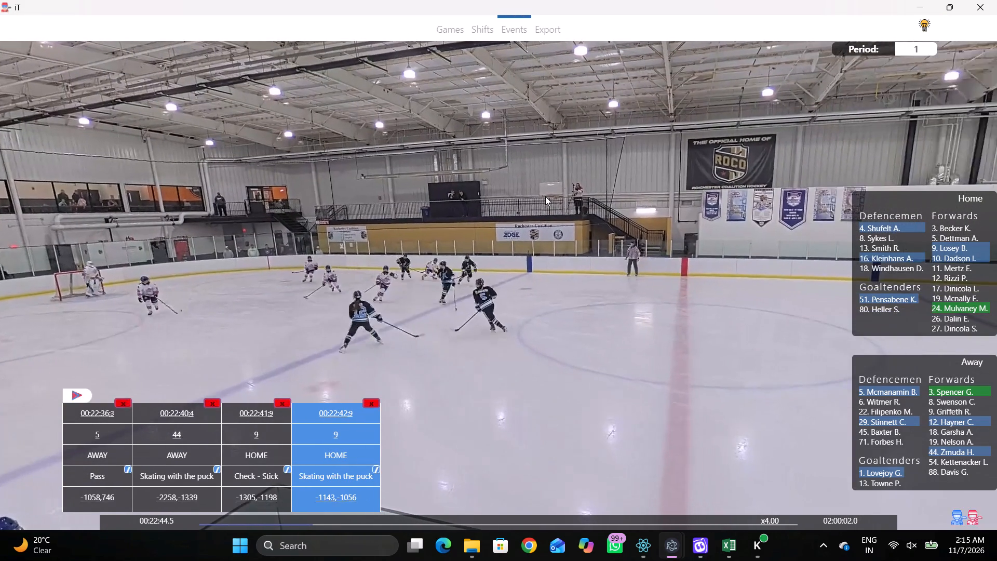
{"action": "key", "text": "space"}
{"action": "key", "text": "space"}
{"action": "key", "text": "space"}
{"action": "key", "text": "space"}
{"action": "type", "text": "q"}
{"action": "key", "text": "q"}
{"action": "key", "text": "q"}
{"action": "key", "text": "q"}
{"action": "key", "text": "q"}
{"action": "key", "text": "q"}
{"action": "key", "text": "q"}
{"action": "right_click", "coordinate": [582, 166]}
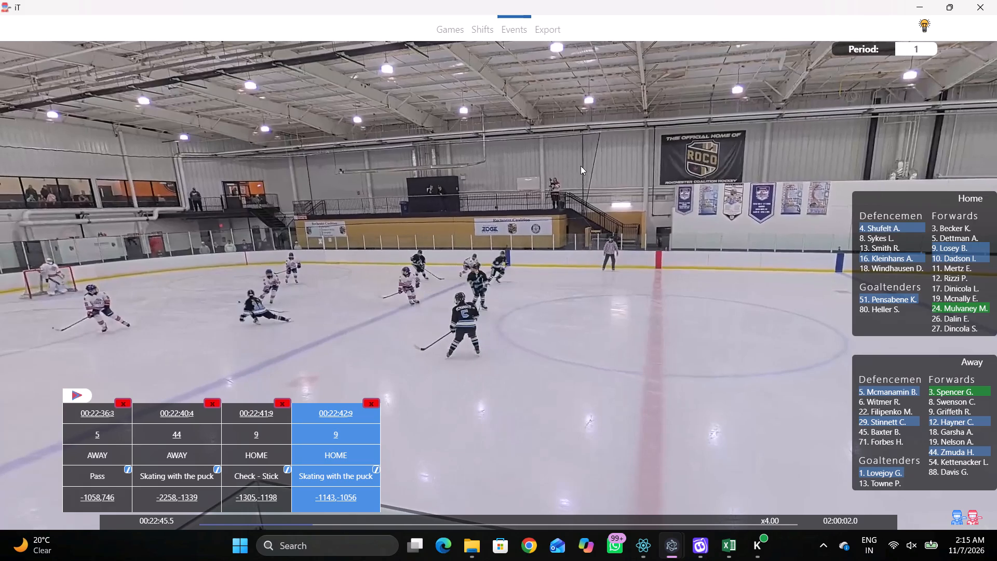
{"action": "left_click", "coordinate": [588, 167]}
{"action": "left_click", "coordinate": [870, 164]}
{"action": "left_click", "coordinate": [363, 219]}
Record a Pass by away player 5 on the near side, just outside the home blue line.
{"action": "key", "text": "shift+d"}
{"action": "key", "text": "space"}
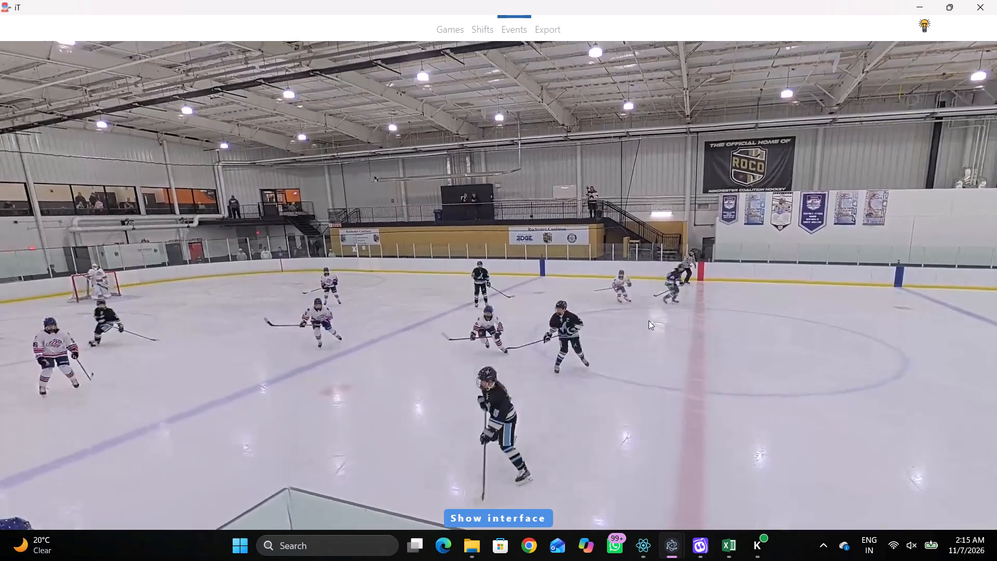
{"action": "key", "text": "space"}
{"action": "key", "text": "space"}
{"action": "key", "text": "space"}
{"action": "type", "text": "qq"}
{"action": "key", "text": "q"}
{"action": "key", "text": "q"}
{"action": "right_click_drag", "start_coordinate": [573, 248], "coordinate": [573, 243]}
{"action": "key", "text": "q"}
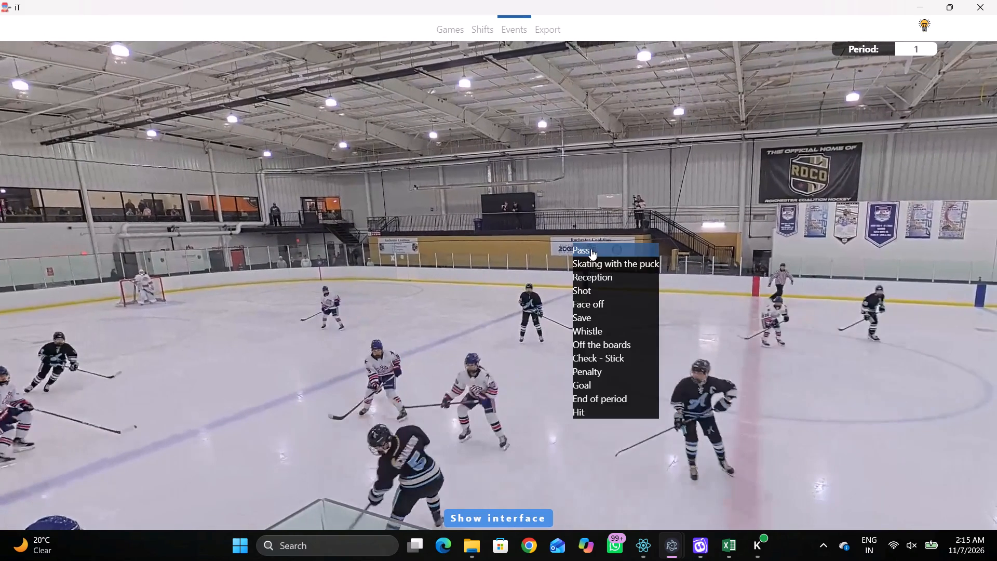
{"action": "left_click", "coordinate": [591, 249]}
{"action": "right_click", "coordinate": [581, 244]}
{"action": "left_click", "coordinate": [590, 255]}
{"action": "left_click", "coordinate": [864, 400]}
{"action": "left_click", "coordinate": [870, 388]}
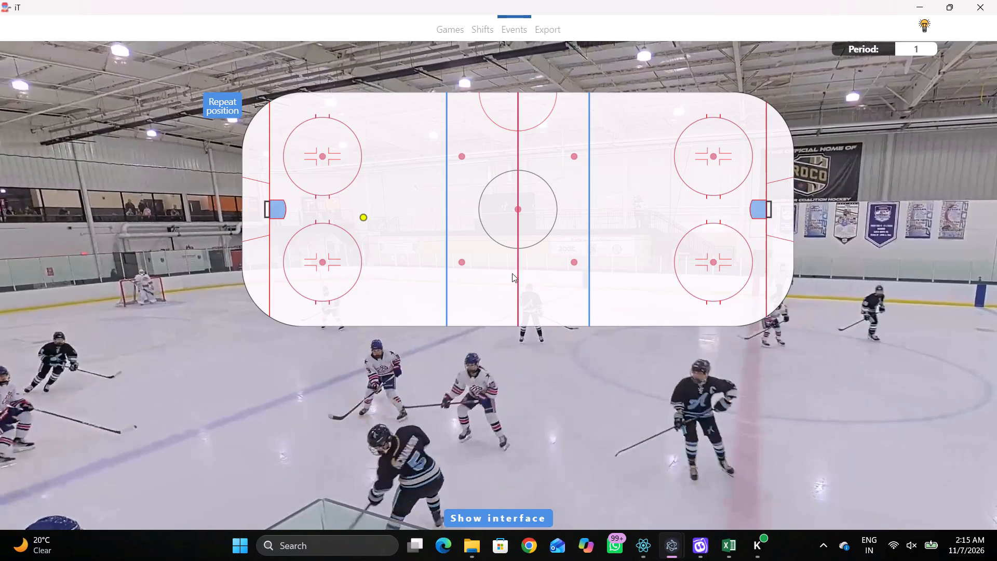
{"action": "left_click_drag", "start_coordinate": [469, 288], "coordinate": [464, 291]}
Record a Whistle in the home zone near the blue line, slightly to the near side of the middle.
{"action": "key", "text": "space"}
{"action": "key", "text": "space"}
{"action": "key", "text": "space"}
{"action": "key", "text": "space"}
{"action": "type", "text": "r"}
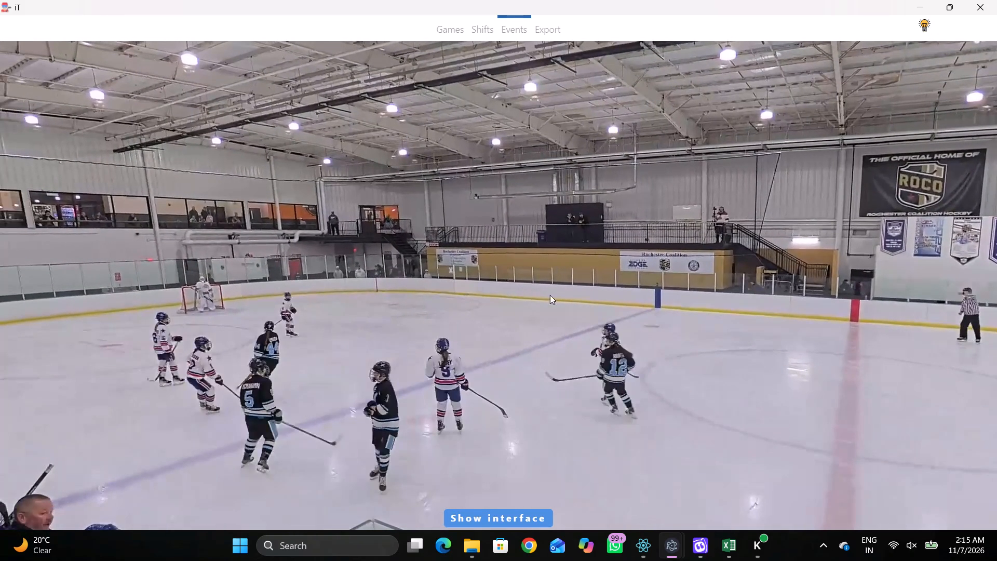
{"action": "key", "text": "space"}
{"action": "key", "text": "space"}
{"action": "right_click_drag", "start_coordinate": [497, 224], "coordinate": [520, 225]}
{"action": "left_click", "coordinate": [540, 315]}
{"action": "left_click", "coordinate": [413, 255]}
Record a Face off at the centre-ice dot, won by away player 3 and lost by home player 24.
{"action": "key", "text": "space"}
{"action": "type", "text": "vc vv"}
{"action": "key", "text": "space"}
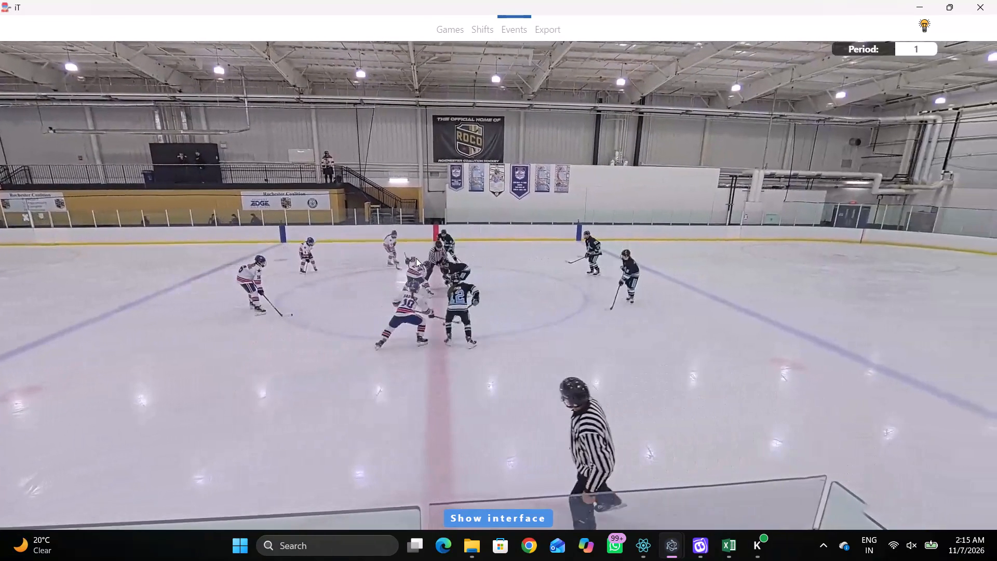
{"action": "type", "text": "DD"}
{"action": "key", "text": "space"}
{"action": "key", "text": "space"}
{"action": "key", "text": "q"}
{"action": "key", "text": "q"}
{"action": "key", "text": "q"}
{"action": "key", "text": "q"}
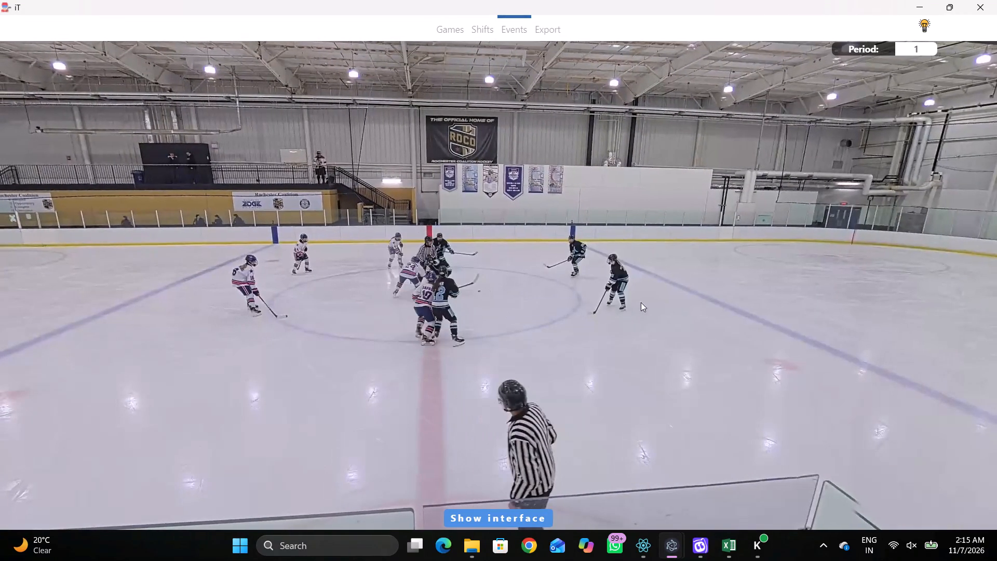
{"action": "key", "text": "q"}
{"action": "key", "text": "q"}
{"action": "right_click_drag", "start_coordinate": [612, 208], "coordinate": [616, 201]}
{"action": "left_click", "coordinate": [643, 258]}
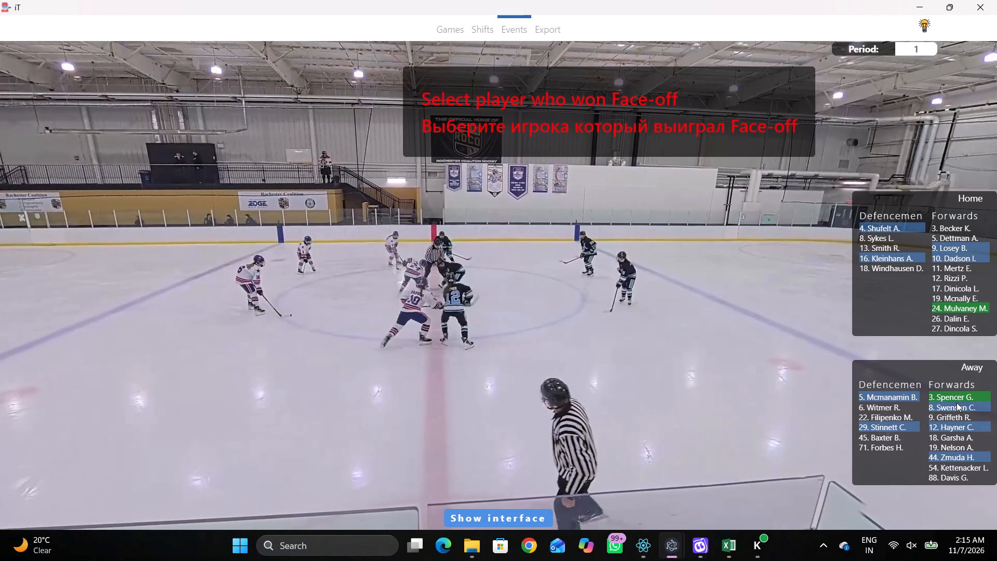
{"action": "left_click", "coordinate": [938, 397]}
{"action": "left_click", "coordinate": [944, 311]}
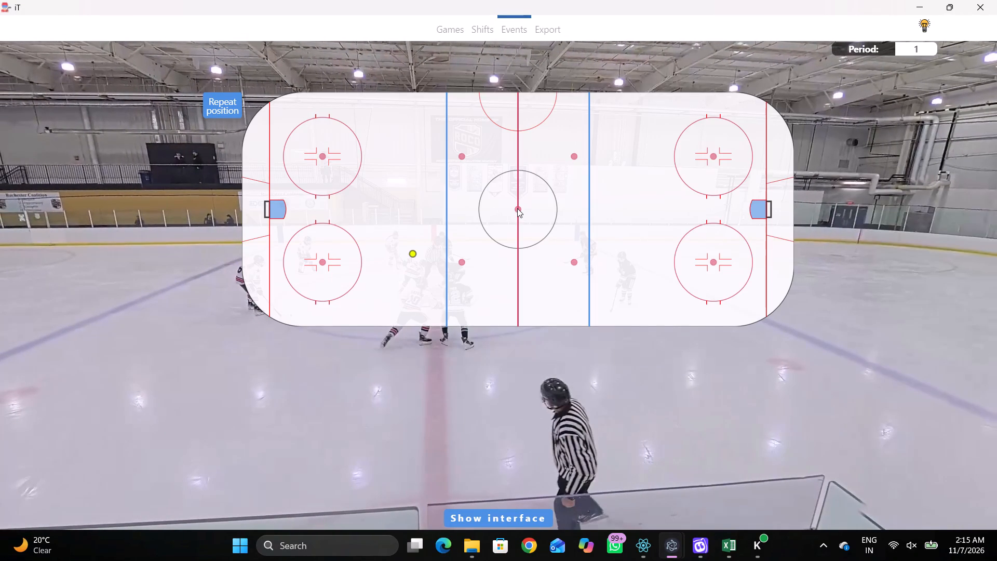
{"action": "left_click", "coordinate": [518, 207]}
Record a Pass by away player 29 in the middle of the neutral zone, just outside the away blue line.
{"action": "key", "text": "space"}
{"action": "key", "text": "space"}
{"action": "key", "text": "space"}
{"action": "key", "text": "space"}
{"action": "key", "text": "q"}
{"action": "right_click_drag", "start_coordinate": [659, 262], "coordinate": [653, 262]}
{"action": "left_click", "coordinate": [665, 270]}
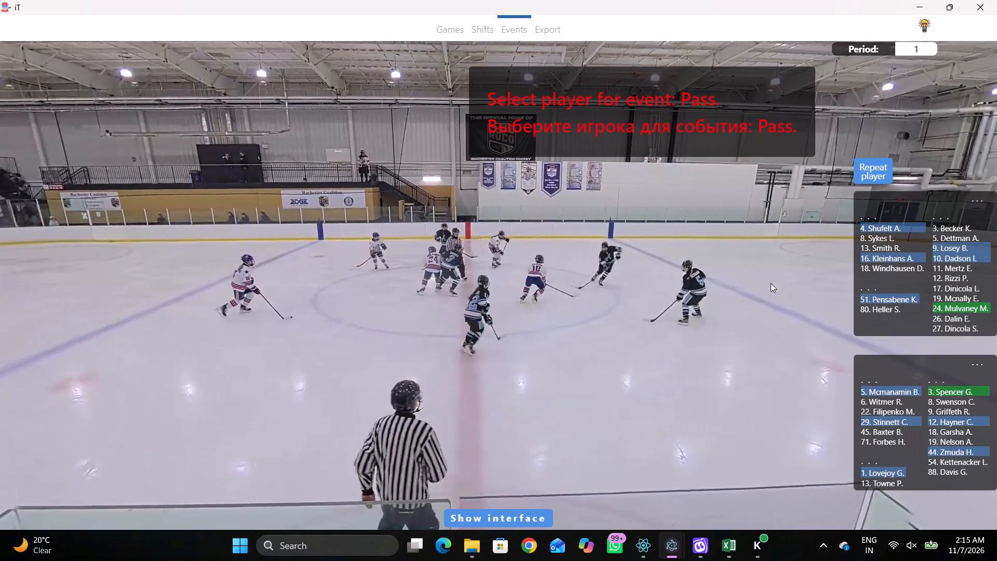
{"action": "left_click", "coordinate": [883, 424]}
{"action": "left_click", "coordinate": [569, 198]}
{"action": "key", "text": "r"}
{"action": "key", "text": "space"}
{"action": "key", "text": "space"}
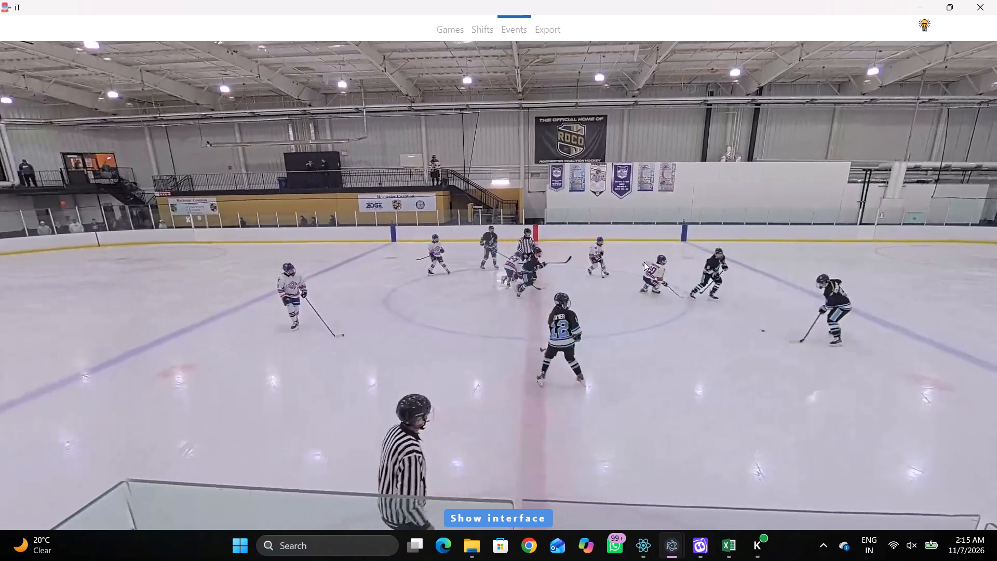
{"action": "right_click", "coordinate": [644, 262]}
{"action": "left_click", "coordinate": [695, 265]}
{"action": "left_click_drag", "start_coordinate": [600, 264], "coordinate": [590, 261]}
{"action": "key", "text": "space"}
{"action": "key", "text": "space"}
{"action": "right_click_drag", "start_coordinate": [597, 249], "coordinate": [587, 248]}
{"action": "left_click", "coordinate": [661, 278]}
Record Skating with the puck by away player 5 at the near-side neutral-zone dot by the away blue line.
{"action": "right_click", "coordinate": [680, 265]}
{"action": "left_click", "coordinate": [720, 291]}
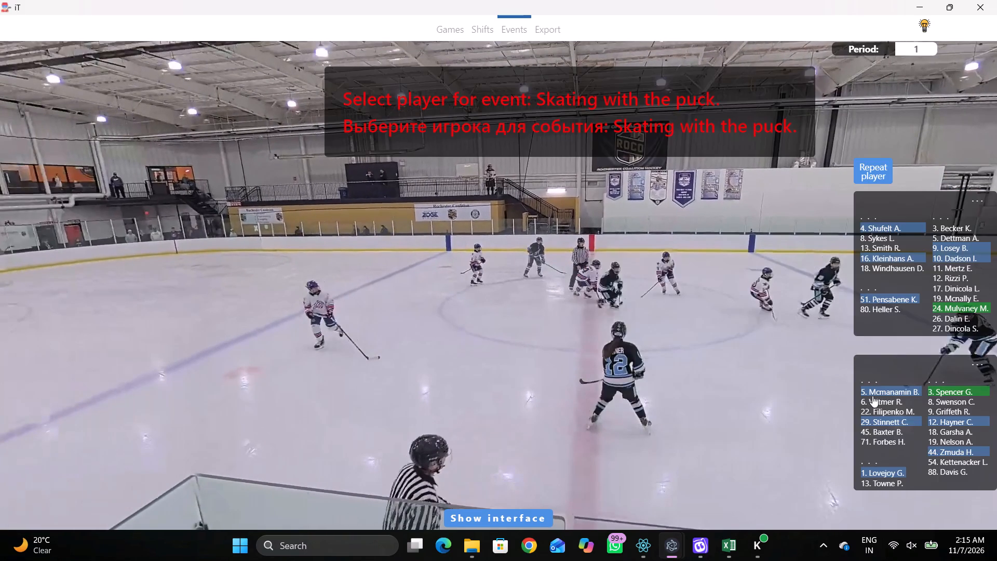
{"action": "left_click", "coordinate": [882, 394]}
{"action": "left_click", "coordinate": [577, 266]}
Record a Pass by away player 5 on the near side, just outside the away blue line.
{"action": "key", "text": "space"}
{"action": "key", "text": "space"}
{"action": "key", "text": "q"}
{"action": "key", "text": "q"}
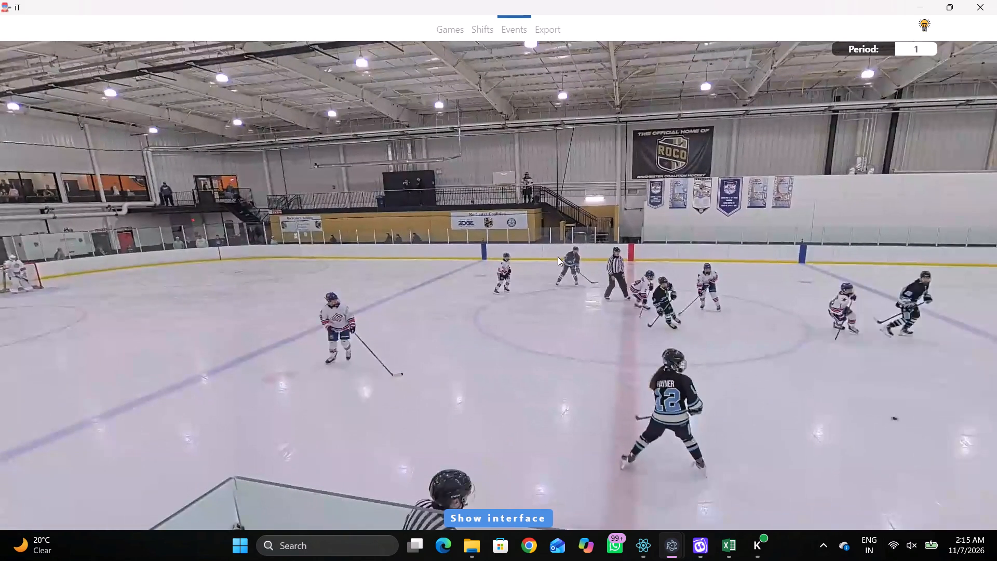
{"action": "right_click", "coordinate": [553, 208]}
{"action": "key", "text": "q"}
{"action": "left_click", "coordinate": [554, 210]}
{"action": "right_click", "coordinate": [553, 209]}
{"action": "left_click", "coordinate": [562, 215]}
{"action": "left_click", "coordinate": [864, 175]}
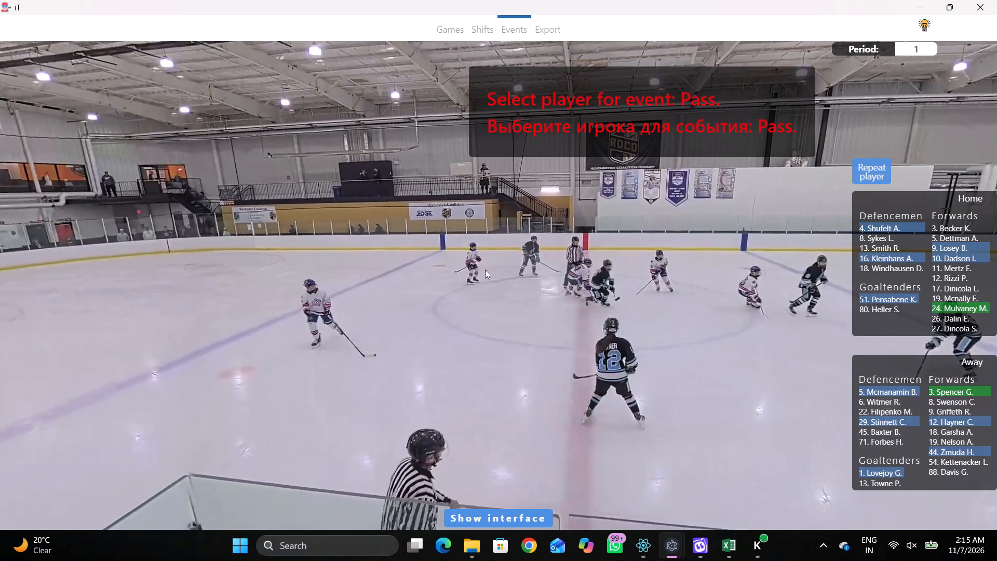
{"action": "left_click", "coordinate": [572, 247]}
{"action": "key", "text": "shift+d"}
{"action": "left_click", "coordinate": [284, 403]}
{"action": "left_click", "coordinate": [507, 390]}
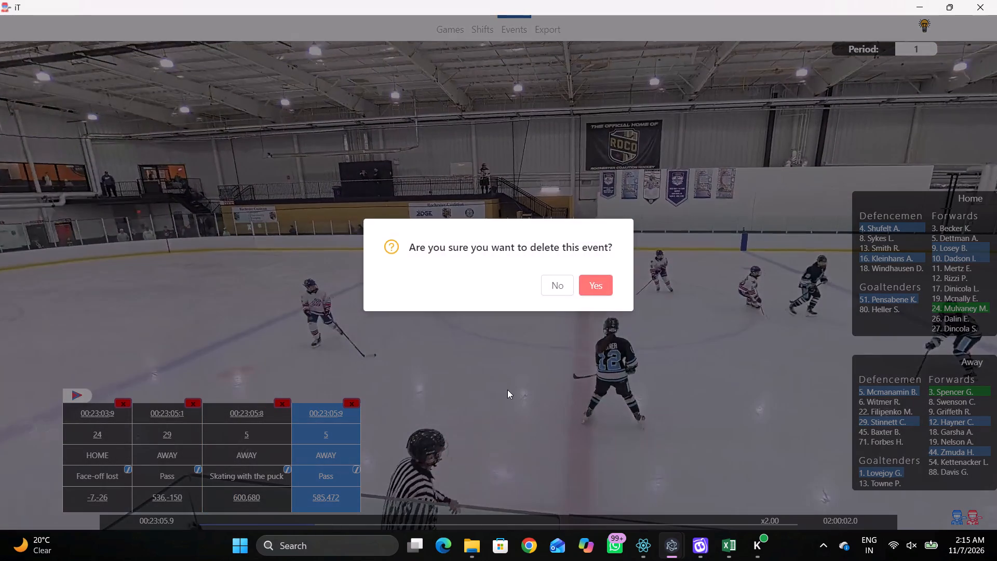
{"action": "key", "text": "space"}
Record Skating with the puck by away player 12 near the near-side boards, just on the home side of the centre line.
{"action": "key", "text": "space"}
{"action": "key", "text": "space"}
{"action": "key", "text": "space"}
{"action": "right_click", "coordinate": [478, 294]}
{"action": "key", "text": "space"}
{"action": "key", "text": "space"}
{"action": "right_click", "coordinate": [494, 249]}
{"action": "left_click", "coordinate": [533, 263]}
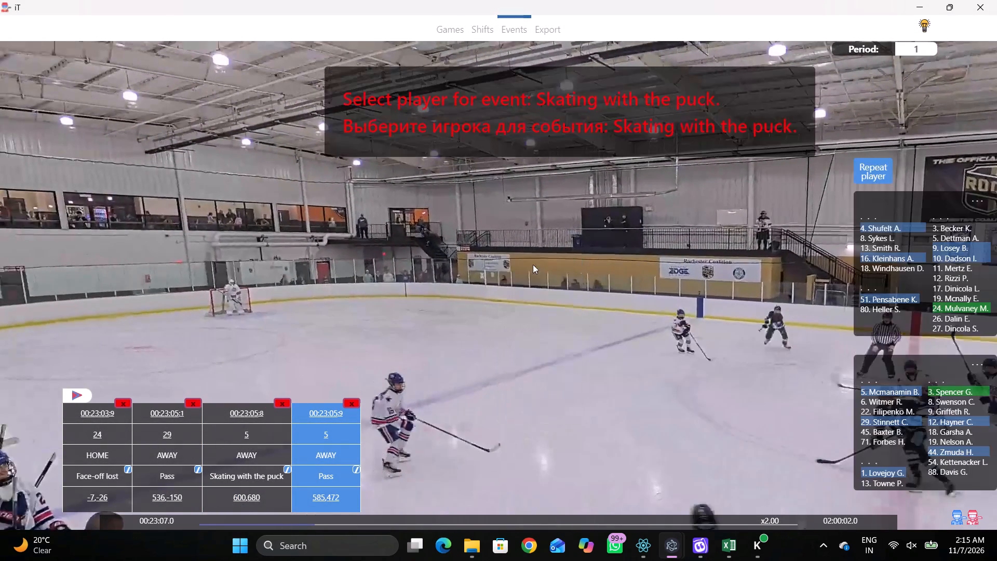
{"action": "left_click", "coordinate": [956, 424]}
{"action": "left_click_drag", "start_coordinate": [509, 308], "coordinate": [495, 300]}
Record a Pass by away player 12 near the near-side boards, just on the home side of the centre line.
{"action": "key", "text": "space"}
{"action": "key", "text": "space"}
{"action": "key", "text": "space"}
{"action": "key", "text": "space"}
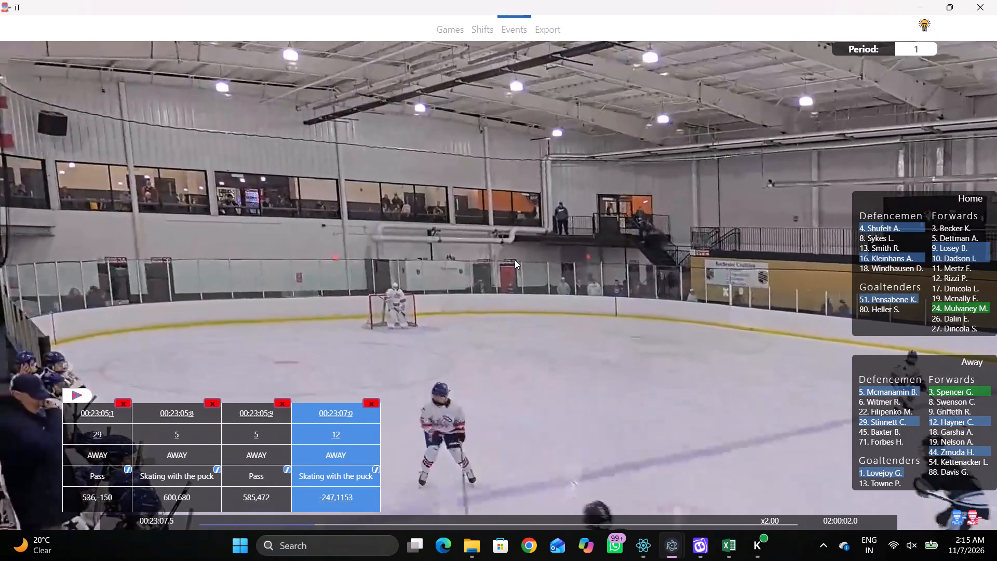
{"action": "key", "text": "shift+d"}
{"action": "key", "text": "space"}
{"action": "key", "text": "space"}
{"action": "key", "text": "space"}
{"action": "key", "text": "space"}
{"action": "key", "text": "space"}
{"action": "key", "text": "space"}
{"action": "key", "text": "q"}
{"action": "key", "text": "q"}
{"action": "key", "text": "q"}
{"action": "key", "text": "q"}
{"action": "key", "text": "q"}
{"action": "key", "text": "q"}
{"action": "key", "text": "q"}
{"action": "key", "text": "q"}
{"action": "key", "text": "q"}
{"action": "key", "text": "q"}
{"action": "key", "text": "q"}
{"action": "key", "text": "q"}
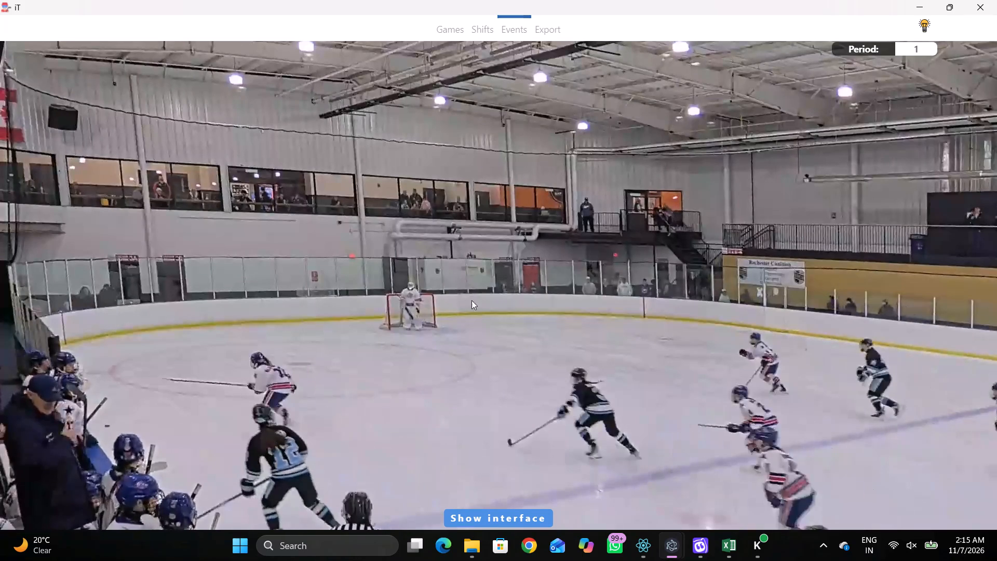
{"action": "right_click", "coordinate": [493, 257]}
{"action": "left_click", "coordinate": [506, 259]}
{"action": "left_click", "coordinate": [870, 167]}
{"action": "left_click", "coordinate": [487, 295]}
Record Skating with the puck by home player 16 behind the home goal line, towards the near-side corner.
{"action": "key", "text": "space"}
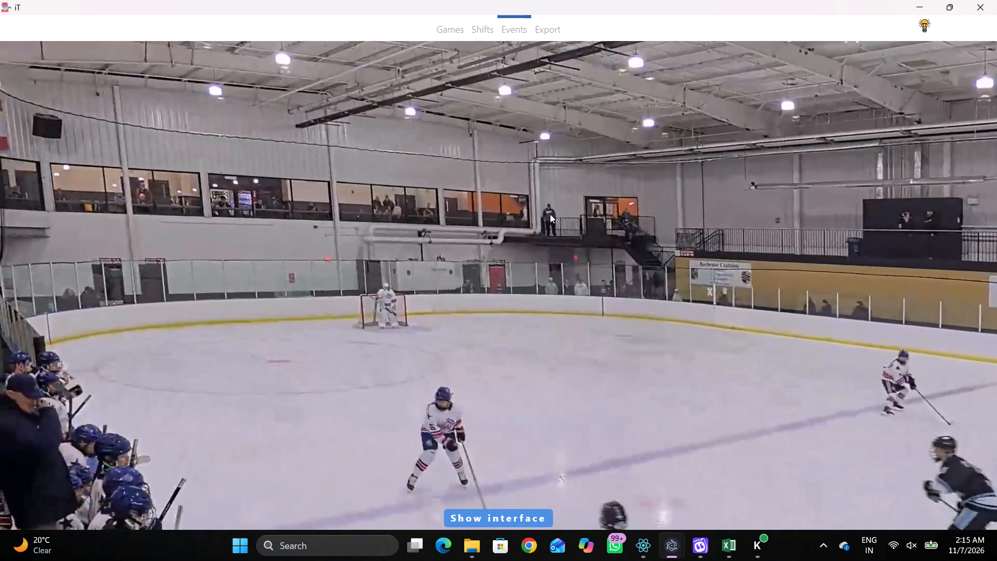
{"action": "key", "text": "space"}
{"action": "key", "text": "space"}
{"action": "key", "text": "space"}
{"action": "right_click_drag", "start_coordinate": [466, 238], "coordinate": [457, 234]}
{"action": "left_click", "coordinate": [491, 260]}
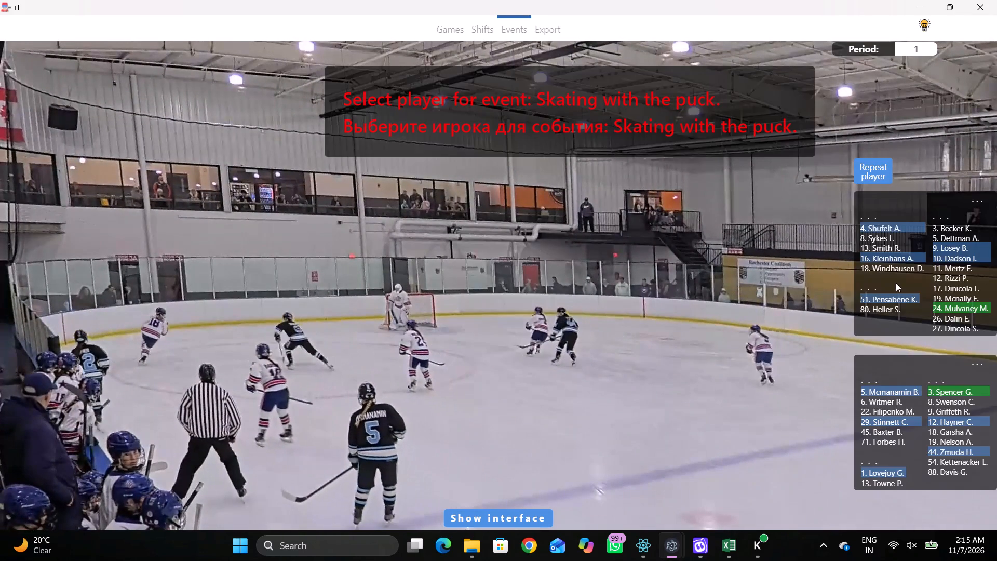
{"action": "left_click", "coordinate": [892, 259]}
{"action": "left_click_drag", "start_coordinate": [257, 273], "coordinate": [254, 266]}
Record a Pass by home player 16 directly behind the home net.
{"action": "key", "text": "space"}
{"action": "key", "text": "space"}
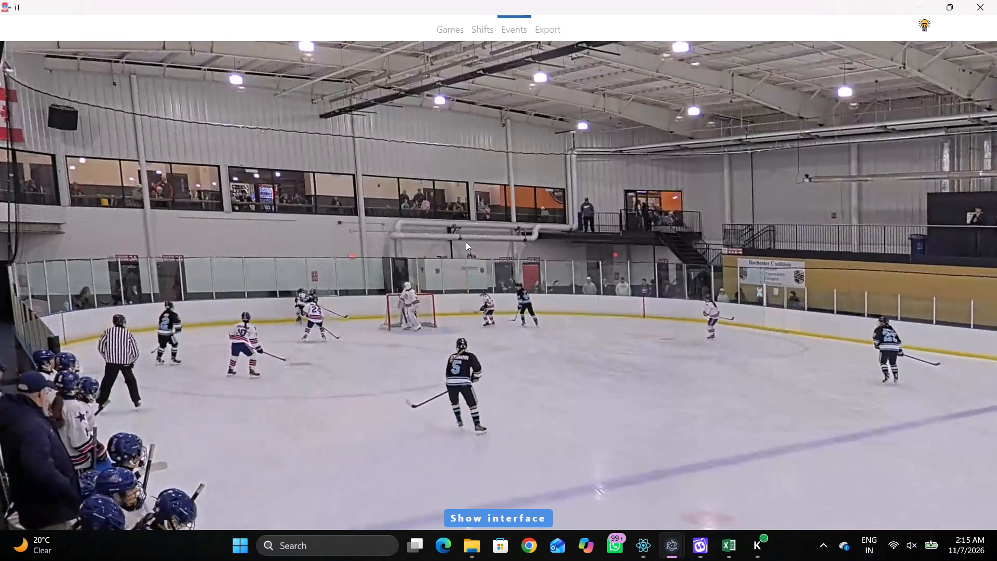
{"action": "key", "text": "space"}
{"action": "key", "text": "space"}
{"action": "key", "text": "space"}
{"action": "key", "text": "space"}
{"action": "key", "text": "space"}
{"action": "key", "text": "space"}
{"action": "key", "text": "space"}
{"action": "key", "text": "space"}
{"action": "key", "text": "space"}
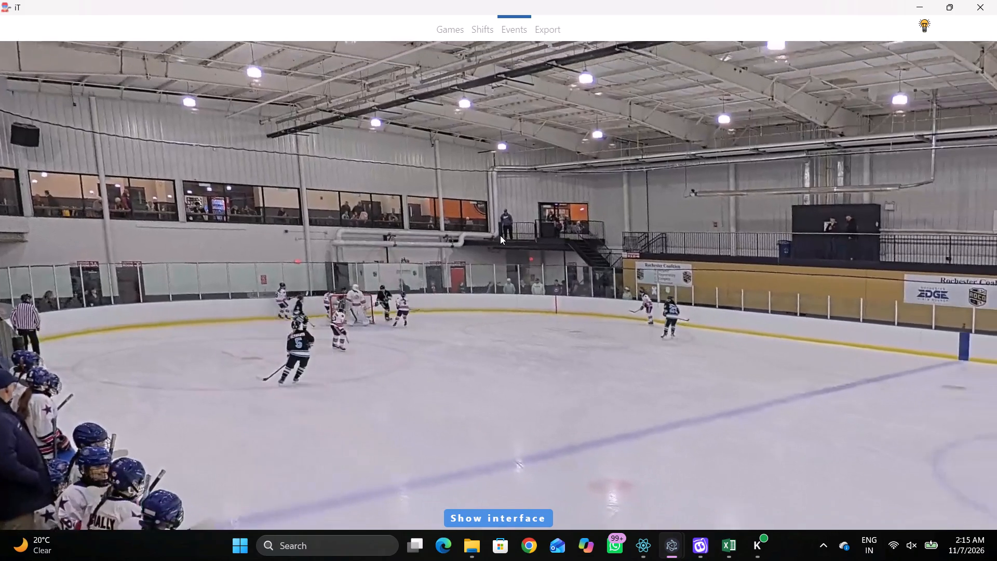
{"action": "key", "text": "space"}
{"action": "key", "text": "space"}
{"action": "key", "text": "space"}
{"action": "key", "text": "q"}
{"action": "key", "text": "q"}
{"action": "key", "text": "q"}
{"action": "key", "text": "q"}
{"action": "key", "text": "q"}
{"action": "key", "text": "q"}
{"action": "key", "text": "q"}
{"action": "key", "text": "q"}
{"action": "key", "text": "q"}
{"action": "key", "text": "q"}
{"action": "key", "text": "q"}
{"action": "key", "text": "q"}
{"action": "key", "text": "q"}
{"action": "right_click", "coordinate": [533, 229]}
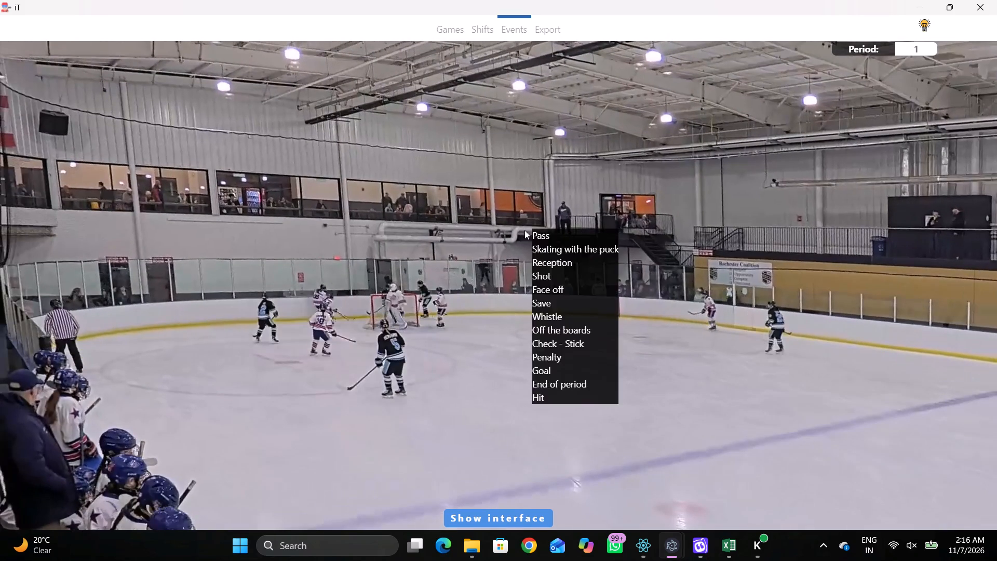
{"action": "left_click_drag", "start_coordinate": [528, 239], "coordinate": [523, 234]}
{"action": "right_click_drag", "start_coordinate": [514, 229], "coordinate": [504, 231]}
{"action": "left_click", "coordinate": [506, 232]}
{"action": "left_click", "coordinate": [884, 182]}
{"action": "left_click", "coordinate": [253, 201]}
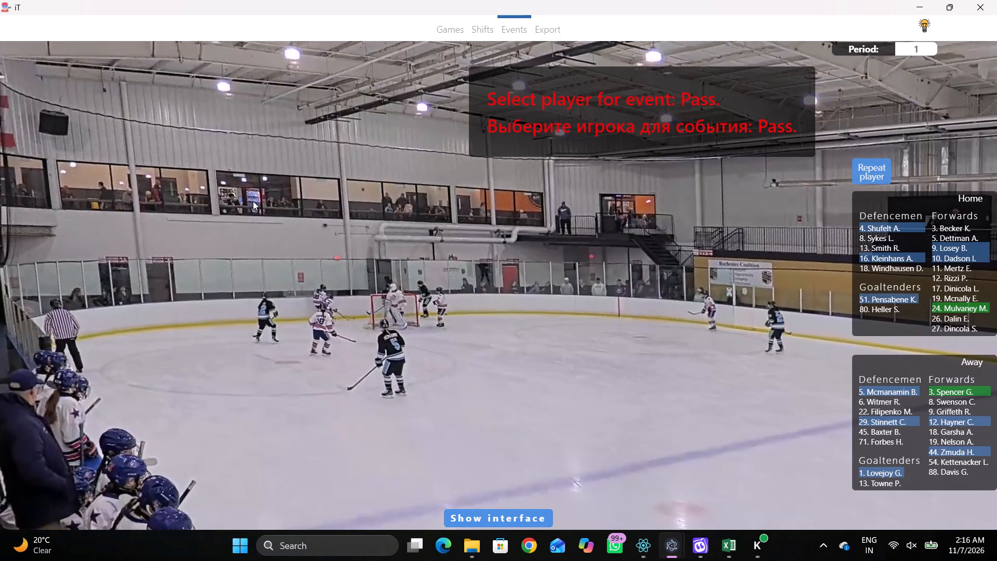
Record a Pass by home player 4 behind the home goal line, slightly to the far side of the net.
{"action": "key", "text": "space"}
{"action": "key", "text": "space"}
{"action": "right_click", "coordinate": [554, 255]}
{"action": "left_click", "coordinate": [570, 262]}
{"action": "right_click", "coordinate": [561, 255]}
{"action": "left_click", "coordinate": [572, 264]}
{"action": "left_click", "coordinate": [888, 231]}
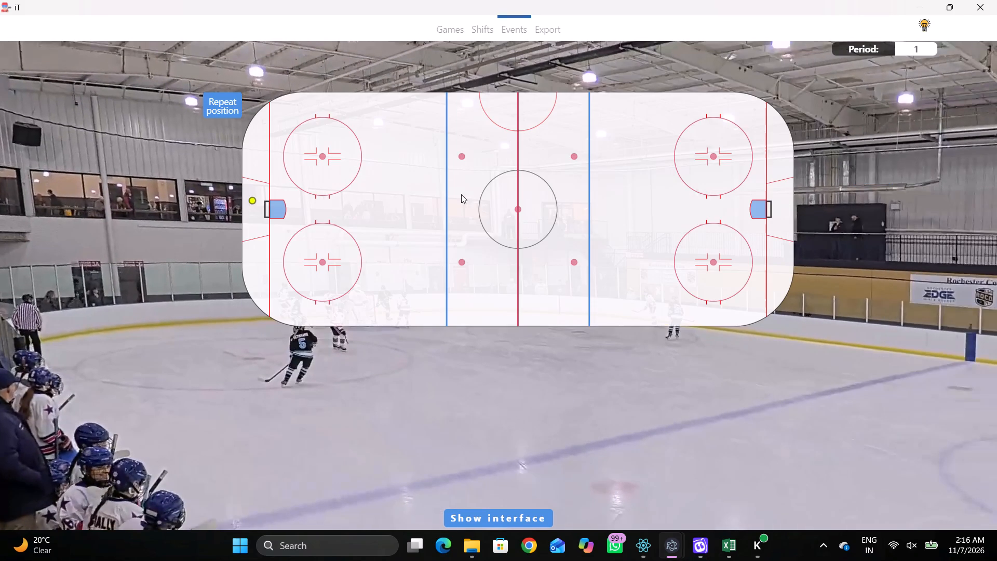
{"action": "left_click", "coordinate": [259, 185]}
Record a Pass by away player 3 near the far-side boards, beside the home zone's far-side face-off circle.
{"action": "key", "text": "space"}
{"action": "key", "text": "space"}
{"action": "key", "text": "space"}
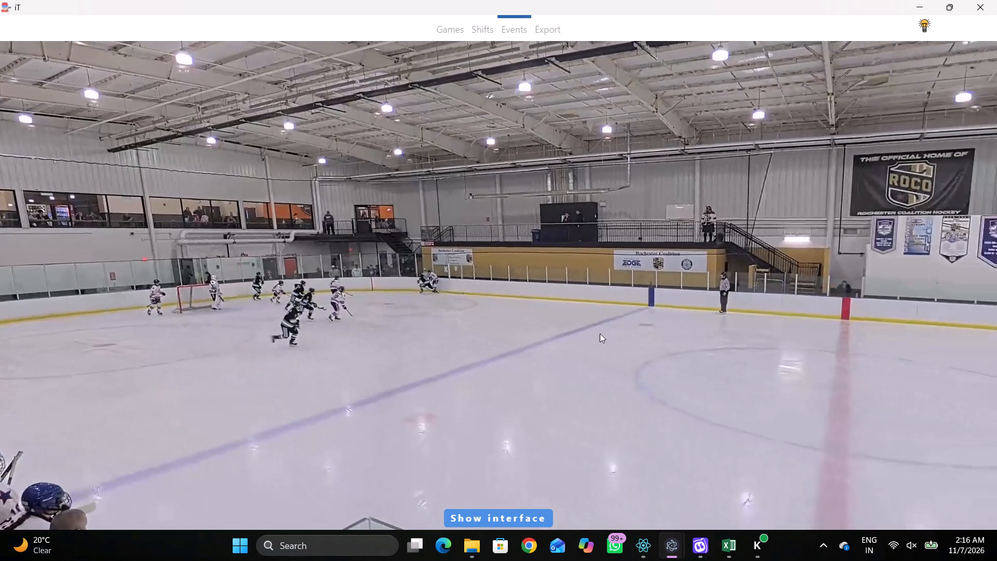
{"action": "key", "text": "space"}
{"action": "key", "text": "q"}
{"action": "key", "text": "space"}
{"action": "key", "text": "space"}
{"action": "type", "text": "q"}
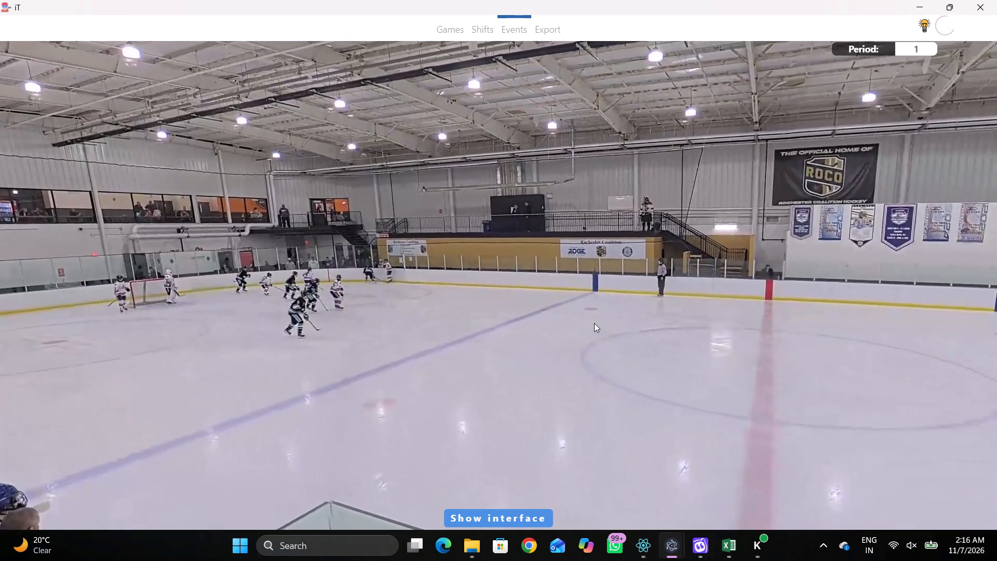
{"action": "key", "text": "q"}
{"action": "key", "text": "q"}
{"action": "type", "text": "qqq"}
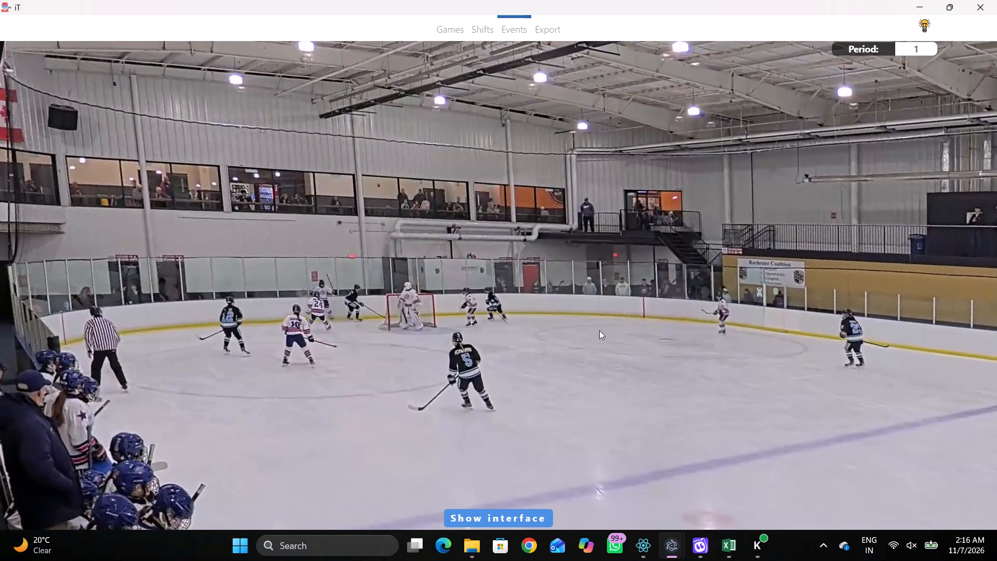
{"action": "type", "text": "qq"}
{"action": "key", "text": "space"}
{"action": "key", "text": "v"}
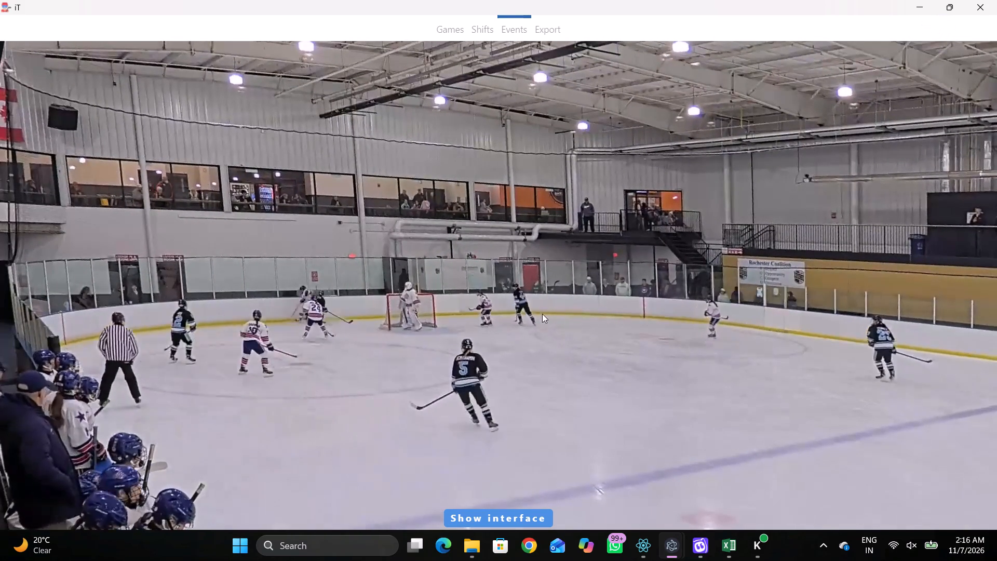
{"action": "key", "text": "space"}
{"action": "key", "text": "space"}
{"action": "key", "text": "space"}
{"action": "right_click", "coordinate": [571, 284]}
{"action": "left_click", "coordinate": [577, 282]}
{"action": "right_click", "coordinate": [559, 281]}
{"action": "left_click", "coordinate": [573, 290]}
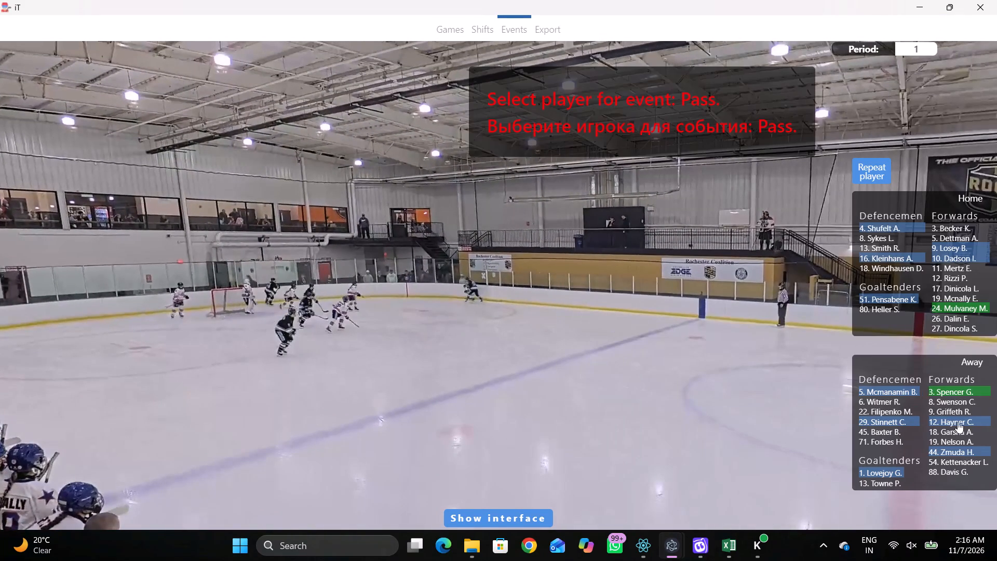
{"action": "left_click", "coordinate": [941, 393]}
{"action": "left_click", "coordinate": [329, 113]}
Record Skating with the puck by away player 3 inside the home zone's far-side face-off circle, near its dot.
{"action": "key", "text": "r"}
{"action": "key", "text": "space"}
{"action": "key", "text": "v"}
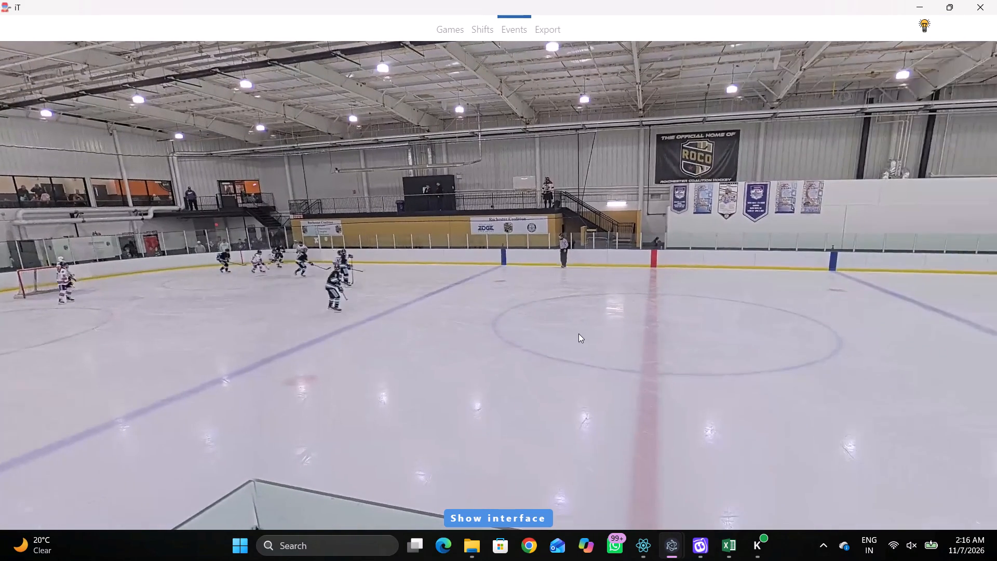
{"action": "key", "text": "space"}
{"action": "key", "text": "space"}
{"action": "key", "text": "space"}
{"action": "key", "text": "r"}
{"action": "key", "text": "space"}
{"action": "key", "text": "space"}
{"action": "key", "text": "space"}
{"action": "key", "text": "space"}
{"action": "key", "text": "space"}
{"action": "key", "text": "space"}
{"action": "key", "text": "space"}
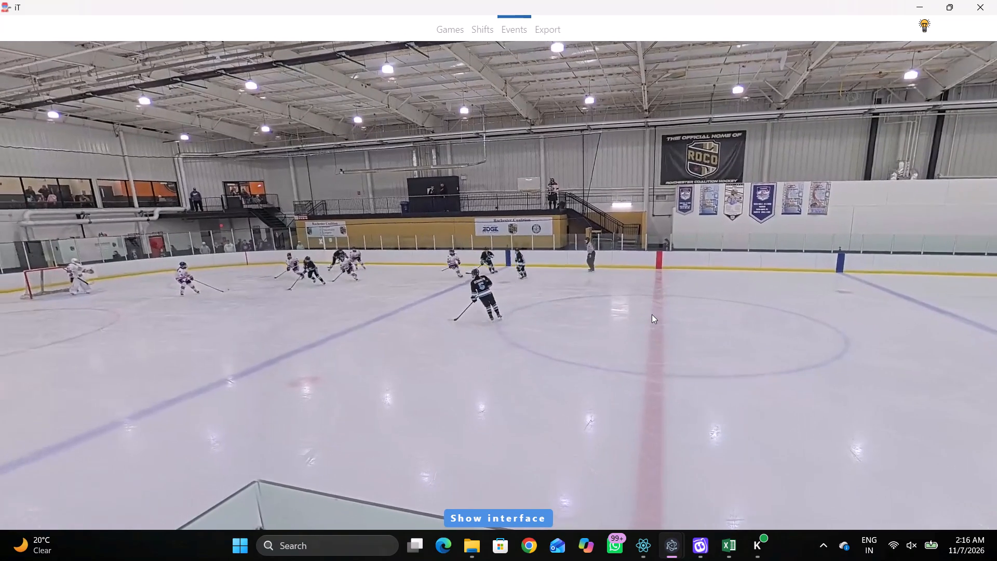
{"action": "key", "text": "space"}
{"action": "key", "text": "q"}
{"action": "right_click", "coordinate": [617, 239]}
{"action": "key", "text": "q"}
{"action": "key", "text": "q"}
{"action": "key", "text": "q"}
{"action": "key", "text": "q"}
{"action": "key", "text": "q"}
{"action": "key", "text": "q"}
{"action": "key", "text": "q"}
{"action": "key", "text": "q"}
{"action": "key", "text": "q"}
{"action": "key", "text": "q"}
{"action": "key", "text": "q"}
{"action": "key", "text": "q"}
{"action": "key", "text": "q"}
{"action": "key", "text": "q"}
{"action": "key", "text": "q"}
{"action": "key", "text": "q"}
{"action": "key", "text": "q"}
{"action": "key", "text": "q"}
{"action": "key", "text": "q"}
{"action": "key", "text": "space"}
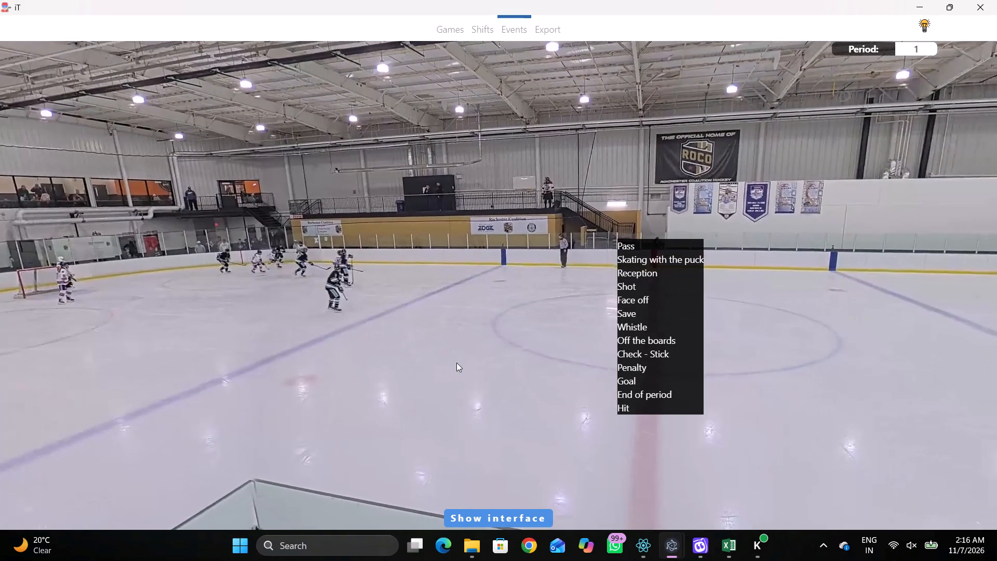
{"action": "key", "text": "v"}
{"action": "key", "text": "space"}
{"action": "right_click_drag", "start_coordinate": [468, 282], "coordinate": [452, 274]}
{"action": "left_click", "coordinate": [491, 293]}
{"action": "left_click", "coordinate": [934, 394]}
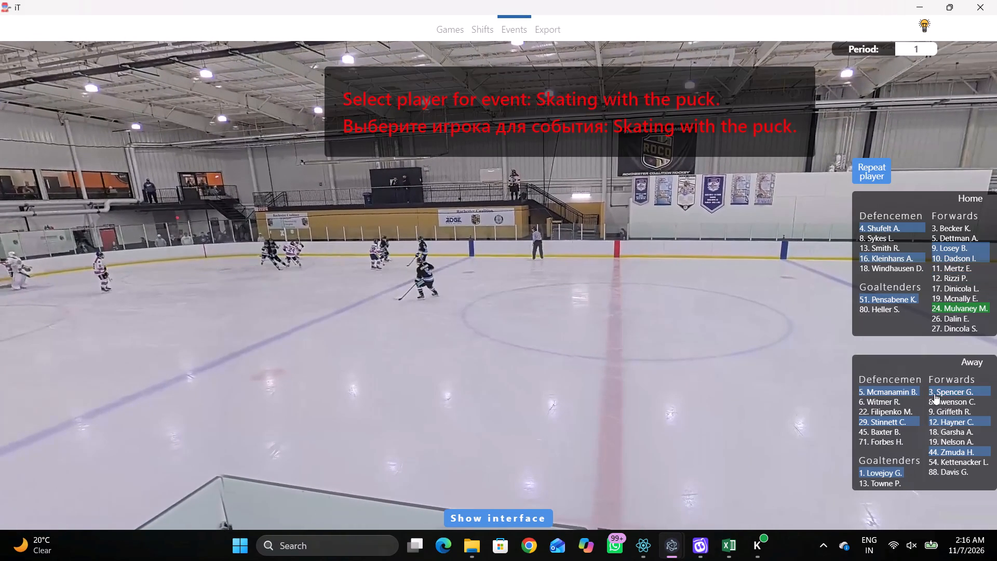
{"action": "left_click", "coordinate": [340, 151]}
Change the player of the latest Skating with the puck event to away player 44.
{"action": "key", "text": "space"}
{"action": "key", "text": "space"}
{"action": "key", "text": "space"}
{"action": "key", "text": "space"}
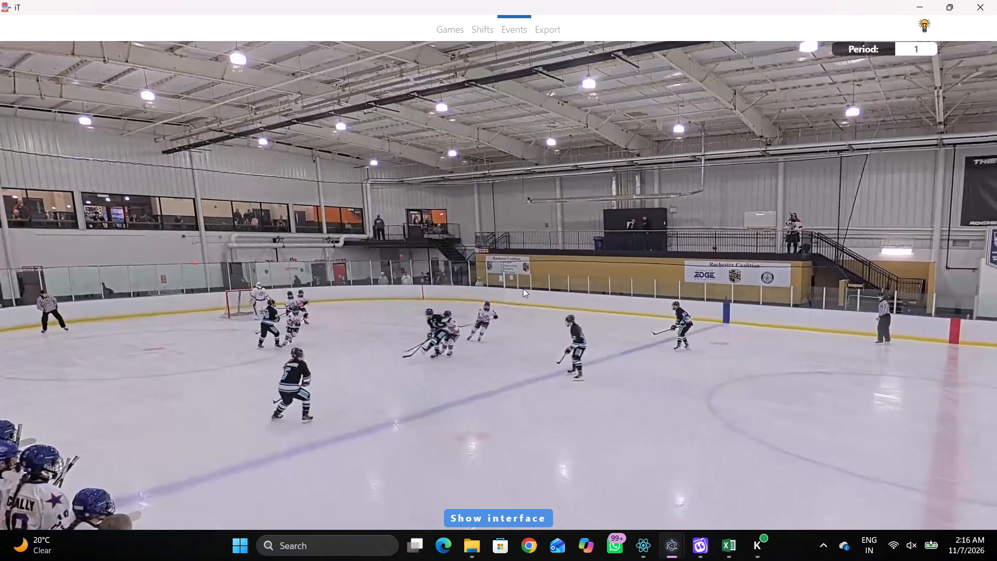
{"action": "key", "text": "q"}
{"action": "key", "text": "q"}
{"action": "key", "text": "q"}
{"action": "key", "text": "q"}
{"action": "key", "text": "shift+d"}
{"action": "left_click", "coordinate": [330, 430]}
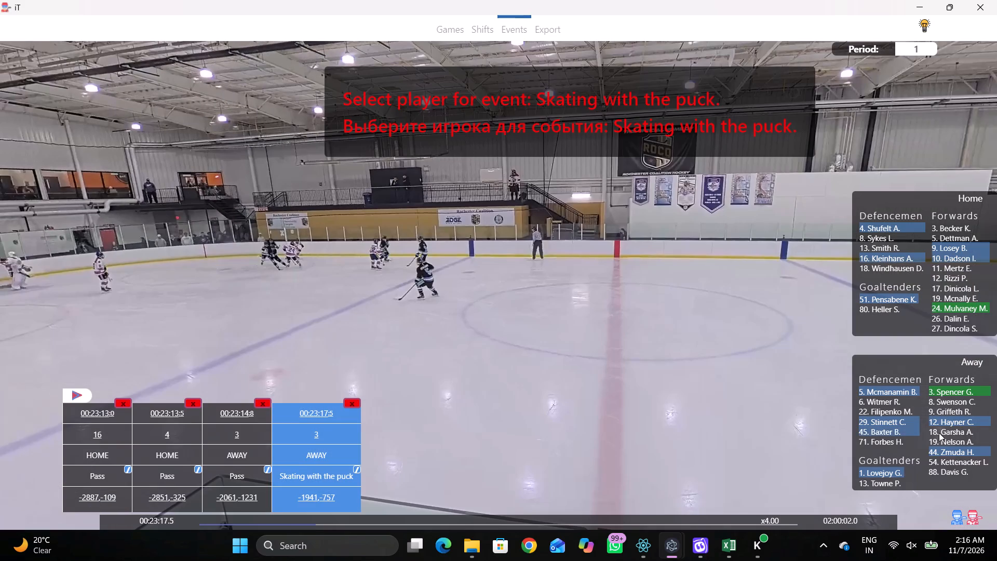
{"action": "left_click", "coordinate": [945, 452]}
Replay the footage following away player 3's Pass at 00:23:14.8 to check who plays the puck.
{"action": "left_click", "coordinate": [244, 415]}
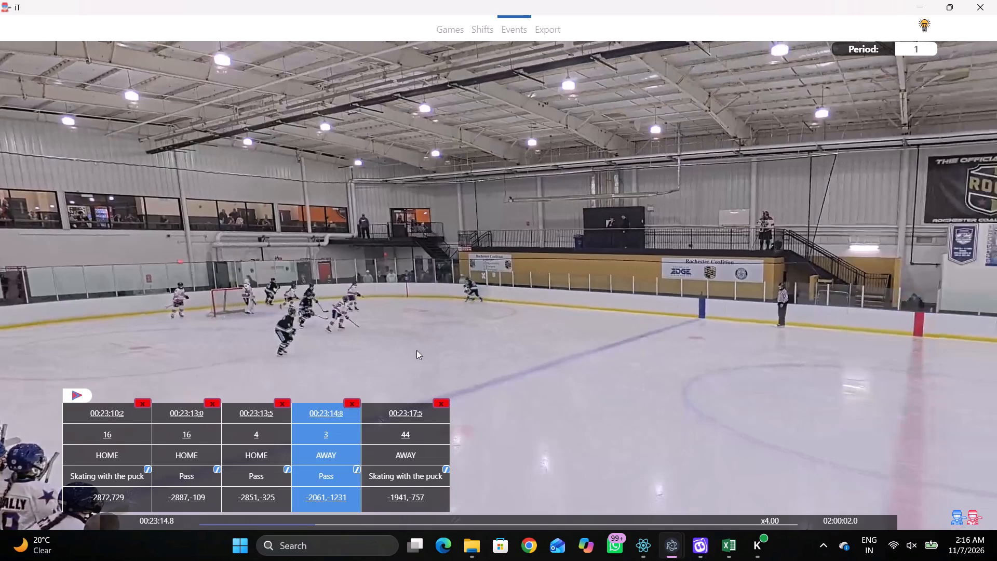
{"action": "key", "text": "shift+d"}
{"action": "key", "text": "q"}
{"action": "key", "text": "q"}
{"action": "key", "text": "q"}
{"action": "key", "text": "space"}
{"action": "key", "text": "space"}
{"action": "key", "text": "space"}
{"action": "key", "text": "space"}
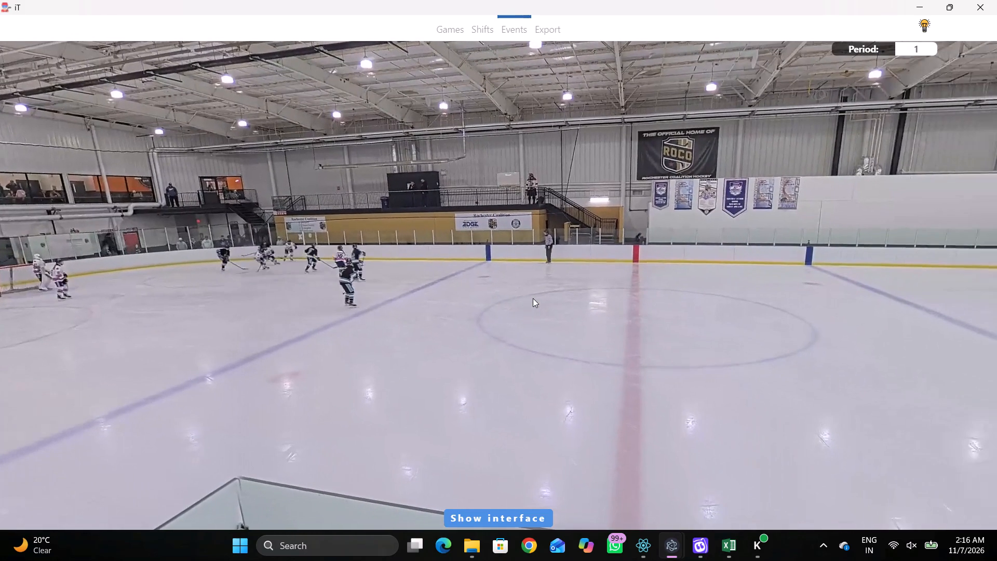
{"action": "type", "text": "r"}
{"action": "key", "text": "q"}
{"action": "key", "text": "shift+d"}
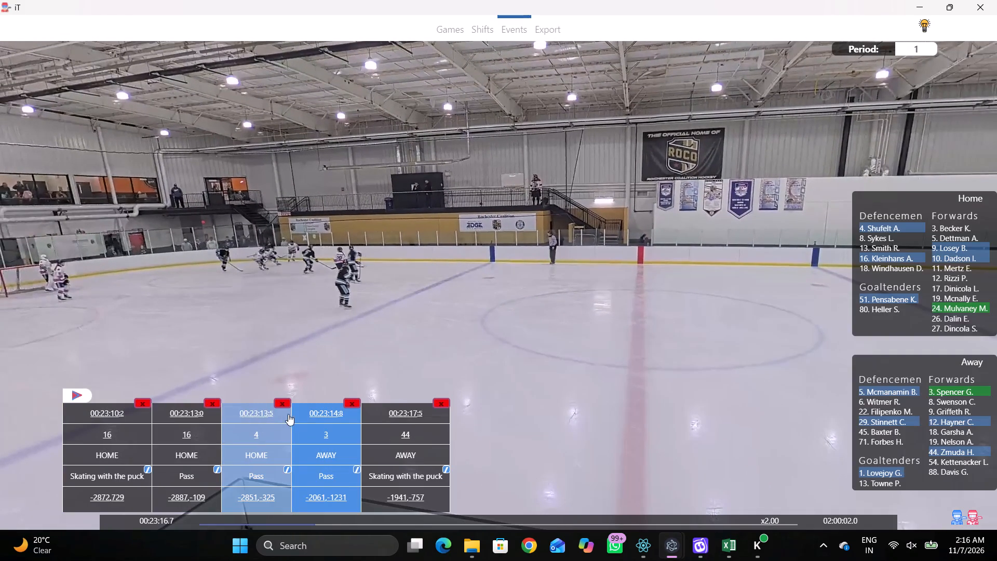
Review the play before the Pass at 00:23:14.8 and change that event's player to home player 9.
{"action": "left_click", "coordinate": [300, 414]}
{"action": "type", "text": "qqqqqqqq"}
{"action": "key", "text": "q"}
{"action": "type", "text": "qq"}
{"action": "key", "text": "q"}
{"action": "key", "text": "q"}
{"action": "key", "text": "q"}
{"action": "key", "text": "q"}
{"action": "key", "text": "q"}
{"action": "type", "text": "qq"}
{"action": "key", "text": "q"}
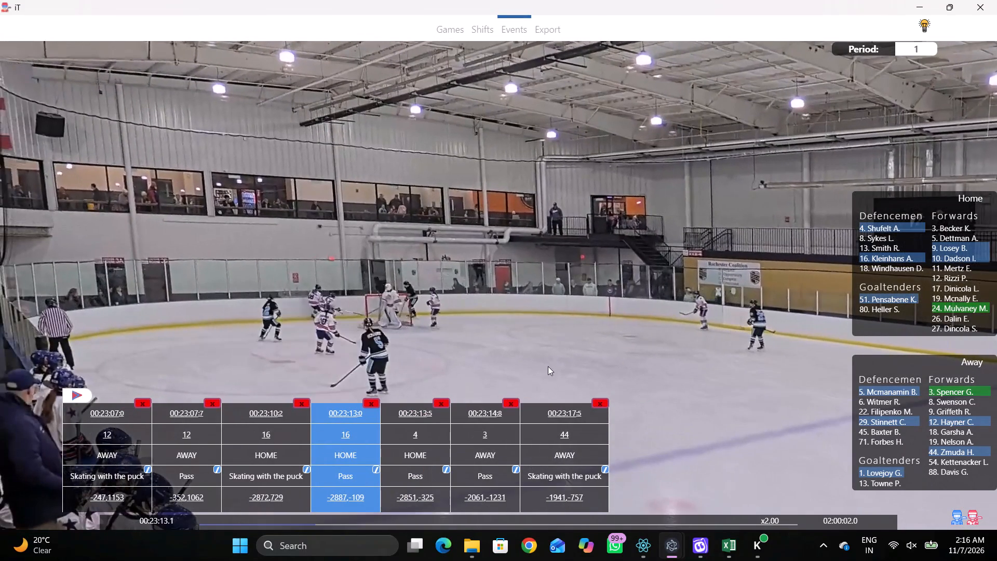
{"action": "key", "text": "q"}
{"action": "type", "text": "qq"}
{"action": "key", "text": "q"}
{"action": "key", "text": "q"}
{"action": "key", "text": "q"}
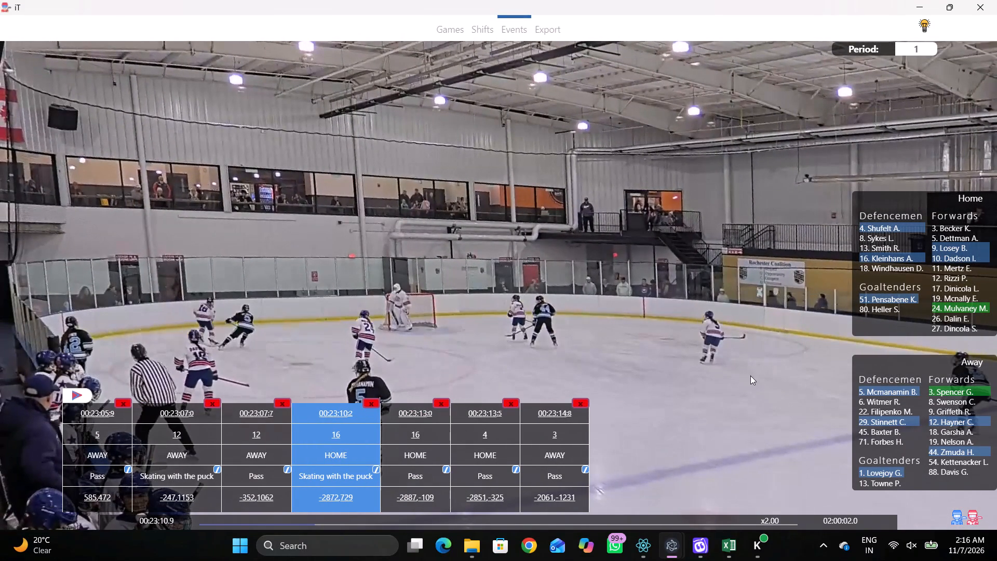
{"action": "key", "text": "q"}
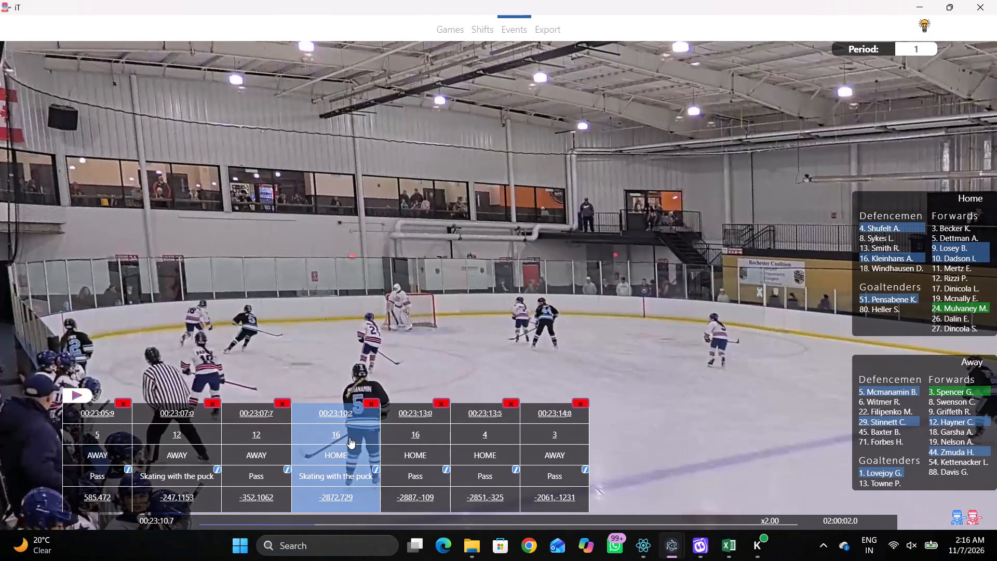
{"action": "left_click", "coordinate": [553, 427]}
{"action": "left_click", "coordinate": [943, 248]}
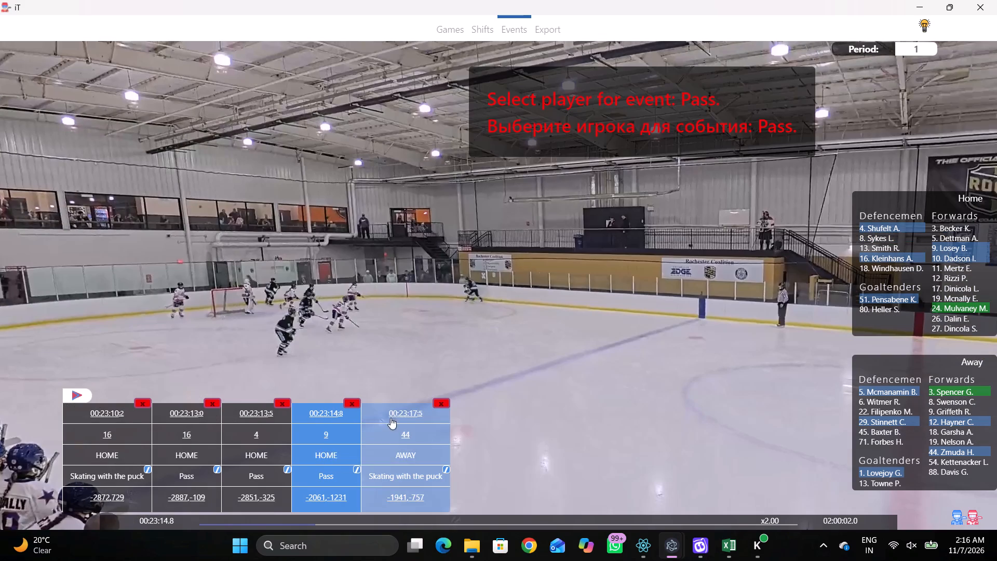
Replay the footage following away player 44's Skating with the puck at 00:23:17.5 to examine how the play develops.
{"action": "left_click", "coordinate": [381, 418]}
{"action": "key", "text": "shift+d"}
{"action": "key", "text": "space"}
{"action": "key", "text": "space"}
{"action": "key", "text": "space"}
{"action": "key", "text": "space"}
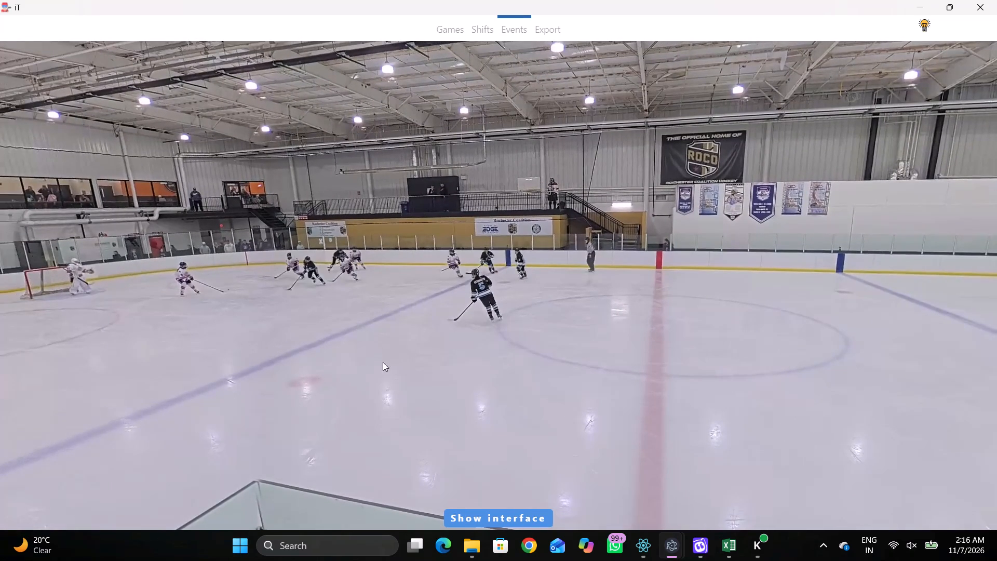
{"action": "key", "text": "shift+d"}
{"action": "key", "text": "shift+d"}
{"action": "key", "text": "space"}
{"action": "key", "text": "space"}
{"action": "key", "text": "space"}
{"action": "key", "text": "space"}
{"action": "type", "text": "r"}
{"action": "key", "text": "space"}
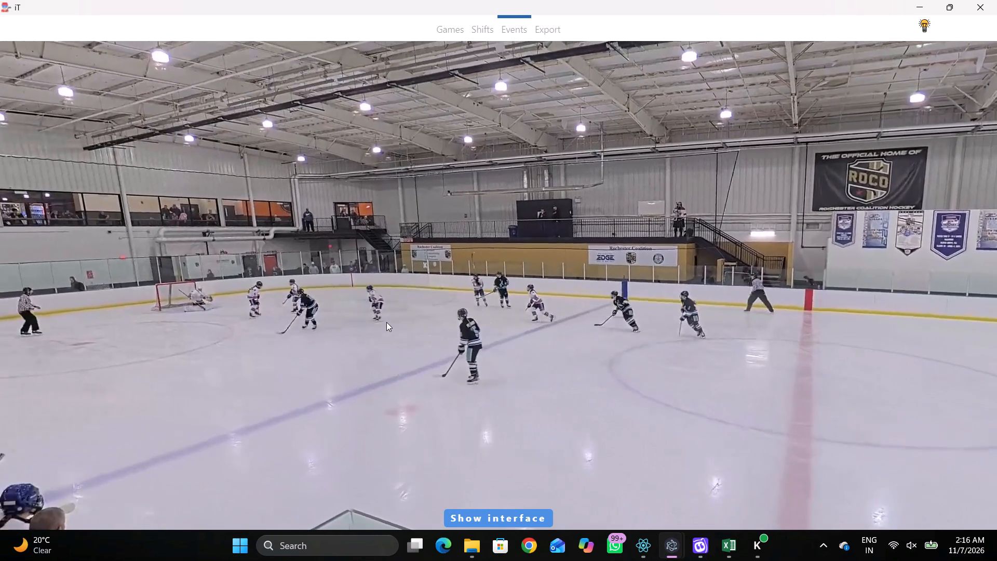
{"action": "key", "text": "space"}
{"action": "key", "text": "q"}
{"action": "key", "text": "space"}
{"action": "key", "text": "v"}
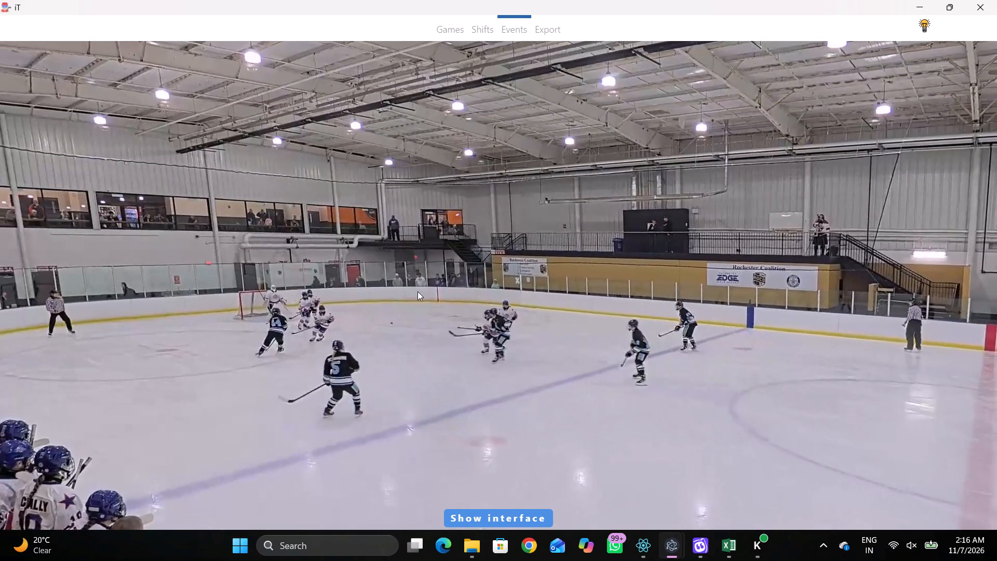
{"action": "key", "text": "space"}
{"action": "key", "text": "shift+d"}
Record a Shot Attempt - Blocked by away player 44 in the home zone, at the inner edge of the far-side face-off circle.
{"action": "left_click", "coordinate": [315, 411]}
{"action": "key", "text": "shift+d"}
{"action": "key", "text": "space"}
{"action": "key", "text": "v"}
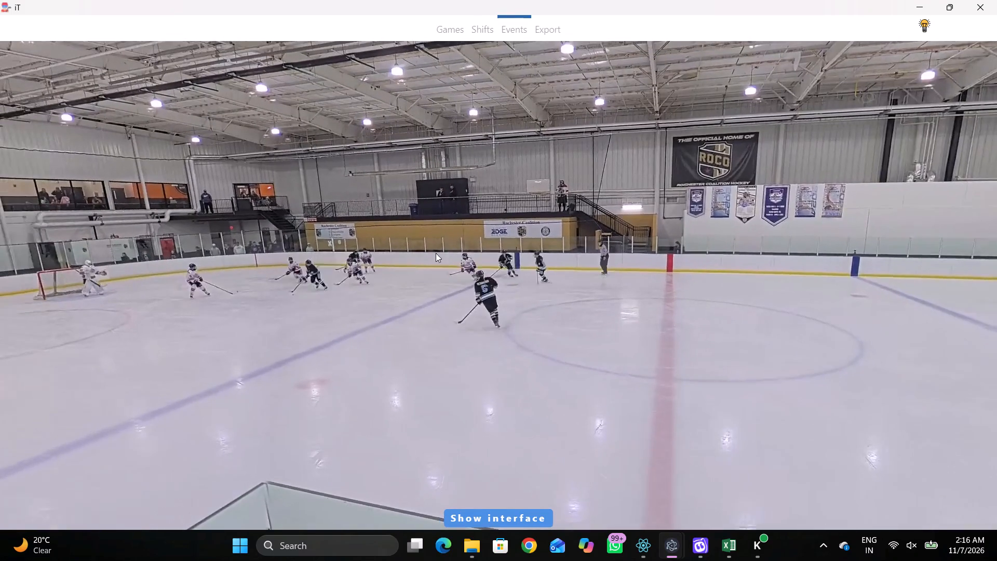
{"action": "key", "text": "space"}
{"action": "type", "text": "q"}
{"action": "right_click_drag", "start_coordinate": [422, 225], "coordinate": [428, 223]}
{"action": "key", "text": "q"}
{"action": "key", "text": "q"}
{"action": "type", "text": "qq"}
{"action": "key", "text": "space"}
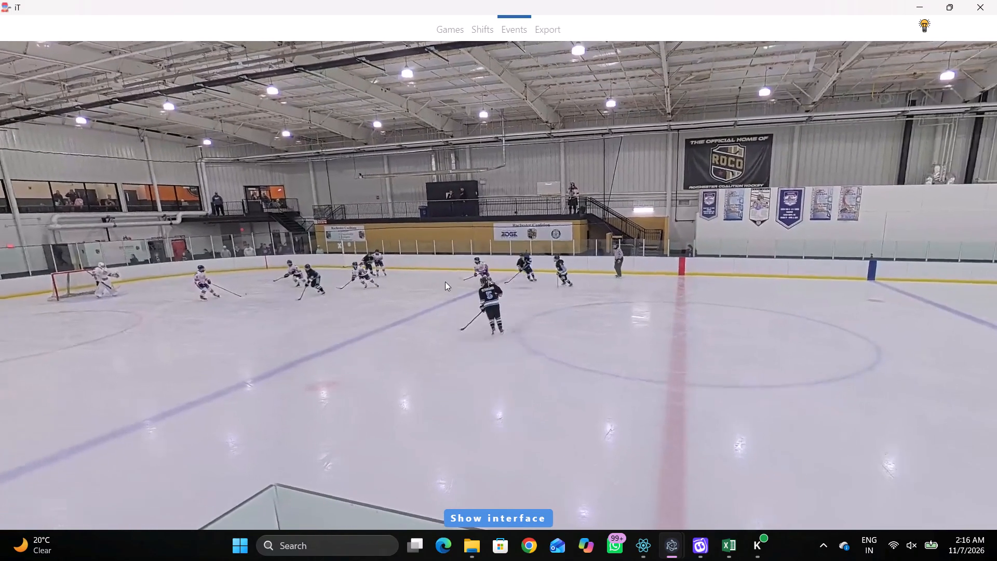
{"action": "key", "text": "space"}
{"action": "key", "text": "q"}
{"action": "right_click_drag", "start_coordinate": [431, 262], "coordinate": [436, 261]}
{"action": "left_click", "coordinate": [468, 303]}
{"action": "left_click", "coordinate": [442, 303]}
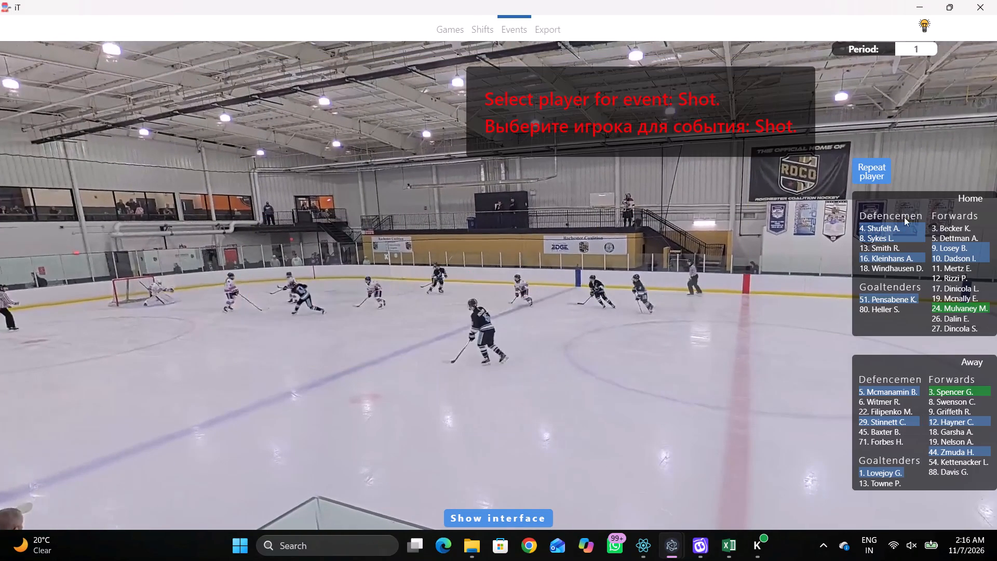
{"action": "left_click", "coordinate": [895, 175]}
{"action": "left_click", "coordinate": [873, 172]}
{"action": "left_click", "coordinate": [347, 188]}
Record a Reception by home player 16 close to the home net, just to the far side of the crease.
{"action": "key", "text": "space"}
{"action": "key", "text": "space"}
{"action": "right_click", "coordinate": [408, 200]}
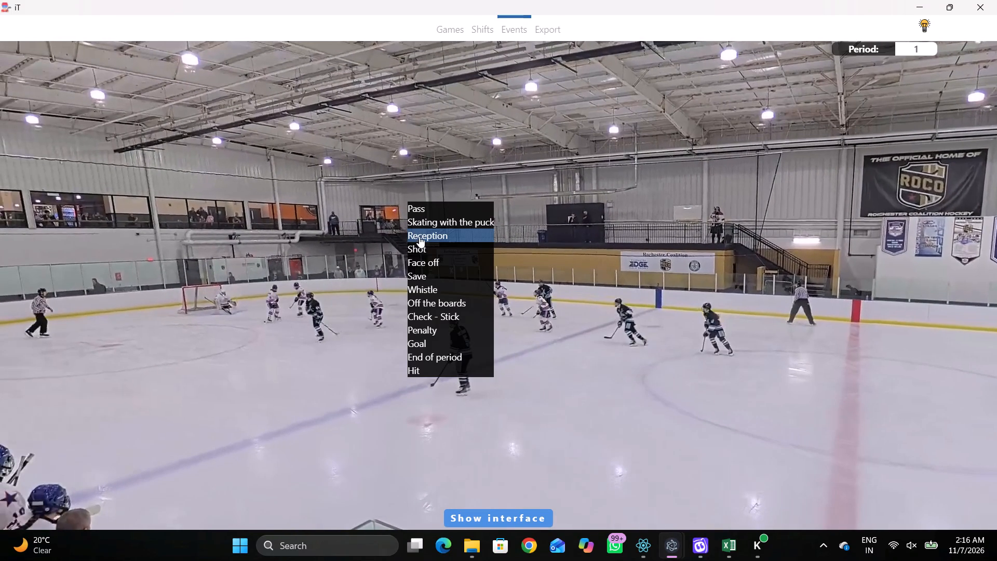
{"action": "left_click", "coordinate": [419, 236]}
{"action": "left_click", "coordinate": [888, 253]}
{"action": "left_click", "coordinate": [294, 185]}
Move the latest Reception's rink position to the inner edge of the home zone's near-side face-off circle.
{"action": "key", "text": "shift+d"}
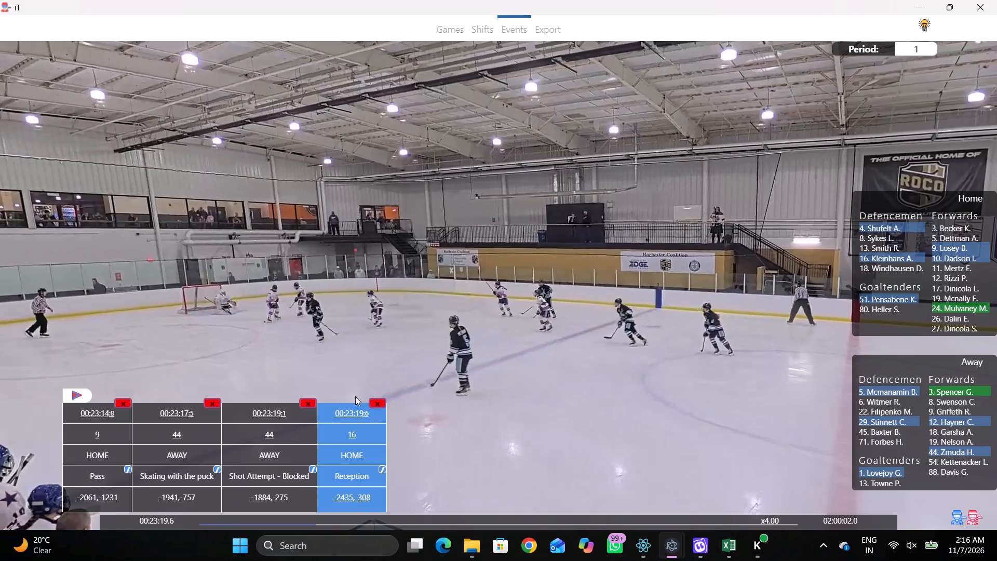
{"action": "left_click", "coordinate": [367, 498]}
{"action": "left_click", "coordinate": [305, 223]}
Record a Pass by home player 16 in front of the home net, midway between the two face-off circles.
{"action": "key", "text": "r"}
{"action": "key", "text": "space"}
{"action": "key", "text": "space"}
{"action": "key", "text": "space"}
{"action": "key", "text": "space"}
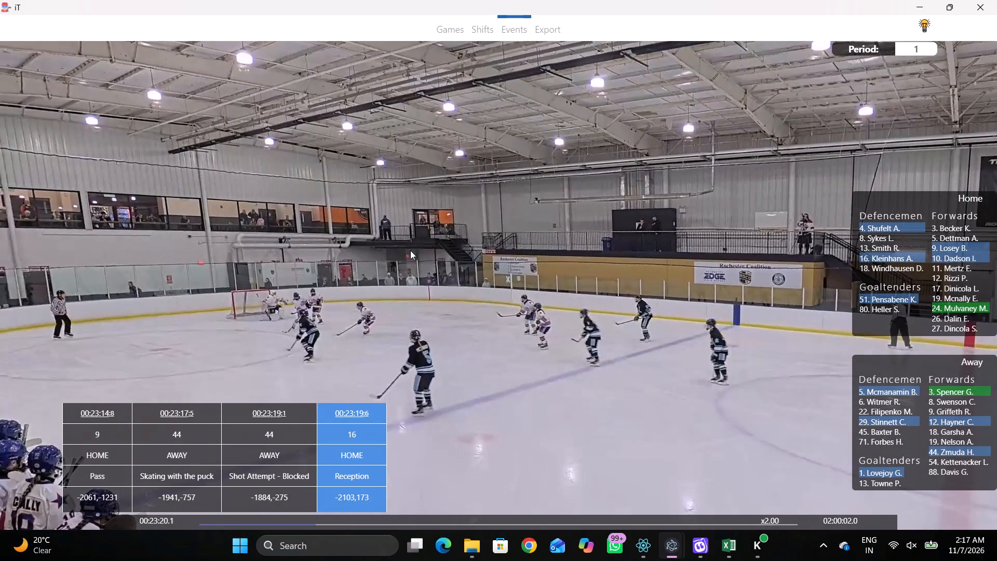
{"action": "key", "text": "space"}
{"action": "key", "text": "space"}
{"action": "key", "text": "q"}
{"action": "right_click", "coordinate": [436, 228]}
{"action": "left_click", "coordinate": [446, 232]}
{"action": "left_click_drag", "start_coordinate": [883, 175], "coordinate": [878, 176]}
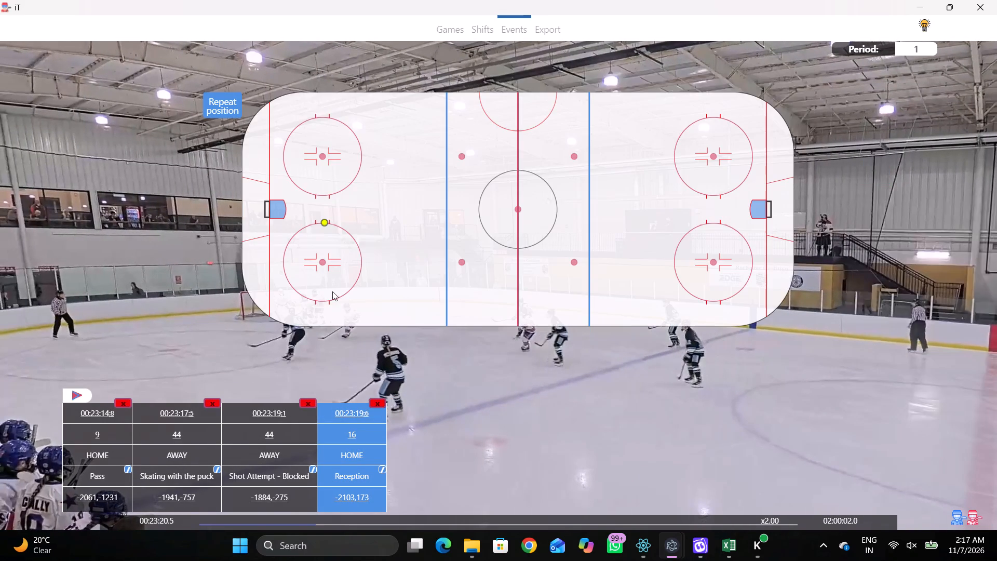
{"action": "left_click", "coordinate": [312, 207]}
Record a Pass by away player 29 in front of the away net, between the two face-off circles.
{"action": "key", "text": "space"}
{"action": "key", "text": "space"}
{"action": "key", "text": "space"}
{"action": "type", "text": "v"}
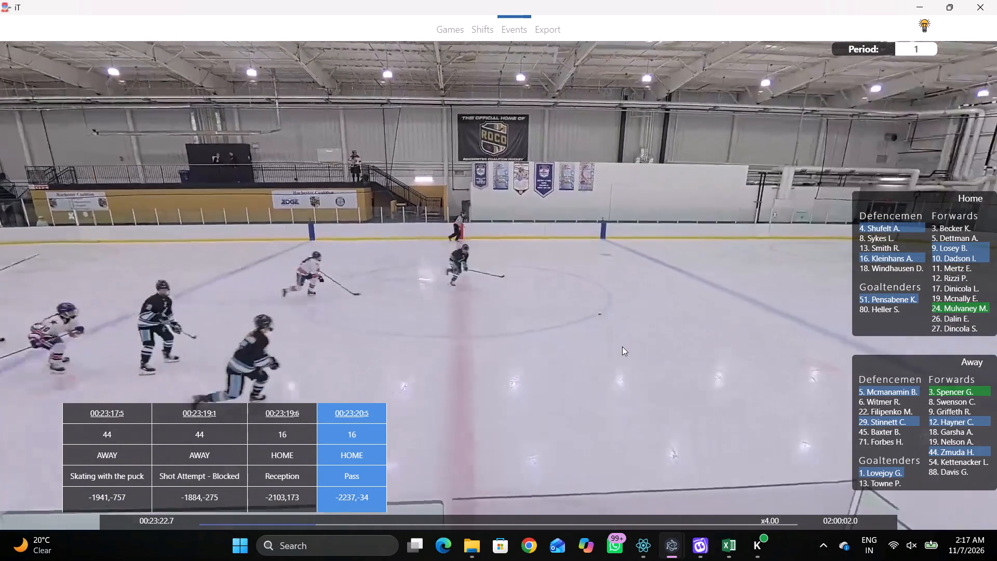
{"action": "key", "text": "space"}
{"action": "key", "text": "space"}
{"action": "key", "text": "space"}
{"action": "right_click", "coordinate": [654, 291]}
{"action": "key", "text": "space"}
{"action": "key", "text": "space"}
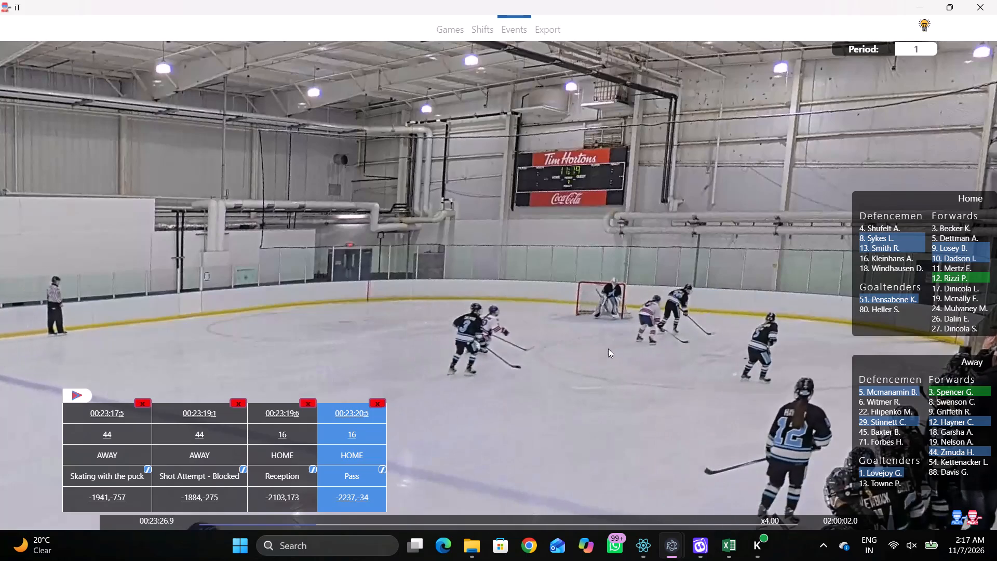
{"action": "key", "text": "q"}
{"action": "key", "text": "q"}
{"action": "key", "text": "q"}
{"action": "right_click", "coordinate": [623, 287]}
{"action": "left_click", "coordinate": [632, 297]}
{"action": "right_click", "coordinate": [615, 290]}
{"action": "left_click", "coordinate": [622, 295]}
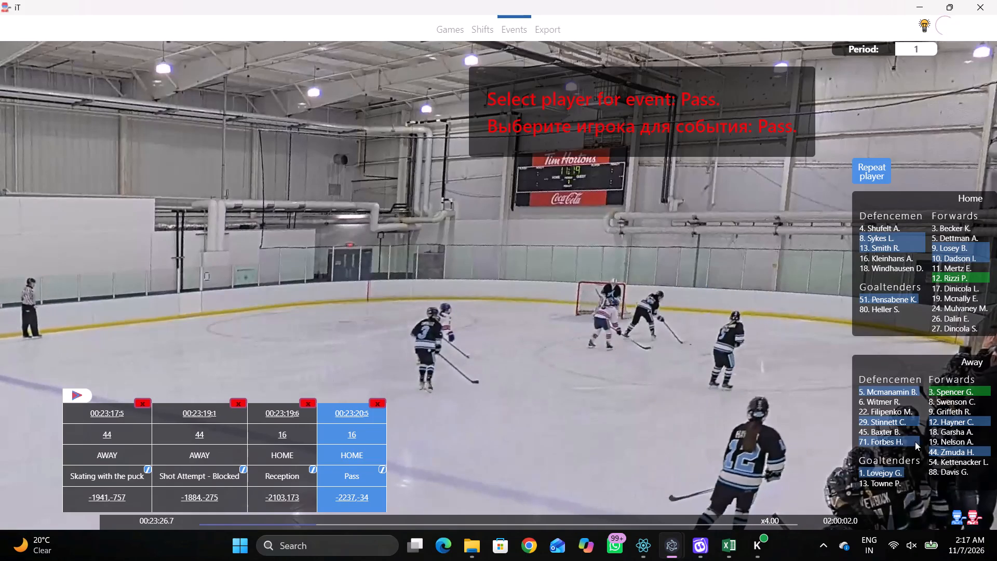
{"action": "left_click", "coordinate": [878, 428]}
{"action": "left_click", "coordinate": [866, 418]}
{"action": "left_click", "coordinate": [728, 219]}
Record Skating with the puck by away player 5 at the board-side edge of the away zone's near-side face-off circle.
{"action": "key", "text": "space"}
{"action": "key", "text": "space"}
{"action": "key", "text": "space"}
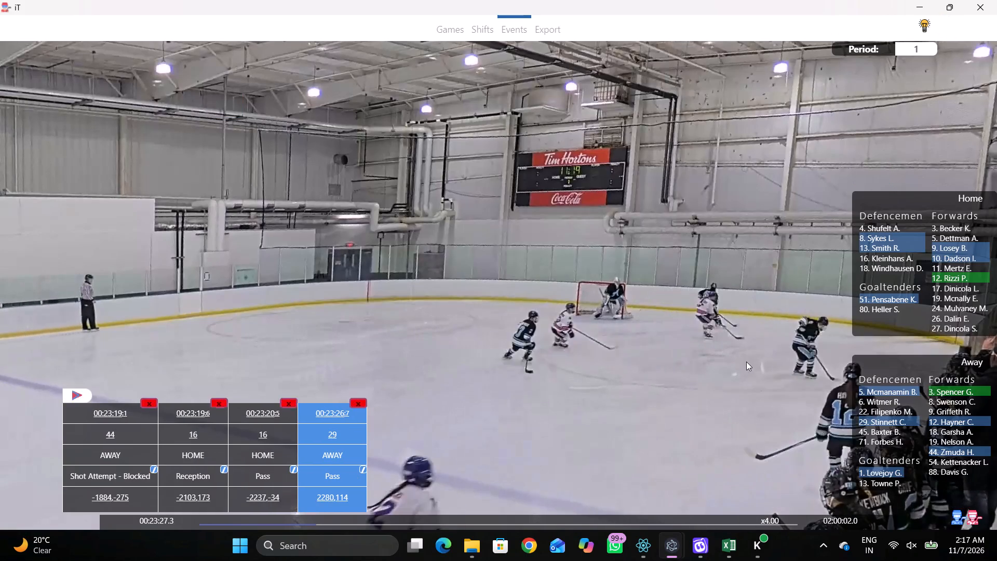
{"action": "key", "text": "space"}
{"action": "right_click", "coordinate": [724, 319]}
{"action": "left_click", "coordinate": [759, 336]}
{"action": "left_click", "coordinate": [880, 392]}
{"action": "left_click", "coordinate": [718, 293]}
Record a Pass by away player 5 in the away zone's near-side corner, between the face-off circle and the goal line.
{"action": "key", "text": "shift+d"}
{"action": "key", "text": "space"}
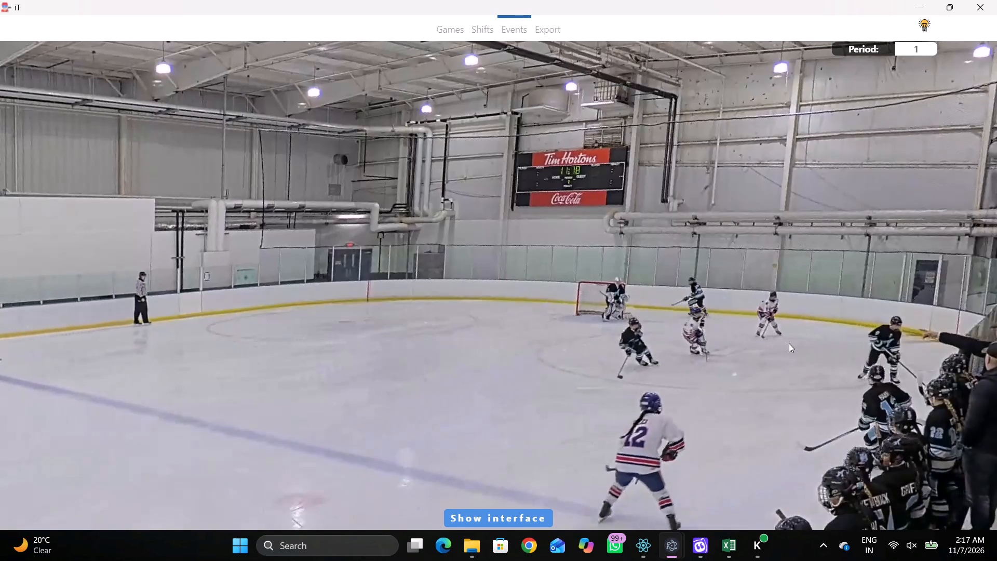
{"action": "key", "text": "space"}
{"action": "right_click", "coordinate": [743, 297]}
{"action": "left_click", "coordinate": [762, 299]}
{"action": "left_click", "coordinate": [869, 171]}
{"action": "left_click", "coordinate": [752, 298]}
Record Skating with the puck by away player 12 inside the away zone's near-side face-off circle, on its blue-line side.
{"action": "key", "text": "space"}
{"action": "key", "text": "v"}
{"action": "key", "text": "space"}
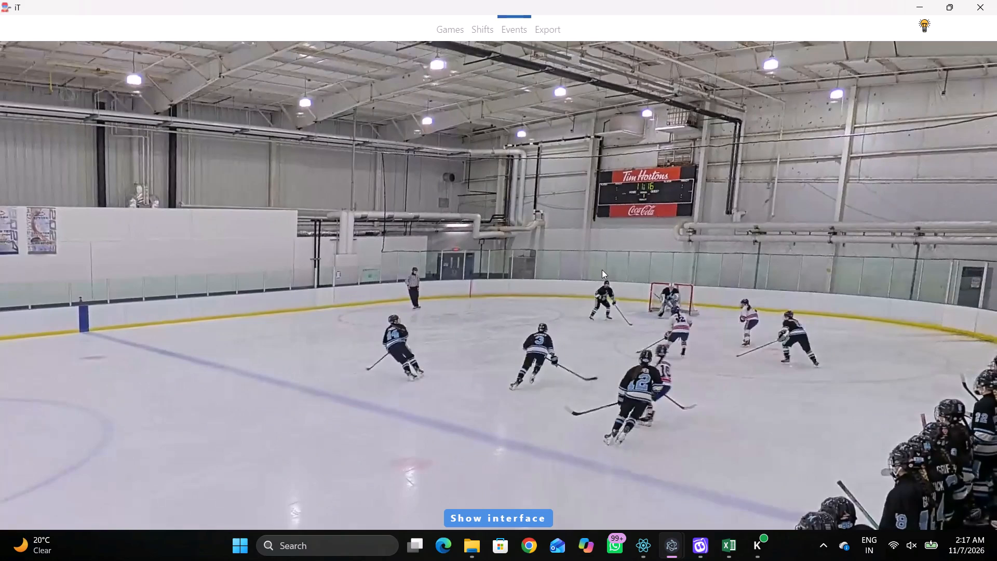
{"action": "key", "text": "q"}
{"action": "key", "text": "q"}
{"action": "key", "text": "q"}
{"action": "key", "text": "q"}
{"action": "right_click", "coordinate": [638, 253]}
{"action": "left_click", "coordinate": [659, 275]}
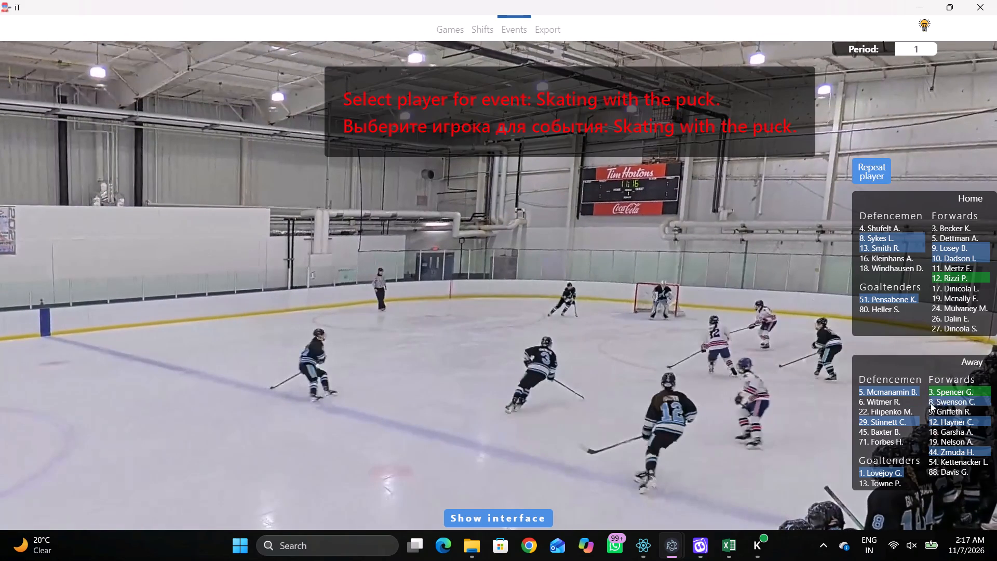
{"action": "left_click", "coordinate": [951, 422]}
{"action": "left_click", "coordinate": [694, 276]}
Replay the play and change the player of the latest Skating with the puck event to home player 12.
{"action": "key", "text": "r"}
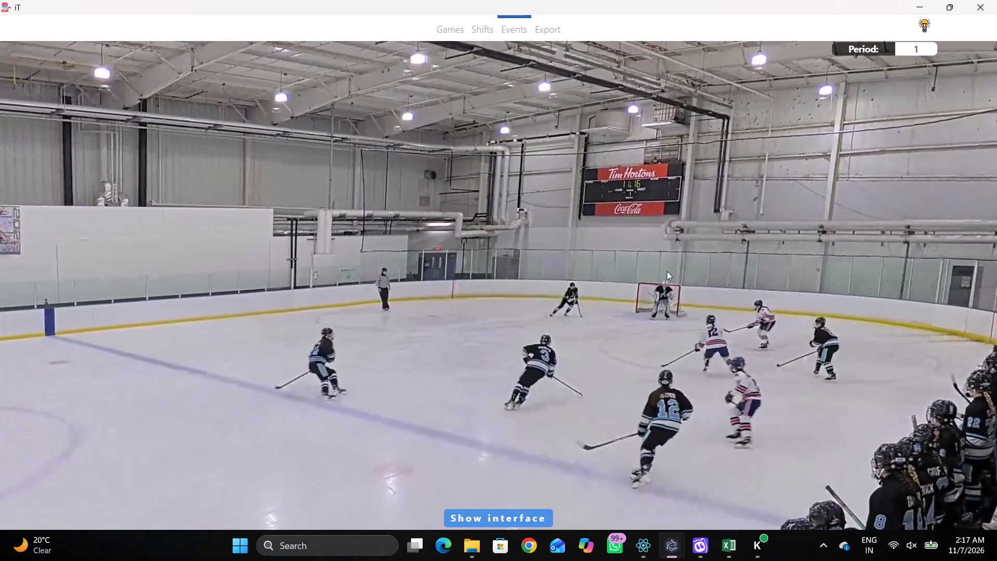
{"action": "key", "text": "space"}
{"action": "key", "text": "space"}
{"action": "key", "text": "space"}
{"action": "key", "text": "space"}
{"action": "key", "text": "space"}
{"action": "key", "text": "space"}
{"action": "key", "text": "shift+d"}
{"action": "left_click", "coordinate": [340, 437]}
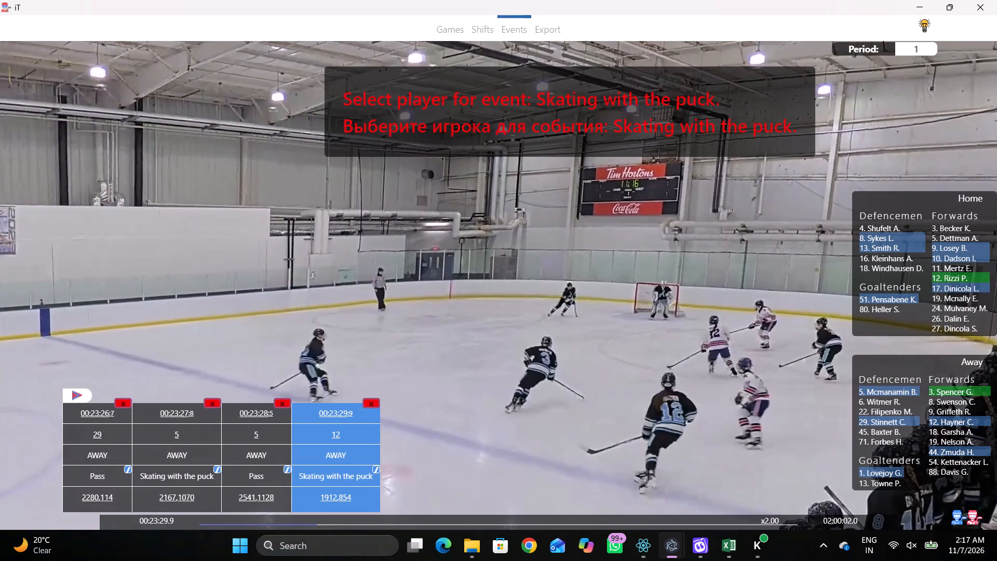
{"action": "left_click", "coordinate": [940, 275]}
Record a Shot event by home player 12 near the dot of the away zone's near-side face-off circle.
{"action": "key", "text": "shift+d"}
{"action": "key", "text": "r"}
{"action": "key", "text": "space"}
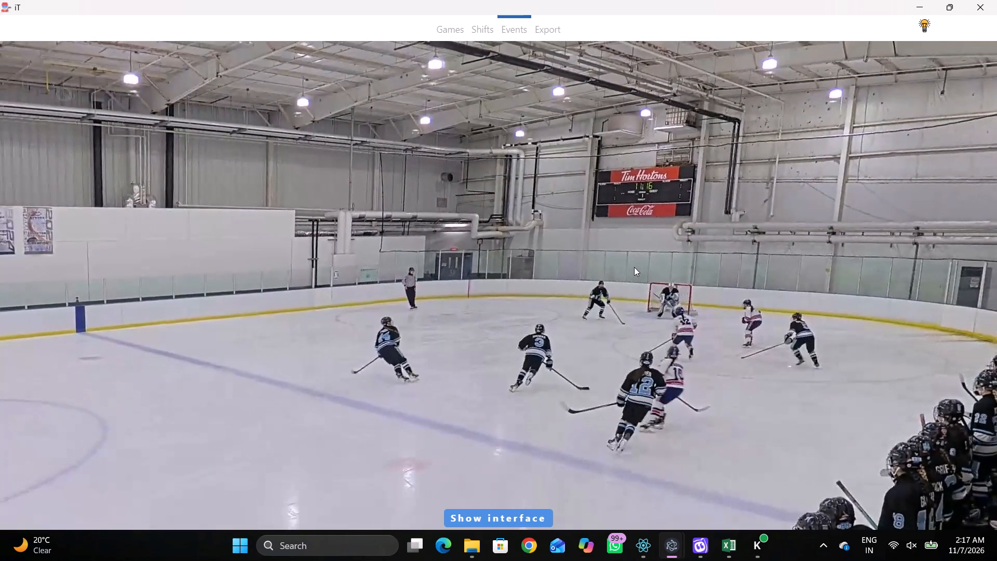
{"action": "key", "text": "space"}
{"action": "key", "text": "q"}
{"action": "key", "text": "q"}
{"action": "key", "text": "q"}
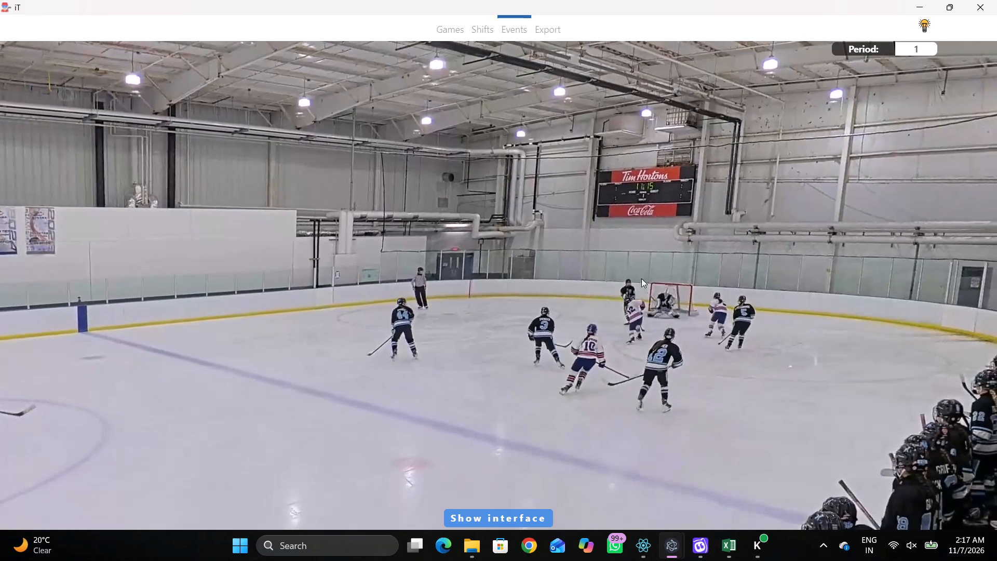
{"action": "right_click_drag", "start_coordinate": [624, 223], "coordinate": [633, 227]}
{"action": "left_click", "coordinate": [645, 269]}
{"action": "left_click", "coordinate": [481, 216]}
{"action": "left_click", "coordinate": [860, 177]}
{"action": "left_click", "coordinate": [708, 257]}
Record a Save by away goaltender 1 in the away zone's goal crease.
{"action": "key", "text": "space"}
{"action": "key", "text": "v"}
{"action": "key", "text": "space"}
{"action": "right_click", "coordinate": [666, 198]}
{"action": "left_click", "coordinate": [697, 274]}
{"action": "left_click", "coordinate": [588, 282]}
{"action": "left_click_drag", "start_coordinate": [556, 279], "coordinate": [553, 285]}
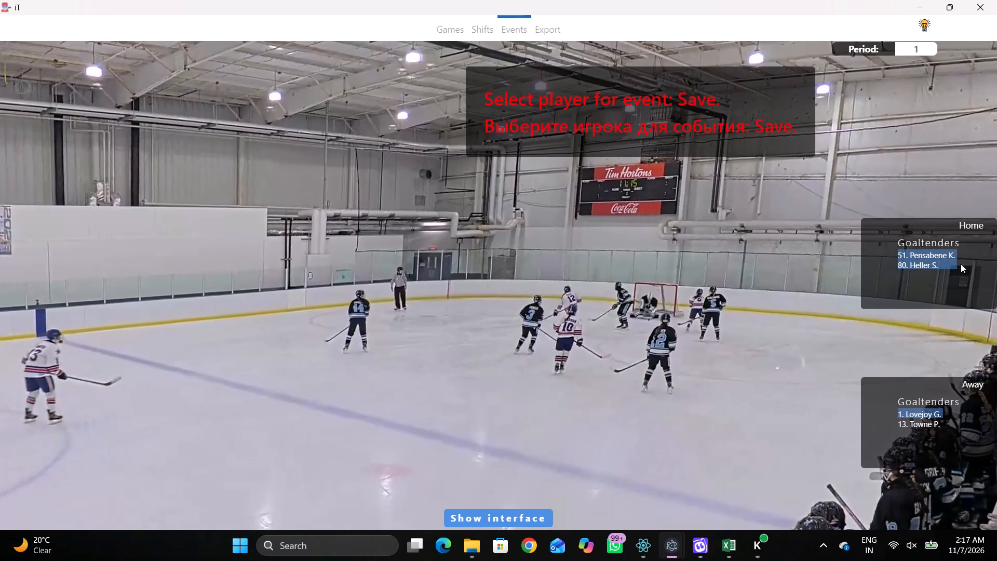
{"action": "left_click", "coordinate": [921, 412]}
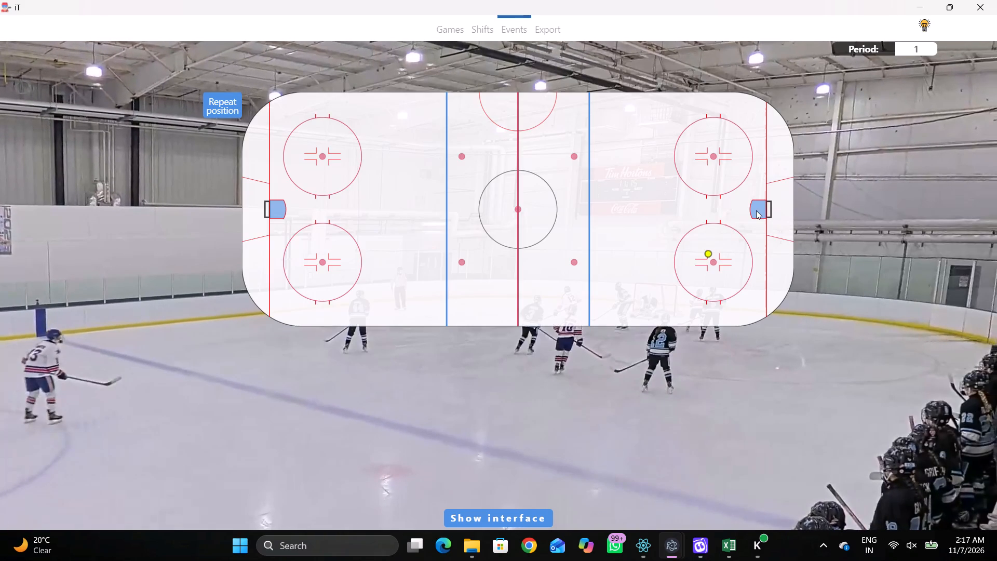
{"action": "left_click", "coordinate": [756, 210]}
Replay the scramble at the away net and record a Shot by home player 9 just in front of the crease.
{"action": "key", "text": "space"}
{"action": "key", "text": "space"}
{"action": "key", "text": "space"}
{"action": "key", "text": "space"}
{"action": "key", "text": "space"}
{"action": "key", "text": "space"}
{"action": "key", "text": "space"}
{"action": "key", "text": "space"}
{"action": "key", "text": "q"}
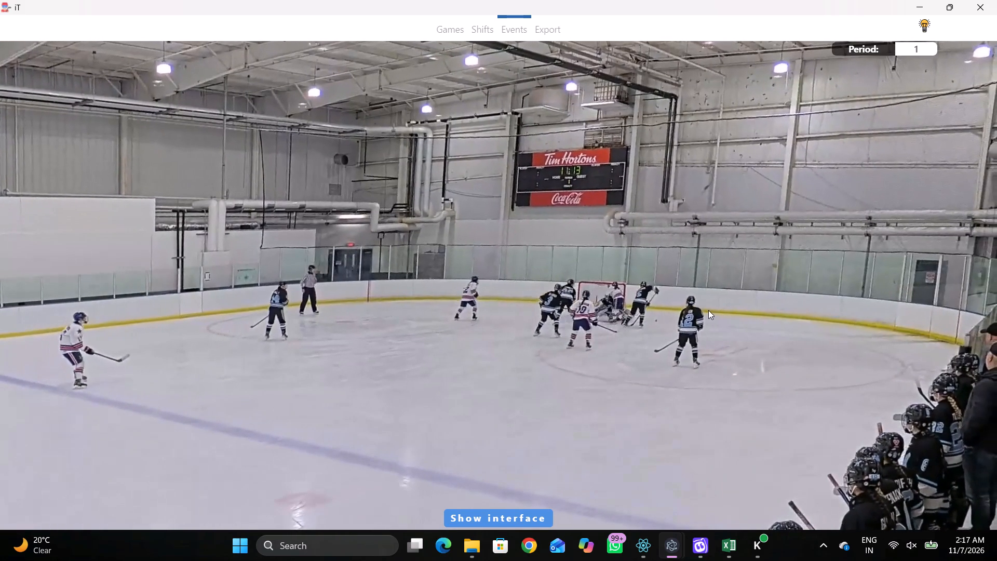
{"action": "key", "text": "q"}
{"action": "key", "text": "q"}
{"action": "key", "text": "q"}
{"action": "key", "text": "q"}
{"action": "right_click", "coordinate": [662, 234]}
{"action": "left_click", "coordinate": [676, 270]}
{"action": "right_click", "coordinate": [587, 259]}
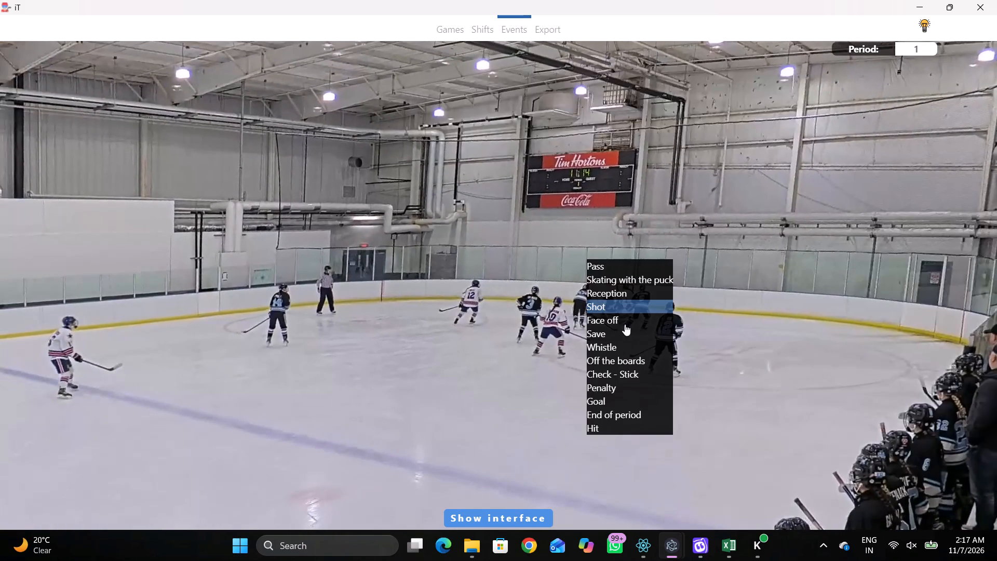
{"action": "left_click", "coordinate": [615, 305]}
{"action": "left_click", "coordinate": [515, 239]}
{"action": "left_click", "coordinate": [946, 248]}
{"action": "left_click", "coordinate": [737, 204]}
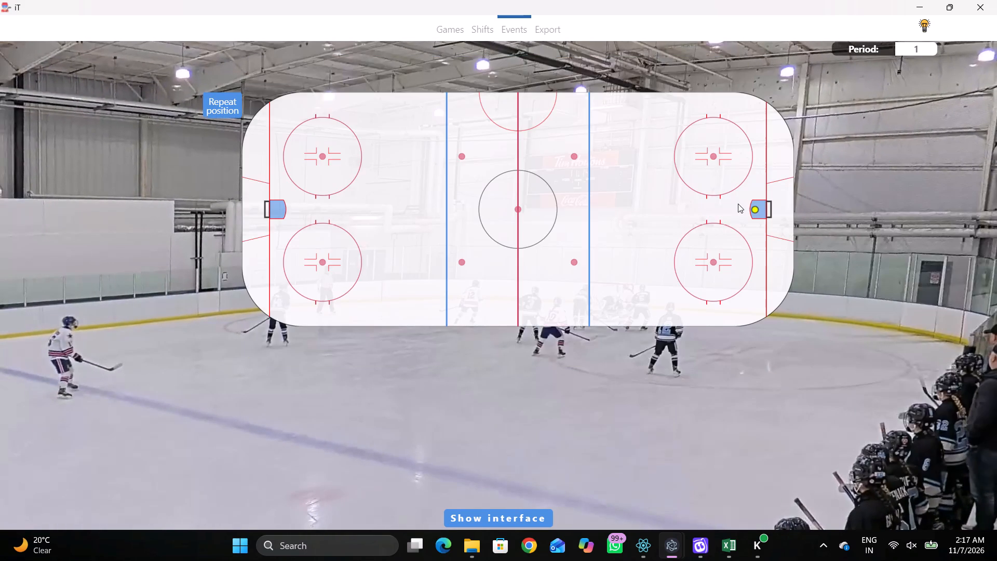
Record Skating with the puck by away player 5 on the goal line, just beside the near-side post of the away net.
{"action": "key", "text": "space"}
{"action": "key", "text": "space"}
{"action": "right_click", "coordinate": [662, 222]}
{"action": "key", "text": "q"}
{"action": "left_click", "coordinate": [564, 299]}
{"action": "key", "text": "space"}
{"action": "key", "text": "space"}
{"action": "key", "text": "space"}
{"action": "key", "text": "space"}
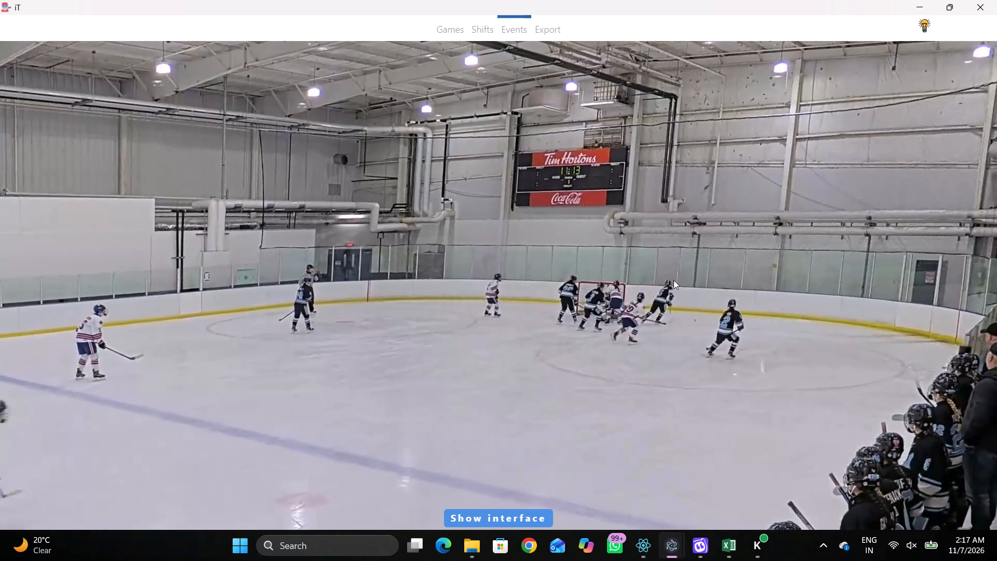
{"action": "key", "text": "space"}
{"action": "key", "text": "space"}
{"action": "right_click", "coordinate": [724, 244]}
{"action": "left_click", "coordinate": [772, 266]}
{"action": "left_click", "coordinate": [870, 390]}
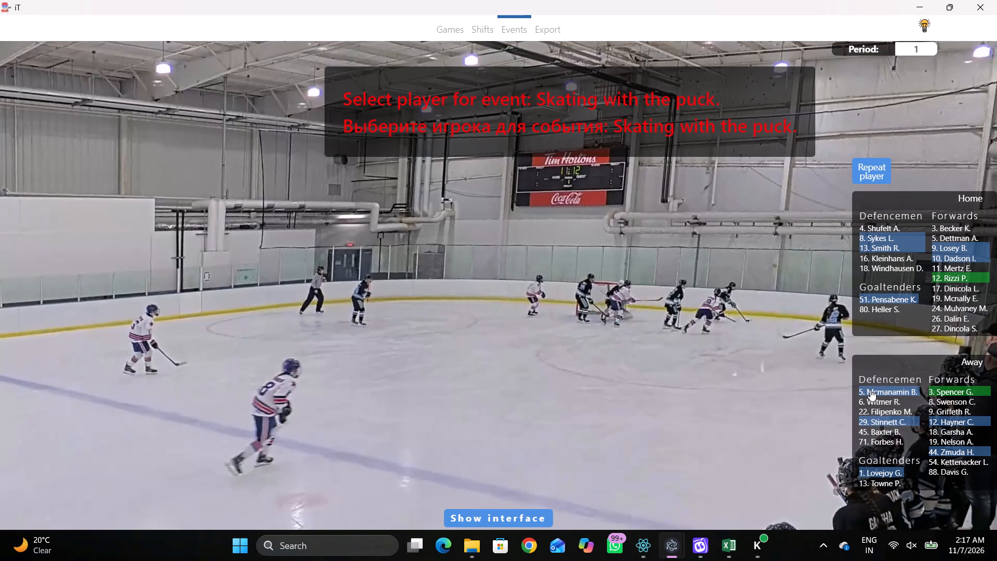
{"action": "left_click_drag", "start_coordinate": [769, 222], "coordinate": [773, 228]}
Replay the play and record a Pass by the same player, away 5, behind the away goal line on the near side.
{"action": "key", "text": "space"}
{"action": "key", "text": "space"}
{"action": "key", "text": "space"}
{"action": "key", "text": "space"}
{"action": "key", "text": "q"}
{"action": "key", "text": "q"}
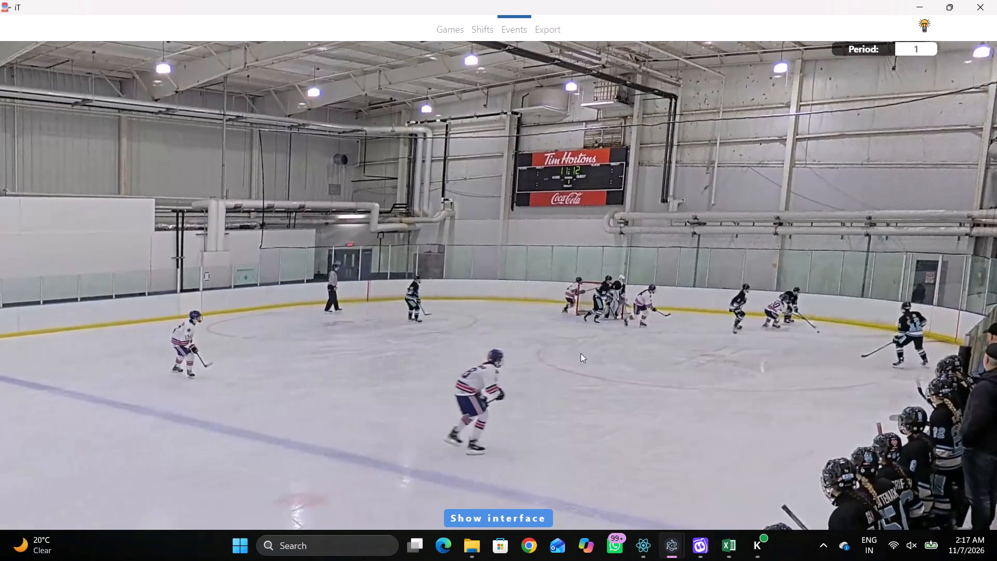
{"action": "key", "text": "shift+d"}
{"action": "left_click", "coordinate": [400, 497]}
{"action": "left_click", "coordinate": [762, 229]}
{"action": "key", "text": "shift+d"}
{"action": "key", "text": "space"}
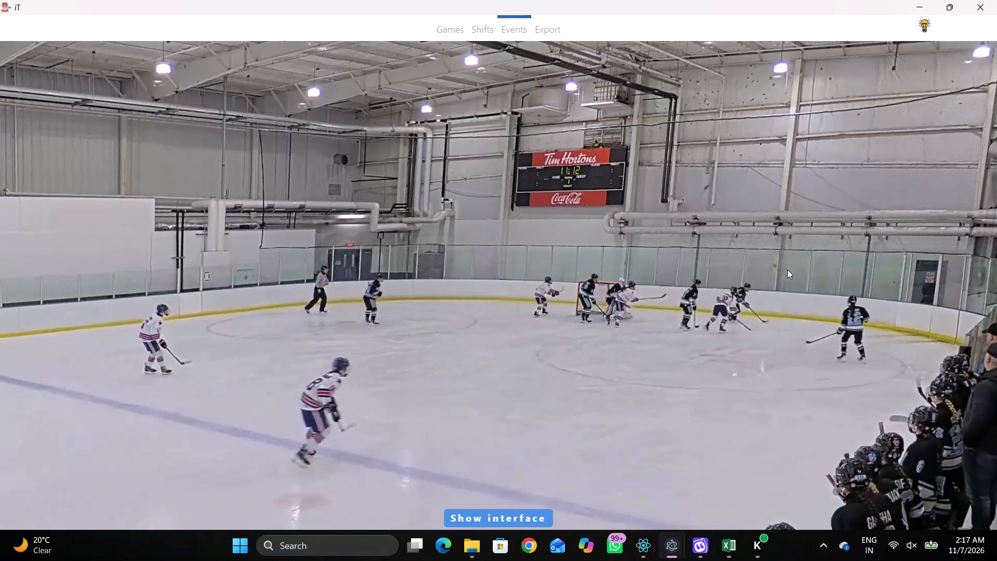
{"action": "key", "text": "space"}
{"action": "key", "text": "space"}
{"action": "key", "text": "space"}
{"action": "key", "text": "q"}
{"action": "right_click", "coordinate": [779, 232]}
{"action": "left_click", "coordinate": [784, 233]}
{"action": "left_click", "coordinate": [880, 177]}
{"action": "left_click", "coordinate": [780, 248]}
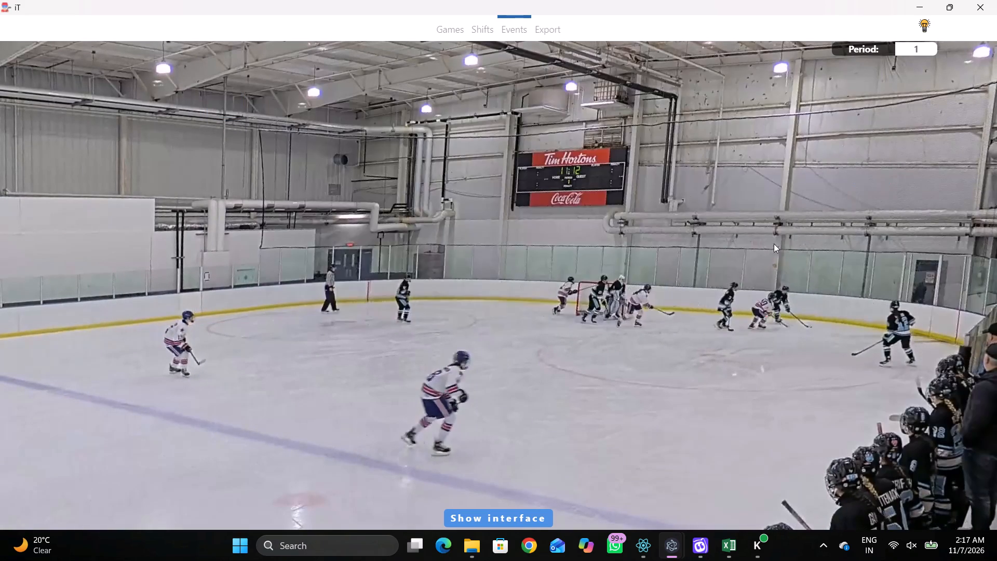
Record Skating with the puck by away player 12 at the near-boards, blue-line edge of the away zone's near-side face-off circle.
{"action": "key", "text": "space"}
{"action": "key", "text": "space"}
{"action": "right_click", "coordinate": [697, 268]}
{"action": "left_click", "coordinate": [730, 303]}
{"action": "right_click", "coordinate": [718, 286]}
{"action": "left_click", "coordinate": [729, 299]}
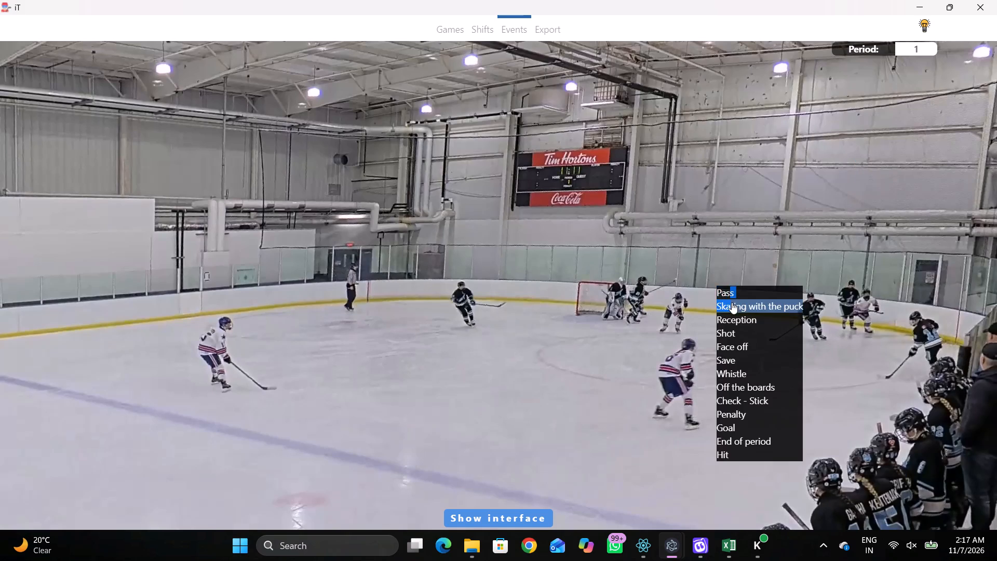
{"action": "right_click_drag", "start_coordinate": [766, 305], "coordinate": [753, 307]}
{"action": "left_click", "coordinate": [812, 327]}
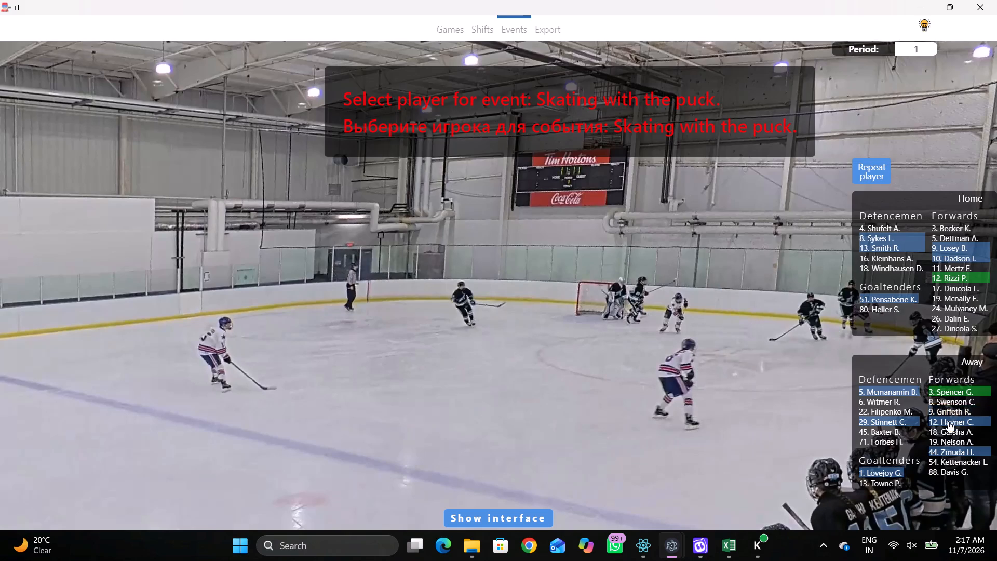
{"action": "left_click", "coordinate": [948, 421]}
{"action": "left_click", "coordinate": [690, 285]}
Record a Pass by the same player, away 12, just outside the near-side face-off circle, toward the near boards and blue line.
{"action": "key", "text": "space"}
{"action": "key", "text": "space"}
{"action": "key", "text": "space"}
{"action": "key", "text": "space"}
{"action": "type", "text": "q"}
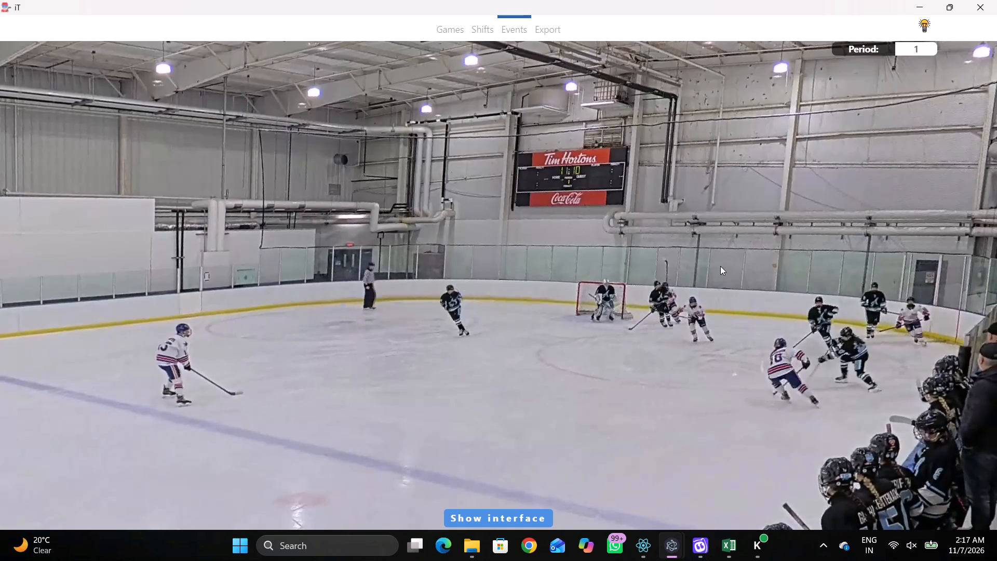
{"action": "left_click", "coordinate": [720, 266]}
{"action": "right_click", "coordinate": [686, 256]}
{"action": "left_click", "coordinate": [694, 268]}
{"action": "left_click", "coordinate": [870, 172]}
{"action": "left_click", "coordinate": [679, 300]}
Record a Pass by home player 13 along the far boards in the neutral zone, just on the away side of the centre line.
{"action": "key", "text": "space"}
{"action": "key", "text": "v"}
{"action": "key", "text": "space"}
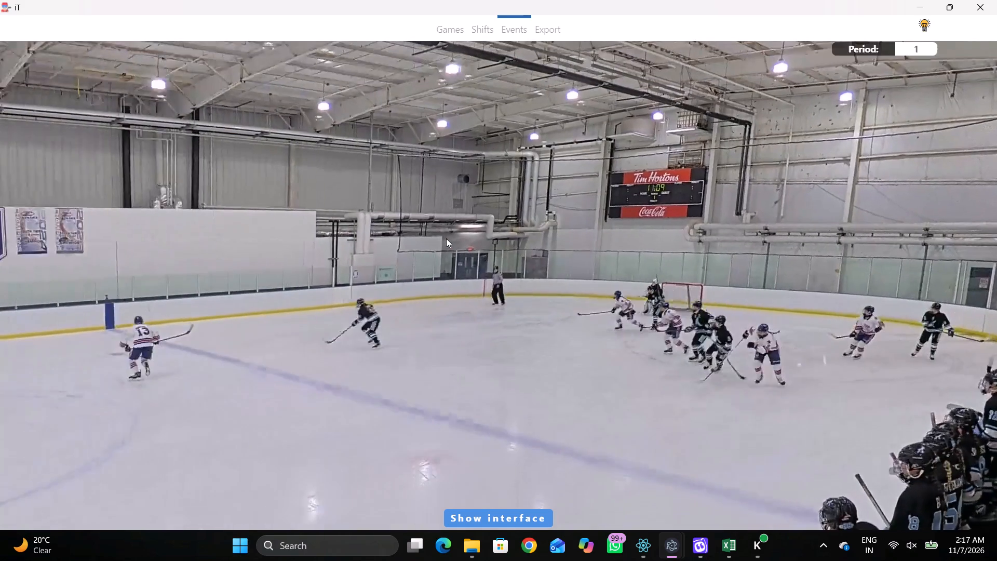
{"action": "key", "text": "space"}
{"action": "key", "text": "space"}
{"action": "type", "text": "r"}
{"action": "key", "text": "space"}
{"action": "key", "text": "space"}
{"action": "key", "text": "space"}
{"action": "key", "text": "space"}
{"action": "key", "text": "space"}
{"action": "key", "text": "space"}
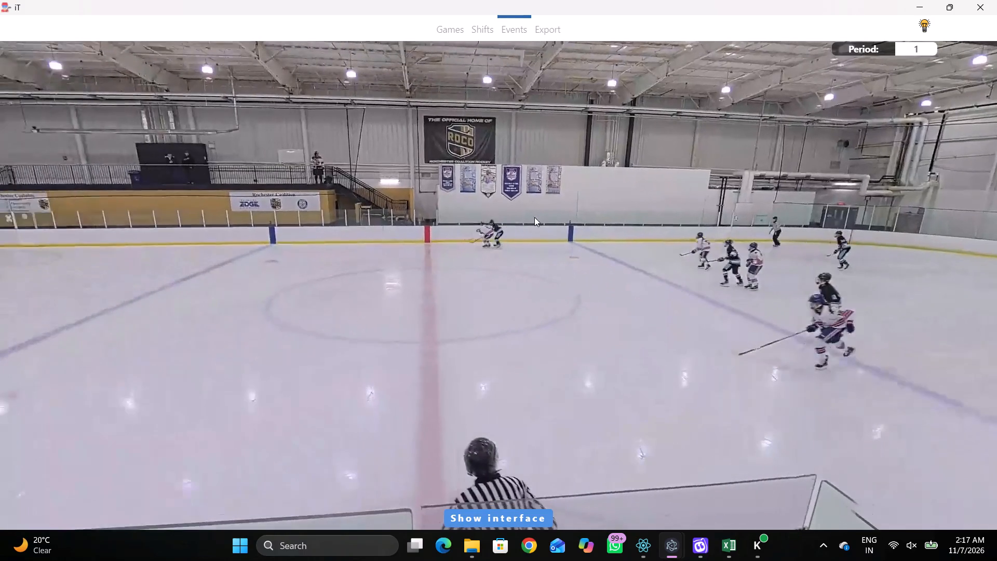
{"action": "key", "text": "q"}
{"action": "right_click", "coordinate": [534, 217]}
{"action": "left_click", "coordinate": [557, 228]}
{"action": "right_click_drag", "start_coordinate": [520, 221], "coordinate": [510, 222]}
{"action": "left_click", "coordinate": [520, 230]}
{"action": "left_click", "coordinate": [864, 247]}
{"action": "left_click", "coordinate": [534, 117]}
Play on and record a Pass by away player 29 just inside the away zone's blue line, on the far side.
{"action": "key", "text": "space"}
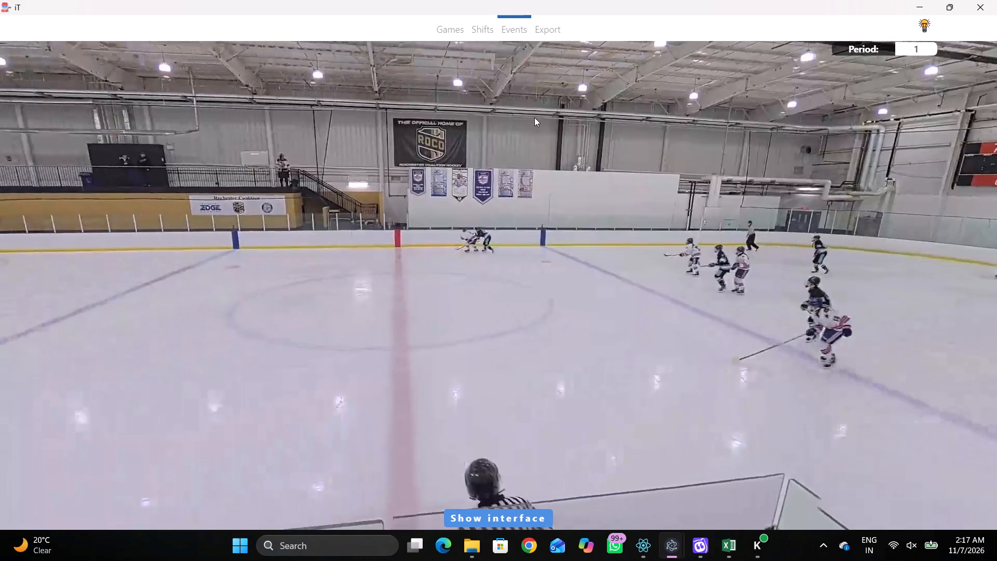
{"action": "key", "text": "space"}
{"action": "key", "text": "space"}
{"action": "key", "text": "space"}
{"action": "key", "text": "space"}
{"action": "key", "text": "space"}
{"action": "key", "text": "space"}
{"action": "key", "text": "space"}
{"action": "key", "text": "q"}
{"action": "key", "text": "q"}
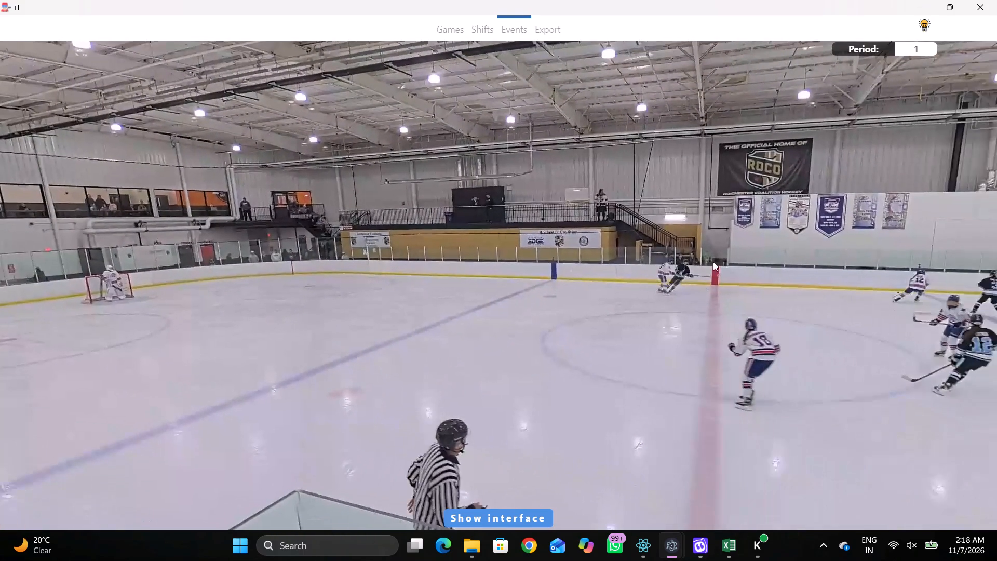
{"action": "key", "text": "q"}
{"action": "key", "text": "q"}
{"action": "key", "text": "q"}
{"action": "key", "text": "space"}
{"action": "key", "text": "space"}
{"action": "key", "text": "space"}
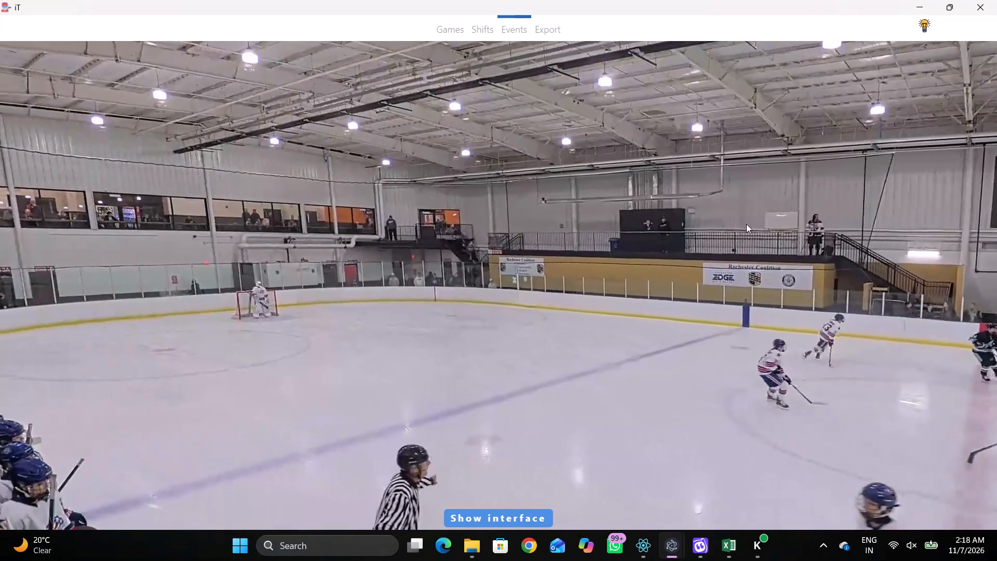
{"action": "key", "text": "space"}
{"action": "right_click_drag", "start_coordinate": [721, 192], "coordinate": [715, 192]}
{"action": "left_click", "coordinate": [531, 212]}
{"action": "key", "text": "space"}
{"action": "key", "text": "space"}
{"action": "right_click", "coordinate": [595, 234]}
{"action": "right_click", "coordinate": [587, 231]}
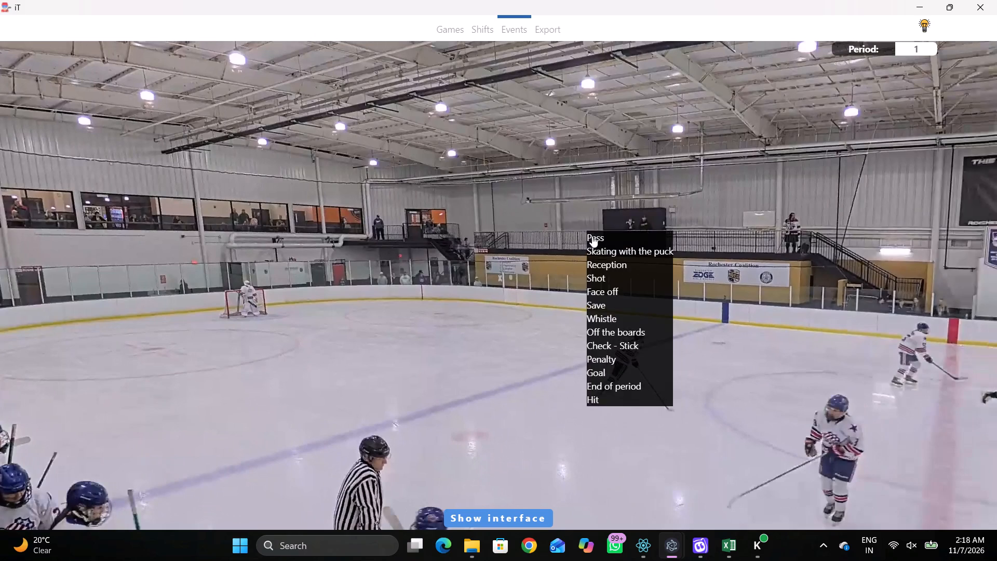
{"action": "left_click", "coordinate": [592, 236]}
{"action": "left_click", "coordinate": [887, 419]}
{"action": "left_click", "coordinate": [609, 161]}
Play on and record Skating with the puck by away player 5 behind the away goal line in the near-side corner.
{"action": "key", "text": "space"}
{"action": "key", "text": "v"}
{"action": "key", "text": "space"}
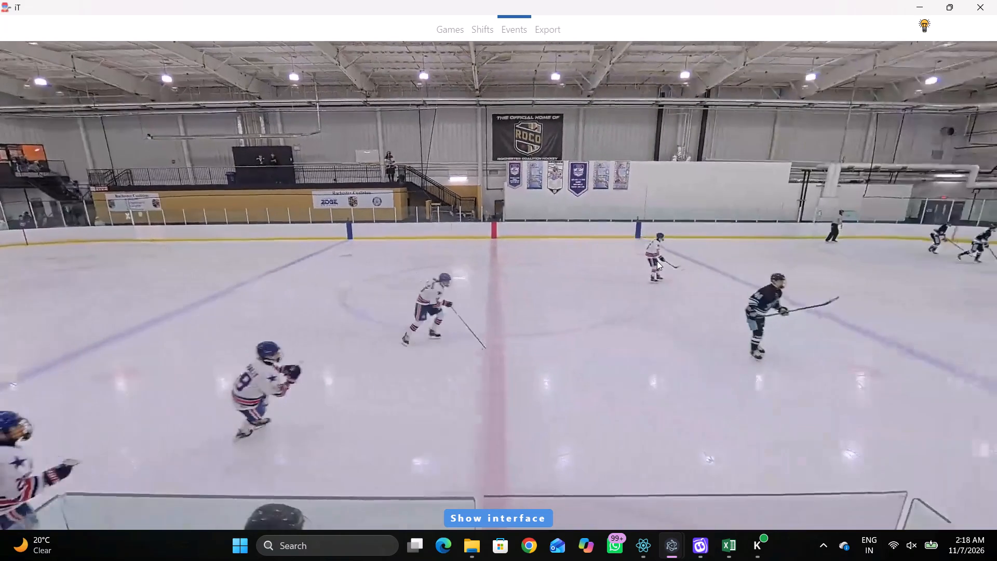
{"action": "key", "text": "space"}
{"action": "key", "text": "space"}
{"action": "key", "text": "space"}
{"action": "key", "text": "space"}
{"action": "type", "text": "r"}
{"action": "key", "text": "space"}
{"action": "key", "text": "space"}
{"action": "key", "text": "space"}
{"action": "key", "text": "space"}
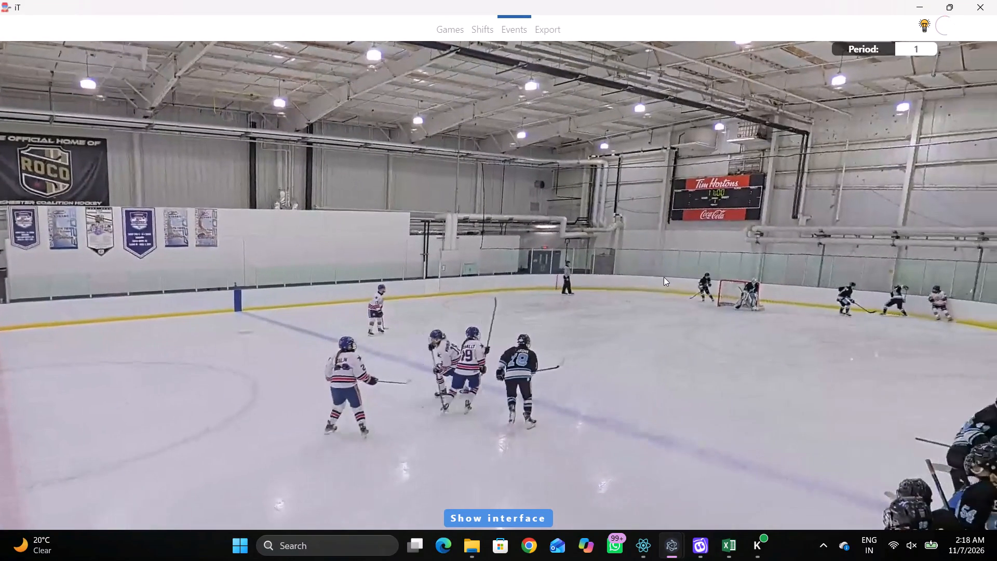
{"action": "key", "text": "space"}
{"action": "key", "text": "space"}
{"action": "key", "text": "q"}
{"action": "right_click", "coordinate": [662, 238]}
{"action": "left_click", "coordinate": [681, 256]}
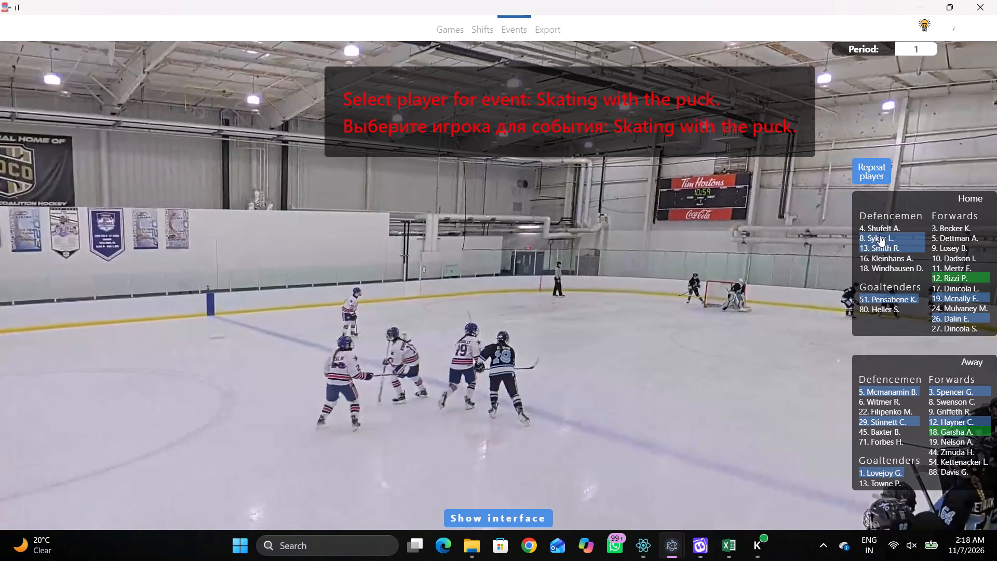
{"action": "left_click", "coordinate": [874, 392]}
{"action": "left_click", "coordinate": [776, 258]}
Play on and record a Pass by the same player, away 5, behind the away goal line, just to the near side of the net.
{"action": "key", "text": "space"}
{"action": "key", "text": "space"}
{"action": "key", "text": "space"}
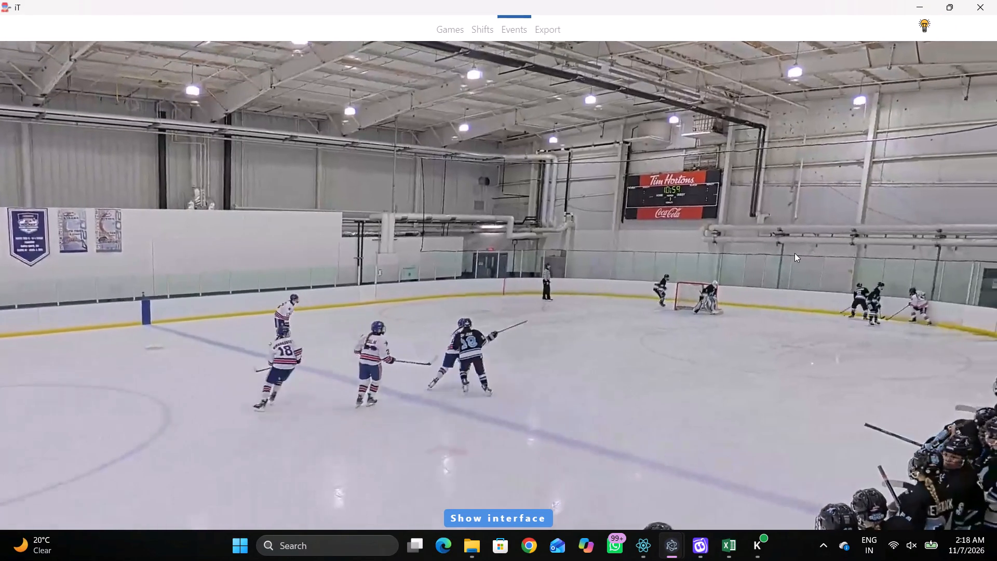
{"action": "key", "text": "space"}
{"action": "key", "text": "space"}
{"action": "key", "text": "space"}
{"action": "key", "text": "q"}
{"action": "type", "text": "qq"}
{"action": "key", "text": "q"}
{"action": "right_click", "coordinate": [769, 225]}
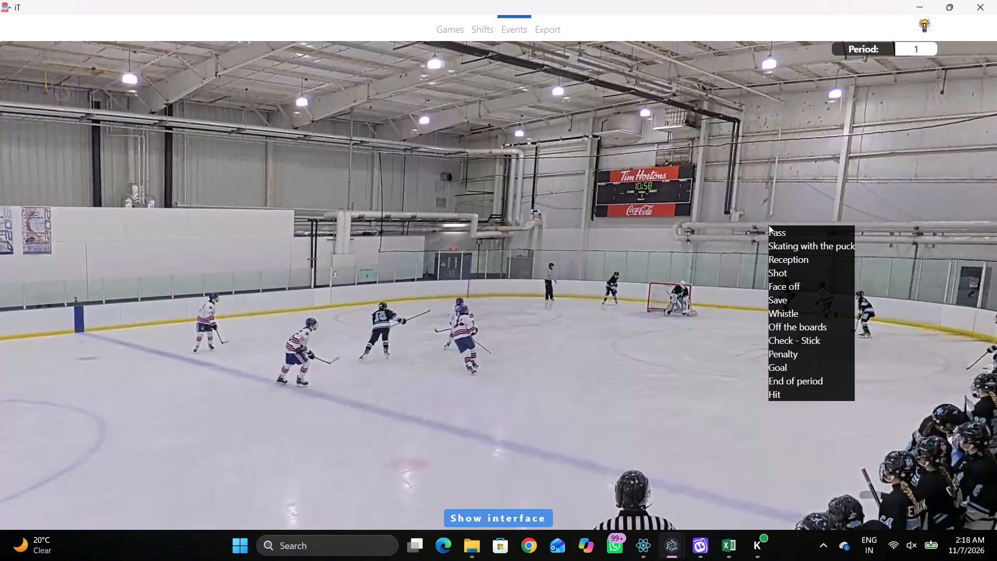
{"action": "left_click", "coordinate": [772, 225]}
{"action": "left_click", "coordinate": [867, 155]}
{"action": "left_click", "coordinate": [874, 173]}
{"action": "left_click", "coordinate": [779, 243]}
Record Skating with the puck by away player 29 just in front of the away goal line, beside the far-side face-off circle.
{"action": "key", "text": "space"}
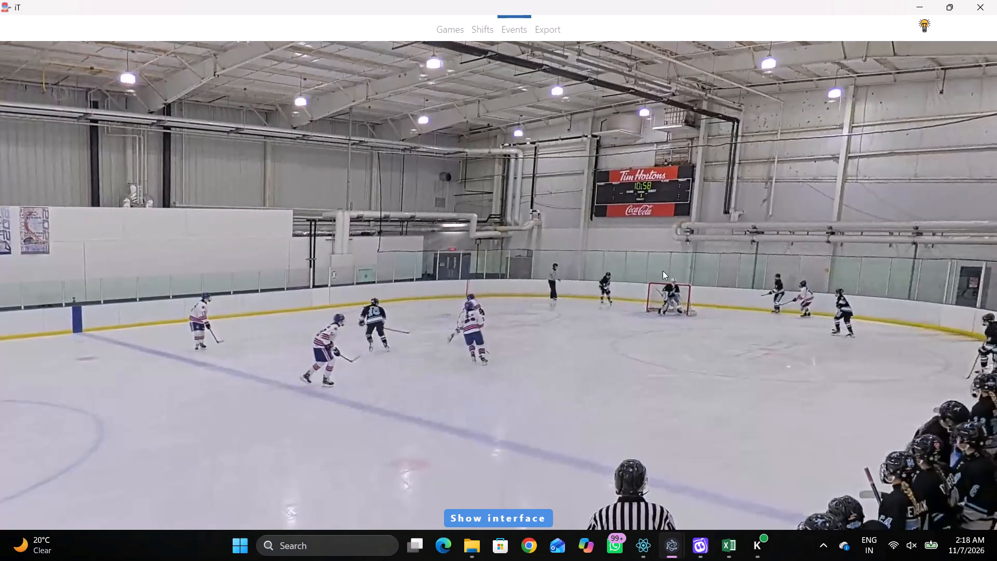
{"action": "key", "text": "space"}
{"action": "right_click", "coordinate": [647, 223]}
{"action": "left_click", "coordinate": [688, 243]}
{"action": "left_click", "coordinate": [873, 421]}
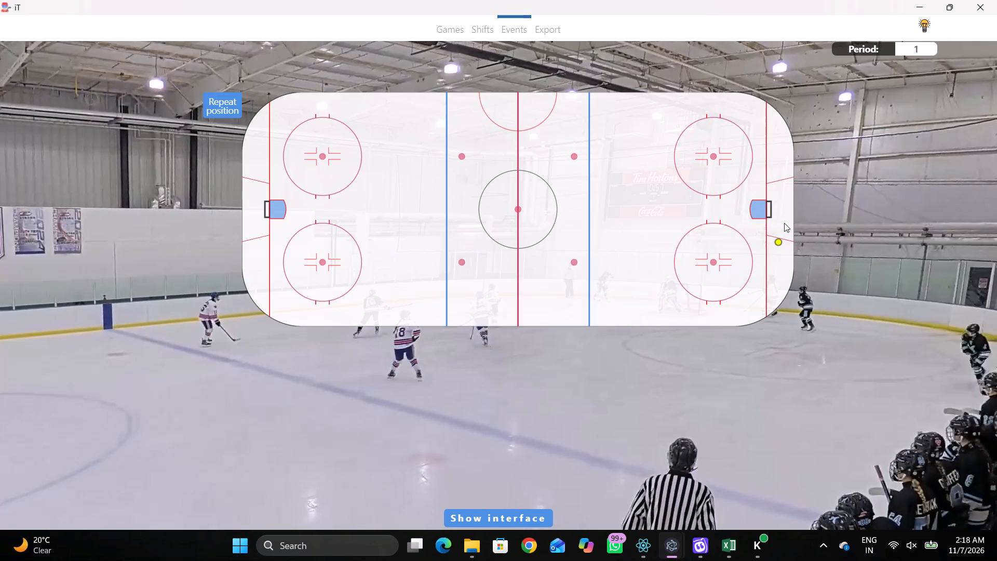
{"action": "left_click", "coordinate": [762, 155]}
Play on and record a Pass by the same player, away 29, near the away goal line at the far-side face-off circle's edge.
{"action": "key", "text": "space"}
{"action": "key", "text": "space"}
{"action": "key", "text": "q"}
{"action": "key", "text": "q"}
{"action": "right_click", "coordinate": [749, 219]}
{"action": "left_click", "coordinate": [757, 218]}
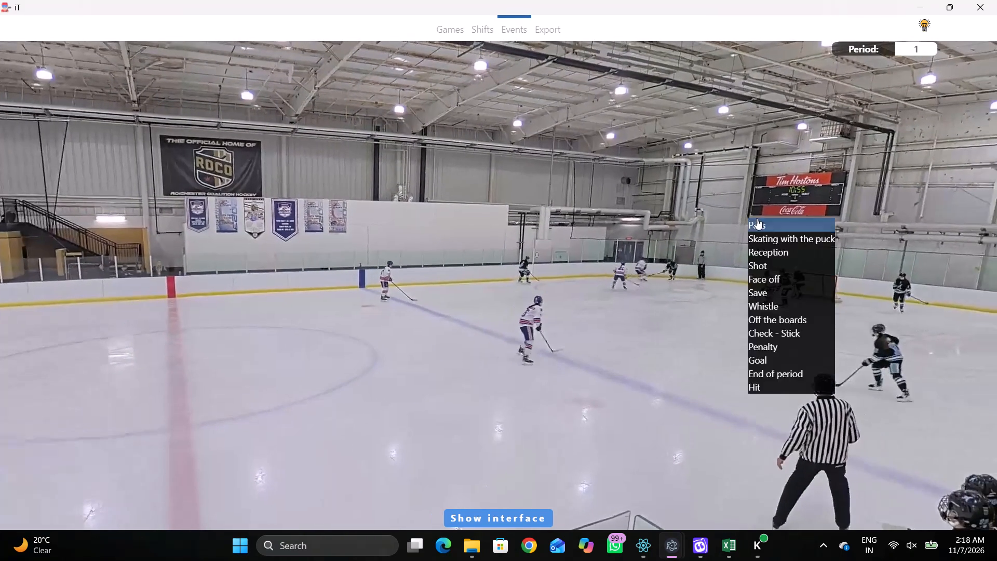
{"action": "left_click", "coordinate": [858, 167]}
{"action": "left_click", "coordinate": [758, 169]}
Record Skating with the puck by away player 18 near the far boards, between the away zone's blue line and the face-off circle.
{"action": "key", "text": "space"}
{"action": "key", "text": "space"}
{"action": "key", "text": "q"}
{"action": "key", "text": "q"}
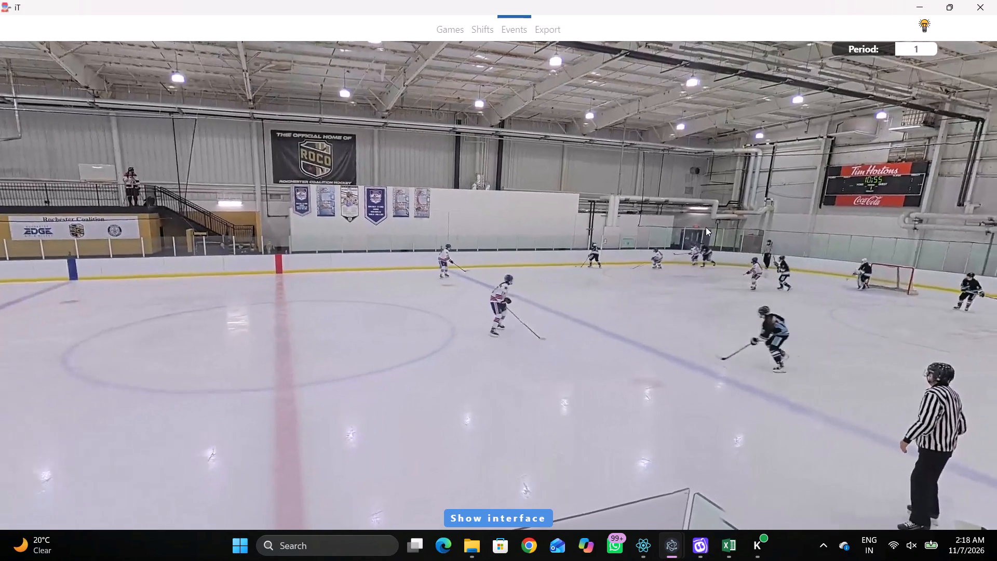
{"action": "key", "text": "q"}
{"action": "key", "text": "q"}
{"action": "key", "text": "q"}
{"action": "key", "text": "space"}
{"action": "key", "text": "space"}
{"action": "right_click", "coordinate": [642, 250]}
{"action": "left_click", "coordinate": [659, 262]}
{"action": "right_click_drag", "start_coordinate": [690, 252], "coordinate": [689, 258]}
{"action": "left_click", "coordinate": [735, 290]}
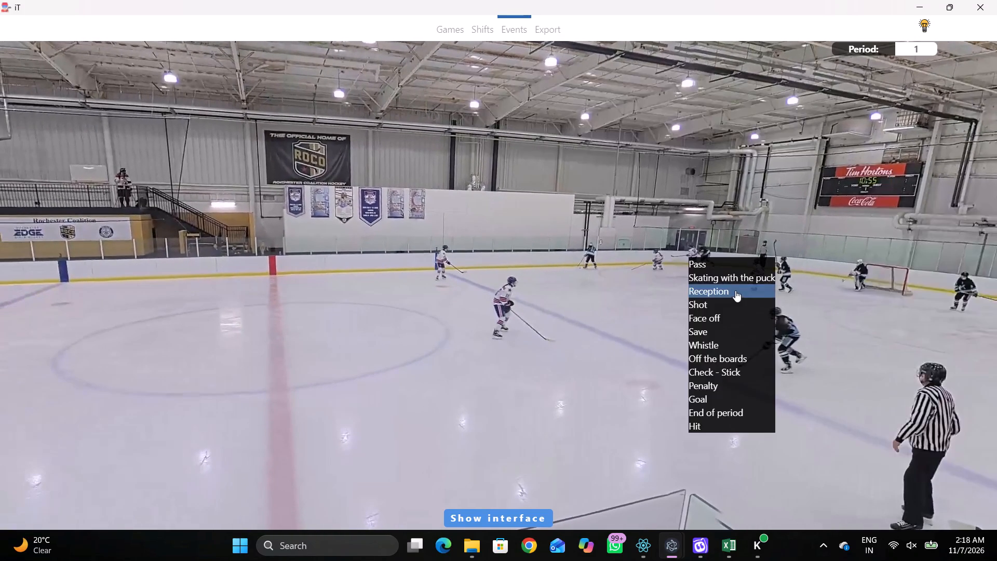
{"action": "right_click", "coordinate": [722, 277]}
{"action": "left_click", "coordinate": [765, 299]}
{"action": "left_click", "coordinate": [940, 429]}
{"action": "left_click", "coordinate": [650, 110]}
Change the type of away player 18's event at 00:23:51:2 to Pass.
{"action": "key", "text": "space"}
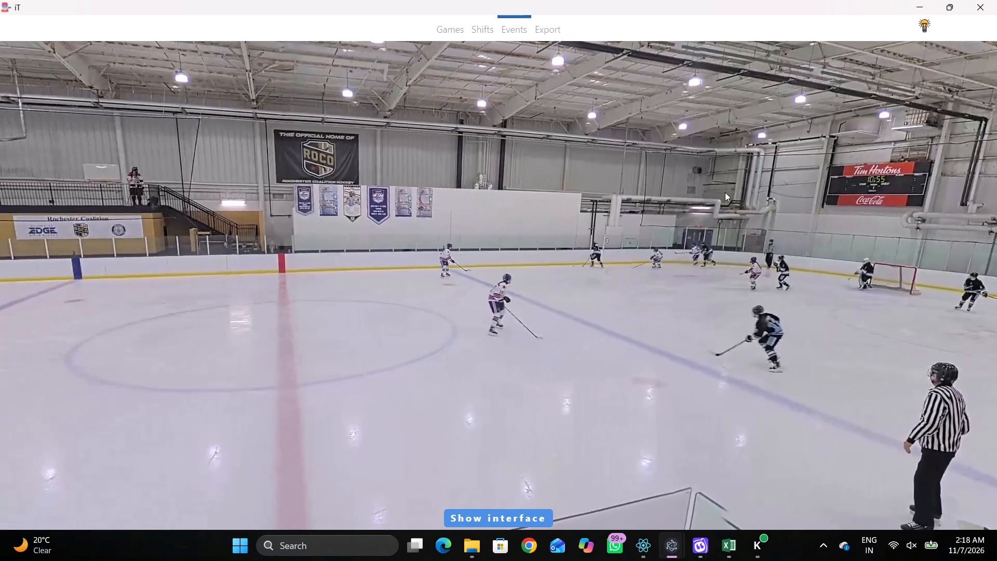
{"action": "key", "text": "space"}
{"action": "key", "text": "space"}
{"action": "key", "text": "space"}
{"action": "key", "text": "space"}
{"action": "key", "text": "space"}
{"action": "key", "text": "shift+d"}
{"action": "left_click", "coordinate": [319, 423]}
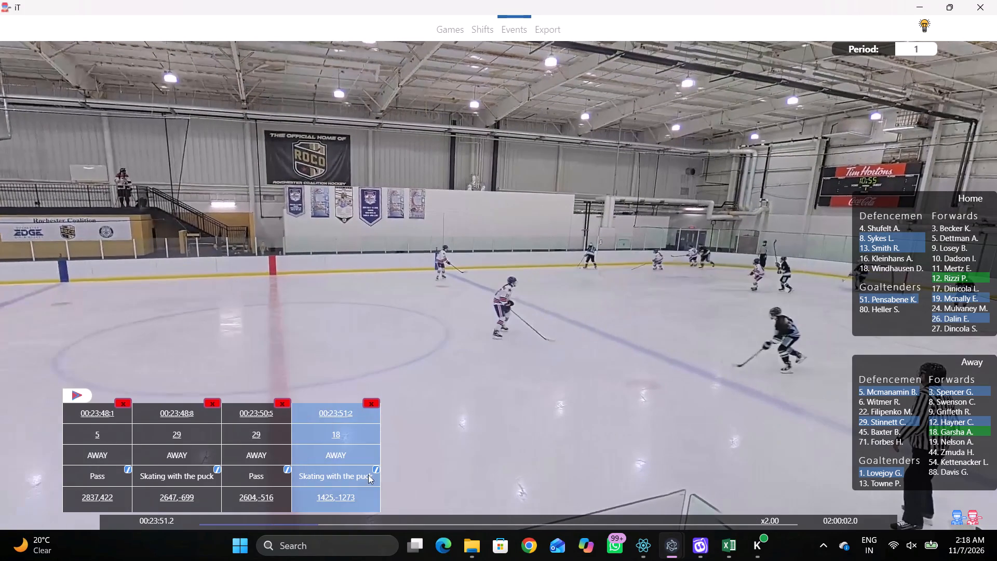
{"action": "left_click_drag", "start_coordinate": [383, 461], "coordinate": [378, 463]}
{"action": "left_click", "coordinate": [371, 469]}
{"action": "left_click", "coordinate": [376, 461]}
{"action": "left_click", "coordinate": [374, 465]}
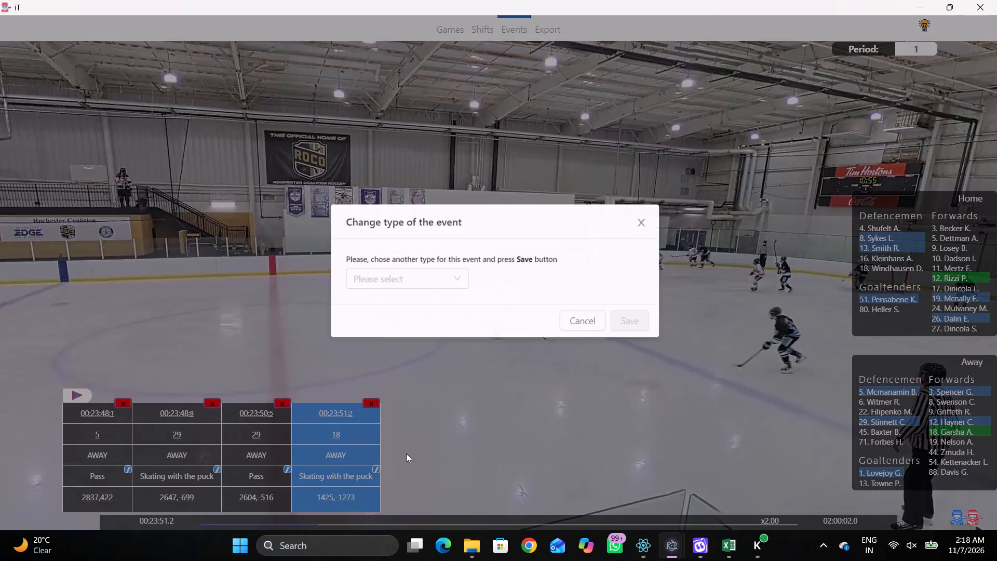
{"action": "left_click", "coordinate": [397, 284]}
{"action": "left_click", "coordinate": [406, 287]}
{"action": "left_click", "coordinate": [419, 277]}
{"action": "left_click", "coordinate": [398, 305]}
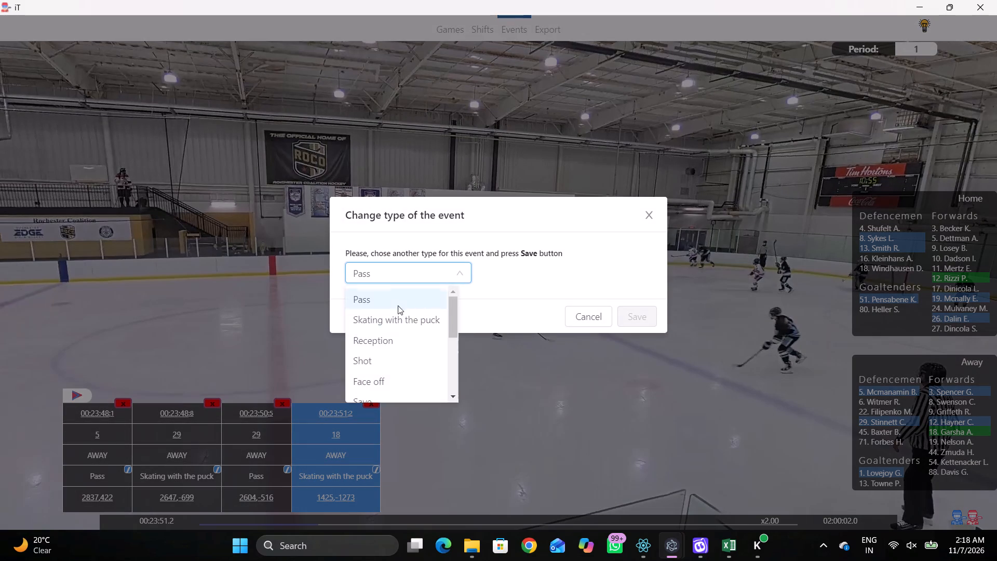
{"action": "left_click", "coordinate": [646, 314]}
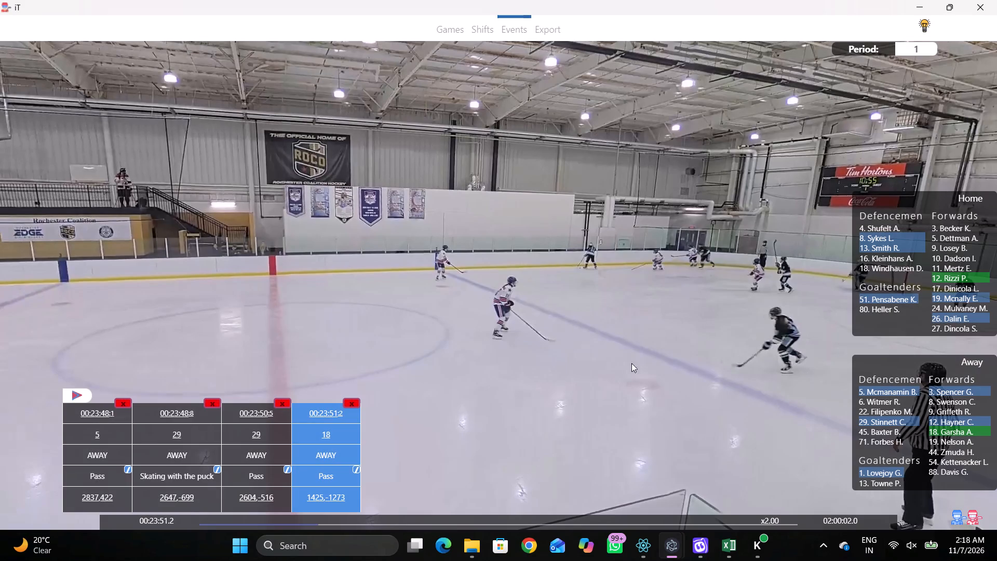
Play on and record a Pass by home player 13 near the far boards, just inside the away zone's blue line.
{"action": "key", "text": "space"}
{"action": "key", "text": "space"}
{"action": "key", "text": "space"}
{"action": "key", "text": "space"}
{"action": "key", "text": "space"}
{"action": "key", "text": "space"}
{"action": "key", "text": "space"}
{"action": "key", "text": "space"}
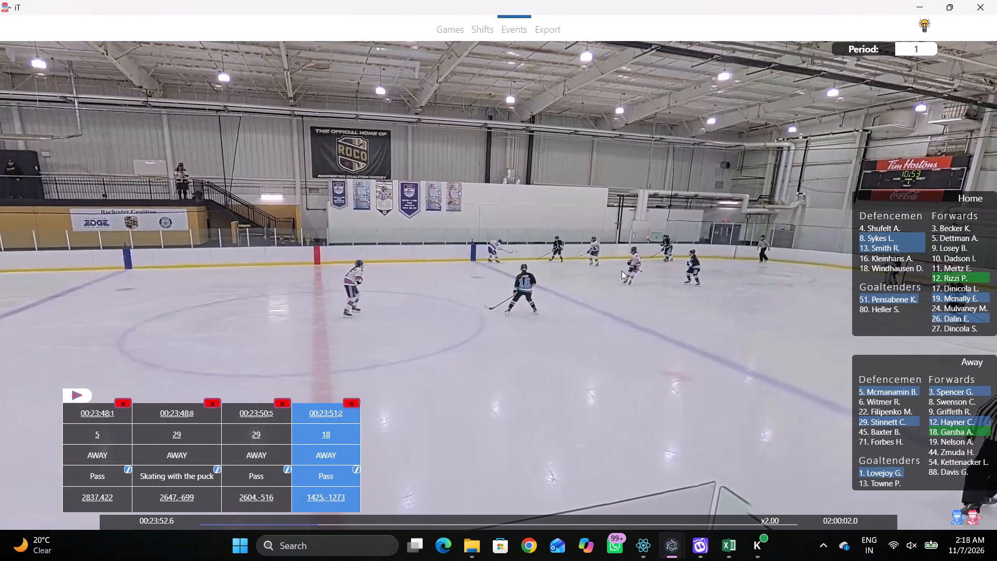
{"action": "key", "text": "q"}
{"action": "right_click", "coordinate": [623, 255]}
{"action": "left_click", "coordinate": [632, 261]}
{"action": "left_click", "coordinate": [641, 268]}
{"action": "right_click", "coordinate": [592, 268]}
{"action": "left_click", "coordinate": [603, 277]}
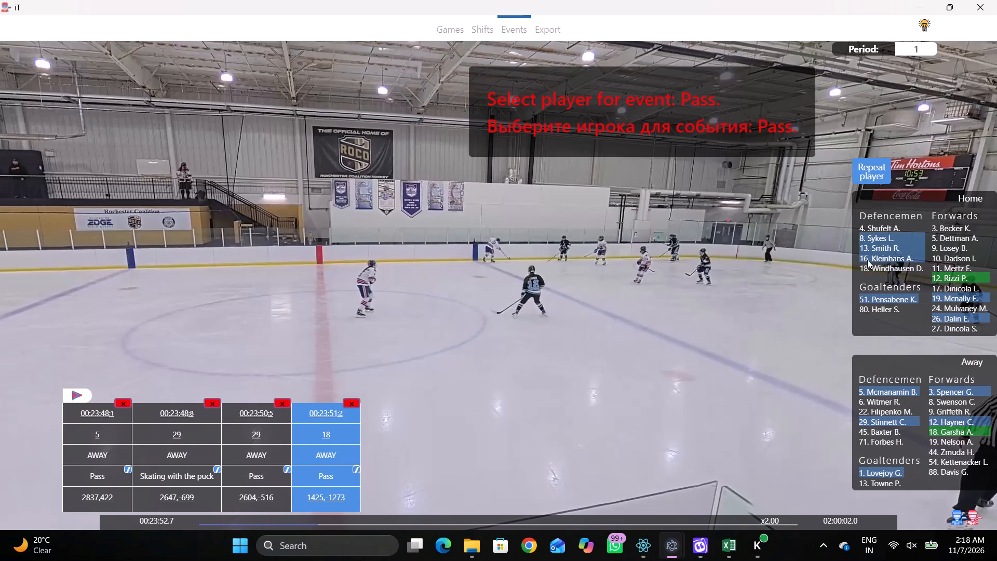
{"action": "left_click", "coordinate": [867, 257]}
{"action": "left_click", "coordinate": [867, 250]}
{"action": "left_click", "coordinate": [621, 119]}
Go back through the play before home player 13's latest pass and examine which players are on the ice.
{"action": "key", "text": "q"}
{"action": "key", "text": "q"}
{"action": "key", "text": "q"}
{"action": "key", "text": "q"}
{"action": "key", "text": "q"}
{"action": "key", "text": "q"}
{"action": "key", "text": "q"}
{"action": "key", "text": "q"}
{"action": "key", "text": "q"}
{"action": "key", "text": "q"}
{"action": "key", "text": "q"}
{"action": "key", "text": "q"}
{"action": "key", "text": "q"}
{"action": "key", "text": "q"}
{"action": "key", "text": "q"}
{"action": "key", "text": "q"}
{"action": "key", "text": "q"}
{"action": "key", "text": "q"}
{"action": "key", "text": "q"}
{"action": "key", "text": "q"}
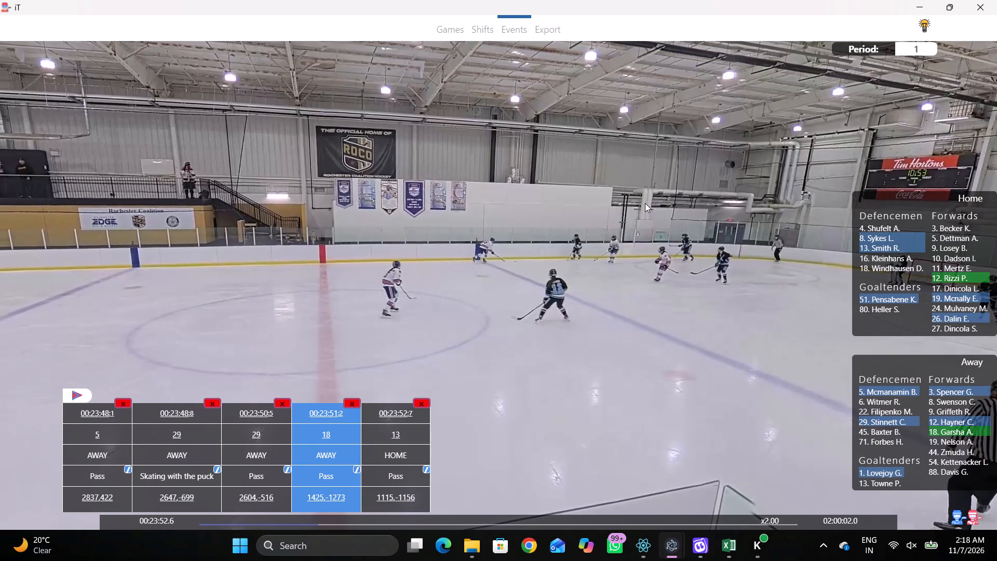
{"action": "type", "text": "qq"}
{"action": "key", "text": "q"}
{"action": "key", "text": "q"}
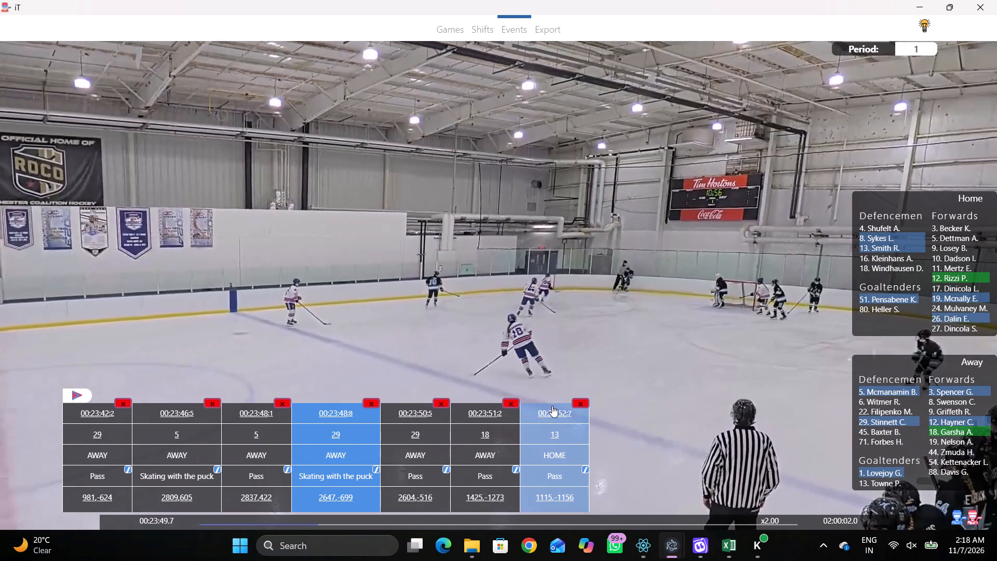
{"action": "key", "text": "q"}
{"action": "key", "text": "q"}
{"action": "key", "text": "q"}
{"action": "key", "text": "q"}
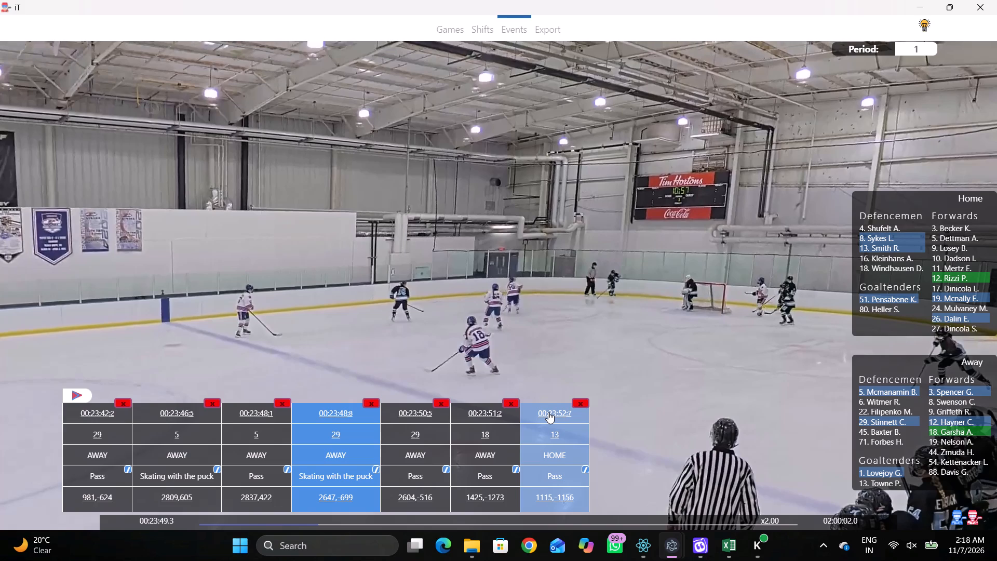
{"action": "type", "text": "qqqqqqqqq"}
{"action": "type", "text": "q DD"}
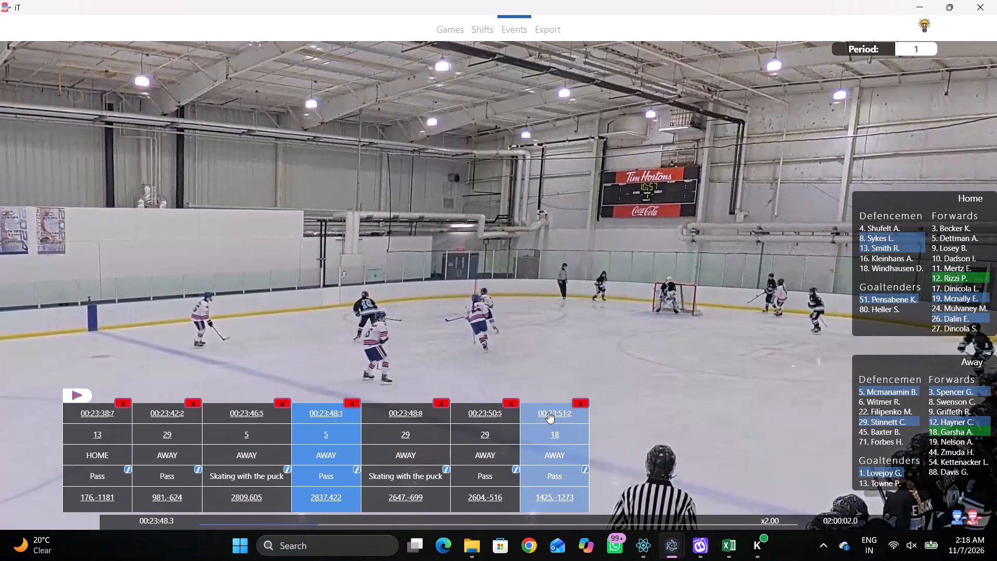
Replace home defenceman 8 with player 18 in the home shifts at 00:23:26:5 and 00:23:43:1.
{"action": "left_click", "coordinate": [476, 40]}
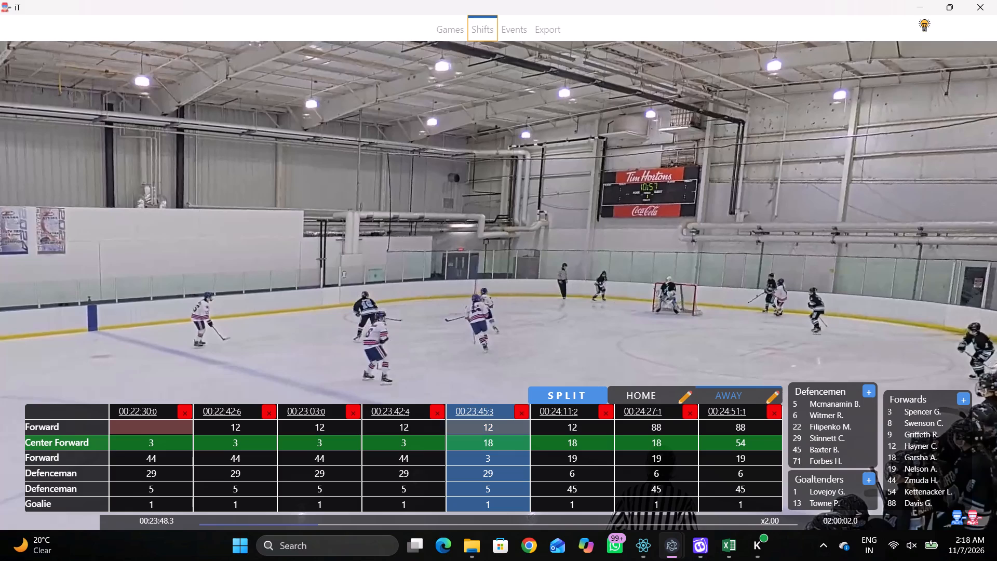
{"action": "left_click", "coordinate": [644, 406]}
{"action": "left_click", "coordinate": [734, 396]}
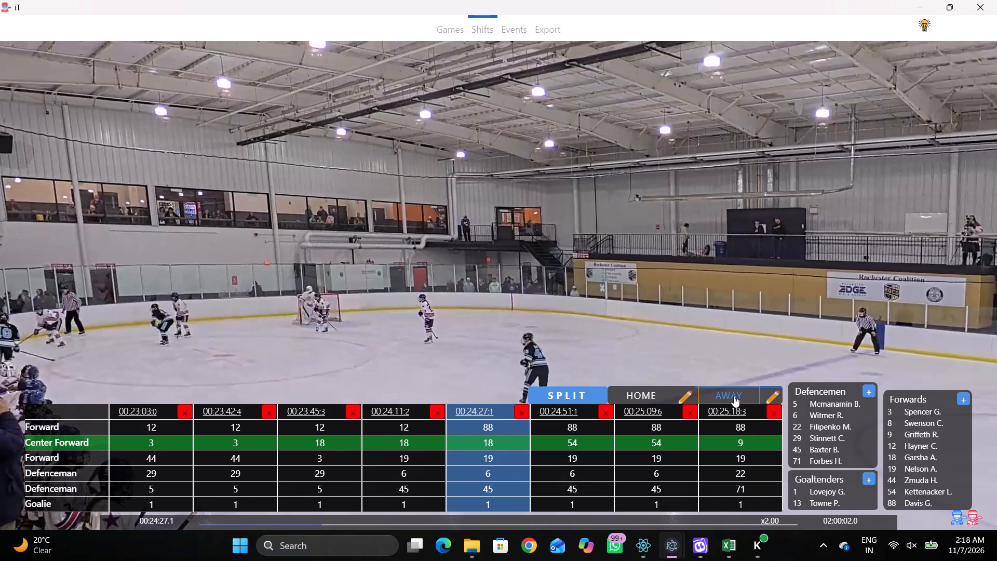
{"action": "left_click", "coordinate": [667, 392]}
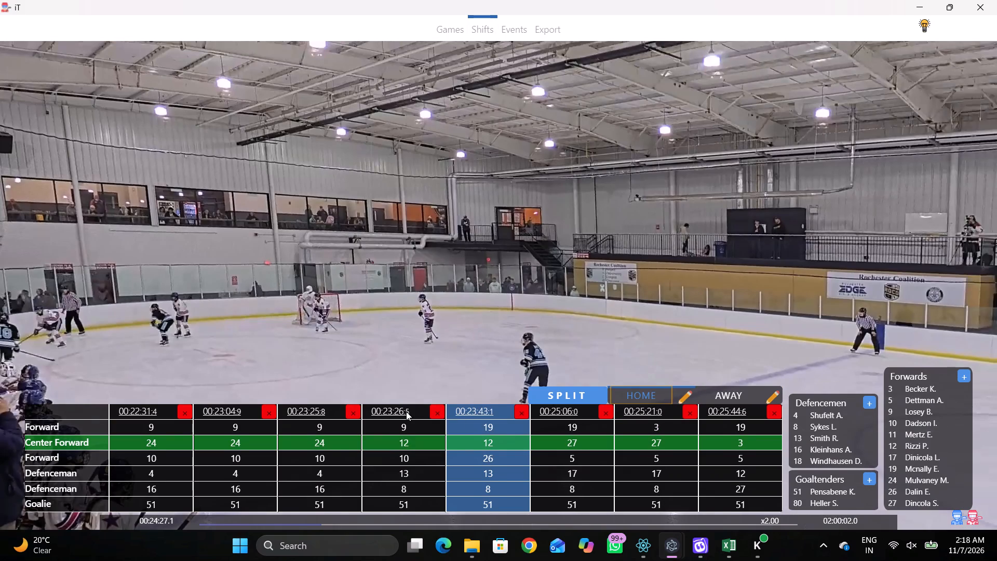
{"action": "left_click", "coordinate": [406, 411]}
{"action": "left_click", "coordinate": [467, 487]}
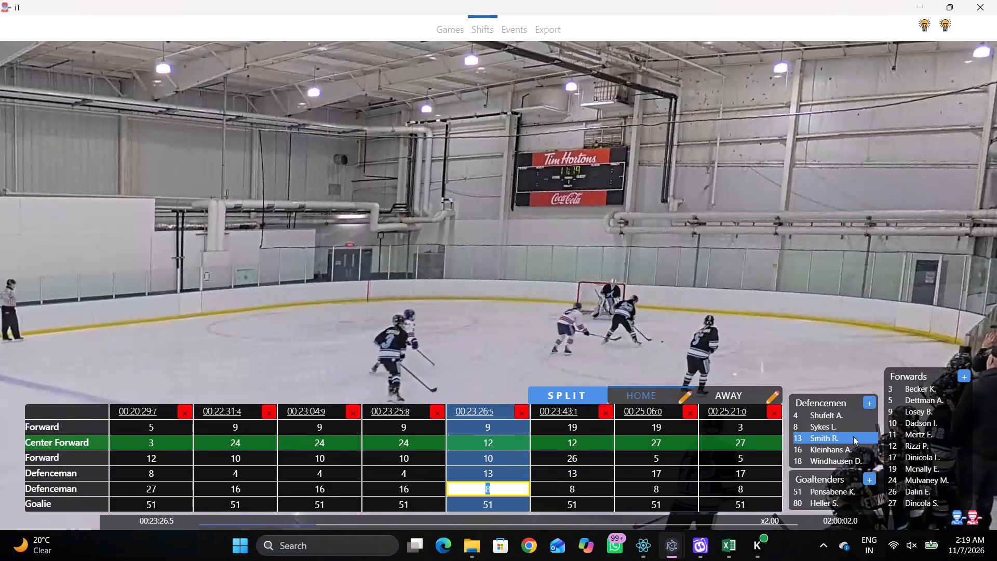
{"action": "left_click", "coordinate": [820, 461]}
{"action": "left_click", "coordinate": [573, 495]}
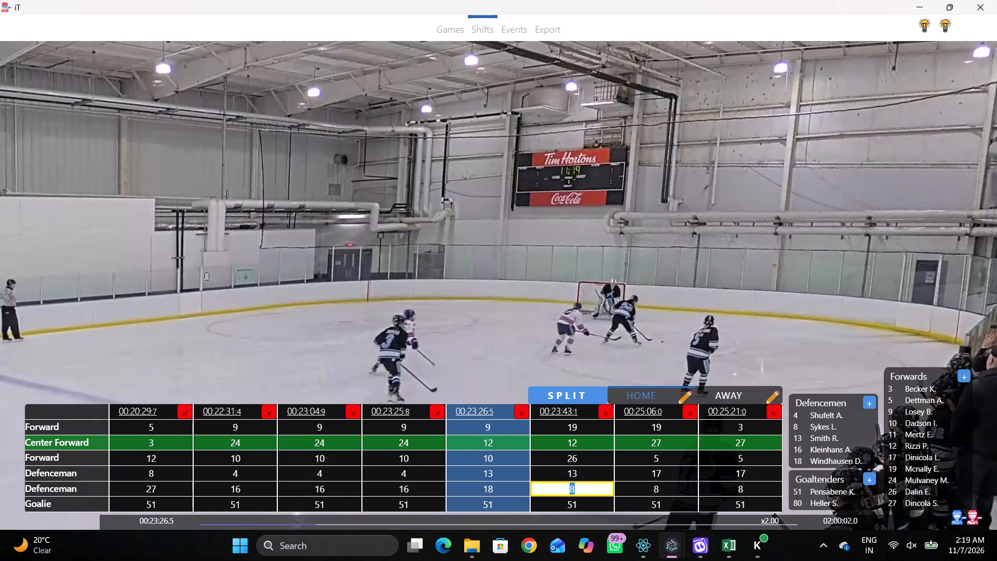
{"action": "left_click", "coordinate": [805, 469]}
{"action": "left_click", "coordinate": [807, 465]}
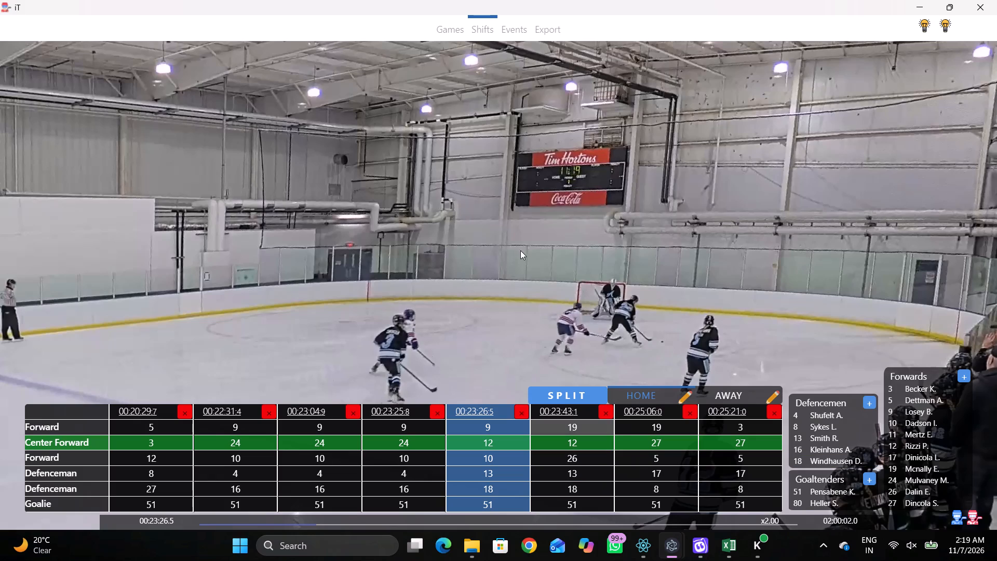
Return to event tagging and go to home player 13's Pass at 00:23:52:7.
{"action": "left_click", "coordinate": [518, 24]}
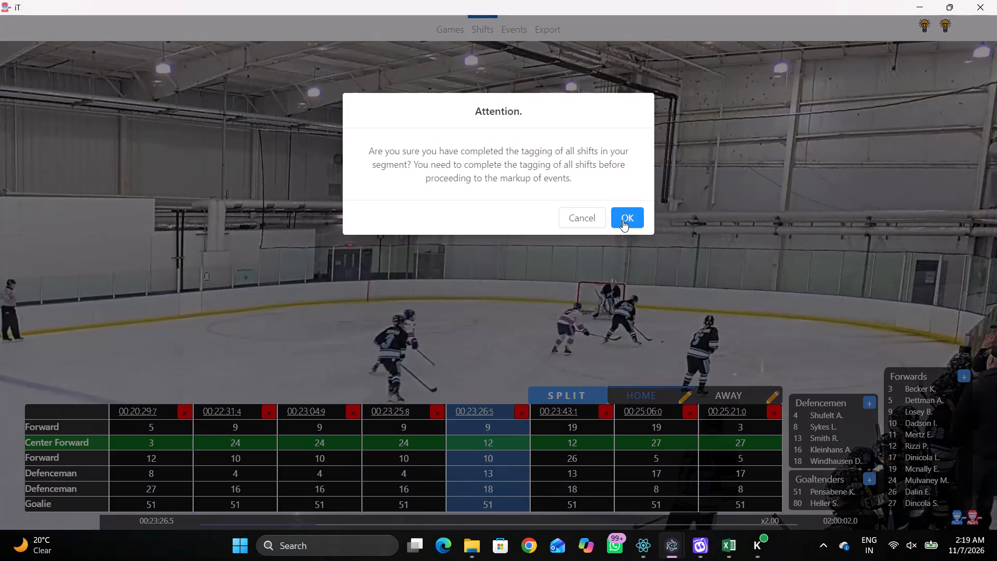
{"action": "left_click", "coordinate": [623, 220]}
{"action": "double_click", "coordinate": [569, 408]}
{"action": "triple_click", "coordinate": [602, 404]}
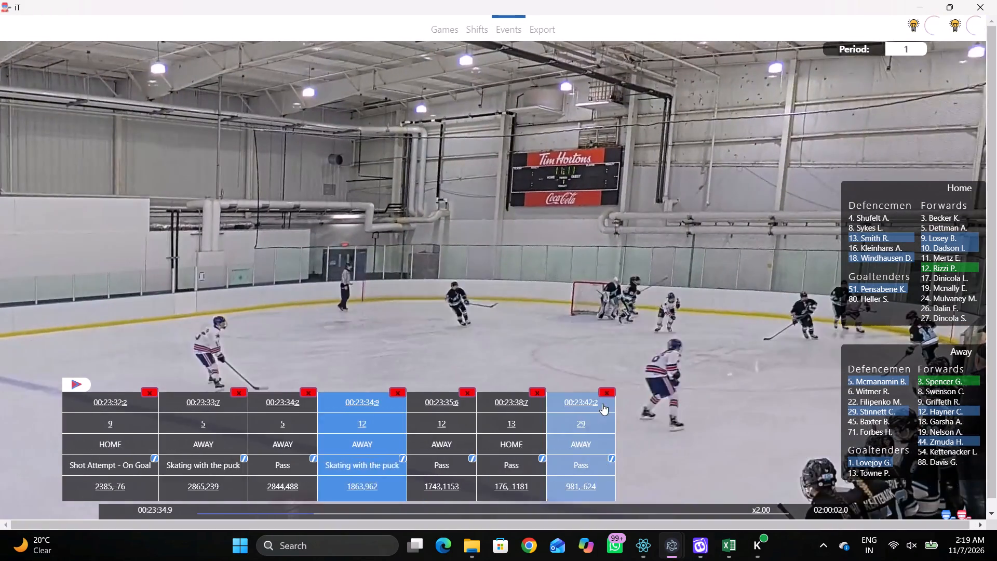
{"action": "left_click", "coordinate": [602, 404]}
{"action": "double_click", "coordinate": [594, 403]}
{"action": "left_click", "coordinate": [572, 408]}
{"action": "triple_click", "coordinate": [565, 413]}
{"action": "left_click_drag", "start_coordinate": [551, 416], "coordinate": [544, 416]}
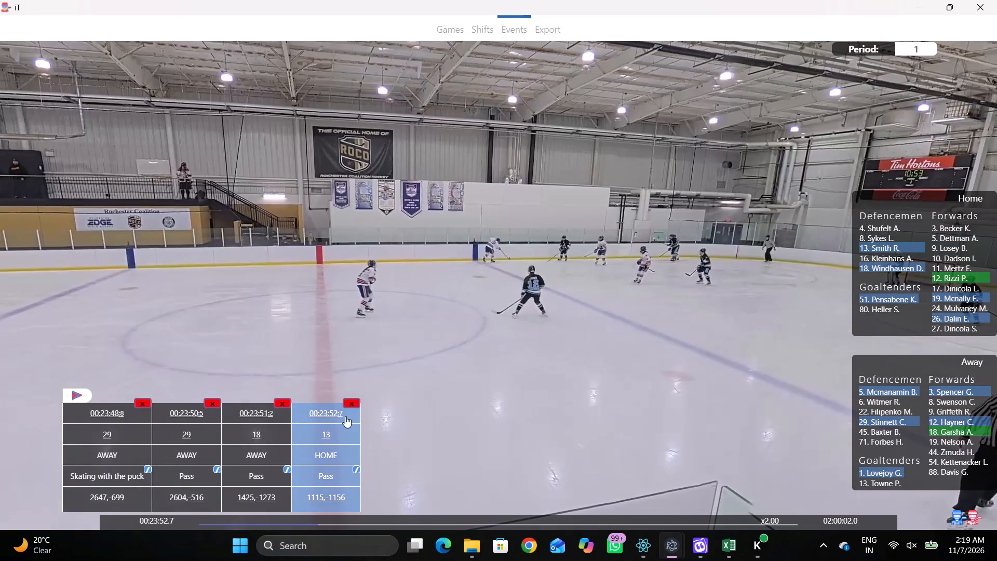
{"action": "left_click", "coordinate": [345, 416]}
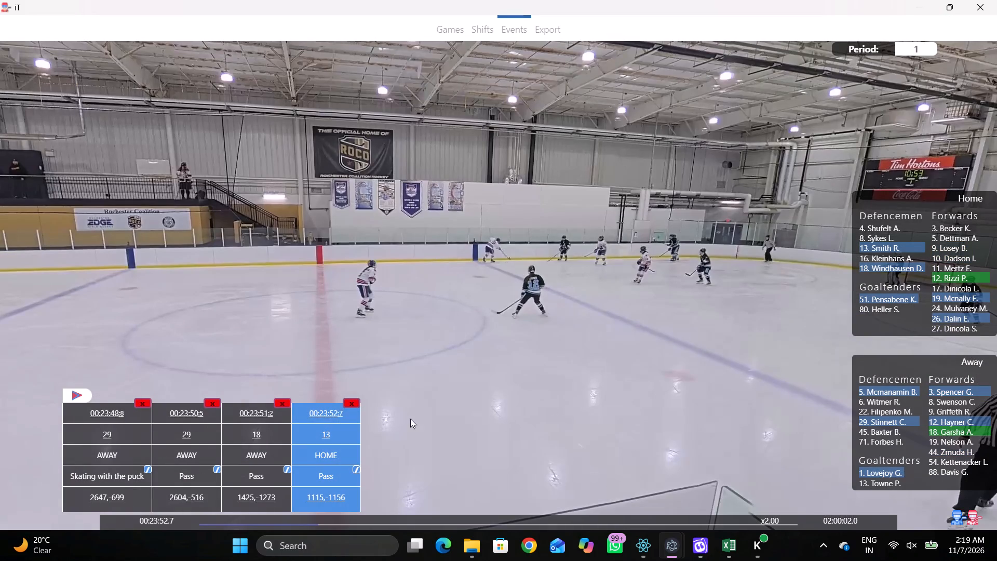
Play on and record Skating with the puck by home player 19 near the far boards in the away zone, just before the face-off circle.
{"action": "key", "text": "space"}
{"action": "key", "text": "space"}
{"action": "key", "text": "shift+d"}
{"action": "key", "text": "space"}
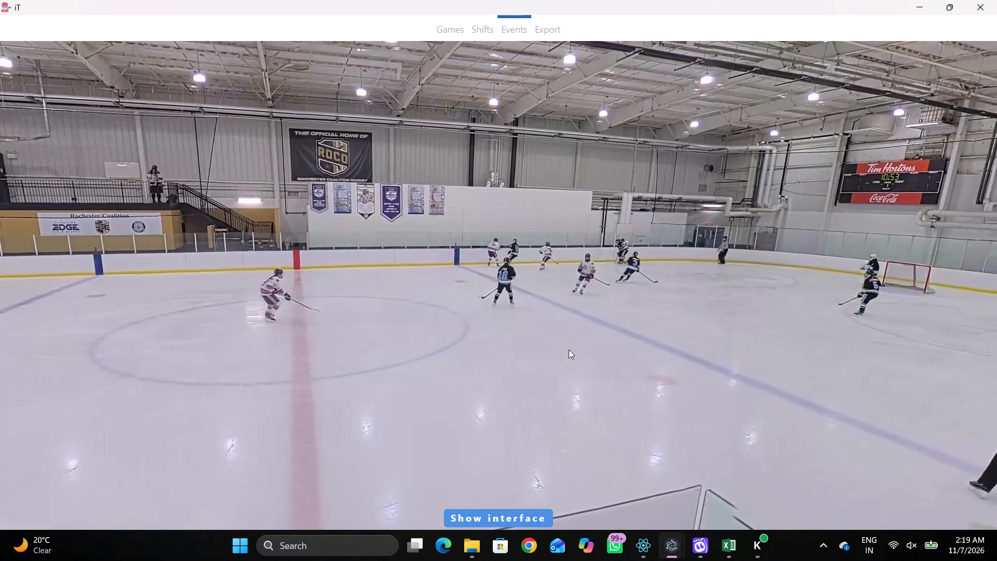
{"action": "type", "text": "v qqDD"}
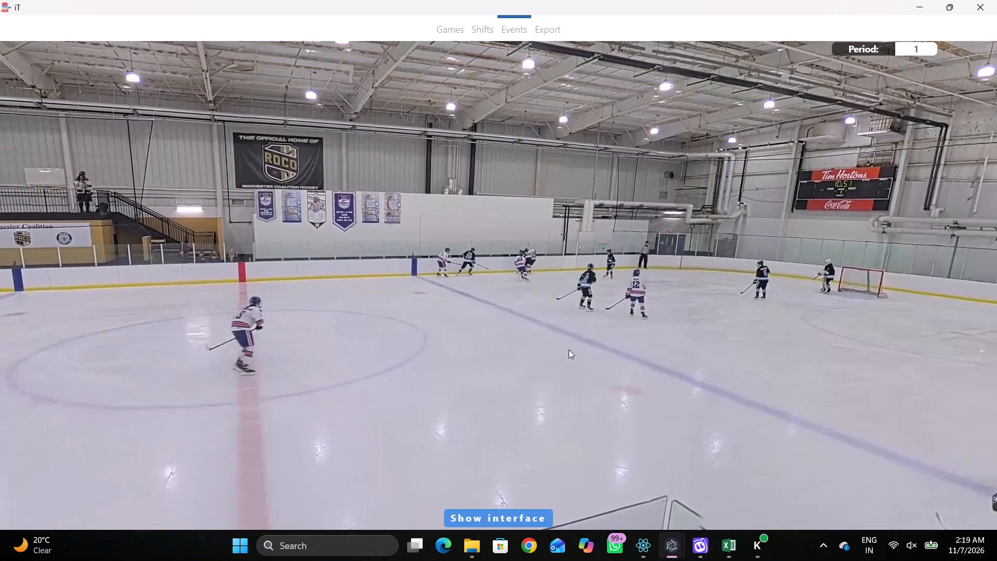
{"action": "key", "text": "space"}
{"action": "key", "text": "space"}
{"action": "key", "text": "space"}
{"action": "key", "text": "space"}
{"action": "key", "text": "space"}
{"action": "key", "text": "space"}
{"action": "key", "text": "q"}
{"action": "key", "text": "q"}
{"action": "key", "text": "q"}
{"action": "key", "text": "q"}
{"action": "key", "text": "q"}
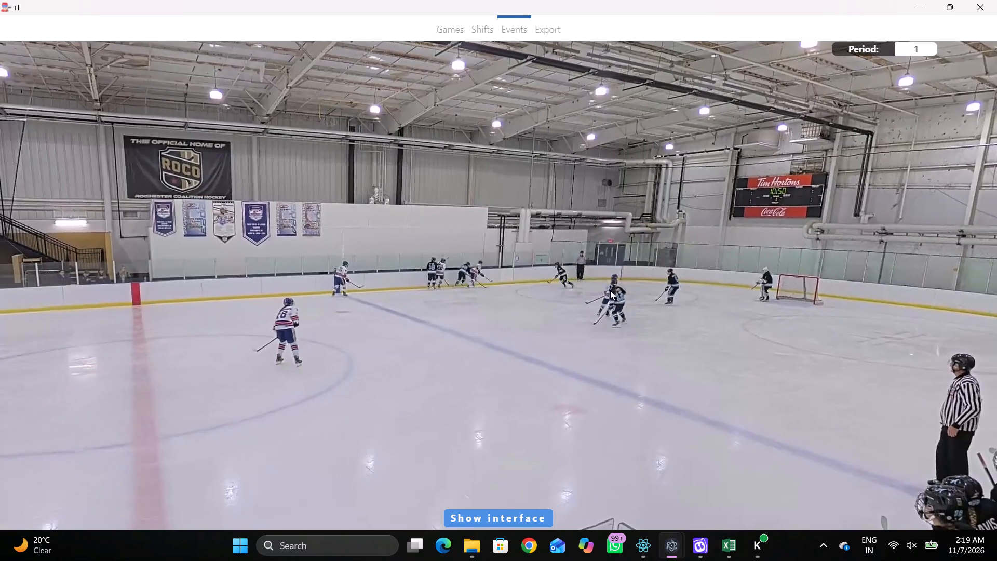
{"action": "key", "text": "q"}
{"action": "key", "text": "q"}
{"action": "right_click", "coordinate": [645, 272]}
{"action": "key", "text": "q"}
{"action": "right_click_drag", "start_coordinate": [645, 275], "coordinate": [623, 280]}
{"action": "left_click", "coordinate": [652, 300]}
{"action": "right_click_drag", "start_coordinate": [609, 285], "coordinate": [575, 289]}
{"action": "left_click", "coordinate": [642, 320]}
{"action": "right_click", "coordinate": [578, 303]}
{"action": "left_click", "coordinate": [621, 324]}
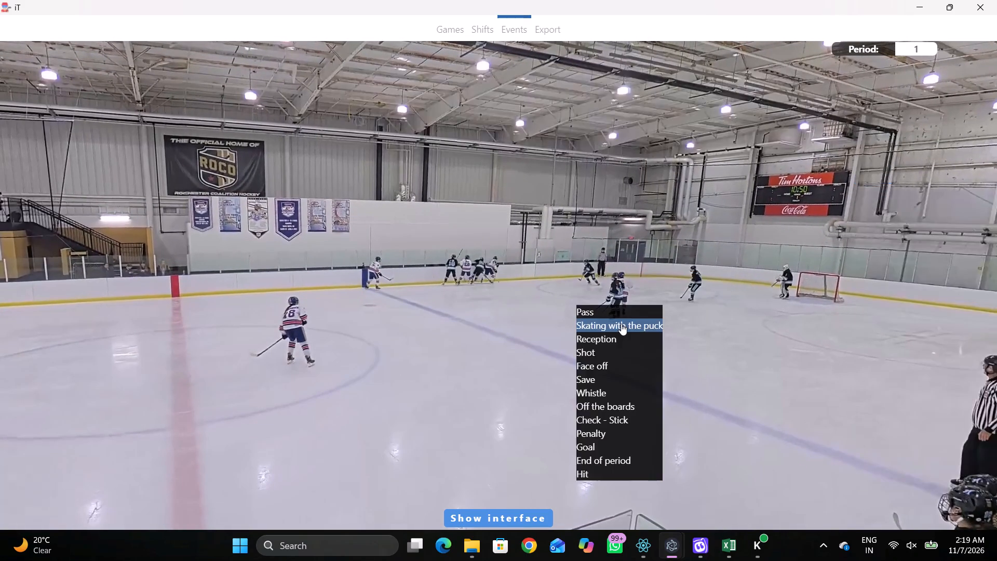
{"action": "left_click", "coordinate": [949, 299]}
{"action": "left_click", "coordinate": [667, 108]}
{"action": "key", "text": "q"}
{"action": "key", "text": "q"}
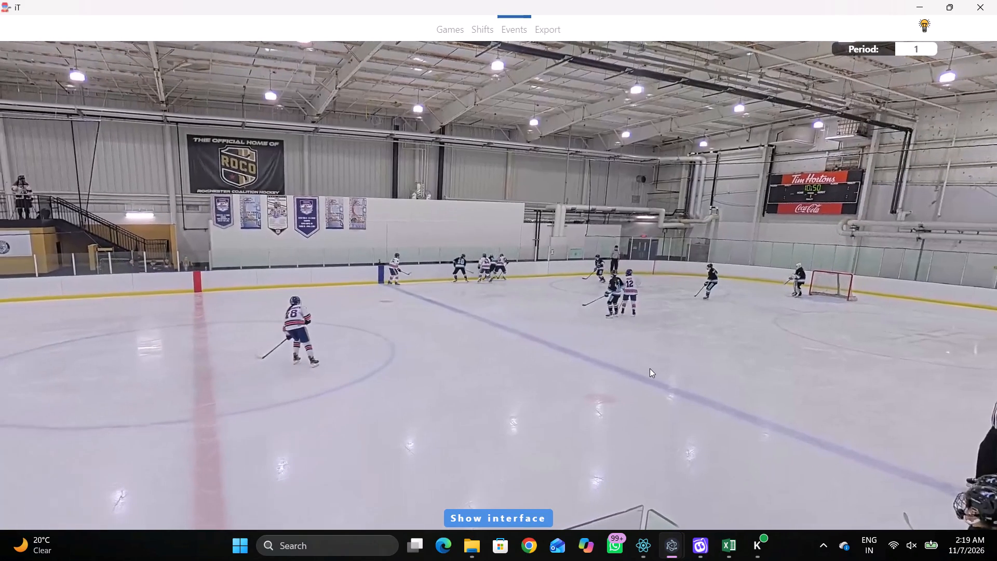
Play on and record a Pass by home player 19 near the far boards in the away zone, just before the face-off circle.
{"action": "type", "text": "r"}
{"action": "key", "text": "space"}
{"action": "key", "text": "space"}
{"action": "key", "text": "space"}
{"action": "key", "text": "space"}
{"action": "key", "text": "space"}
{"action": "key", "text": "space"}
{"action": "key", "text": "space"}
{"action": "key", "text": "space"}
{"action": "key", "text": "space"}
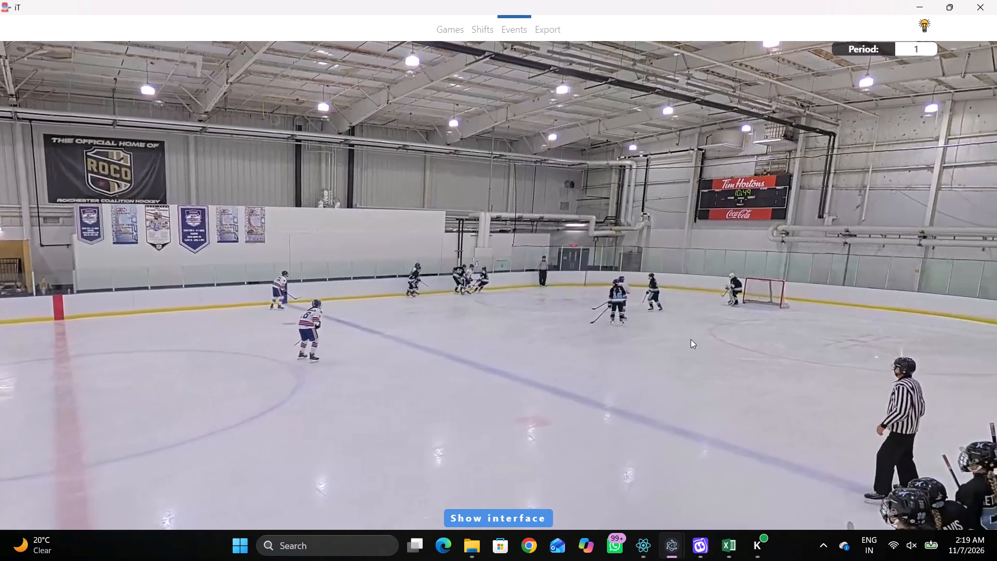
{"action": "key", "text": "space"}
{"action": "key", "text": "q"}
{"action": "key", "text": "q"}
{"action": "key", "text": "q"}
{"action": "key", "text": "q"}
{"action": "key", "text": "q"}
{"action": "right_click", "coordinate": [679, 258]}
{"action": "left_click", "coordinate": [685, 264]}
{"action": "right_click", "coordinate": [660, 258]}
{"action": "left_click", "coordinate": [662, 261]}
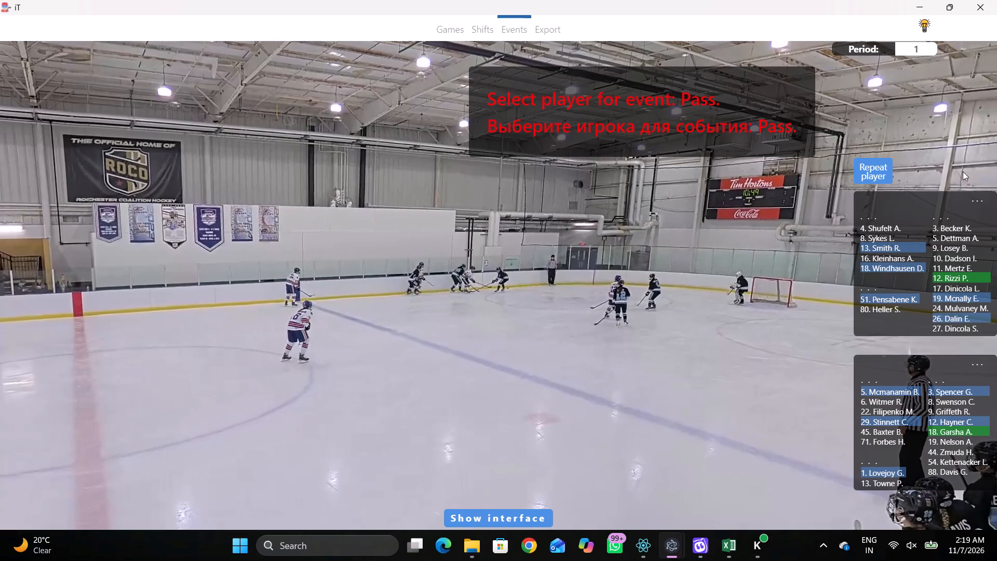
{"action": "left_click", "coordinate": [885, 165]}
{"action": "left_click", "coordinate": [661, 111]}
Play on and record Skating with the puck by away player 5 behind the away goal line, on the far side of the net.
{"action": "key", "text": "space"}
{"action": "key", "text": "space"}
{"action": "key", "text": "space"}
{"action": "key", "text": "space"}
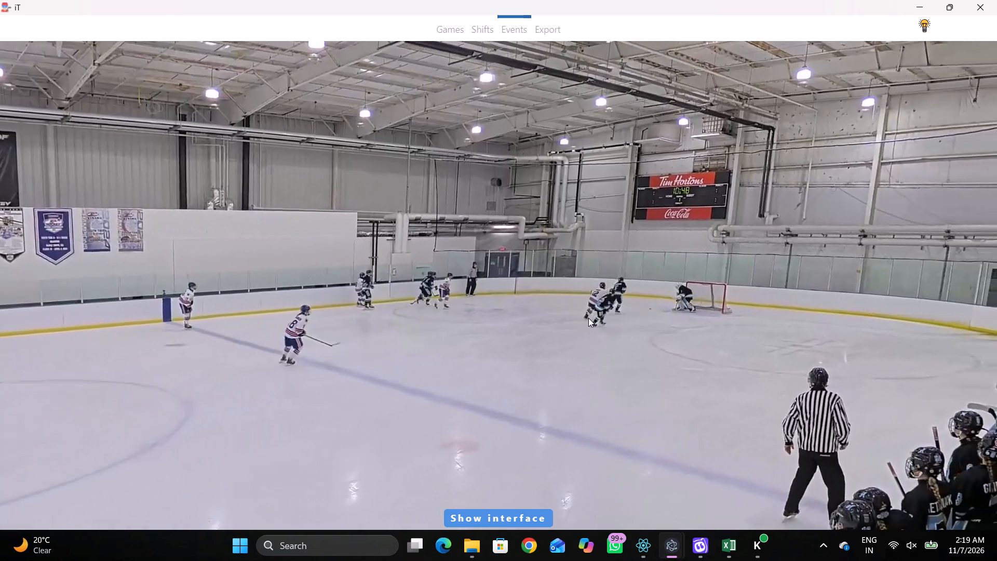
{"action": "key", "text": "space"}
{"action": "key", "text": "space"}
{"action": "key", "text": "space"}
{"action": "key", "text": "space"}
{"action": "key", "text": "space"}
{"action": "key", "text": "space"}
{"action": "key", "text": "space"}
{"action": "key", "text": "space"}
{"action": "right_click", "coordinate": [635, 259]}
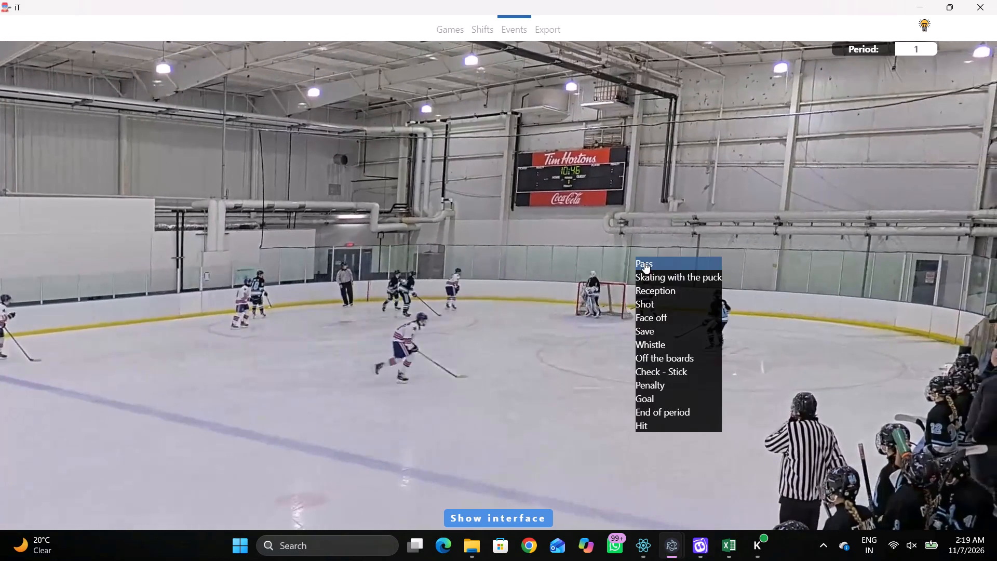
{"action": "left_click", "coordinate": [651, 268]}
{"action": "right_click", "coordinate": [672, 261]}
{"action": "left_click", "coordinate": [732, 287]}
{"action": "right_click", "coordinate": [723, 283]}
{"action": "left_click", "coordinate": [788, 305]}
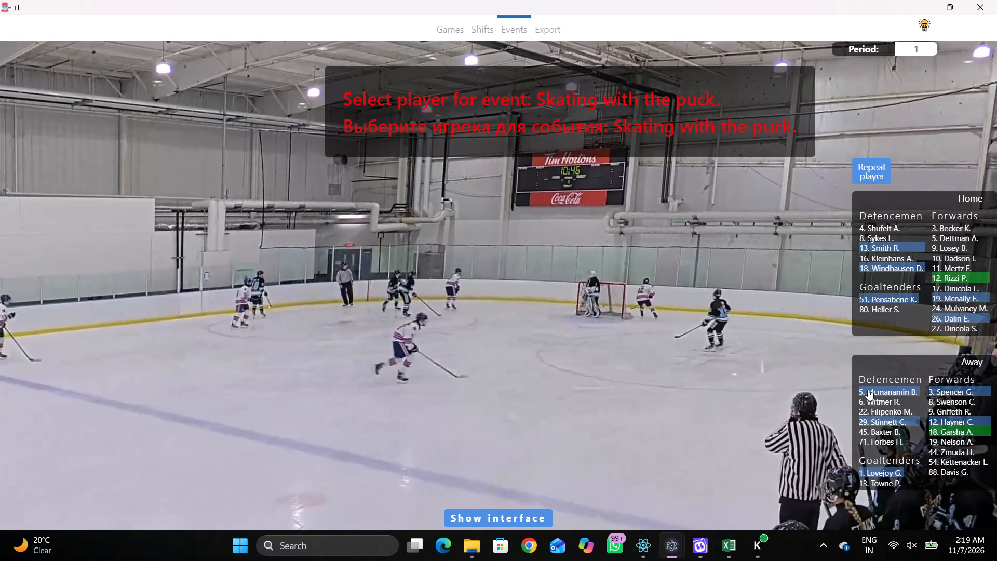
{"action": "left_click", "coordinate": [868, 389]}
{"action": "left_click", "coordinate": [777, 174]}
Record a Pass by away player 5 behind the away goal line, on the far side of the net.
{"action": "key", "text": "space"}
{"action": "key", "text": "space"}
{"action": "key", "text": "space"}
{"action": "key", "text": "space"}
{"action": "key", "text": "q"}
{"action": "key", "text": "q"}
{"action": "type", "text": "qq"}
{"action": "right_click", "coordinate": [718, 235]}
{"action": "left_click", "coordinate": [736, 230]}
{"action": "left_click", "coordinate": [803, 187]}
{"action": "right_click_drag", "start_coordinate": [798, 185], "coordinate": [788, 185]}
{"action": "left_click", "coordinate": [798, 186]}
{"action": "left_click", "coordinate": [875, 170]}
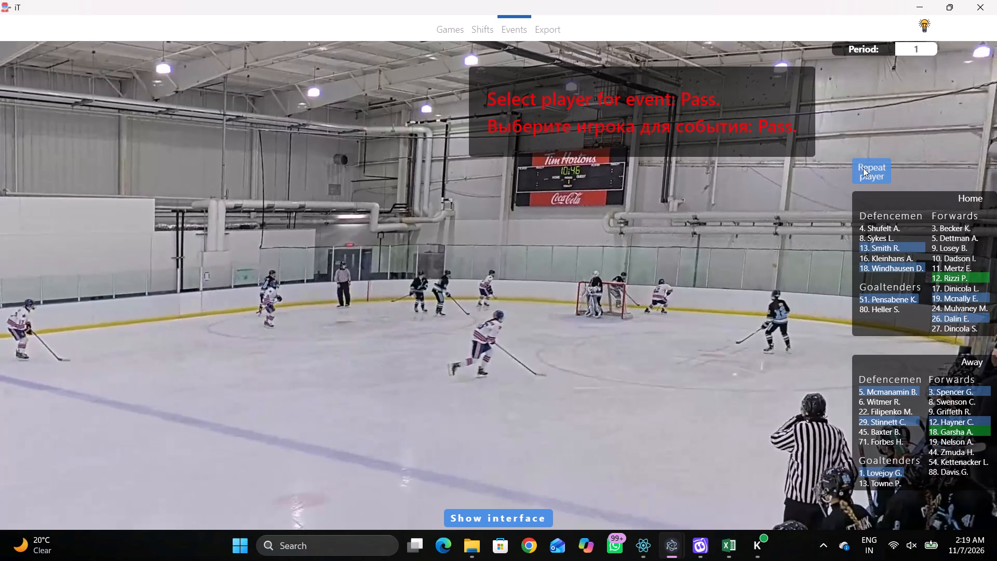
{"action": "left_click", "coordinate": [787, 182]}
Play on and record Skating with the puck by away player 12 in the away zone, at the near-boards edge of the face-off circle.
{"action": "key", "text": "space"}
{"action": "key", "text": "space"}
{"action": "key", "text": "space"}
{"action": "key", "text": "space"}
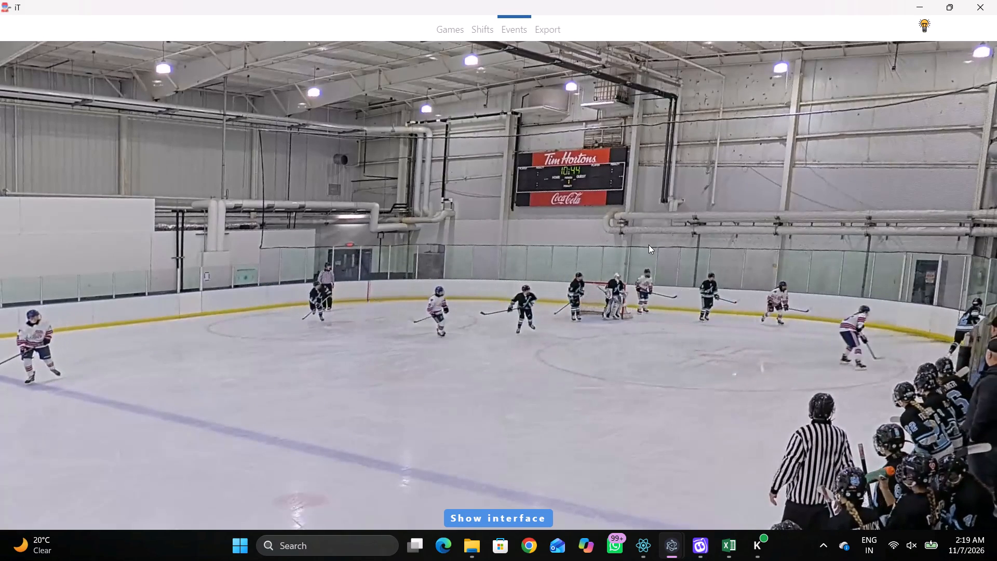
{"action": "right_click", "coordinate": [653, 246]}
{"action": "left_click", "coordinate": [710, 270]}
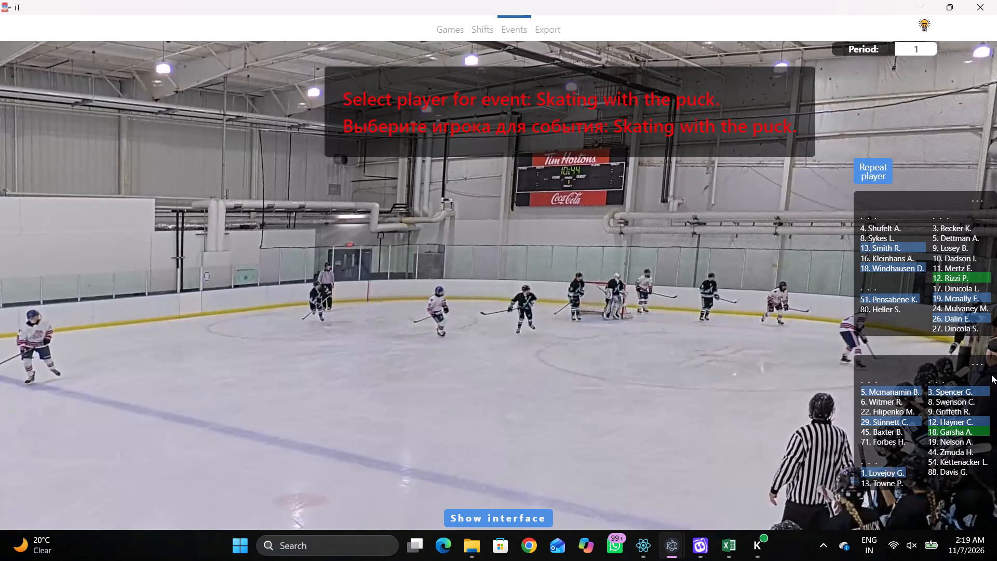
{"action": "left_click", "coordinate": [937, 419]}
{"action": "left_click", "coordinate": [736, 301]}
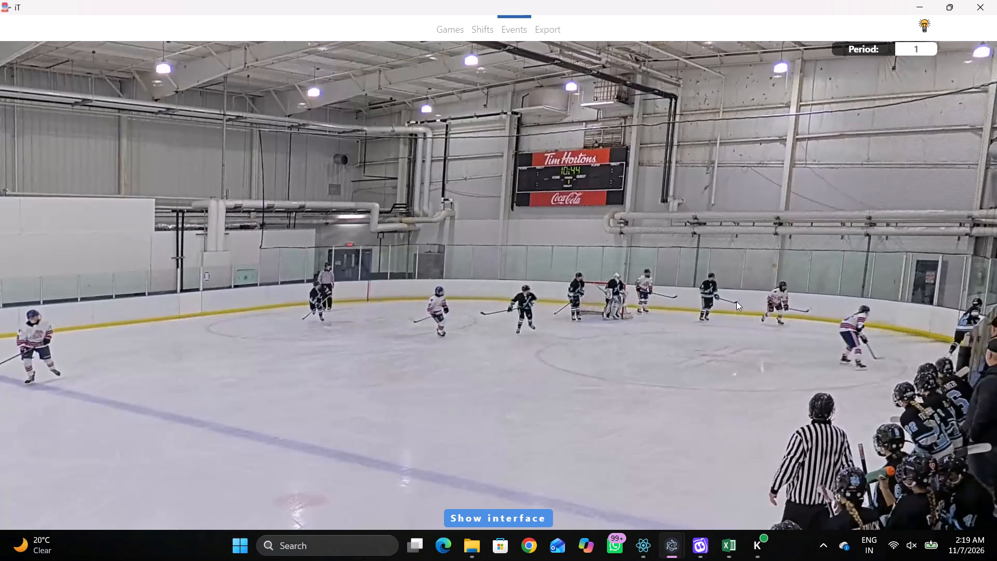
Play on and record a Pass by away player 12 in the near corner behind the away goal line.
{"action": "key", "text": "shift+d"}
{"action": "key", "text": "space"}
{"action": "key", "text": "space"}
{"action": "key", "text": "shift+d"}
{"action": "key", "text": "space"}
{"action": "key", "text": "space"}
{"action": "key", "text": "space"}
{"action": "key", "text": "space"}
{"action": "key", "text": "space"}
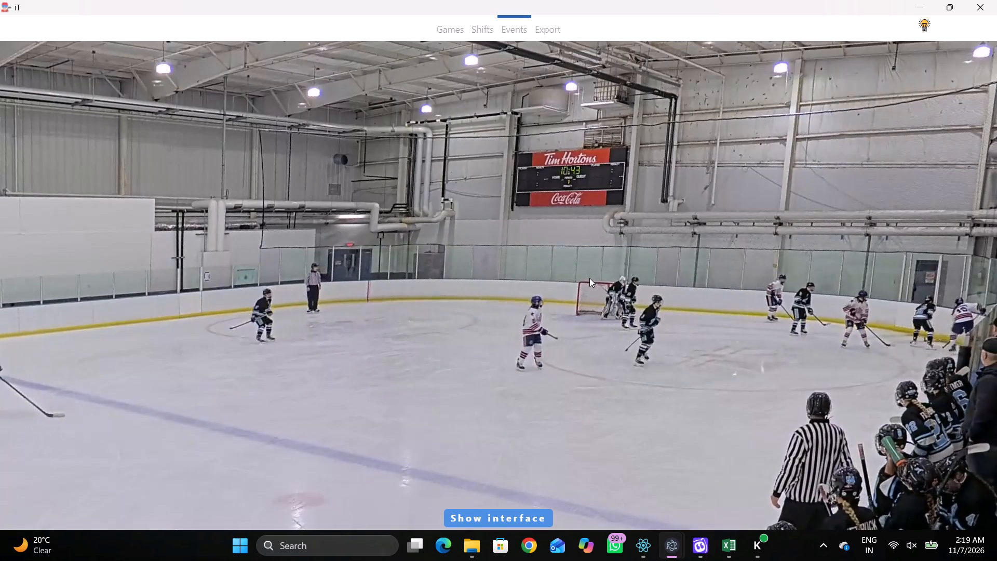
{"action": "key", "text": "space"}
{"action": "key", "text": "space"}
{"action": "key", "text": "q"}
{"action": "key", "text": "q"}
{"action": "key", "text": "q"}
{"action": "key", "text": "q"}
{"action": "key", "text": "q"}
{"action": "key", "text": "q"}
{"action": "key", "text": "q"}
{"action": "key", "text": "q"}
{"action": "right_click", "coordinate": [670, 222]}
{"action": "left_click", "coordinate": [682, 218]}
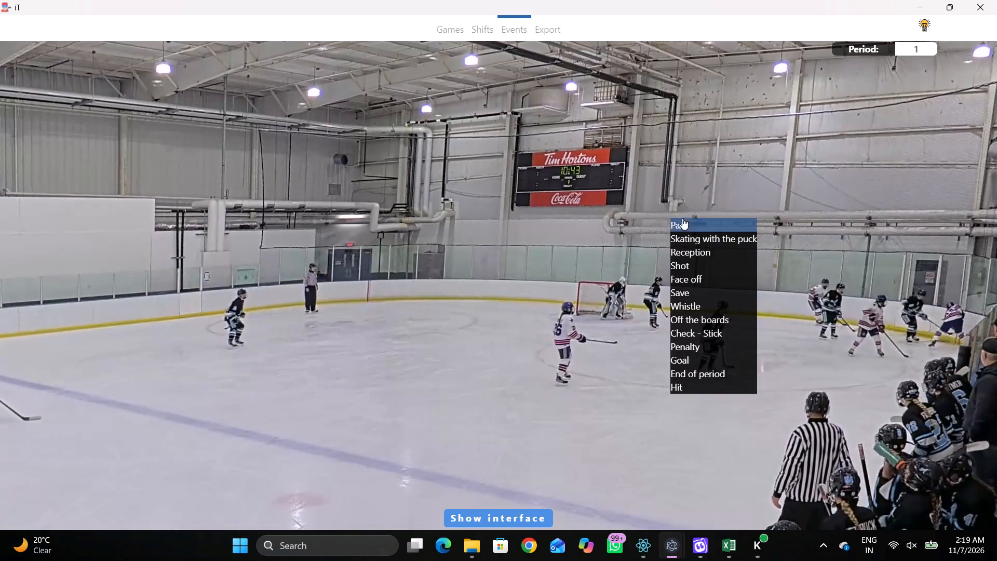
{"action": "left_click", "coordinate": [858, 168]}
{"action": "left_click", "coordinate": [788, 277]}
Play on and record Skating with the puck by away player 12 near the near boards beside the away-zone face-off circle.
{"action": "key", "text": "space"}
{"action": "key", "text": "space"}
{"action": "key", "text": "space"}
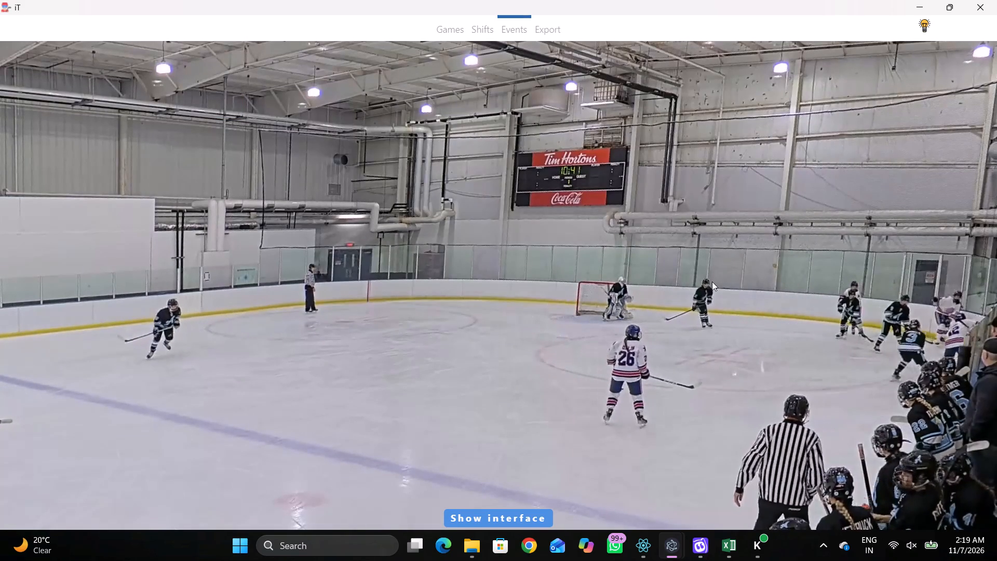
{"action": "key", "text": "space"}
{"action": "right_click", "coordinate": [701, 260]}
{"action": "left_click", "coordinate": [763, 285]}
{"action": "left_click", "coordinate": [937, 423]}
{"action": "left_click_drag", "start_coordinate": [716, 303], "coordinate": [724, 305]}
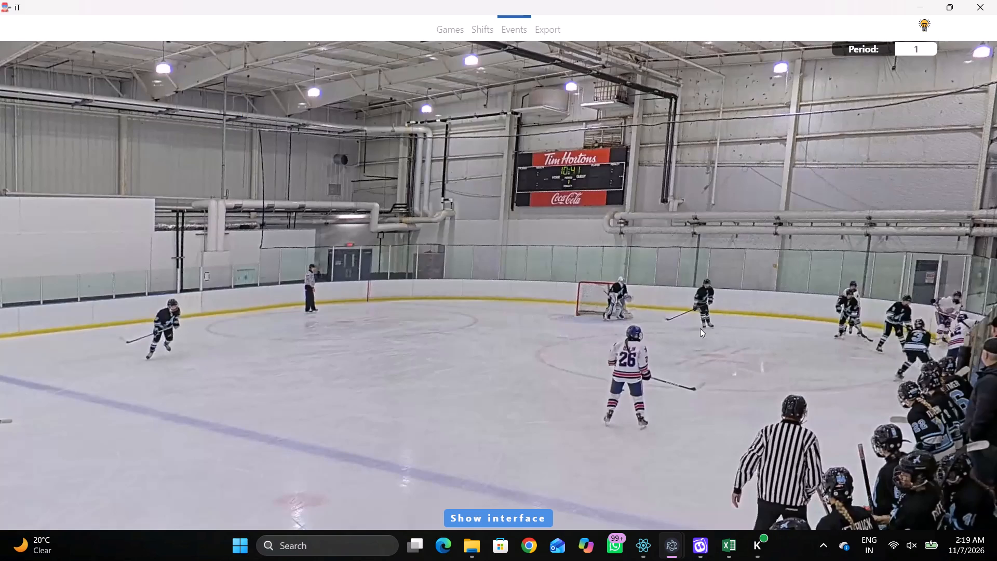
Change the player of the Skating with the puck event at 00:24:04:4 to home player 12.
{"action": "key", "text": "shift+d"}
{"action": "left_click", "coordinate": [331, 438]}
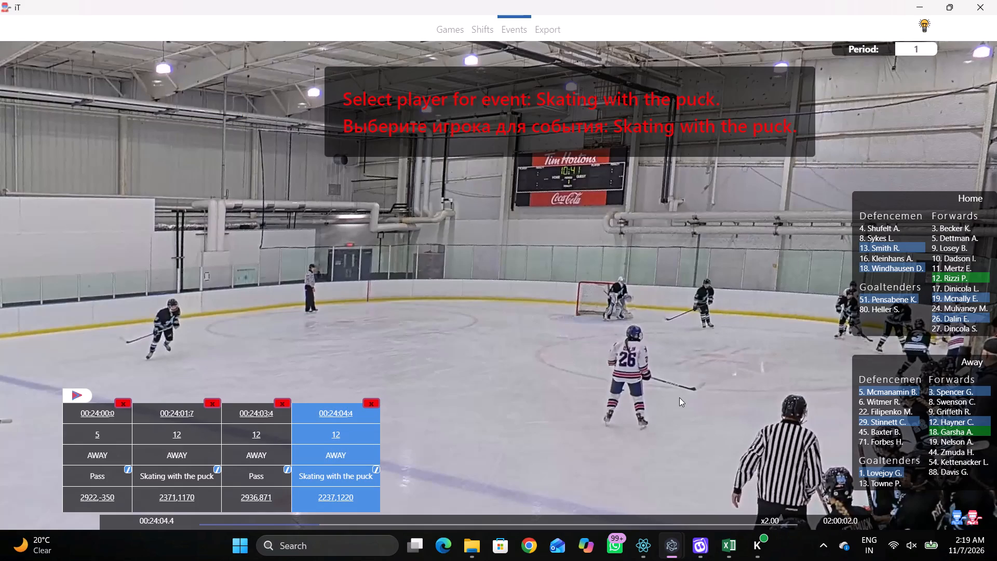
{"action": "left_click", "coordinate": [944, 273]}
{"action": "left_click", "coordinate": [944, 277]}
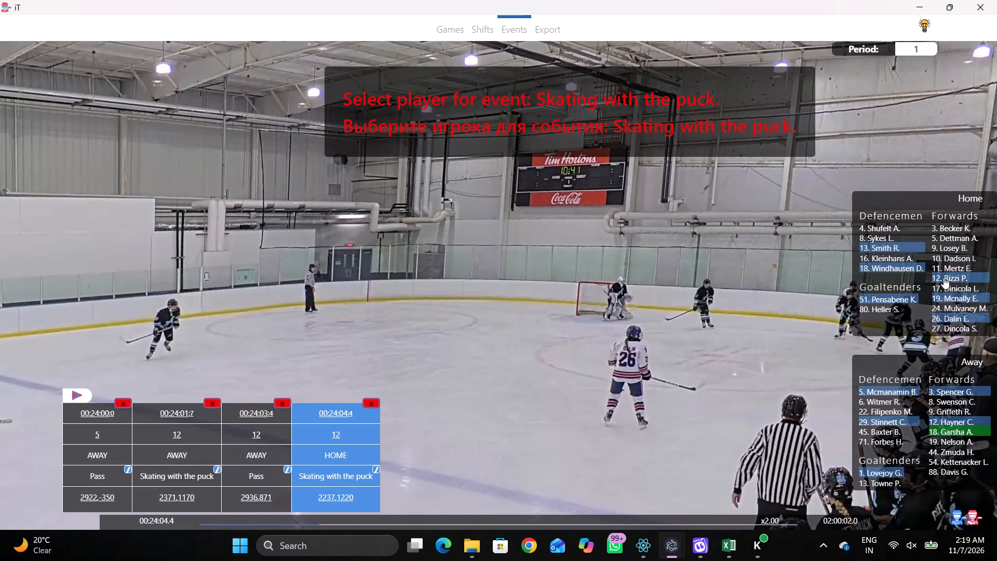
Play on and record a Pass by home player 12 near the near boards beside the away-zone face-off circle.
{"action": "key", "text": "shift+d"}
{"action": "key", "text": "space"}
{"action": "key", "text": "space"}
{"action": "key", "text": "space"}
{"action": "key", "text": "space"}
{"action": "key", "text": "space"}
{"action": "key", "text": "space"}
{"action": "right_click_drag", "start_coordinate": [587, 268], "coordinate": [581, 266]}
{"action": "key", "text": "q"}
{"action": "key", "text": "q"}
{"action": "left_click", "coordinate": [591, 279]}
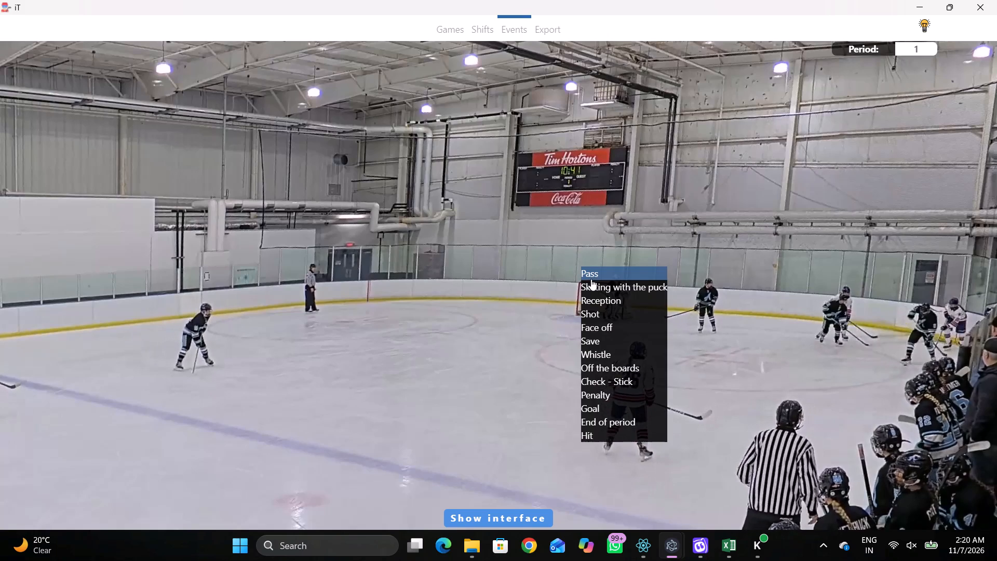
{"action": "right_click_drag", "start_coordinate": [549, 266], "coordinate": [544, 266]}
{"action": "left_click", "coordinate": [554, 271]}
{"action": "left_click", "coordinate": [871, 180]}
{"action": "left_click", "coordinate": [726, 305]}
Play on and record Skating with the puck by away player 12 near the centre of the near face-off circle in the away zone.
{"action": "key", "text": "space"}
{"action": "key", "text": "space"}
{"action": "key", "text": "space"}
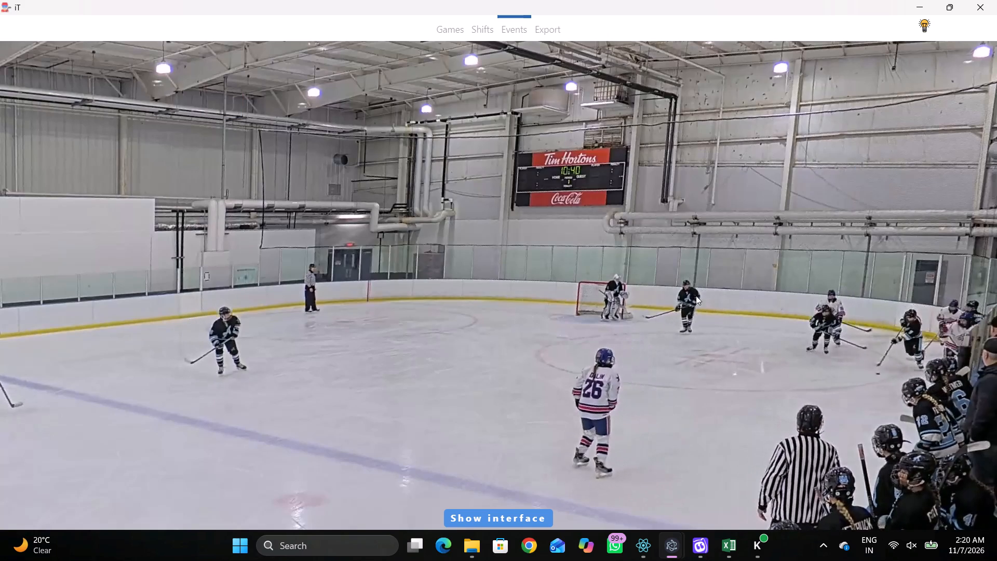
{"action": "key", "text": "space"}
{"action": "right_click", "coordinate": [670, 251]}
{"action": "left_click", "coordinate": [703, 270]}
{"action": "left_click", "coordinate": [942, 426]}
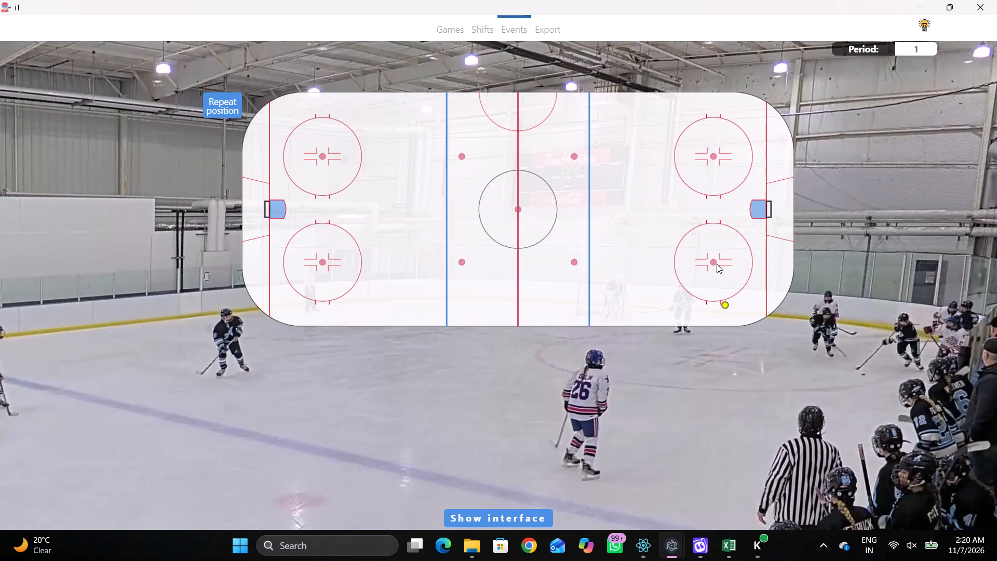
{"action": "left_click", "coordinate": [710, 254]}
Go to the Skating with the puck event at 00:24:05:8, step back through the play before it and examine who has the puck.
{"action": "key", "text": "space"}
{"action": "key", "text": "space"}
{"action": "key", "text": "q"}
{"action": "key", "text": "shift+d"}
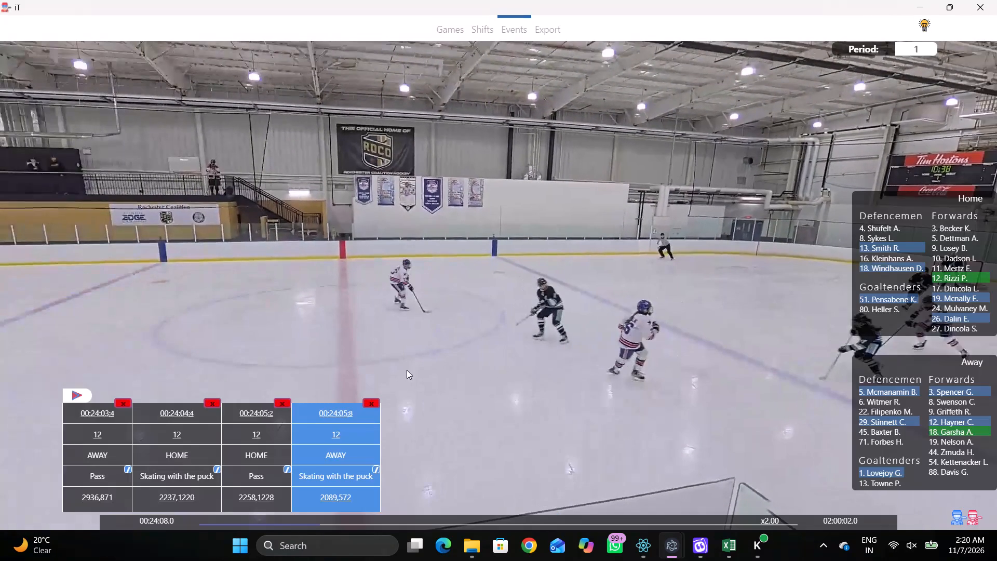
{"action": "left_click", "coordinate": [329, 400]}
{"action": "left_click", "coordinate": [328, 412]}
{"action": "key", "text": "shift+d"}
{"action": "key", "text": "q"}
{"action": "key", "text": "q"}
{"action": "key", "text": "q"}
{"action": "key", "text": "q"}
{"action": "key", "text": "q"}
{"action": "key", "text": "q"}
{"action": "key", "text": "q"}
{"action": "key", "text": "q"}
{"action": "key", "text": "q"}
{"action": "key", "text": "q"}
{"action": "key", "text": "q"}
{"action": "key", "text": "q"}
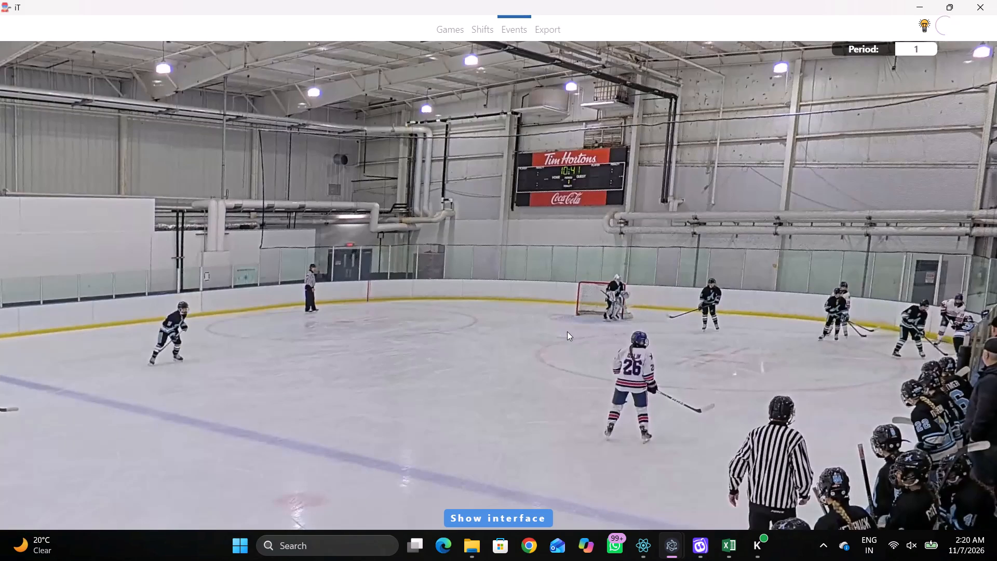
{"action": "type", "text": "qqq"}
{"action": "type", "text": "qqqq"}
{"action": "type", "text": "qq"}
{"action": "type", "text": "qqq"}
{"action": "key", "text": "q"}
{"action": "key", "text": "q"}
{"action": "key", "text": "q"}
{"action": "key", "text": "q"}
{"action": "key", "text": "q"}
{"action": "key", "text": "q"}
{"action": "key", "text": "q"}
{"action": "key", "text": "q"}
{"action": "key", "text": "q"}
{"action": "key", "text": "q"}
{"action": "key", "text": "q"}
{"action": "type", "text": "qq"}
Change the player of the Skating with the puck event at 00:24:05:8 to away player 5.
{"action": "key", "text": "shift+d"}
{"action": "double_click", "coordinate": [553, 404]}
{"action": "left_click_drag", "start_coordinate": [376, 436], "coordinate": [382, 437]}
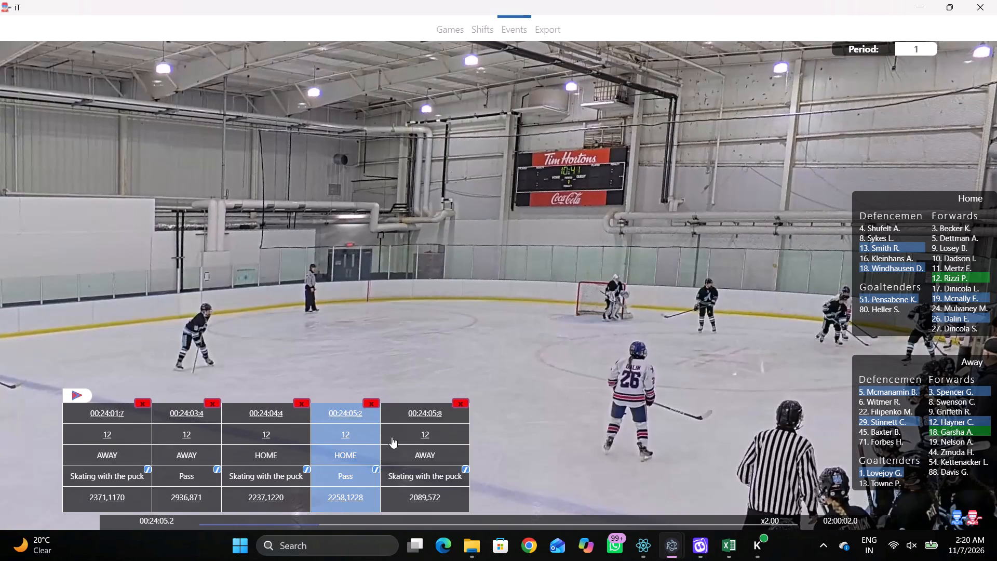
{"action": "left_click", "coordinate": [406, 436]}
{"action": "left_click", "coordinate": [861, 389]}
{"action": "key", "text": "shift+d"}
Play on and record a Pass by away player 5 near the centre of the near face-off circle in the away zone.
{"action": "key", "text": "space"}
{"action": "key", "text": "space"}
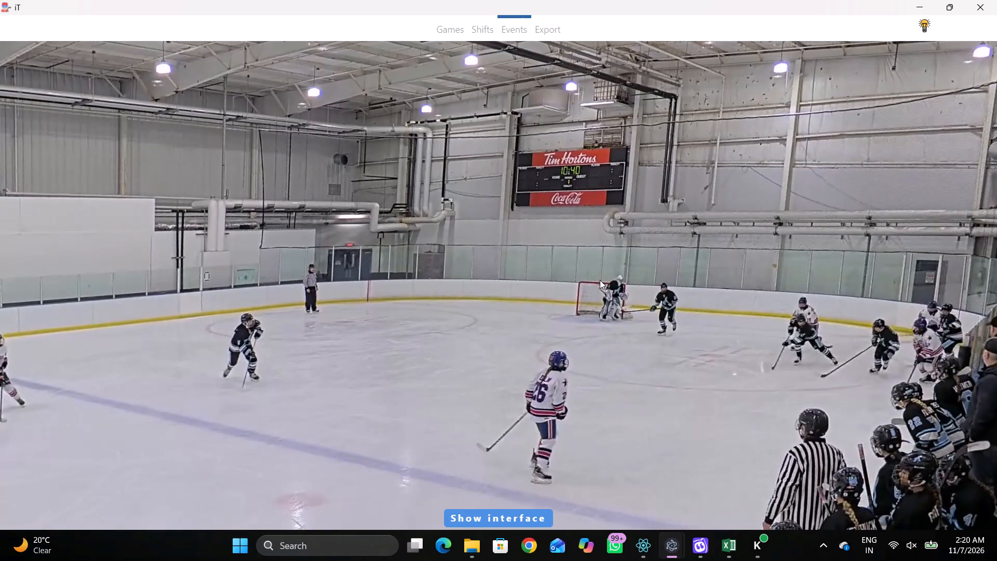
{"action": "key", "text": "space"}
{"action": "key", "text": "space"}
{"action": "right_click", "coordinate": [581, 239]}
{"action": "key", "text": "space"}
{"action": "key", "text": "space"}
{"action": "right_click_drag", "start_coordinate": [578, 239], "coordinate": [569, 234]}
{"action": "type", "text": "qqq"}
{"action": "key", "text": "q"}
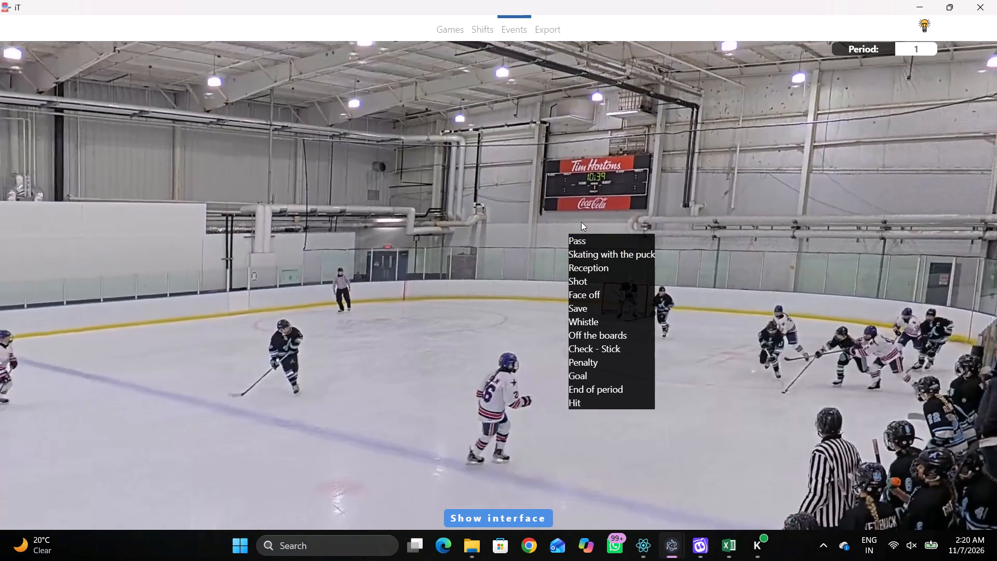
{"action": "left_click", "coordinate": [582, 220]}
{"action": "right_click_drag", "start_coordinate": [739, 174], "coordinate": [726, 176]}
{"action": "left_click", "coordinate": [736, 175]}
{"action": "right_click_drag", "start_coordinate": [785, 148], "coordinate": [765, 156]}
{"action": "left_click", "coordinate": [775, 159]}
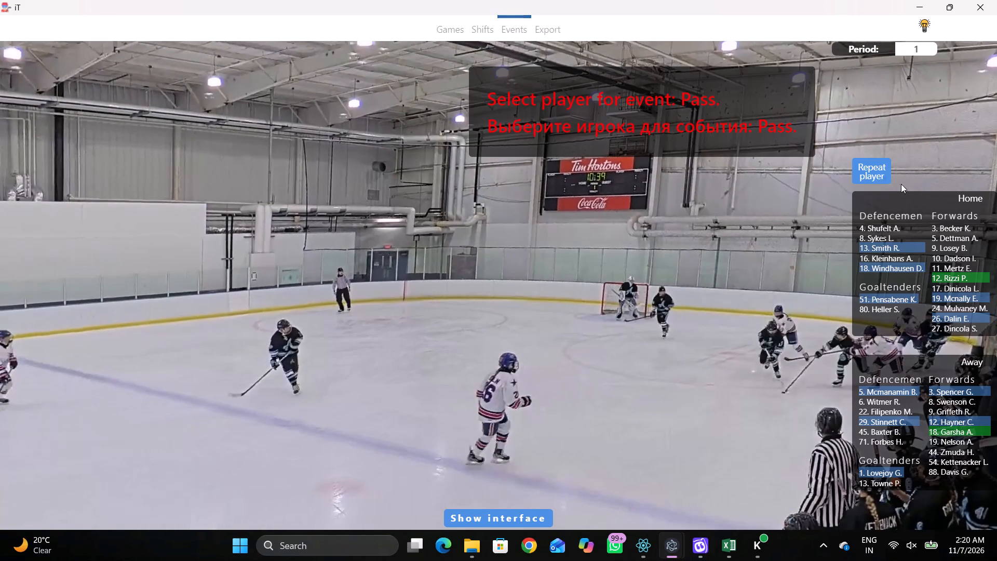
{"action": "left_click", "coordinate": [878, 172]}
{"action": "left_click", "coordinate": [704, 266]}
Play on and record Skating with the puck by away player 3 just outside the near face-off circle, towards the away-zone blue line.
{"action": "key", "text": "space"}
{"action": "key", "text": "space"}
{"action": "right_click", "coordinate": [657, 254]}
{"action": "left_click", "coordinate": [716, 271]}
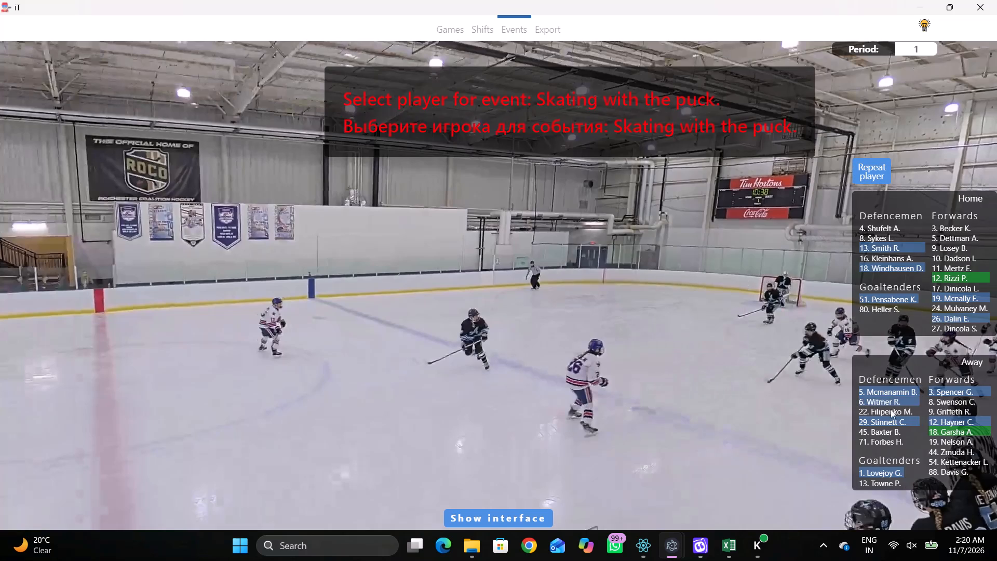
{"action": "left_click", "coordinate": [944, 390]}
{"action": "left_click", "coordinate": [663, 260]}
Review the play and change the player of the Skating with the puck event at 00:24:07:3 to away player 12.
{"action": "key", "text": "space"}
{"action": "key", "text": "space"}
{"action": "key", "text": "space"}
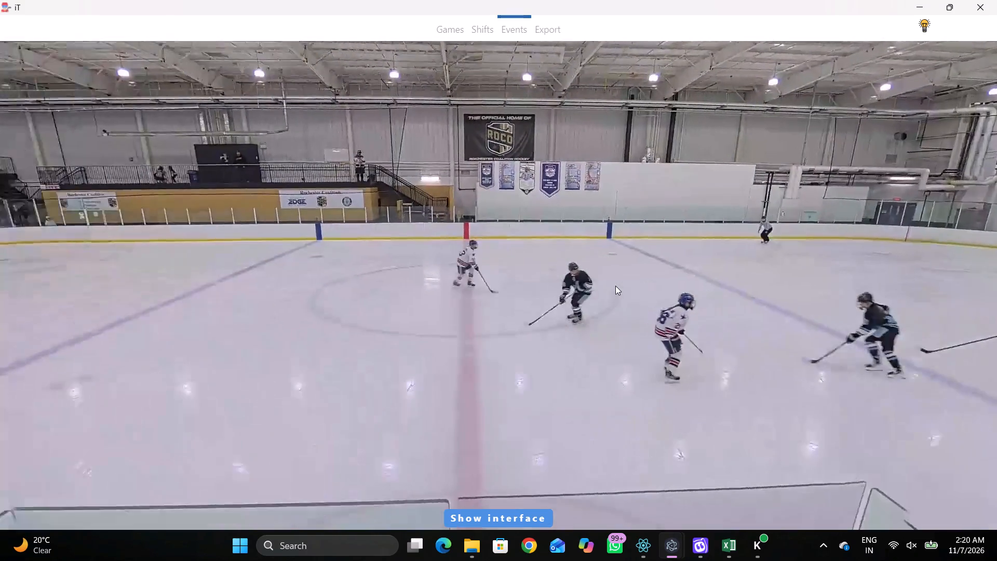
{"action": "key", "text": "space"}
{"action": "key", "text": "space"}
{"action": "key", "text": "space"}
{"action": "key", "text": "shift+d"}
{"action": "left_click", "coordinate": [351, 425]}
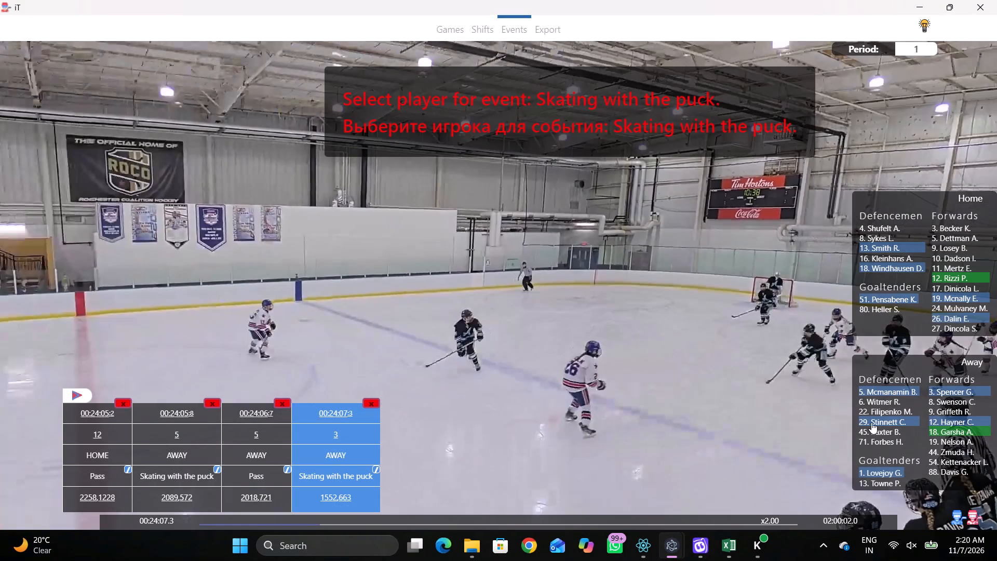
{"action": "left_click_drag", "start_coordinate": [948, 416], "coordinate": [943, 417]}
{"action": "double_click", "coordinate": [941, 417]}
Play on and record a Shot Attempt - Over the net Right by away player 12 inside the near face-off circle in the home zone.
{"action": "key", "text": "space"}
{"action": "key", "text": "v"}
{"action": "type", "text": "D q"}
{"action": "type", "text": "qrr"}
{"action": "key", "text": "space"}
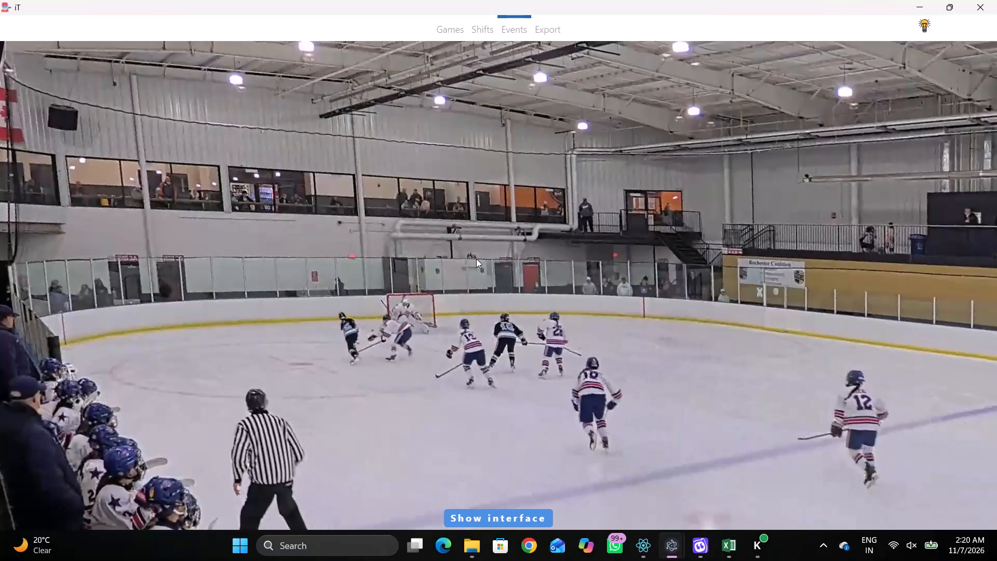
{"action": "key", "text": "space"}
{"action": "type", "text": "qq"}
{"action": "key", "text": "q"}
{"action": "key", "text": "q"}
{"action": "key", "text": "q"}
{"action": "key", "text": "q"}
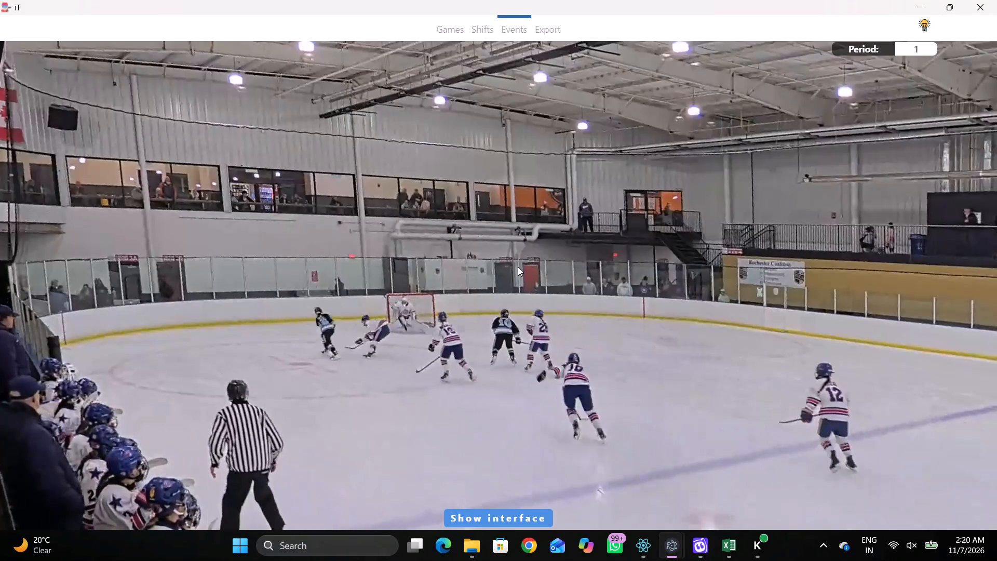
{"action": "right_click", "coordinate": [509, 238]}
{"action": "left_click", "coordinate": [529, 278]}
{"action": "left_click", "coordinate": [604, 116]}
{"action": "left_click", "coordinate": [866, 171]}
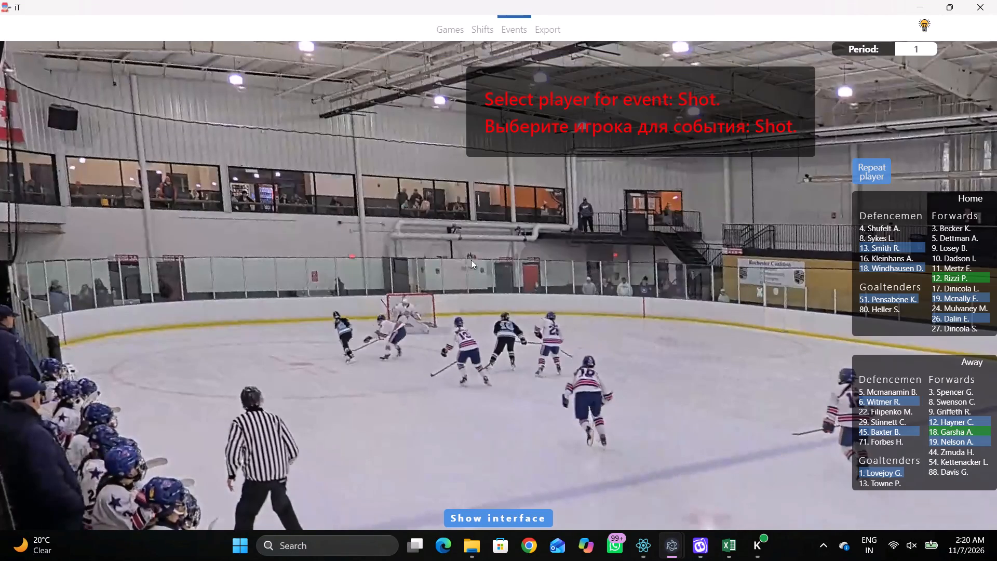
{"action": "left_click", "coordinate": [305, 252]}
Play on and record an Off the boards event at the end boards behind the home goal, slightly towards the far side.
{"action": "key", "text": "space"}
{"action": "key", "text": "v"}
{"action": "key", "text": "space"}
{"action": "right_click", "coordinate": [484, 244]}
{"action": "left_click", "coordinate": [521, 338]}
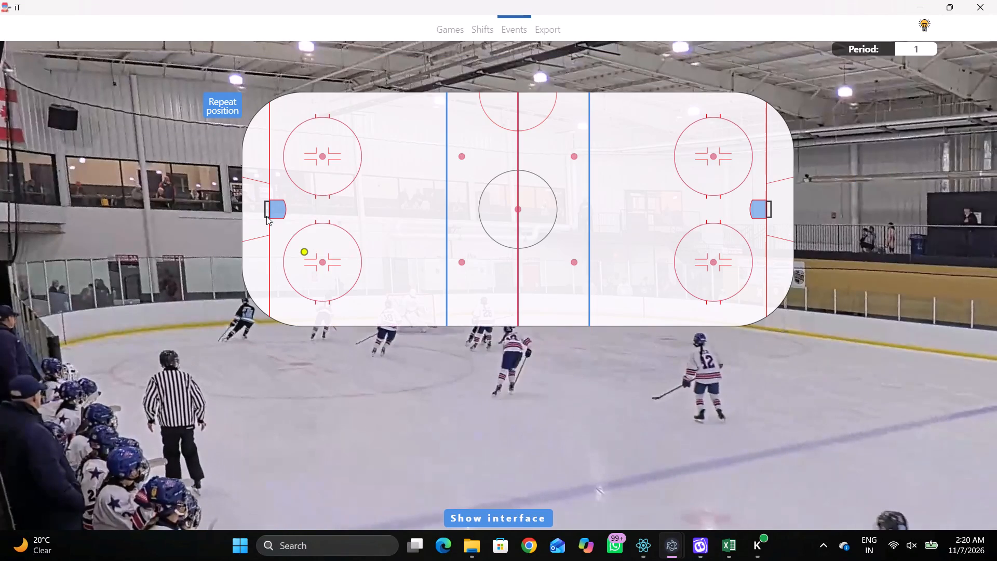
{"action": "left_click", "coordinate": [245, 188]}
Play on and record a Pass by away player 18 near the far boards between the home-zone face-off circle and the blue line.
{"action": "key", "text": "space"}
{"action": "key", "text": "space"}
{"action": "key", "text": "space"}
{"action": "key", "text": "space"}
{"action": "key", "text": "space"}
{"action": "key", "text": "space"}
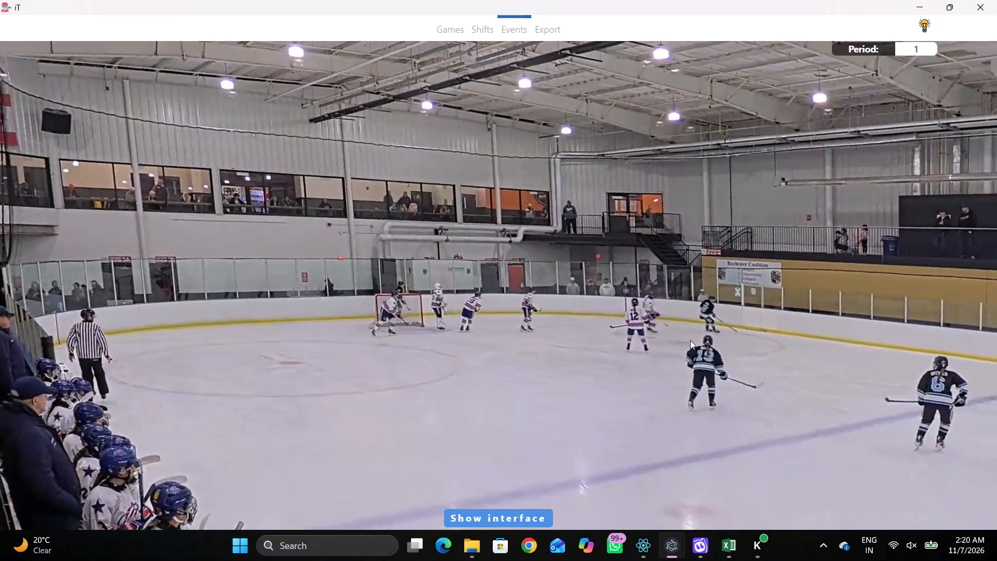
{"action": "key", "text": "space"}
{"action": "key", "text": "space"}
{"action": "key", "text": "space"}
{"action": "key", "text": "space"}
{"action": "key", "text": "space"}
{"action": "key", "text": "space"}
{"action": "right_click", "coordinate": [726, 308]}
{"action": "left_click", "coordinate": [700, 291]}
{"action": "left_click", "coordinate": [705, 299]}
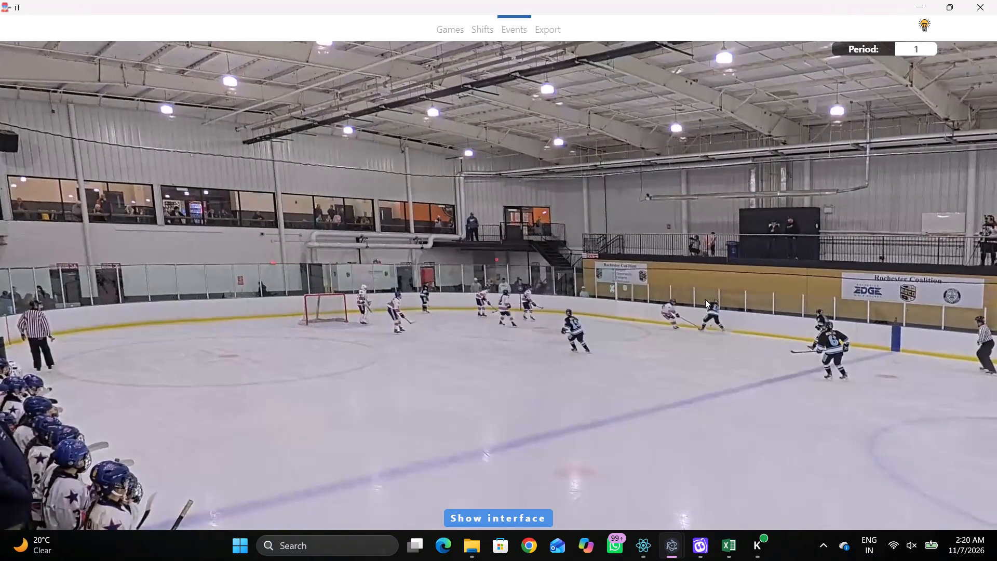
{"action": "left_click", "coordinate": [716, 310]}
{"action": "left_click", "coordinate": [697, 301]}
{"action": "left_click", "coordinate": [704, 304]}
{"action": "right_click", "coordinate": [697, 303]}
{"action": "left_click", "coordinate": [703, 306]}
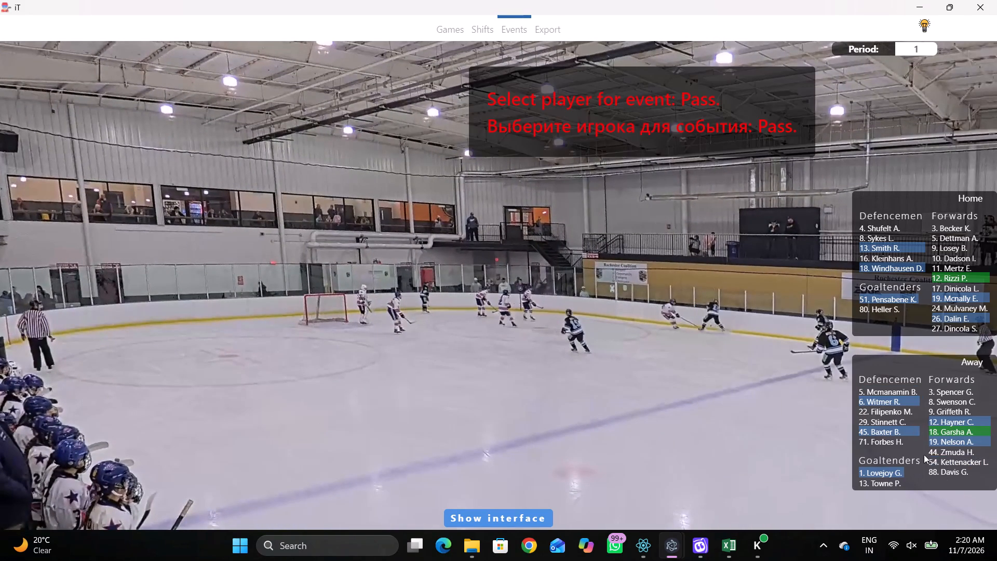
{"action": "left_click", "coordinate": [935, 429]}
{"action": "left_click", "coordinate": [395, 108]}
Find the next possession and record Skating with the puck by home player 13 just outside the far home-zone face-off circle, on its blue-line side.
{"action": "key", "text": "q"}
{"action": "key", "text": "q"}
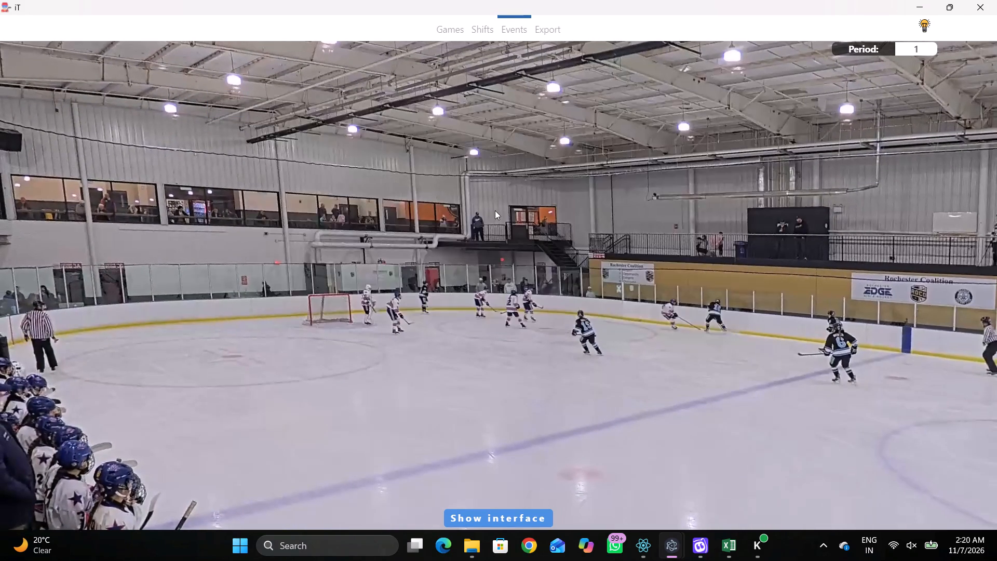
{"action": "key", "text": "q"}
{"action": "key", "text": "space"}
{"action": "key", "text": "space"}
{"action": "key", "text": "space"}
{"action": "key", "text": "space"}
{"action": "key", "text": "space"}
{"action": "key", "text": "space"}
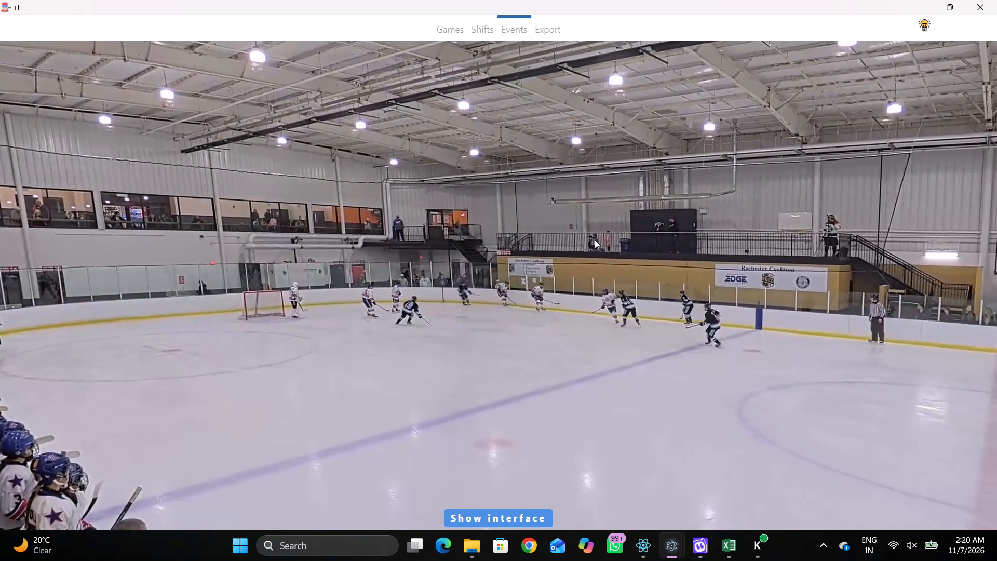
{"action": "key", "text": "q"}
{"action": "key", "text": "space"}
{"action": "key", "text": "space"}
{"action": "right_click", "coordinate": [610, 263]}
{"action": "left_click", "coordinate": [638, 281]}
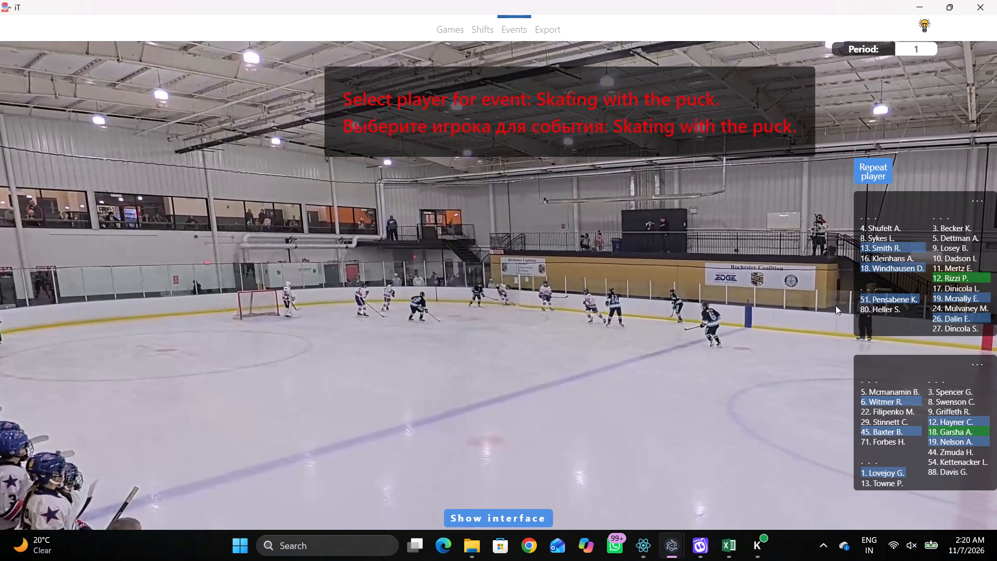
{"action": "left_click", "coordinate": [864, 248]}
{"action": "left_click", "coordinate": [357, 121]}
Play on and record a Pass by home player 13 between the far boards and the far home-zone face-off circle.
{"action": "key", "text": "space"}
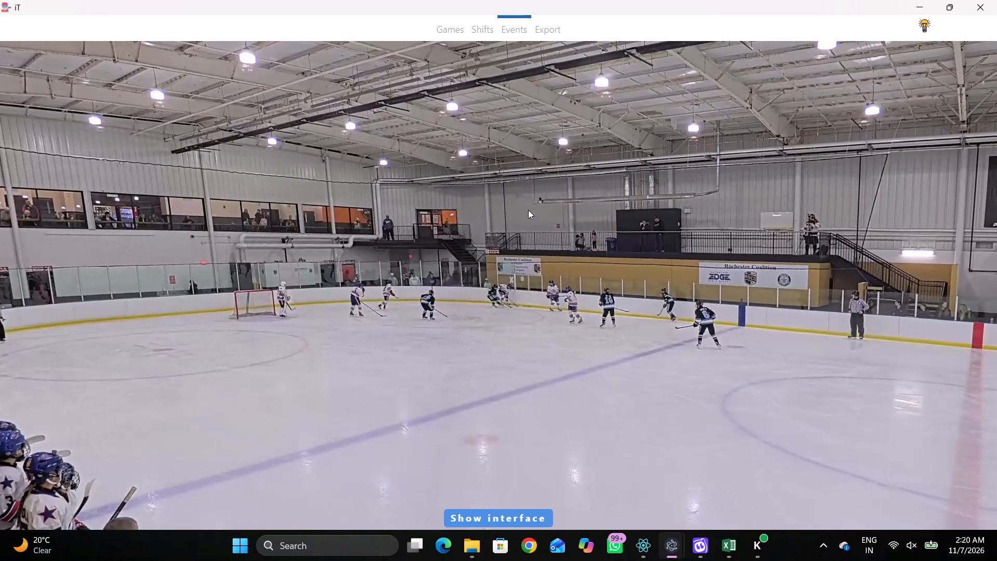
{"action": "key", "text": "space"}
{"action": "right_click", "coordinate": [539, 214]}
{"action": "left_click", "coordinate": [544, 221]}
{"action": "left_click", "coordinate": [867, 174]}
{"action": "left_click", "coordinate": [347, 112]}
Play on and record Skating with the puck by home player 12 at the far edge of the far home-zone face-off circle.
{"action": "key", "text": "space"}
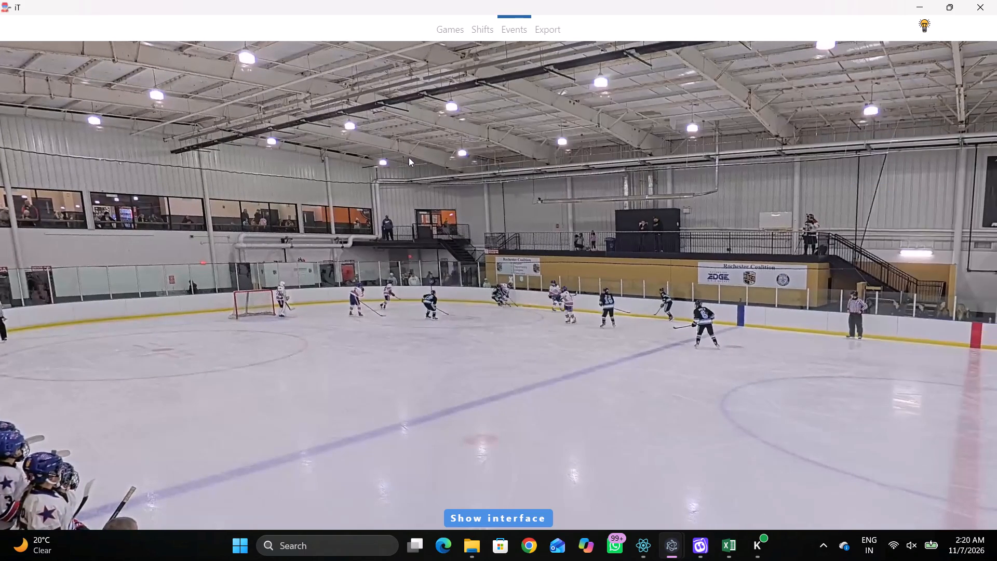
{"action": "key", "text": "space"}
{"action": "key", "text": "space"}
{"action": "key", "text": "space"}
{"action": "key", "text": "space"}
{"action": "key", "text": "space"}
{"action": "key", "text": "space"}
{"action": "key", "text": "space"}
{"action": "key", "text": "space"}
{"action": "key", "text": "space"}
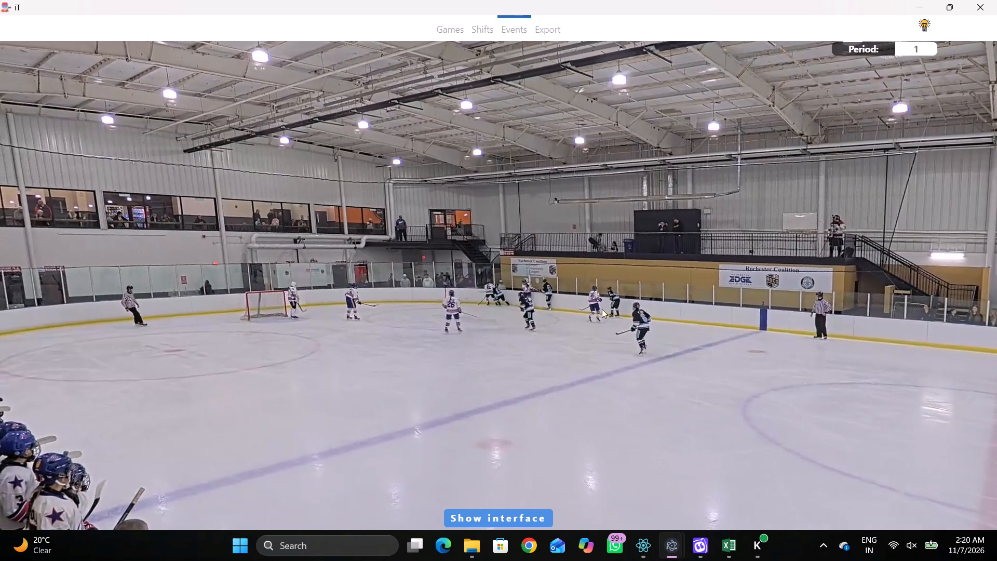
{"action": "key", "text": "q"}
{"action": "right_click", "coordinate": [575, 277]}
{"action": "right_click_drag", "start_coordinate": [562, 276], "coordinate": [541, 277]}
{"action": "left_click", "coordinate": [571, 299]}
{"action": "left_click", "coordinate": [950, 284]}
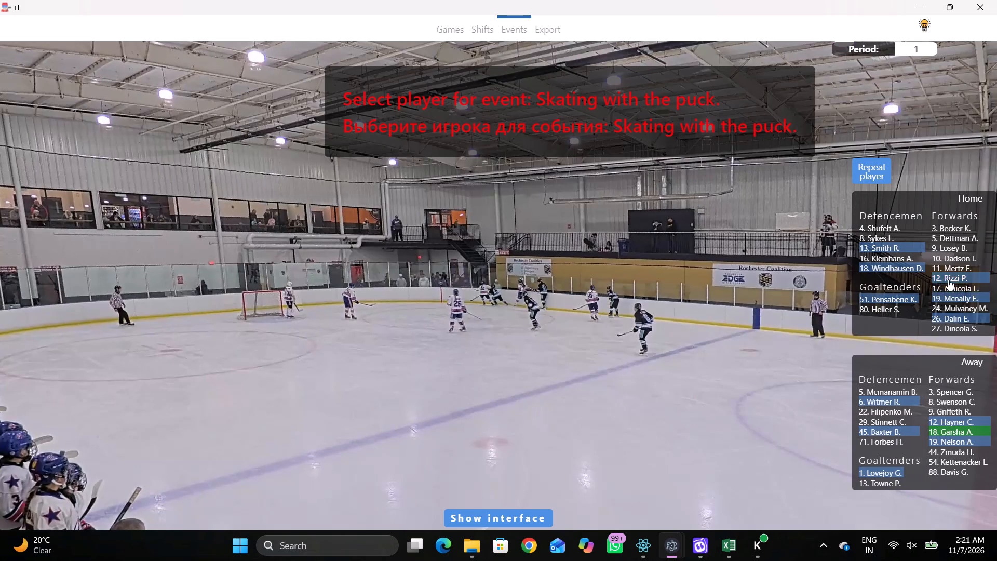
{"action": "left_click", "coordinate": [948, 279]}
{"action": "left_click", "coordinate": [317, 115]}
Find the release and record a Pass by home player 12 near the far boards, on the goal-line side of the far home-zone circle.
{"action": "key", "text": "space"}
{"action": "key", "text": "space"}
{"action": "key", "text": "space"}
{"action": "key", "text": "space"}
{"action": "key", "text": "space"}
{"action": "key", "text": "space"}
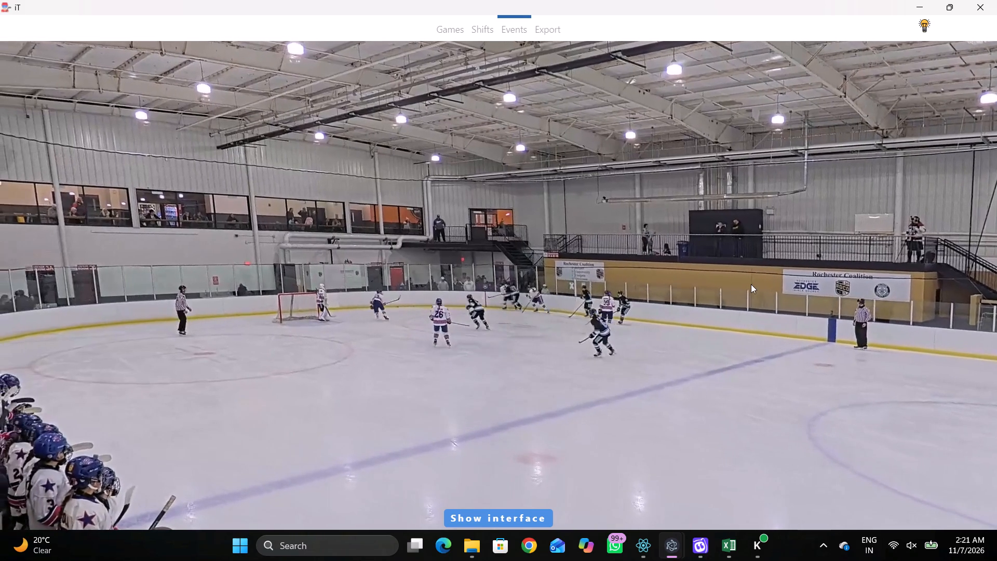
{"action": "key", "text": "q"}
{"action": "key", "text": "q"}
{"action": "key", "text": "q"}
{"action": "key", "text": "q"}
{"action": "key", "text": "q"}
{"action": "right_click", "coordinate": [697, 227]}
{"action": "left_click", "coordinate": [709, 229]}
{"action": "left_click", "coordinate": [882, 181]}
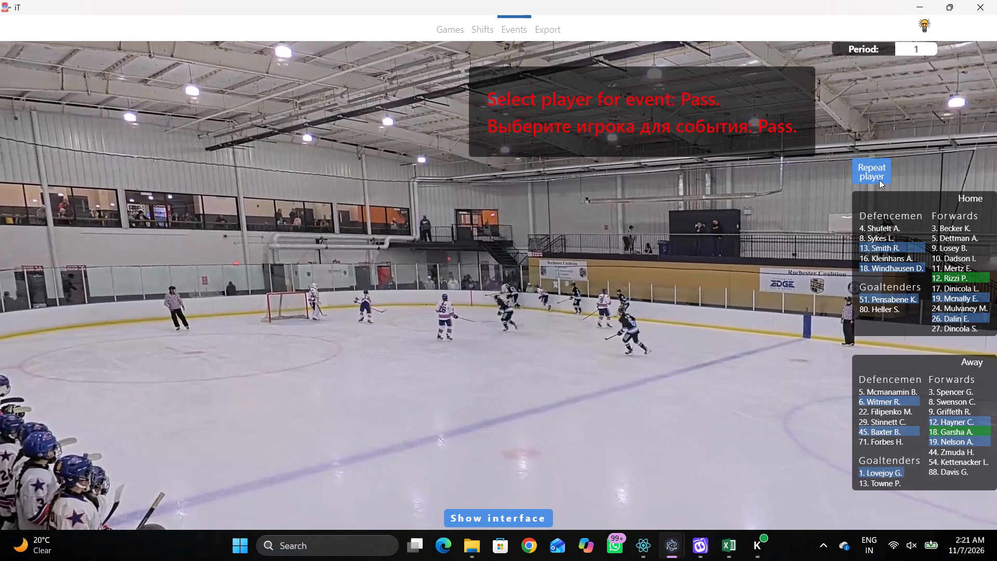
{"action": "left_click", "coordinate": [300, 115]}
Change the player of the Skating with the puck event at 00:24:17:8 to home player 18.
{"action": "key", "text": "q"}
{"action": "key", "text": "q"}
{"action": "key", "text": "space"}
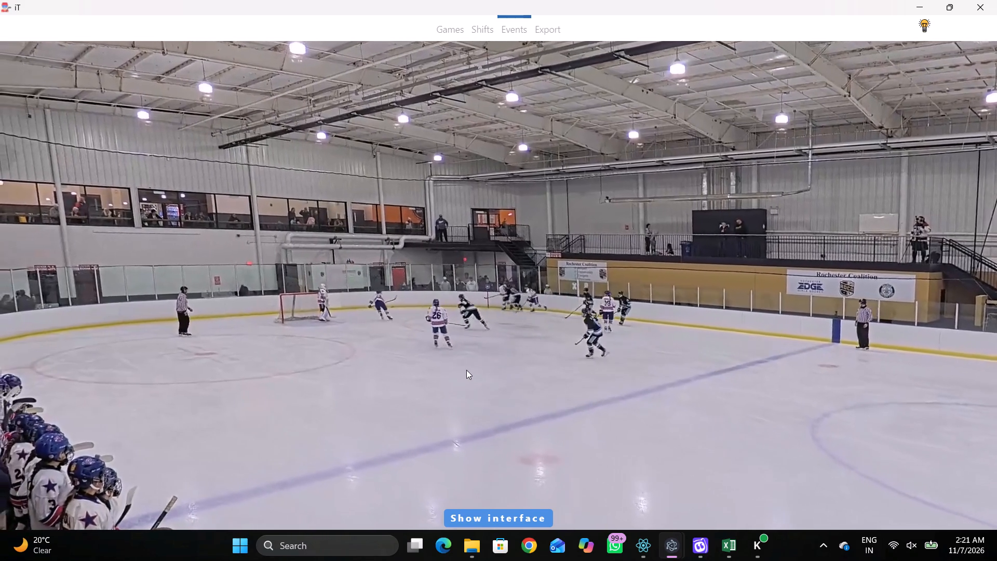
{"action": "key", "text": "space"}
{"action": "key", "text": "shift+d"}
{"action": "left_click", "coordinate": [118, 433]}
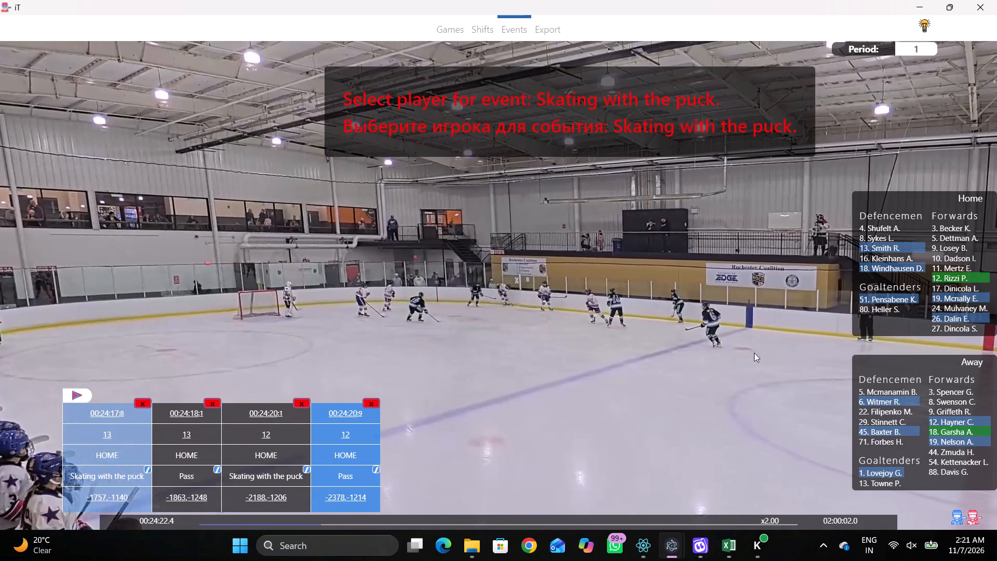
{"action": "left_click", "coordinate": [864, 267]}
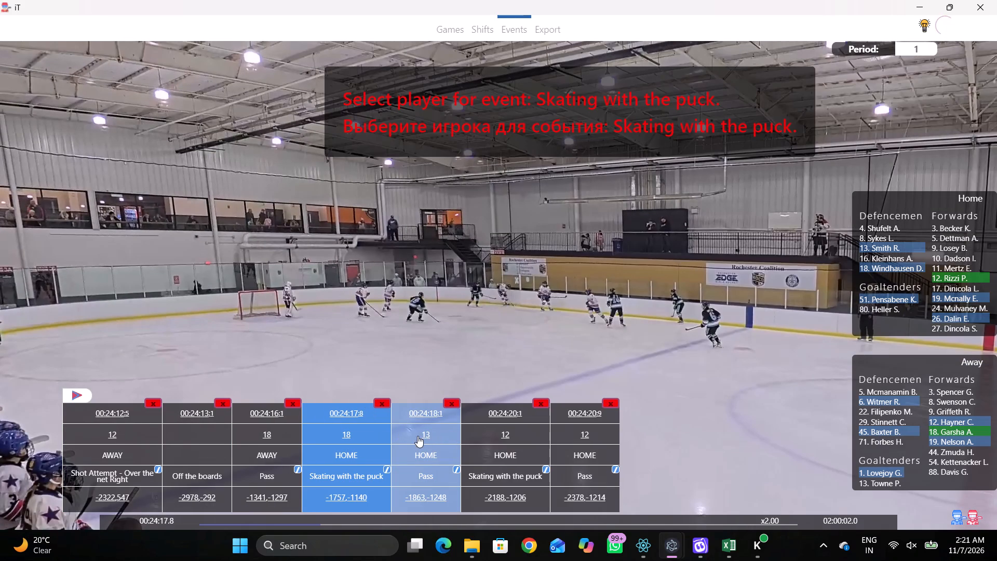
Change the player of the Pass event at 00:24:18:1 to home player 18.
{"action": "left_click", "coordinate": [417, 436]}
{"action": "left_click", "coordinate": [324, 436]}
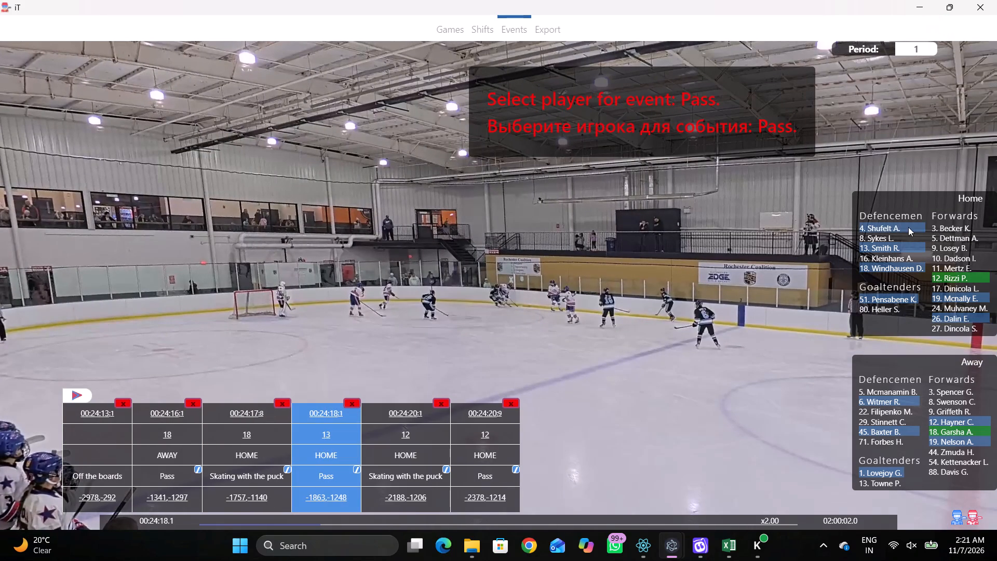
{"action": "left_click", "coordinate": [879, 268]}
Play on from the Pass at 00:24:20:9 and record Skating with the puck by home player 13 behind the home goal line, far side of the net.
{"action": "double_click", "coordinate": [496, 416]}
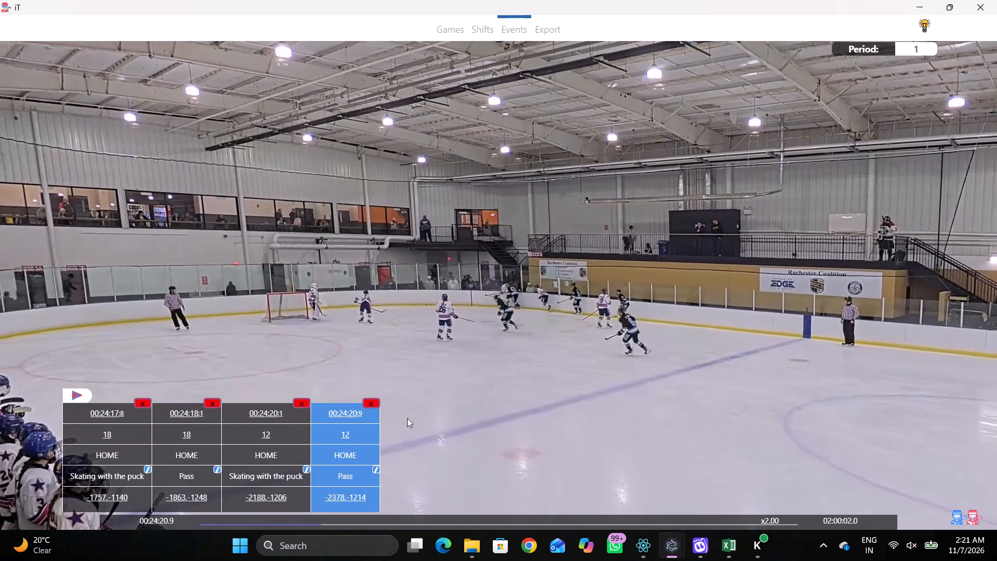
{"action": "left_click", "coordinate": [346, 417]}
{"action": "key", "text": "space"}
{"action": "key", "text": "space"}
{"action": "right_click", "coordinate": [519, 288]}
{"action": "left_click", "coordinate": [553, 301]}
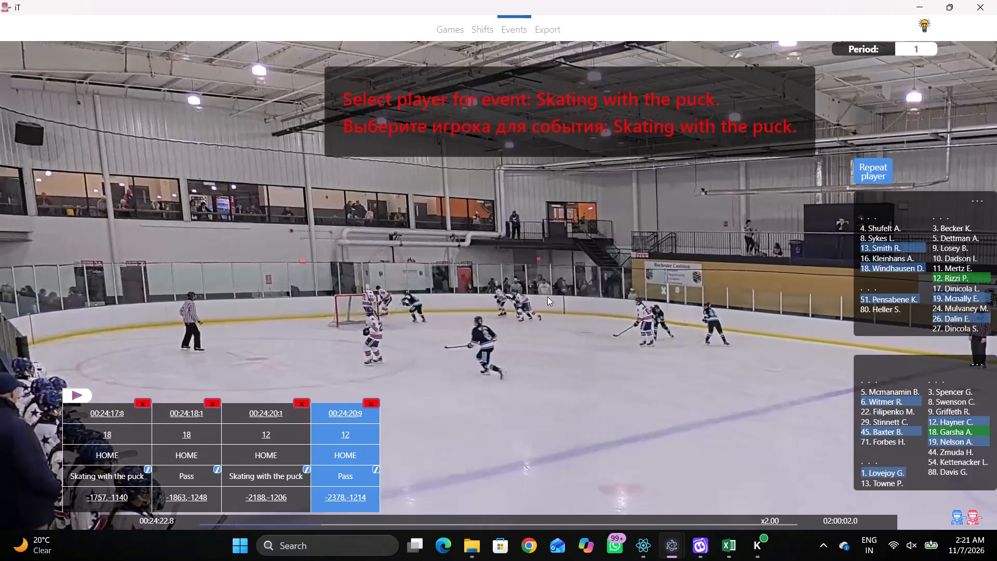
{"action": "right_click", "coordinate": [541, 292]}
{"action": "left_click", "coordinate": [546, 296]}
{"action": "left_click", "coordinate": [869, 252]}
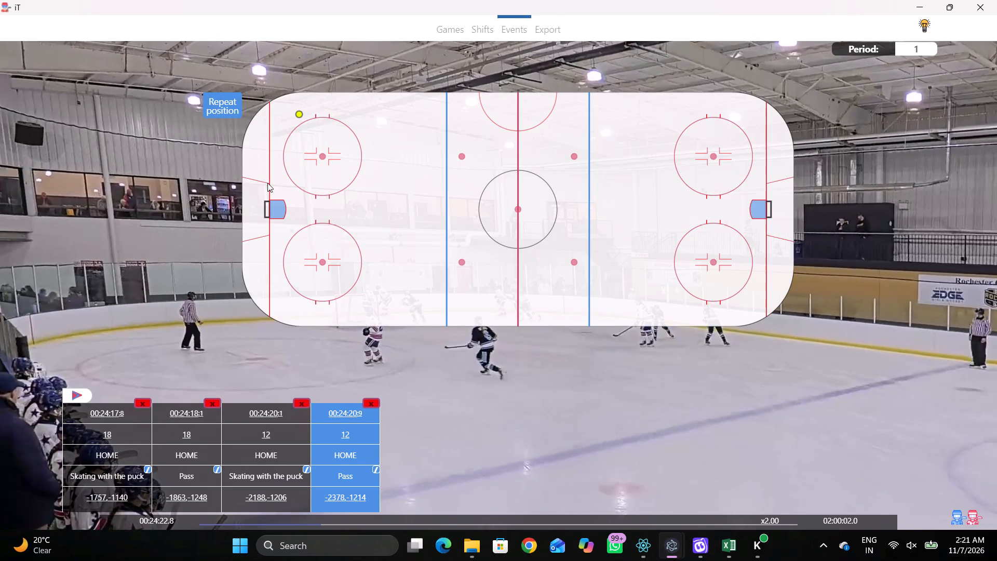
{"action": "left_click", "coordinate": [262, 179]}
Hide the event interface so that the video is unobstructed.
{"action": "key", "text": "shift+d"}
Find the puck pickup and record Skating with the puck by away player 6 between the near home-zone face-off circle and the near boards.
{"action": "key", "text": "space"}
{"action": "key", "text": "space"}
{"action": "key", "text": "space"}
{"action": "key", "text": "space"}
{"action": "key", "text": "space"}
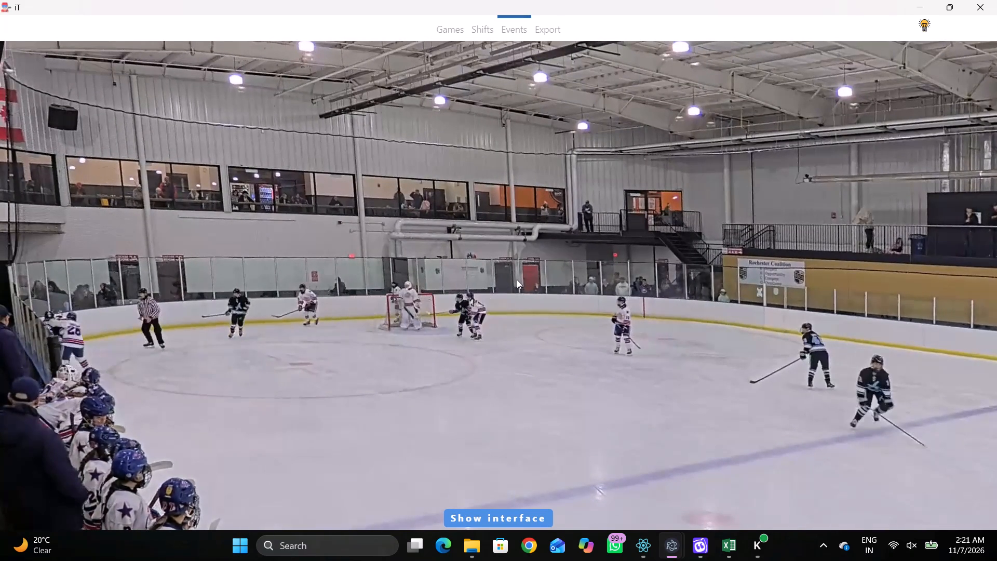
{"action": "key", "text": "space"}
{"action": "type", "text": "qqq"}
{"action": "key", "text": "q"}
{"action": "type", "text": "qq"}
{"action": "key", "text": "space"}
{"action": "key", "text": "space"}
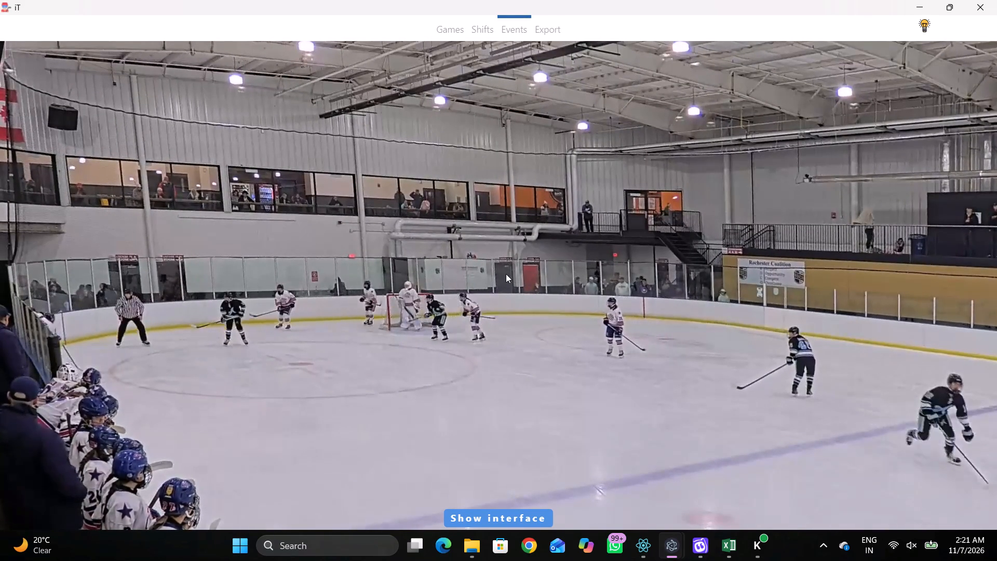
{"action": "key", "text": "space"}
{"action": "key", "text": "space"}
{"action": "right_click", "coordinate": [506, 238]}
{"action": "left_click", "coordinate": [524, 248]}
{"action": "right_click_drag", "start_coordinate": [512, 241], "coordinate": [506, 243]}
{"action": "left_click", "coordinate": [548, 272]}
{"action": "right_click", "coordinate": [534, 273]}
{"action": "left_click", "coordinate": [572, 290]}
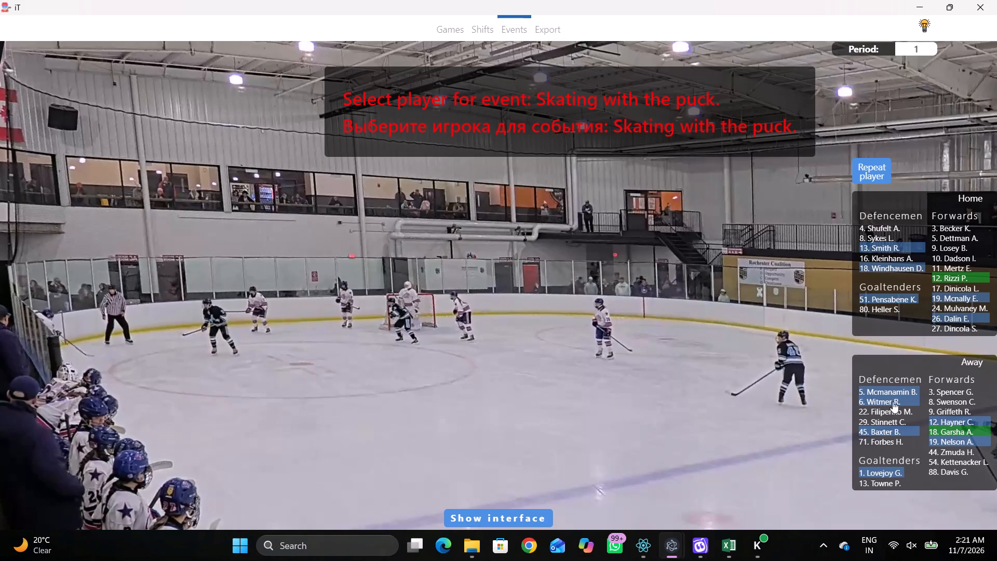
{"action": "left_click", "coordinate": [893, 399]}
{"action": "left_click", "coordinate": [306, 311]}
Play on and record a Pass by away player 6 near the near boards, on the goal-line side of the near home-zone circle.
{"action": "key", "text": "space"}
{"action": "key", "text": "space"}
{"action": "key", "text": "space"}
{"action": "key", "text": "space"}
{"action": "key", "text": "space"}
{"action": "key", "text": "space"}
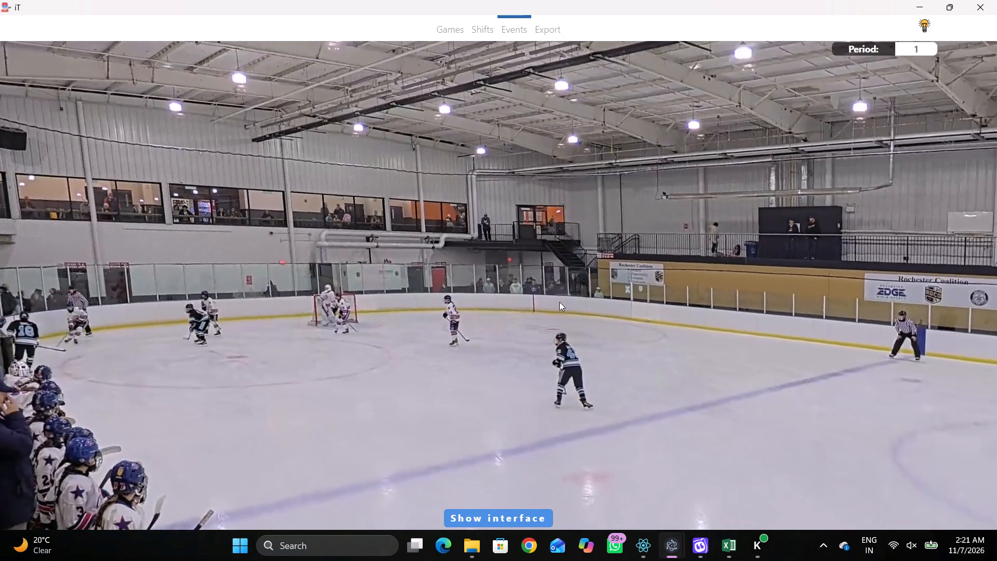
{"action": "key", "text": "space"}
{"action": "key", "text": "space"}
{"action": "right_click", "coordinate": [545, 251]}
{"action": "left_click", "coordinate": [560, 251]}
{"action": "left_click", "coordinate": [877, 178]}
{"action": "left_click", "coordinate": [290, 302]}
Play on and record Skating with the puck by home player 12 at the end boards behind the home goal line, level with the near circle.
{"action": "key", "text": "space"}
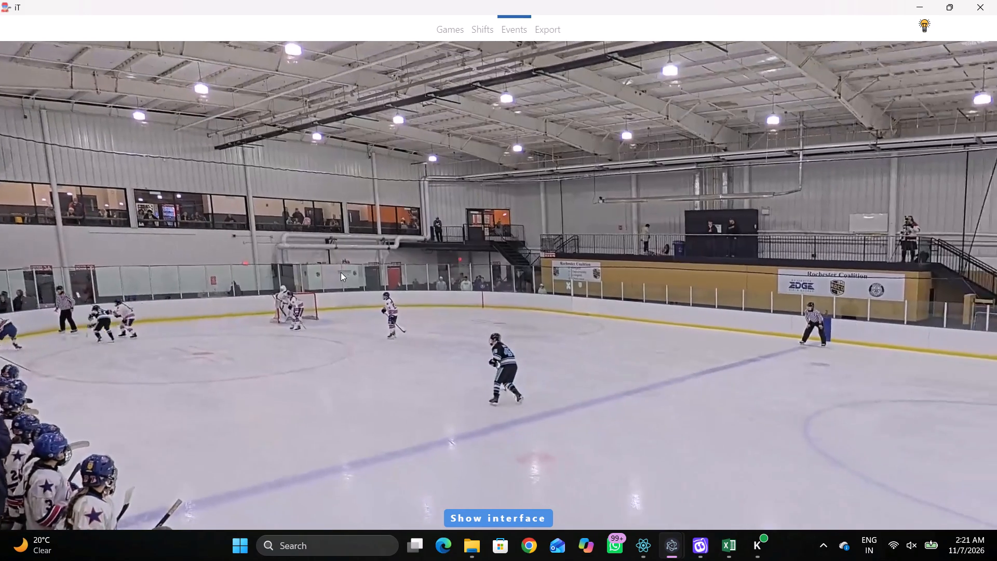
{"action": "key", "text": "space"}
{"action": "key", "text": "space"}
{"action": "key", "text": "space"}
{"action": "key", "text": "q"}
{"action": "key", "text": "space"}
{"action": "key", "text": "space"}
{"action": "key", "text": "space"}
{"action": "key", "text": "space"}
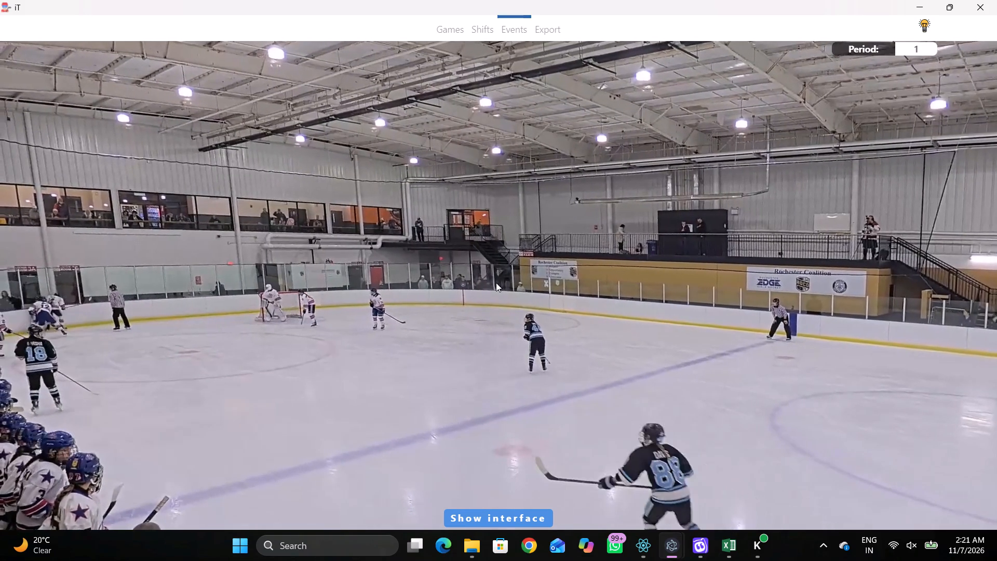
{"action": "key", "text": "space"}
{"action": "key", "text": "space"}
{"action": "right_click", "coordinate": [459, 261]}
{"action": "left_click", "coordinate": [495, 286]}
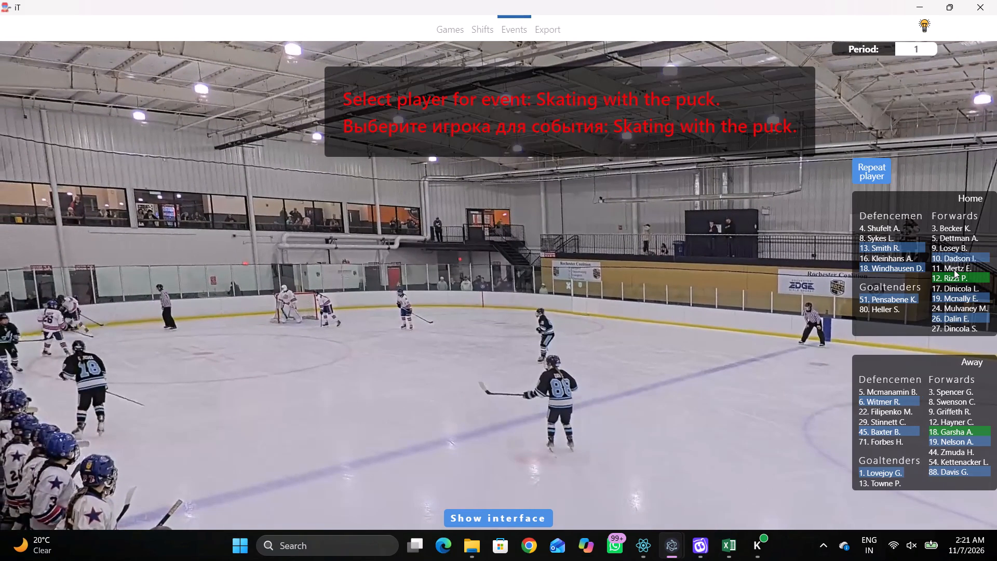
{"action": "left_click", "coordinate": [943, 281]}
{"action": "left_click", "coordinate": [245, 265]}
Review the play behind the home goal forwards and back to identify the next event and its player.
{"action": "key", "text": "space"}
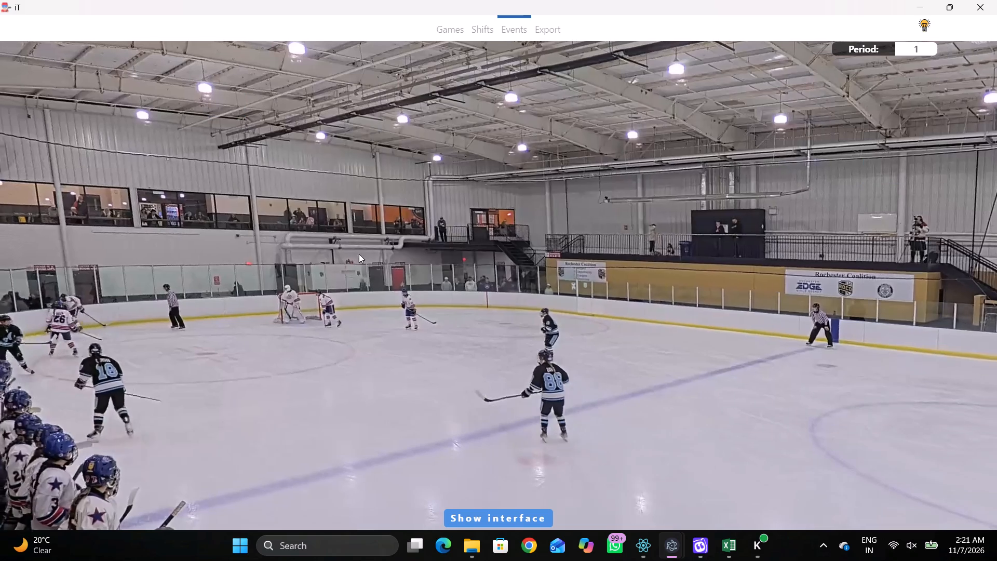
{"action": "key", "text": "space"}
{"action": "key", "text": "space"}
{"action": "key", "text": "space"}
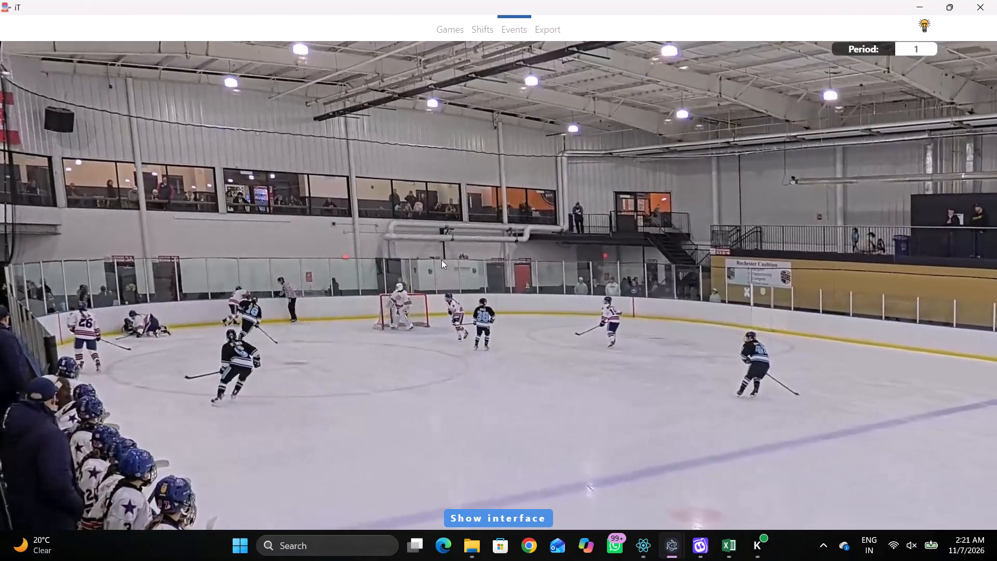
{"action": "key", "text": "space"}
{"action": "key", "text": "space"}
{"action": "key", "text": "space"}
{"action": "key", "text": "space"}
{"action": "key", "text": "q"}
{"action": "key", "text": "q"}
{"action": "right_click", "coordinate": [575, 273]}
{"action": "left_click", "coordinate": [585, 268]}
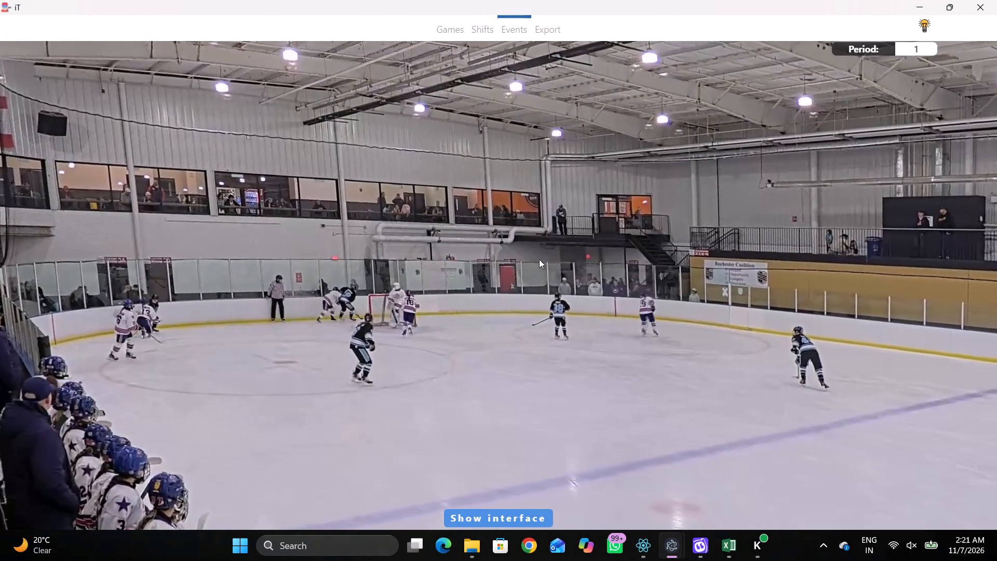
{"action": "left_click", "coordinate": [562, 260]}
{"action": "left_click", "coordinate": [495, 267]}
{"action": "key", "text": "space"}
{"action": "key", "text": "space"}
{"action": "type", "text": "q"}
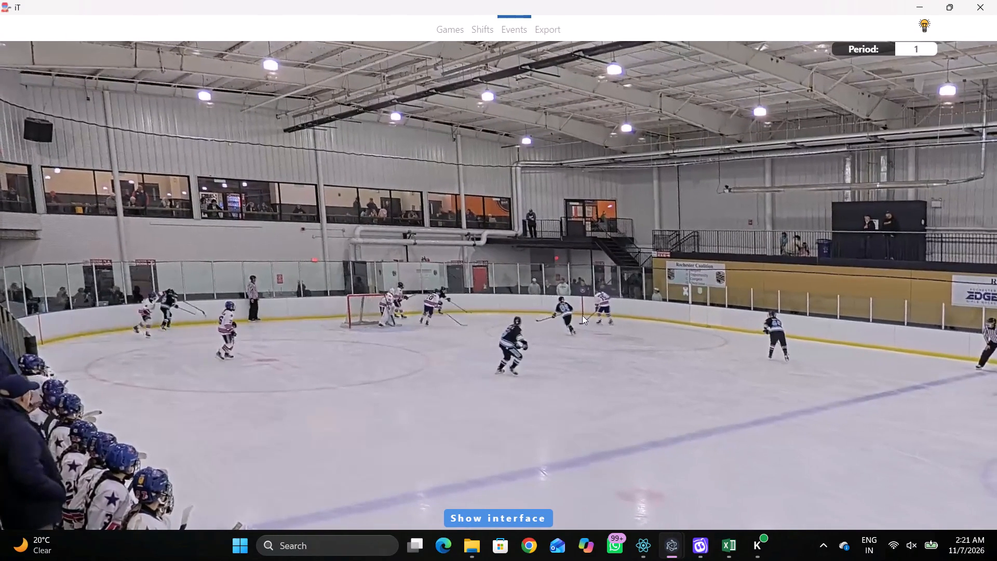
{"action": "type", "text": "qqqqqqq"}
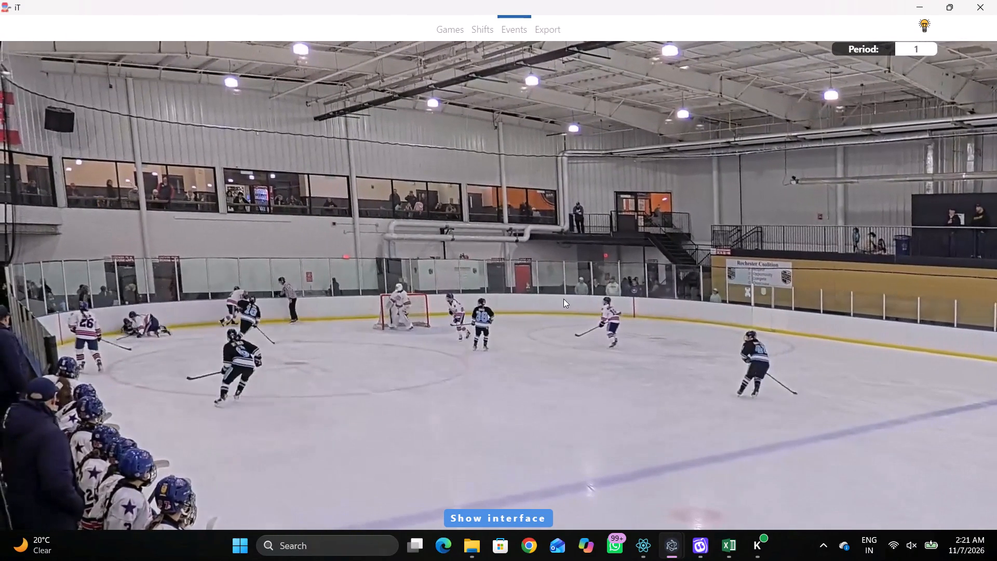
Find the moment of contact and record a Check - Stick by away player 18 behind the home goal line, near side of the net.
{"action": "key", "text": "space"}
{"action": "key", "text": "space"}
{"action": "key", "text": "space"}
{"action": "key", "text": "space"}
{"action": "right_click", "coordinate": [507, 268]}
{"action": "key", "text": "space"}
{"action": "key", "text": "space"}
{"action": "right_click", "coordinate": [492, 277]}
{"action": "key", "text": "q"}
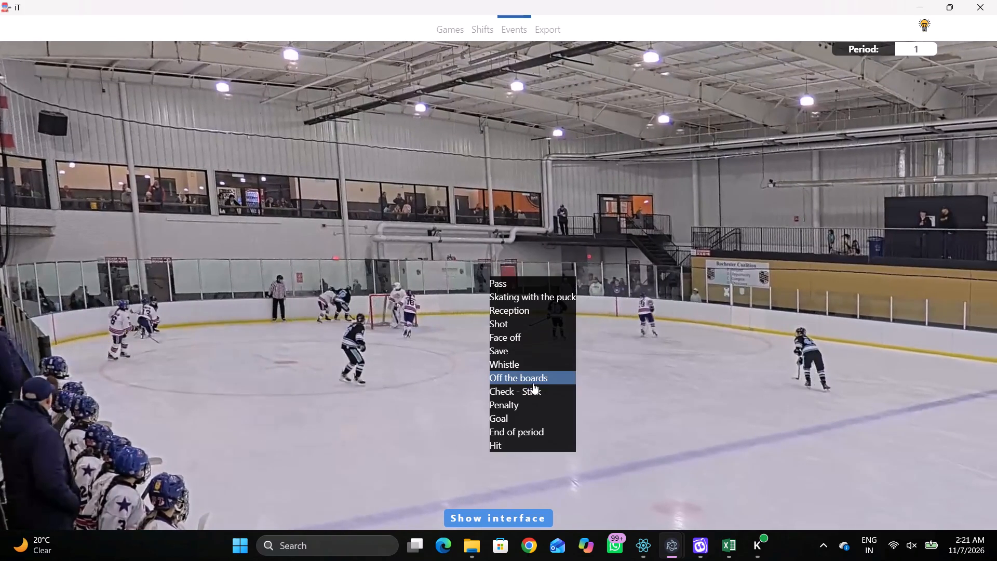
{"action": "left_click", "coordinate": [529, 388]}
{"action": "left_click", "coordinate": [937, 434]}
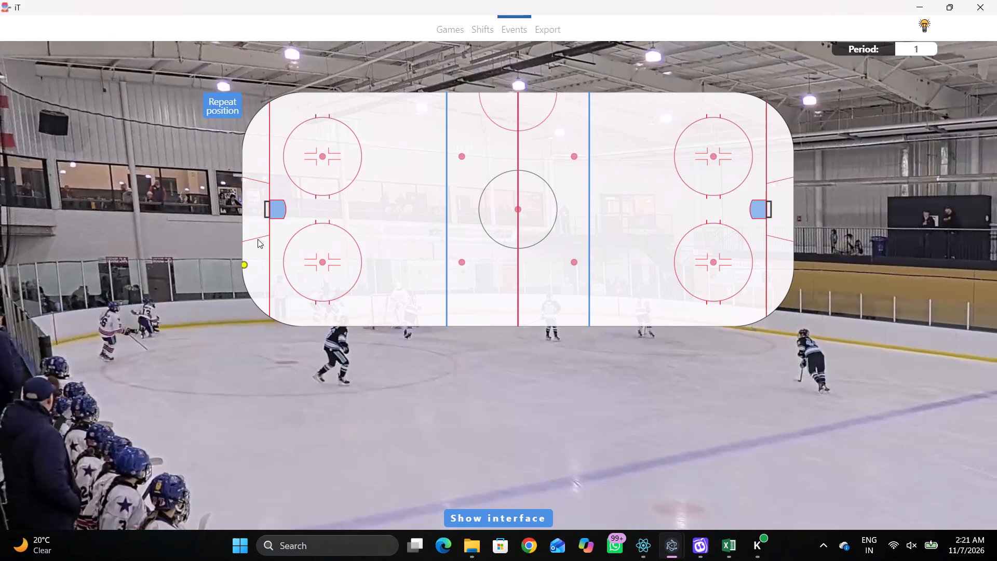
{"action": "left_click", "coordinate": [254, 236]}
Record Skating with the puck by the same away player 18 at the end boards behind the home net.
{"action": "key", "text": "space"}
{"action": "key", "text": "space"}
{"action": "right_click", "coordinate": [398, 215]}
{"action": "left_click", "coordinate": [456, 235]}
{"action": "left_click", "coordinate": [863, 176]}
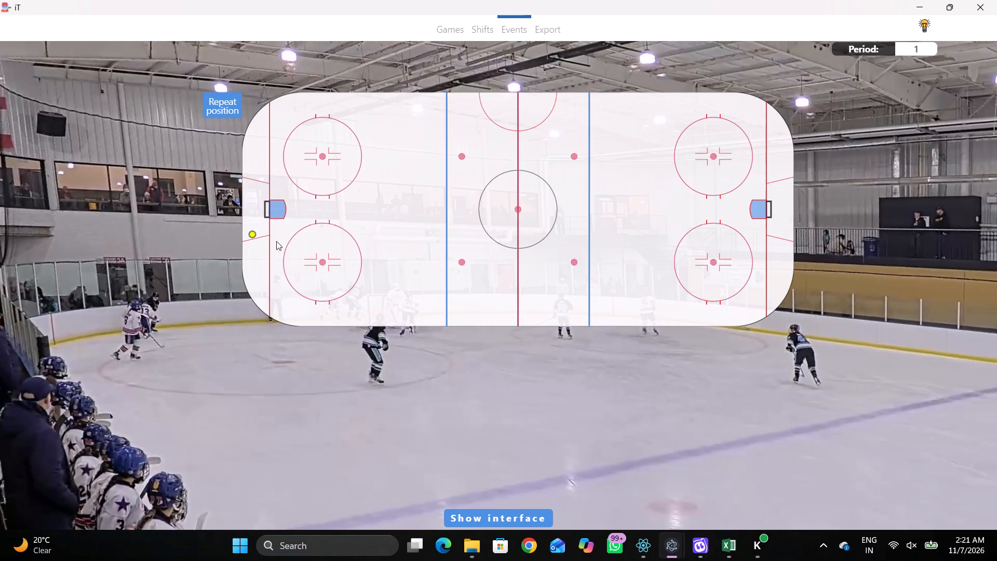
{"action": "left_click", "coordinate": [247, 216]}
Find the release and record a Pass by the same away player 18 on the home goal line near the far boards.
{"action": "key", "text": "space"}
{"action": "key", "text": "space"}
{"action": "key", "text": "space"}
{"action": "key", "text": "space"}
{"action": "key", "text": "space"}
{"action": "key", "text": "space"}
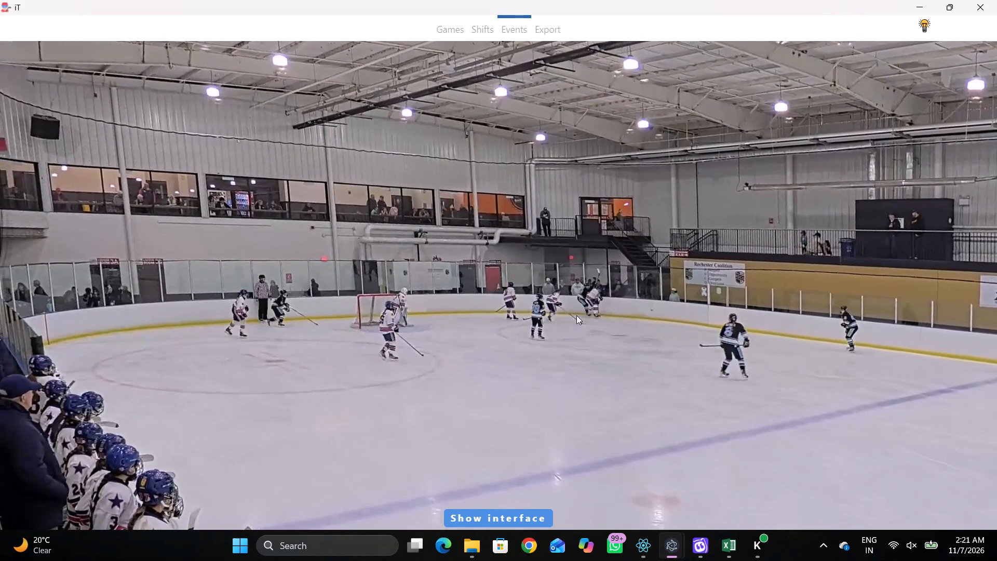
{"action": "key", "text": "space"}
{"action": "key", "text": "space"}
{"action": "key", "text": "q"}
{"action": "key", "text": "q"}
{"action": "key", "text": "q"}
{"action": "key", "text": "q"}
{"action": "key", "text": "q"}
{"action": "key", "text": "q"}
{"action": "right_click", "coordinate": [652, 242]}
{"action": "left_click", "coordinate": [659, 247]}
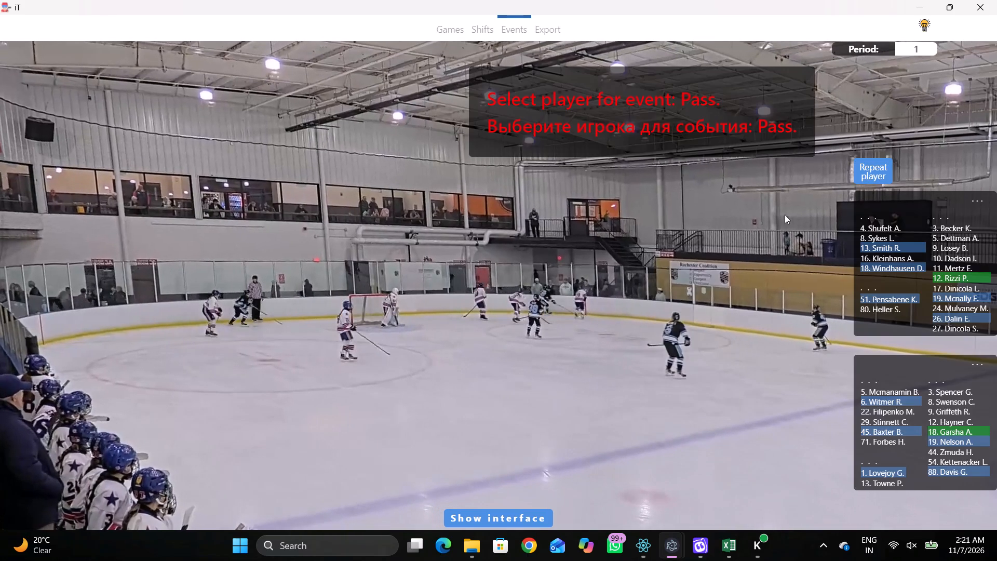
{"action": "left_click", "coordinate": [867, 170]}
{"action": "left_click", "coordinate": [272, 112]}
Play on and record Skating with the puck by away player 45 just inside the home-zone blue line on the far side.
{"action": "key", "text": "space"}
{"action": "key", "text": "space"}
{"action": "key", "text": "space"}
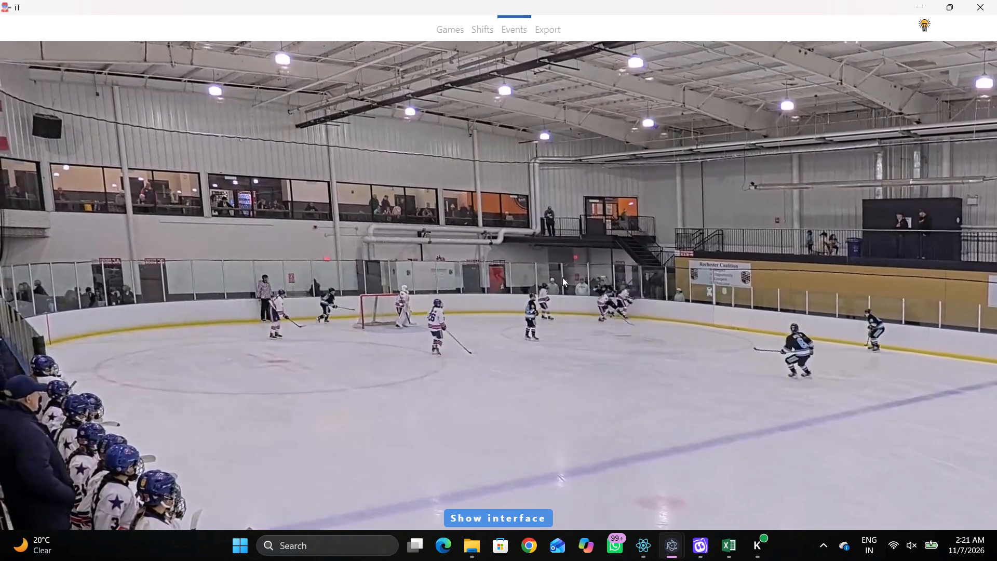
{"action": "key", "text": "space"}
{"action": "key", "text": "space"}
{"action": "key", "text": "space"}
{"action": "key", "text": "space"}
{"action": "key", "text": "space"}
{"action": "right_click_drag", "start_coordinate": [534, 239], "coordinate": [529, 238]}
{"action": "left_click", "coordinate": [581, 263]}
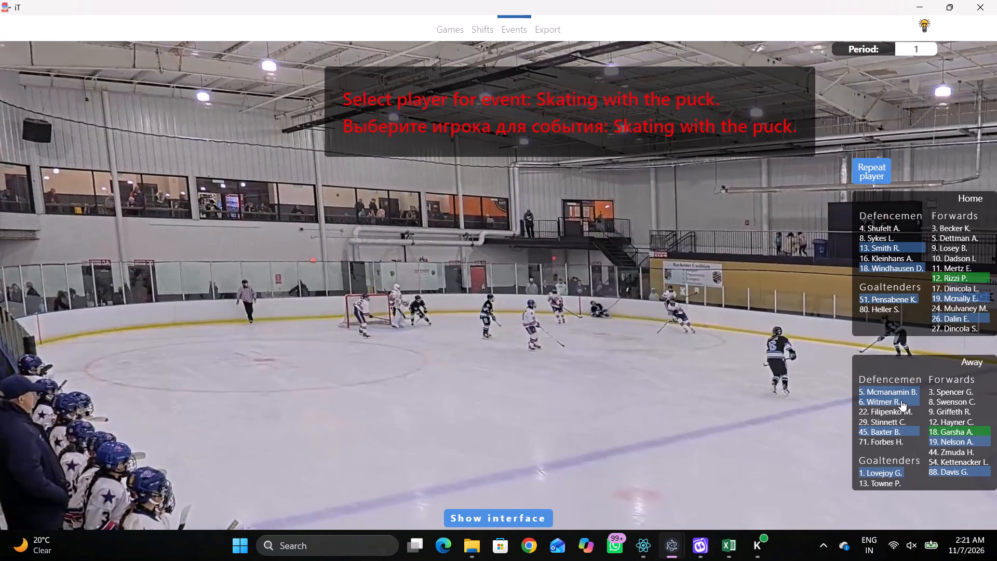
{"action": "left_click", "coordinate": [882, 424]}
{"action": "left_click", "coordinate": [884, 428]}
{"action": "left_click", "coordinate": [424, 129]}
Find the release and record a Pass by the same away player 45 just inside the home-zone blue line on the far side.
{"action": "key", "text": "space"}
{"action": "key", "text": "space"}
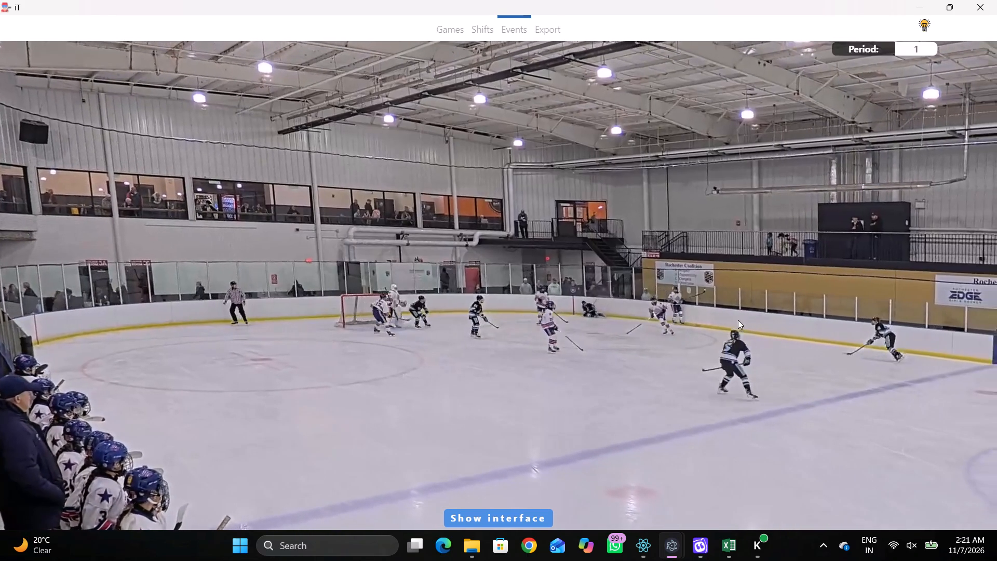
{"action": "key", "text": "space"}
{"action": "key", "text": "space"}
{"action": "key", "text": "r"}
{"action": "key", "text": "space"}
{"action": "key", "text": "space"}
{"action": "key", "text": "q"}
{"action": "key", "text": "q"}
{"action": "right_click", "coordinate": [702, 316]}
{"action": "left_click", "coordinate": [709, 324]}
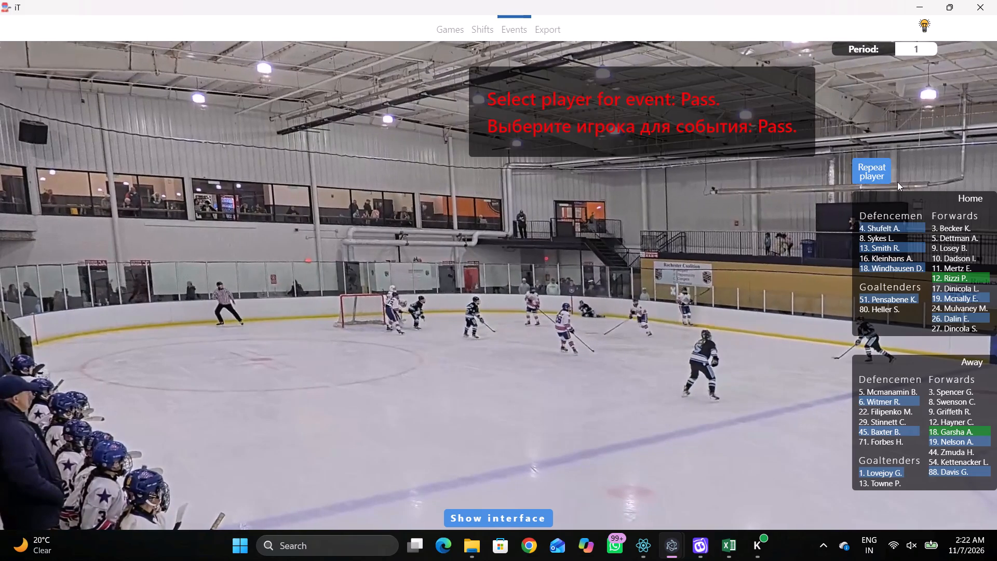
{"action": "left_click", "coordinate": [894, 179]}
{"action": "left_click", "coordinate": [880, 174]}
{"action": "left_click", "coordinate": [423, 132]}
Play on and record Skating with the puck by away player 6 inside the home-zone blue line, slightly to the near side of centre.
{"action": "key", "text": "space"}
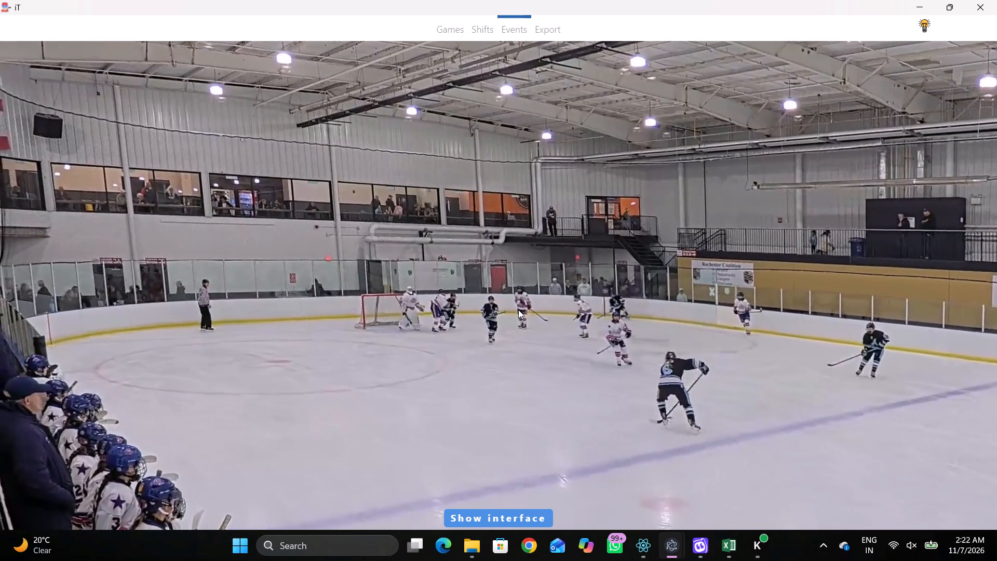
{"action": "key", "text": "space"}
{"action": "right_click_drag", "start_coordinate": [497, 265], "coordinate": [510, 268]}
{"action": "left_click", "coordinate": [547, 288]}
{"action": "left_click", "coordinate": [865, 402]}
{"action": "left_click", "coordinate": [419, 243]}
Find the release and record a Shot on goal by the same away player 6 at the outer edge of the home zone's near-side face-off circle.
{"action": "key", "text": "space"}
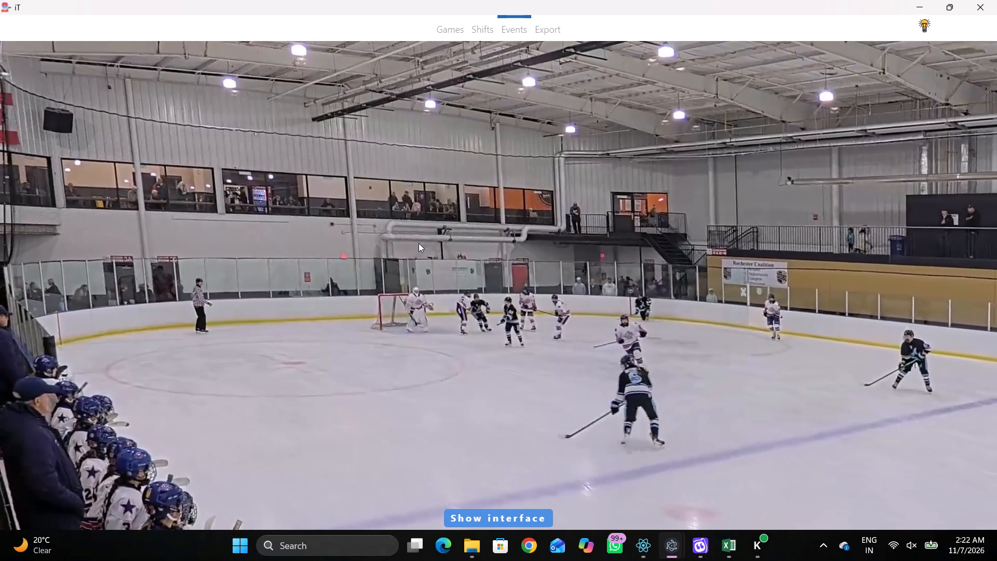
{"action": "type", "text": "v"}
{"action": "key", "text": "space"}
{"action": "key", "text": "space"}
{"action": "key", "text": "space"}
{"action": "key", "text": "space"}
{"action": "key", "text": "space"}
{"action": "key", "text": "q"}
{"action": "key", "text": "q"}
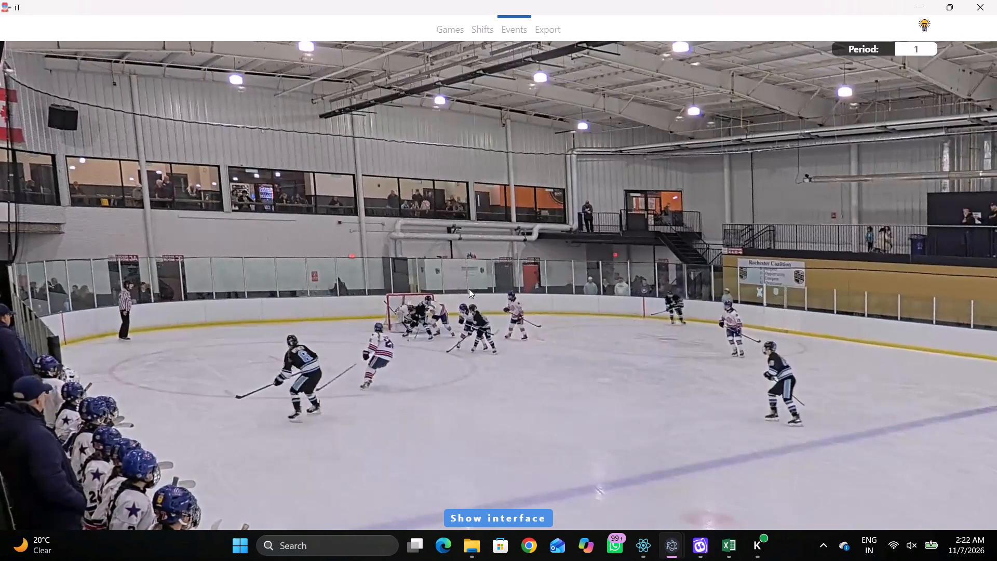
{"action": "key", "text": "q"}
{"action": "key", "text": "q"}
{"action": "key", "text": "q"}
{"action": "key", "text": "q"}
{"action": "key", "text": "q"}
{"action": "right_click", "coordinate": [459, 260]}
{"action": "left_click", "coordinate": [481, 299]}
{"action": "left_click_drag", "start_coordinate": [497, 241], "coordinate": [495, 236]}
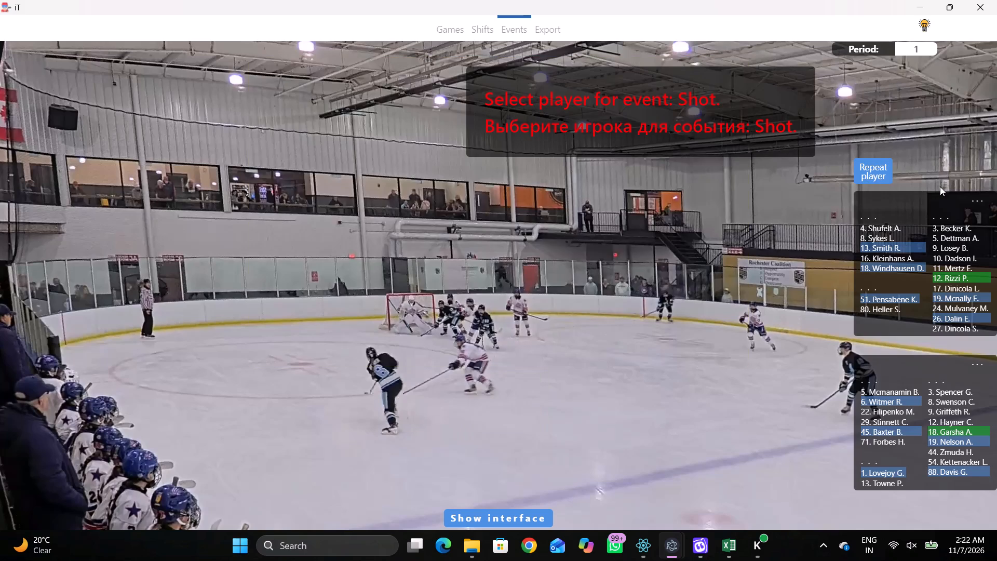
{"action": "left_click", "coordinate": [869, 175]}
{"action": "left_click", "coordinate": [354, 281]}
Record a Right Pad Save with direction Bottom middle by home goaltender 51 at the front of the home crease.
{"action": "key", "text": "space"}
{"action": "key", "text": "space"}
{"action": "right_click", "coordinate": [446, 249]}
{"action": "key", "text": "q"}
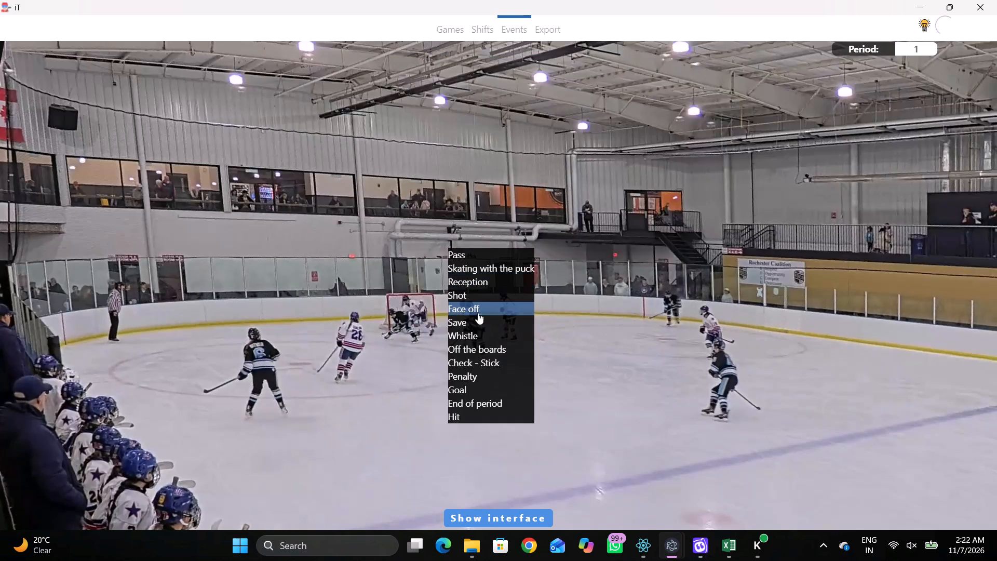
{"action": "key", "text": "q"}
{"action": "left_click", "coordinate": [469, 319]}
{"action": "left_click", "coordinate": [402, 287]}
{"action": "left_click", "coordinate": [511, 297]}
{"action": "left_click", "coordinate": [923, 254]}
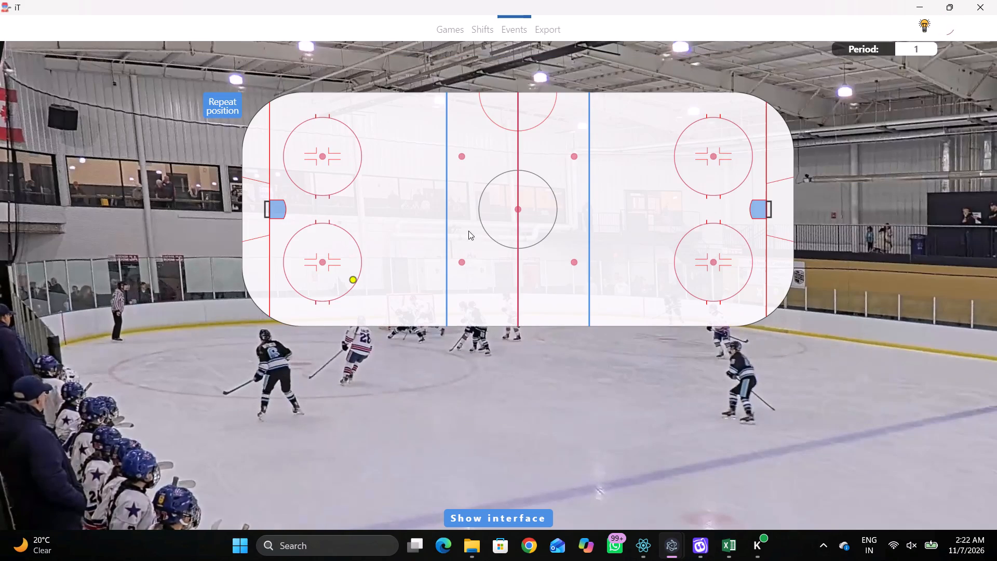
{"action": "left_click", "coordinate": [281, 210]}
Return to the recorded save in the event list and replay the rebound to check who gains the puck.
{"action": "key", "text": "shift+d"}
{"action": "left_click", "coordinate": [373, 432]}
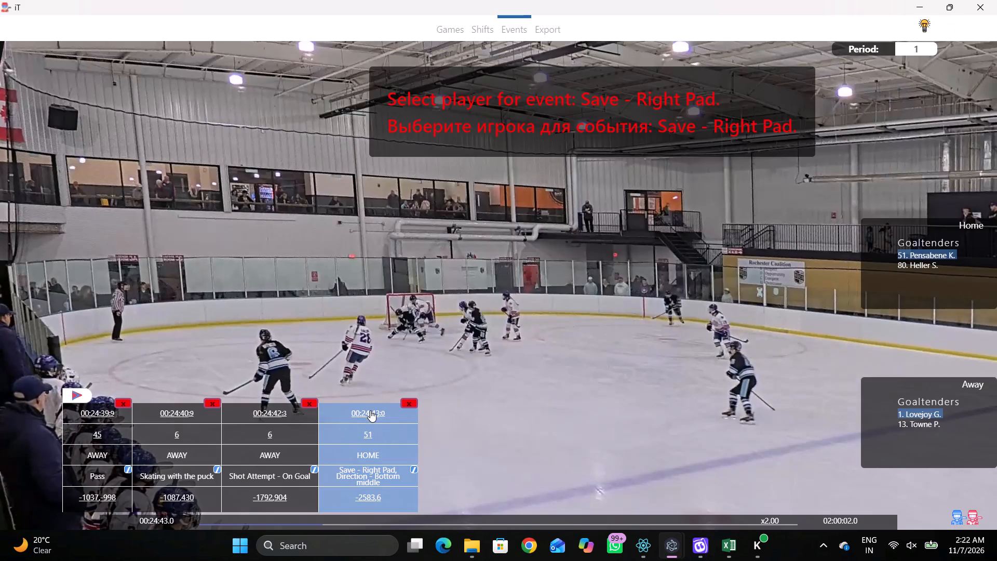
{"action": "left_click", "coordinate": [370, 410]}
{"action": "key", "text": "r"}
{"action": "key", "text": "space"}
{"action": "key", "text": "space"}
{"action": "key", "text": "space"}
{"action": "type", "text": "v"}
{"action": "key", "text": "space"}
{"action": "key", "text": "space"}
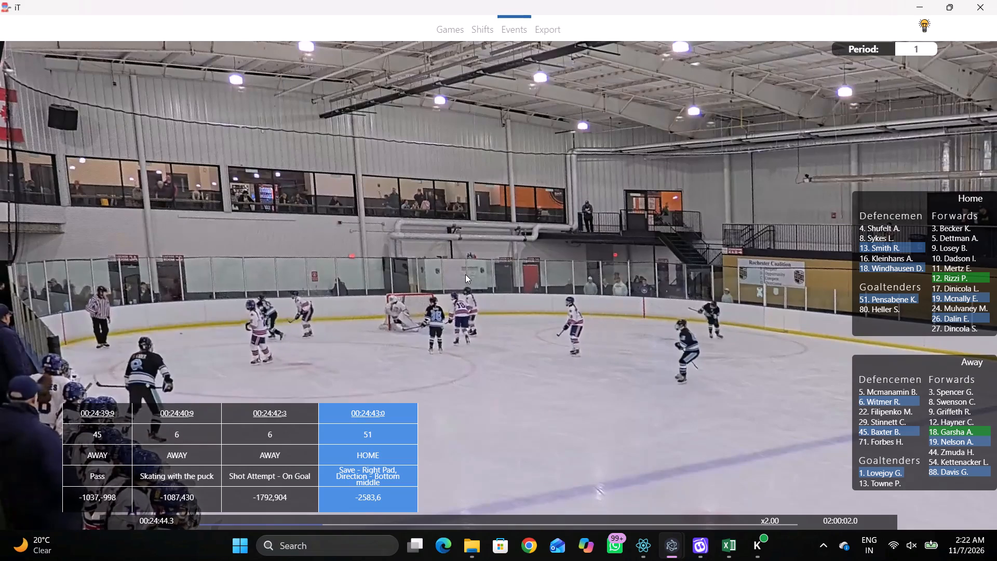
{"action": "key", "text": "space"}
{"action": "key", "text": "space"}
{"action": "key", "text": "space"}
{"action": "key", "text": "q"}
{"action": "key", "text": "q"}
{"action": "key", "text": "q"}
{"action": "key", "text": "q"}
{"action": "key", "text": "q"}
{"action": "key", "text": "q"}
{"action": "key", "text": "q"}
{"action": "key", "text": "q"}
{"action": "key", "text": "q"}
{"action": "key", "text": "q"}
{"action": "key", "text": "q"}
{"action": "key", "text": "q"}
{"action": "key", "text": "q"}
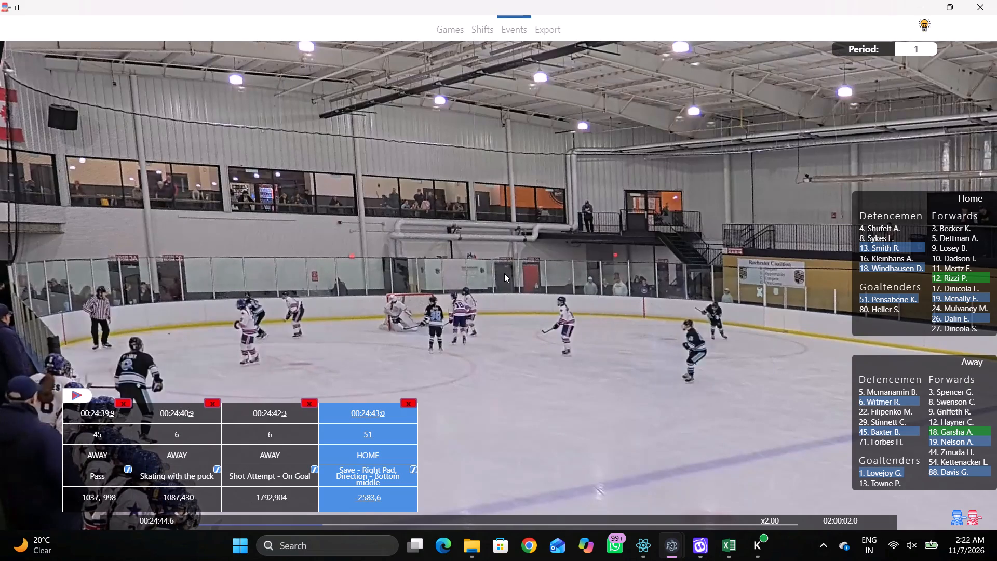
{"action": "type", "text": "qqqq"}
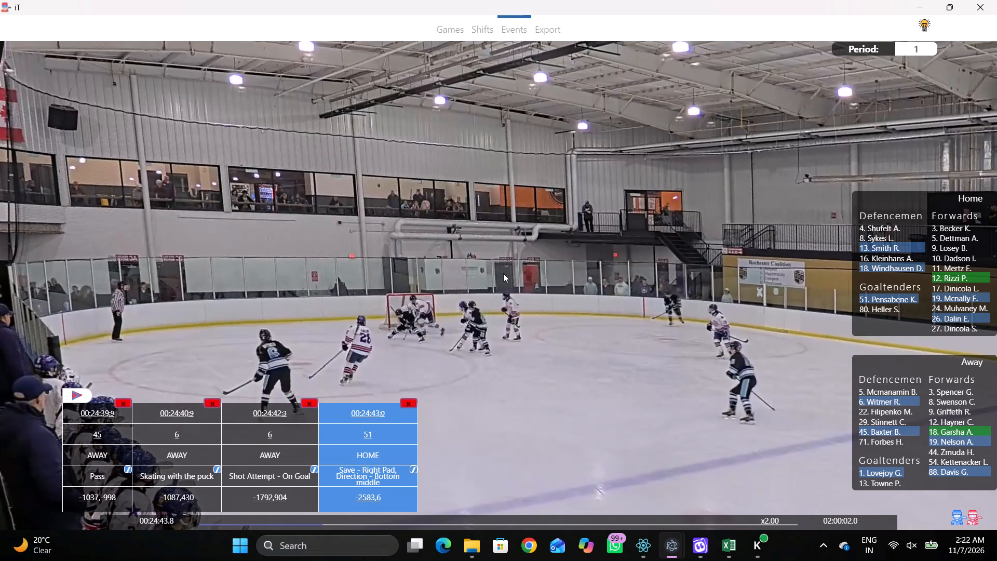
{"action": "type", "text": "qqq"}
Play on and record Skating with the puck by away player 18 against the home end boards toward the near-side corner.
{"action": "key", "text": "space"}
{"action": "key", "text": "v"}
{"action": "key", "text": "space"}
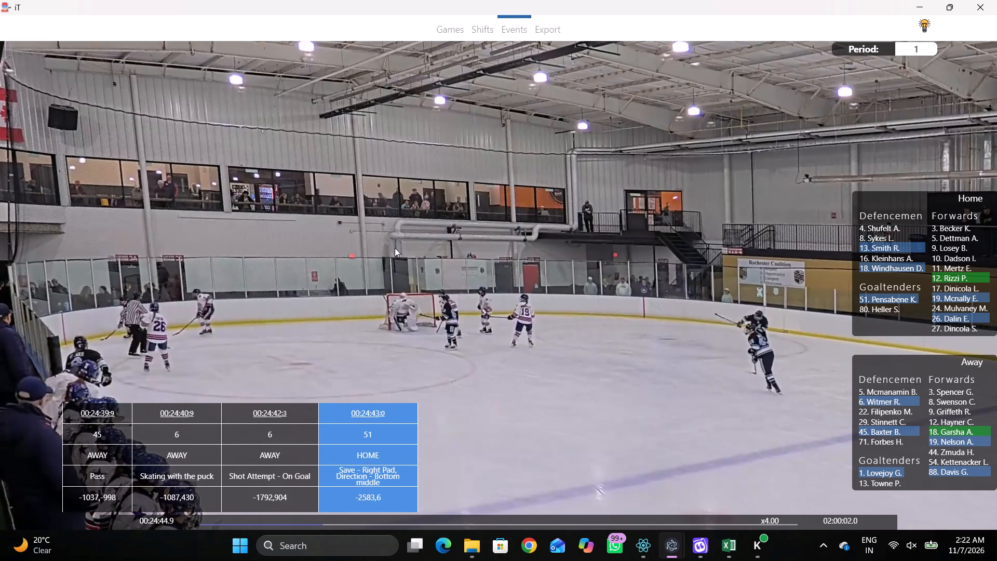
{"action": "key", "text": "space"}
{"action": "key", "text": "space"}
{"action": "right_click", "coordinate": [389, 228]}
{"action": "key", "text": "q"}
{"action": "right_click_drag", "start_coordinate": [363, 225], "coordinate": [349, 225]}
{"action": "left_click", "coordinate": [409, 255]}
{"action": "right_click", "coordinate": [484, 247]}
{"action": "left_click", "coordinate": [543, 270]}
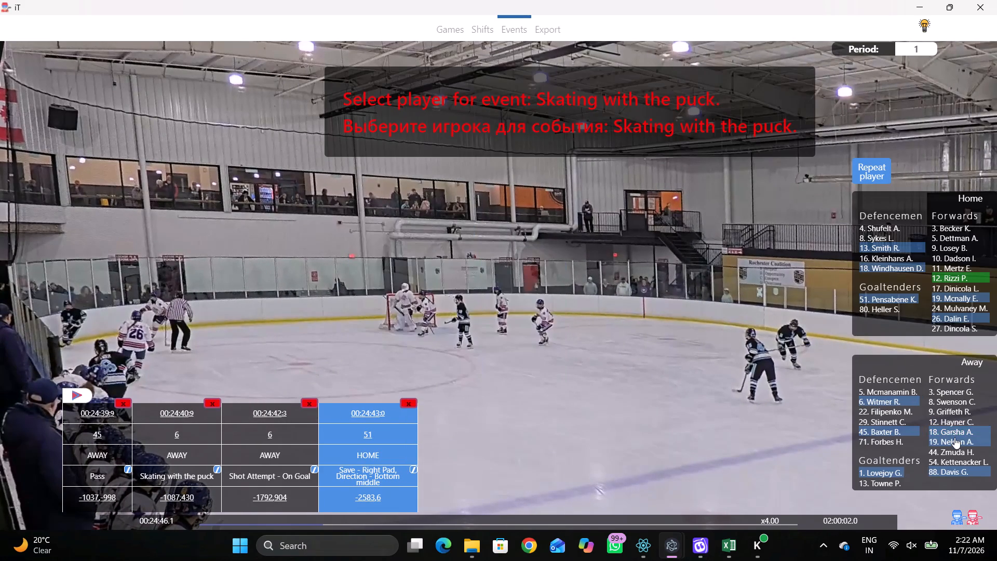
{"action": "left_click", "coordinate": [947, 433]}
{"action": "left_click", "coordinate": [246, 278]}
{"action": "key", "text": "shift+d"}
Find the release and record a Pass by the same away player 18 near the near boards, between the home-zone circle and blue line.
{"action": "key", "text": "space"}
{"action": "key", "text": "space"}
{"action": "key", "text": "space"}
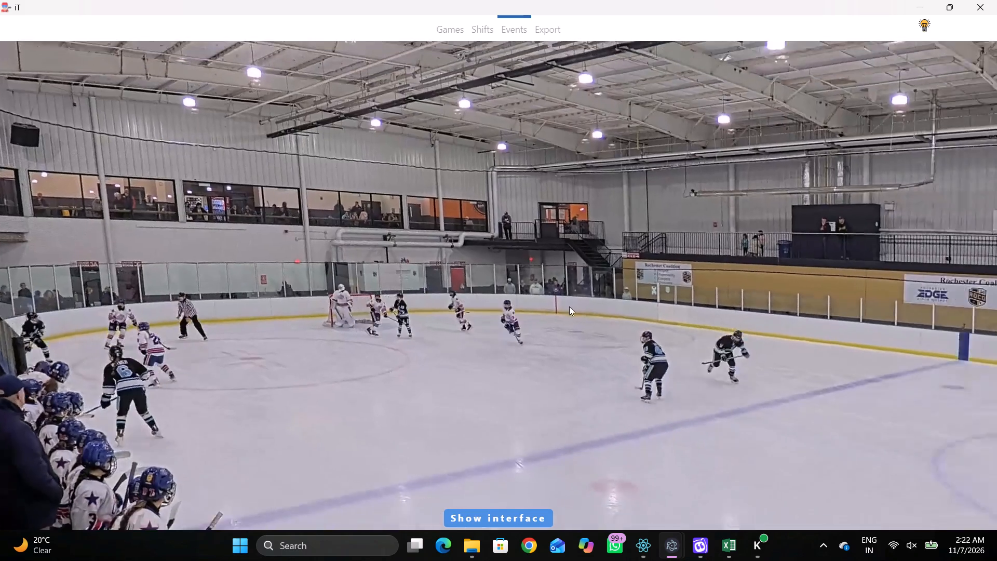
{"action": "key", "text": "space"}
{"action": "key", "text": "space"}
{"action": "key", "text": "space"}
{"action": "key", "text": "space"}
{"action": "key", "text": "q"}
{"action": "key", "text": "q"}
{"action": "key", "text": "q"}
{"action": "key", "text": "q"}
{"action": "key", "text": "q"}
{"action": "key", "text": "q"}
{"action": "key", "text": "q"}
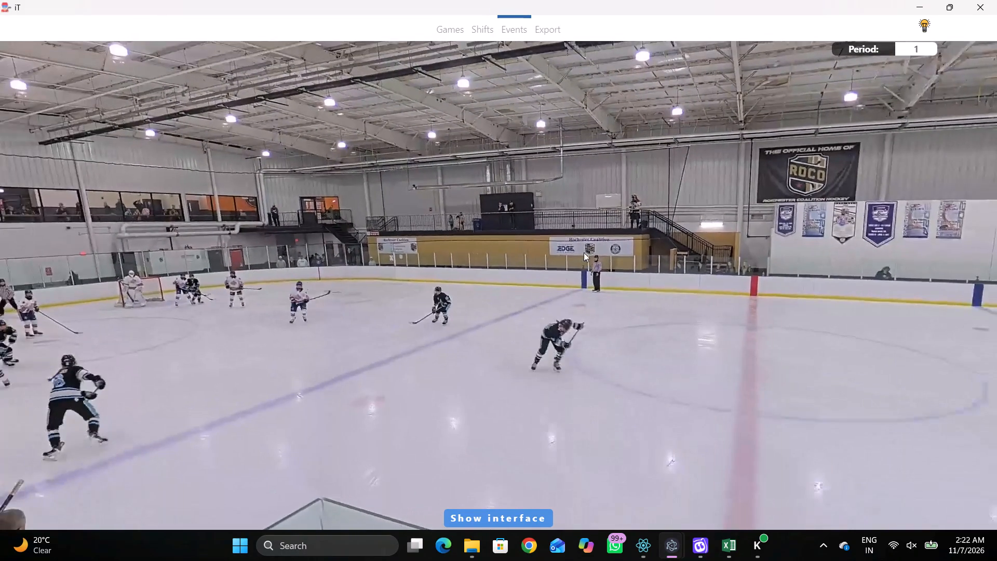
{"action": "right_click_drag", "start_coordinate": [549, 229], "coordinate": [536, 225]}
{"action": "left_click", "coordinate": [553, 225]}
{"action": "right_click", "coordinate": [667, 205]}
{"action": "left_click", "coordinate": [673, 213]}
{"action": "left_click", "coordinate": [869, 179]}
{"action": "left_click", "coordinate": [375, 308]}
Play on and record Skating with the puck by away player 6 inside the home zone's near-side face-off circle.
{"action": "key", "text": "r"}
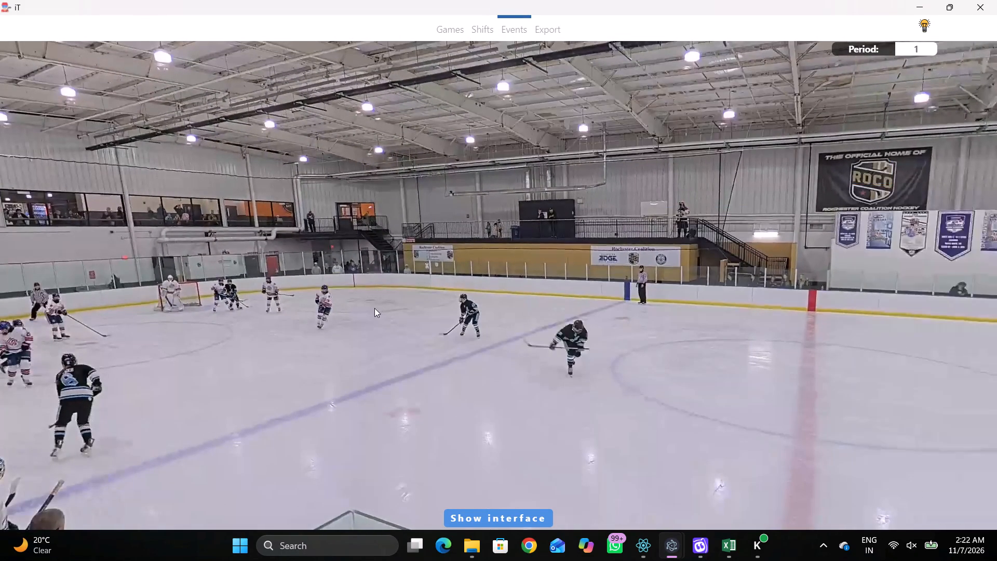
{"action": "key", "text": "space"}
{"action": "key", "text": "space"}
{"action": "right_click_drag", "start_coordinate": [489, 250], "coordinate": [482, 247]}
{"action": "left_click", "coordinate": [537, 270]}
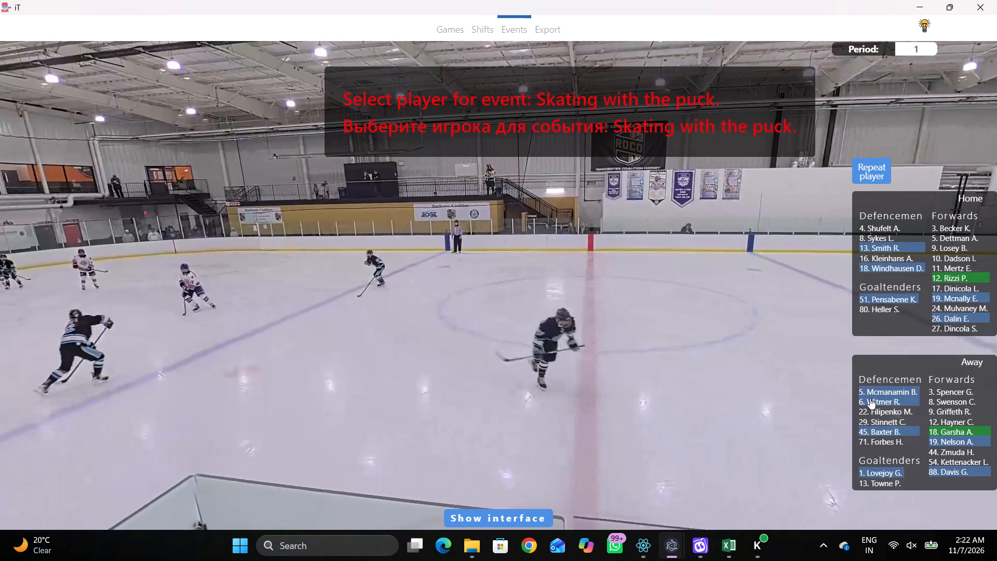
{"action": "left_click", "coordinate": [869, 403]}
{"action": "left_click", "coordinate": [341, 262]}
Find the release and record a Pass by the same away player 6 between the home-zone circles and blue line, slightly far side of centre.
{"action": "key", "text": "space"}
{"action": "key", "text": "space"}
{"action": "key", "text": "space"}
{"action": "key", "text": "space"}
{"action": "key", "text": "q"}
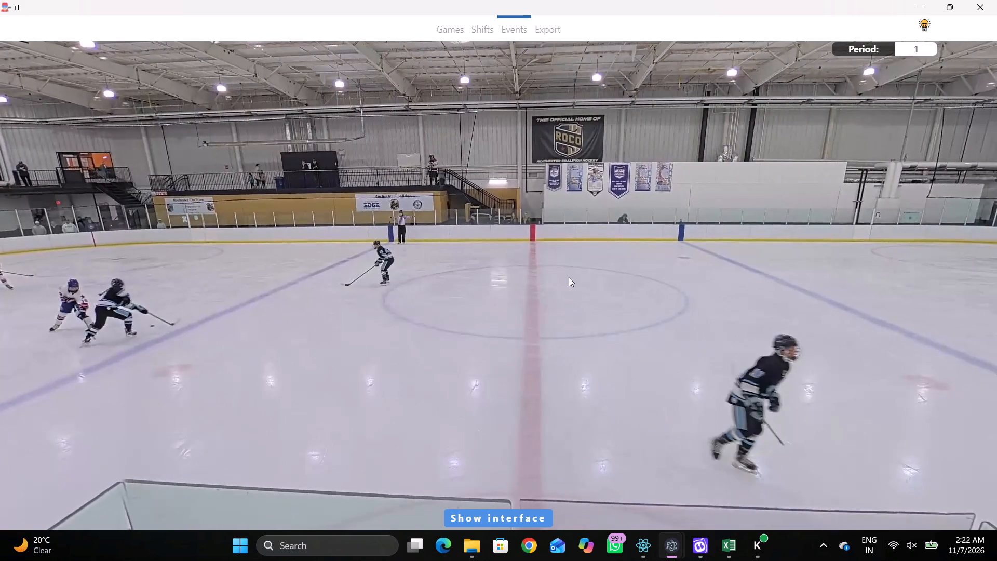
{"action": "key", "text": "space"}
{"action": "type", "text": "v"}
{"action": "key", "text": "space"}
{"action": "key", "text": "space"}
{"action": "key", "text": "space"}
{"action": "type", "text": "q"}
{"action": "right_click", "coordinate": [582, 232]}
{"action": "left_click", "coordinate": [586, 234]}
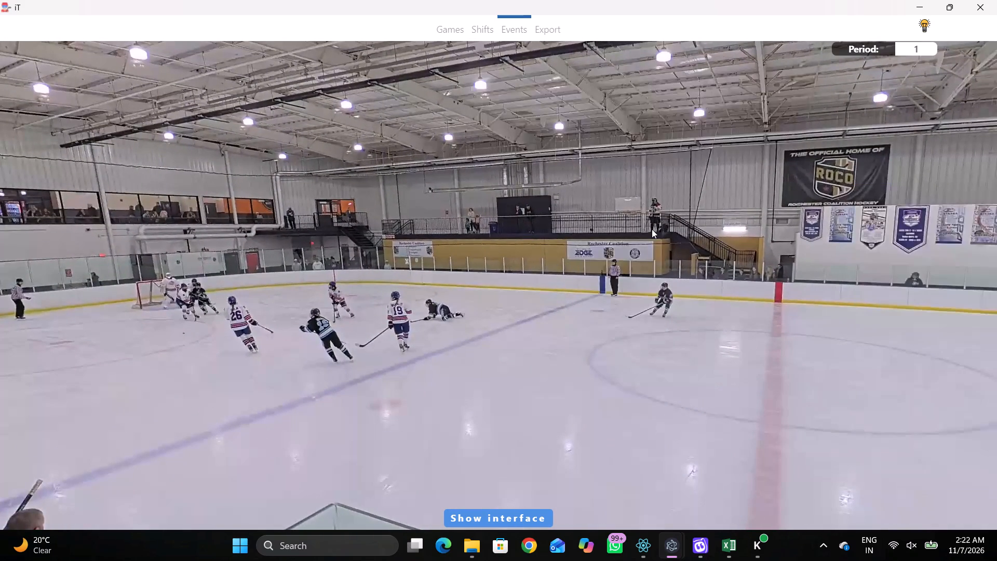
{"action": "left_click", "coordinate": [652, 229]}
{"action": "right_click", "coordinate": [649, 229]}
{"action": "left_click", "coordinate": [663, 233]}
{"action": "left_click", "coordinate": [848, 173]}
{"action": "right_click", "coordinate": [484, 193]}
{"action": "left_click", "coordinate": [488, 197]}
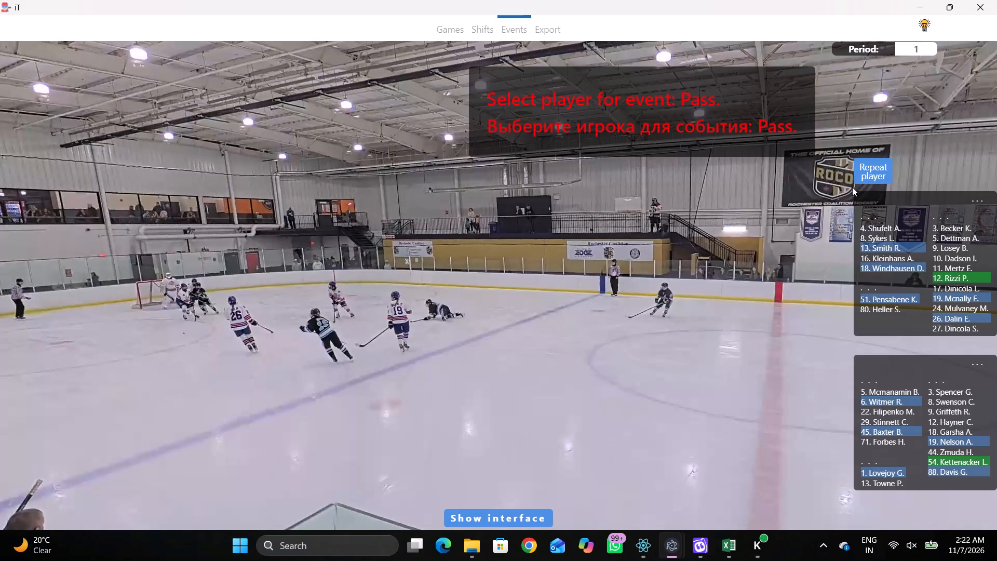
{"action": "left_click", "coordinate": [865, 177]}
{"action": "left_click", "coordinate": [395, 192]}
Play on and record a Pass by away player 88 behind the home goal line, on the near side of the net.
{"action": "key", "text": "r"}
{"action": "key", "text": "space"}
{"action": "key", "text": "space"}
{"action": "key", "text": "space"}
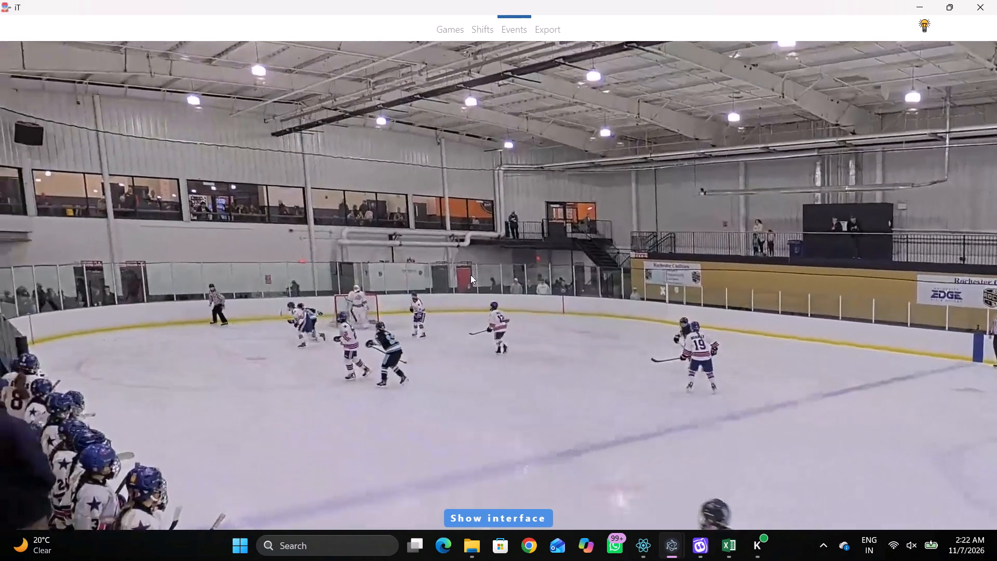
{"action": "key", "text": "space"}
{"action": "key", "text": "space"}
{"action": "key", "text": "space"}
{"action": "key", "text": "space"}
{"action": "right_click", "coordinate": [550, 247]}
{"action": "key", "text": "space"}
{"action": "key", "text": "q"}
{"action": "key", "text": "q"}
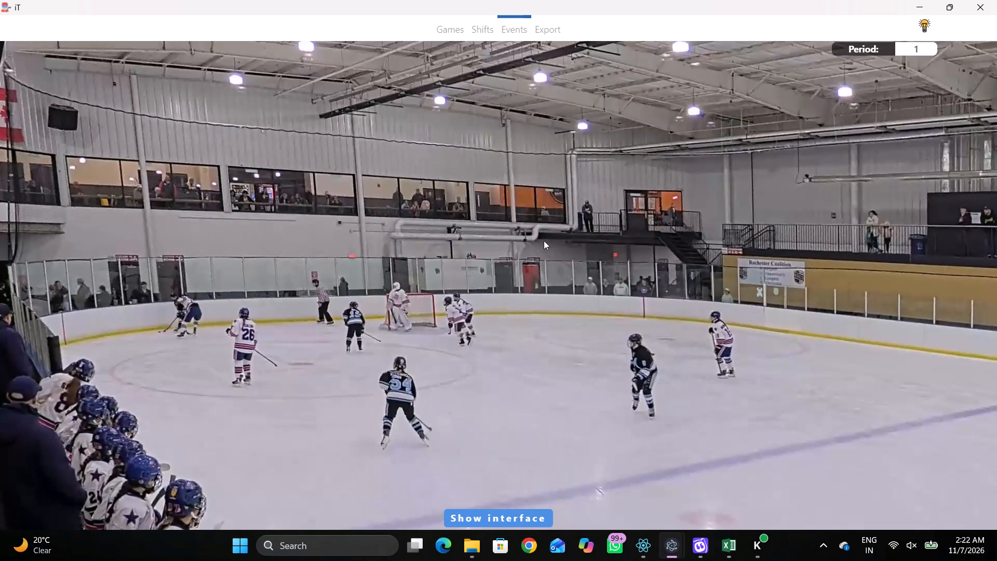
{"action": "right_click", "coordinate": [536, 236]}
{"action": "left_click", "coordinate": [544, 246]}
{"action": "right_click_drag", "start_coordinate": [540, 244], "coordinate": [520, 249]}
{"action": "left_click", "coordinate": [537, 256]}
{"action": "left_click", "coordinate": [938, 472]}
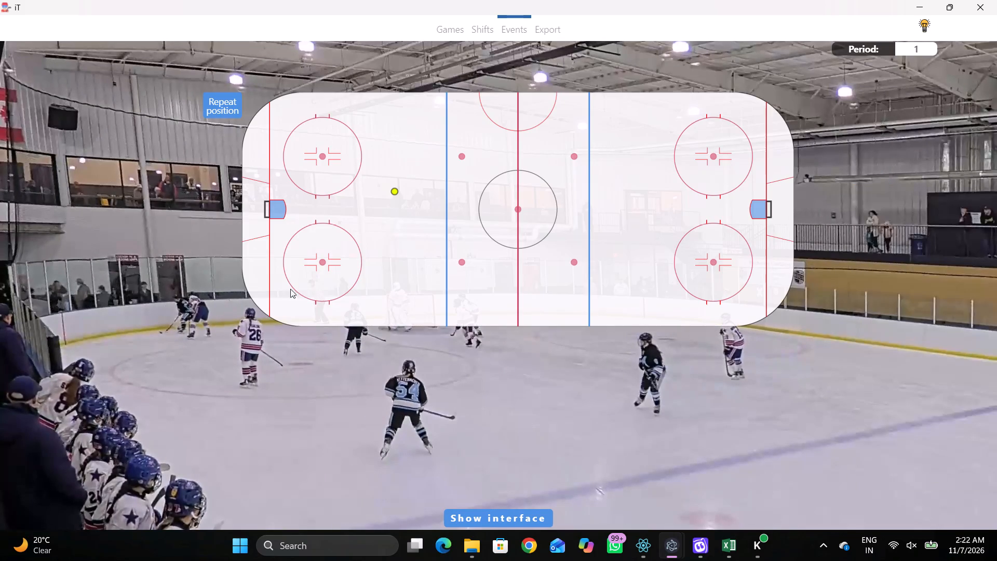
{"action": "left_click", "coordinate": [252, 255]}
Play on and record a Pass by home player 26 at the near-boards edge of the home zone's near-side face-off circle.
{"action": "key", "text": "space"}
{"action": "key", "text": "space"}
{"action": "right_click", "coordinate": [407, 231]}
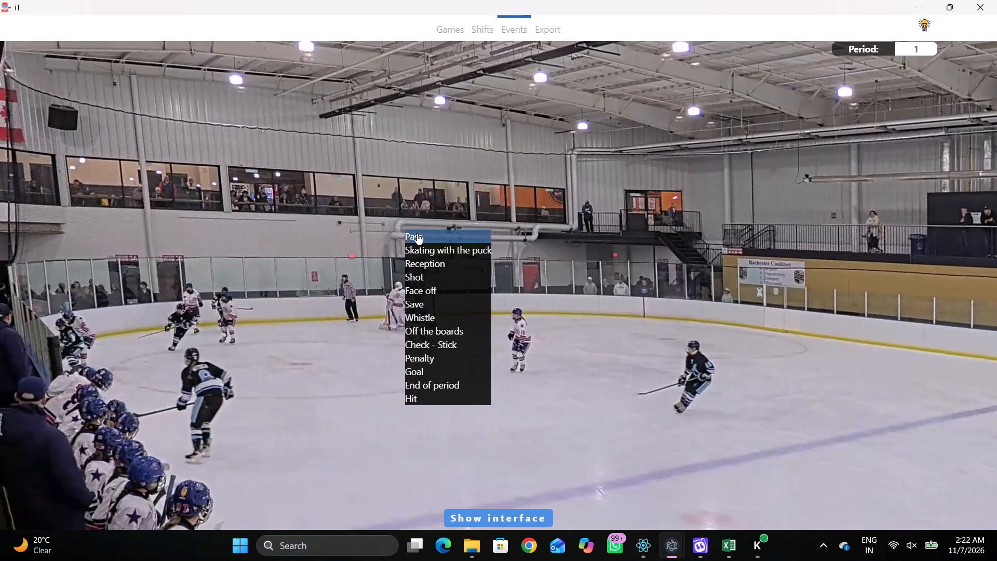
{"action": "left_click", "coordinate": [417, 233]}
{"action": "left_click", "coordinate": [942, 316]}
{"action": "left_click", "coordinate": [330, 302]}
Play on and record Skating with the puck by away player 19 at the near-boards edge of the home zone's near-side face-off circle.
{"action": "key", "text": "space"}
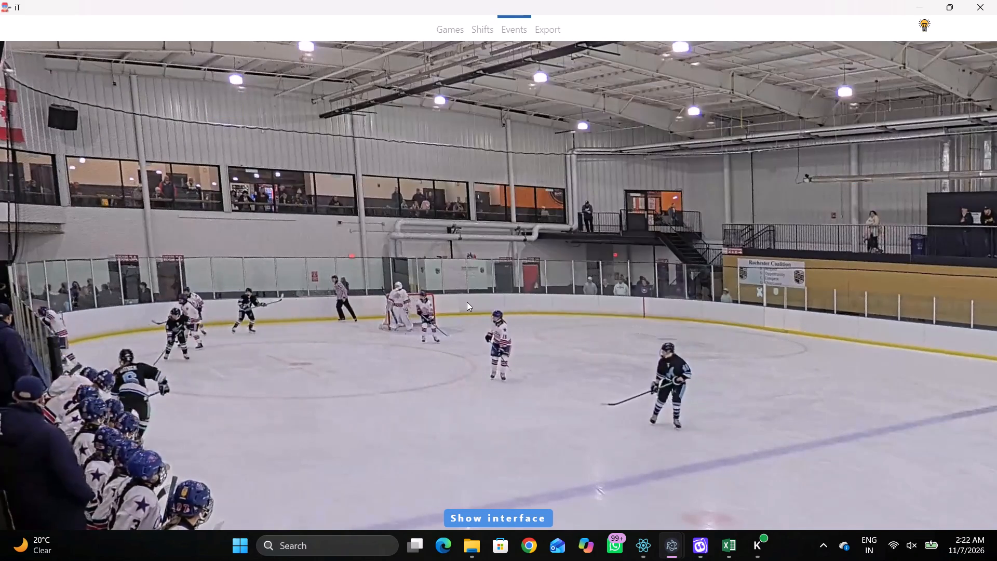
{"action": "key", "text": "space"}
{"action": "key", "text": "q"}
{"action": "left_click", "coordinate": [465, 274]}
{"action": "key", "text": "space"}
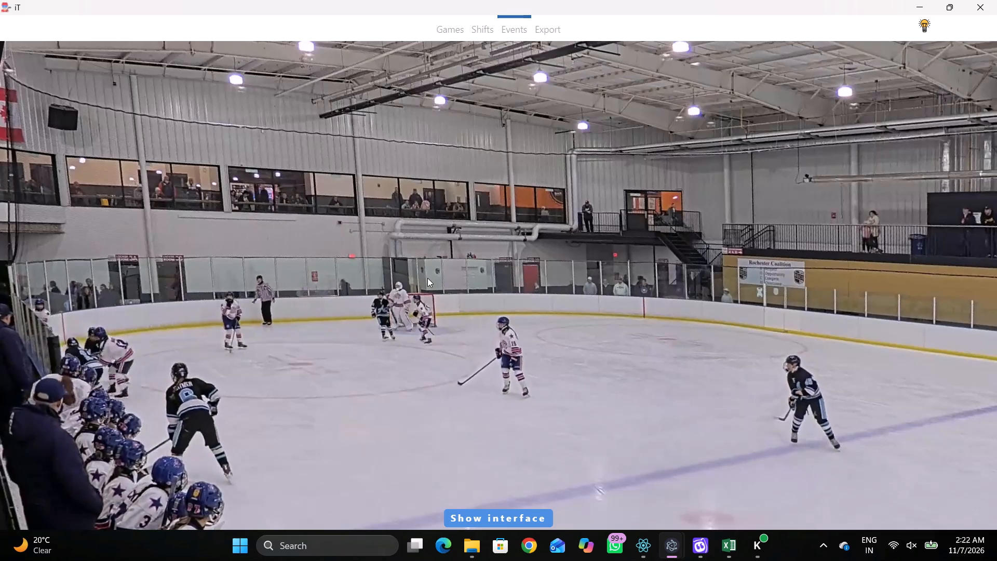
{"action": "key", "text": "space"}
{"action": "right_click", "coordinate": [407, 268]}
{"action": "left_click", "coordinate": [432, 283]}
{"action": "left_click", "coordinate": [944, 443]}
{"action": "left_click_drag", "start_coordinate": [349, 293], "coordinate": [336, 297]}
Find the release and record a Pass by the same away player 19 near the near boards, between the home-zone circle and blue line.
{"action": "key", "text": "space"}
{"action": "key", "text": "space"}
{"action": "right_click", "coordinate": [523, 233]}
{"action": "left_click", "coordinate": [524, 233]}
{"action": "left_click", "coordinate": [865, 177]}
{"action": "left_click", "coordinate": [373, 301]}
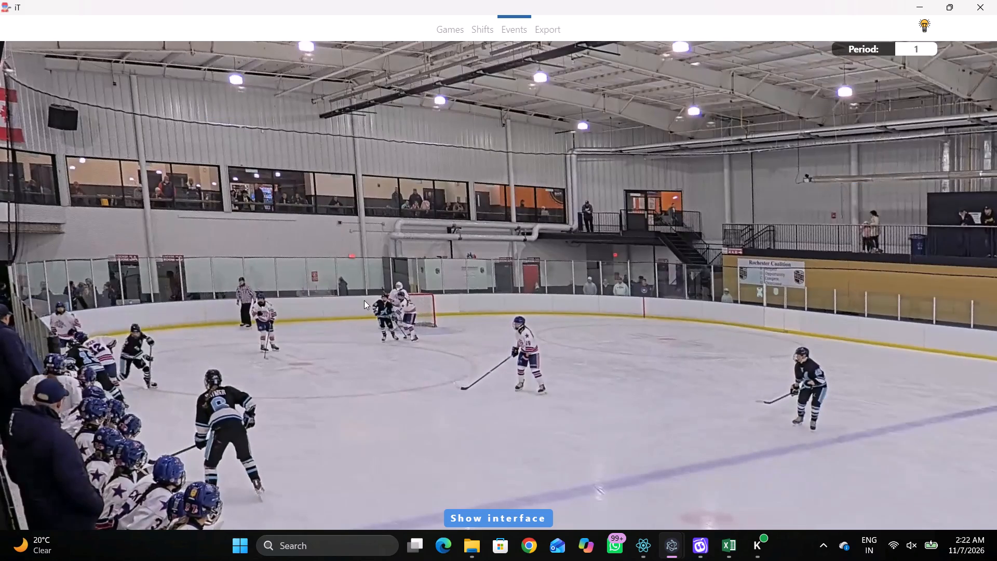
Play on and record Skating with the puck by away player 6 just outside the home blue line, beside the near-side neutral-zone dot.
{"action": "key", "text": "space"}
{"action": "key", "text": "space"}
{"action": "key", "text": "space"}
{"action": "key", "text": "space"}
{"action": "key", "text": "space"}
{"action": "key", "text": "space"}
{"action": "key", "text": "q"}
{"action": "key", "text": "space"}
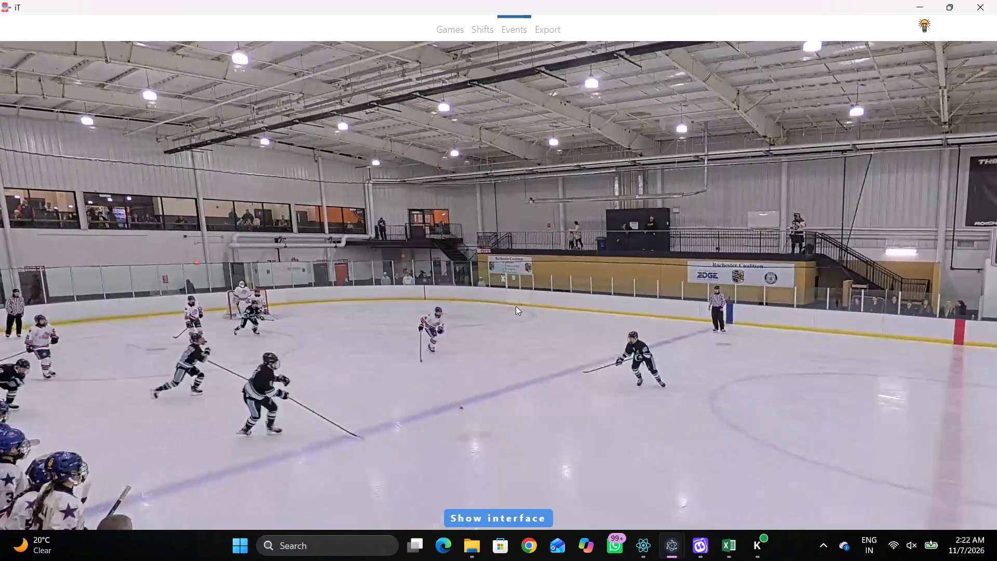
{"action": "key", "text": "space"}
{"action": "right_click", "coordinate": [510, 279]}
{"action": "left_click", "coordinate": [541, 292]}
{"action": "left_click", "coordinate": [863, 398]}
{"action": "left_click", "coordinate": [453, 257]}
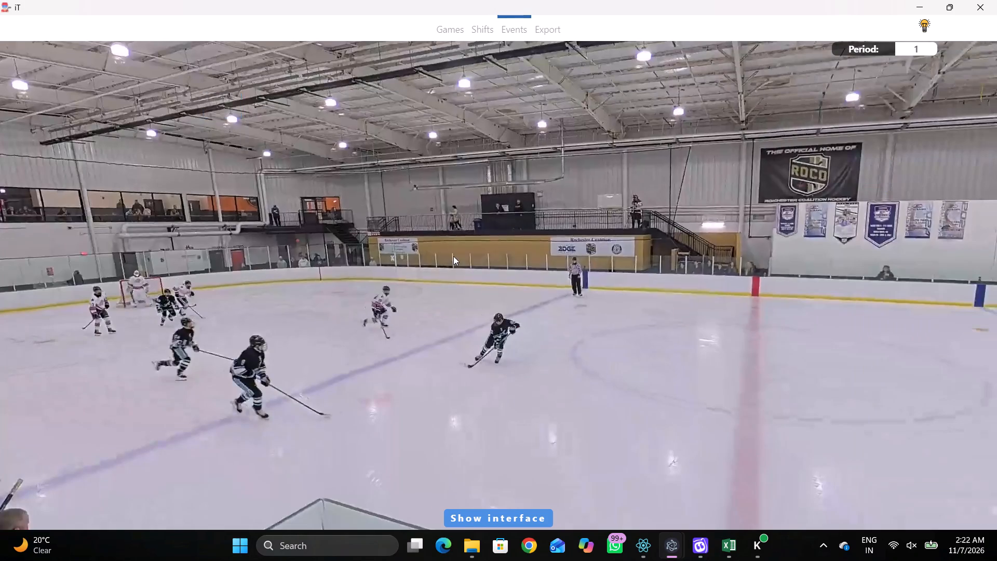
Change the player of the latest Skating with the puck event to away player 45.
{"action": "key", "text": "space"}
{"action": "key", "text": "space"}
{"action": "key", "text": "shift+d"}
{"action": "left_click", "coordinate": [333, 437]}
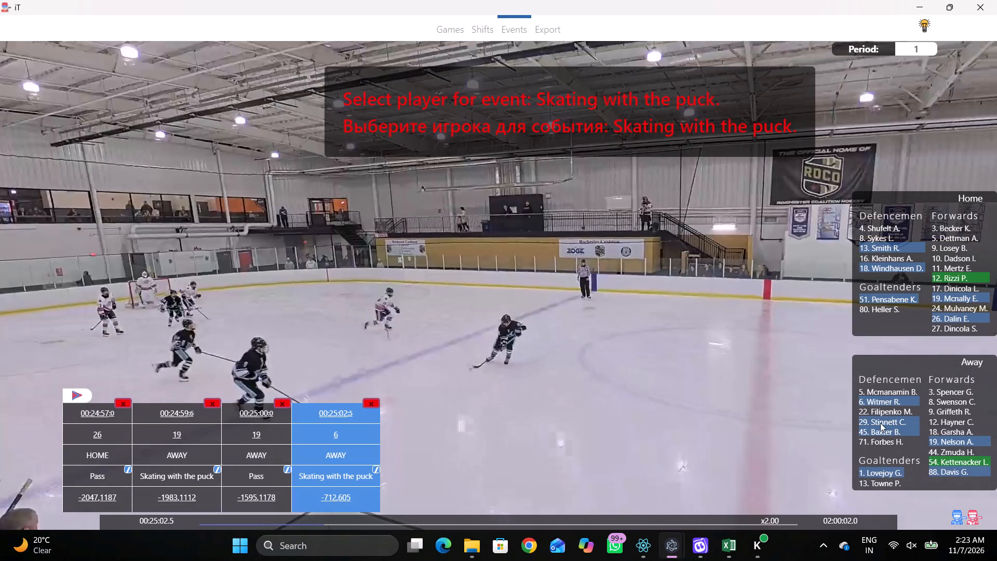
{"action": "left_click", "coordinate": [879, 430]}
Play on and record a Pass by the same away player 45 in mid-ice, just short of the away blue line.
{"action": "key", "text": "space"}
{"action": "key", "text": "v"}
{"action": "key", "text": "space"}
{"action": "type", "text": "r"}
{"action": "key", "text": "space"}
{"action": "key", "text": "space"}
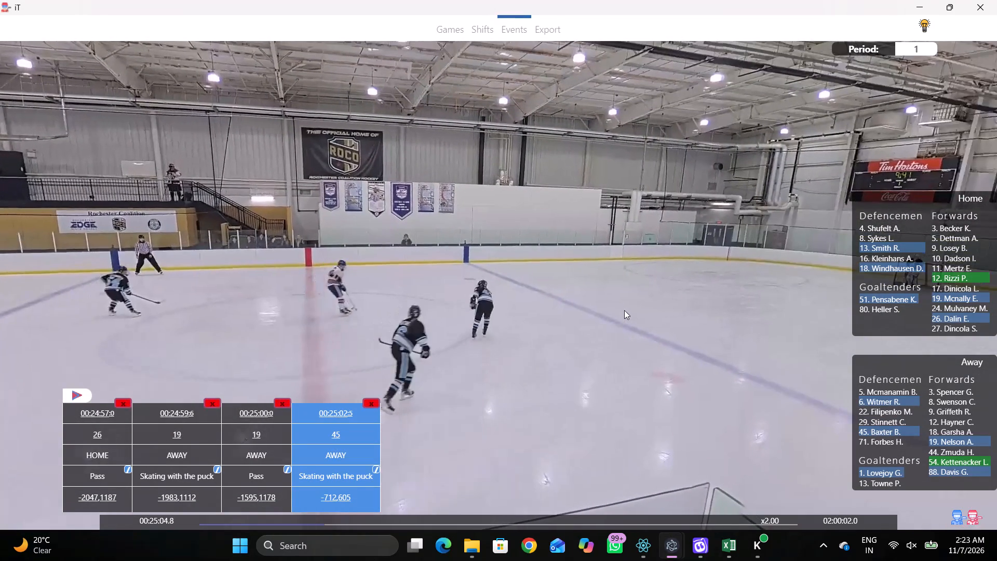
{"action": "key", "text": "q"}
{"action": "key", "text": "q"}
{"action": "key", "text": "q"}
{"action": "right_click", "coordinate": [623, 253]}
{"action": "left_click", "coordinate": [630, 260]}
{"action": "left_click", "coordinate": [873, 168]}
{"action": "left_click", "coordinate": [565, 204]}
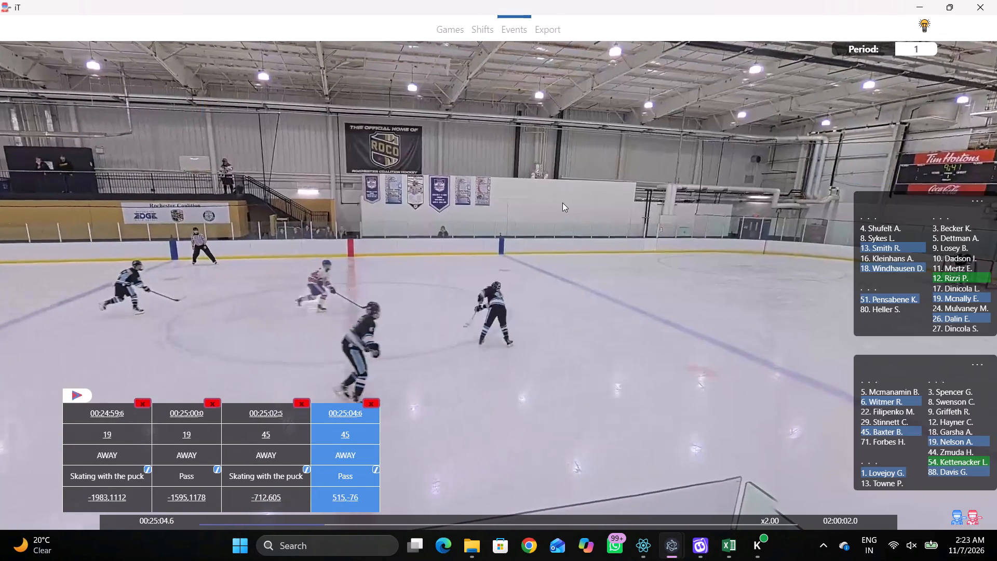
Follow the play into the away zone, examining which players reach and handle the puck near the corner and net.
{"action": "key", "text": "space"}
{"action": "key", "text": "space"}
{"action": "key", "text": "space"}
{"action": "key", "text": "space"}
{"action": "key", "text": "space"}
{"action": "key", "text": "space"}
{"action": "key", "text": "space"}
{"action": "key", "text": "space"}
{"action": "key", "text": "space"}
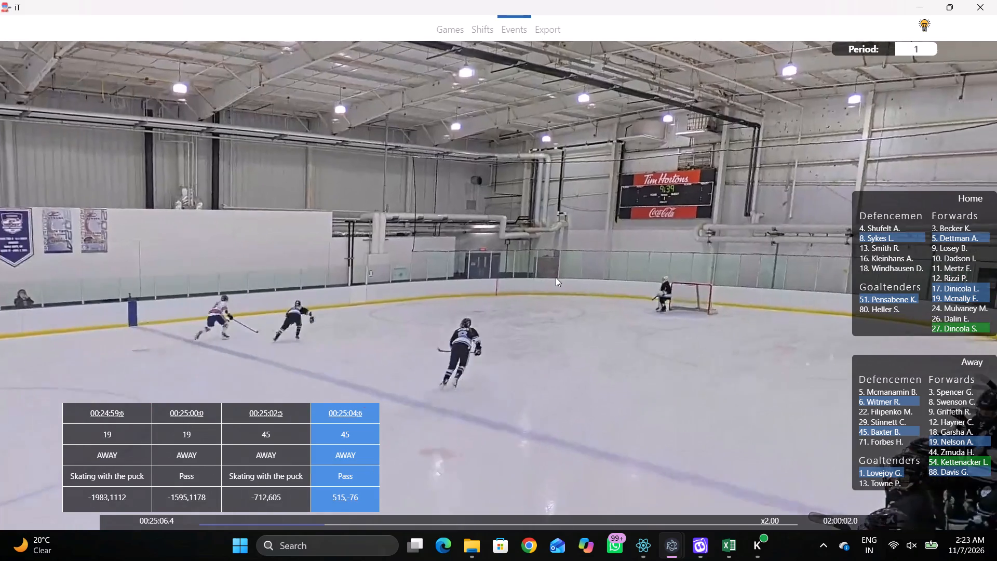
{"action": "key", "text": "space"}
{"action": "key", "text": "space"}
{"action": "key", "text": "space"}
{"action": "key", "text": "space"}
{"action": "key", "text": "space"}
{"action": "key", "text": "space"}
{"action": "key", "text": "space"}
{"action": "key", "text": "space"}
{"action": "key", "text": "space"}
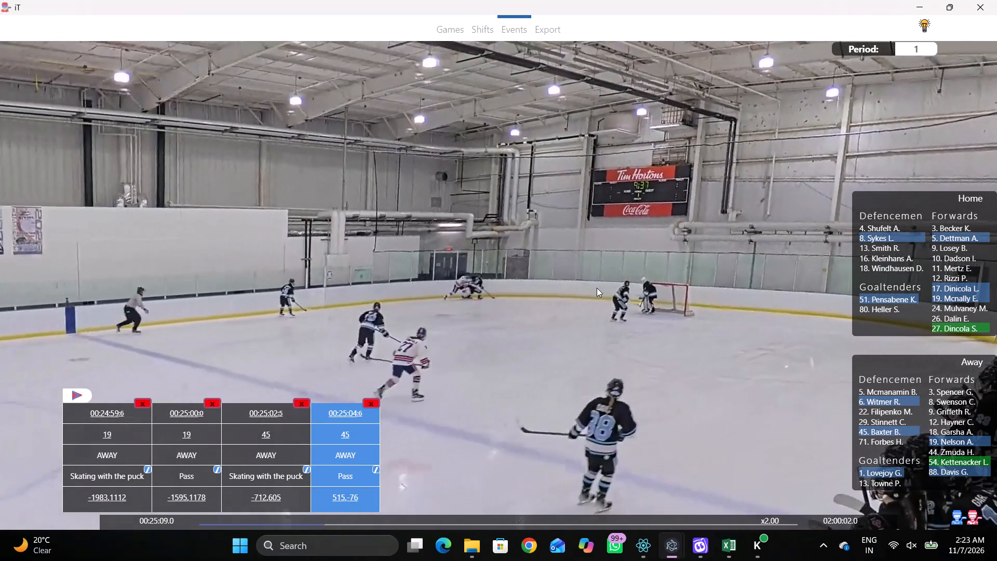
Play on and record a Pass by the same away player 45 just behind the away goal line, on the near side of the net.
{"action": "key", "text": "shift+d"}
{"action": "key", "text": "space"}
{"action": "key", "text": "space"}
{"action": "key", "text": "space"}
{"action": "key", "text": "space"}
{"action": "key", "text": "space"}
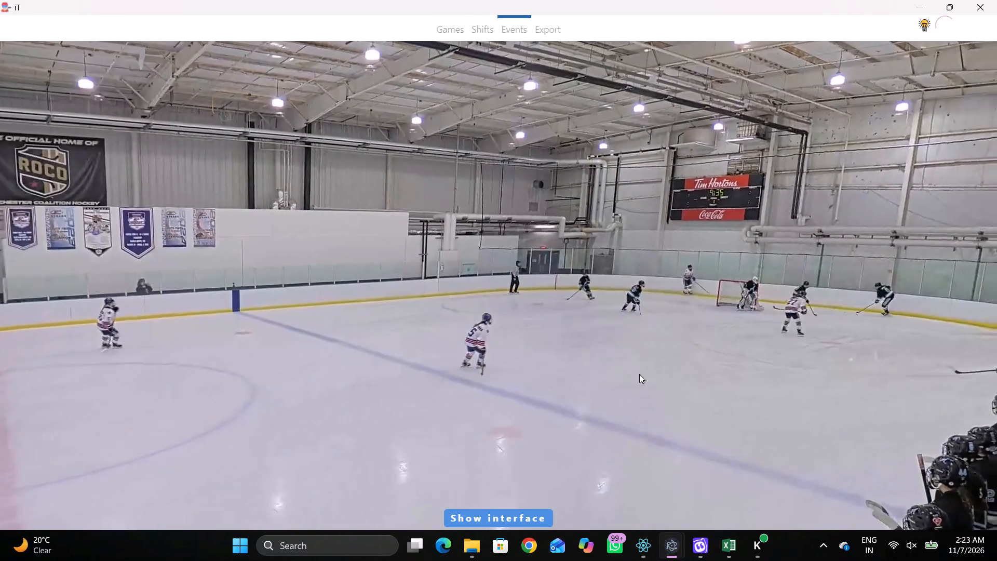
{"action": "key", "text": "space"}
{"action": "key", "text": "space"}
{"action": "key", "text": "space"}
{"action": "key", "text": "space"}
{"action": "key", "text": "space"}
{"action": "type", "text": "qq"}
{"action": "key", "text": "q"}
{"action": "key", "text": "q"}
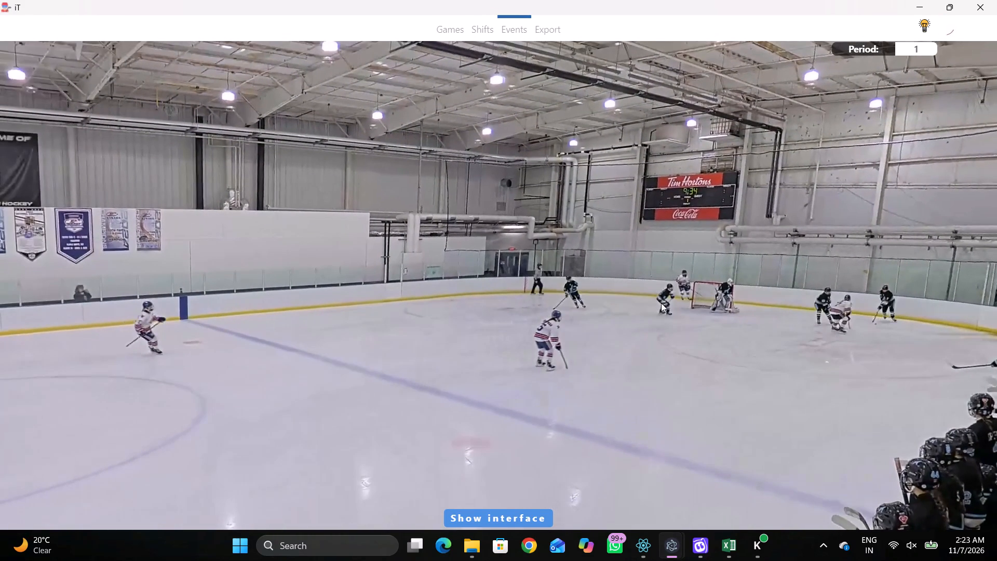
{"action": "right_click", "coordinate": [660, 303]}
{"action": "key", "text": "q"}
{"action": "left_click", "coordinate": [629, 303]}
{"action": "key", "text": "q"}
{"action": "key", "text": "q"}
{"action": "right_click", "coordinate": [625, 296]}
{"action": "right_click", "coordinate": [617, 292]}
{"action": "left_click", "coordinate": [624, 297]}
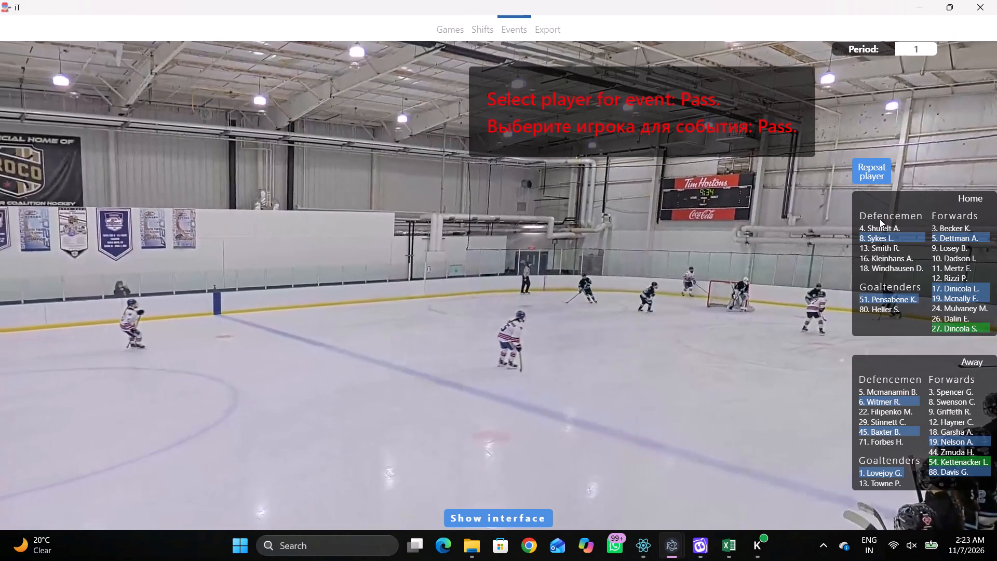
{"action": "left_click", "coordinate": [872, 184]}
{"action": "left_click", "coordinate": [874, 172]}
{"action": "left_click", "coordinate": [772, 270]}
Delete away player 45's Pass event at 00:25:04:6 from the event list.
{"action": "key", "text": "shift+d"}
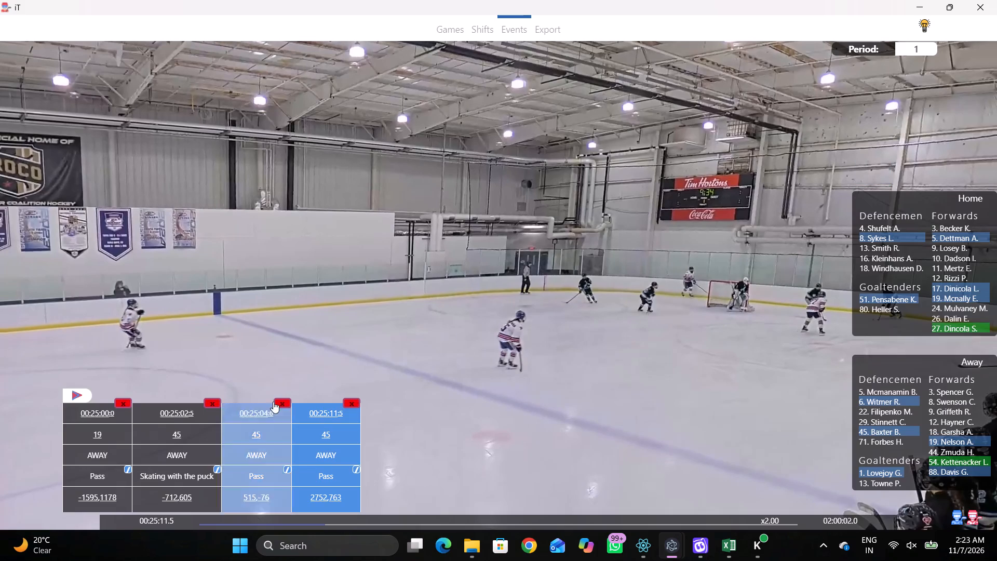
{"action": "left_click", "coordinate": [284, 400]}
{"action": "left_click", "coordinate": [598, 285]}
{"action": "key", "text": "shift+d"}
Replay the away-zone play and record a Pass by away player 88 near the near boards, just outside the near-side face-off circle.
{"action": "key", "text": "space"}
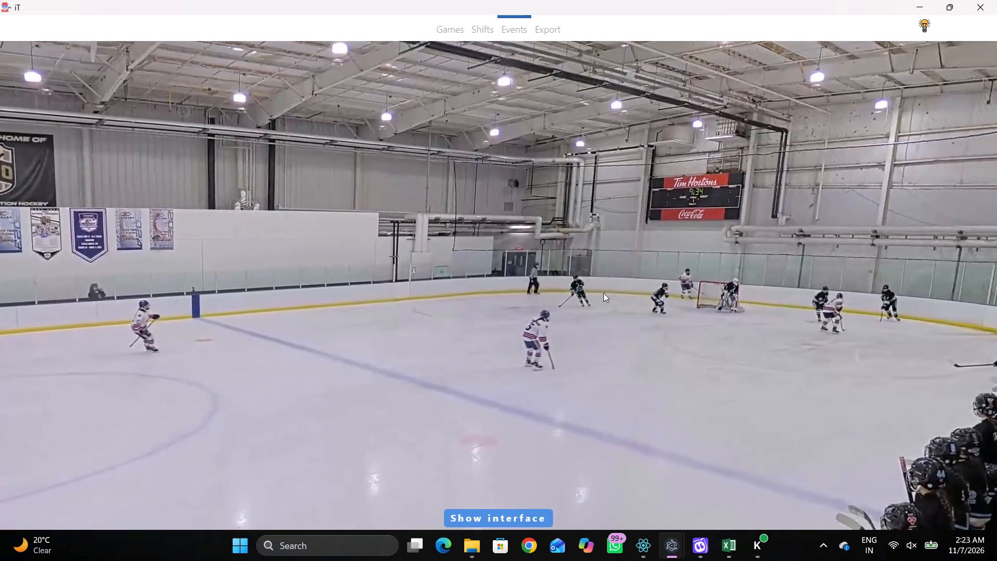
{"action": "key", "text": "space"}
{"action": "key", "text": "space"}
{"action": "key", "text": "space"}
{"action": "key", "text": "space"}
{"action": "key", "text": "space"}
{"action": "key", "text": "space"}
{"action": "key", "text": "space"}
{"action": "type", "text": "q q"}
{"action": "type", "text": "qqqqqq"}
{"action": "type", "text": "q v"}
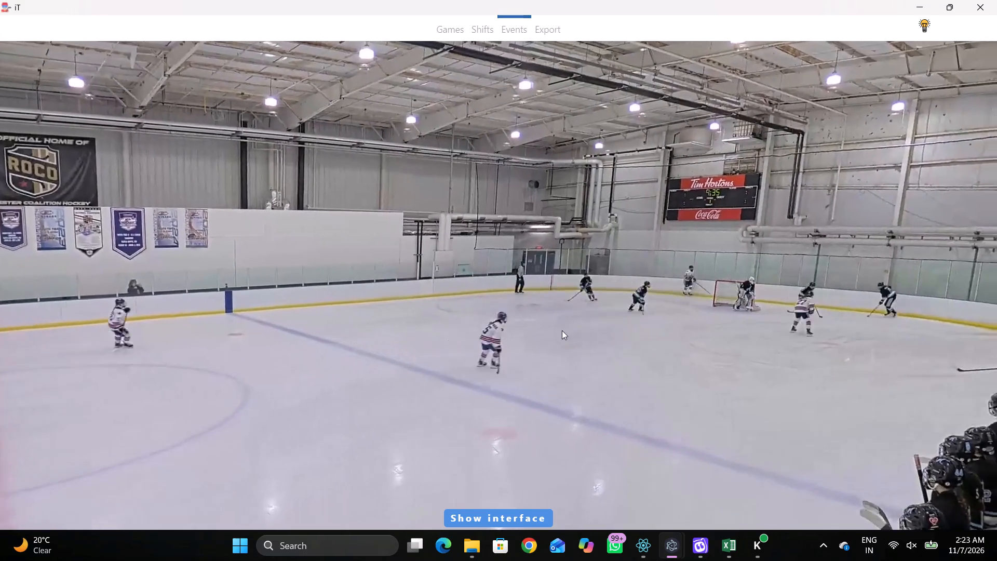
{"action": "key", "text": "space"}
{"action": "key", "text": "space"}
{"action": "key", "text": "space"}
{"action": "key", "text": "space"}
{"action": "key", "text": "space"}
{"action": "right_click_drag", "start_coordinate": [550, 291], "coordinate": [545, 289]}
{"action": "left_click", "coordinate": [513, 290]}
{"action": "right_click_drag", "start_coordinate": [642, 282], "coordinate": [634, 280]}
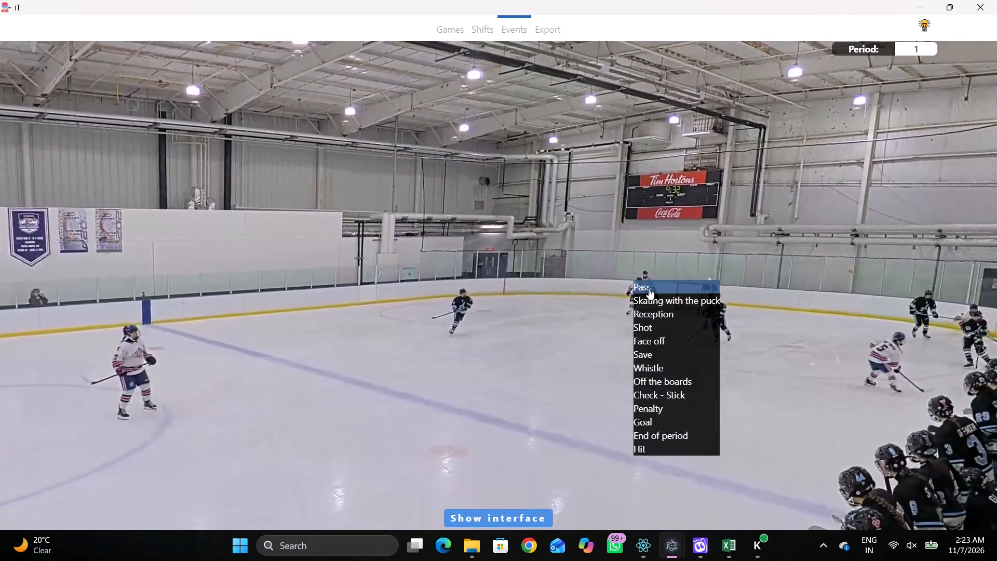
{"action": "left_click", "coordinate": [649, 288]}
{"action": "left_click", "coordinate": [935, 474]}
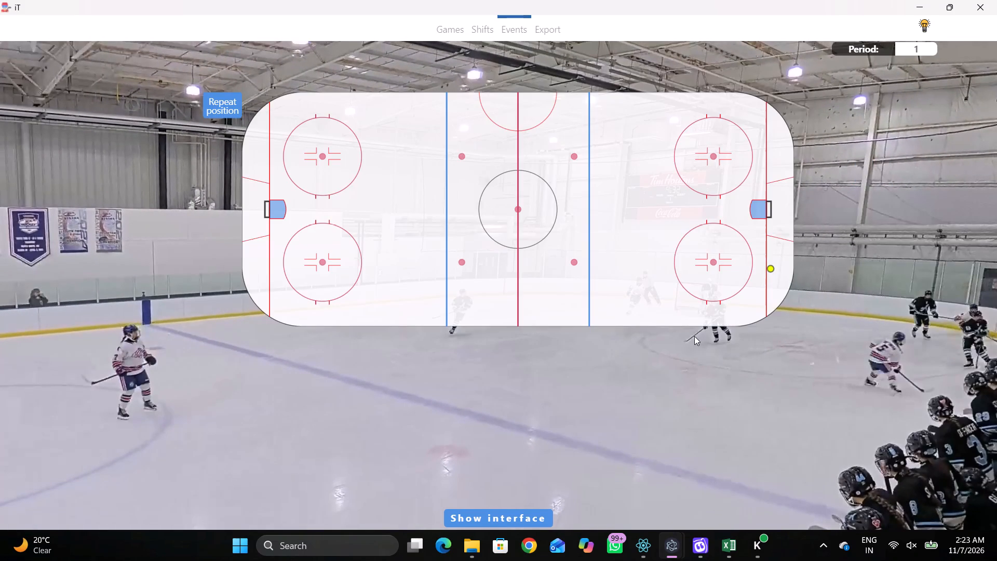
{"action": "left_click", "coordinate": [707, 307]}
Play on and record Skating with the puck by away player 19 inside the away zone's near-side face-off circle, towards the blue line.
{"action": "key", "text": "r"}
{"action": "key", "text": "space"}
{"action": "key", "text": "space"}
{"action": "right_click", "coordinate": [634, 234]}
{"action": "left_click", "coordinate": [676, 252]}
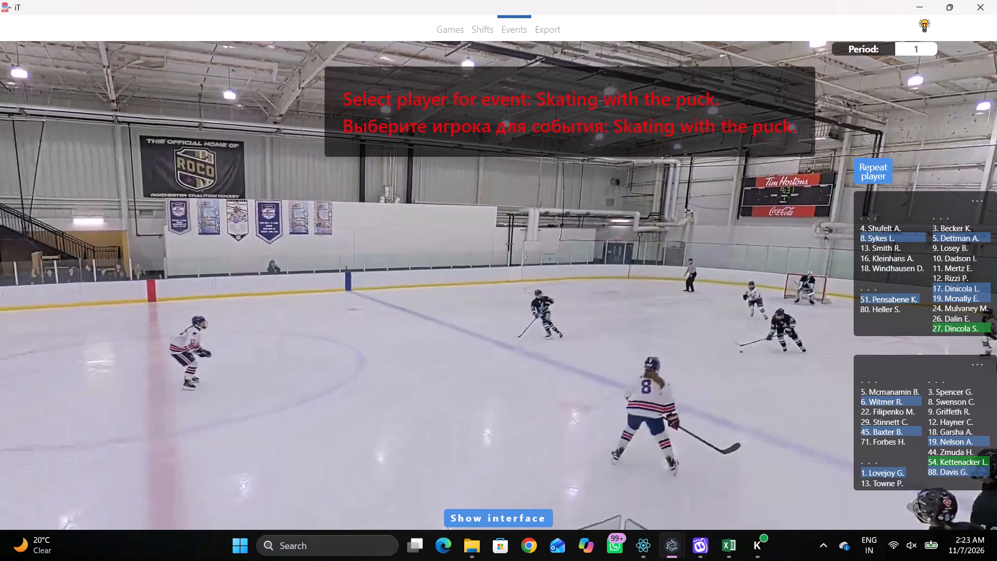
{"action": "left_click", "coordinate": [941, 442]}
{"action": "left_click", "coordinate": [693, 272]}
Replay the away-zone play before and after the Skating with the puck event at 00:25:14:8 to check which away player carries the puck.
{"action": "key", "text": "space"}
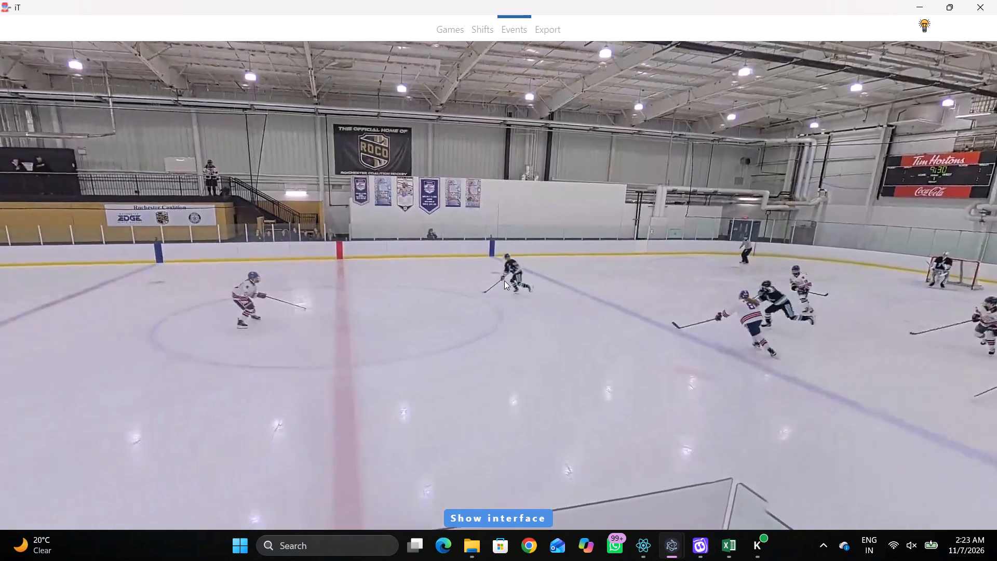
{"action": "key", "text": "space"}
{"action": "key", "text": "space"}
{"action": "key", "text": "space"}
{"action": "key", "text": "q"}
{"action": "type", "text": "qq"}
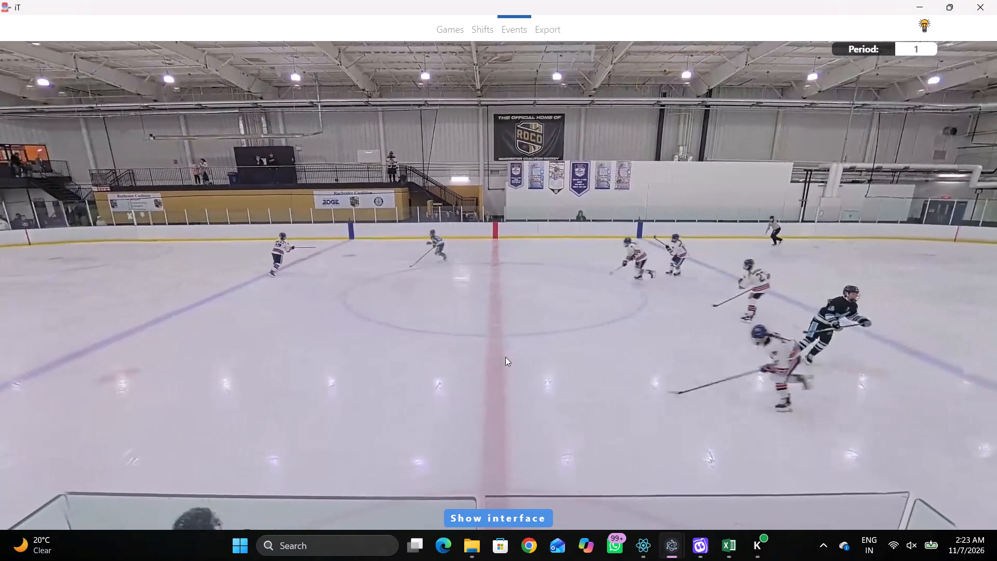
{"action": "key", "text": "shift+d"}
{"action": "left_click", "coordinate": [328, 431]}
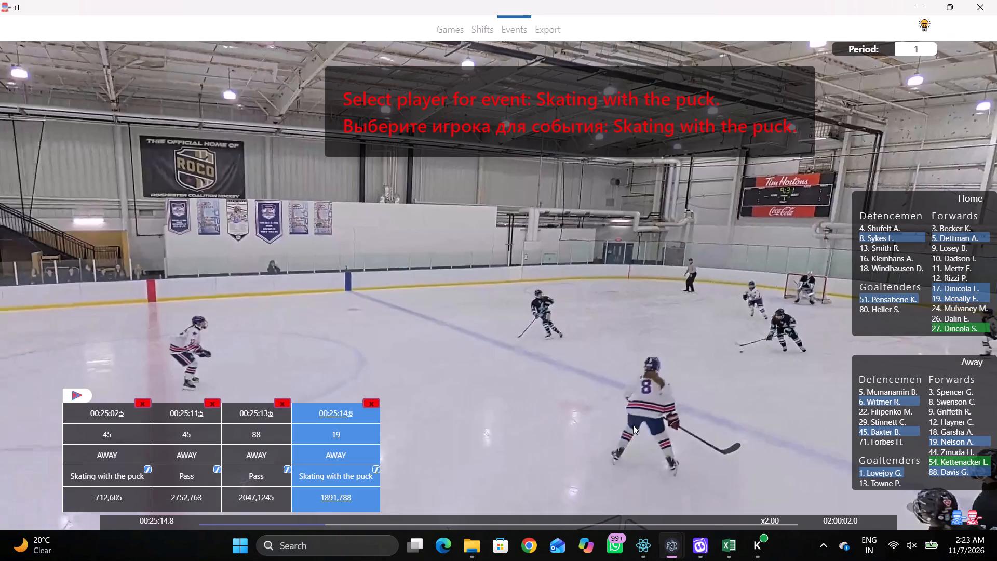
{"action": "left_click", "coordinate": [650, 364]}
{"action": "key", "text": "q"}
{"action": "key", "text": "q"}
{"action": "key", "text": "q"}
{"action": "key", "text": "q"}
{"action": "key", "text": "q"}
{"action": "key", "text": "q"}
{"action": "key", "text": "q"}
{"action": "key", "text": "q"}
{"action": "key", "text": "q"}
{"action": "key", "text": "q"}
{"action": "key", "text": "q"}
{"action": "key", "text": "q"}
{"action": "key", "text": "q"}
{"action": "key", "text": "q"}
{"action": "key", "text": "q"}
{"action": "key", "text": "q"}
{"action": "key", "text": "q"}
{"action": "key", "text": "q"}
{"action": "left_click", "coordinate": [642, 329]}
{"action": "key", "text": "q"}
{"action": "key", "text": "q"}
{"action": "key", "text": "q"}
{"action": "key", "text": "q"}
{"action": "key", "text": "q"}
{"action": "key", "text": "q"}
{"action": "key", "text": "q"}
{"action": "key", "text": "q"}
{"action": "key", "text": "q"}
{"action": "key", "text": "q"}
{"action": "key", "text": "q"}
{"action": "key", "text": "q"}
{"action": "key", "text": "q"}
{"action": "key", "text": "q"}
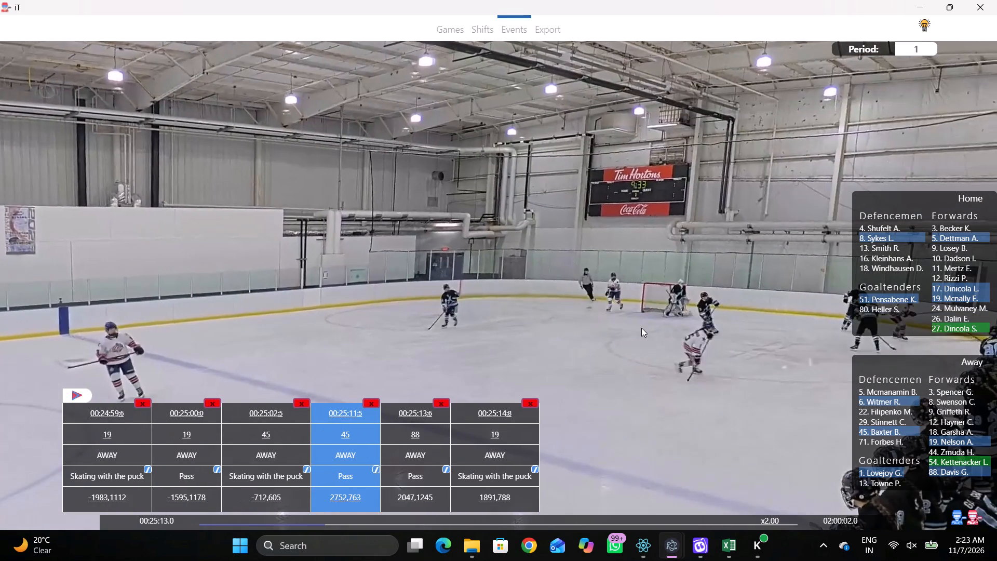
{"action": "type", "text": "qqq"}
{"action": "key", "text": "q"}
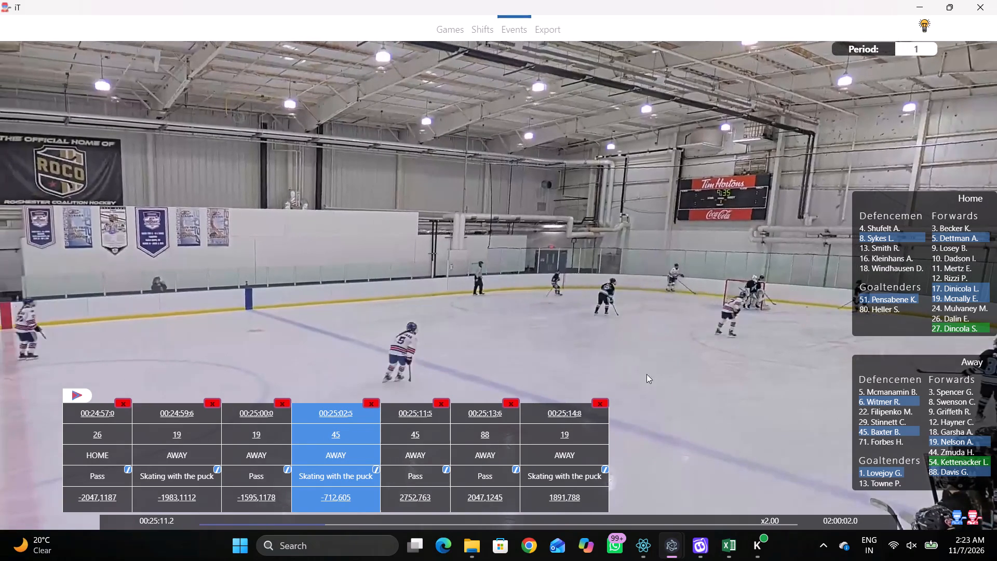
{"action": "key", "text": "q"}
{"action": "key", "text": "q"}
{"action": "key", "text": "q"}
{"action": "key", "text": "q"}
{"action": "key", "text": "q"}
{"action": "key", "text": "q"}
{"action": "key", "text": "q"}
{"action": "key", "text": "q"}
{"action": "key", "text": "q"}
{"action": "key", "text": "q"}
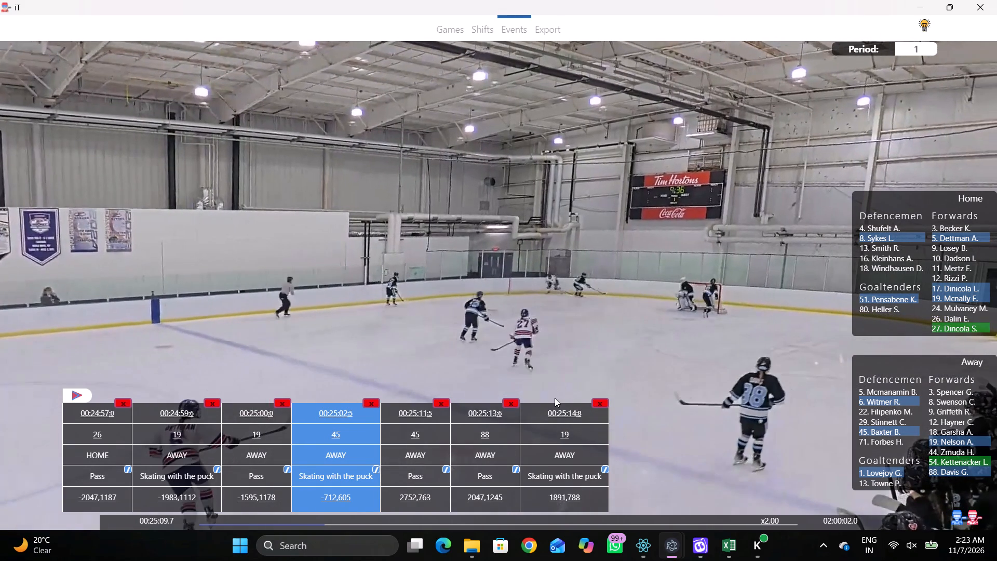
Reselect away player 19 as the player of the Skating with the puck event at 00:25:14:8.
{"action": "left_click", "coordinate": [554, 398]}
{"action": "left_click", "coordinate": [559, 416]}
{"action": "left_click", "coordinate": [323, 428]}
{"action": "double_click", "coordinate": [934, 440]}
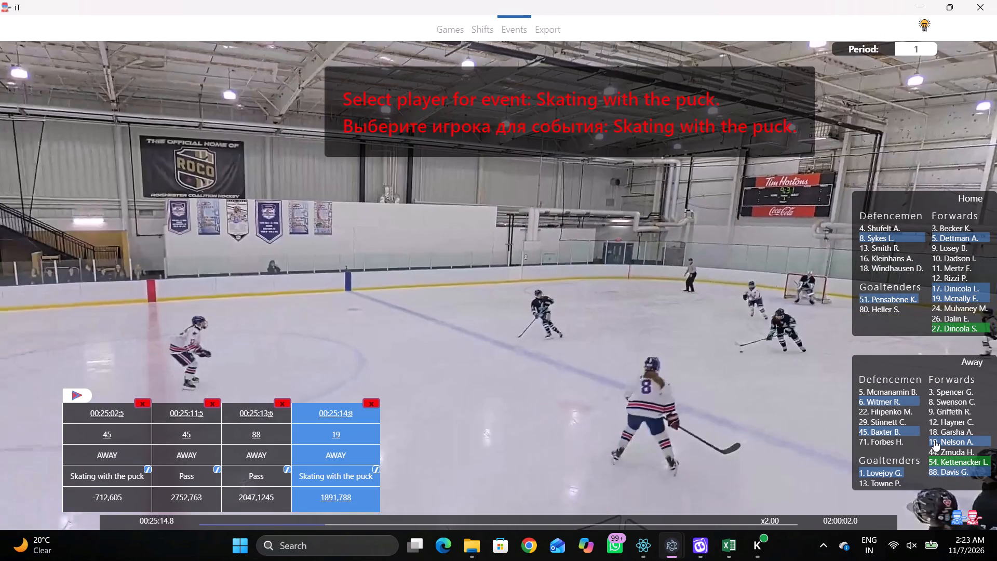
{"action": "key", "text": "shift+d"}
Play on and record a Pass by the same away player 19 inside the away zone, between the near-side face-off circle and the blue line.
{"action": "key", "text": "space"}
{"action": "key", "text": "space"}
{"action": "right_click", "coordinate": [562, 237]}
{"action": "left_click", "coordinate": [577, 239]}
{"action": "left_click", "coordinate": [859, 172]}
{"action": "left_click", "coordinate": [636, 271]}
Play on to the home zone and record a Hit by away player 88 on home player 17 near the far boards, beside the face-off circle.
{"action": "key", "text": "space"}
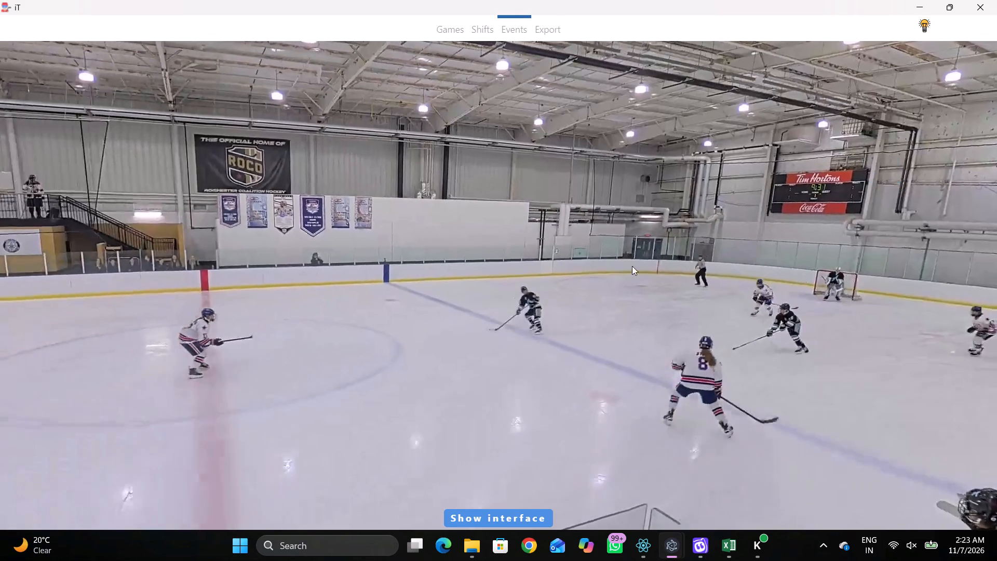
{"action": "key", "text": "v"}
{"action": "key", "text": "space"}
{"action": "key", "text": "space"}
{"action": "key", "text": "space"}
{"action": "right_click_drag", "start_coordinate": [557, 221], "coordinate": [546, 219]}
{"action": "key", "text": "space"}
{"action": "key", "text": "space"}
{"action": "type", "text": "r"}
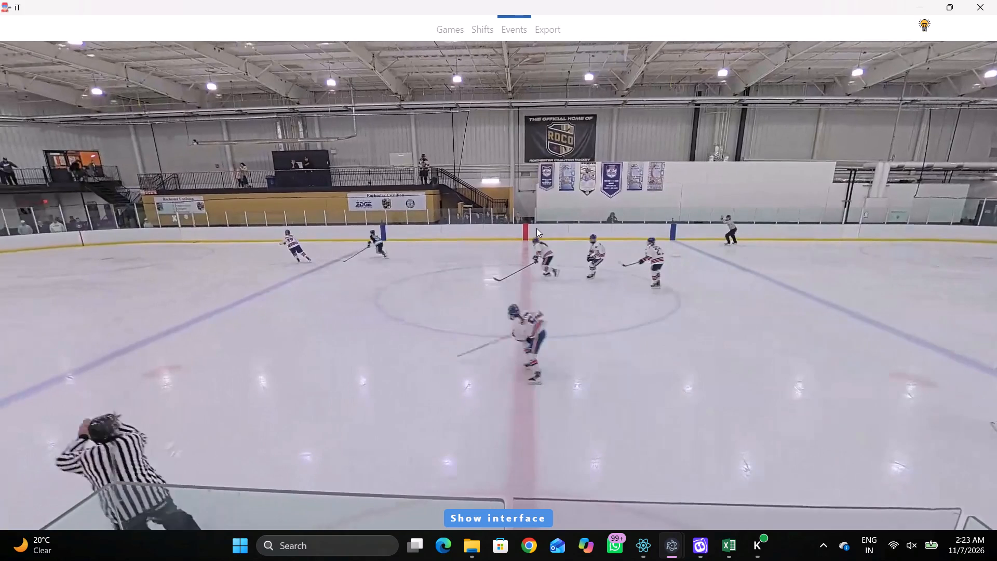
{"action": "key", "text": "space"}
{"action": "key", "text": "space"}
{"action": "key", "text": "space"}
{"action": "key", "text": "space"}
{"action": "key", "text": "space"}
{"action": "key", "text": "space"}
{"action": "key", "text": "space"}
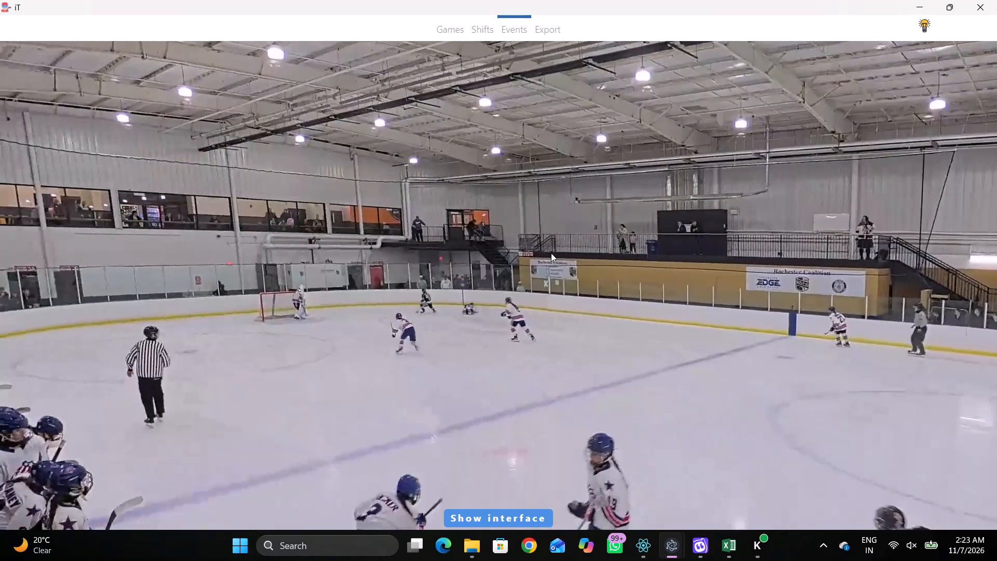
{"action": "key", "text": "q"}
{"action": "key", "text": "q"}
{"action": "key", "text": "q"}
{"action": "key", "text": "q"}
{"action": "key", "text": "q"}
{"action": "key", "text": "q"}
{"action": "key", "text": "q"}
{"action": "key", "text": "q"}
{"action": "key", "text": "q"}
{"action": "key", "text": "q"}
{"action": "key", "text": "q"}
{"action": "key", "text": "q"}
{"action": "key", "text": "q"}
{"action": "right_click", "coordinate": [549, 219]}
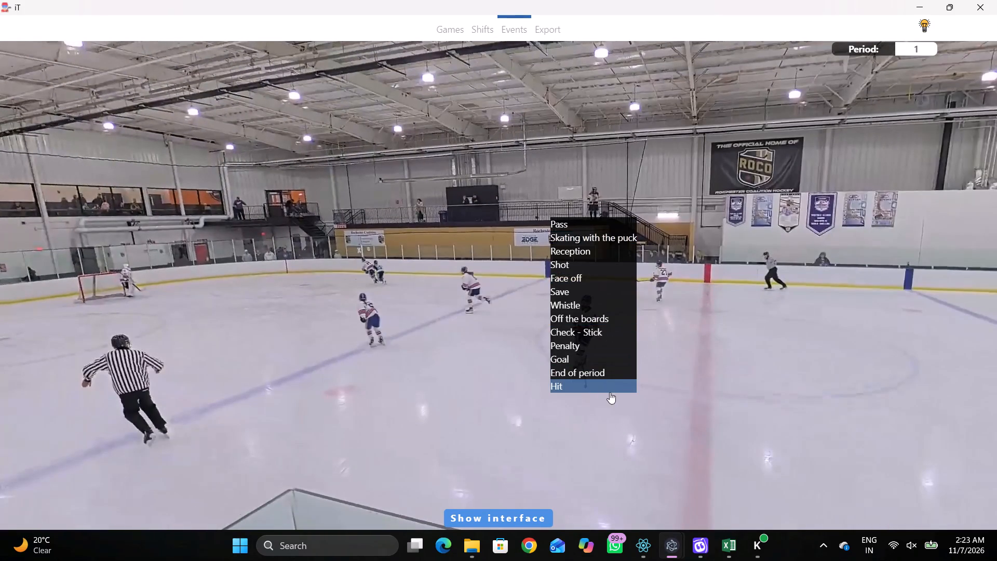
{"action": "left_click", "coordinate": [583, 388]}
{"action": "left_click", "coordinate": [948, 470]}
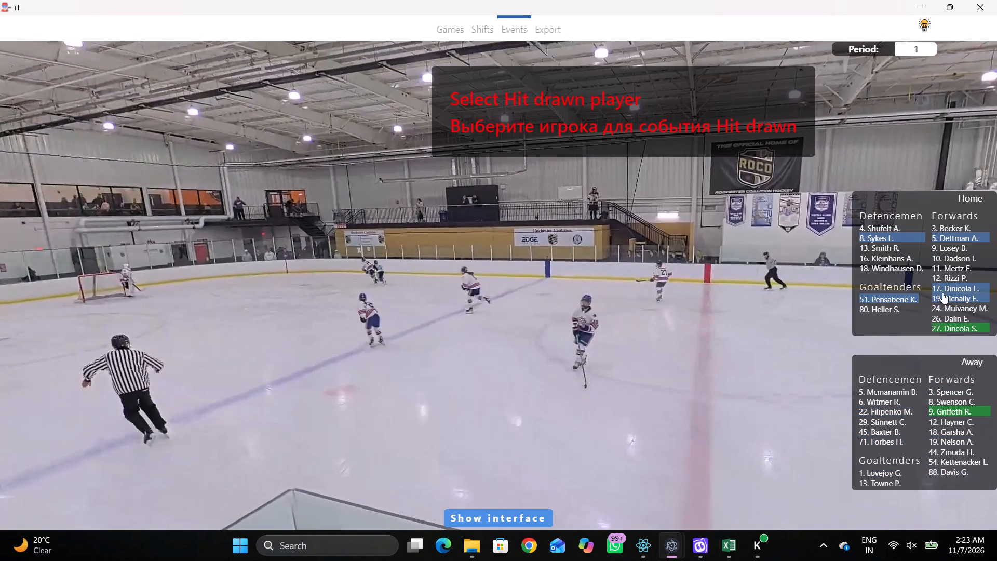
{"action": "left_click", "coordinate": [940, 284]}
{"action": "left_click", "coordinate": [325, 124]}
Play on and record Skating with the puck by away player 88 at the home goal line, on the far side of the net.
{"action": "key", "text": "q"}
{"action": "key", "text": "q"}
{"action": "key", "text": "q"}
{"action": "key", "text": "q"}
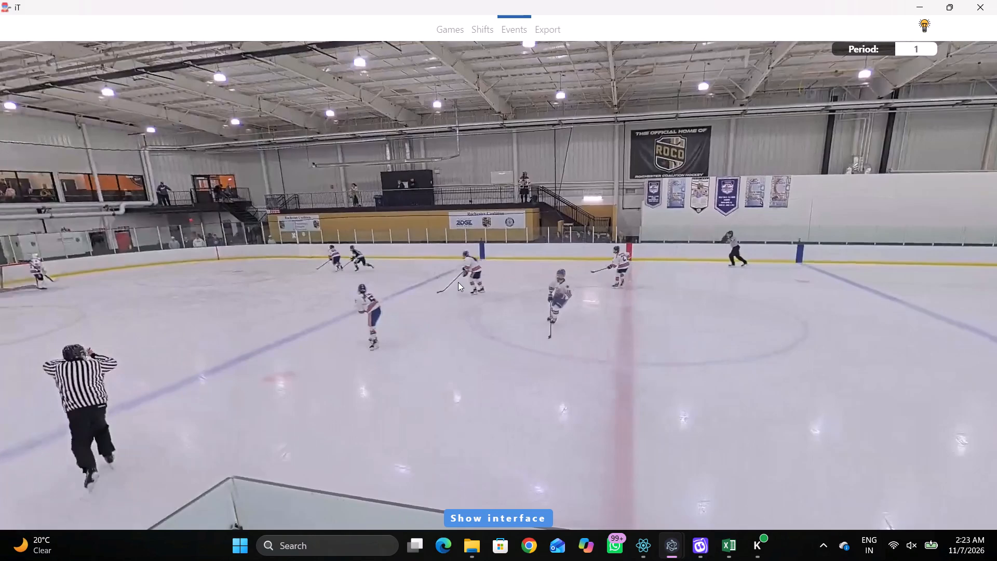
{"action": "key", "text": "space"}
{"action": "type", "text": "v"}
{"action": "key", "text": "space"}
{"action": "key", "text": "space"}
{"action": "key", "text": "space"}
{"action": "right_click", "coordinate": [459, 248]}
{"action": "left_click", "coordinate": [477, 305]}
{"action": "right_click", "coordinate": [484, 249]}
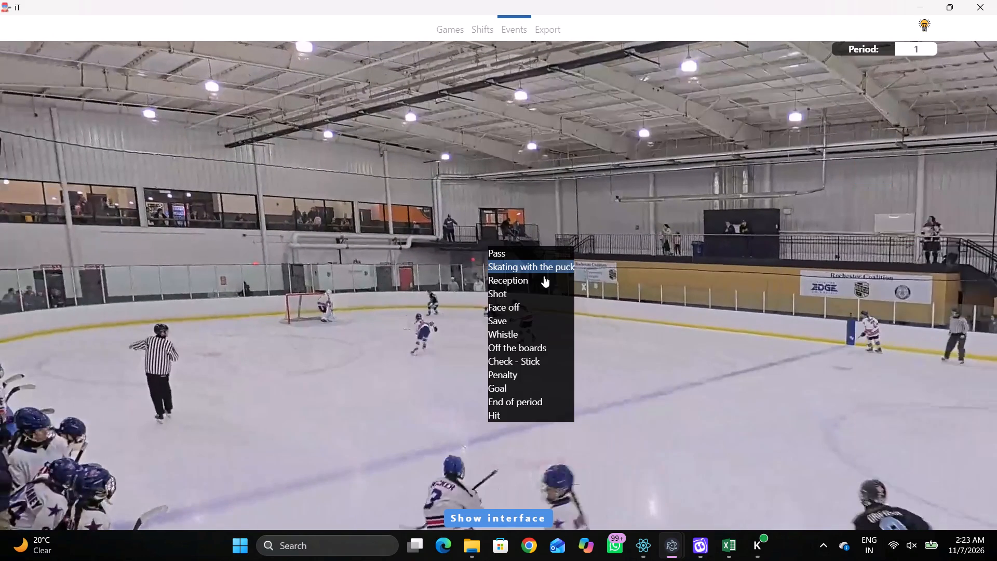
{"action": "left_click", "coordinate": [538, 271]}
{"action": "left_click", "coordinate": [936, 467]}
{"action": "left_click", "coordinate": [267, 167]}
Play on and record a Pass by the same away player 88 just in front of the home goal line, on the near side of the net.
{"action": "key", "text": "r"}
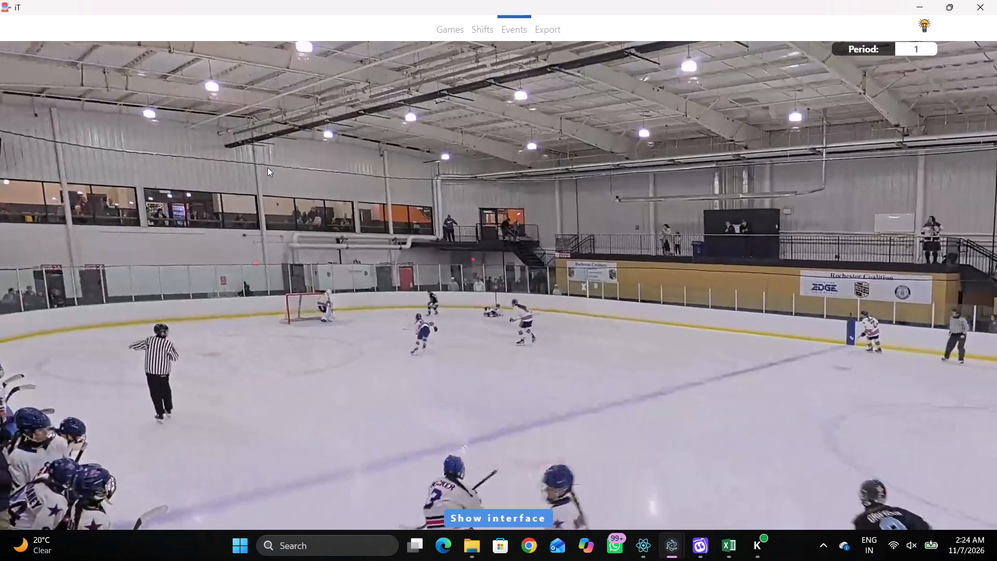
{"action": "key", "text": "space"}
{"action": "key", "text": "space"}
{"action": "key", "text": "space"}
{"action": "key", "text": "space"}
{"action": "key", "text": "space"}
{"action": "key", "text": "space"}
{"action": "type", "text": "qq"}
{"action": "key", "text": "q"}
{"action": "key", "text": "q"}
{"action": "right_click", "coordinate": [562, 269]}
{"action": "left_click", "coordinate": [574, 266]}
{"action": "right_click_drag", "start_coordinate": [706, 179], "coordinate": [696, 180]}
{"action": "left_click", "coordinate": [706, 189]}
{"action": "left_click", "coordinate": [876, 173]}
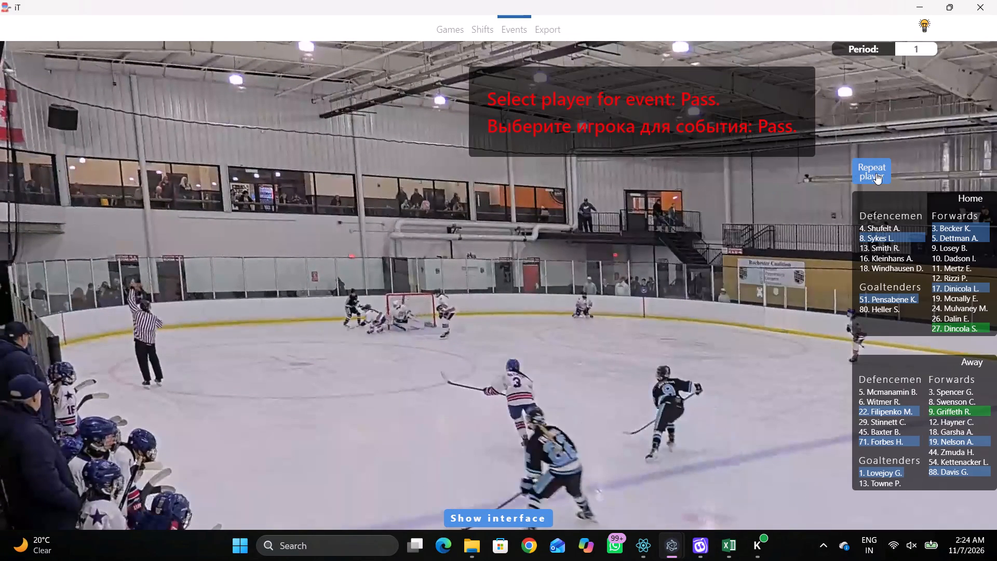
{"action": "left_click", "coordinate": [278, 234]}
Play on to the stoppage and record a Whistle in the home zone between the blue line and the face-off circles, slightly to the near side.
{"action": "key", "text": "space"}
{"action": "key", "text": "v"}
{"action": "key", "text": "space"}
{"action": "key", "text": "space"}
{"action": "key", "text": "space"}
{"action": "right_click", "coordinate": [493, 245]}
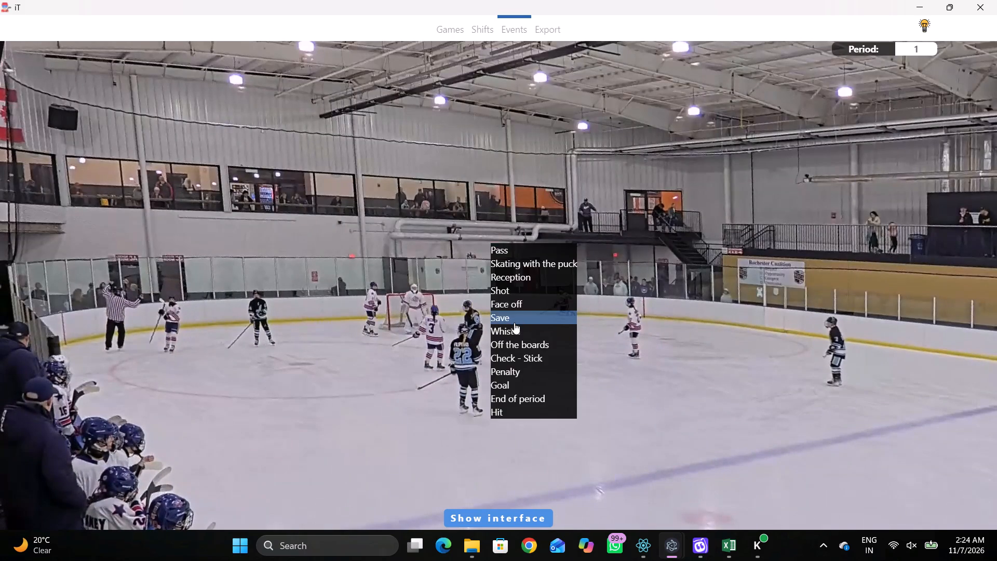
{"action": "left_click", "coordinate": [514, 323]}
{"action": "left_click_drag", "start_coordinate": [459, 416], "coordinate": [448, 370]}
{"action": "right_click", "coordinate": [390, 252]}
{"action": "left_click", "coordinate": [433, 340]}
{"action": "left_click", "coordinate": [383, 239]}
Play on through the stoppage after the whistle and examine which away players are on the ice.
{"action": "key", "text": "space"}
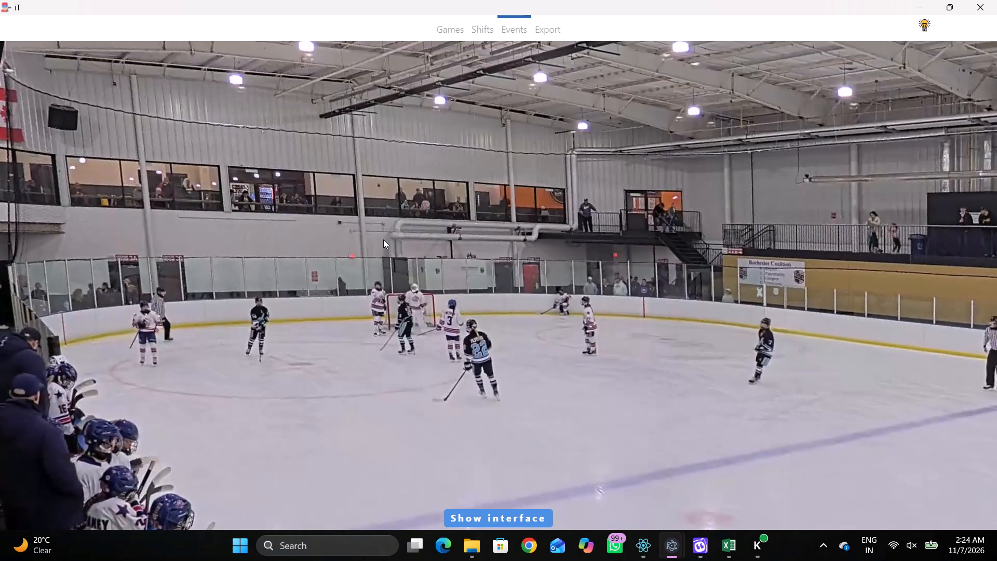
{"action": "key", "text": "space"}
{"action": "key", "text": "space"}
{"action": "key", "text": "space"}
{"action": "key", "text": "space"}
{"action": "key", "text": "space"}
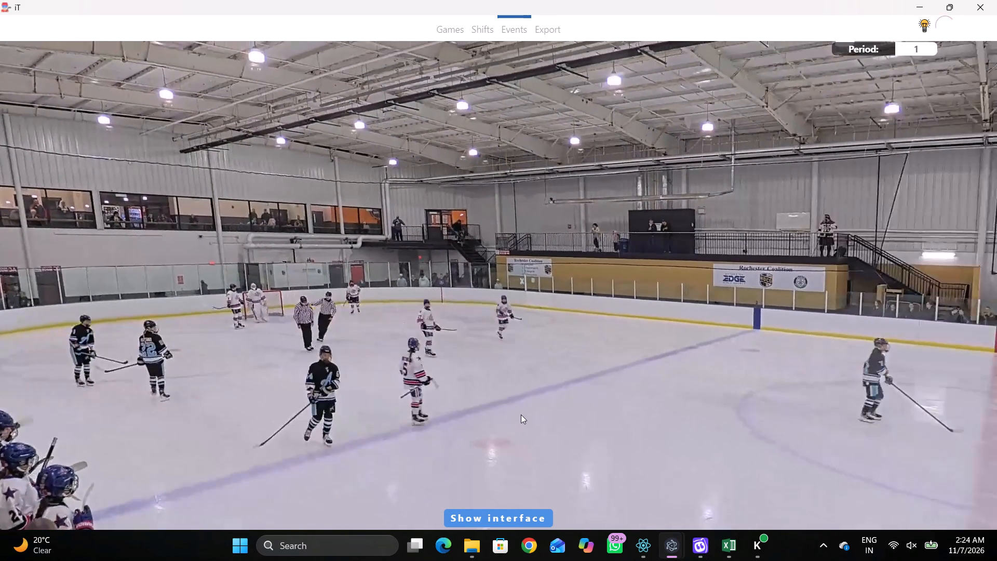
{"action": "key", "text": "space"}
{"action": "key", "text": "space"}
{"action": "key", "text": "shift+d"}
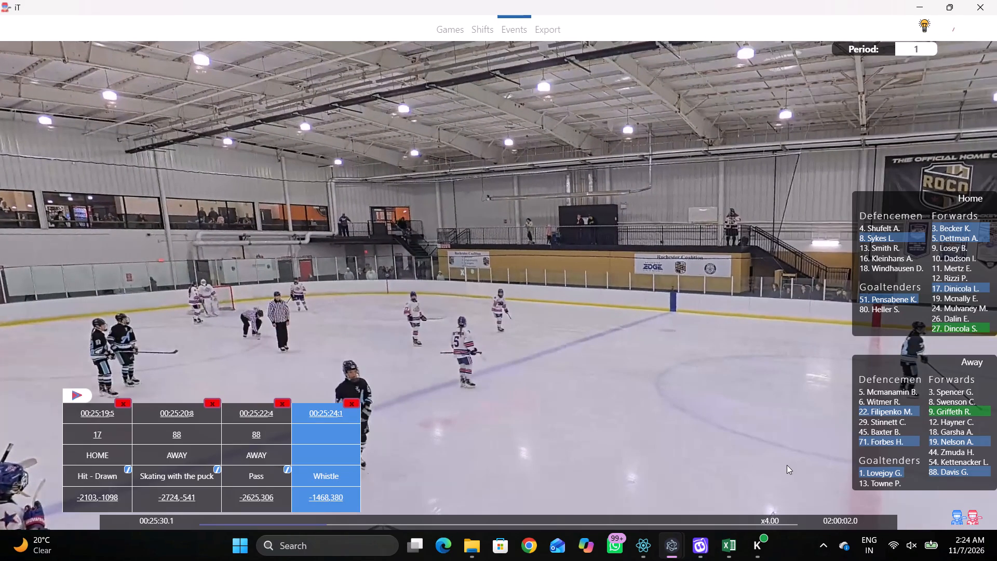
{"action": "key", "text": "shift+d"}
{"action": "key", "text": "space"}
{"action": "key", "text": "space"}
{"action": "key", "text": "space"}
{"action": "key", "text": "space"}
{"action": "key", "text": "space"}
{"action": "key", "text": "space"}
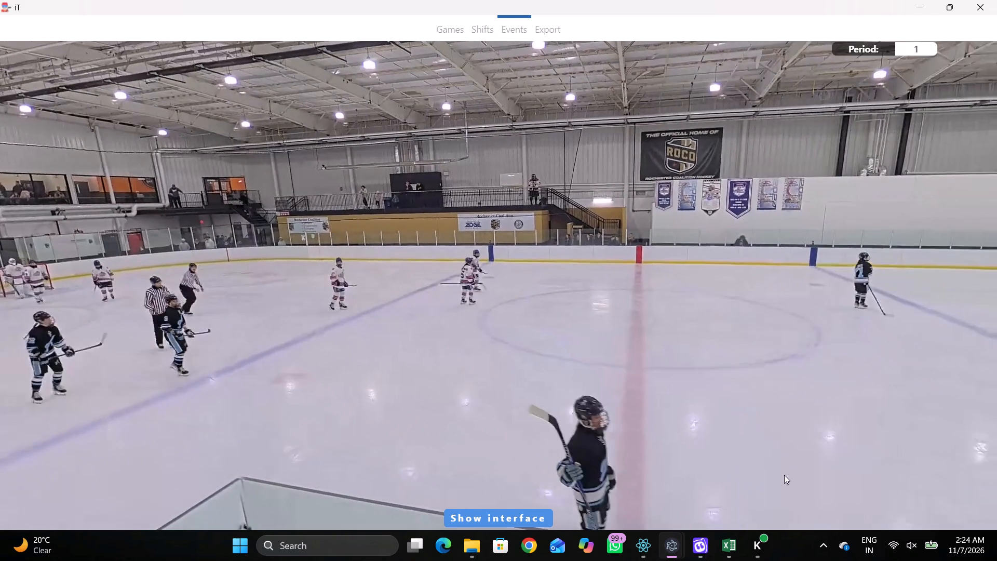
{"action": "key", "text": "space"}
{"action": "key", "text": "space"}
{"action": "key", "text": "space"}
{"action": "key", "text": "space"}
{"action": "key", "text": "q"}
{"action": "key", "text": "shift+d"}
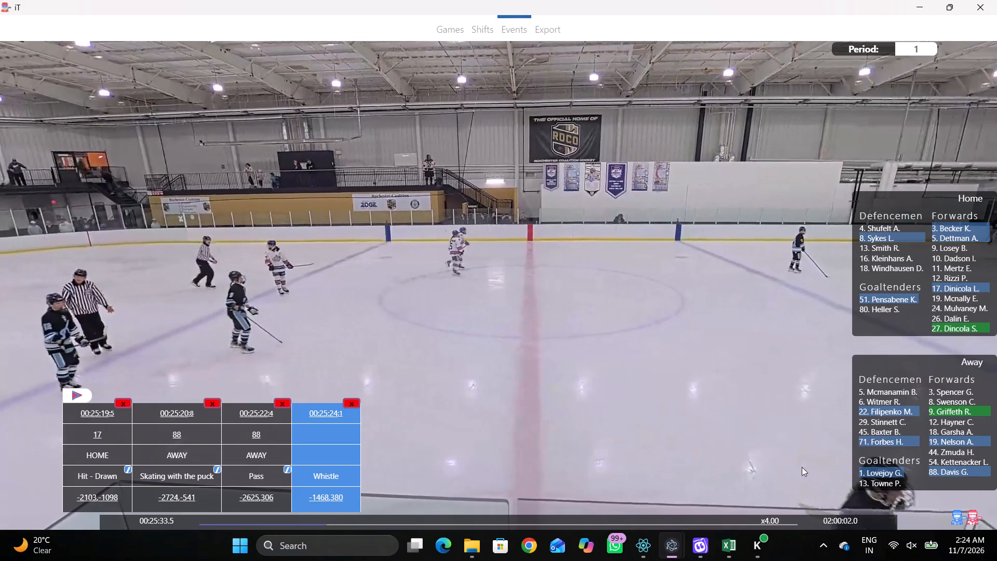
Go back through the play before the hit and replay it to check which away forward is involved after the line change.
{"action": "left_click", "coordinate": [194, 413]}
{"action": "key", "text": "shift+d"}
{"action": "key", "text": "shift+d"}
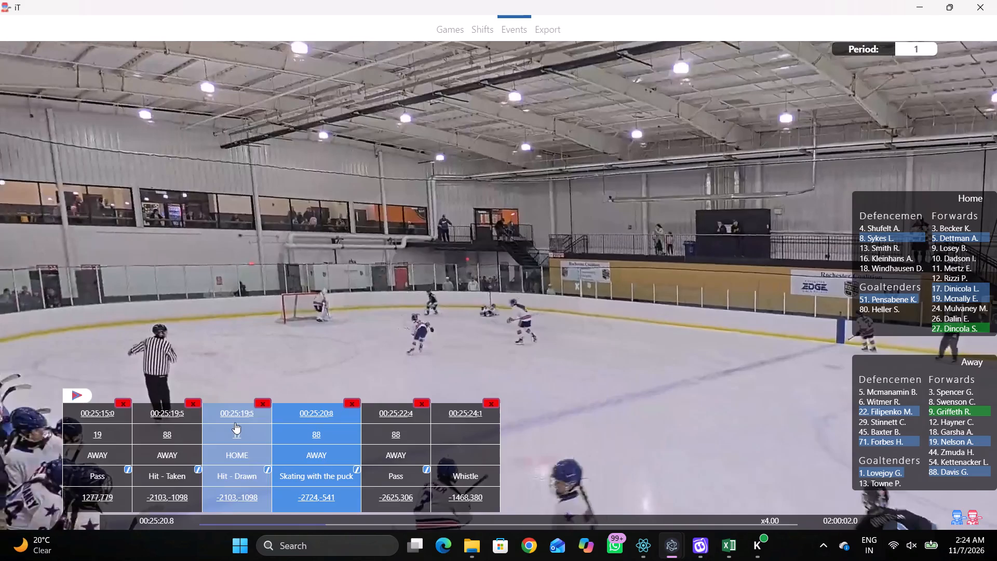
{"action": "left_click", "coordinate": [144, 417]}
{"action": "left_click", "coordinate": [130, 416]}
{"action": "key", "text": "shift+d"}
{"action": "type", "text": "qq"}
{"action": "type", "text": "qqq"}
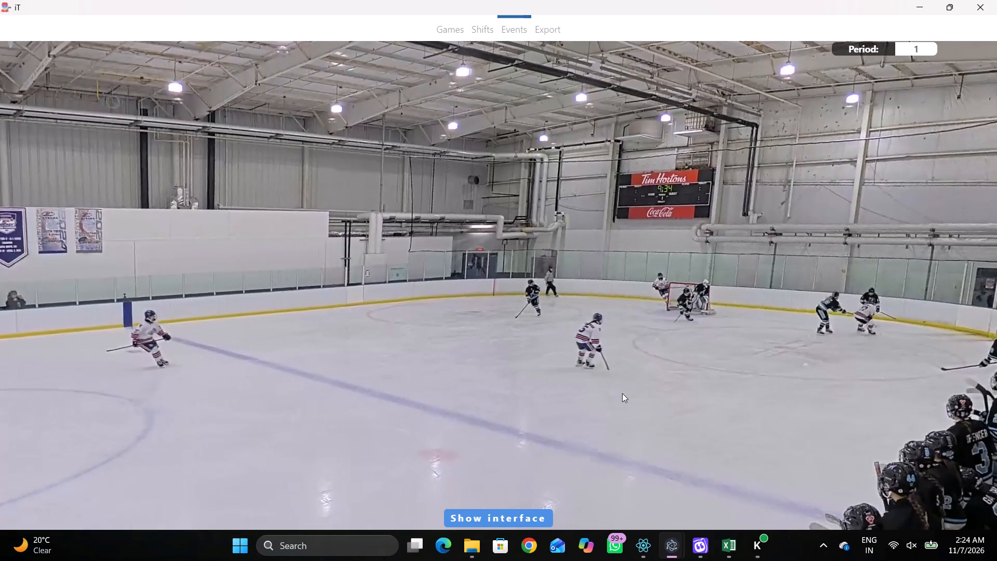
{"action": "type", "text": "qqqqqqqq"}
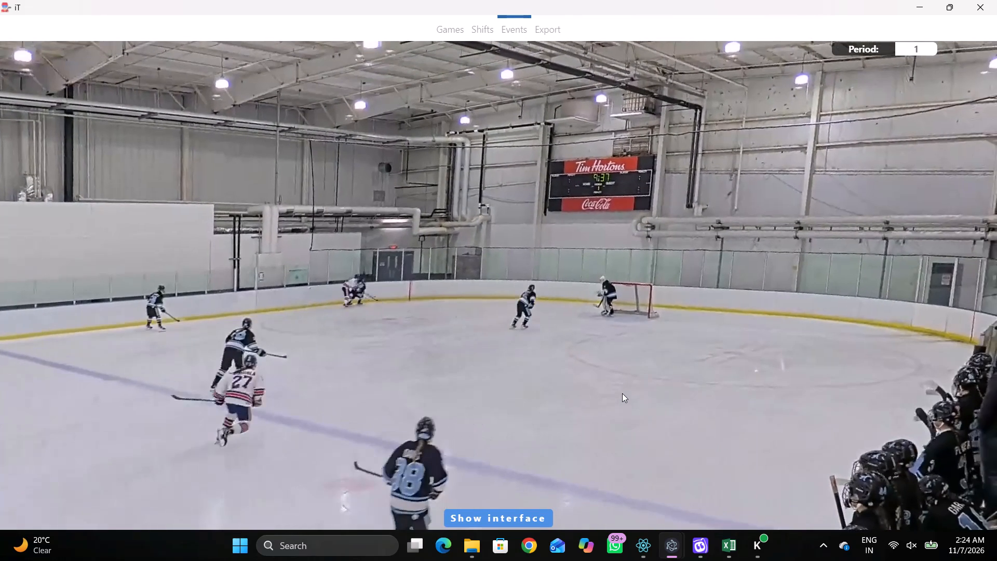
{"action": "key", "text": "q"}
{"action": "key", "text": "q"}
{"action": "key", "text": "q"}
{"action": "key", "text": "q"}
{"action": "key", "text": "q"}
{"action": "key", "text": "q"}
{"action": "key", "text": "q"}
{"action": "key", "text": "q"}
{"action": "type", "text": "Dqqq"}
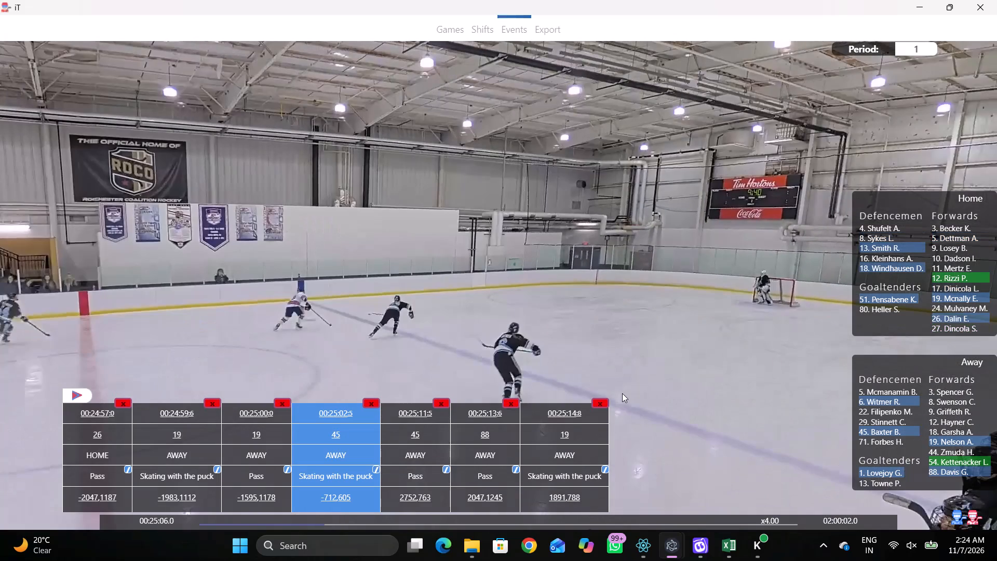
{"action": "key", "text": "space"}
{"action": "type", "text": "DD"}
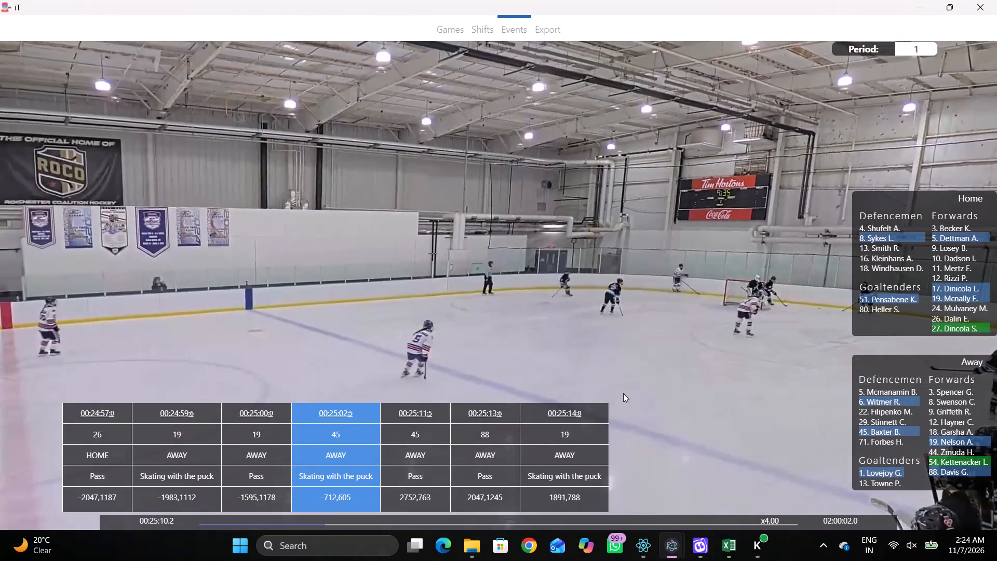
{"action": "key", "text": "space"}
{"action": "key", "text": "space"}
{"action": "key", "text": "space"}
{"action": "key", "text": "space"}
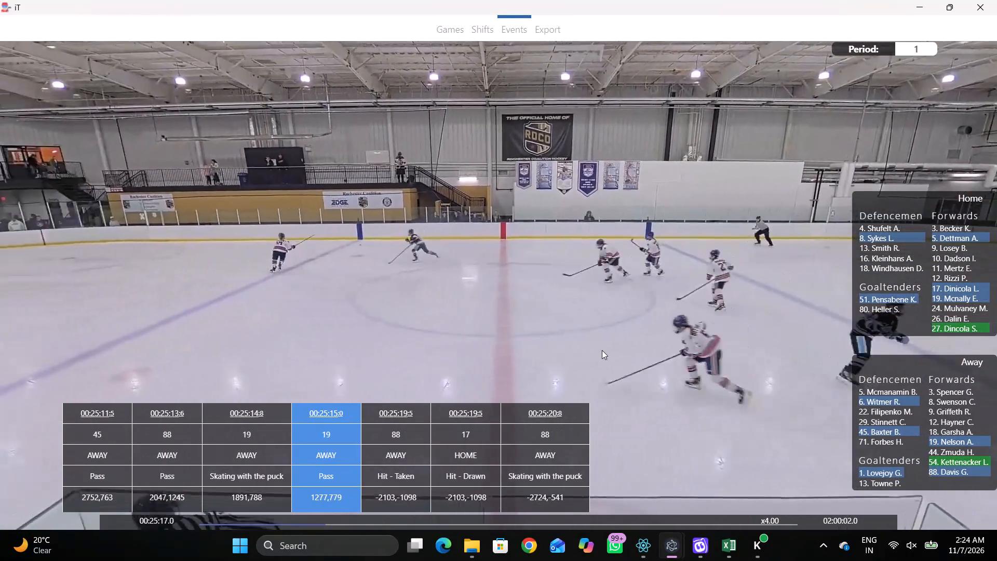
{"action": "key", "text": "space"}
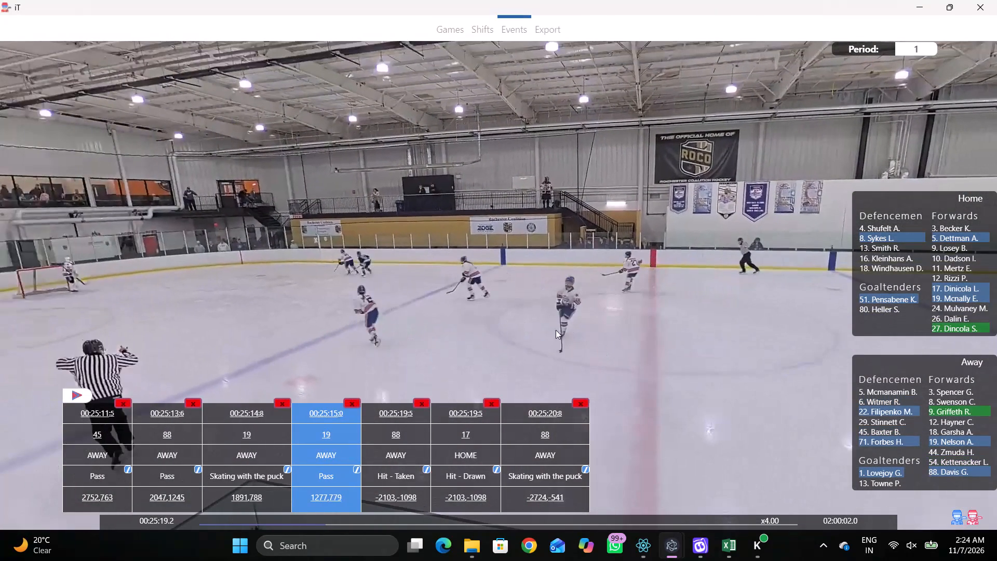
In the away shift starting at 00:25:18.3, replace first forward 88 with player 54.
{"action": "left_click", "coordinate": [493, 38]}
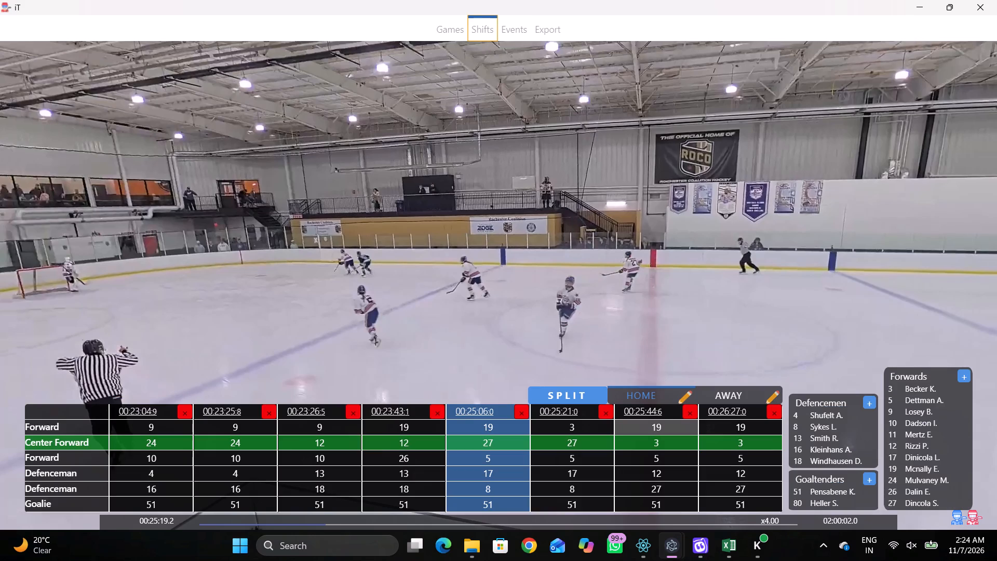
{"action": "left_click", "coordinate": [722, 394]}
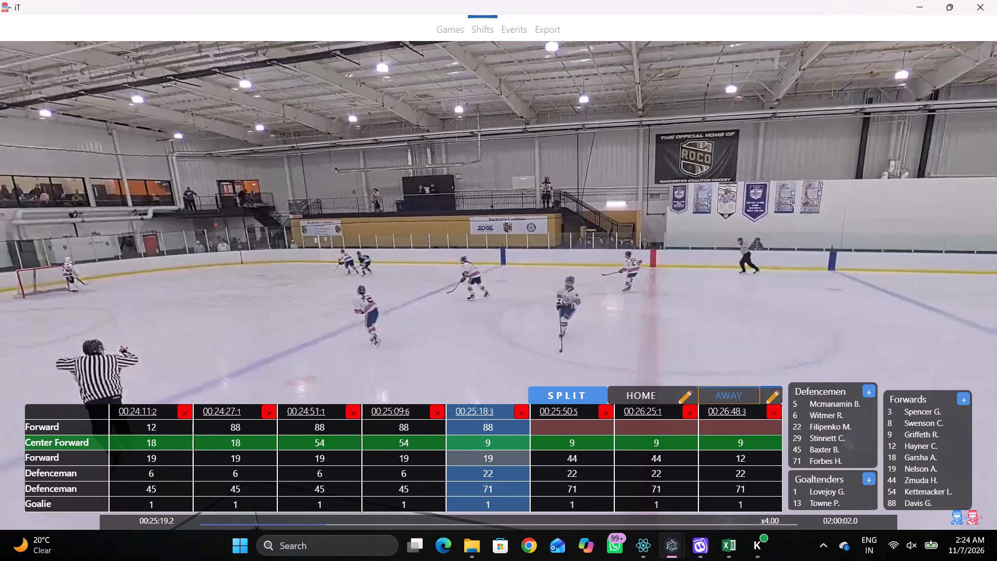
{"action": "left_click", "coordinate": [497, 427]}
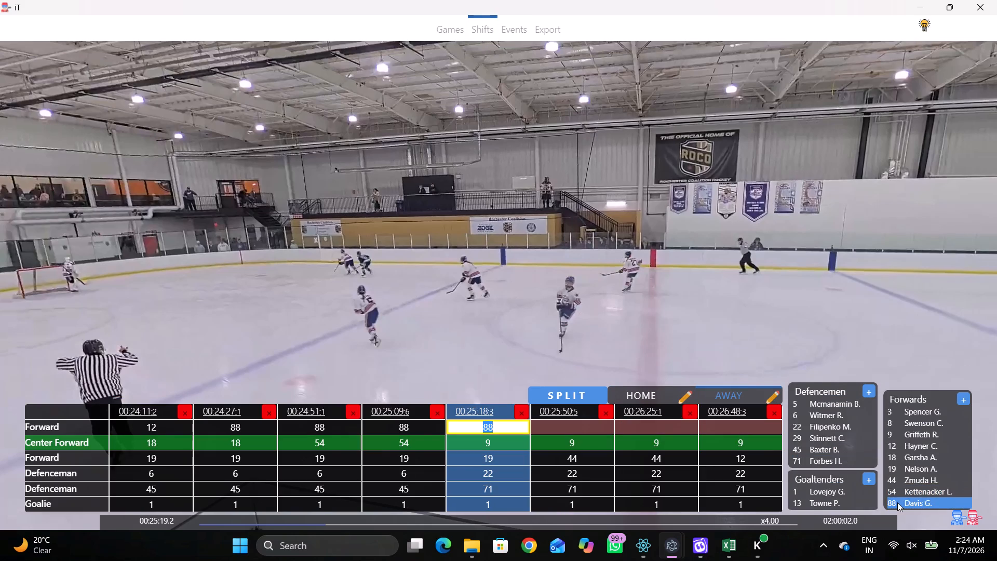
{"action": "left_click", "coordinate": [896, 492]}
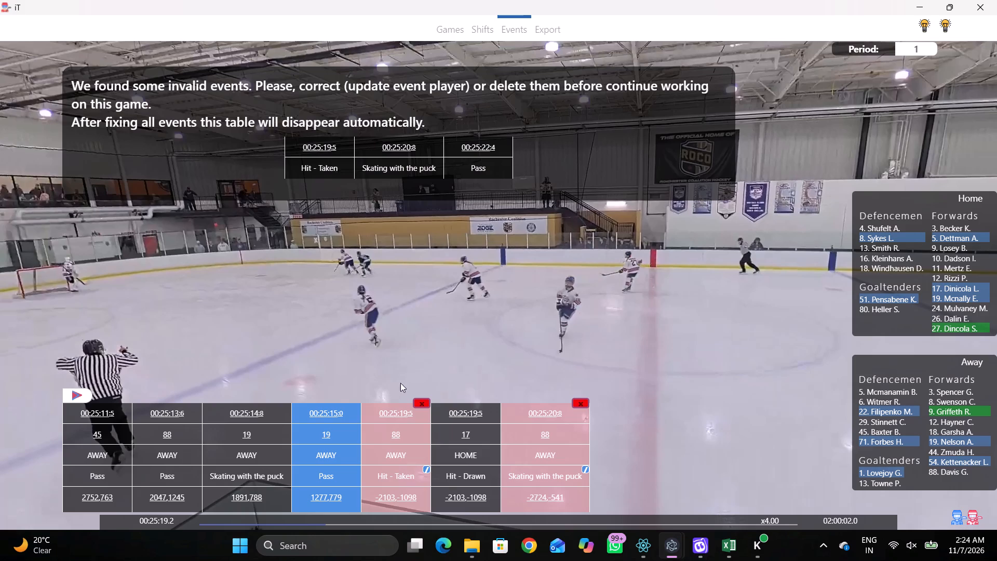
Reassign the invalid Hit - Taken, Skating with the puck and Pass events between 00:25:19.5 and 00:25:22.4 to away player 54.
{"action": "left_click", "coordinate": [401, 432]}
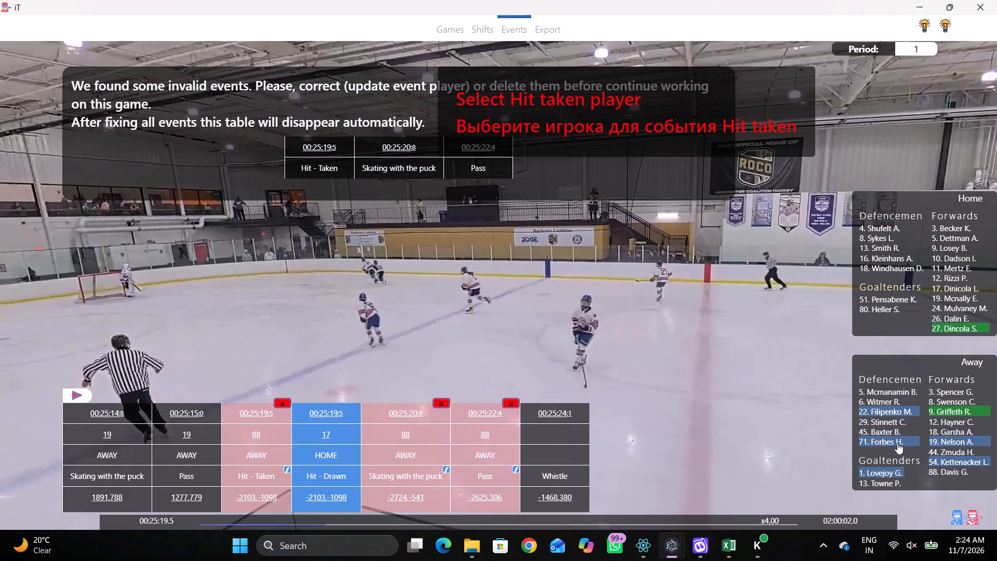
{"action": "left_click", "coordinate": [953, 460]}
{"action": "left_click_drag", "start_coordinate": [416, 431], "coordinate": [411, 431]}
{"action": "left_click", "coordinate": [941, 462]}
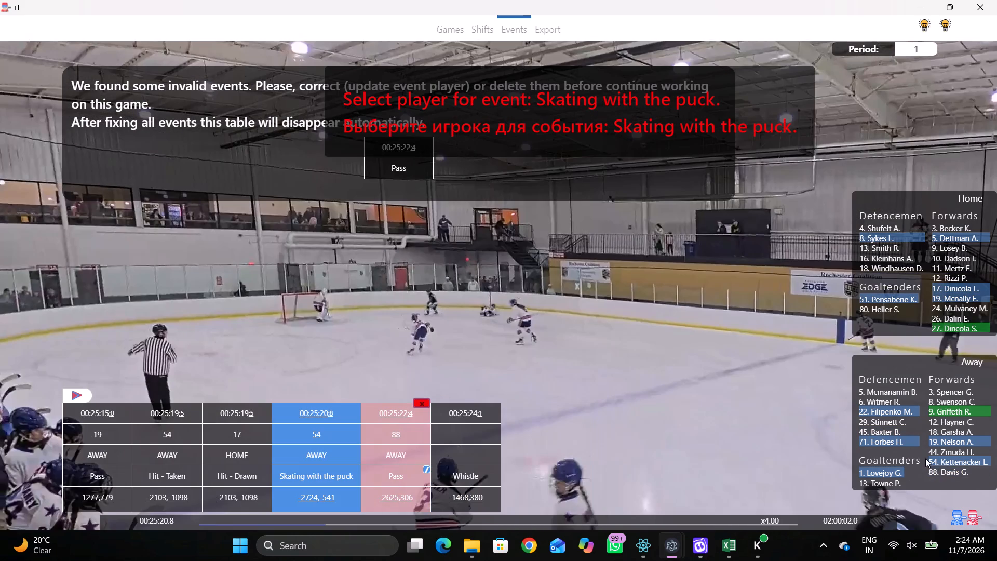
{"action": "left_click_drag", "start_coordinate": [407, 436], "coordinate": [402, 437]}
{"action": "left_click", "coordinate": [956, 462]}
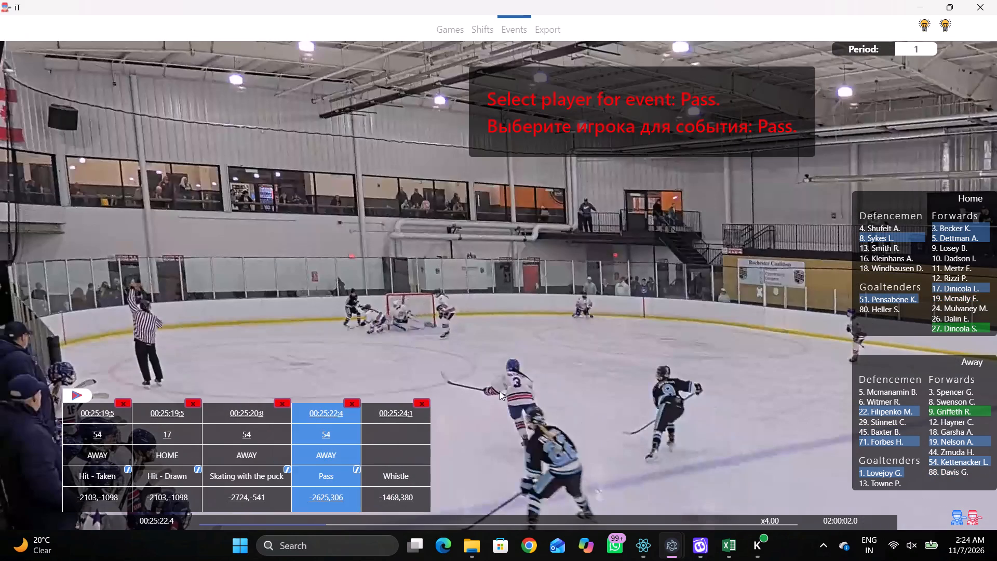
Return to the Whistle event at 00:25:24.1 and play on through the stoppage towards the face-off in the away zone.
{"action": "left_click", "coordinate": [396, 411]}
{"action": "key", "text": "space"}
{"action": "type", "text": "c c"}
{"action": "key", "text": "space"}
{"action": "type", "text": "vv"}
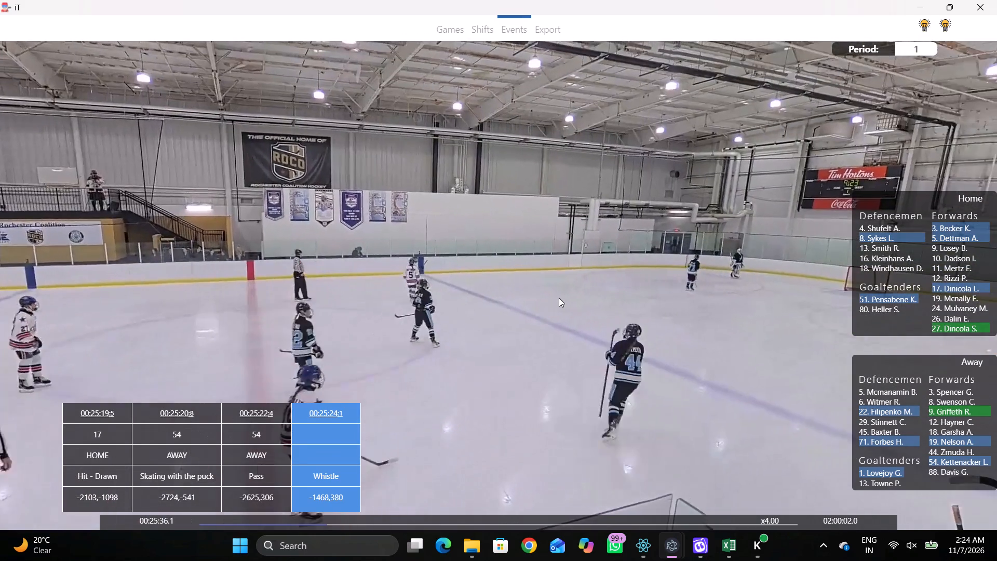
{"action": "key", "text": "space"}
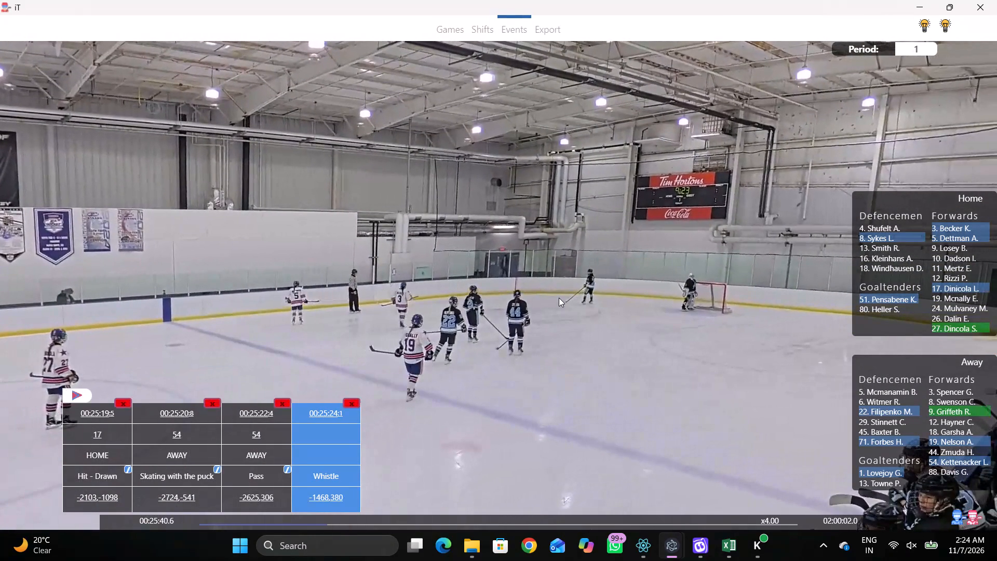
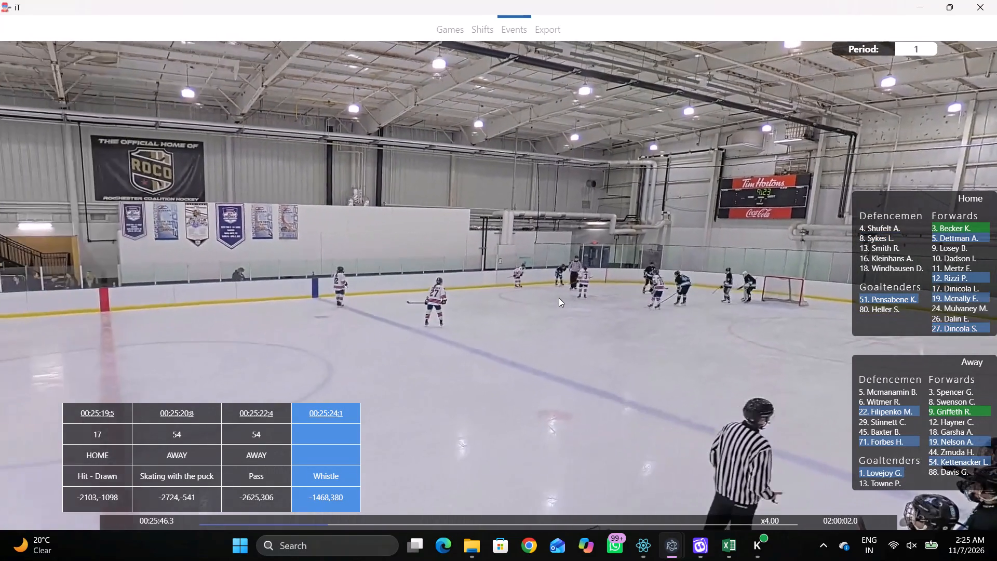
Play on through the stoppage to the away-zone face-off and find the moment of the puck drop.
{"action": "key", "text": "space"}
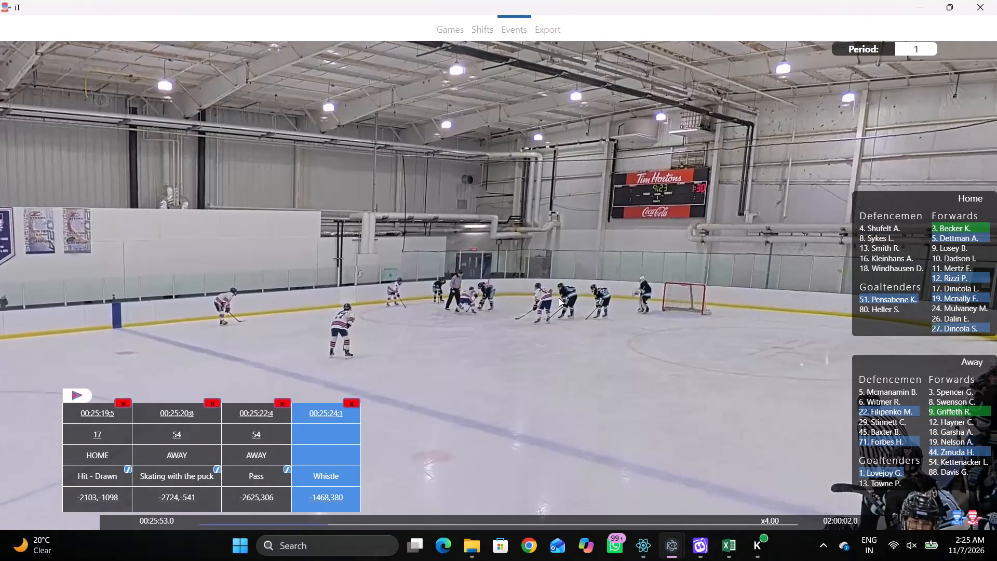
{"action": "key", "text": "shift+d"}
{"action": "key", "text": "shift+d"}
{"action": "key", "text": "space"}
{"action": "key", "text": "space"}
{"action": "type", "text": "D"}
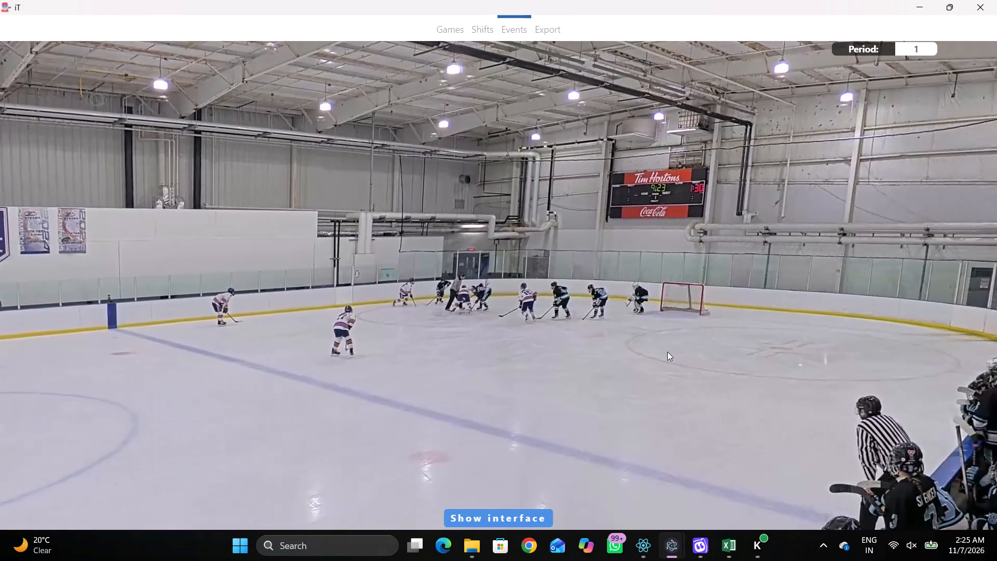
{"action": "key", "text": "space"}
{"action": "key", "text": "space"}
{"action": "key", "text": "space"}
{"action": "key", "text": "space"}
{"action": "key", "text": "q"}
{"action": "key", "text": "q"}
{"action": "key", "text": "q"}
{"action": "key", "text": "q"}
{"action": "key", "text": "q"}
{"action": "key", "text": "q"}
{"action": "key", "text": "q"}
{"action": "key", "text": "q"}
{"action": "key", "text": "q"}
{"action": "key", "text": "q"}
{"action": "key", "text": "q"}
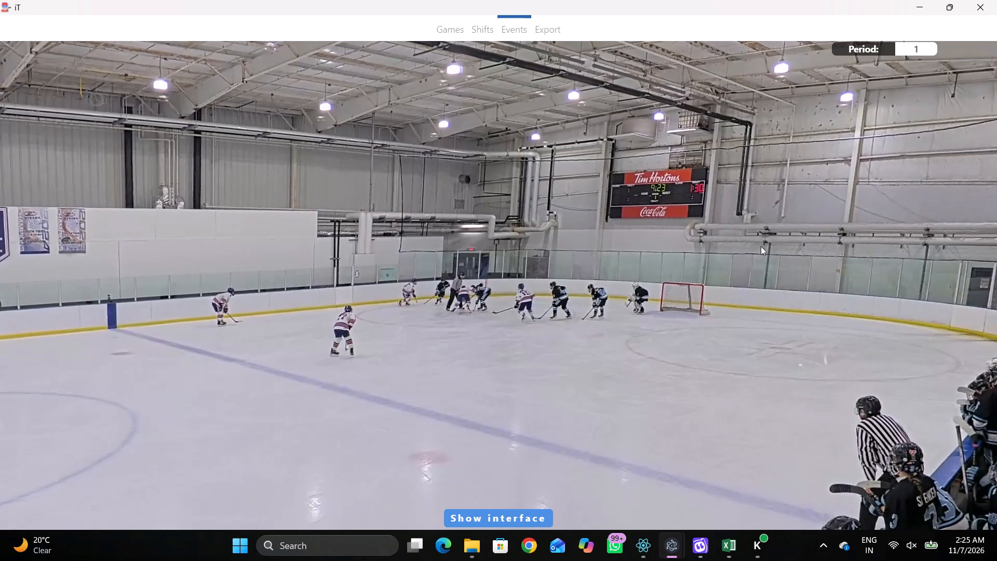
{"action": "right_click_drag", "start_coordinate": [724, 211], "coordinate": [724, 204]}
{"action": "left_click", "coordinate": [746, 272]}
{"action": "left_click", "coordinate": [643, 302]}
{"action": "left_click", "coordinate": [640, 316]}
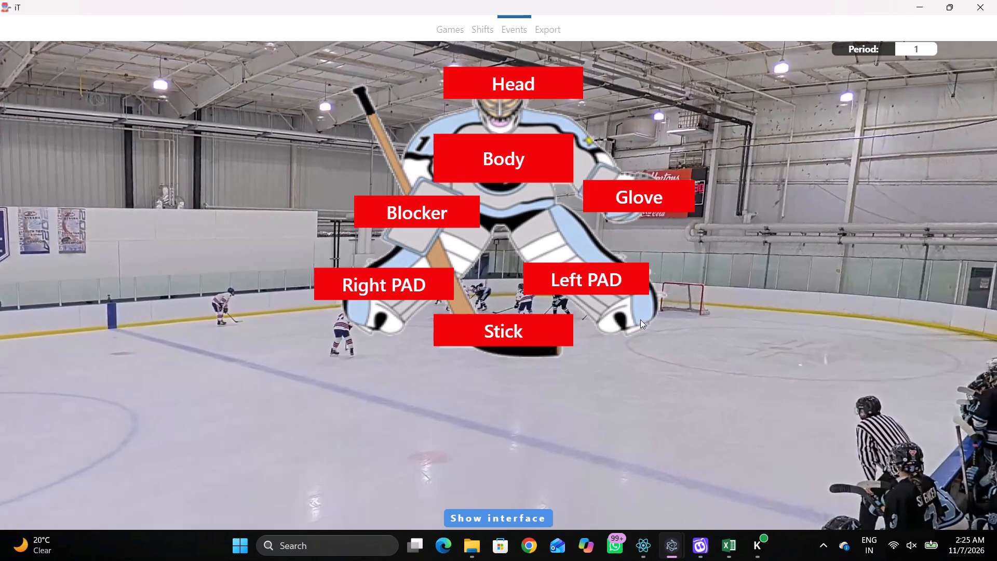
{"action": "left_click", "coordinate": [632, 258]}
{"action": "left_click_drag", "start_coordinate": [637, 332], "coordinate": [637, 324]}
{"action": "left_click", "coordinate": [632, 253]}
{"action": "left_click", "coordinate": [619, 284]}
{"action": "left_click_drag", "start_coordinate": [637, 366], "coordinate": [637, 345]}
Tag a Face-off at 00:25:54.0 on the away-zone dot on the far side, won by home 3 against away 9.
{"action": "right_click_drag", "start_coordinate": [634, 198], "coordinate": [652, 206]}
{"action": "left_click", "coordinate": [678, 264]}
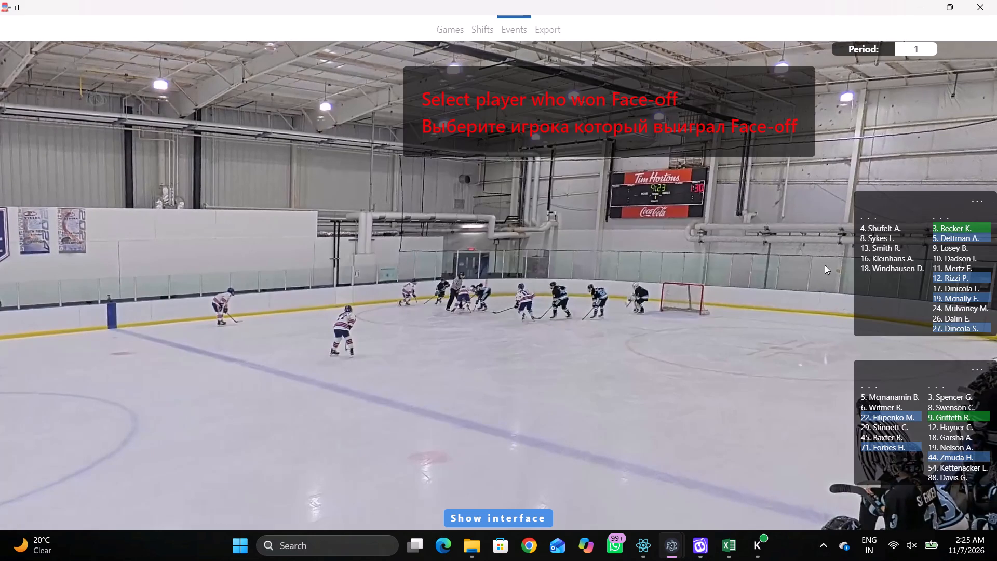
{"action": "left_click", "coordinate": [948, 230]}
{"action": "left_click", "coordinate": [942, 416]}
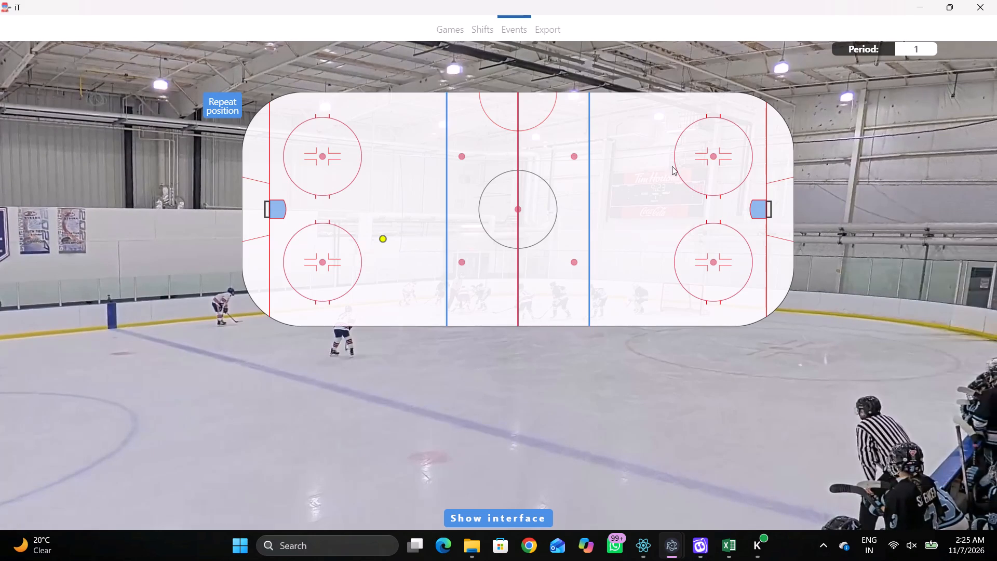
{"action": "left_click", "coordinate": [714, 158]}
Tag Skating with the puck by a home forward at 00:25:56.2, along the far boards just inside the away zone.
{"action": "key", "text": "space"}
{"action": "key", "text": "space"}
{"action": "key", "text": "space"}
{"action": "key", "text": "space"}
{"action": "key", "text": "space"}
{"action": "key", "text": "space"}
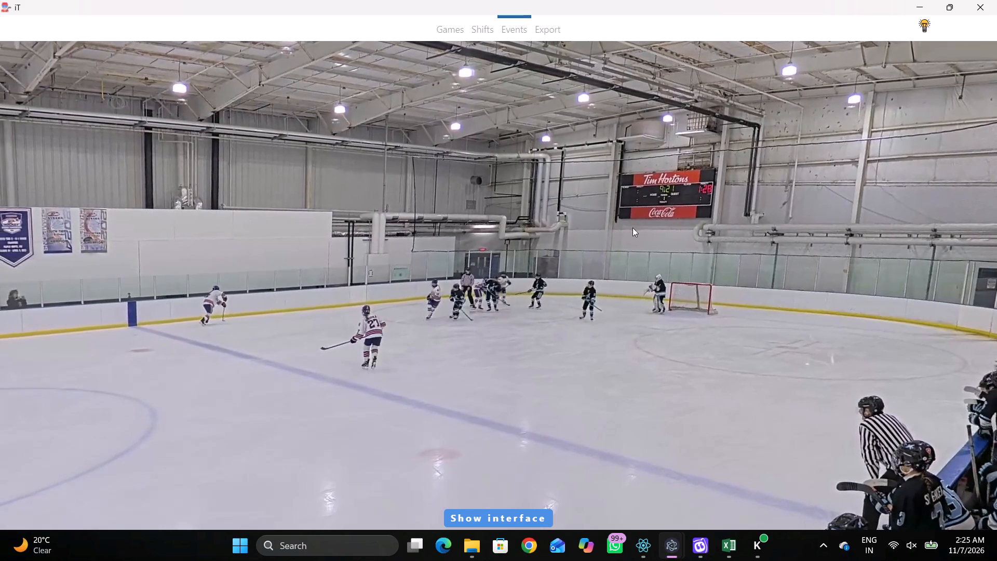
{"action": "key", "text": "q"}
{"action": "right_click", "coordinate": [618, 212]}
{"action": "key", "text": "space"}
{"action": "key", "text": "space"}
{"action": "right_click_drag", "start_coordinate": [597, 209], "coordinate": [588, 205]}
{"action": "left_click", "coordinate": [591, 221]}
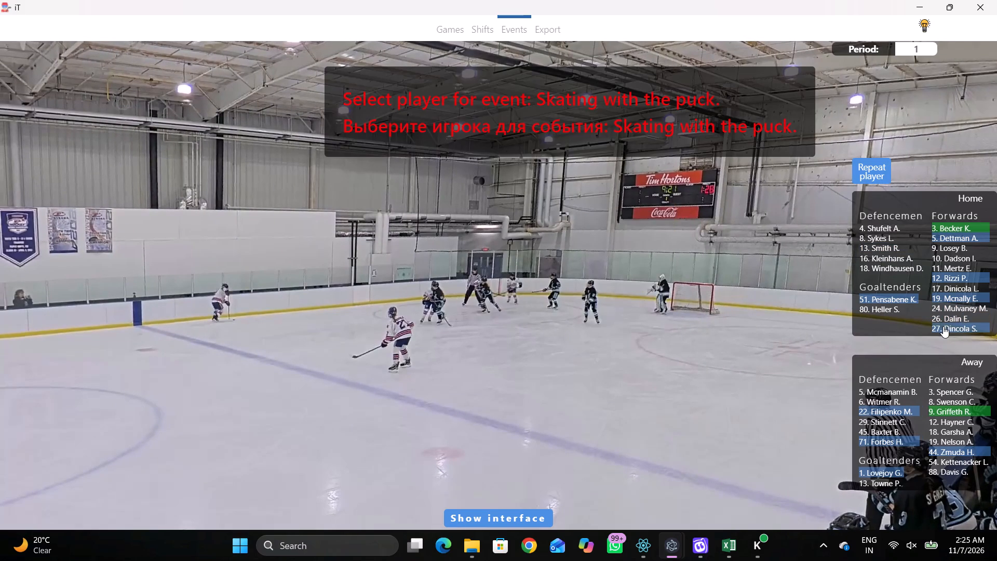
{"action": "left_click", "coordinate": [939, 294]}
{"action": "left_click", "coordinate": [642, 113]}
Play on from the face-off into the home zone to check which home player carried the puck.
{"action": "key", "text": "r"}
{"action": "key", "text": "space"}
{"action": "key", "text": "v"}
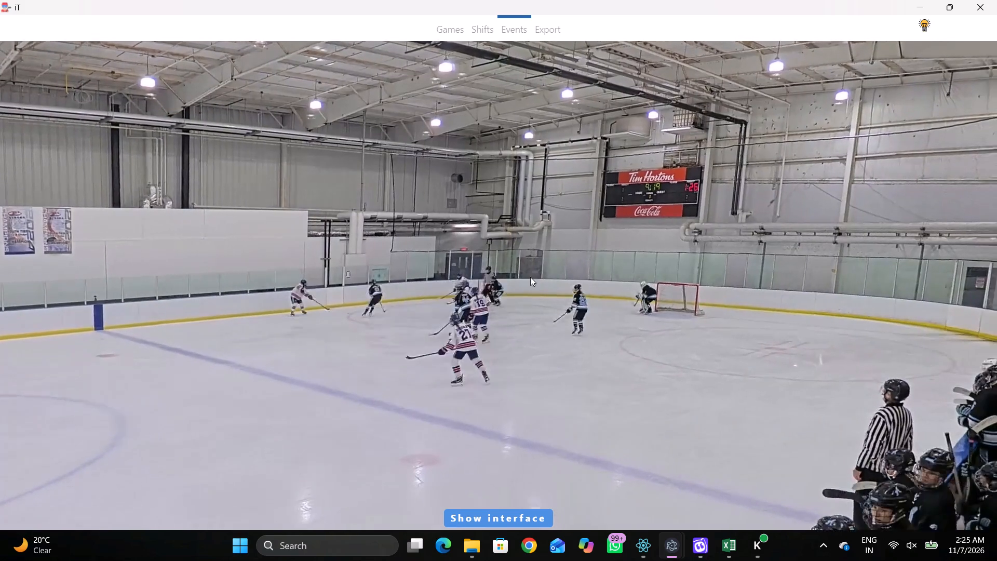
{"action": "key", "text": "space"}
{"action": "key", "text": "space"}
{"action": "key", "text": "space"}
{"action": "key", "text": "space"}
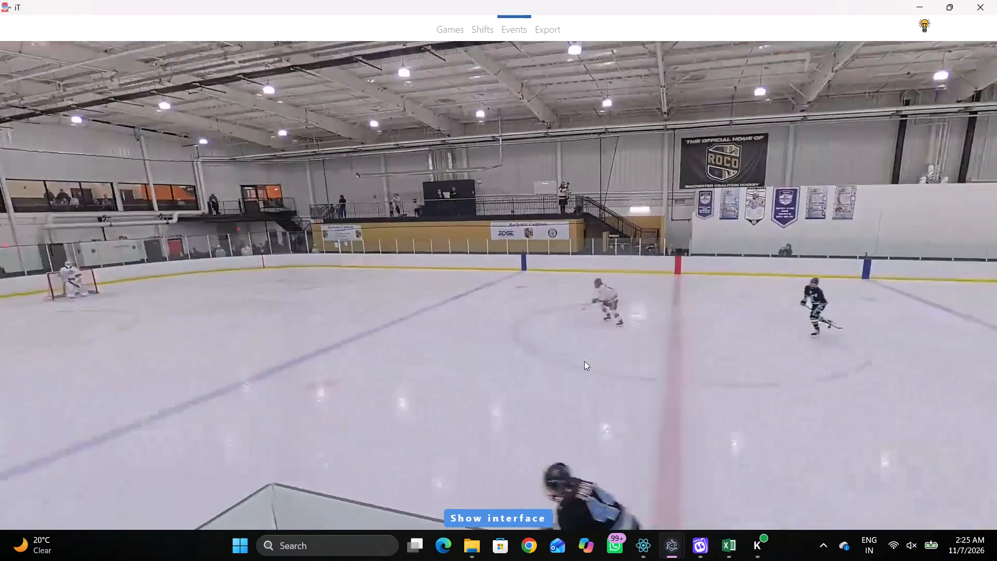
{"action": "key", "text": "space"}
{"action": "key", "text": "space"}
{"action": "key", "text": "space"}
{"action": "key", "text": "space"}
{"action": "key", "text": "space"}
{"action": "key", "text": "space"}
{"action": "key", "text": "space"}
{"action": "key", "text": "q"}
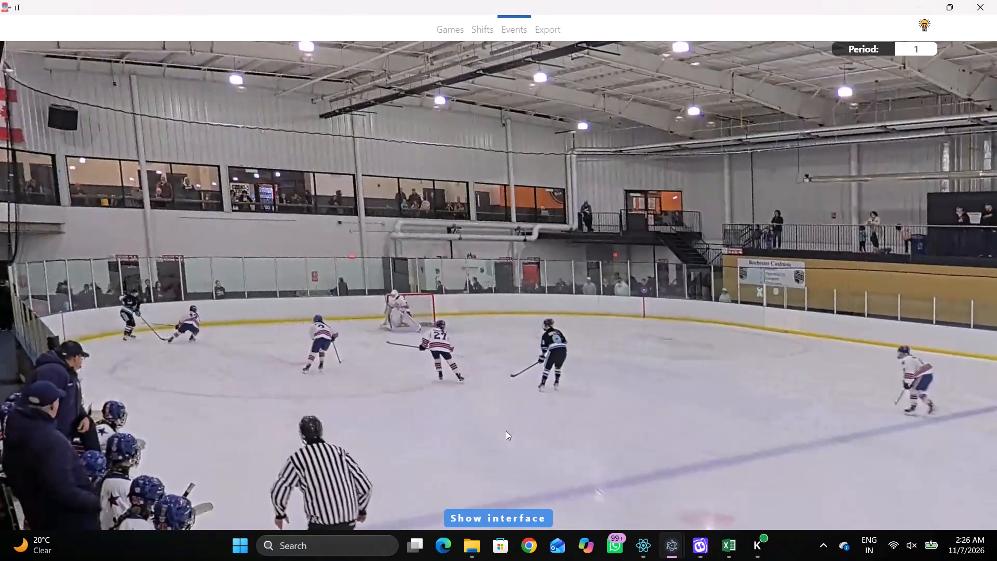
Reassign the Skating with the puck event at 00:25:56.2 to home player 12.
{"action": "key", "text": "shift+d"}
{"action": "left_click", "coordinate": [318, 440]}
{"action": "left_click", "coordinate": [935, 281]}
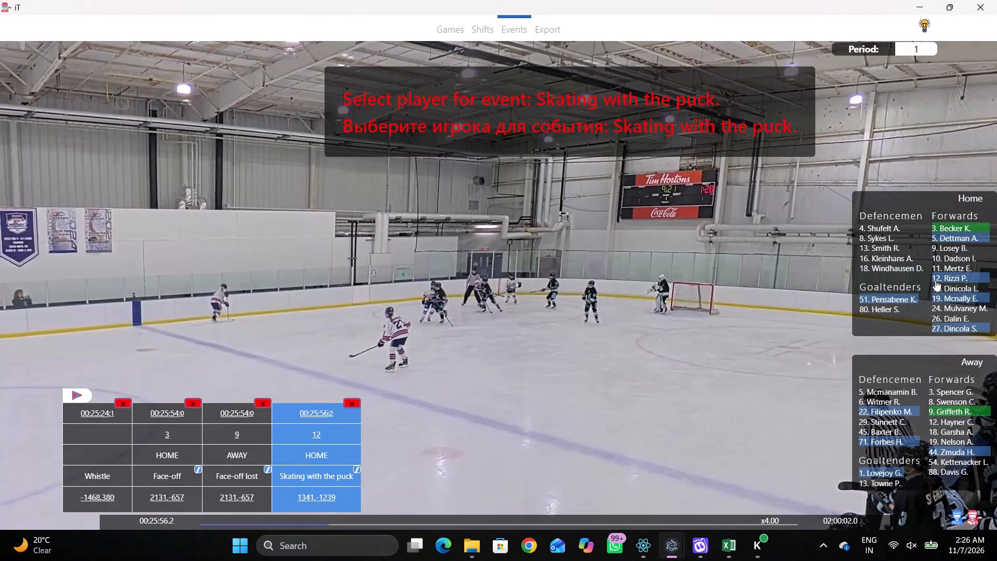
{"action": "key", "text": "shift+d"}
Tag a Pass by the same home player 12, near the far boards inside the away zone.
{"action": "key", "text": "space"}
{"action": "key", "text": "space"}
{"action": "key", "text": "r"}
{"action": "type", "text": "r"}
{"action": "key", "text": "space"}
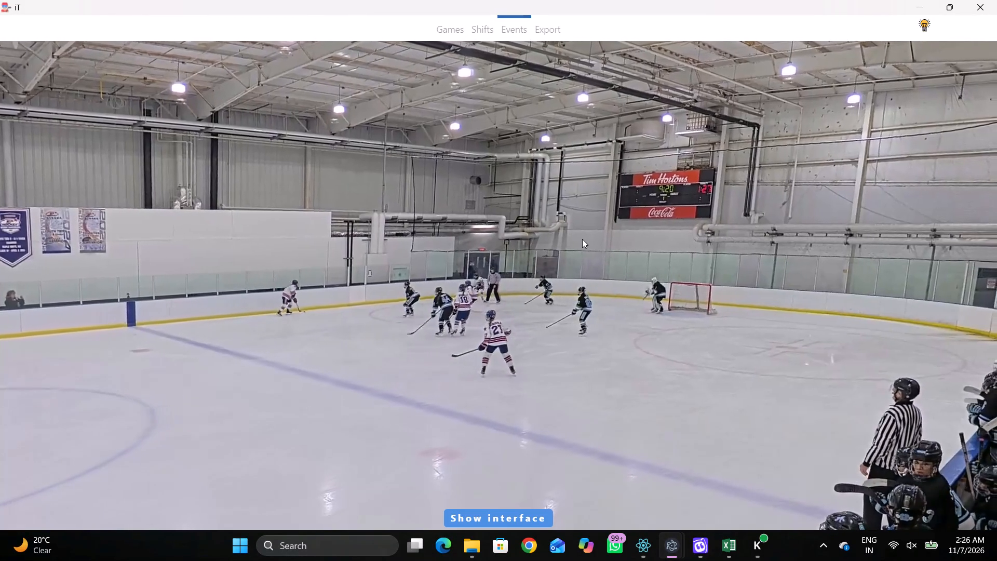
{"action": "key", "text": "space"}
{"action": "key", "text": "space"}
{"action": "key", "text": "space"}
{"action": "key", "text": "q"}
{"action": "key", "text": "q"}
{"action": "key", "text": "q"}
{"action": "key", "text": "q"}
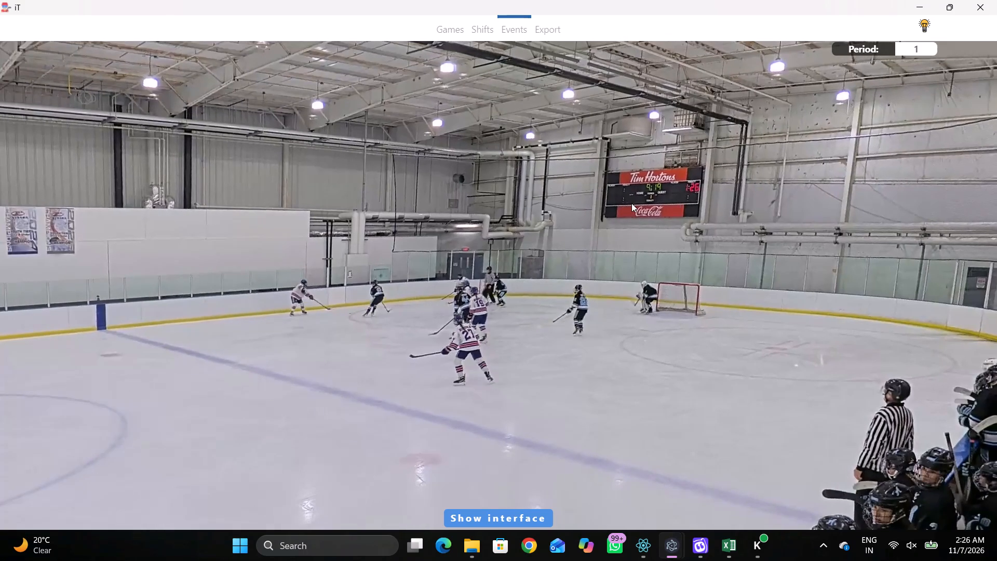
{"action": "key", "text": "q"}
{"action": "key", "text": "q"}
{"action": "right_click", "coordinate": [631, 196]}
{"action": "left_click", "coordinate": [637, 198]}
{"action": "left_click", "coordinate": [892, 168]}
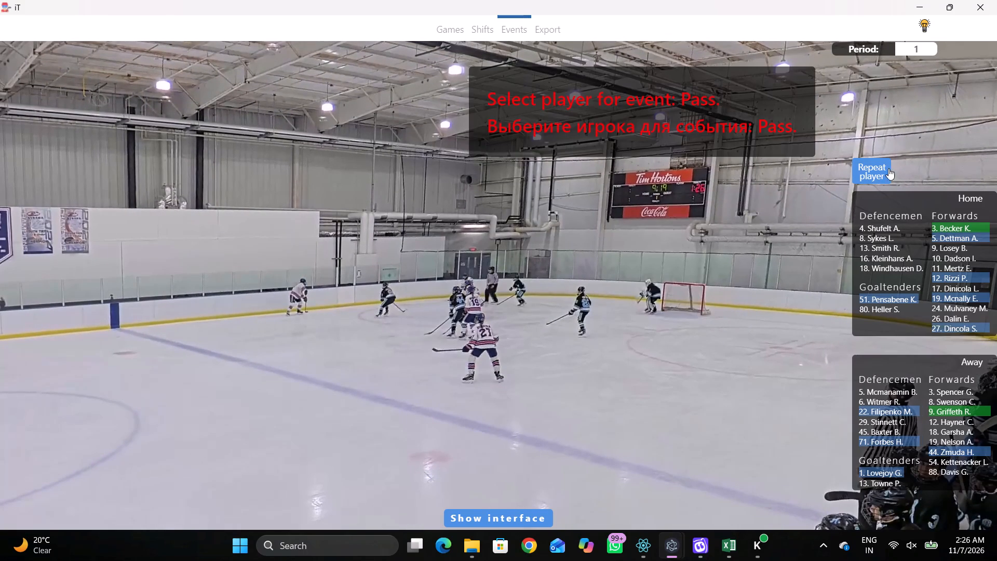
{"action": "left_click", "coordinate": [865, 168]}
{"action": "left_click", "coordinate": [633, 121]}
Follow the play around the away net and tag a Pass by an away defenceman from the near-side corner of the away zone.
{"action": "key", "text": "space"}
{"action": "type", "text": "v"}
{"action": "key", "text": "space"}
{"action": "key", "text": "space"}
{"action": "key", "text": "space"}
{"action": "key", "text": "space"}
{"action": "key", "text": "space"}
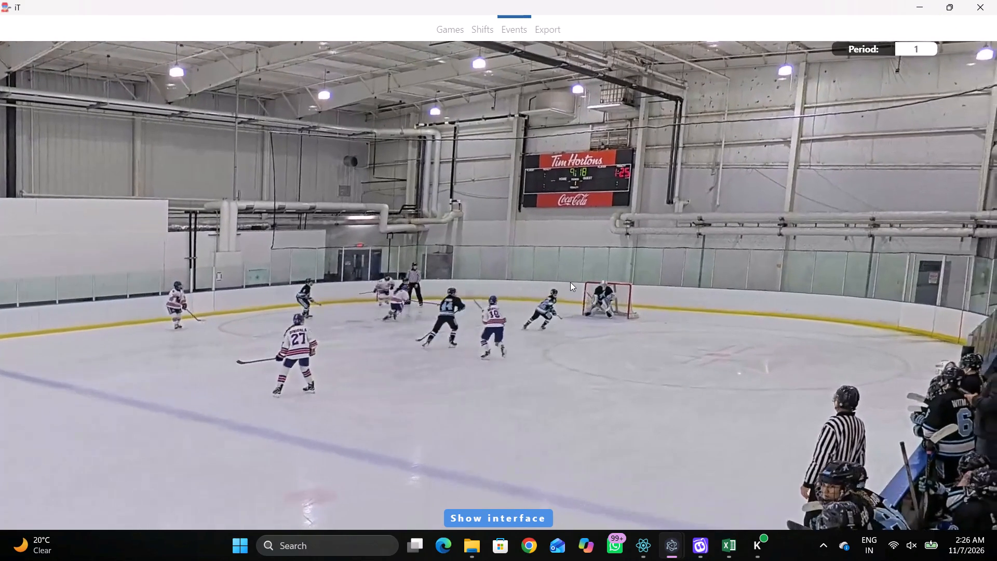
{"action": "key", "text": "space"}
{"action": "key", "text": "space"}
{"action": "key", "text": "q"}
{"action": "key", "text": "q"}
{"action": "key", "text": "q"}
{"action": "key", "text": "q"}
{"action": "key", "text": "q"}
{"action": "key", "text": "space"}
{"action": "key", "text": "v"}
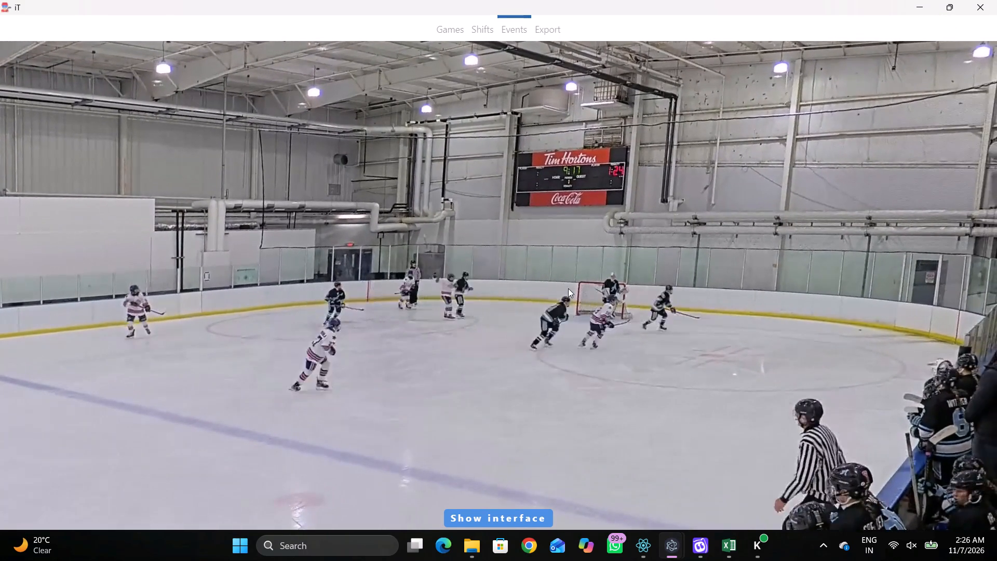
{"action": "key", "text": "space"}
{"action": "key", "text": "space"}
{"action": "key", "text": "space"}
{"action": "key", "text": "q"}
{"action": "left_click", "coordinate": [621, 254]}
{"action": "right_click_drag", "start_coordinate": [599, 247], "coordinate": [592, 248]}
{"action": "left_click", "coordinate": [614, 258]}
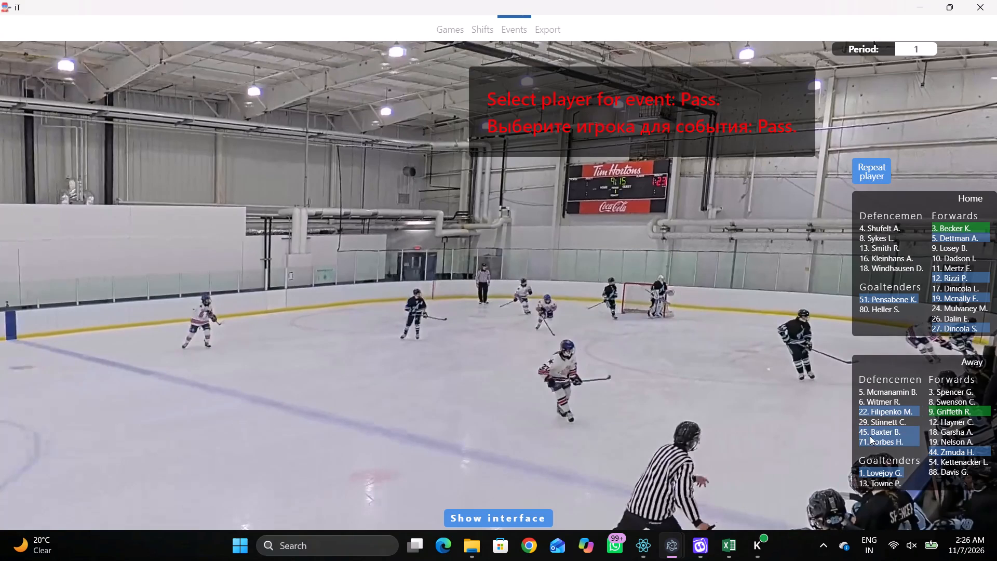
{"action": "left_click", "coordinate": [870, 436]}
{"action": "left_click", "coordinate": [866, 413]}
{"action": "left_click", "coordinate": [757, 284]}
Tag Skating with the puck by away player 44, near the near-side boards inside the away zone.
{"action": "key", "text": "space"}
{"action": "key", "text": "space"}
{"action": "key", "text": "space"}
{"action": "key", "text": "space"}
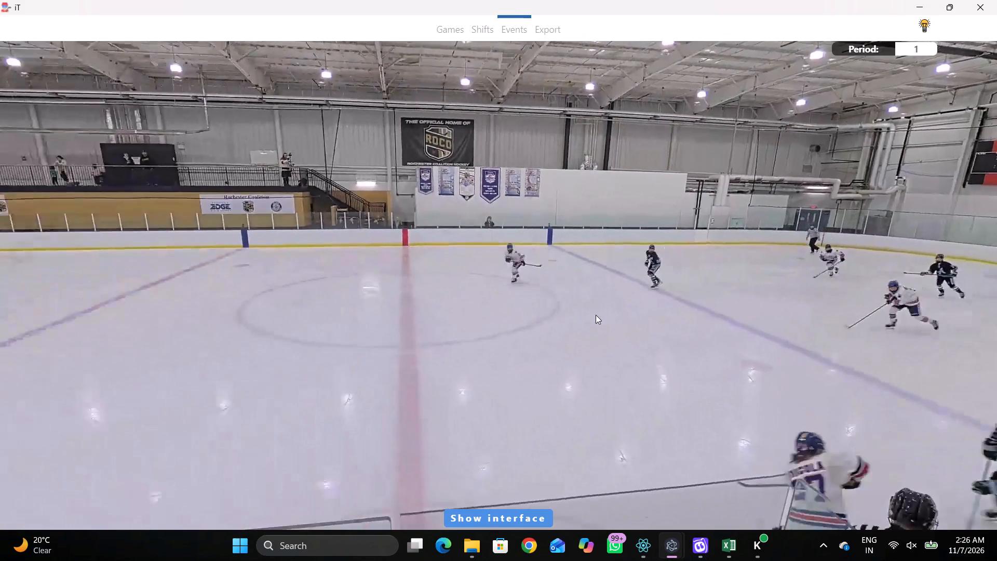
{"action": "key", "text": "space"}
{"action": "key", "text": "space"}
{"action": "key", "text": "q"}
{"action": "right_click", "coordinate": [618, 261]}
{"action": "key", "text": "q"}
{"action": "left_click", "coordinate": [635, 277]}
{"action": "right_click", "coordinate": [578, 263]}
{"action": "left_click", "coordinate": [607, 282]}
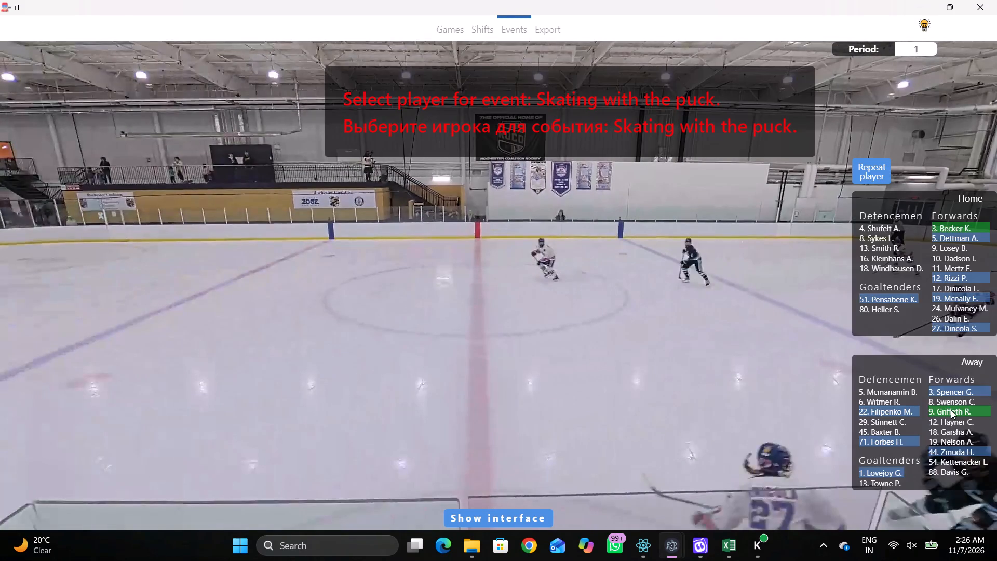
{"action": "left_click", "coordinate": [938, 455]}
{"action": "left_click", "coordinate": [643, 304]}
Tag a Pass by the same away player 44, near the near-side boards just on the away side of the centre line.
{"action": "key", "text": "space"}
{"action": "key", "text": "space"}
{"action": "right_click", "coordinate": [637, 270]}
{"action": "left_click", "coordinate": [643, 276]}
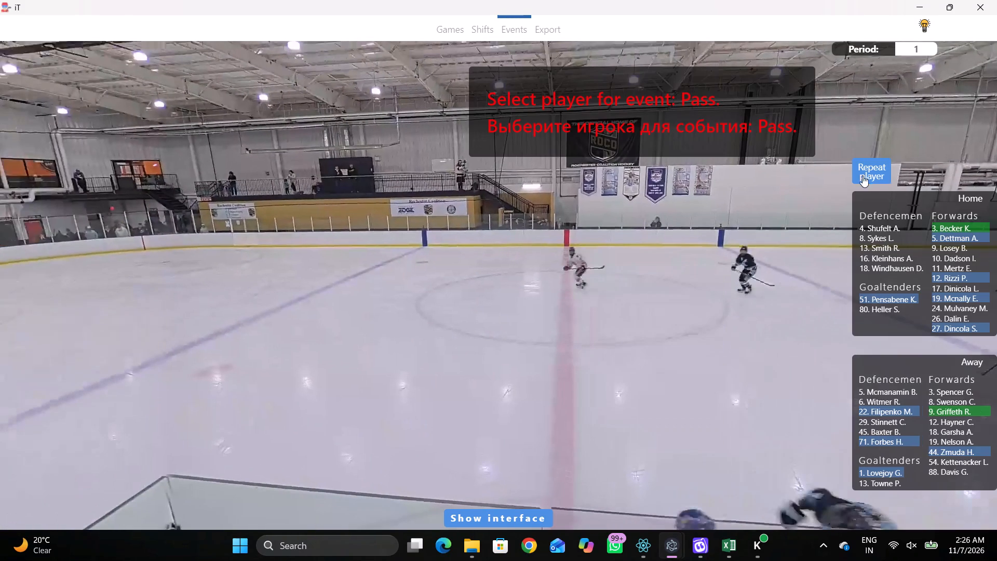
{"action": "left_click", "coordinate": [865, 174]}
{"action": "left_click", "coordinate": [548, 309]}
Follow the play into the home zone and tag a Pass by the same away player 44, near the goal line on the near side.
{"action": "key", "text": "space"}
{"action": "key", "text": "space"}
{"action": "key", "text": "space"}
{"action": "key", "text": "space"}
{"action": "type", "text": "r"}
{"action": "key", "text": "space"}
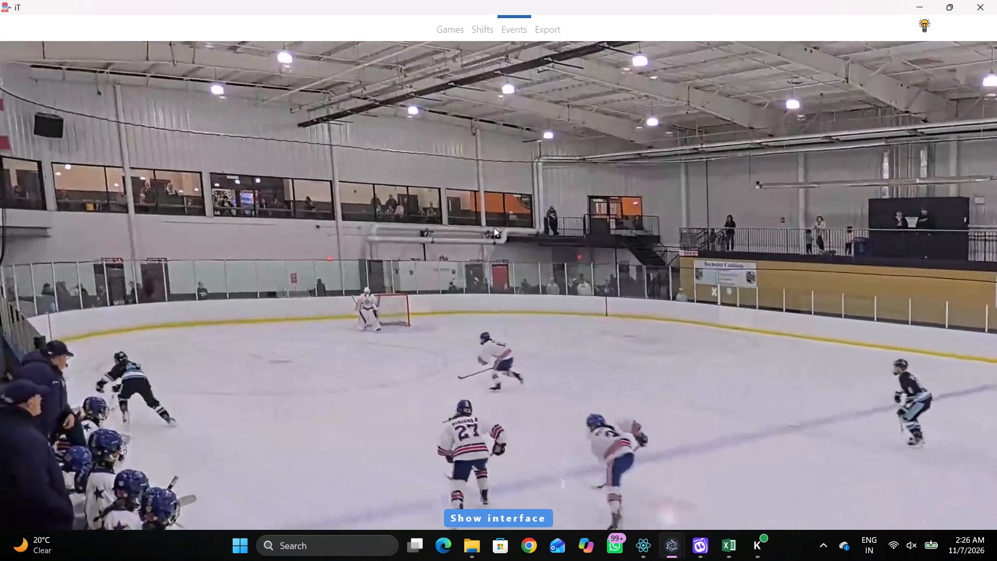
{"action": "key", "text": "space"}
{"action": "key", "text": "space"}
{"action": "key", "text": "space"}
{"action": "key", "text": "q"}
{"action": "key", "text": "space"}
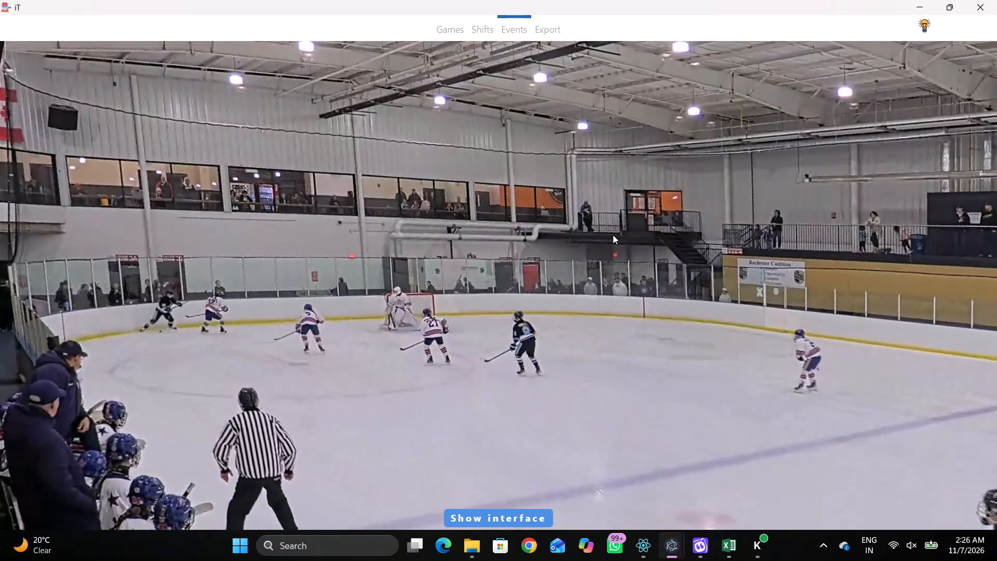
{"action": "key", "text": "space"}
{"action": "key", "text": "space"}
{"action": "key", "text": "space"}
{"action": "key", "text": "space"}
{"action": "key", "text": "space"}
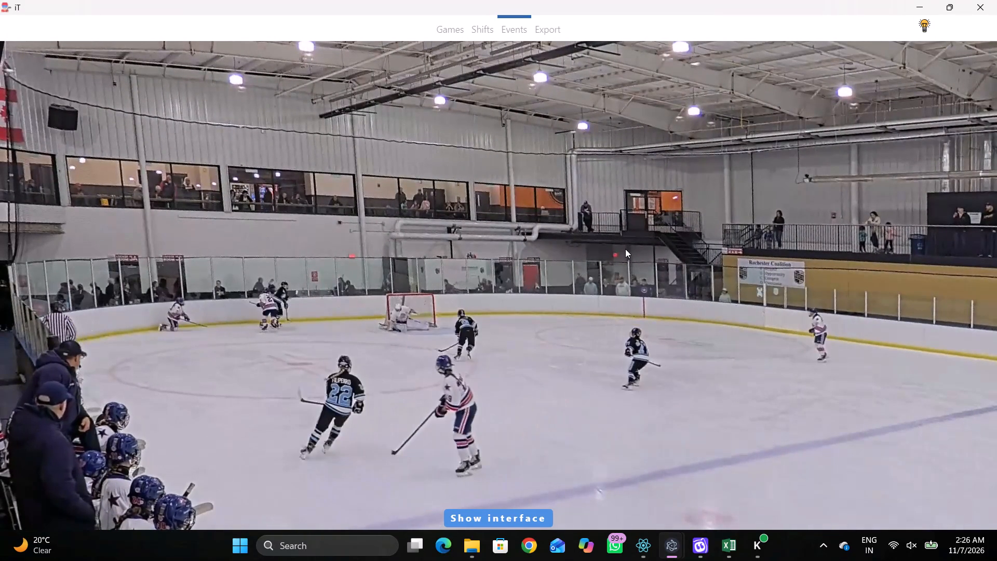
{"action": "key", "text": "q"}
{"action": "key", "text": "q"}
{"action": "key", "text": "q"}
{"action": "key", "text": "q"}
{"action": "key", "text": "q"}
{"action": "key", "text": "q"}
{"action": "key", "text": "q"}
{"action": "key", "text": "q"}
{"action": "right_click", "coordinate": [577, 227]}
{"action": "key", "text": "q"}
{"action": "left_click", "coordinate": [584, 234]}
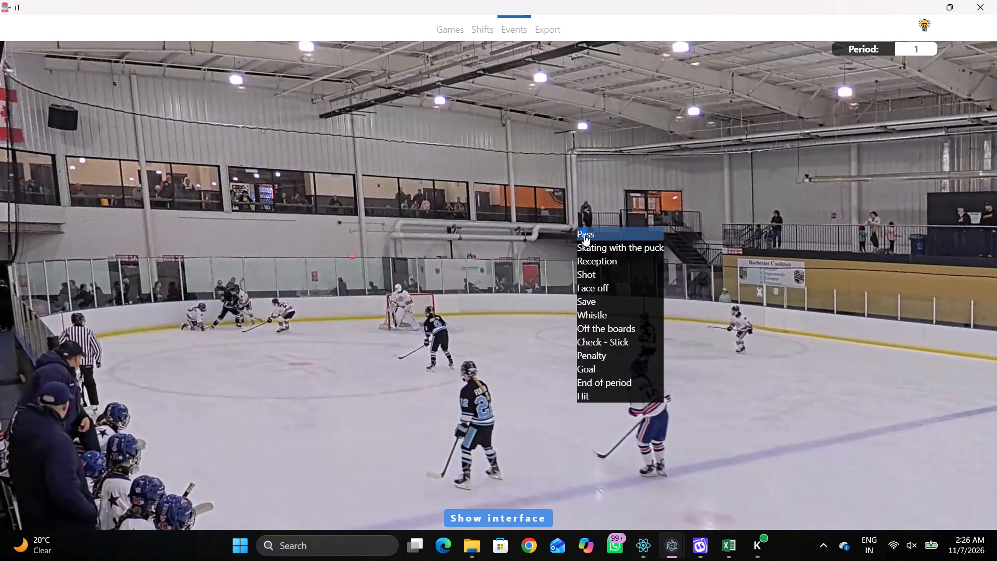
{"action": "right_click_drag", "start_coordinate": [567, 230], "coordinate": [556, 230]}
{"action": "left_click", "coordinate": [566, 238]}
{"action": "left_click", "coordinate": [873, 169]}
{"action": "left_click", "coordinate": [266, 251]}
Delete away player 44's Pass event at 00:26:04.2.
{"action": "key", "text": "shift+d"}
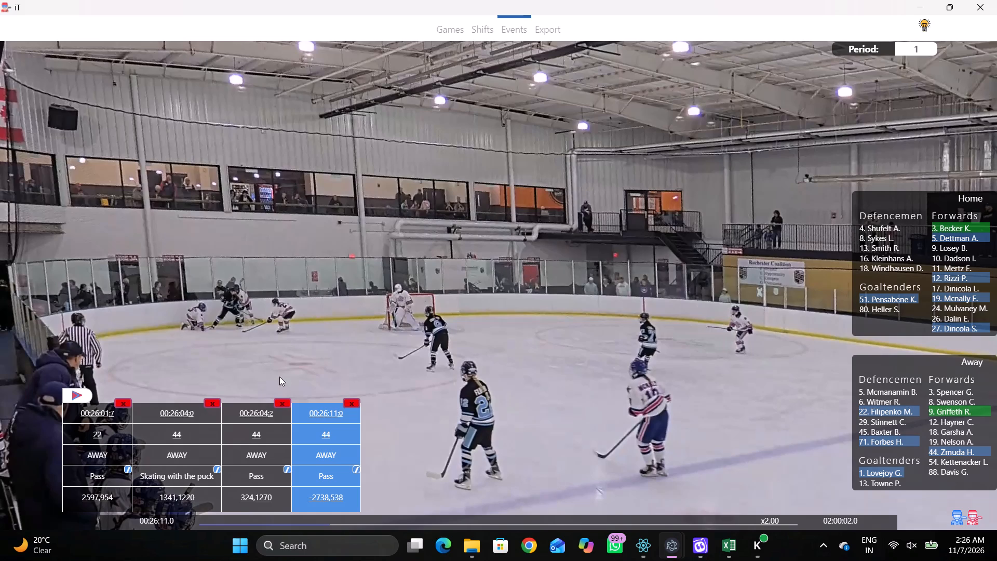
{"action": "left_click", "coordinate": [277, 405]}
{"action": "left_click", "coordinate": [602, 280]}
Tag a Whistle on the near side of the home zone, midway between the blue line and goal line.
{"action": "key", "text": "space"}
{"action": "key", "text": "v"}
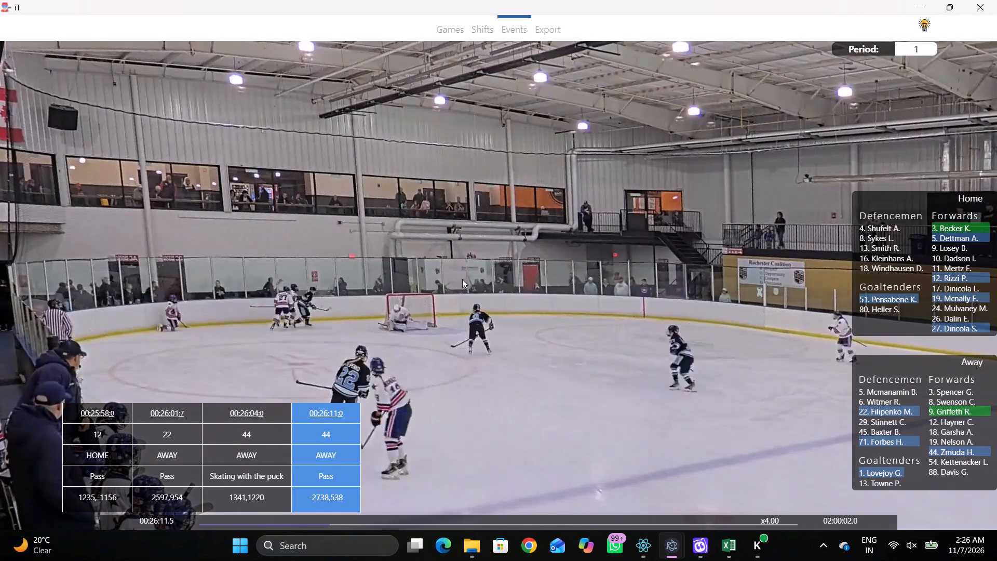
{"action": "key", "text": "space"}
{"action": "key", "text": "space"}
{"action": "key", "text": "space"}
{"action": "right_click", "coordinate": [448, 228]}
{"action": "left_click", "coordinate": [476, 320]}
{"action": "left_click", "coordinate": [368, 274]}
Advance to the restart and tag a Face off at the home zone's near-side circle, won by home player 3 against away player 9.
{"action": "key", "text": "space"}
{"action": "type", "text": "c c"}
{"action": "key", "text": "space"}
{"action": "type", "text": "v"}
{"action": "key", "text": "space"}
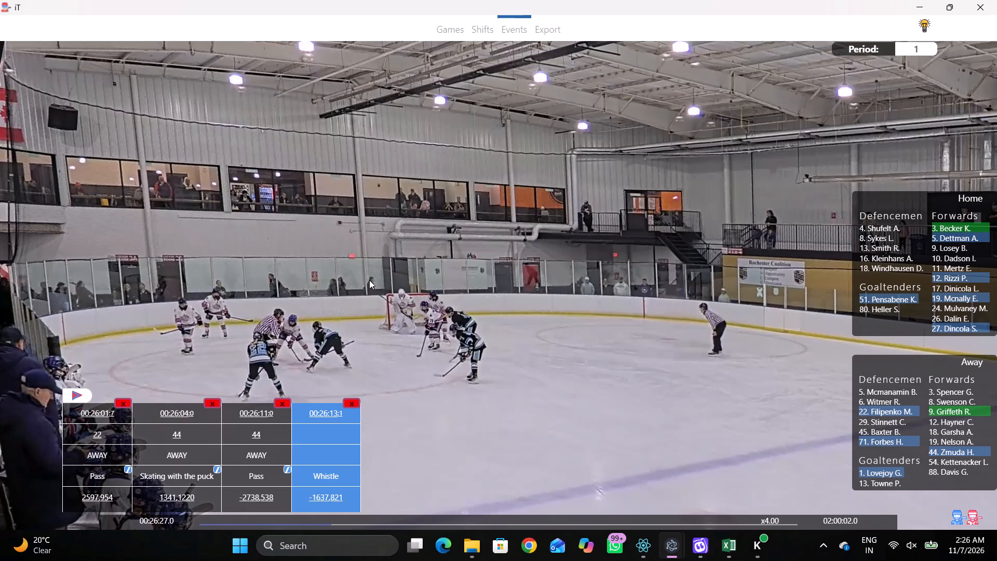
{"action": "key", "text": "space"}
{"action": "key", "text": "space"}
{"action": "type", "text": "D"}
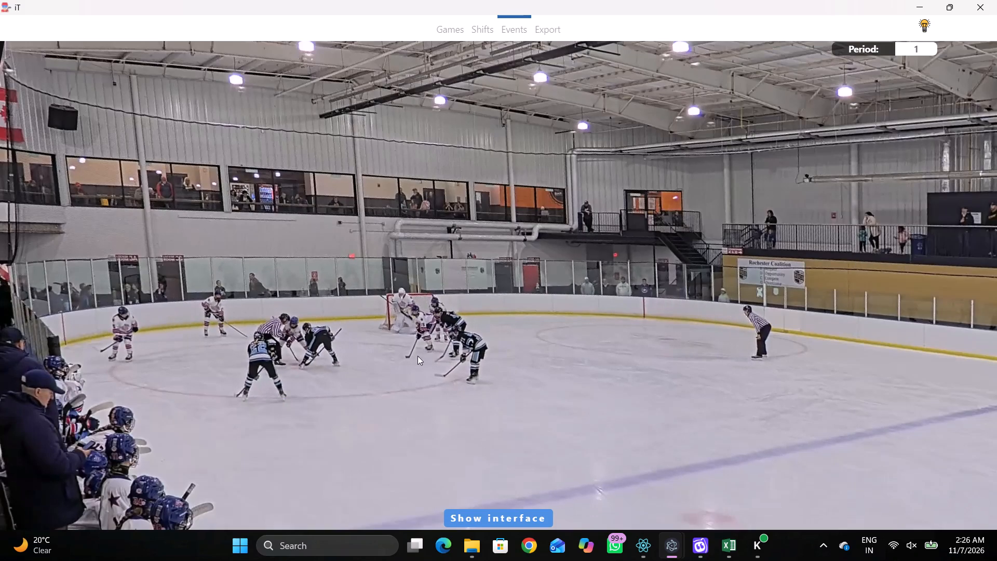
{"action": "key", "text": "space"}
{"action": "key", "text": "space"}
{"action": "type", "text": "q"}
{"action": "key", "text": "q"}
{"action": "key", "text": "q"}
{"action": "key", "text": "q"}
{"action": "key", "text": "q"}
{"action": "key", "text": "q"}
{"action": "key", "text": "q"}
{"action": "right_click_drag", "start_coordinate": [555, 234], "coordinate": [567, 234]}
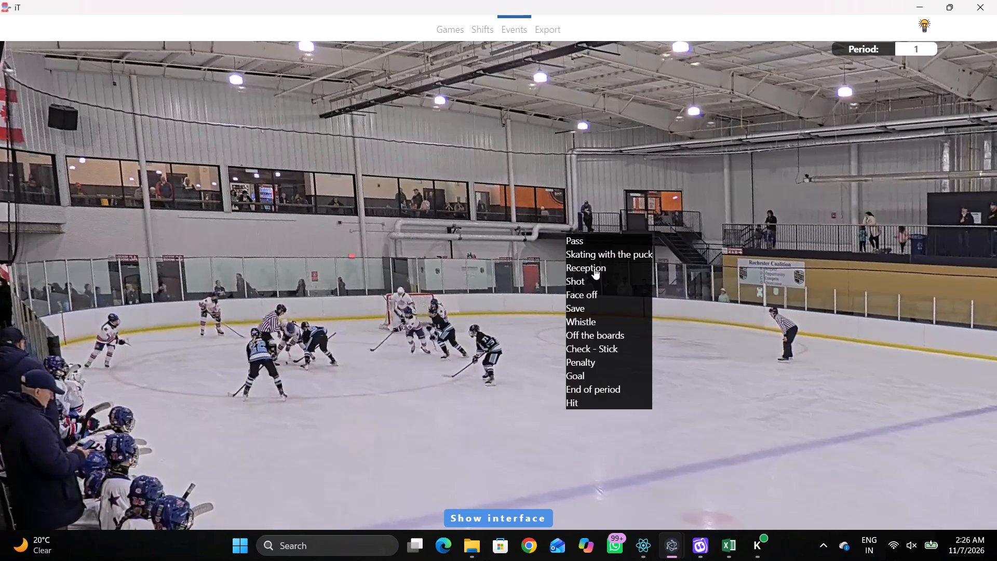
{"action": "left_click", "coordinate": [589, 290]}
{"action": "left_click", "coordinate": [940, 223]}
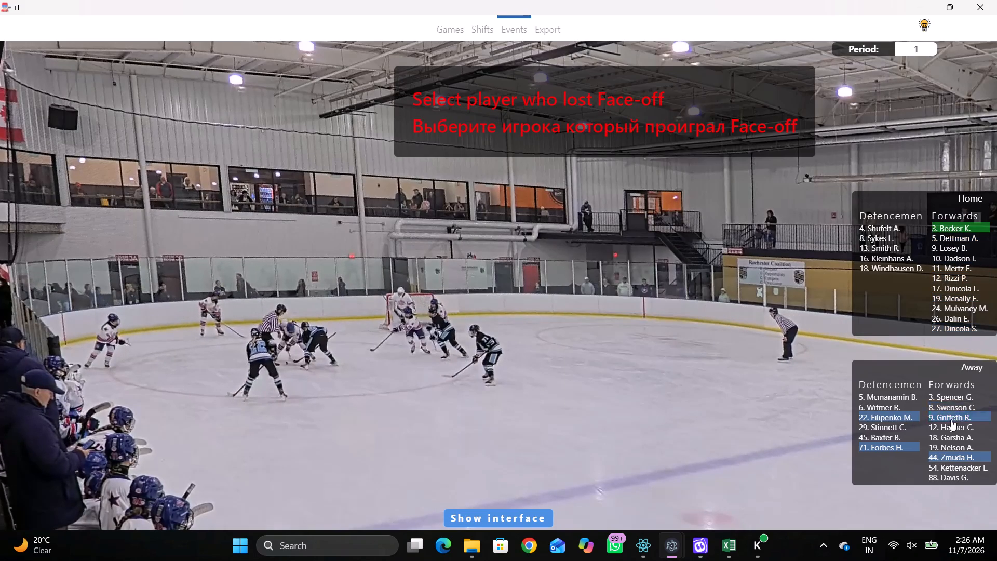
{"action": "left_click", "coordinate": [951, 419]}
{"action": "left_click", "coordinate": [321, 262]}
Tag Skating with the puck by home player 27, in the near-side corner of the home zone.
{"action": "key", "text": "space"}
{"action": "key", "text": "space"}
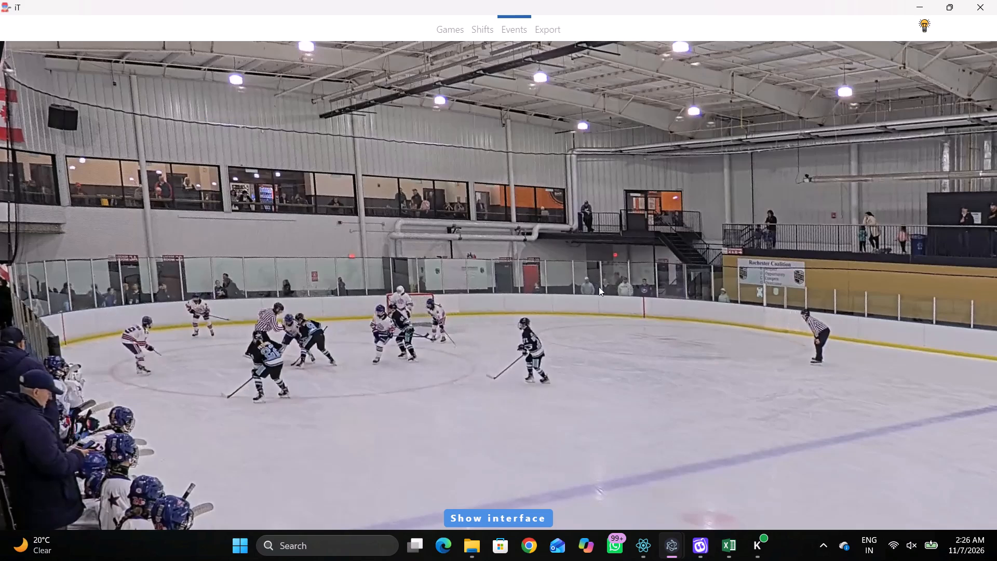
{"action": "key", "text": "space"}
{"action": "key", "text": "space"}
{"action": "key", "text": "space"}
{"action": "key", "text": "space"}
{"action": "key", "text": "space"}
{"action": "key", "text": "space"}
{"action": "key", "text": "q"}
{"action": "right_click", "coordinate": [615, 263]}
{"action": "left_click", "coordinate": [635, 282]}
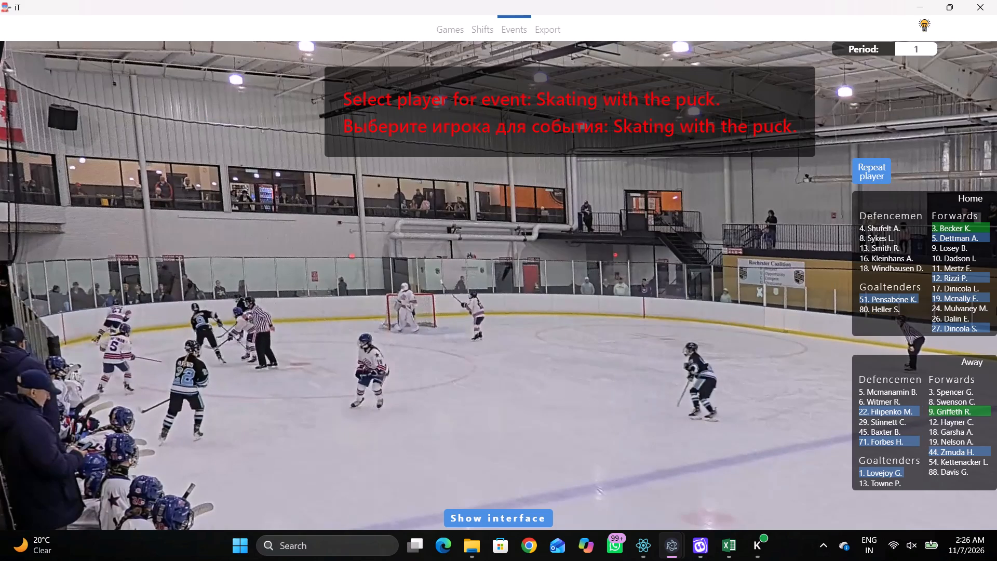
{"action": "left_click", "coordinate": [946, 327]}
{"action": "left_click_drag", "start_coordinate": [278, 280], "coordinate": [269, 277]}
Tag a Pass by the same home player 27, behind the goal line in the near-side corner of the home zone.
{"action": "key", "text": "space"}
{"action": "key", "text": "space"}
{"action": "key", "text": "space"}
{"action": "key", "text": "space"}
{"action": "key", "text": "q"}
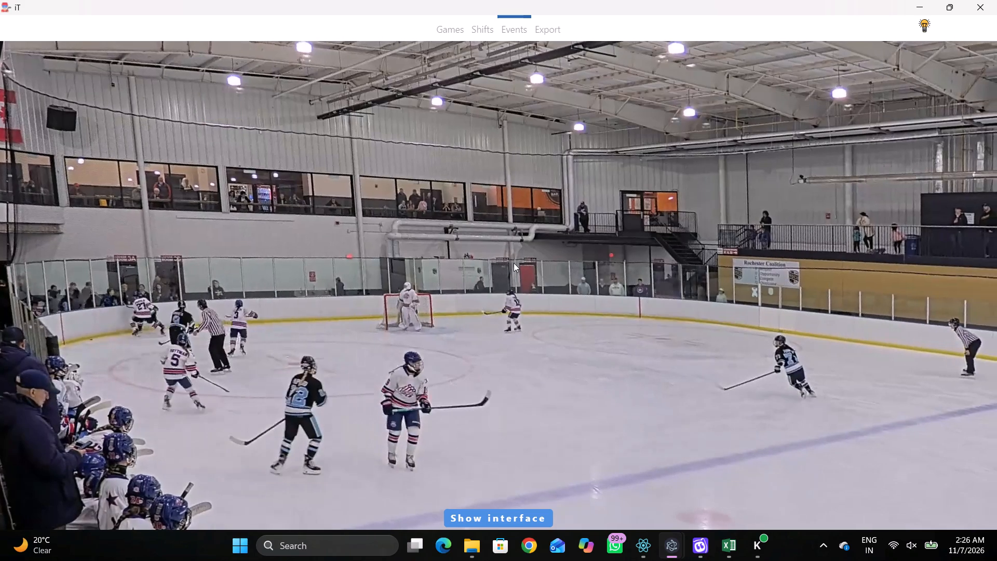
{"action": "key", "text": "space"}
{"action": "key", "text": "space"}
{"action": "key", "text": "space"}
{"action": "key", "text": "space"}
{"action": "type", "text": "q"}
{"action": "key", "text": "q"}
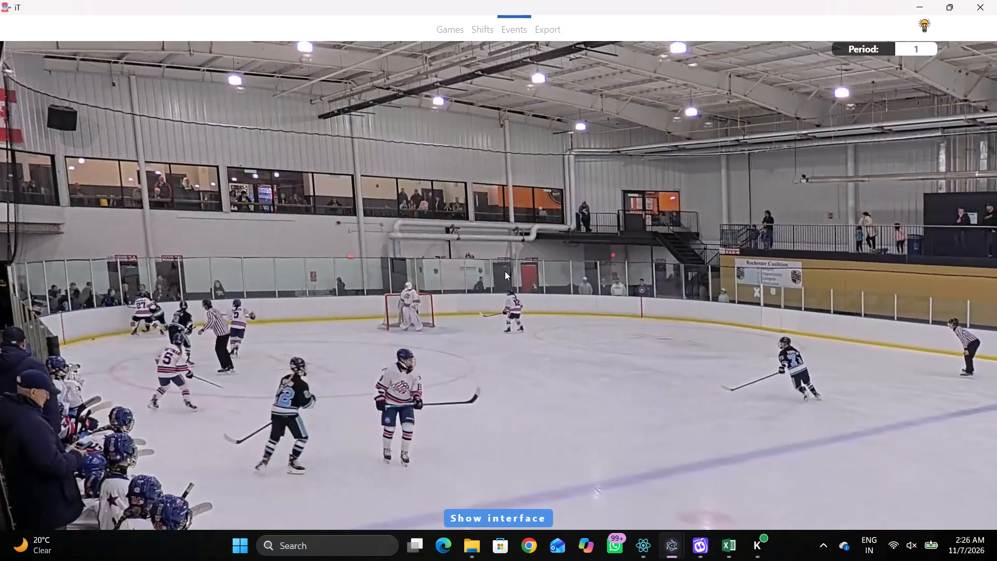
{"action": "key", "text": "q"}
{"action": "type", "text": "qq"}
{"action": "key", "text": "space"}
{"action": "key", "text": "space"}
{"action": "type", "text": "qq"}
{"action": "right_click", "coordinate": [491, 256]}
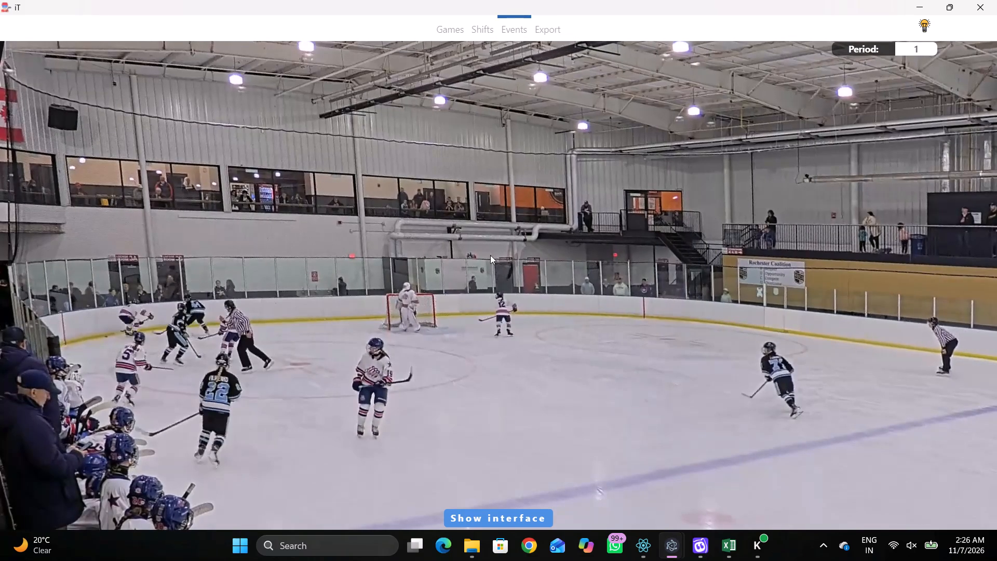
{"action": "left_click", "coordinate": [496, 260]}
{"action": "left_click", "coordinate": [857, 158]}
{"action": "left_click", "coordinate": [257, 265]}
Tag Skating with the puck by away player 44, near the boards in the near-side corner of the home zone.
{"action": "key", "text": "space"}
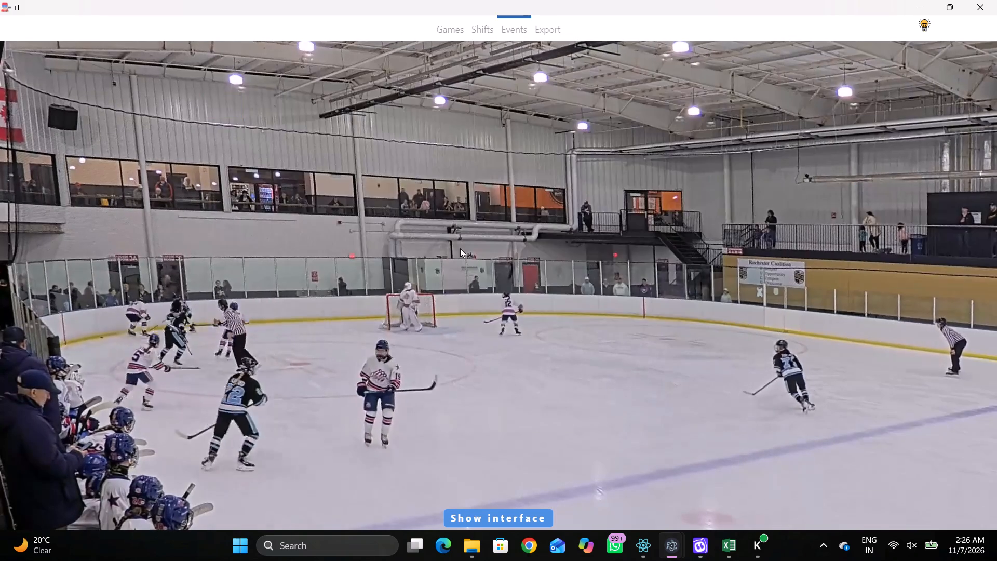
{"action": "key", "text": "space"}
{"action": "right_click_drag", "start_coordinate": [372, 274], "coordinate": [365, 274]}
{"action": "key", "text": "space"}
{"action": "key", "text": "space"}
{"action": "right_click", "coordinate": [357, 297]}
{"action": "left_click", "coordinate": [411, 312]}
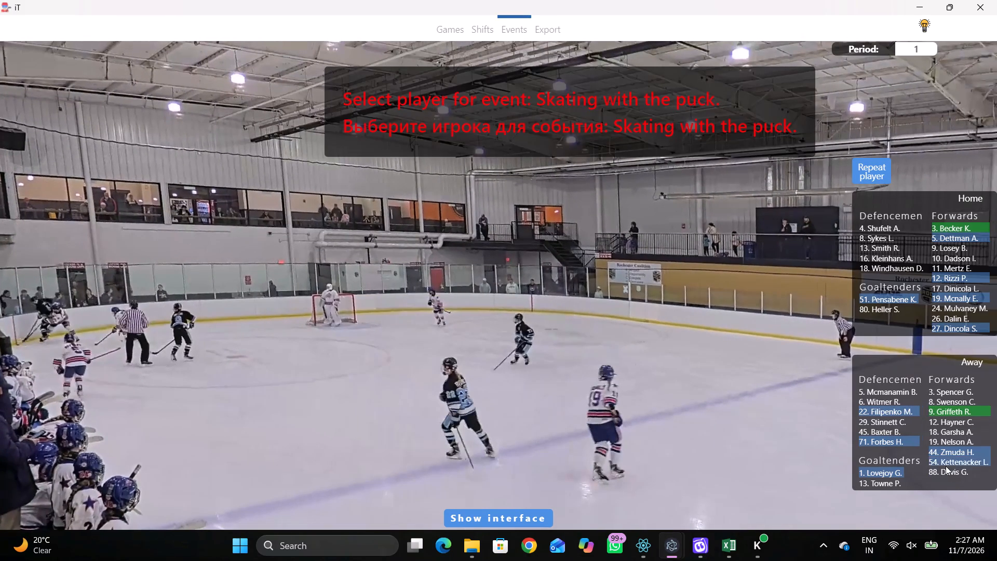
{"action": "left_click", "coordinate": [941, 455]}
{"action": "left_click", "coordinate": [286, 292]}
Tag a Pass by the same away player 44, in the near-side corner of the home zone.
{"action": "key", "text": "space"}
{"action": "key", "text": "space"}
{"action": "key", "text": "space"}
{"action": "key", "text": "space"}
{"action": "key", "text": "space"}
{"action": "key", "text": "space"}
{"action": "right_click", "coordinate": [575, 224]}
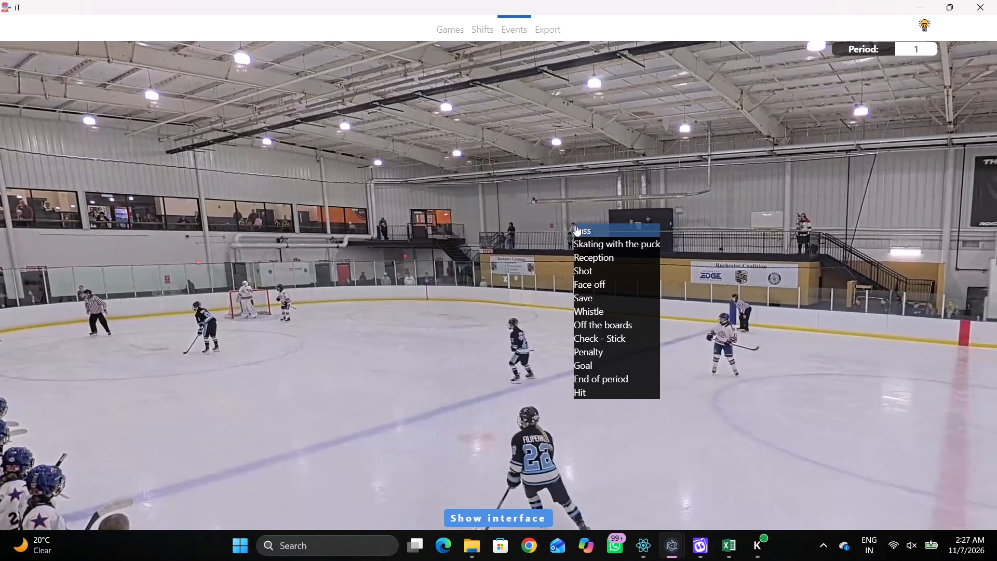
{"action": "left_click", "coordinate": [590, 225]}
{"action": "left_click", "coordinate": [882, 171]}
{"action": "left_click", "coordinate": [271, 282]}
Tag a Pass by home player 3, deep in the near-side corner of the home zone.
{"action": "key", "text": "space"}
{"action": "key", "text": "space"}
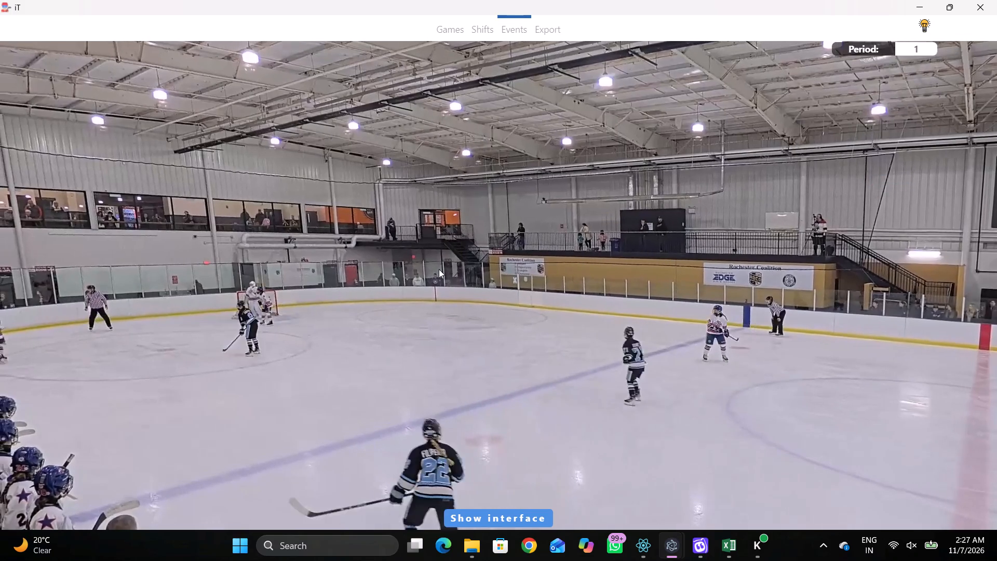
{"action": "key", "text": "space"}
{"action": "key", "text": "space"}
{"action": "key", "text": "r"}
{"action": "key", "text": "space"}
{"action": "key", "text": "space"}
{"action": "key", "text": "space"}
{"action": "key", "text": "space"}
{"action": "right_click", "coordinate": [522, 256]}
{"action": "left_click", "coordinate": [551, 281]}
{"action": "key", "text": "q"}
{"action": "right_click", "coordinate": [531, 265]}
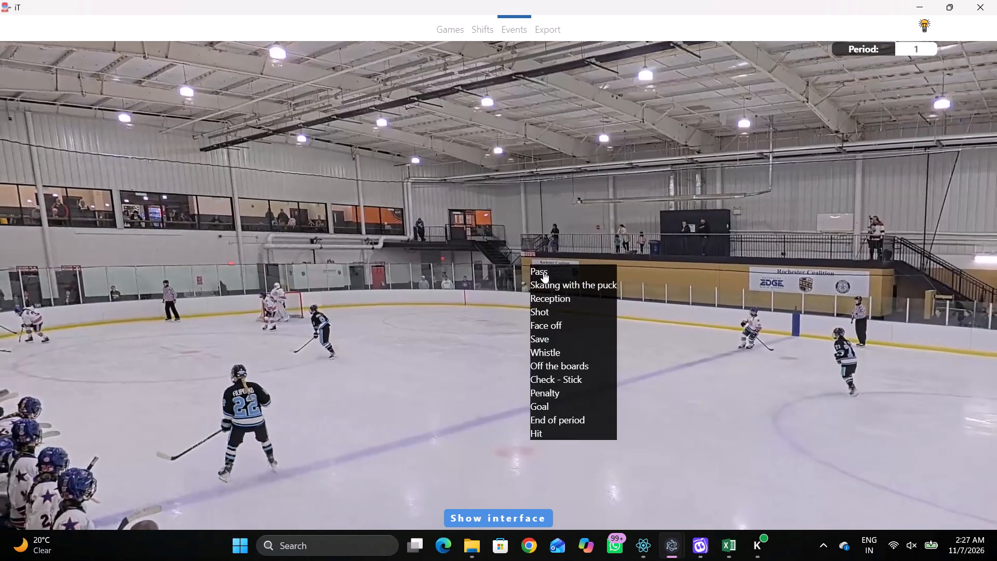
{"action": "left_click", "coordinate": [546, 272]}
{"action": "left_click", "coordinate": [950, 230]}
{"action": "left_click", "coordinate": [259, 280]}
Change the player of the Pass at 00:26:37.1 to home player 27.
{"action": "key", "text": "space"}
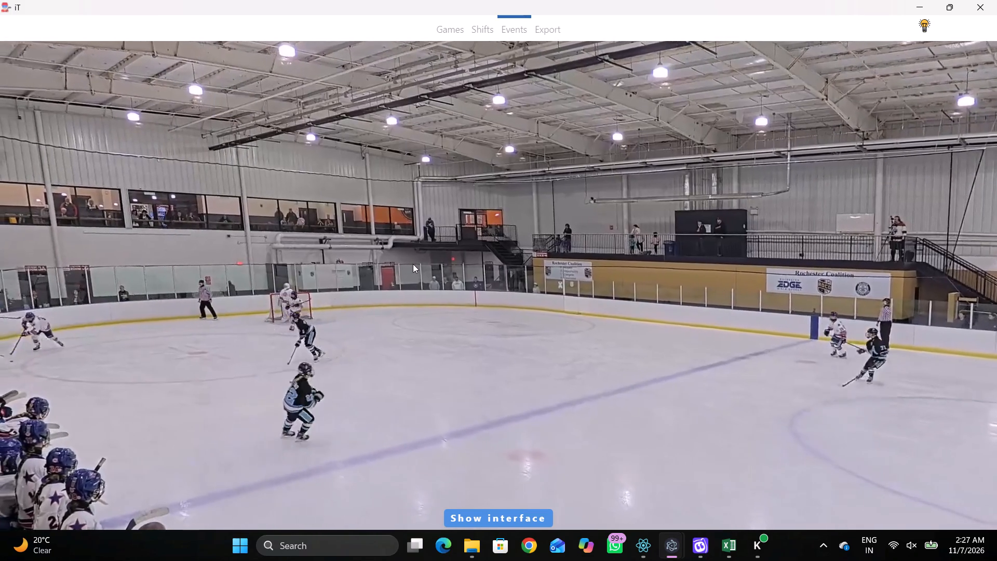
{"action": "key", "text": "space"}
{"action": "key", "text": "space"}
{"action": "key", "text": "space"}
{"action": "right_click", "coordinate": [524, 257]}
{"action": "key", "text": "shift+d"}
{"action": "left_click", "coordinate": [338, 352], "text": "shift"}
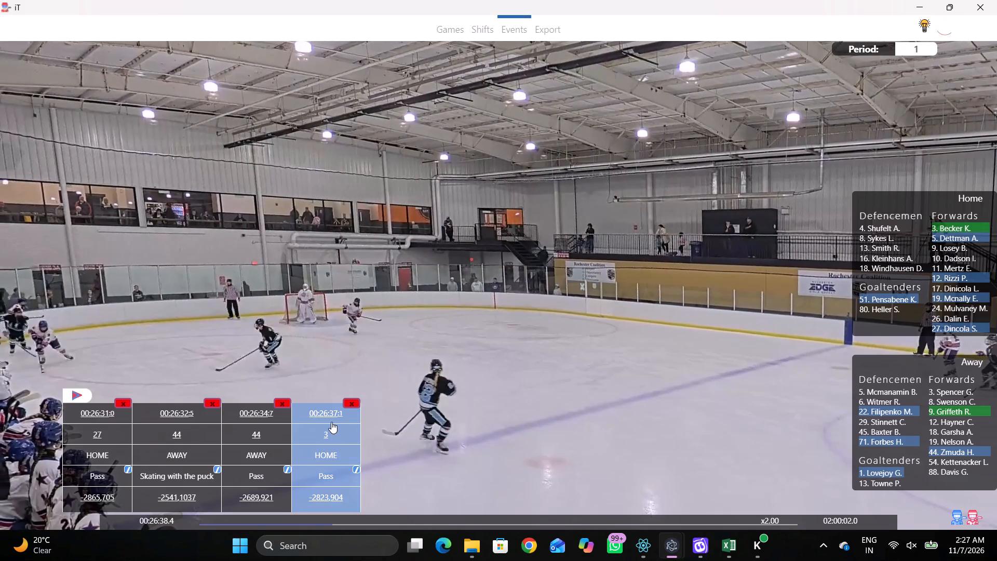
{"action": "left_click", "coordinate": [327, 433]}
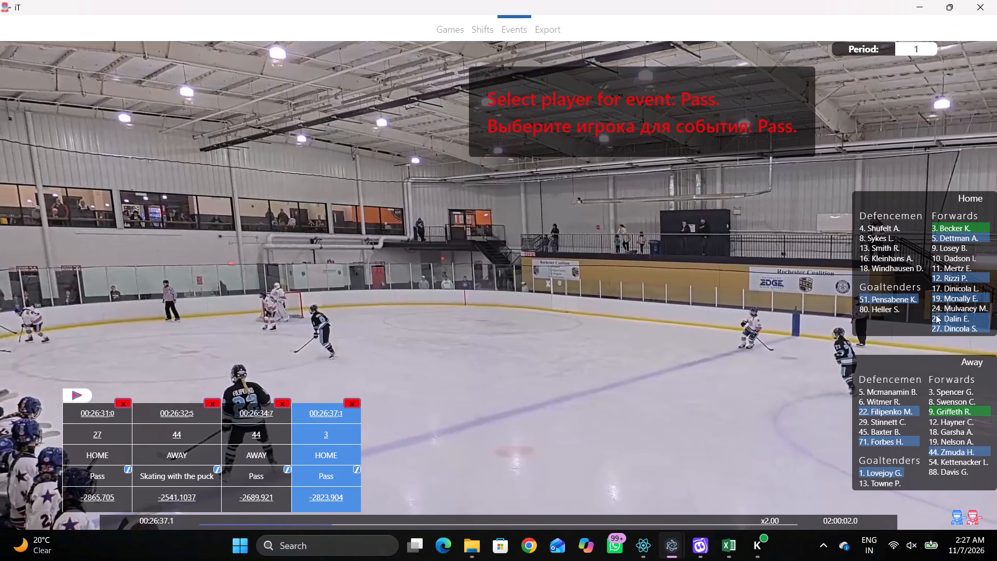
{"action": "left_click", "coordinate": [936, 332]}
{"action": "left_click", "coordinate": [527, 287]}
Tag Skating with the puck by home player 3, near the boards in the near-side corner of the home zone.
{"action": "key", "text": "space"}
{"action": "key", "text": "space"}
{"action": "key", "text": "space"}
{"action": "key", "text": "space"}
{"action": "right_click", "coordinate": [511, 270]}
{"action": "left_click", "coordinate": [544, 290]}
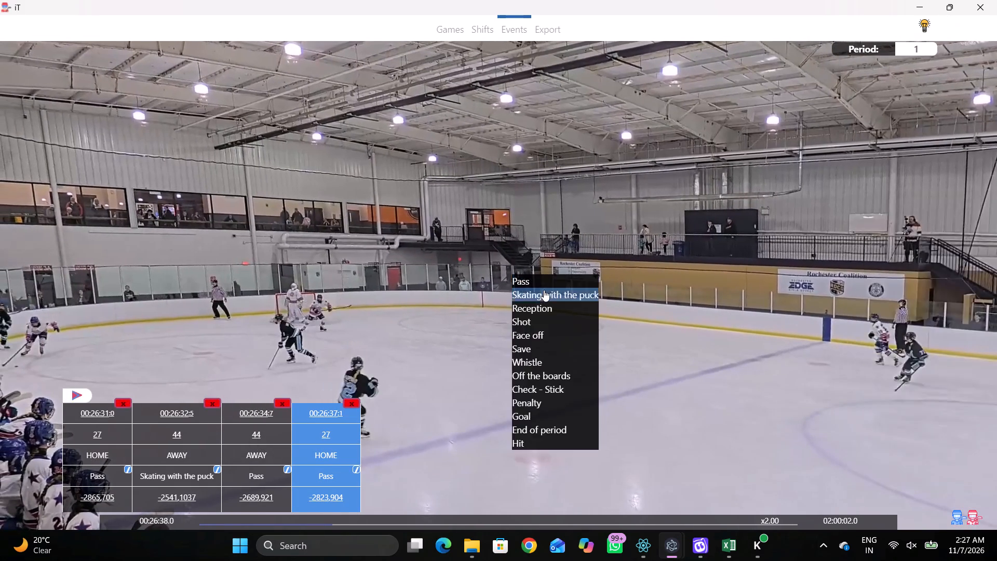
{"action": "left_click", "coordinate": [976, 219]}
{"action": "left_click", "coordinate": [955, 224]}
{"action": "left_click", "coordinate": [277, 291]}
Tag a Pass by the same home player 3, on the near side of the home zone.
{"action": "key", "text": "space"}
{"action": "key", "text": "v"}
{"action": "key", "text": "space"}
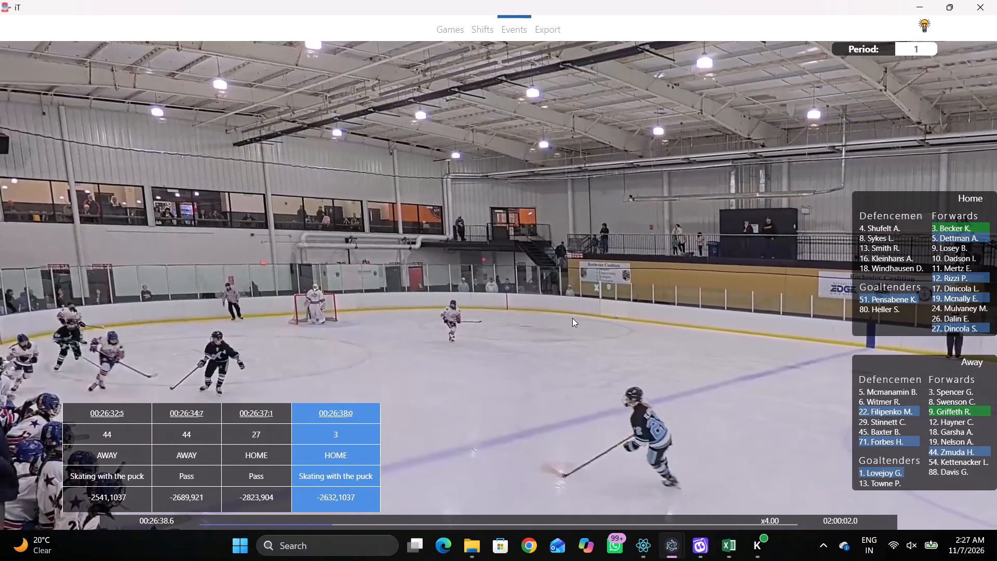
{"action": "key", "text": "shift+d"}
{"action": "key", "text": "q"}
{"action": "key", "text": "q"}
{"action": "right_click", "coordinate": [534, 272]}
{"action": "left_click", "coordinate": [545, 280]}
{"action": "left_click", "coordinate": [870, 178]}
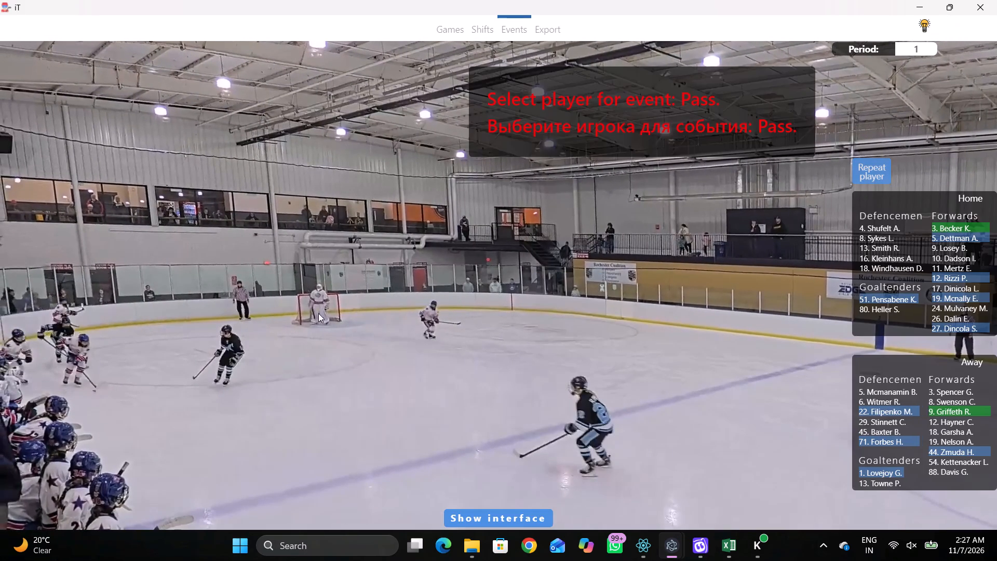
{"action": "left_click", "coordinate": [321, 303]}
Tag a Pass by away player 22, around centre ice.
{"action": "key", "text": "space"}
{"action": "key", "text": "space"}
{"action": "key", "text": "space"}
{"action": "key", "text": "space"}
{"action": "key", "text": "space"}
{"action": "key", "text": "space"}
{"action": "right_click", "coordinate": [544, 250]}
{"action": "left_click", "coordinate": [562, 270]}
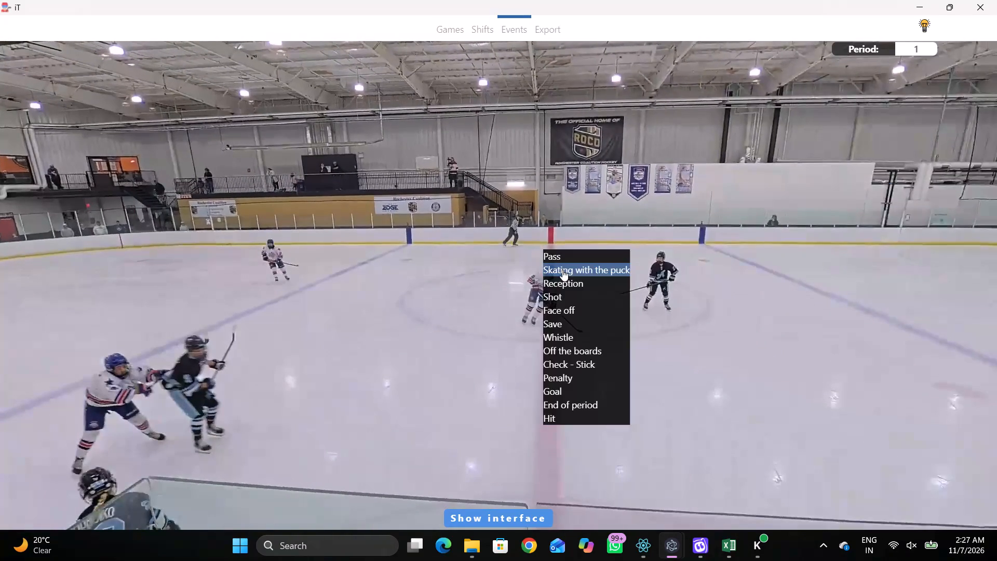
{"action": "right_click", "coordinate": [519, 255]}
{"action": "left_click", "coordinate": [530, 261]}
{"action": "left_click", "coordinate": [869, 406]}
{"action": "left_click", "coordinate": [872, 410]}
{"action": "left_click_drag", "start_coordinate": [502, 288], "coordinate": [497, 288]}
Tag Skating with the puck by home player 19, just inside the away zone on the near side.
{"action": "key", "text": "space"}
{"action": "key", "text": "space"}
{"action": "key", "text": "space"}
{"action": "key", "text": "space"}
{"action": "key", "text": "r"}
{"action": "key", "text": "space"}
{"action": "key", "text": "v"}
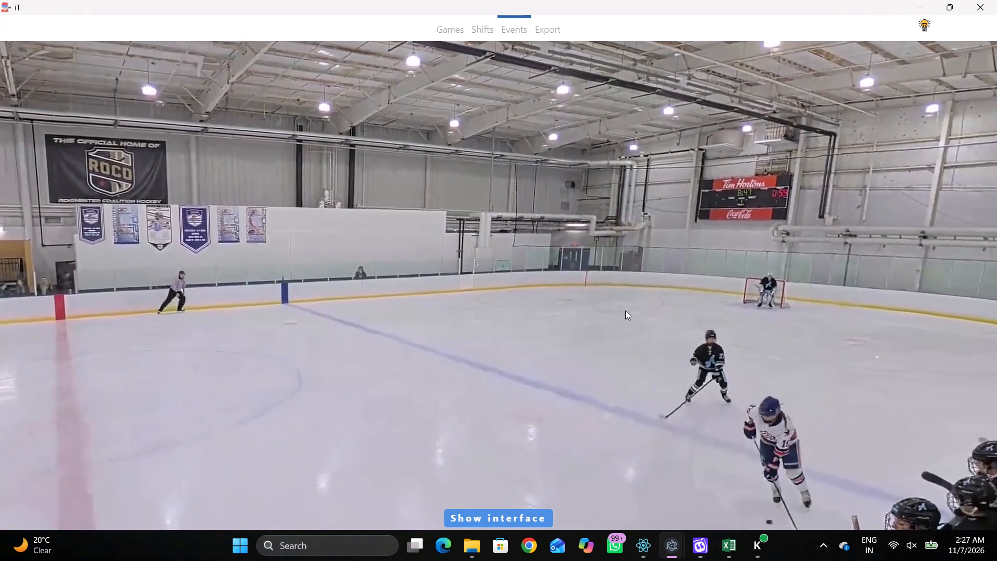
{"action": "key", "text": "space"}
{"action": "key", "text": "space"}
{"action": "key", "text": "space"}
{"action": "key", "text": "q"}
{"action": "key", "text": "r"}
{"action": "key", "text": "space"}
{"action": "key", "text": "space"}
{"action": "key", "text": "space"}
{"action": "key", "text": "space"}
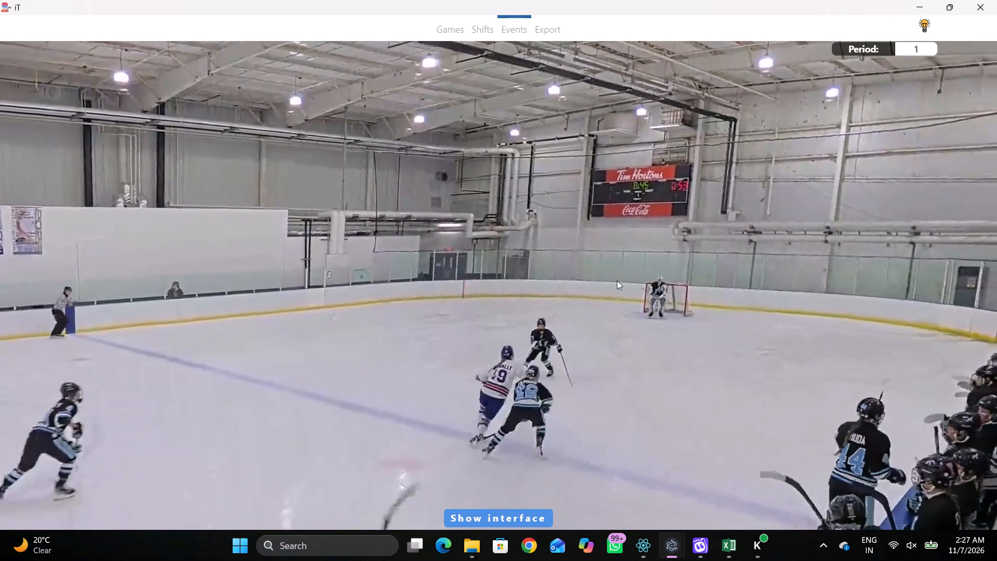
{"action": "right_click", "coordinate": [616, 279]}
{"action": "key", "text": "q"}
{"action": "left_click", "coordinate": [645, 296]}
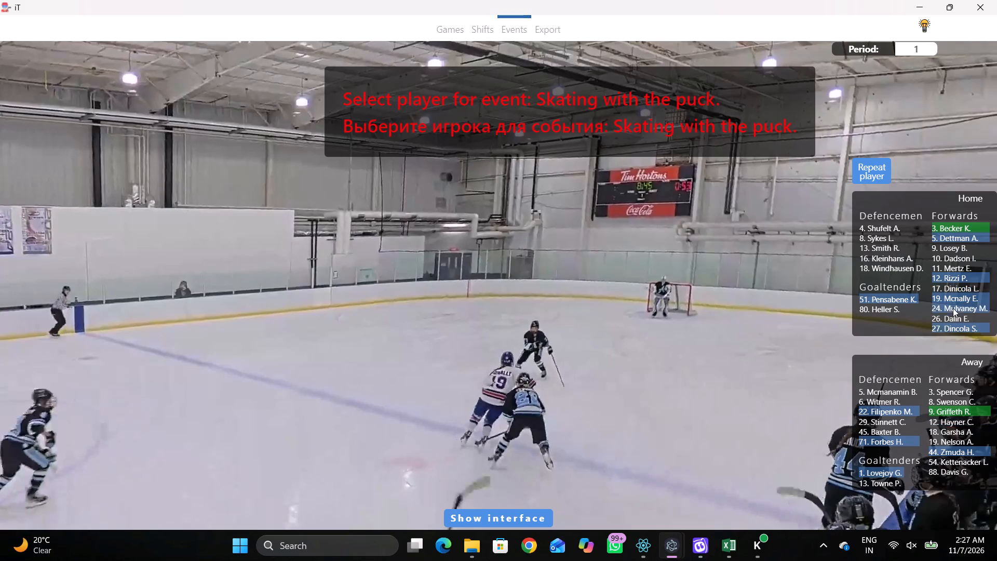
{"action": "left_click", "coordinate": [952, 299]}
{"action": "left_click_drag", "start_coordinate": [617, 275], "coordinate": [612, 273]}
Tag a Pass by the same home player 19, inside the away zone.
{"action": "key", "text": "space"}
{"action": "key", "text": "space"}
{"action": "key", "text": "space"}
{"action": "key", "text": "space"}
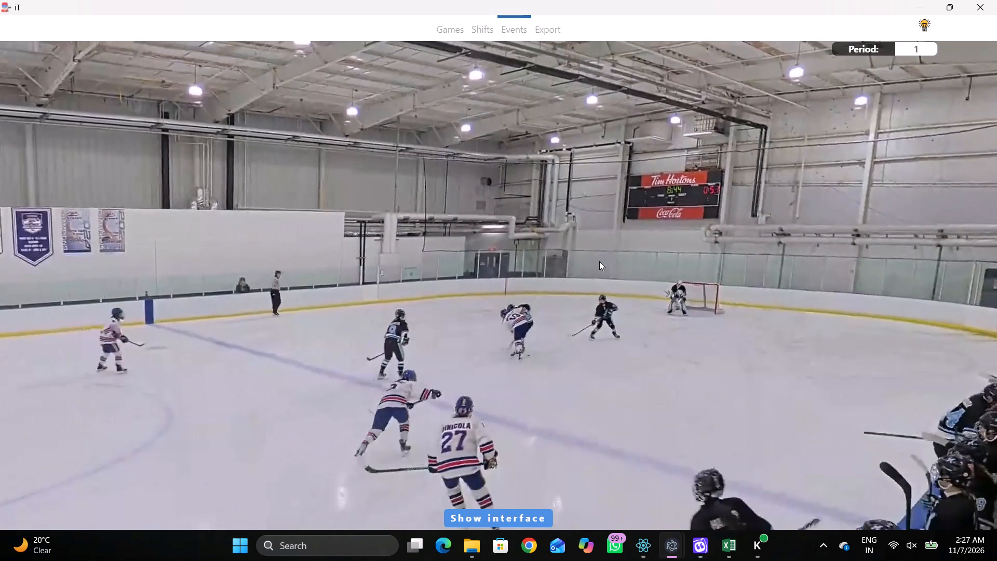
{"action": "key", "text": "space"}
{"action": "key", "text": "space"}
{"action": "key", "text": "space"}
{"action": "key", "text": "space"}
{"action": "type", "text": "q"}
{"action": "key", "text": "q"}
{"action": "right_click", "coordinate": [625, 251]}
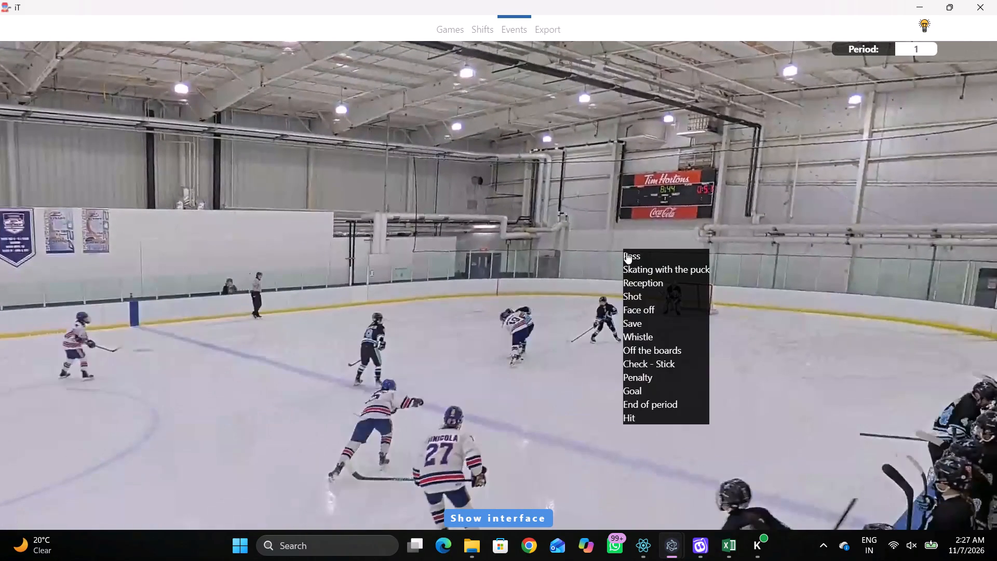
{"action": "left_click", "coordinate": [626, 252]}
{"action": "right_click_drag", "start_coordinate": [603, 248], "coordinate": [594, 252]}
{"action": "left_click", "coordinate": [601, 258]}
{"action": "left_click", "coordinate": [865, 172]}
{"action": "left_click", "coordinate": [635, 231]}
Replay the puck battle and tag a Pass by away player 71, on the far side of the away zone.
{"action": "key", "text": "space"}
{"action": "key", "text": "space"}
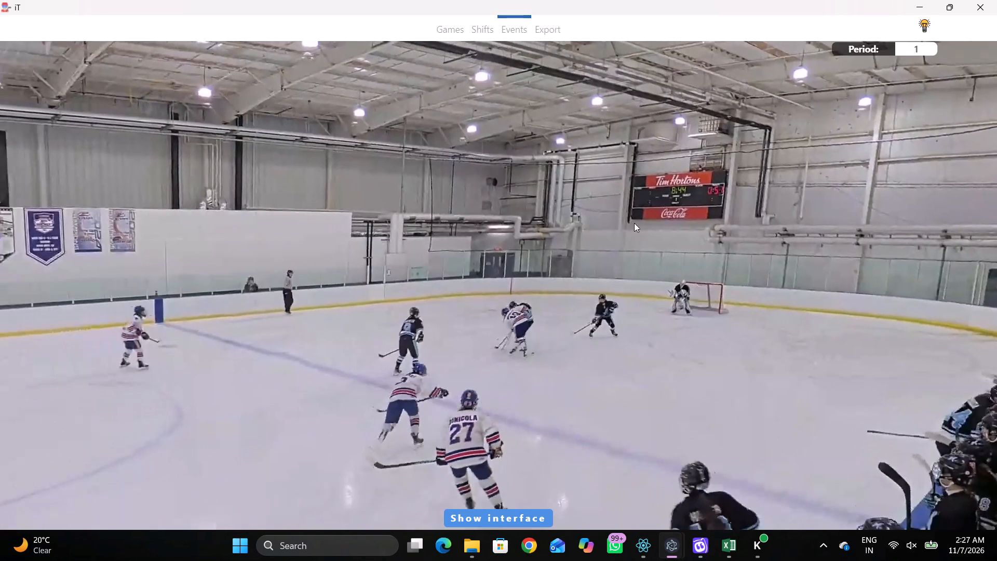
{"action": "key", "text": "q"}
{"action": "key", "text": "q"}
{"action": "key", "text": "q"}
{"action": "key", "text": "q"}
{"action": "key", "text": "q"}
{"action": "key", "text": "q"}
{"action": "key", "text": "q"}
{"action": "key", "text": "q"}
{"action": "key", "text": "q"}
{"action": "type", "text": "qq"}
{"action": "key", "text": "q"}
{"action": "key", "text": "space"}
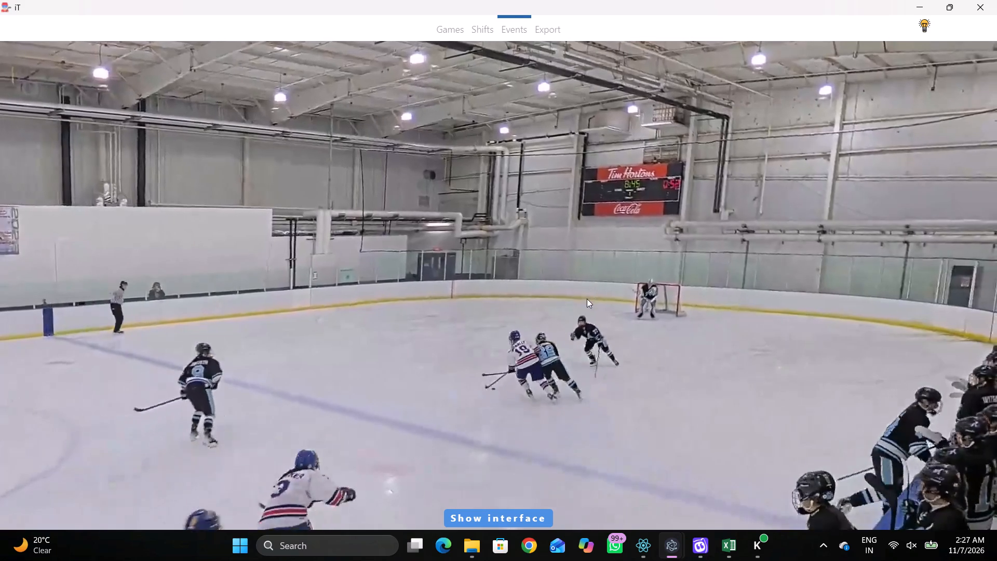
{"action": "key", "text": "space"}
{"action": "key", "text": "space"}
{"action": "key", "text": "space"}
{"action": "right_click", "coordinate": [597, 283]}
{"action": "left_click", "coordinate": [601, 288]}
{"action": "right_click", "coordinate": [568, 282]}
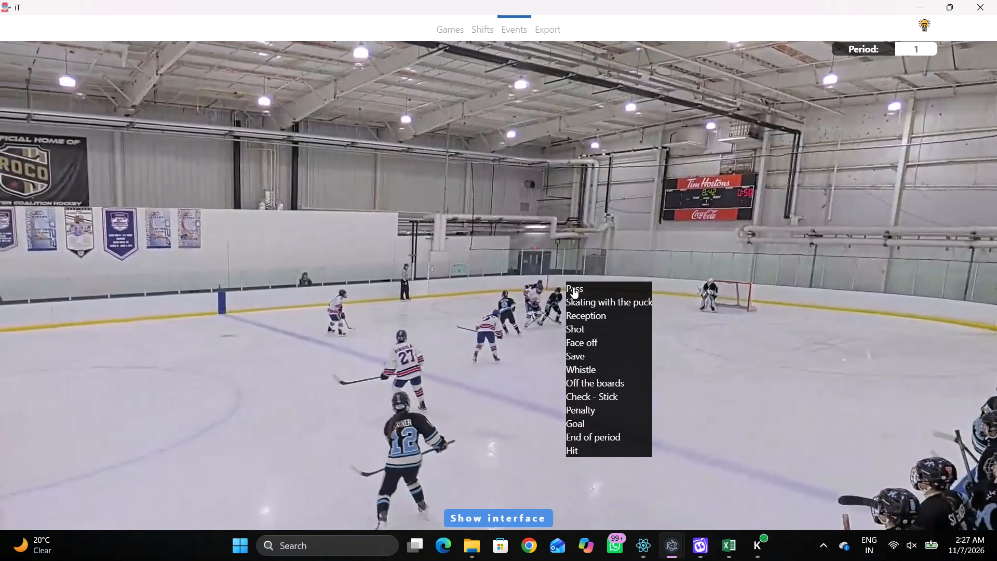
{"action": "left_click", "coordinate": [573, 287]}
{"action": "left_click", "coordinate": [887, 442]}
{"action": "left_click", "coordinate": [661, 212]}
Tag a Pass by home player 12, near the far boards just inside the away zone.
{"action": "key", "text": "space"}
{"action": "key", "text": "space"}
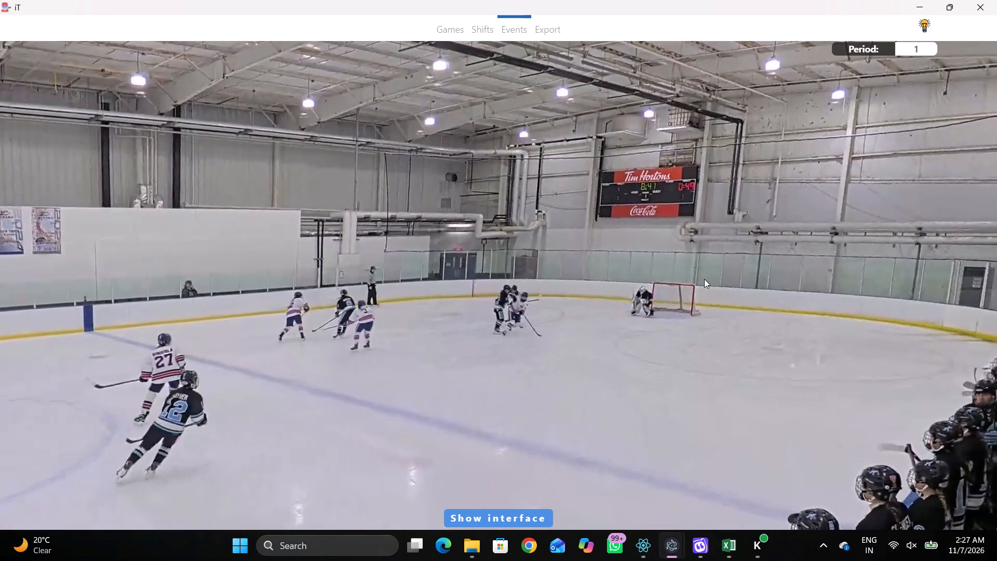
{"action": "key", "text": "q"}
{"action": "type", "text": "qqr"}
{"action": "key", "text": "space"}
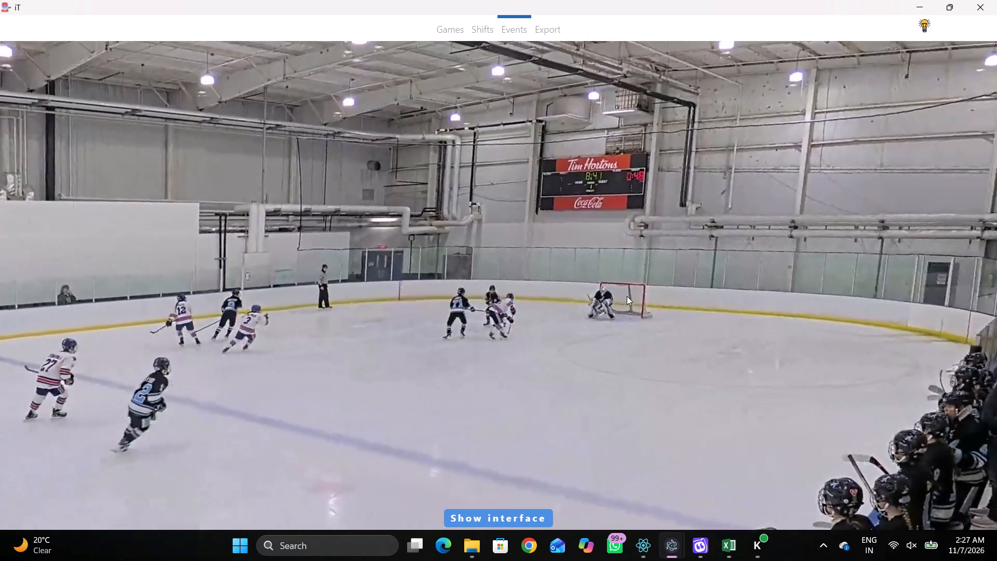
{"action": "key", "text": "space"}
{"action": "type", "text": "q"}
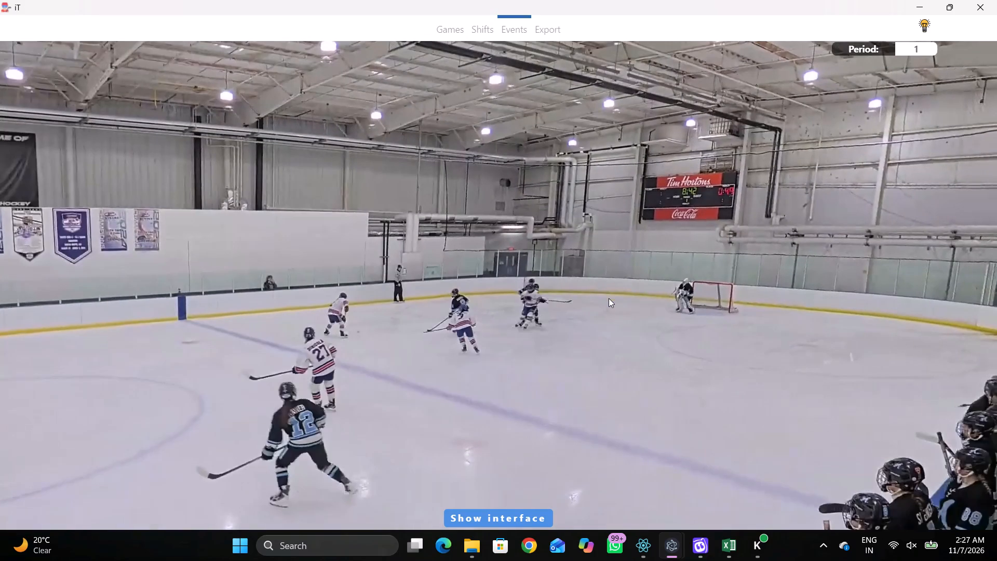
{"action": "key", "text": "space"}
{"action": "key", "text": "space"}
{"action": "right_click", "coordinate": [651, 269]}
{"action": "left_click", "coordinate": [696, 286]}
{"action": "right_click_drag", "start_coordinate": [678, 277], "coordinate": [671, 277]}
{"action": "left_click", "coordinate": [684, 288]}
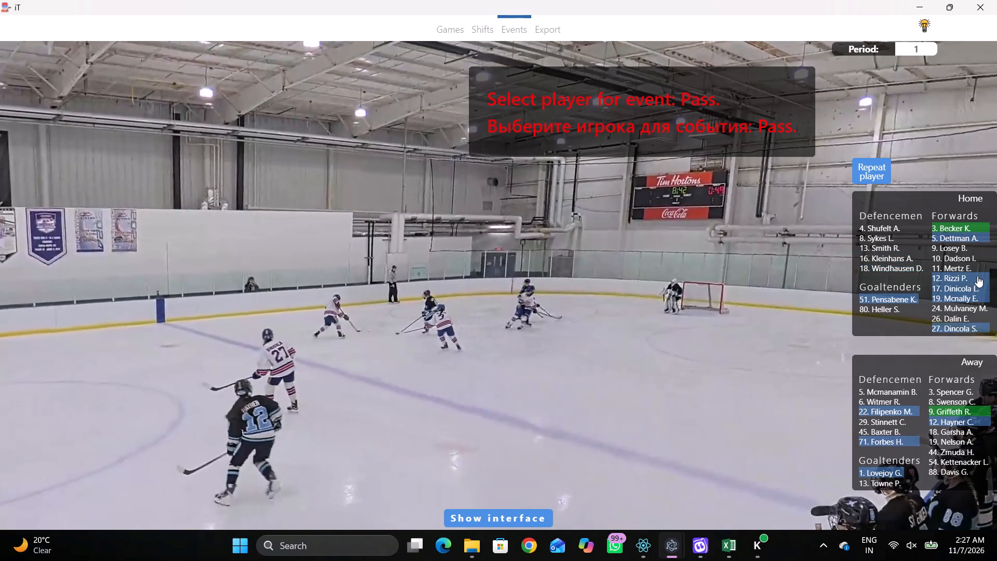
{"action": "left_click", "coordinate": [963, 280]}
{"action": "left_click", "coordinate": [600, 194]}
Tag Skating with the puck by home player 19, deep in the near-side corner of the away zone.
{"action": "key", "text": "space"}
{"action": "key", "text": "v"}
{"action": "key", "text": "space"}
{"action": "key", "text": "space"}
{"action": "key", "text": "space"}
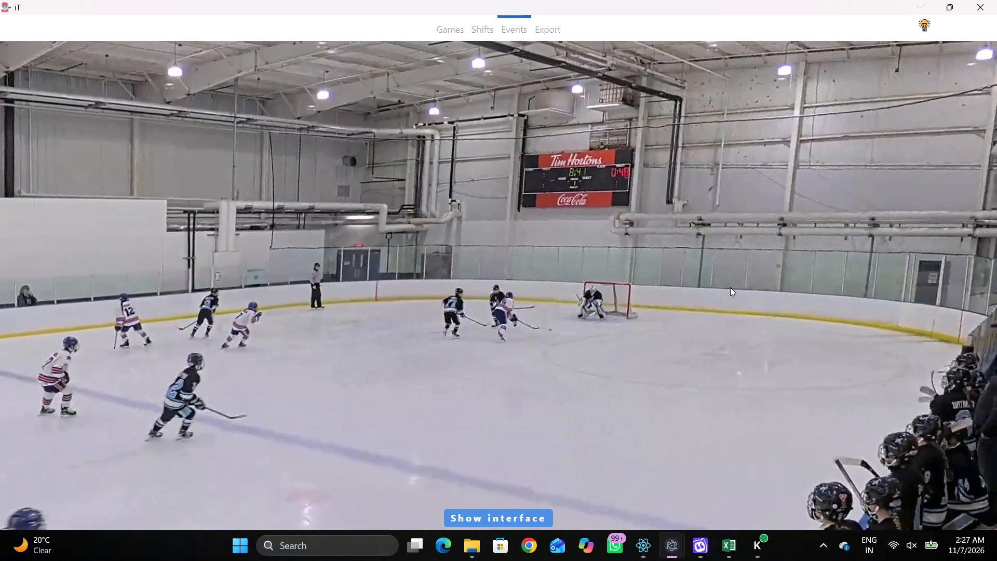
{"action": "key", "text": "space"}
{"action": "key", "text": "space"}
{"action": "key", "text": "space"}
{"action": "key", "text": "v"}
{"action": "key", "text": "space"}
{"action": "key", "text": "space"}
{"action": "key", "text": "space"}
{"action": "key", "text": "space"}
{"action": "key", "text": "space"}
{"action": "key", "text": "q"}
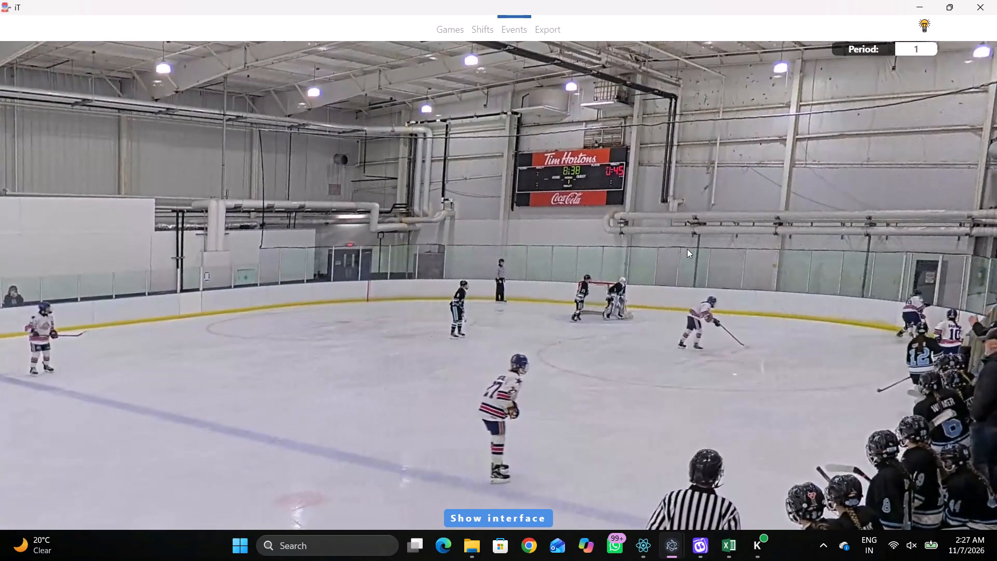
{"action": "right_click", "coordinate": [687, 249]}
{"action": "right_click", "coordinate": [675, 248]}
{"action": "left_click", "coordinate": [697, 258]}
{"action": "right_click", "coordinate": [698, 259]}
{"action": "left_click", "coordinate": [708, 266]}
{"action": "right_click", "coordinate": [749, 261]}
{"action": "left_click", "coordinate": [779, 279]}
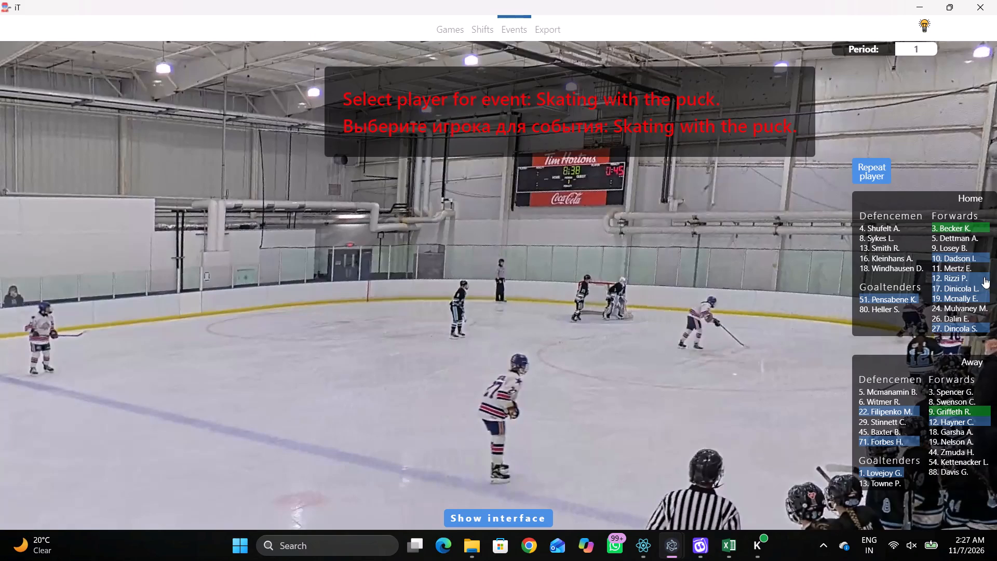
{"action": "left_click", "coordinate": [948, 296]}
{"action": "left_click", "coordinate": [773, 276]}
Tag a Pass by the same home player 19, in the near-side corner of the away zone.
{"action": "key", "text": "space"}
{"action": "key", "text": "space"}
{"action": "right_click", "coordinate": [770, 250]}
{"action": "left_click", "coordinate": [774, 249]}
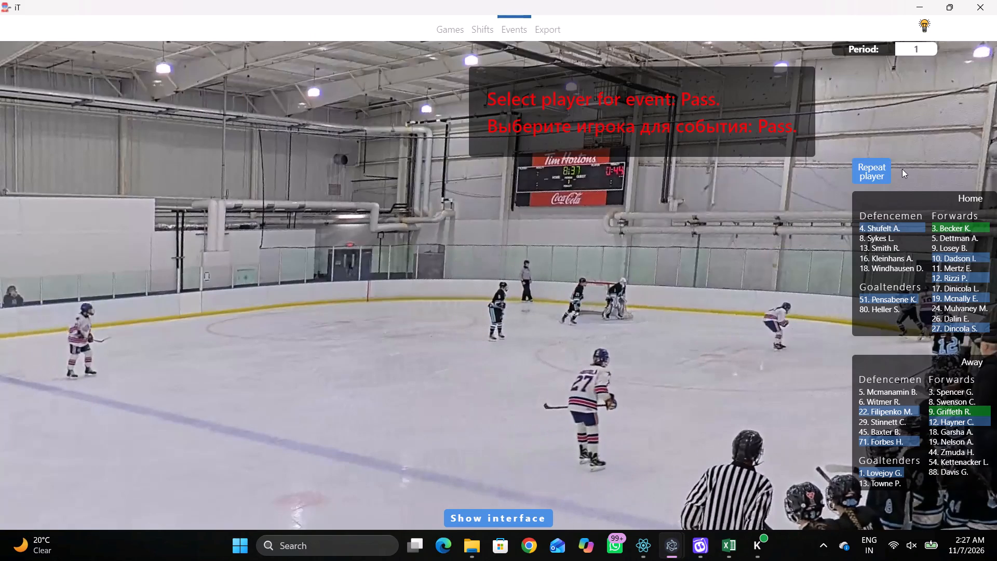
{"action": "left_click_drag", "start_coordinate": [874, 163], "coordinate": [871, 168]}
{"action": "left_click", "coordinate": [774, 261]}
Replay the corner battle and tag a Hit by home player 19 on away player 22, in the near-side corner of the away zone.
{"action": "key", "text": "r"}
{"action": "key", "text": "space"}
{"action": "key", "text": "space"}
{"action": "key", "text": "space"}
{"action": "key", "text": "space"}
{"action": "key", "text": "space"}
{"action": "key", "text": "space"}
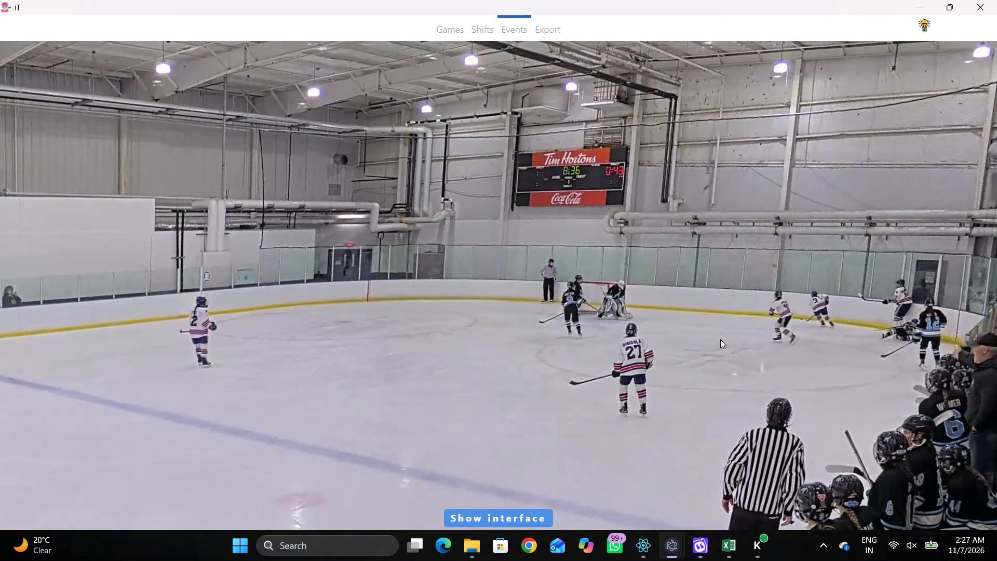
{"action": "key", "text": "q"}
{"action": "key", "text": "q"}
{"action": "key", "text": "q"}
{"action": "key", "text": "q"}
{"action": "key", "text": "q"}
{"action": "key", "text": "q"}
{"action": "key", "text": "q"}
{"action": "type", "text": "qqqq"}
{"action": "key", "text": "q"}
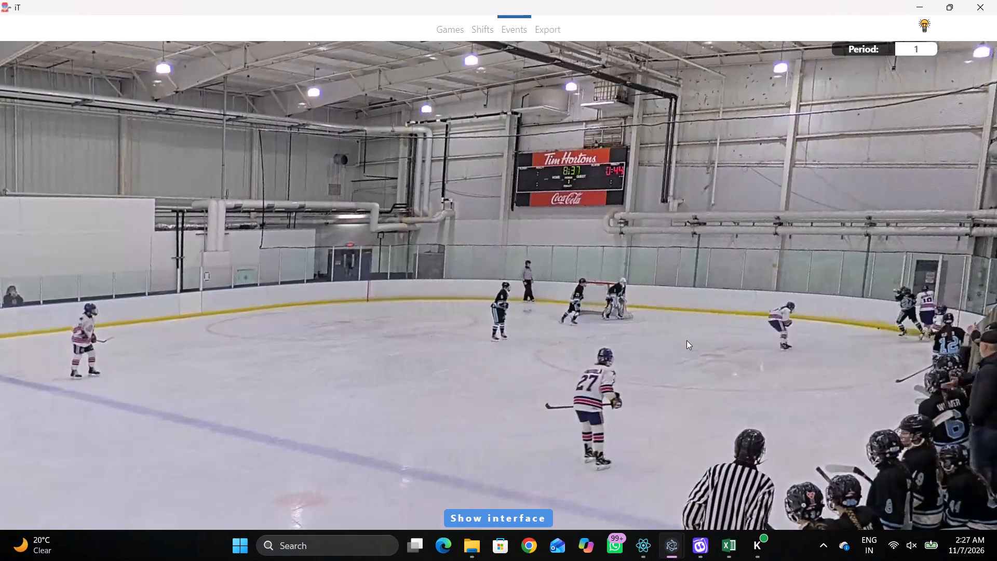
{"action": "key", "text": "q"}
{"action": "key", "text": "q"}
{"action": "key", "text": "q"}
{"action": "key", "text": "space"}
{"action": "key", "text": "space"}
{"action": "right_click_drag", "start_coordinate": [667, 298], "coordinate": [666, 298]}
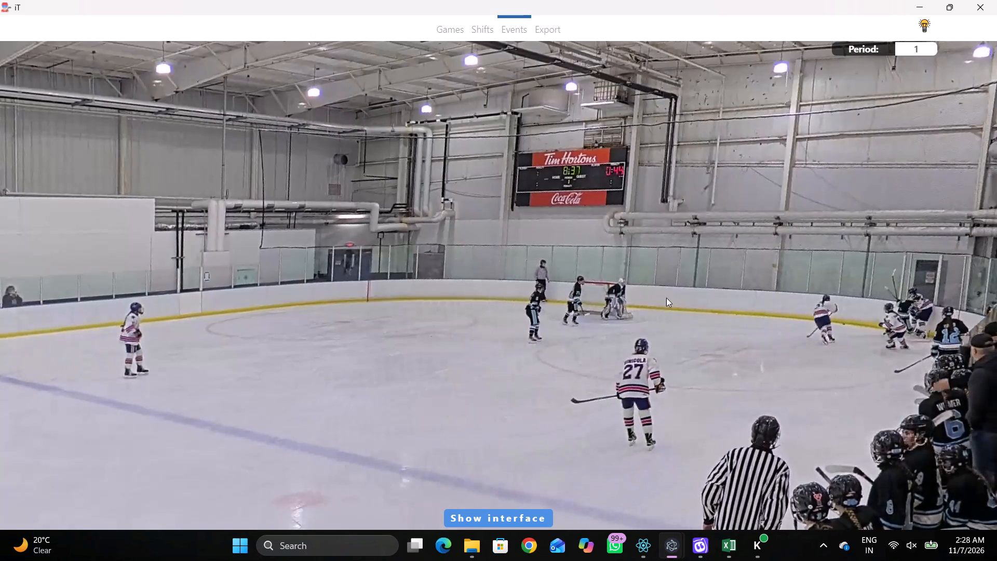
{"action": "right_click_drag", "start_coordinate": [666, 298], "coordinate": [672, 297]}
{"action": "left_click", "coordinate": [690, 467]}
{"action": "left_click", "coordinate": [943, 297]}
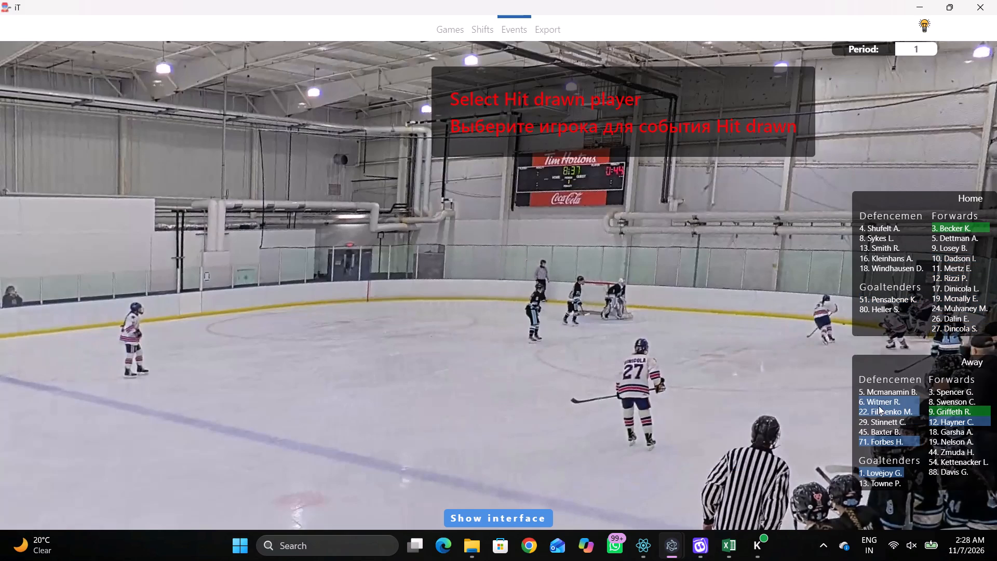
{"action": "left_click", "coordinate": [879, 406]}
{"action": "left_click", "coordinate": [870, 408]}
{"action": "left_click", "coordinate": [769, 284]}
Tag Skating with the puck by home player 3, by the end boards behind the away goal line.
{"action": "key", "text": "space"}
{"action": "key", "text": "space"}
{"action": "key", "text": "space"}
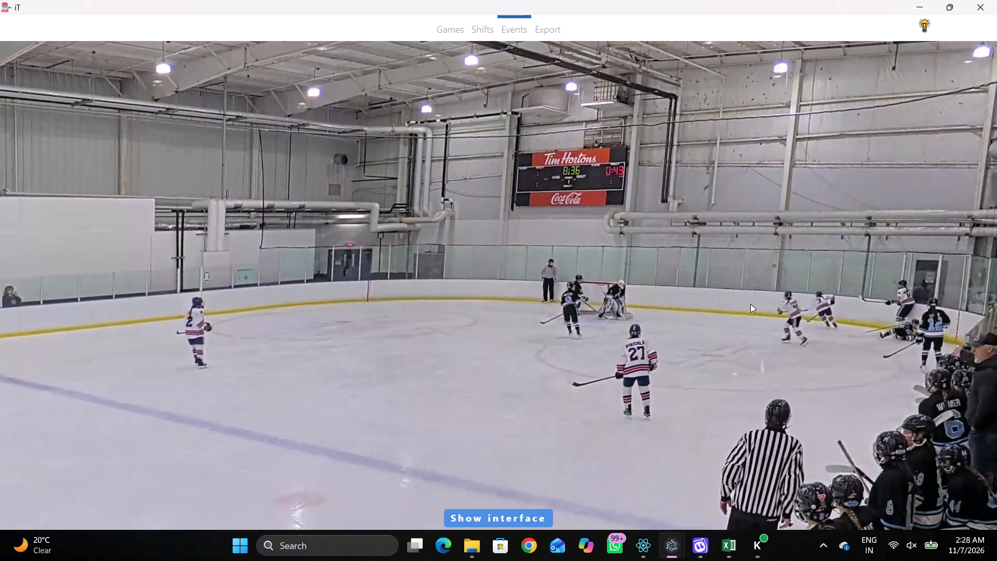
{"action": "key", "text": "space"}
{"action": "key", "text": "space"}
{"action": "key", "text": "space"}
{"action": "right_click_drag", "start_coordinate": [722, 266], "coordinate": [717, 265]}
{"action": "left_click", "coordinate": [737, 283]}
{"action": "left_click", "coordinate": [947, 230]}
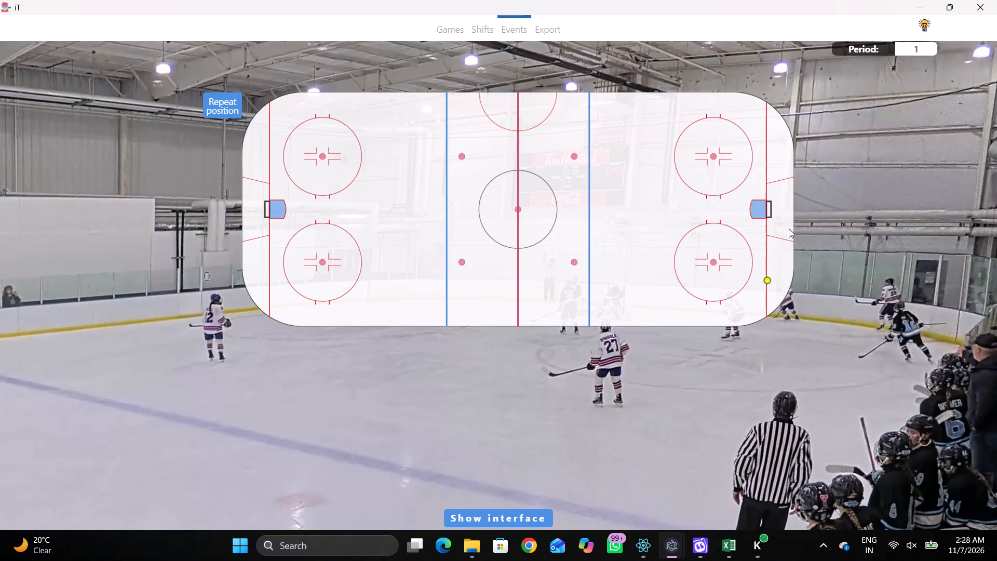
{"action": "left_click", "coordinate": [789, 229]}
Tag a Pass by the same home player 3, in front of the away net.
{"action": "key", "text": "space"}
{"action": "key", "text": "v"}
{"action": "key", "text": "space"}
{"action": "key", "text": "space"}
{"action": "key", "text": "space"}
{"action": "key", "text": "q"}
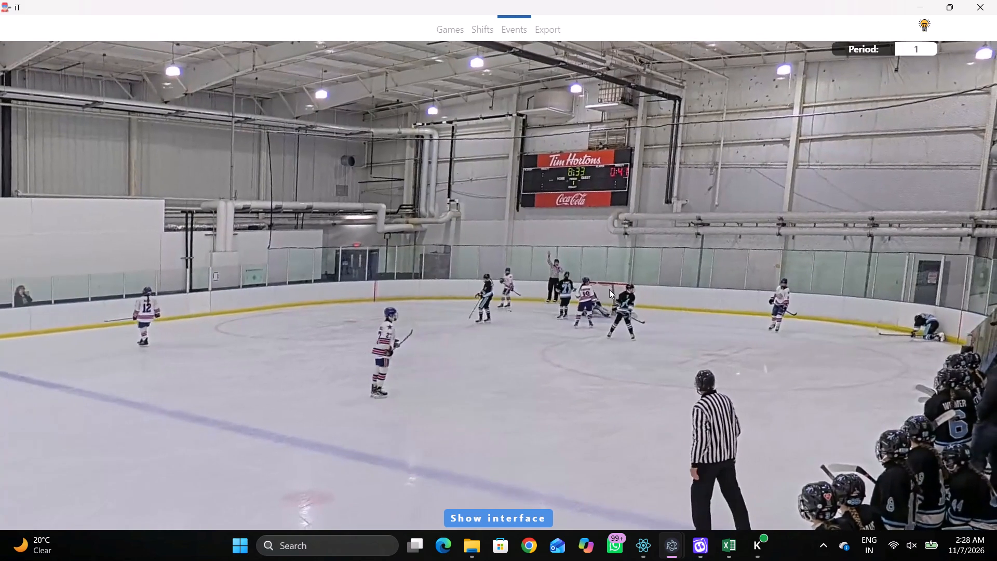
{"action": "key", "text": "q"}
{"action": "key", "text": "q"}
{"action": "key", "text": "q"}
{"action": "key", "text": "q"}
{"action": "key", "text": "q"}
{"action": "right_click", "coordinate": [670, 241]}
{"action": "left_click", "coordinate": [680, 245]}
{"action": "left_click", "coordinate": [871, 173]}
{"action": "left_click", "coordinate": [738, 200]}
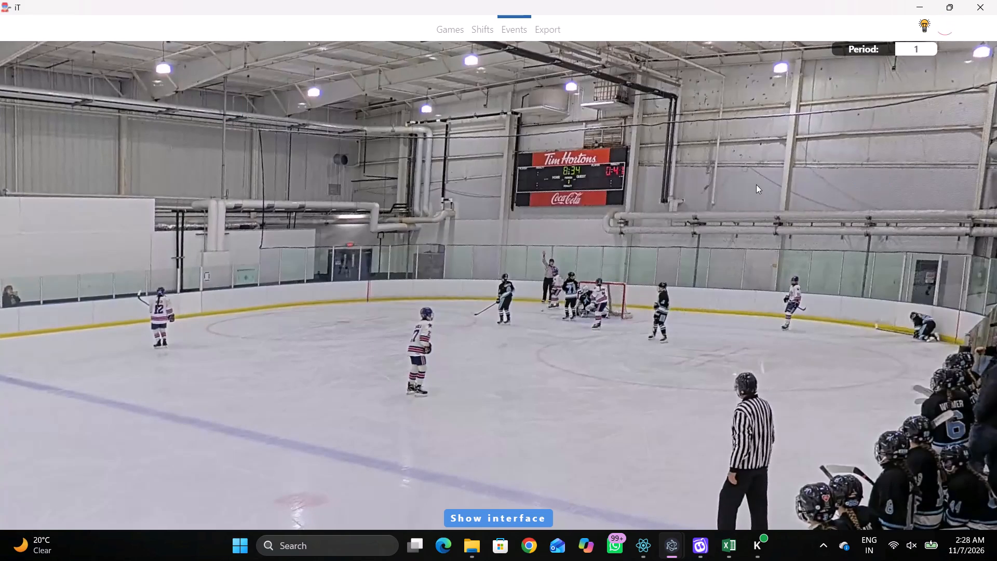
Correct the position of home player 3's Pass to just beside the away net, on its far side.
{"action": "key", "text": "shift+d"}
{"action": "left_click", "coordinate": [333, 482]}
{"action": "left_click", "coordinate": [330, 487]}
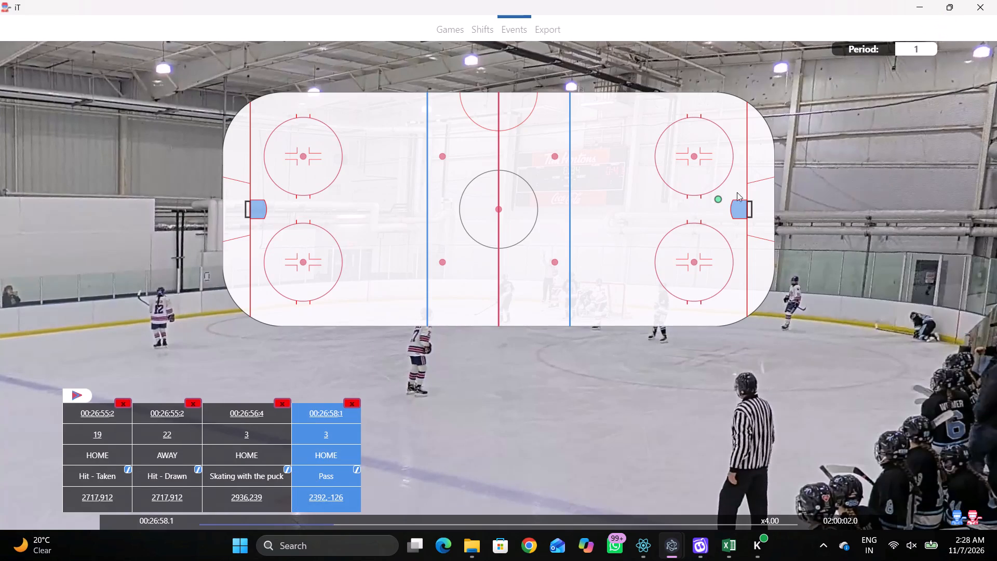
{"action": "left_click", "coordinate": [741, 184]}
Tag a Whistle in the away zone, at the blue-line side edge of the near-side face-off circle.
{"action": "key", "text": "space"}
{"action": "key", "text": "space"}
{"action": "right_click_drag", "start_coordinate": [653, 173], "coordinate": [662, 170]}
{"action": "left_click", "coordinate": [679, 252]}
{"action": "left_click", "coordinate": [679, 239]}
Skip ahead to the next face-off and tag it as won by home player 24 over away player 3, at the home zone's far-side spot.
{"action": "type", "text": "c Dc c c"}
{"action": "key", "text": "space"}
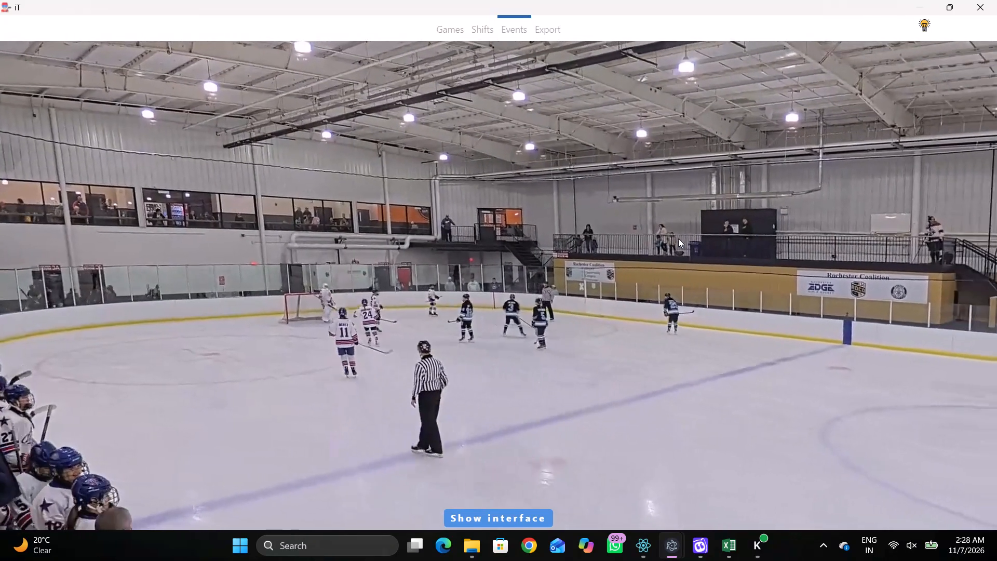
{"action": "key", "text": "space"}
{"action": "key", "text": "space"}
{"action": "key", "text": "space"}
{"action": "key", "text": "r"}
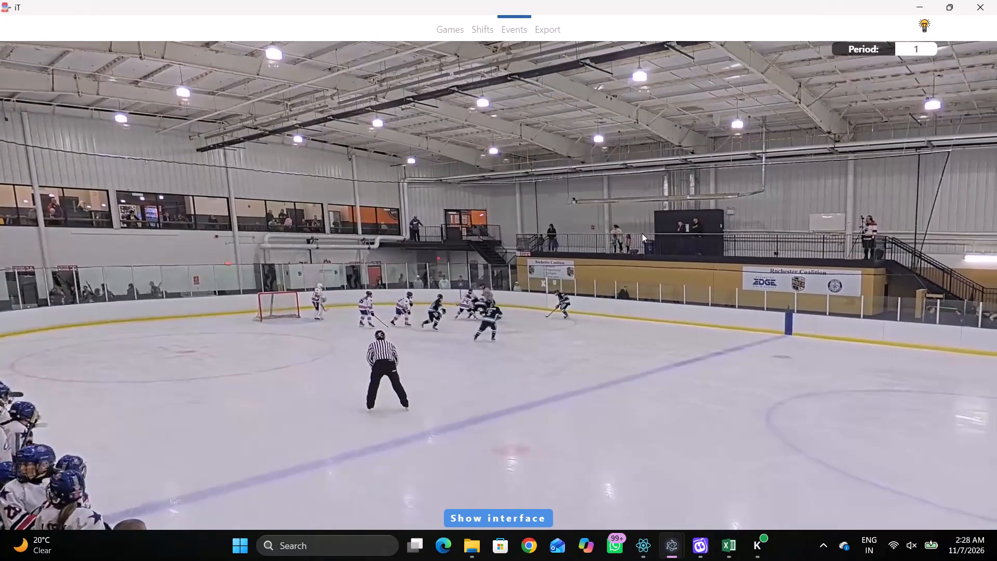
{"action": "key", "text": "space"}
{"action": "key", "text": "space"}
{"action": "key", "text": "q"}
{"action": "key", "text": "q"}
{"action": "key", "text": "q"}
{"action": "key", "text": "q"}
{"action": "key", "text": "q"}
{"action": "key", "text": "q"}
{"action": "key", "text": "q"}
{"action": "key", "text": "q"}
{"action": "key", "text": "q"}
{"action": "key", "text": "q"}
{"action": "key", "text": "q"}
{"action": "key", "text": "q"}
{"action": "key", "text": "q"}
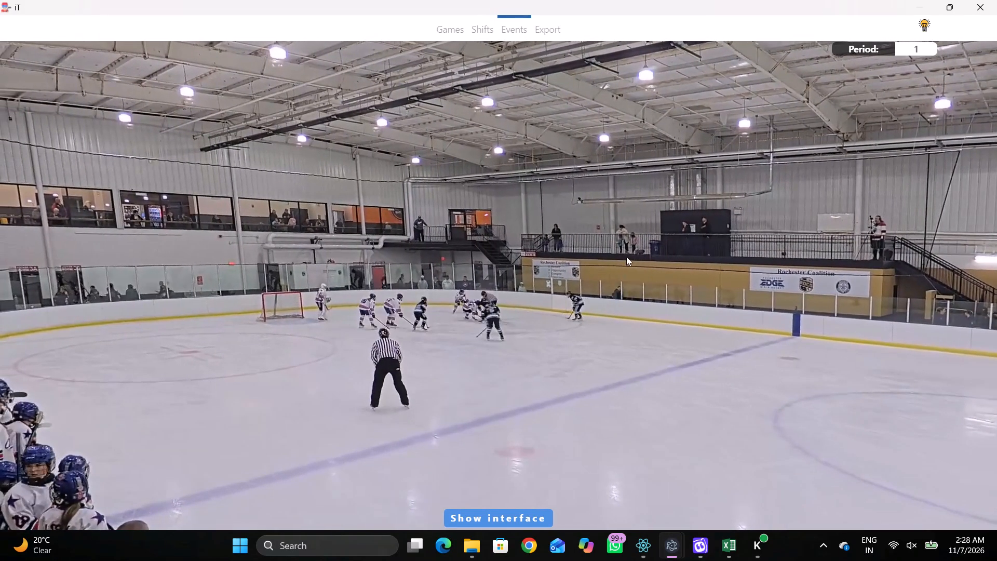
{"action": "right_click_drag", "start_coordinate": [614, 251], "coordinate": [624, 258]}
{"action": "key", "text": "q"}
{"action": "key", "text": "q"}
{"action": "left_click", "coordinate": [643, 314]}
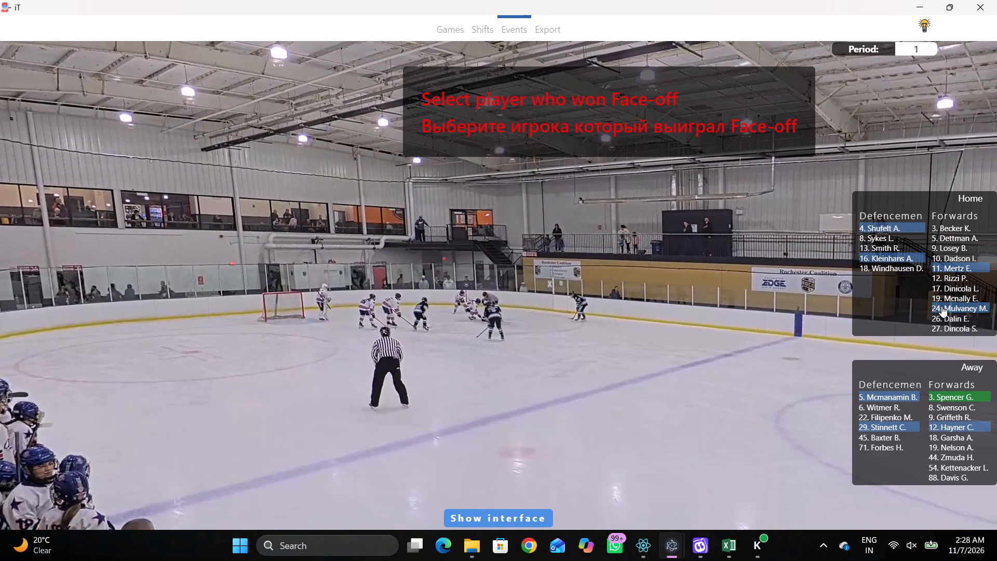
{"action": "left_click", "coordinate": [941, 305]}
{"action": "left_click", "coordinate": [939, 398]}
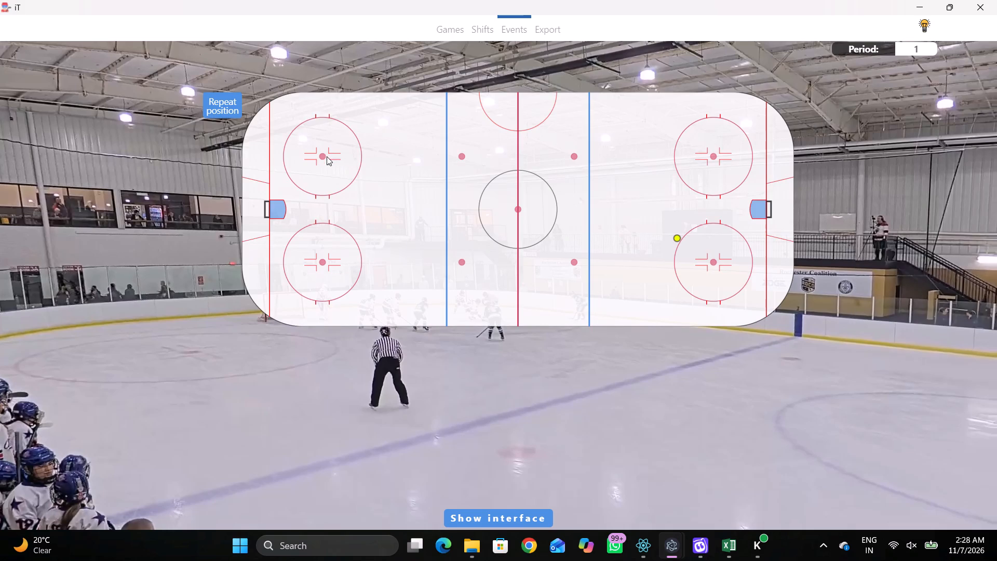
{"action": "left_click", "coordinate": [322, 156]}
Tag Skating with the puck by home player 4, on the goal side of the far-side face-off circle in the home zone.
{"action": "key", "text": "r"}
{"action": "key", "text": "space"}
{"action": "key", "text": "v"}
{"action": "key", "text": "space"}
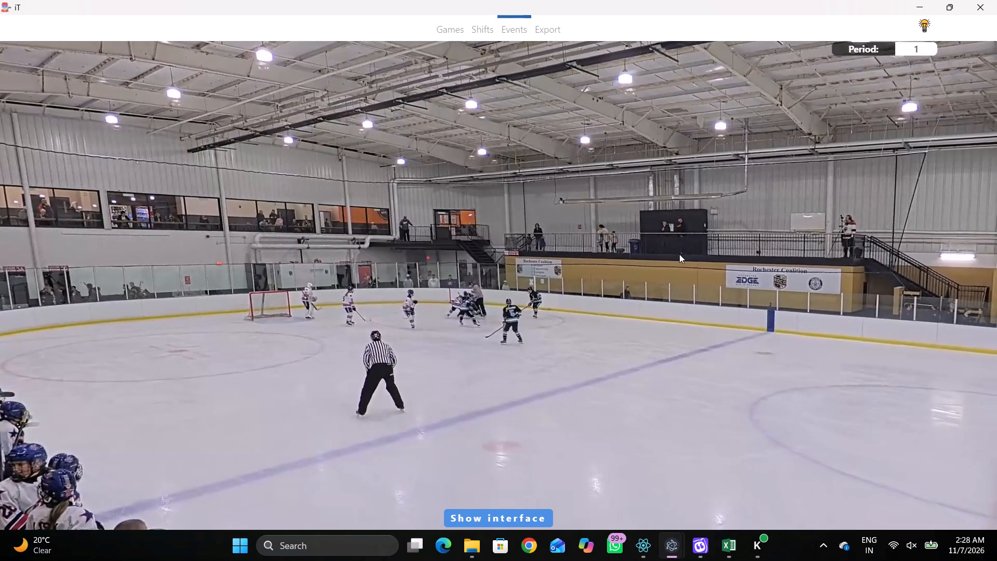
{"action": "key", "text": "space"}
{"action": "key", "text": "space"}
{"action": "right_click", "coordinate": [679, 254]}
{"action": "left_click", "coordinate": [702, 273]}
{"action": "left_click", "coordinate": [885, 221]}
{"action": "left_click", "coordinate": [882, 226]}
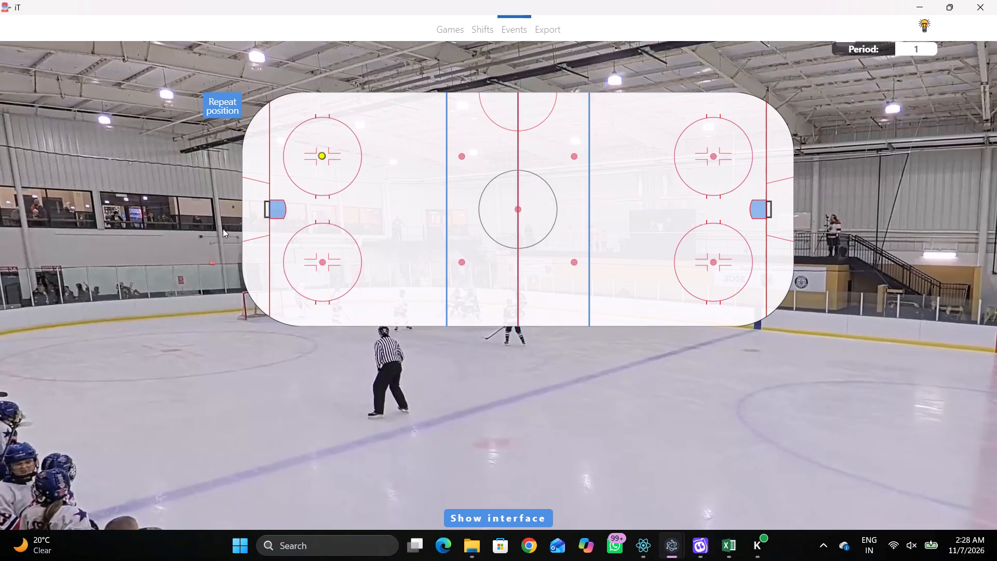
{"action": "left_click", "coordinate": [293, 147]}
Return to the play after the face-off and tag a Pass by home player 4, in the boards-side part of the home zone's far-side circle.
{"action": "key", "text": "space"}
{"action": "key", "text": "space"}
{"action": "key", "text": "space"}
{"action": "key", "text": "space"}
{"action": "key", "text": "space"}
{"action": "key", "text": "space"}
{"action": "key", "text": "q"}
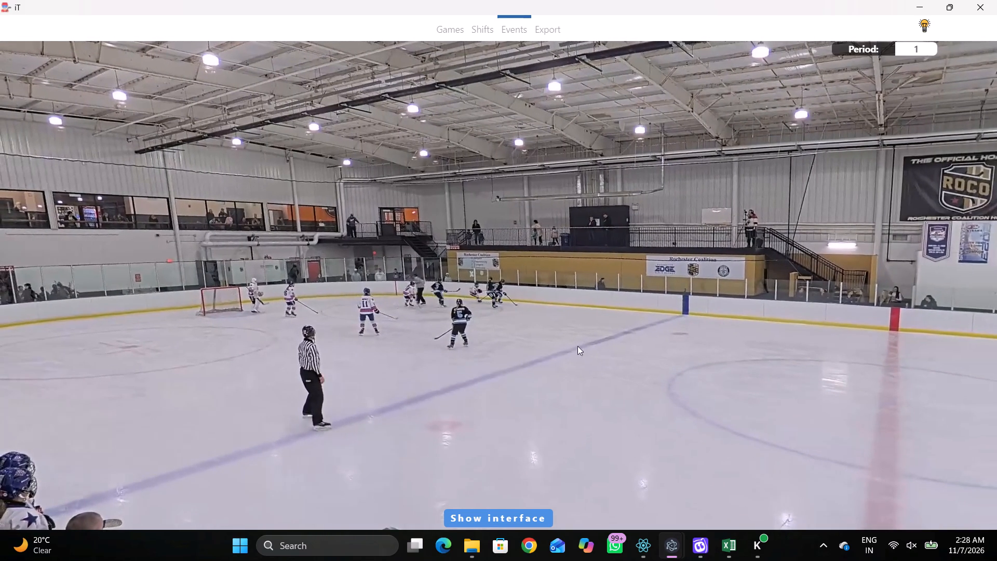
{"action": "key", "text": "shift+d"}
{"action": "left_click", "coordinate": [302, 417]}
{"action": "key", "text": "shift+d"}
{"action": "key", "text": "space"}
{"action": "key", "text": "space"}
{"action": "right_click", "coordinate": [621, 243]}
{"action": "left_click", "coordinate": [631, 250]}
{"action": "left_click", "coordinate": [864, 173]}
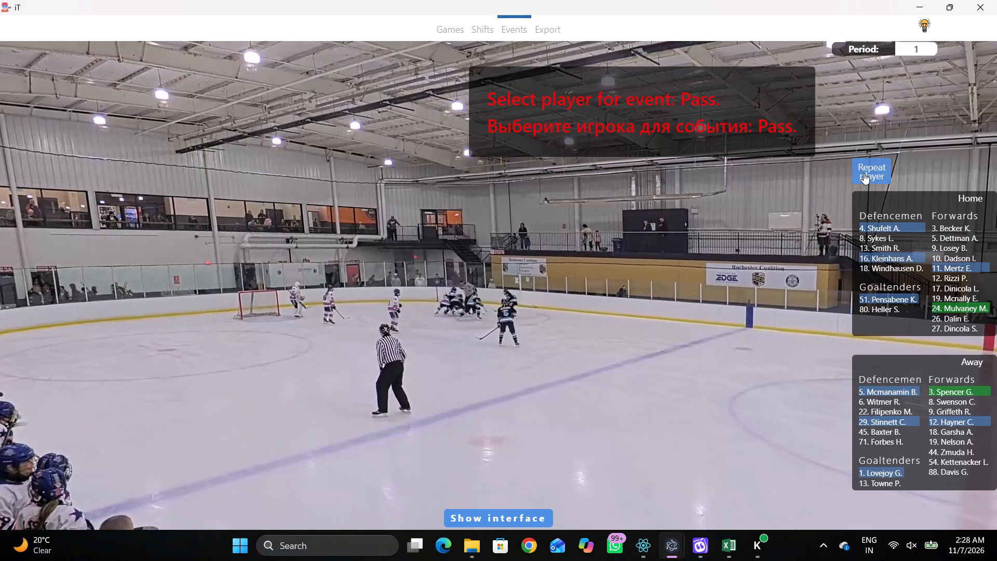
{"action": "left_click", "coordinate": [334, 136]}
Tag Skating with the puck by away player 29, just outside the home zone's far-side circle, toward the blue line.
{"action": "key", "text": "space"}
{"action": "key", "text": "space"}
{"action": "key", "text": "space"}
{"action": "key", "text": "space"}
{"action": "right_click", "coordinate": [607, 267]}
{"action": "left_click", "coordinate": [642, 278]}
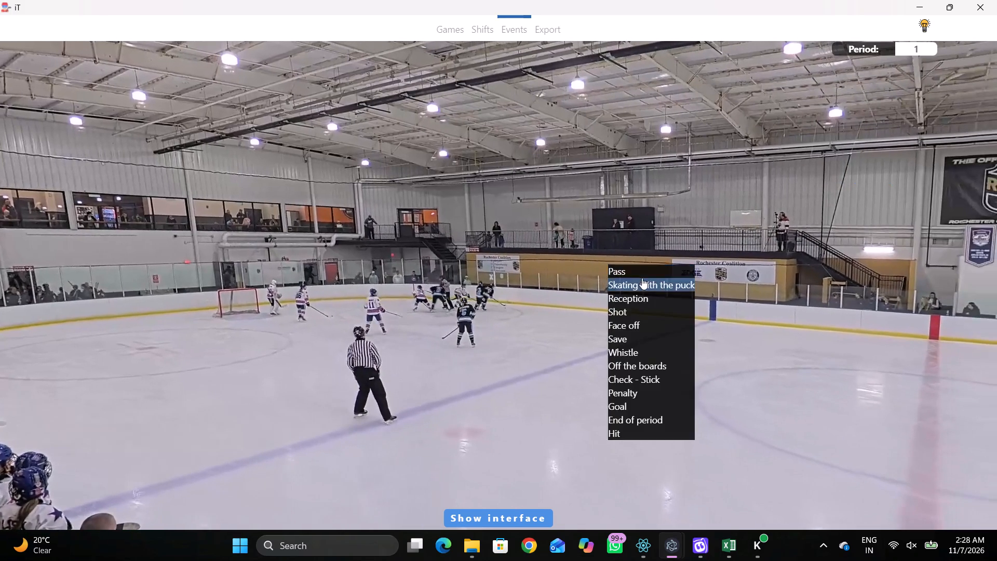
{"action": "left_click", "coordinate": [885, 419]}
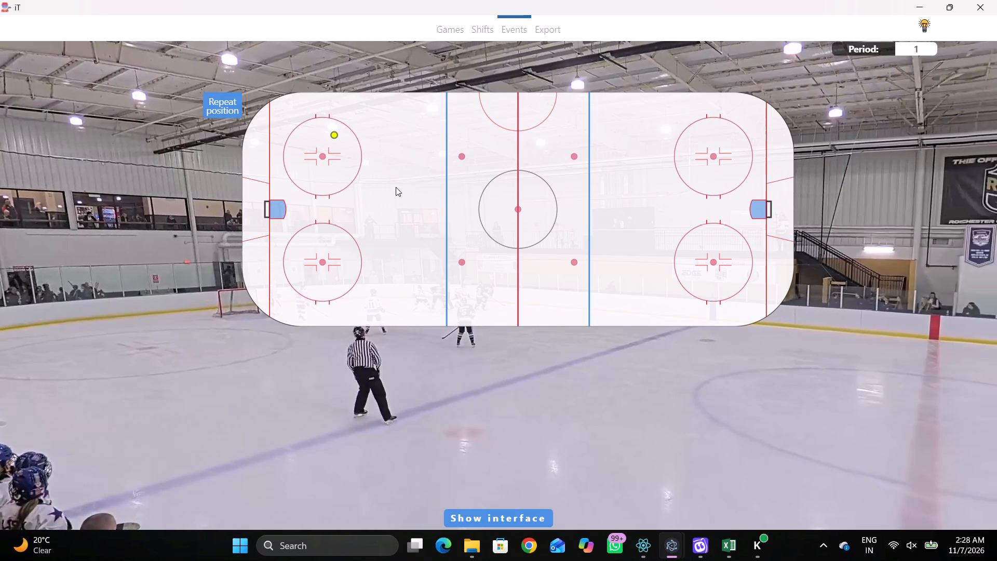
{"action": "left_click", "coordinate": [362, 135]}
Replay the play after the face-off with the event list shown, checking the tagged events against the video.
{"action": "key", "text": "q"}
{"action": "key", "text": "q"}
{"action": "key", "text": "q"}
{"action": "key", "text": "q"}
{"action": "key", "text": "q"}
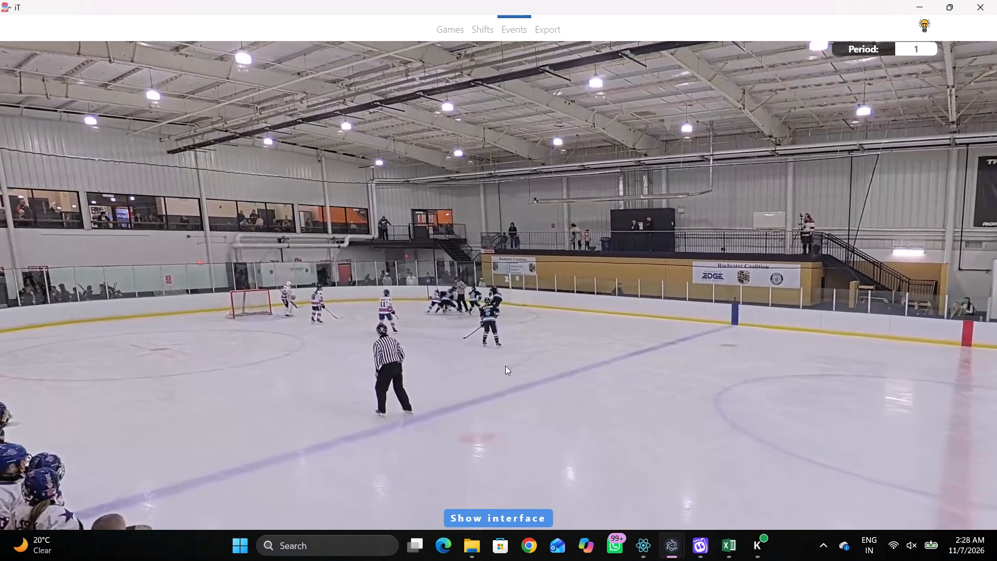
{"action": "key", "text": "q"}
{"action": "key", "text": "q"}
{"action": "key", "text": "q"}
{"action": "key", "text": "shift+d"}
{"action": "type", "text": "qqqqq"}
{"action": "type", "text": "qqqq"}
{"action": "key", "text": "space"}
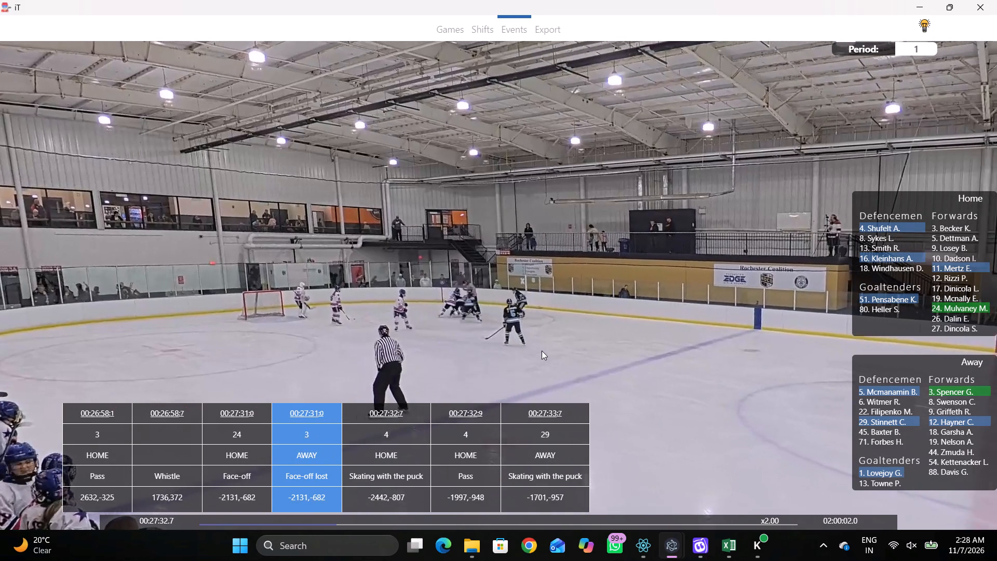
{"action": "key", "text": "space"}
{"action": "key", "text": "space"}
{"action": "key", "text": "space"}
{"action": "key", "text": "q"}
{"action": "key", "text": "q"}
{"action": "key", "text": "q"}
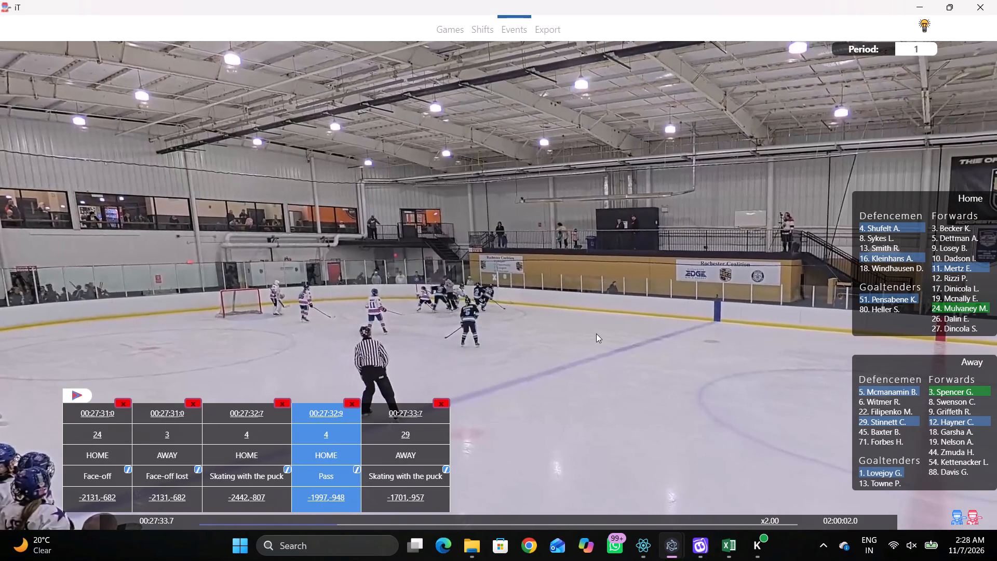
{"action": "key", "text": "space"}
{"action": "key", "text": "space"}
{"action": "key", "text": "space"}
{"action": "key", "text": "space"}
{"action": "key", "text": "space"}
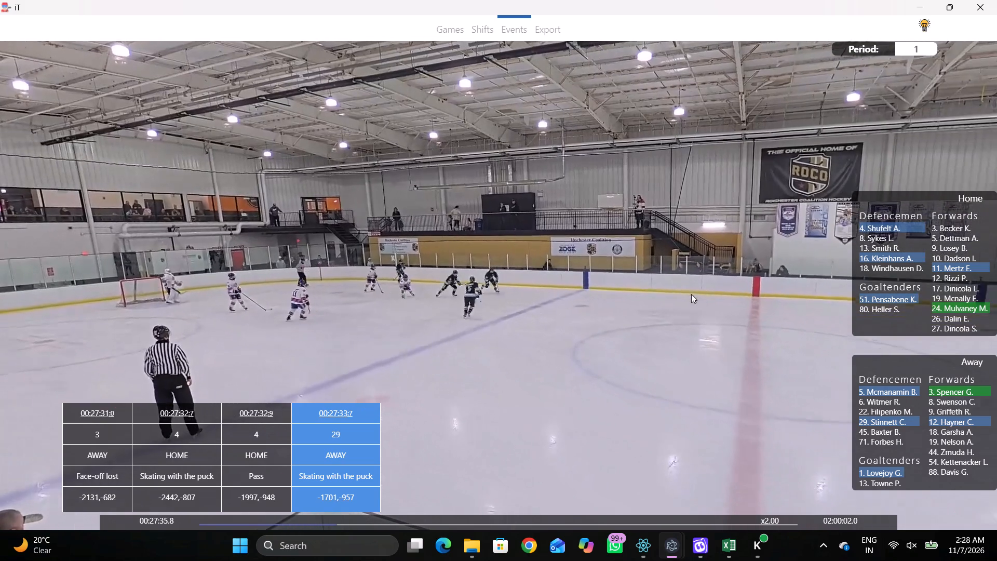
Rewind to the moment away player 29 releases the puck and tag a Pass, between the home zone's far-side circle and the blue line.
{"action": "key", "text": "space"}
{"action": "key", "text": "space"}
{"action": "key", "text": "space"}
{"action": "key", "text": "space"}
{"action": "key", "text": "space"}
{"action": "key", "text": "q"}
{"action": "key", "text": "q"}
{"action": "key", "text": "q"}
{"action": "key", "text": "q"}
{"action": "key", "text": "q"}
{"action": "key", "text": "q"}
{"action": "key", "text": "q"}
{"action": "key", "text": "q"}
{"action": "right_click", "coordinate": [648, 218]}
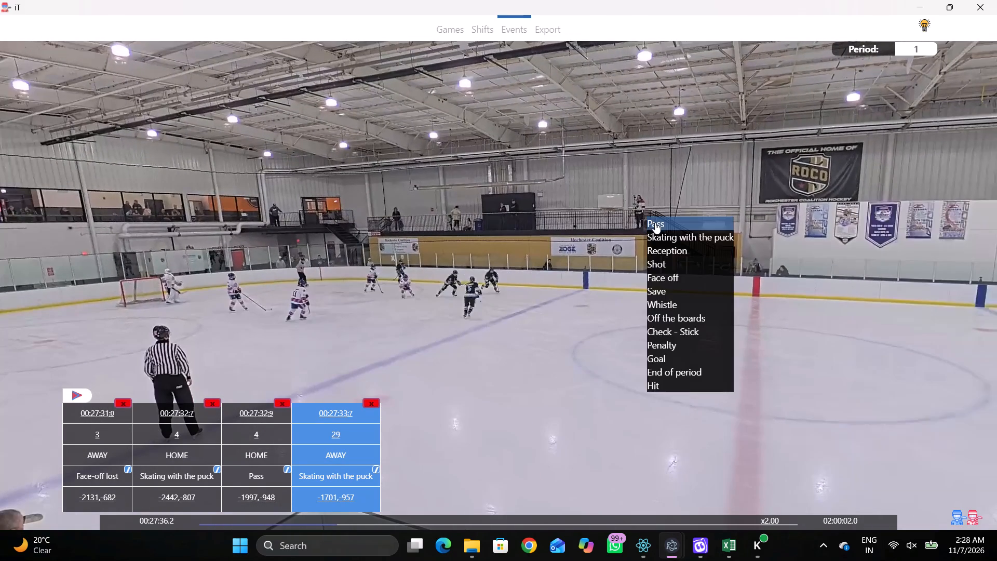
{"action": "left_click", "coordinate": [655, 222]}
{"action": "key", "text": "q"}
{"action": "left_click", "coordinate": [621, 234]}
{"action": "key", "text": "q"}
{"action": "key", "text": "q"}
{"action": "left_click", "coordinate": [619, 237]}
{"action": "key", "text": "q"}
{"action": "type", "text": "qqq"}
{"action": "key", "text": "q"}
{"action": "type", "text": "qqq"}
{"action": "key", "text": "q"}
{"action": "key", "text": "q"}
{"action": "key", "text": "q"}
{"action": "key", "text": "q"}
{"action": "key", "text": "q"}
{"action": "right_click", "coordinate": [608, 225]}
{"action": "right_click", "coordinate": [587, 227]}
{"action": "left_click", "coordinate": [591, 231]}
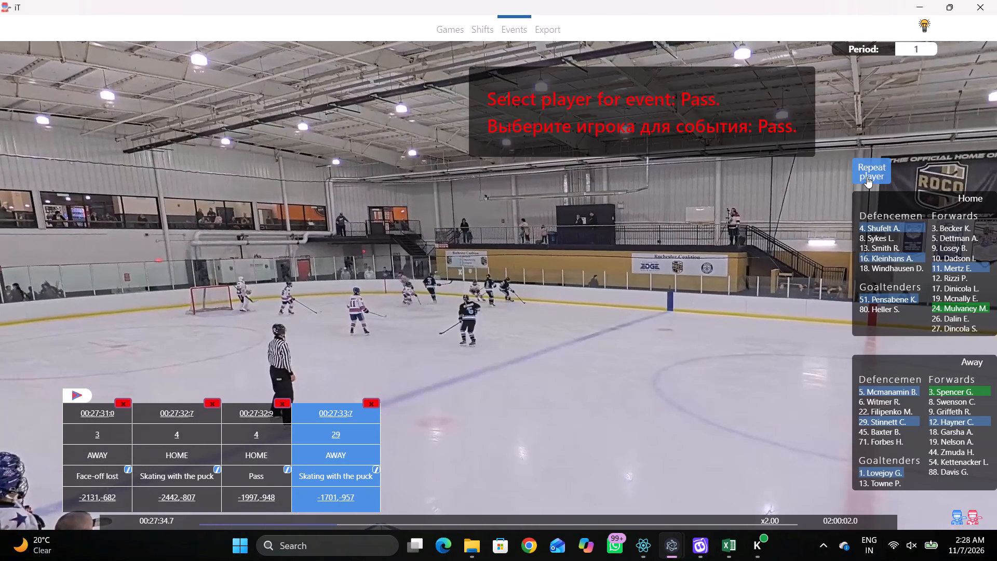
{"action": "left_click", "coordinate": [867, 177]}
{"action": "left_click", "coordinate": [392, 133]}
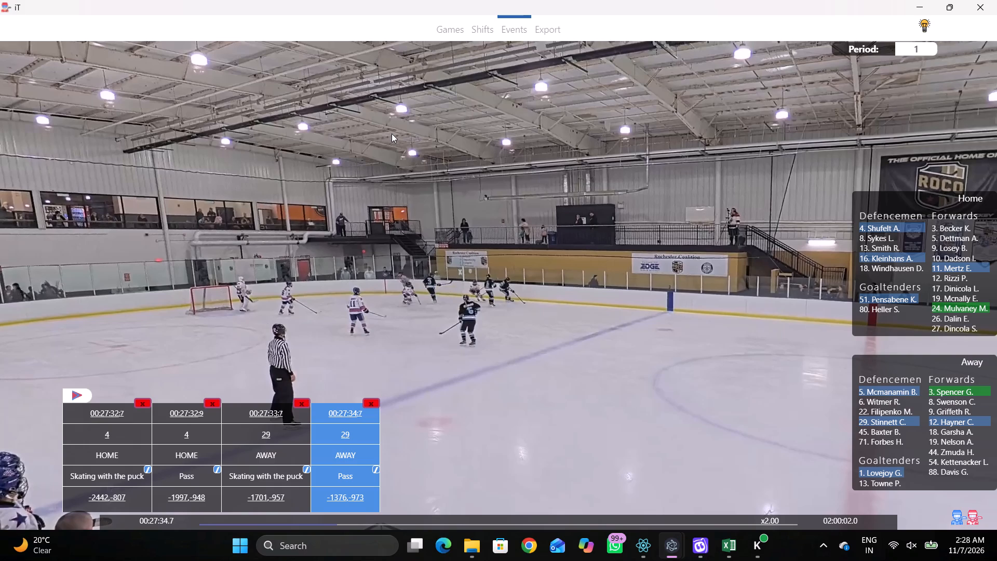
Tag Skating with the puck by away player 5, just inside the home zone's blue line, slightly on the far side of mid-ice.
{"action": "key", "text": "space"}
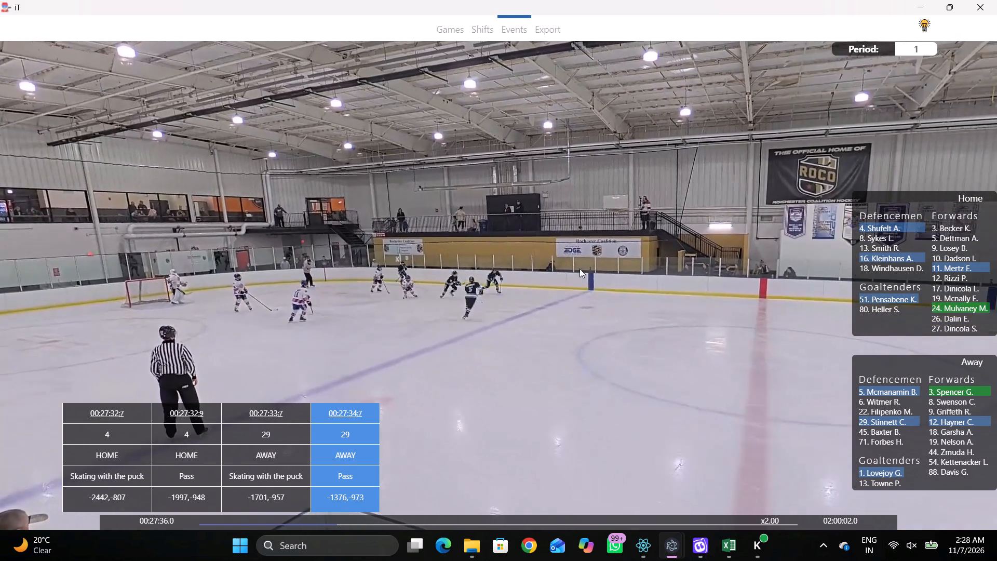
{"action": "key", "text": "space"}
{"action": "right_click_drag", "start_coordinate": [601, 247], "coordinate": [596, 247]}
{"action": "left_click", "coordinate": [634, 260]}
{"action": "right_click_drag", "start_coordinate": [605, 255], "coordinate": [597, 258]}
{"action": "left_click", "coordinate": [683, 280]}
{"action": "left_click", "coordinate": [887, 388]}
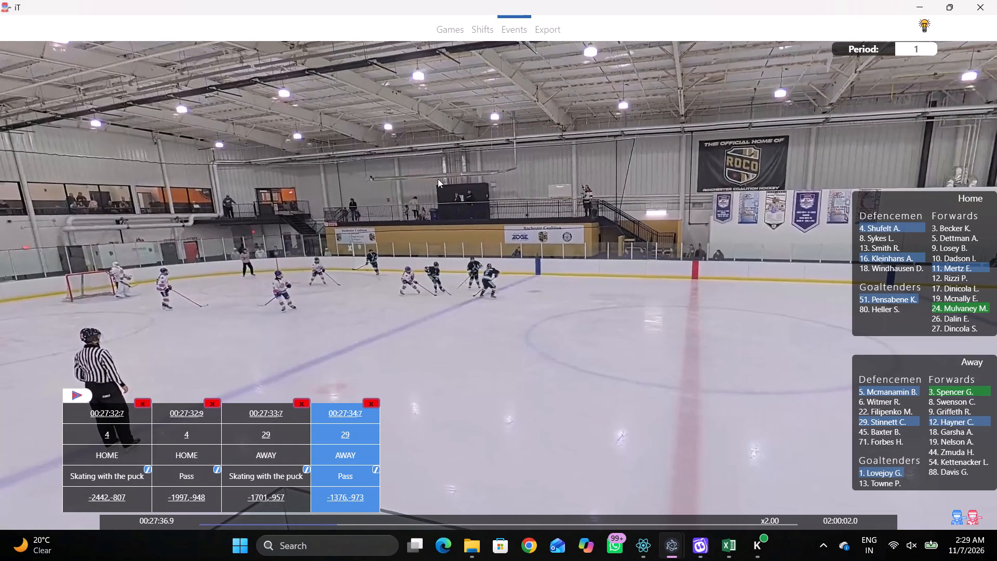
{"action": "right_click", "coordinate": [562, 206]}
{"action": "left_click", "coordinate": [591, 218]}
{"action": "right_click_drag", "start_coordinate": [609, 213], "coordinate": [613, 218]}
{"action": "left_click", "coordinate": [651, 232]}
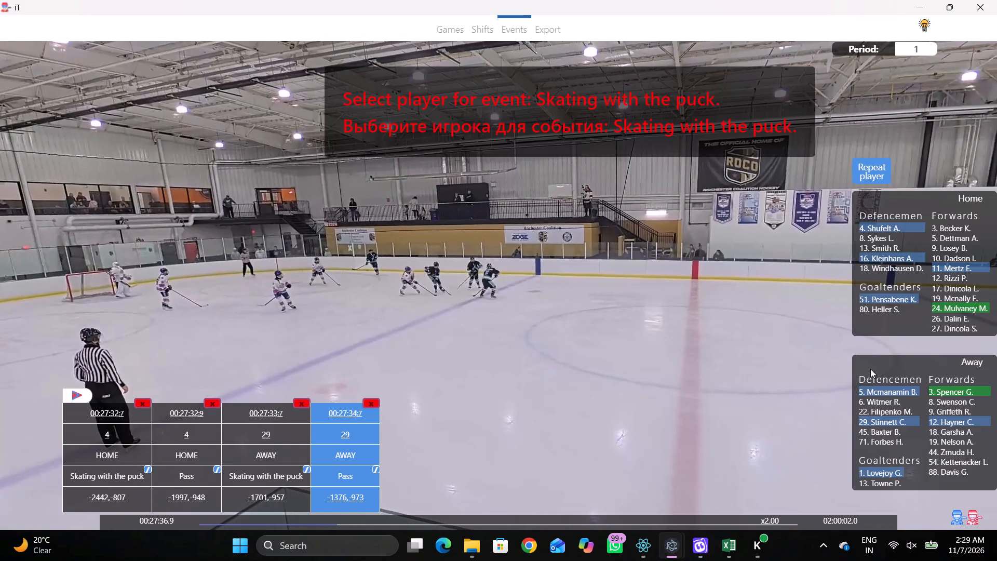
{"action": "left_click", "coordinate": [874, 390]}
{"action": "left_click", "coordinate": [419, 170]}
Tag a Pass by away player 5, in the neutral zone near the far boards, just short of the away blue line.
{"action": "key", "text": "space"}
{"action": "key", "text": "space"}
{"action": "key", "text": "space"}
{"action": "key", "text": "space"}
{"action": "key", "text": "space"}
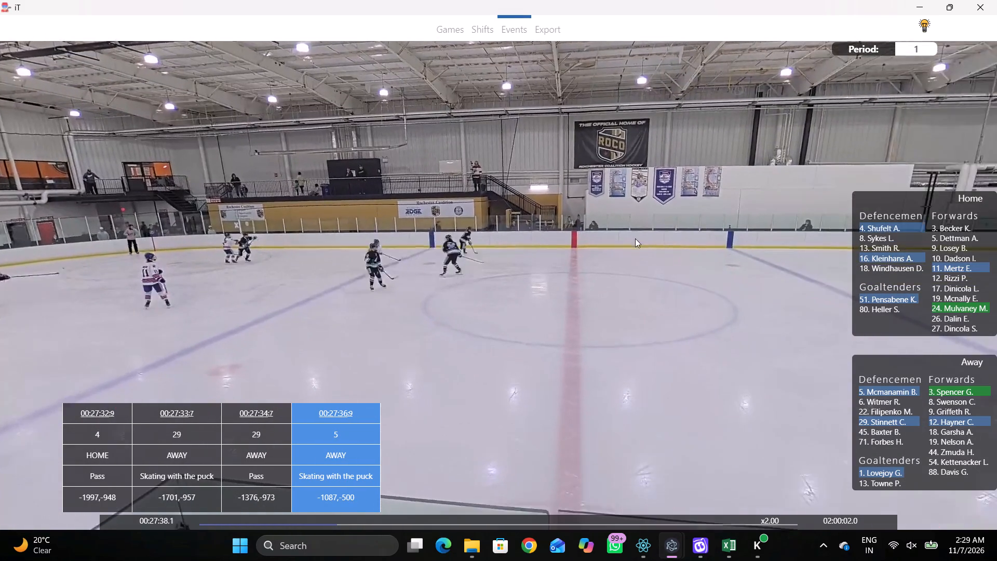
{"action": "key", "text": "space"}
{"action": "key", "text": "shift+d"}
{"action": "key", "text": "q"}
{"action": "key", "text": "q"}
{"action": "key", "text": "q"}
{"action": "key", "text": "q"}
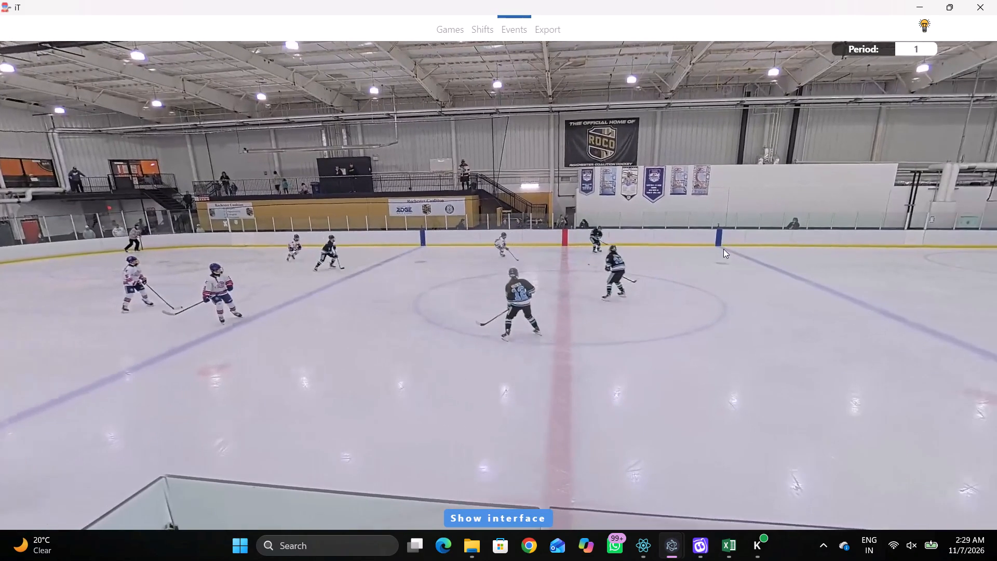
{"action": "right_click", "coordinate": [704, 210]}
{"action": "left_click", "coordinate": [722, 218]}
{"action": "left_click", "coordinate": [877, 168]}
{"action": "left_click", "coordinate": [569, 121]}
Tag Skating with the puck by away player 12, in the neutral zone near the near-side boards, just outside the home blue line.
{"action": "key", "text": "space"}
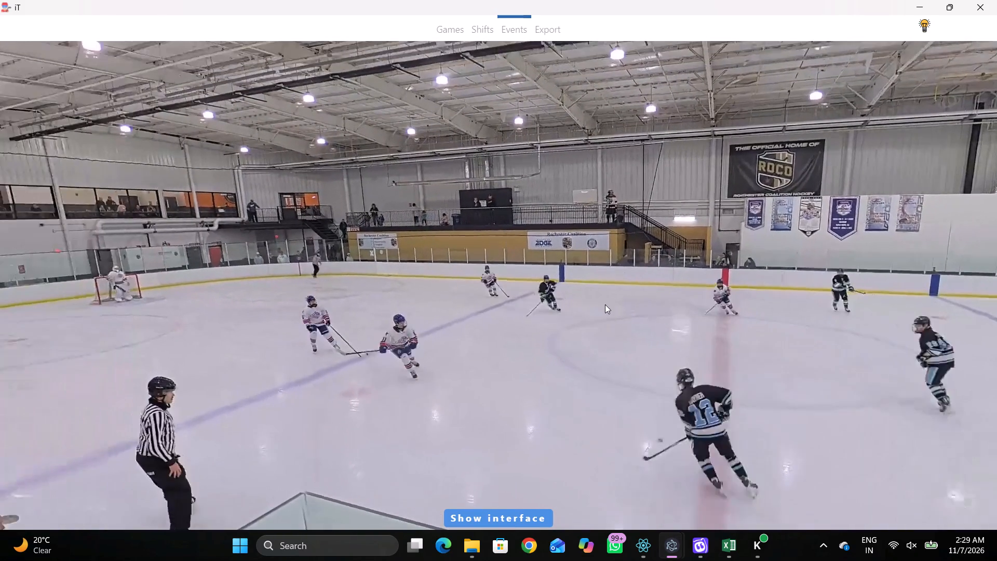
{"action": "key", "text": "space"}
{"action": "key", "text": "space"}
{"action": "key", "text": "space"}
{"action": "right_click_drag", "start_coordinate": [576, 273], "coordinate": [570, 270]}
{"action": "left_click", "coordinate": [605, 284]}
{"action": "left_click", "coordinate": [939, 421]}
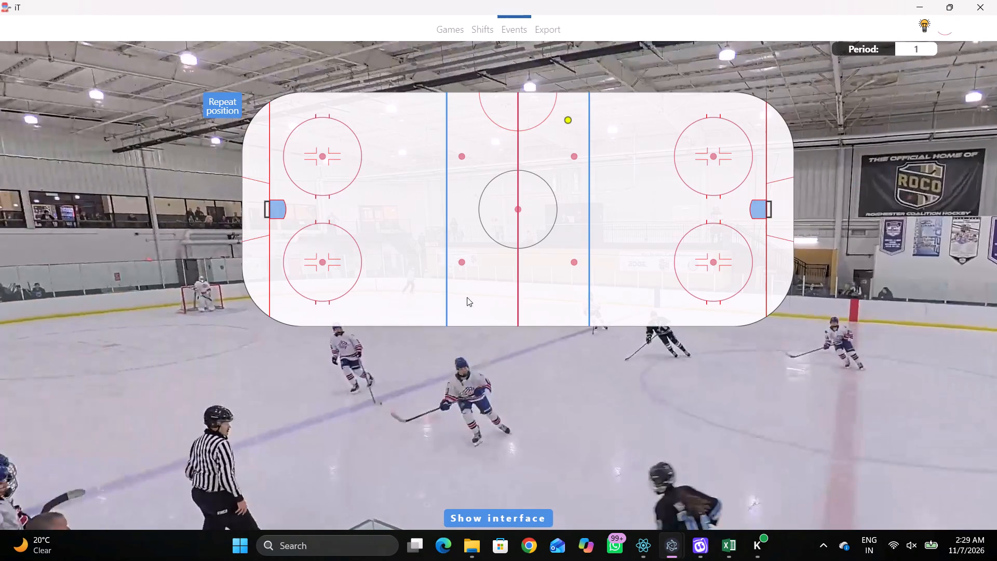
{"action": "left_click", "coordinate": [467, 297]}
Return to away player 12's possession and tag a Pass by the same player, near the near-side boards just outside the home blue line.
{"action": "key", "text": "space"}
{"action": "key", "text": "space"}
{"action": "key", "text": "space"}
{"action": "key", "text": "space"}
{"action": "key", "text": "space"}
{"action": "key", "text": "space"}
{"action": "key", "text": "shift+d"}
{"action": "left_click", "coordinate": [320, 426]}
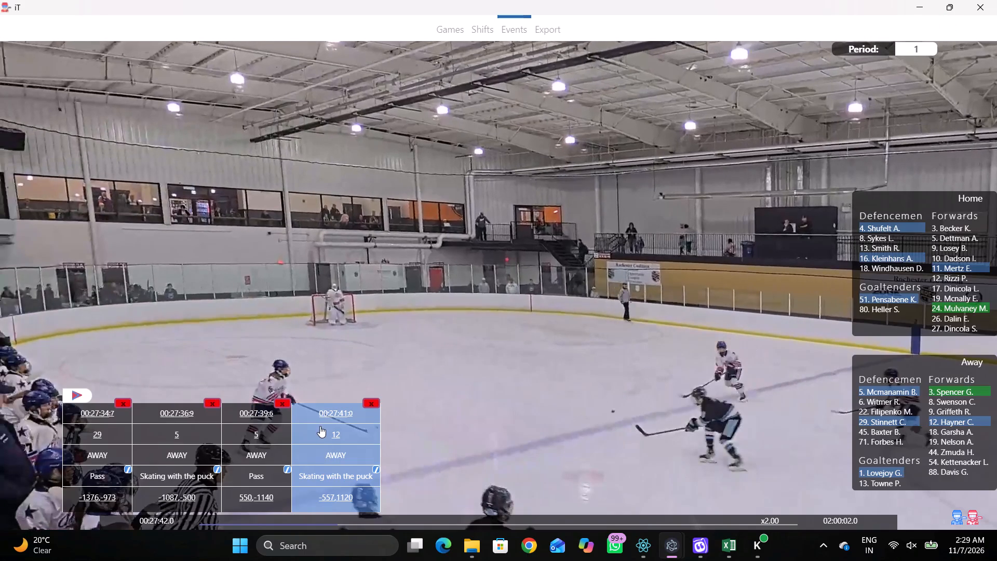
{"action": "left_click", "coordinate": [321, 422]}
{"action": "key", "text": "shift+d"}
{"action": "key", "text": "space"}
{"action": "key", "text": "space"}
{"action": "right_click", "coordinate": [584, 274]}
{"action": "left_click", "coordinate": [594, 270]}
{"action": "right_click", "coordinate": [725, 203]}
{"action": "left_click", "coordinate": [736, 209]}
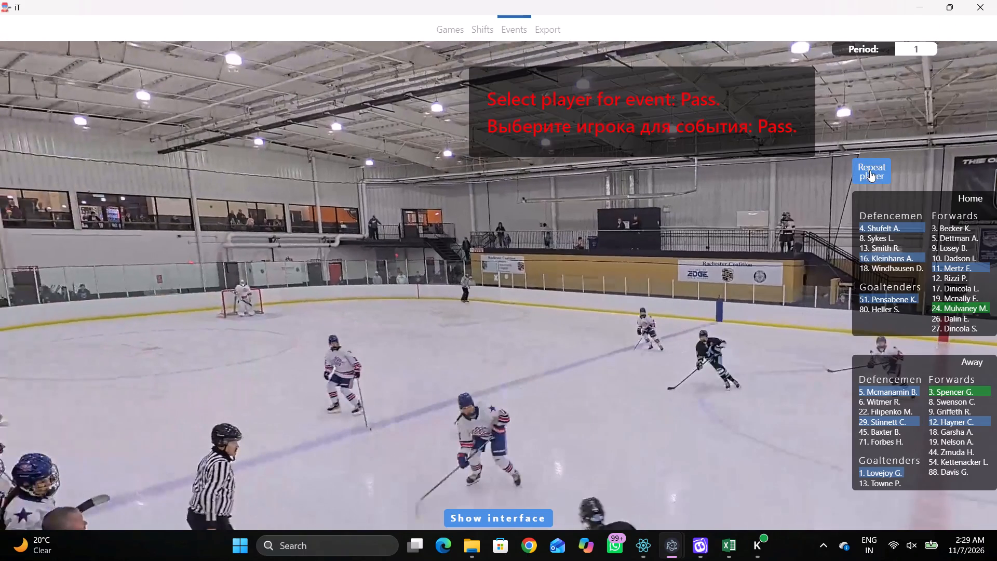
{"action": "left_click", "coordinate": [864, 171]}
{"action": "left_click", "coordinate": [472, 292]}
Tag a Whistle at the stoppage, between the home zone's near-side circle and the blue line.
{"action": "key", "text": "space"}
{"action": "key", "text": "v"}
{"action": "key", "text": "space"}
{"action": "key", "text": "space"}
{"action": "key", "text": "space"}
{"action": "key", "text": "space"}
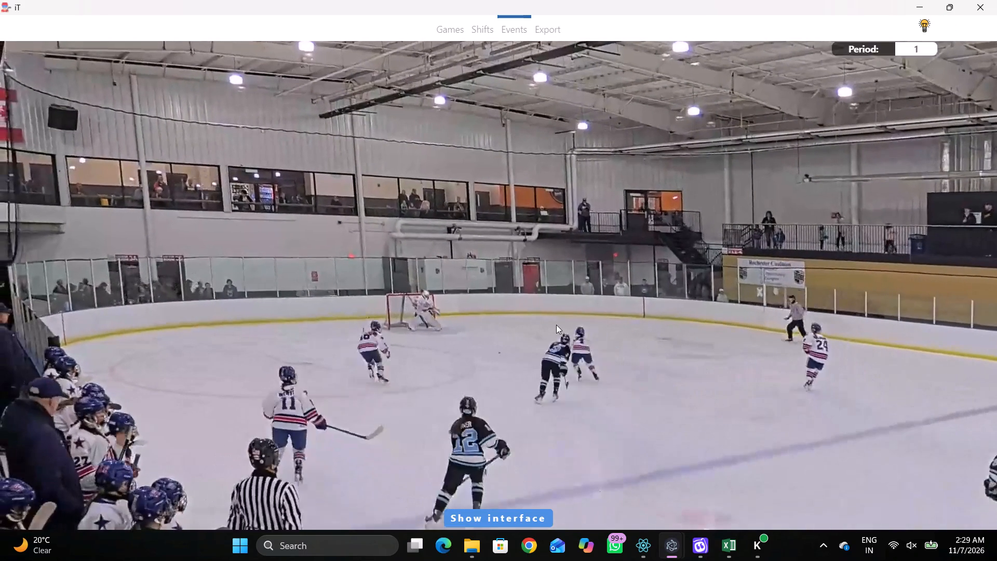
{"action": "key", "text": "space"}
{"action": "key", "text": "space"}
{"action": "key", "text": "space"}
{"action": "right_click", "coordinate": [537, 265]}
{"action": "left_click", "coordinate": [562, 357]}
{"action": "left_click_drag", "start_coordinate": [545, 411], "coordinate": [541, 373]}
{"action": "right_click_drag", "start_coordinate": [477, 251], "coordinate": [484, 249]}
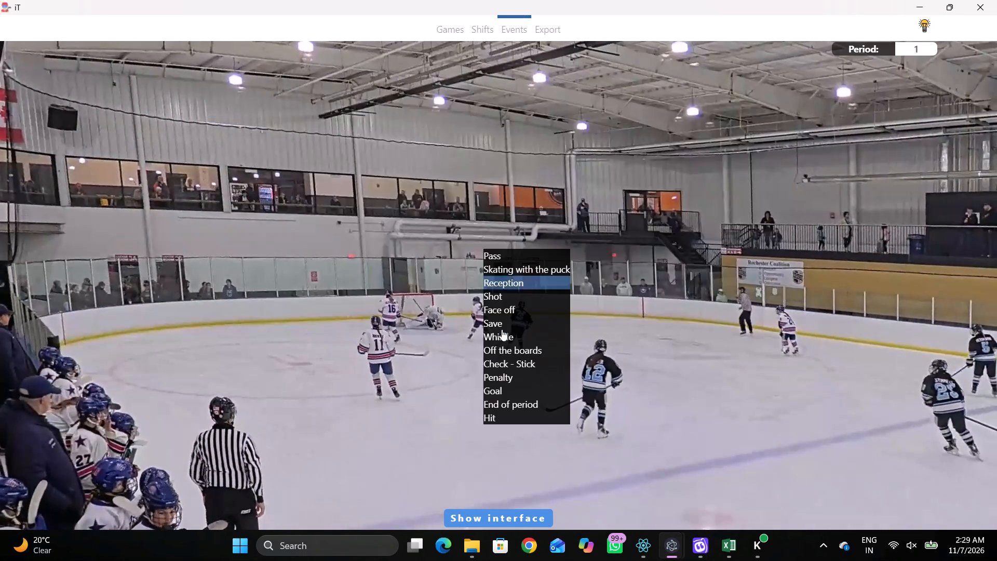
{"action": "left_click", "coordinate": [507, 333]}
{"action": "left_click", "coordinate": [416, 264]}
Advance to the next face-off and tag it as won by away player 3 against home player 27, on the home zone's far-side dot.
{"action": "key", "text": "space"}
{"action": "key", "text": "c"}
{"action": "key", "text": "space"}
{"action": "type", "text": "c"}
{"action": "key", "text": "space"}
{"action": "key", "text": "shift+d"}
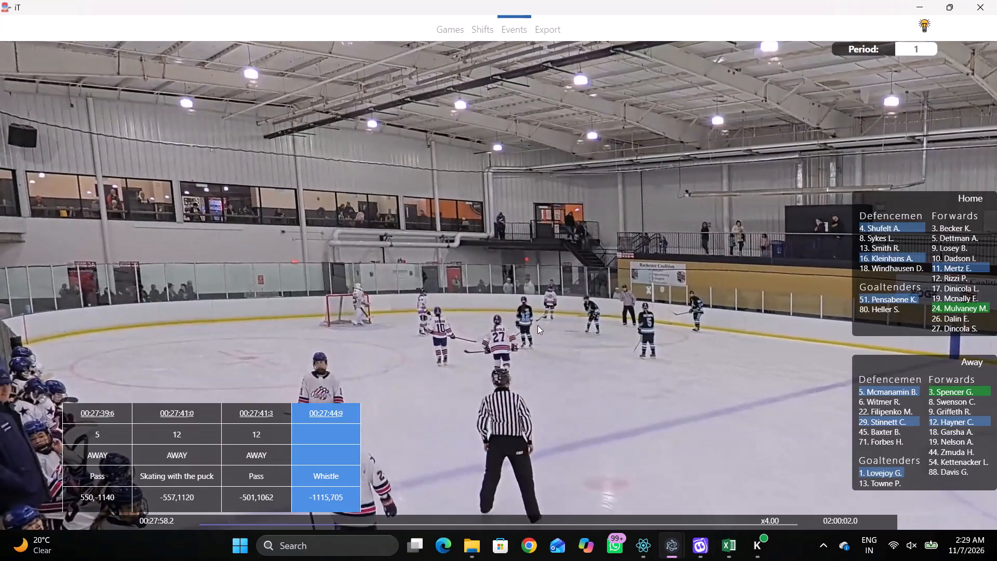
{"action": "key", "text": "shift+d"}
{"action": "key", "text": "space"}
{"action": "key", "text": "space"}
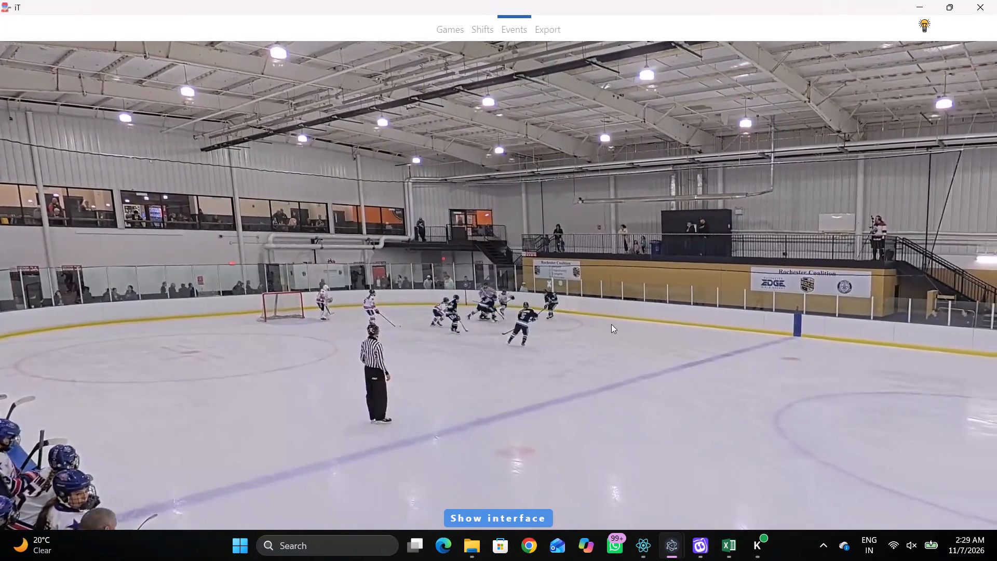
{"action": "key", "text": "space"}
{"action": "key", "text": "q"}
{"action": "key", "text": "q"}
{"action": "key", "text": "q"}
{"action": "key", "text": "q"}
{"action": "key", "text": "q"}
{"action": "key", "text": "q"}
{"action": "key", "text": "q"}
{"action": "key", "text": "q"}
{"action": "right_click", "coordinate": [610, 290]}
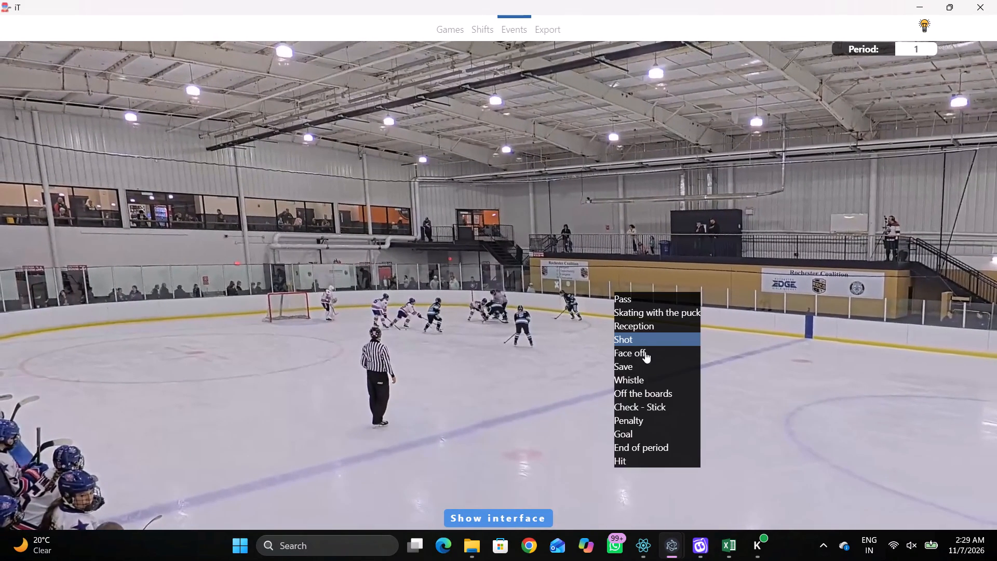
{"action": "left_click", "coordinate": [644, 349]}
{"action": "left_click", "coordinate": [931, 405]}
{"action": "left_click", "coordinate": [939, 402]}
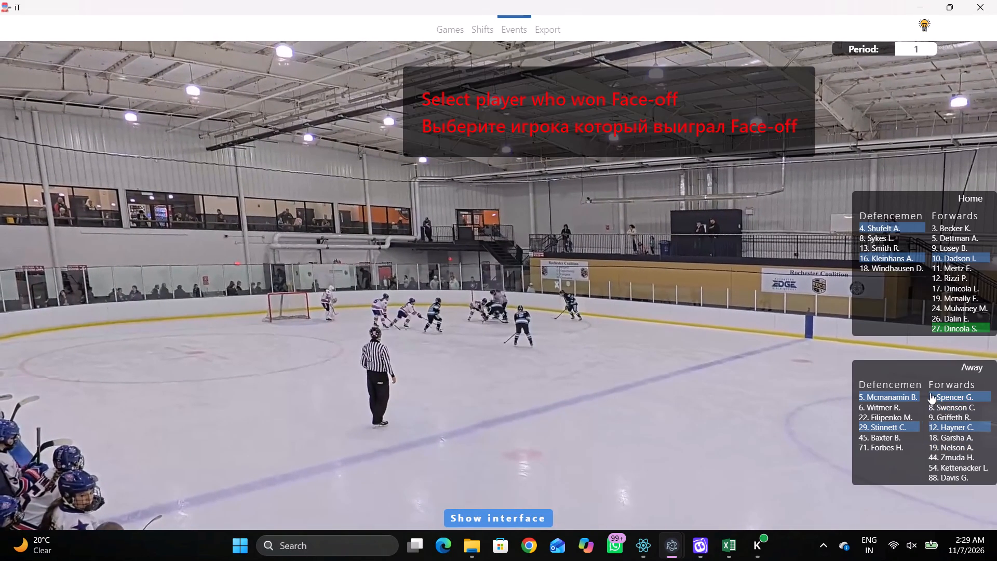
{"action": "left_click", "coordinate": [930, 393]}
{"action": "left_click", "coordinate": [942, 329]}
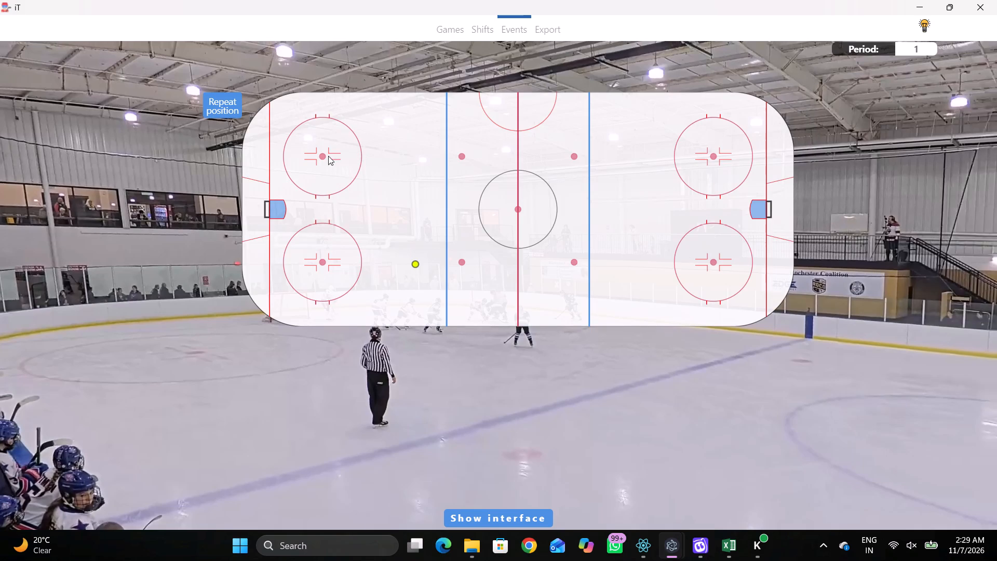
{"action": "left_click", "coordinate": [326, 157]}
Tag the first puck event after the face-off for away player 29, in the boards-side part of the home zone's far-side circle.
{"action": "key", "text": "r"}
{"action": "key", "text": "space"}
{"action": "key", "text": "space"}
{"action": "key", "text": "space"}
{"action": "key", "text": "space"}
{"action": "key", "text": "space"}
{"action": "key", "text": "space"}
{"action": "right_click_drag", "start_coordinate": [591, 278], "coordinate": [584, 278]}
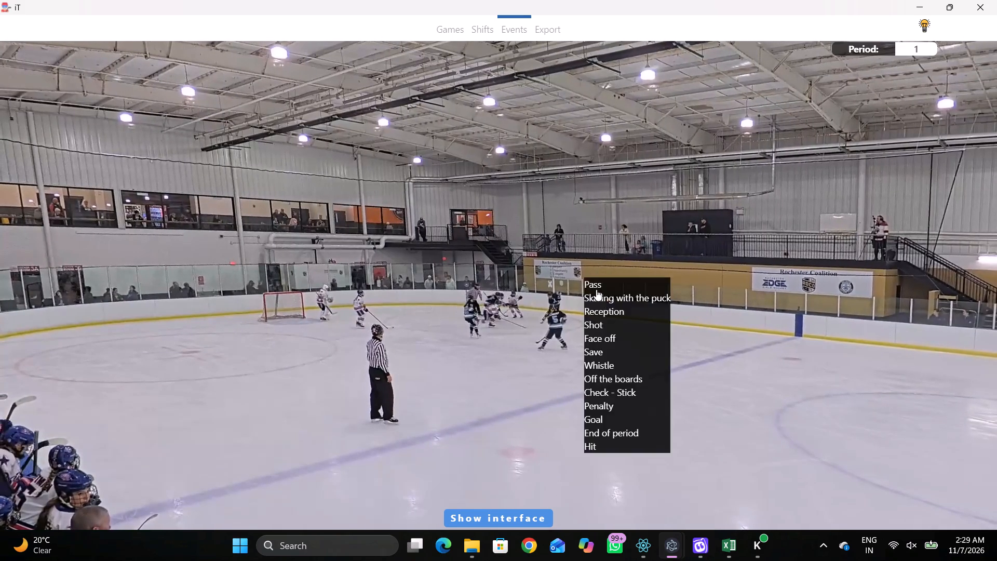
{"action": "left_click", "coordinate": [604, 297]}
{"action": "right_click", "coordinate": [568, 285]}
{"action": "left_click", "coordinate": [581, 297]}
{"action": "left_click", "coordinate": [874, 426]}
{"action": "left_click", "coordinate": [872, 422]}
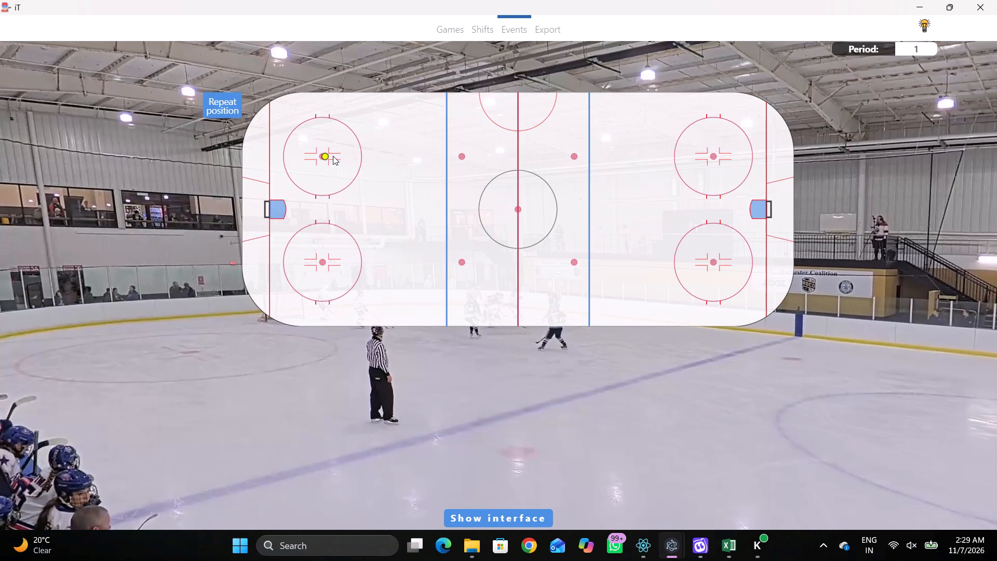
{"action": "left_click", "coordinate": [334, 138]}
Tag Skating with the puck by home player 16, behind the home goal line on the far side of the net.
{"action": "key", "text": "space"}
{"action": "key", "text": "space"}
{"action": "key", "text": "space"}
{"action": "key", "text": "space"}
{"action": "key", "text": "q"}
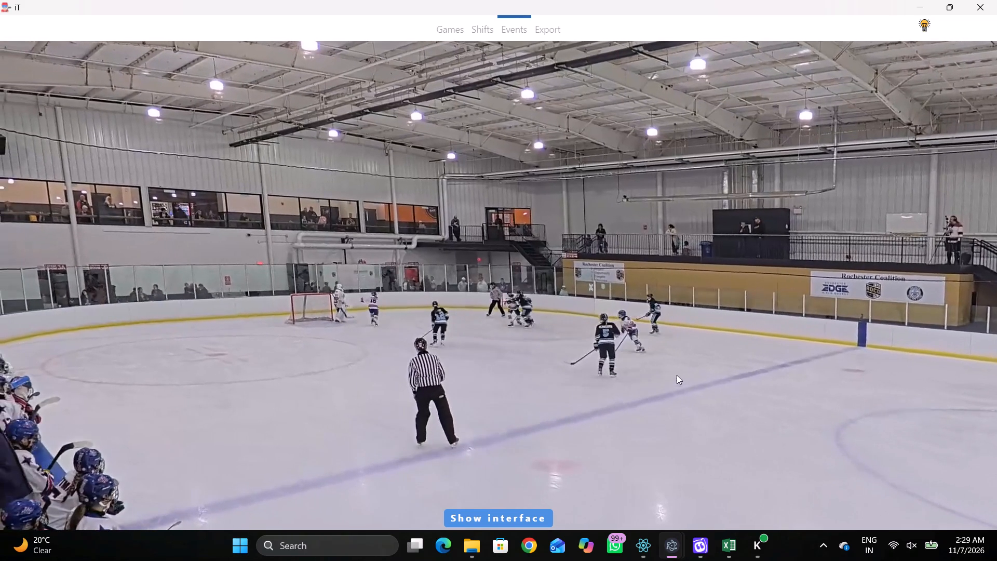
{"action": "key", "text": "q"}
{"action": "key", "text": "r"}
{"action": "key", "text": "space"}
{"action": "key", "text": "v"}
{"action": "key", "text": "space"}
{"action": "key", "text": "space"}
{"action": "key", "text": "space"}
{"action": "right_click", "coordinate": [637, 269]}
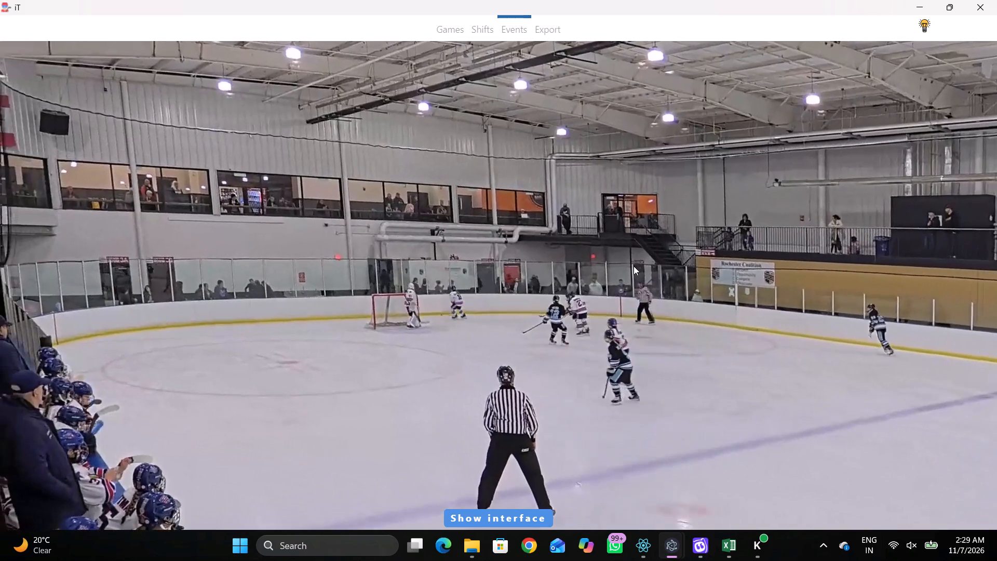
{"action": "left_click", "coordinate": [656, 286]}
{"action": "left_click", "coordinate": [872, 262]}
{"action": "left_click", "coordinate": [252, 183]}
Tag a Pass by home player 16 in the near-side corner, behind the home goal line.
{"action": "key", "text": "space"}
{"action": "key", "text": "v"}
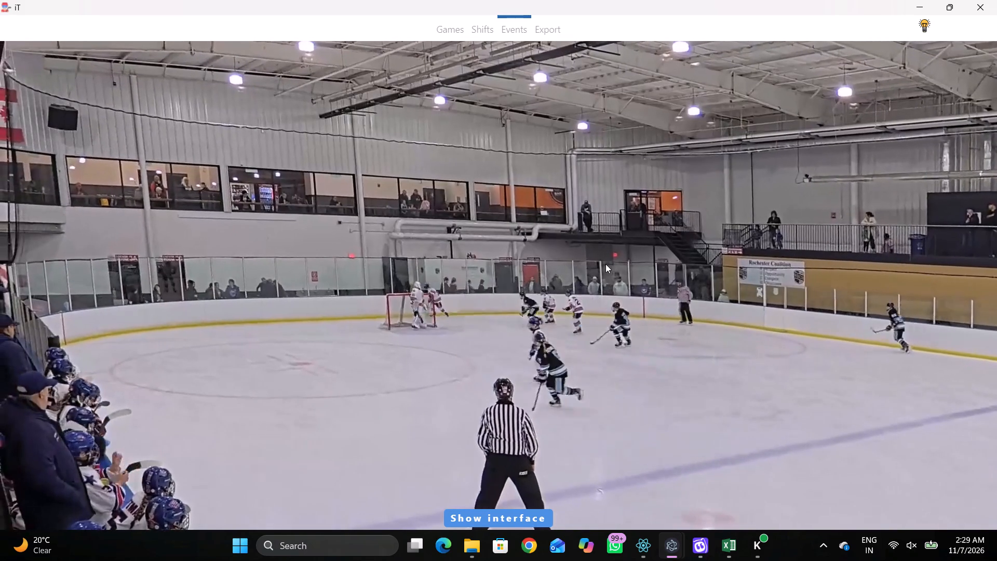
{"action": "key", "text": "space"}
{"action": "key", "text": "space"}
{"action": "key", "text": "space"}
{"action": "key", "text": "space"}
{"action": "key", "text": "space"}
{"action": "key", "text": "space"}
{"action": "key", "text": "space"}
{"action": "key", "text": "space"}
{"action": "key", "text": "space"}
{"action": "right_click", "coordinate": [592, 253]}
{"action": "key", "text": "q"}
{"action": "left_click", "coordinate": [598, 259]}
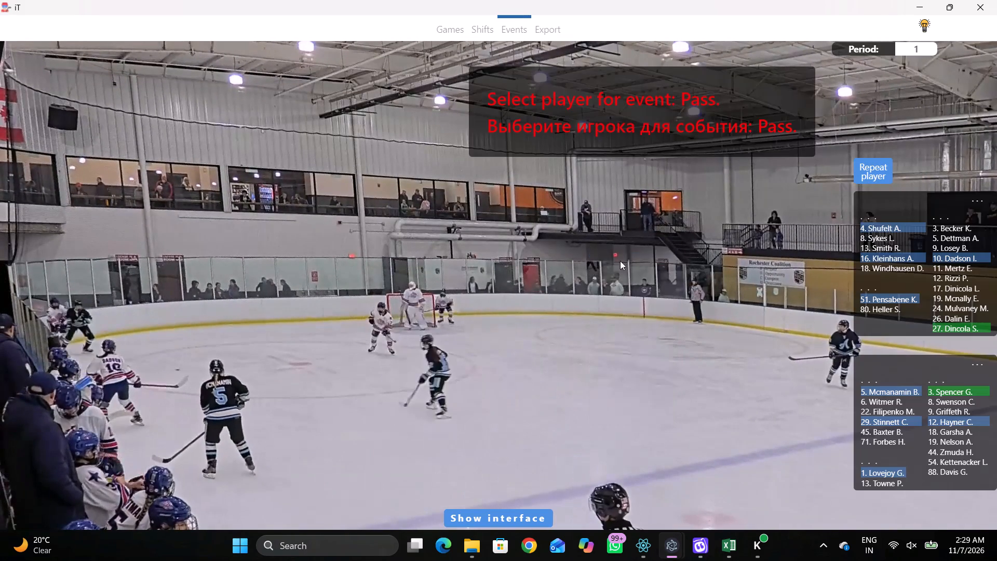
{"action": "left_click", "coordinate": [868, 166]}
{"action": "left_click", "coordinate": [251, 285]}
Tag Skating with the puck by away player 12, just outside the home zone's near-side circle toward the blue line.
{"action": "key", "text": "r"}
{"action": "key", "text": "space"}
{"action": "key", "text": "space"}
{"action": "key", "text": "space"}
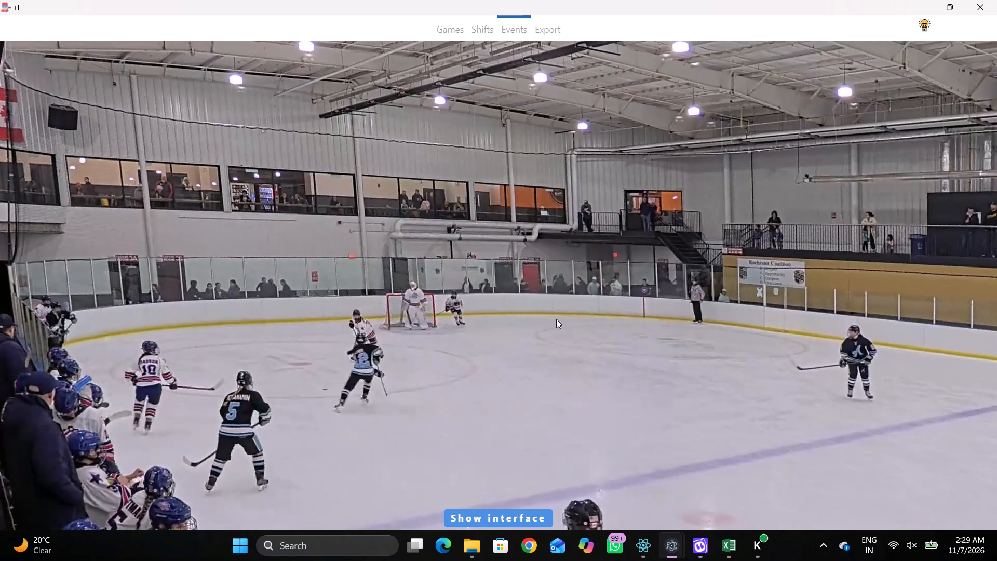
{"action": "key", "text": "space"}
{"action": "right_click", "coordinate": [548, 295]}
{"action": "left_click", "coordinate": [580, 314]}
{"action": "left_click", "coordinate": [962, 424]}
{"action": "left_click", "coordinate": [364, 262]}
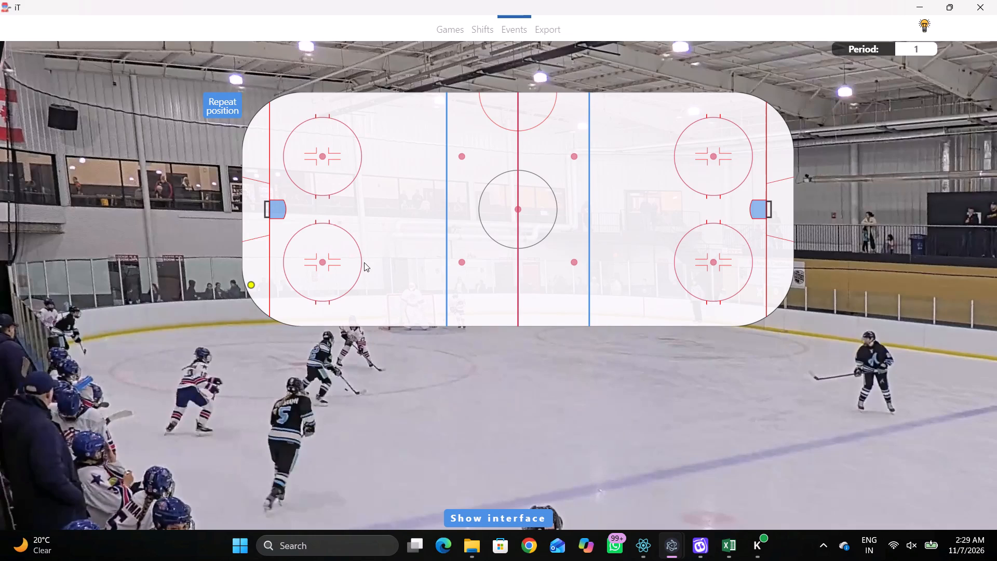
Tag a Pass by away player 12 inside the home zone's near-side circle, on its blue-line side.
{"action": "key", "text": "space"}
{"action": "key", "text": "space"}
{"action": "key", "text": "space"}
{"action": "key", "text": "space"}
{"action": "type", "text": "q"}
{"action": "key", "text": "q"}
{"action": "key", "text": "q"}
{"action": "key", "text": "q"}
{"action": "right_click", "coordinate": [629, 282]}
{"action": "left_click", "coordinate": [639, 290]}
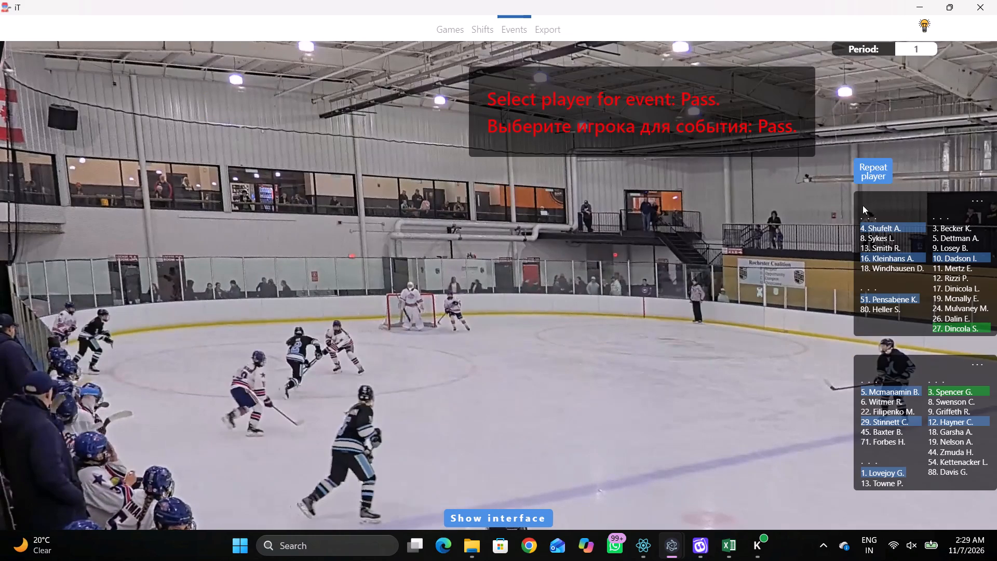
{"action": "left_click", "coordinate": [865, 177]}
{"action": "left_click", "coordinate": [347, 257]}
Tag a Pass by away player 12 at the home goal line, in the near-side corner by the boards.
{"action": "key", "text": "space"}
{"action": "key", "text": "space"}
{"action": "key", "text": "space"}
{"action": "key", "text": "space"}
{"action": "key", "text": "space"}
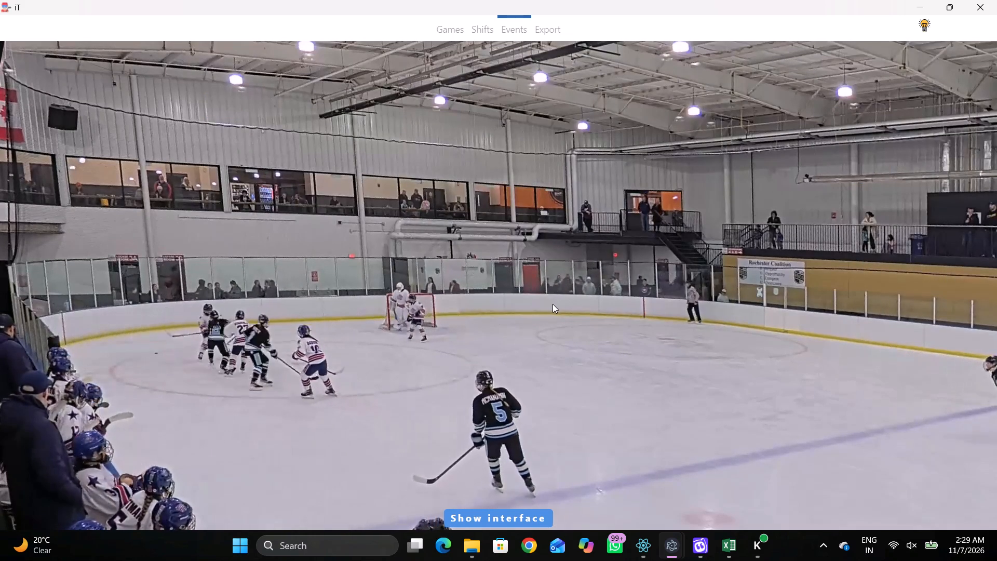
{"action": "key", "text": "space"}
{"action": "key", "text": "space"}
{"action": "key", "text": "space"}
{"action": "key", "text": "space"}
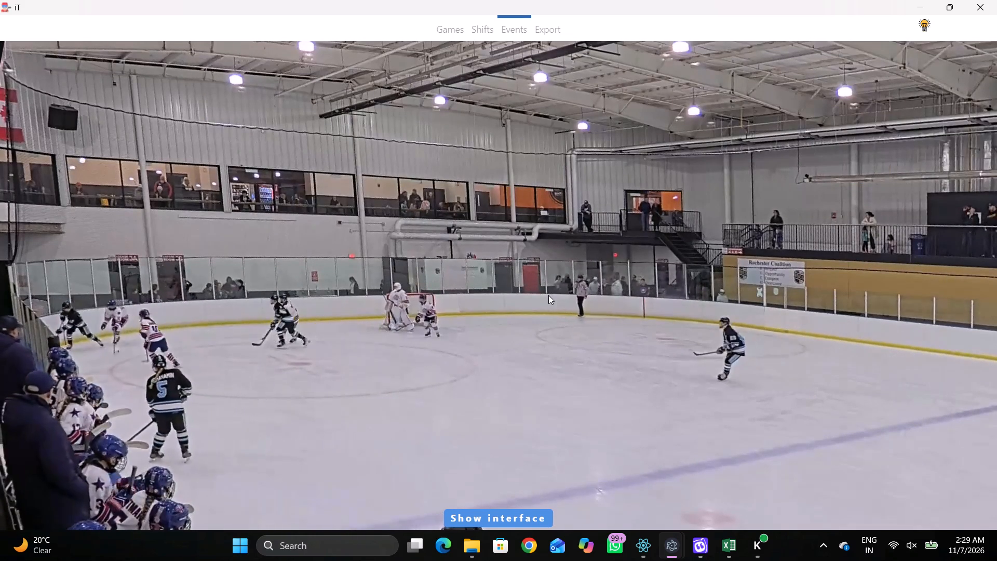
{"action": "key", "text": "space"}
{"action": "type", "text": "q"}
{"action": "key", "text": "q"}
{"action": "key", "text": "q"}
{"action": "key", "text": "q"}
{"action": "key", "text": "q"}
{"action": "right_click", "coordinate": [561, 261]}
{"action": "left_click", "coordinate": [564, 263]}
{"action": "right_click_drag", "start_coordinate": [544, 252], "coordinate": [546, 257]}
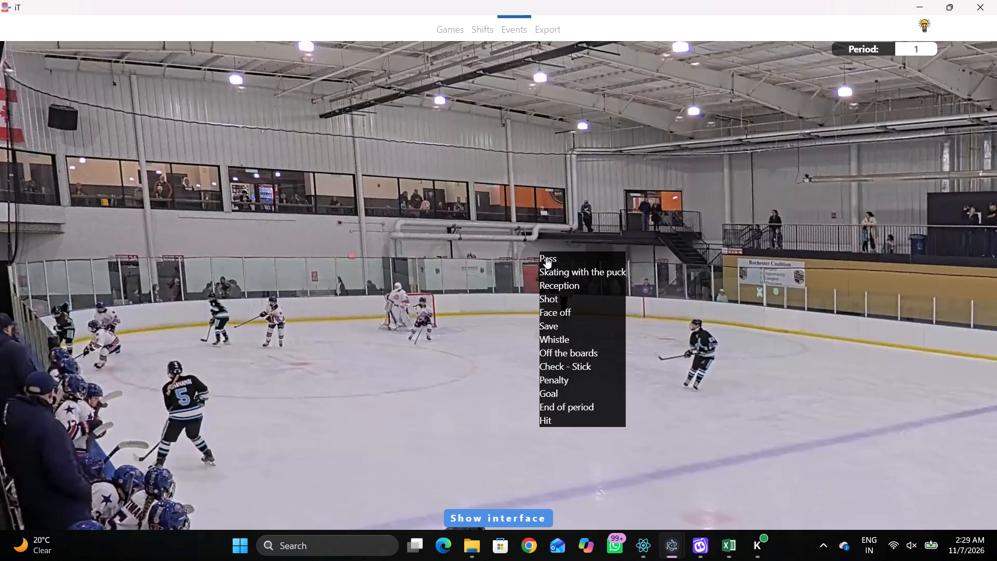
{"action": "right_click_drag", "start_coordinate": [546, 257], "coordinate": [540, 252]}
{"action": "left_click", "coordinate": [554, 257]}
{"action": "left_click", "coordinate": [895, 166]}
{"action": "left_click", "coordinate": [854, 170]}
{"action": "left_click", "coordinate": [267, 292]}
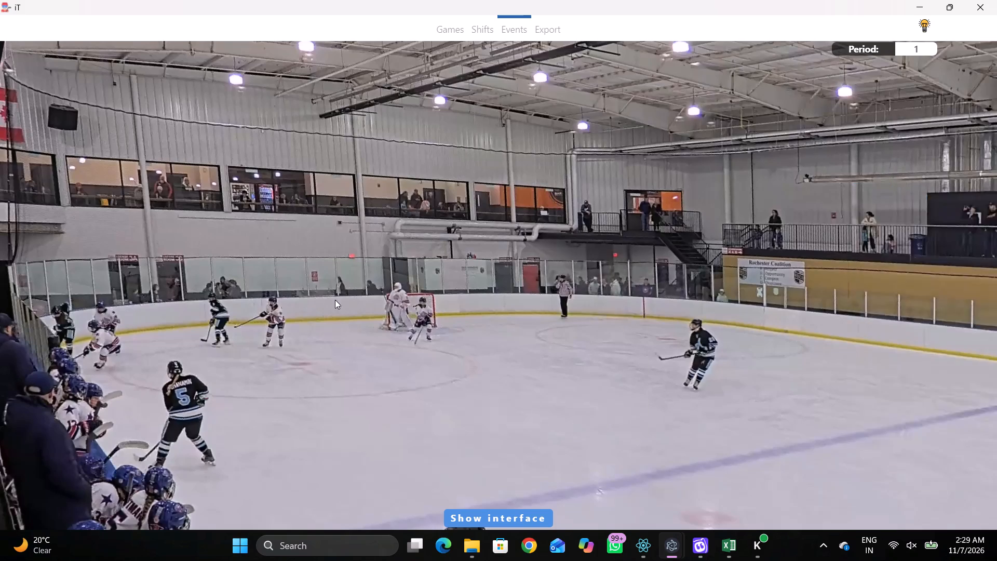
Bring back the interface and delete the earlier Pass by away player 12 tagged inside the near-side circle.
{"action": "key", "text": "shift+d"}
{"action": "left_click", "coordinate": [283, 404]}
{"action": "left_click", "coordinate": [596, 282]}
Tag Skating with the puck by away player 3, behind the home goal line on the near side of the net.
{"action": "key", "text": "space"}
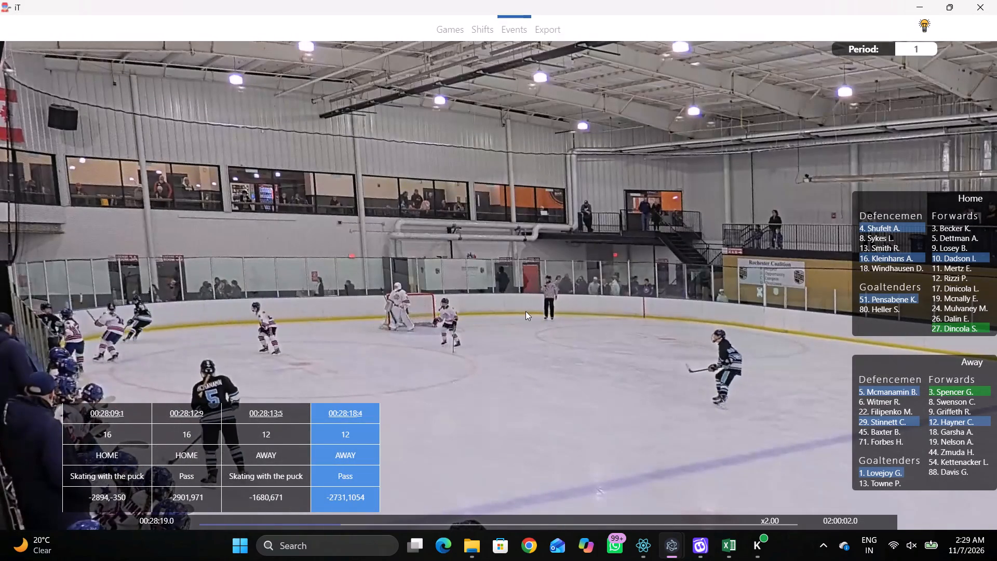
{"action": "key", "text": "space"}
{"action": "key", "text": "space"}
{"action": "key", "text": "space"}
{"action": "right_click", "coordinate": [582, 296]}
{"action": "left_click", "coordinate": [615, 324]}
{"action": "left_click", "coordinate": [954, 392]}
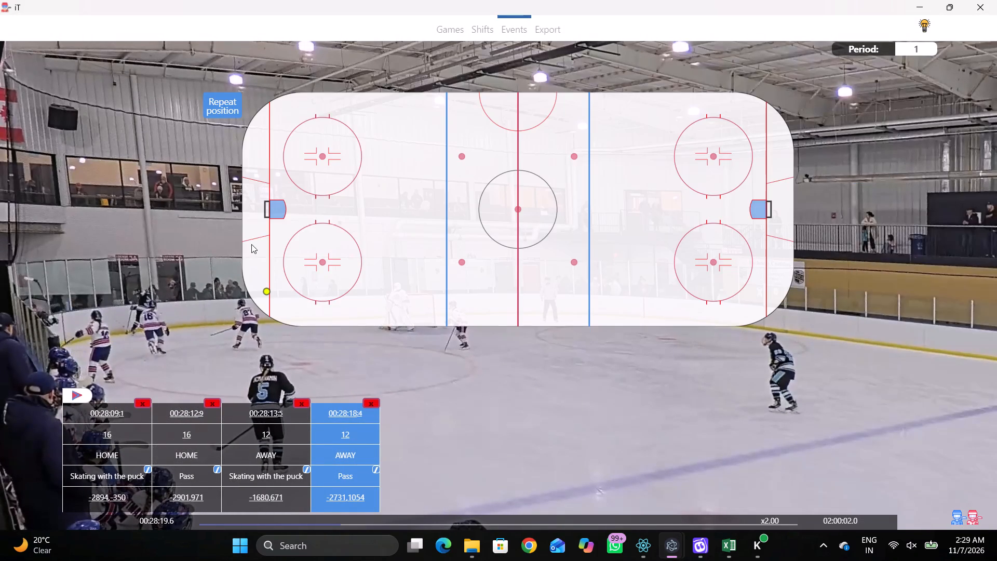
{"action": "left_click", "coordinate": [254, 257]}
Tag a Pass by away player 3 just behind the home goal line, on the far side of the net.
{"action": "key", "text": "space"}
{"action": "key", "text": "space"}
{"action": "key", "text": "space"}
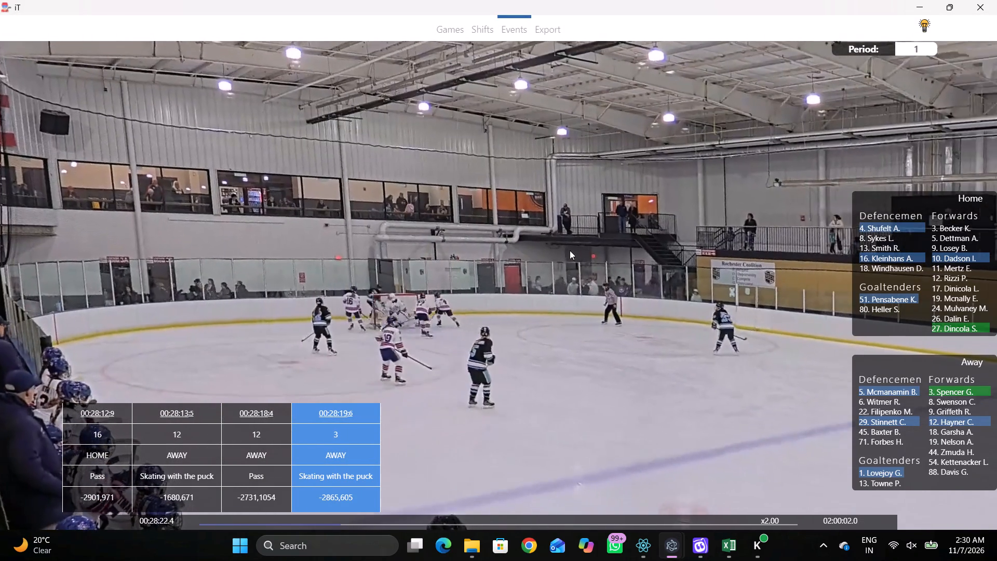
{"action": "key", "text": "space"}
{"action": "key", "text": "q"}
{"action": "key", "text": "q"}
{"action": "key", "text": "q"}
{"action": "key", "text": "q"}
{"action": "key", "text": "q"}
{"action": "key", "text": "q"}
{"action": "key", "text": "q"}
{"action": "key", "text": "q"}
{"action": "key", "text": "q"}
{"action": "key", "text": "q"}
{"action": "key", "text": "q"}
{"action": "right_click", "coordinate": [639, 256]}
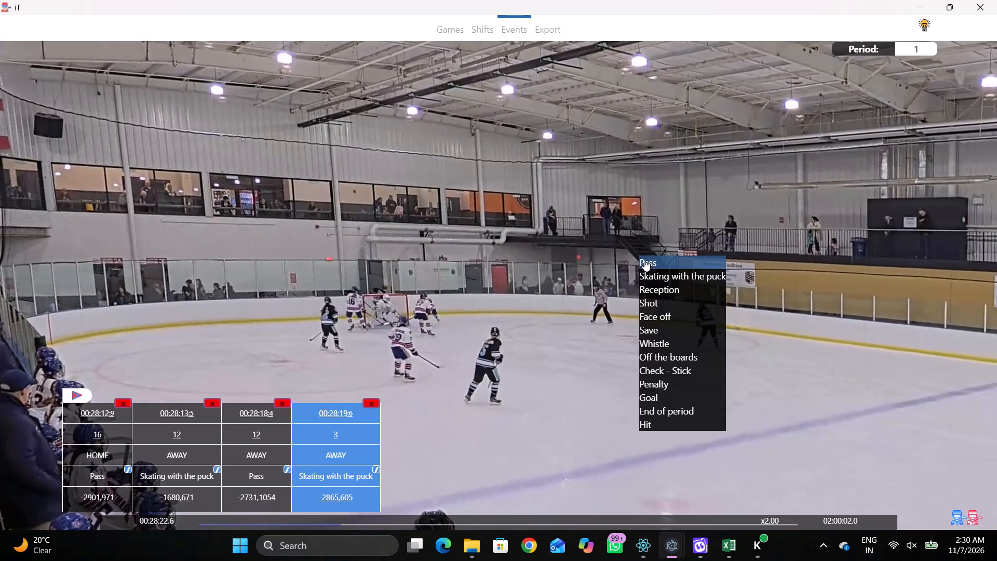
{"action": "right_click", "coordinate": [637, 255]}
{"action": "left_click", "coordinate": [642, 262]}
{"action": "left_click", "coordinate": [894, 160]}
{"action": "left_click", "coordinate": [863, 176]}
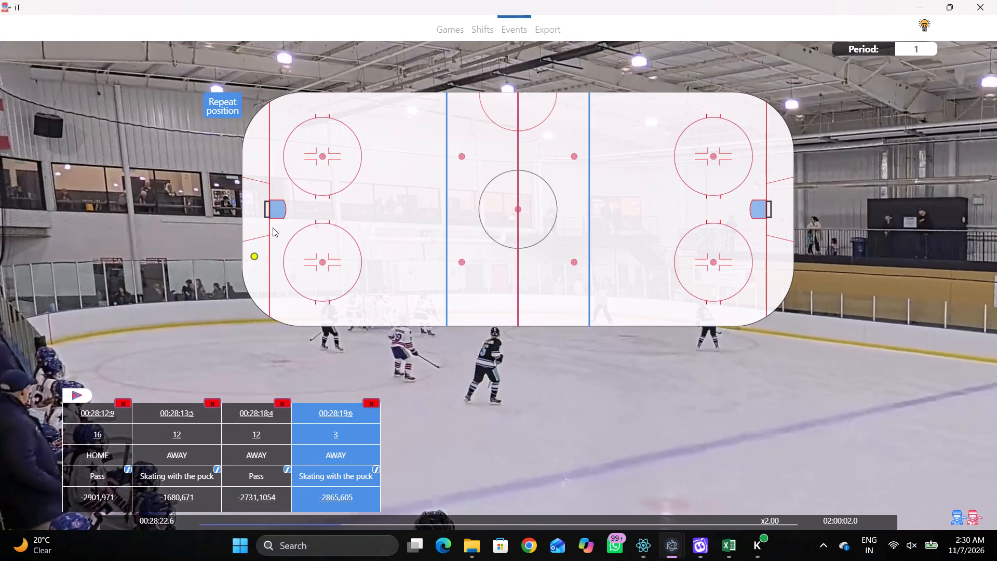
{"action": "left_click", "coordinate": [265, 184]}
Tag Skating with the puck by away player 29, between the home zone's far-side circle and the blue line.
{"action": "key", "text": "space"}
{"action": "key", "text": "space"}
{"action": "key", "text": "space"}
{"action": "key", "text": "space"}
{"action": "key", "text": "space"}
{"action": "key", "text": "space"}
{"action": "right_click", "coordinate": [571, 249]}
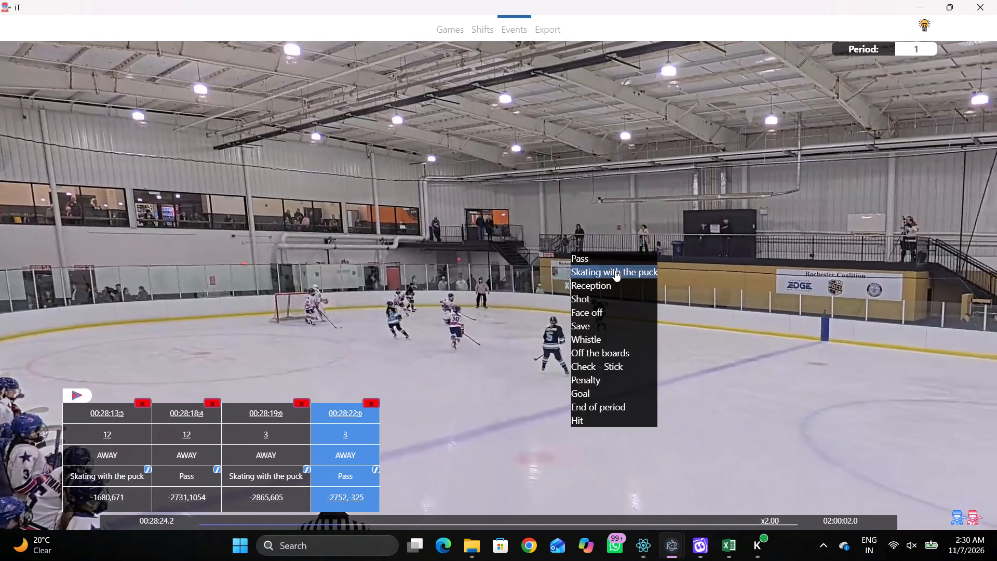
{"action": "left_click", "coordinate": [617, 270]}
{"action": "left_click", "coordinate": [869, 428]}
{"action": "left_click", "coordinate": [869, 418]}
{"action": "left_click", "coordinate": [402, 152]}
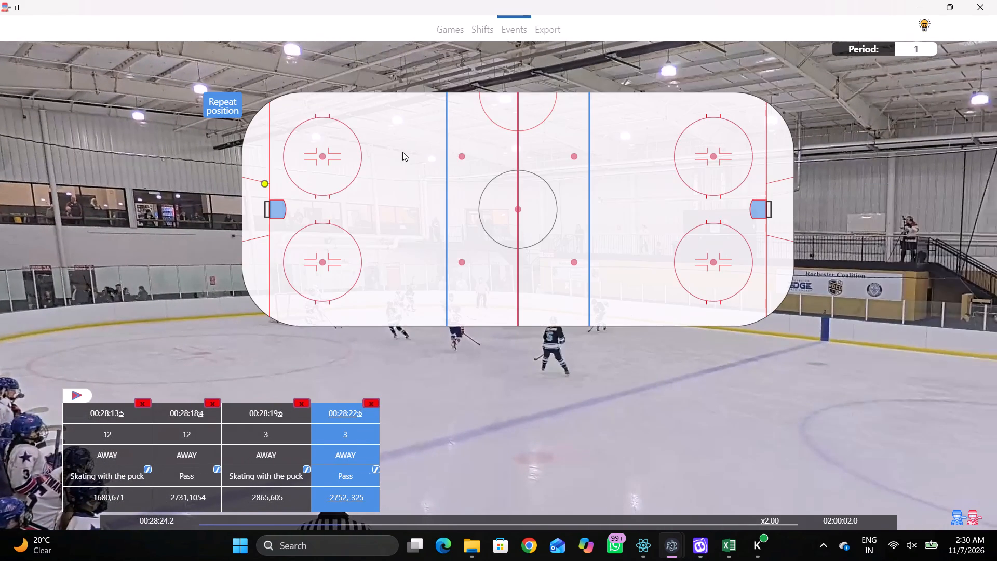
Tag a Pass by away player 29, between the home zone's far-side circle and the blue line.
{"action": "key", "text": "space"}
{"action": "key", "text": "space"}
{"action": "key", "text": "space"}
{"action": "key", "text": "space"}
{"action": "key", "text": "space"}
{"action": "key", "text": "space"}
{"action": "key", "text": "q"}
{"action": "key", "text": "q"}
{"action": "key", "text": "q"}
{"action": "key", "text": "q"}
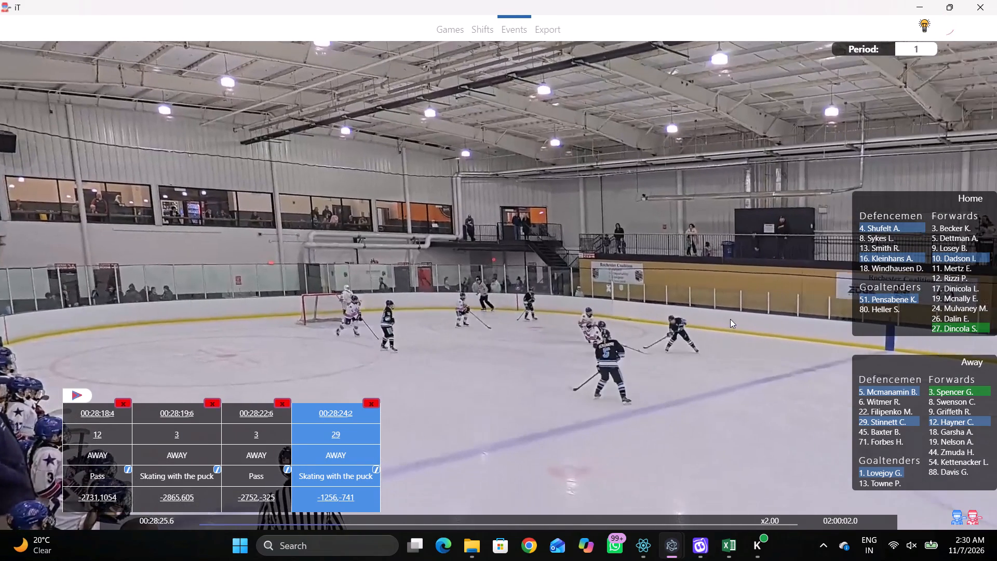
{"action": "right_click", "coordinate": [711, 299]}
{"action": "left_click", "coordinate": [718, 310]}
{"action": "left_click", "coordinate": [881, 158]}
{"action": "left_click", "coordinate": [400, 164]}
Hide the interface and tag Skating with the puck by away player 5, between the near-side circle's boards side and the home blue line.
{"action": "key", "text": "space"}
{"action": "key", "text": "space"}
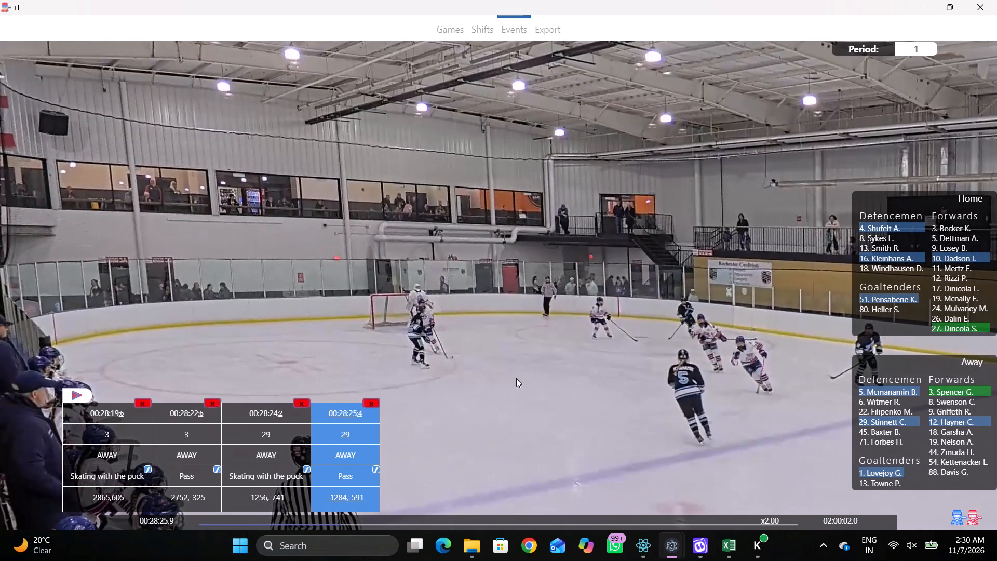
{"action": "key", "text": "shift+d"}
{"action": "key", "text": "space"}
{"action": "key", "text": "space"}
{"action": "key", "text": "space"}
{"action": "key", "text": "space"}
{"action": "key", "text": "space"}
{"action": "key", "text": "space"}
{"action": "right_click", "coordinate": [558, 361]}
{"action": "key", "text": "q"}
{"action": "left_click", "coordinate": [580, 382]}
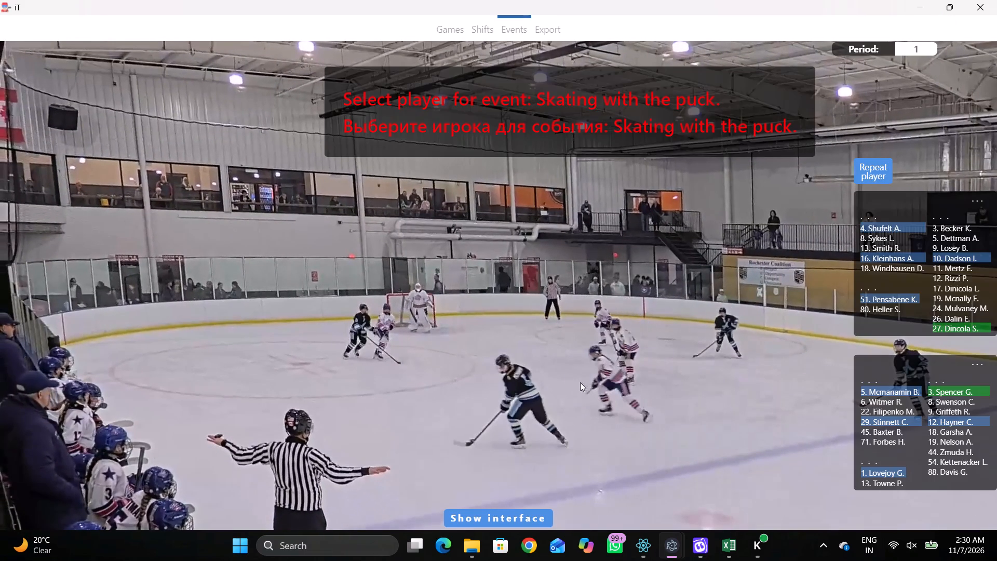
{"action": "left_click", "coordinate": [877, 391]}
{"action": "left_click", "coordinate": [390, 298]}
Tag a Pass by away player 5, between the home zone's near-side circle and the blue line.
{"action": "key", "text": "space"}
{"action": "key", "text": "space"}
{"action": "key", "text": "space"}
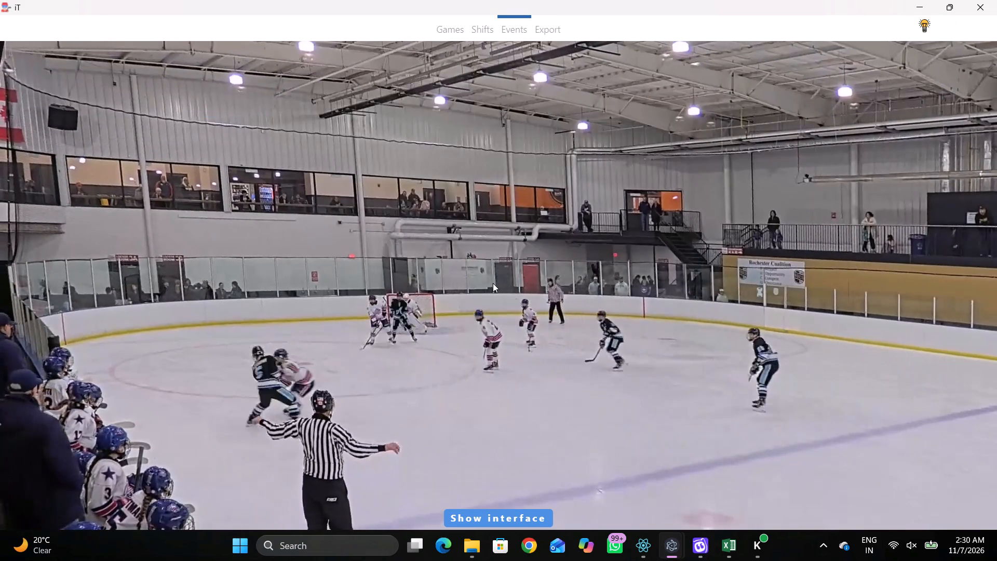
{"action": "key", "text": "space"}
{"action": "key", "text": "q"}
{"action": "key", "text": "q"}
{"action": "key", "text": "q"}
{"action": "key", "text": "q"}
{"action": "key", "text": "q"}
{"action": "right_click", "coordinate": [550, 246]}
{"action": "left_click", "coordinate": [557, 254]}
{"action": "left_click", "coordinate": [856, 176]}
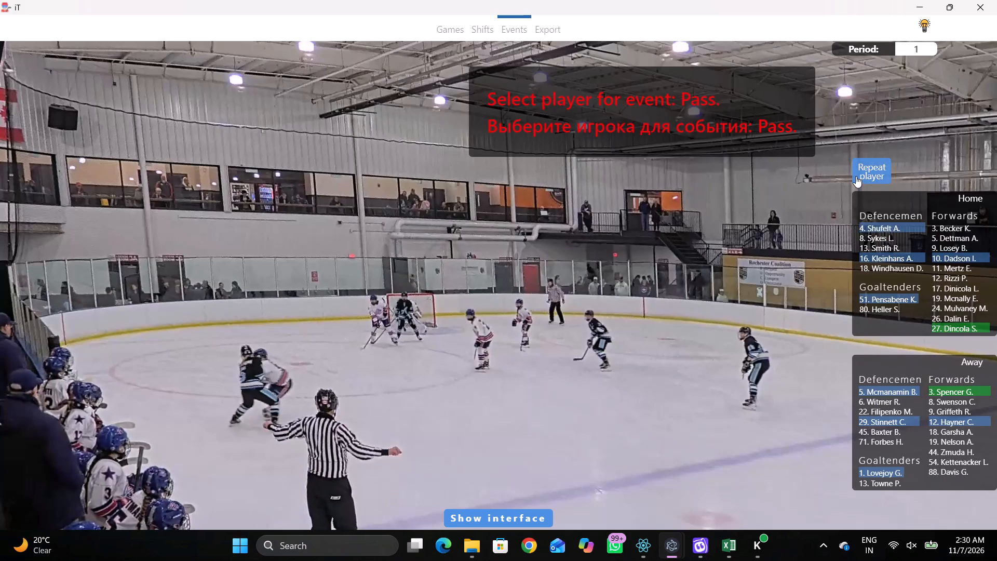
{"action": "left_click_drag", "start_coordinate": [423, 276], "coordinate": [386, 271]}
Tag a Pass by home player 16, behind the home goal line on the near side of the net.
{"action": "key", "text": "space"}
{"action": "key", "text": "space"}
{"action": "key", "text": "space"}
{"action": "key", "text": "space"}
{"action": "key", "text": "space"}
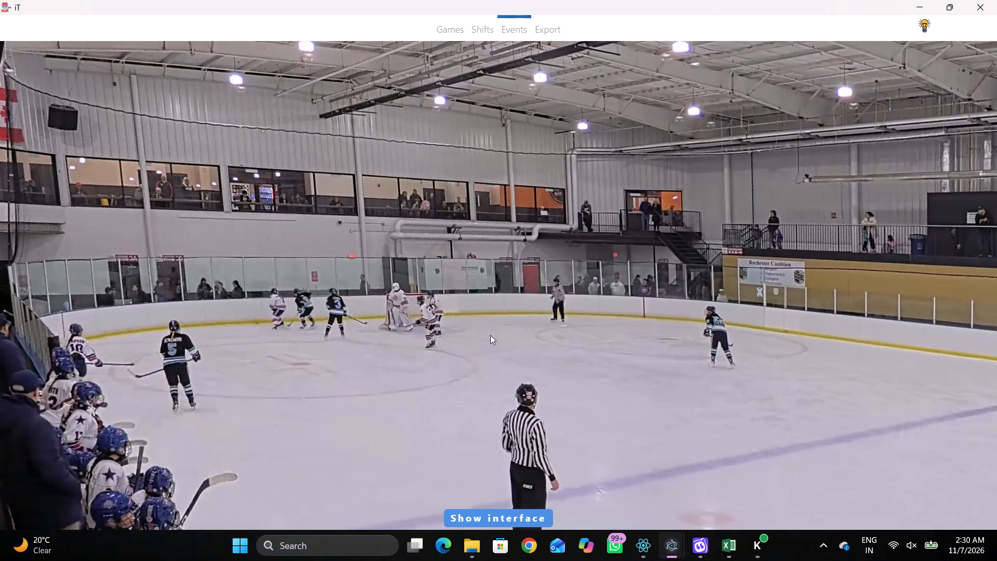
{"action": "key", "text": "space"}
{"action": "right_click", "coordinate": [477, 316]}
{"action": "left_click", "coordinate": [503, 333]}
{"action": "right_click_drag", "start_coordinate": [466, 317], "coordinate": [460, 317]}
{"action": "left_click", "coordinate": [480, 323]}
{"action": "left_click", "coordinate": [908, 257]}
{"action": "left_click", "coordinate": [252, 260]}
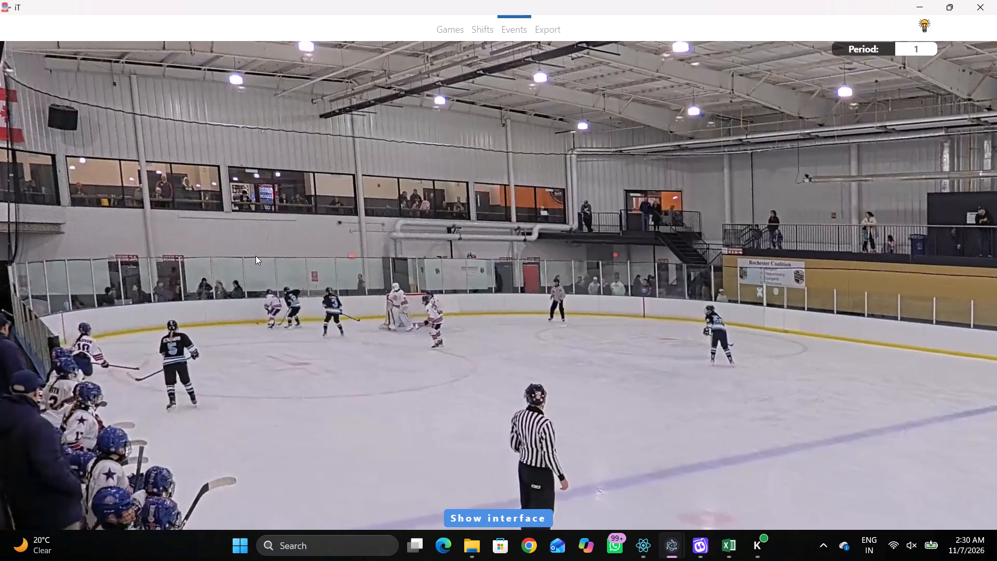
Tag a Hit taken by away player 12 and drawn by home player 16, behind the home goal line in the near-side corner.
{"action": "key", "text": "space"}
{"action": "key", "text": "space"}
{"action": "key", "text": "space"}
{"action": "key", "text": "space"}
{"action": "key", "text": "q"}
{"action": "key", "text": "q"}
{"action": "key", "text": "q"}
{"action": "right_click", "coordinate": [577, 268]}
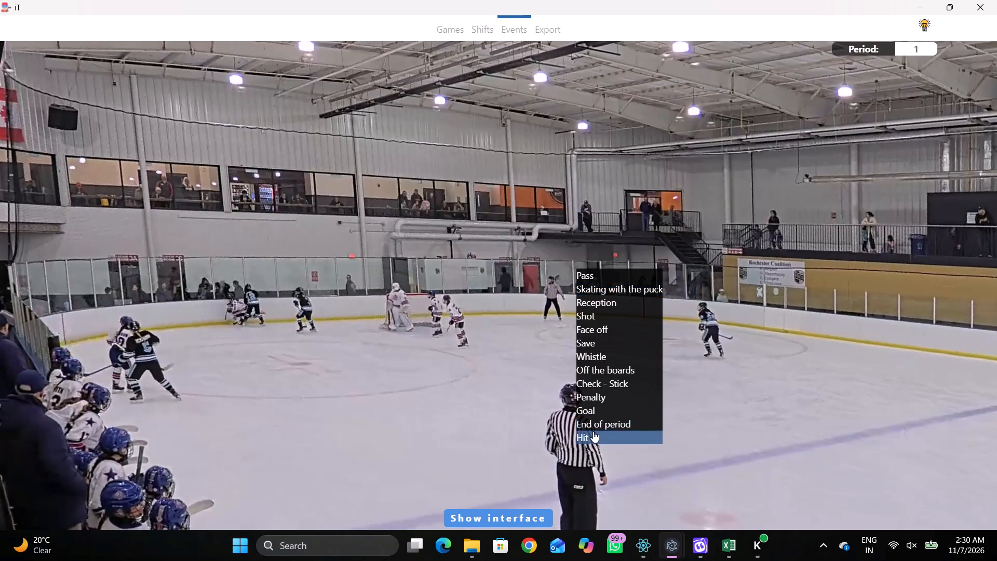
{"action": "left_click", "coordinate": [591, 432]}
{"action": "left_click", "coordinate": [942, 422]}
{"action": "left_click", "coordinate": [872, 257]}
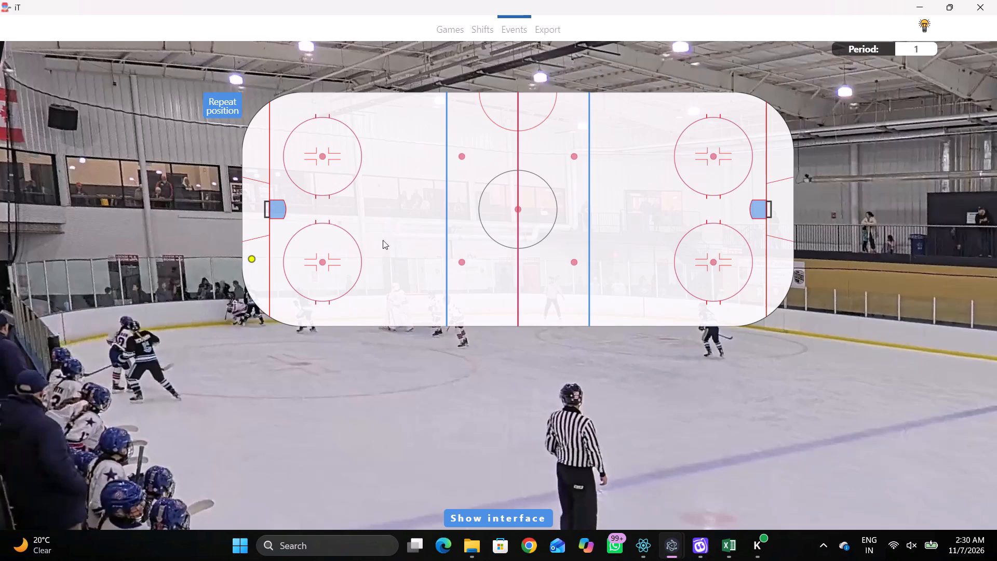
{"action": "left_click", "coordinate": [250, 261]}
Tag a Pass by home player 10, close to the home goal line near the near-side boards.
{"action": "key", "text": "space"}
{"action": "key", "text": "space"}
{"action": "key", "text": "space"}
{"action": "key", "text": "space"}
{"action": "key", "text": "space"}
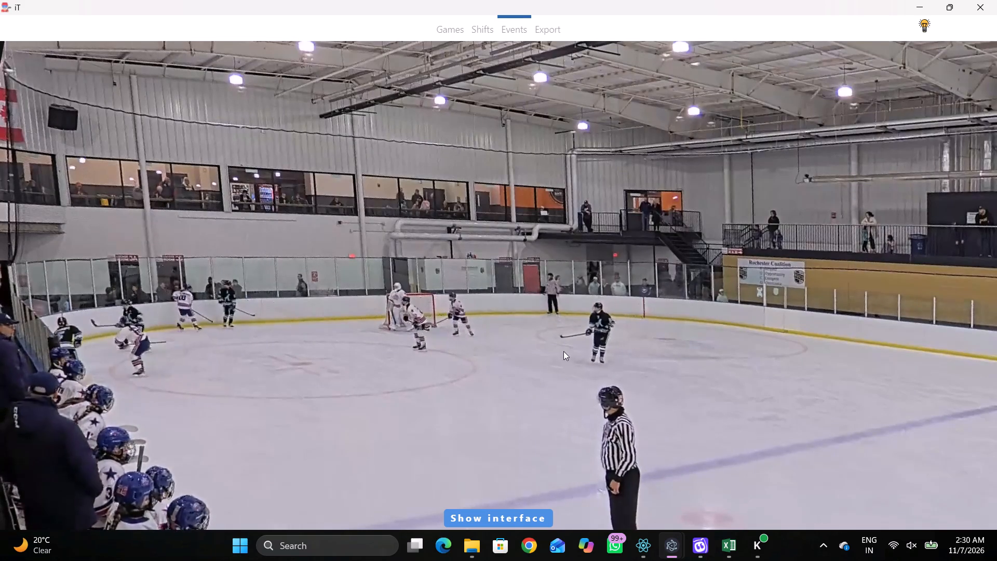
{"action": "key", "text": "space"}
{"action": "key", "text": "space"}
{"action": "key", "text": "space"}
{"action": "key", "text": "space"}
{"action": "key", "text": "space"}
{"action": "key", "text": "q"}
{"action": "key", "text": "q"}
{"action": "key", "text": "q"}
{"action": "right_click", "coordinate": [570, 275]}
{"action": "key", "text": "q"}
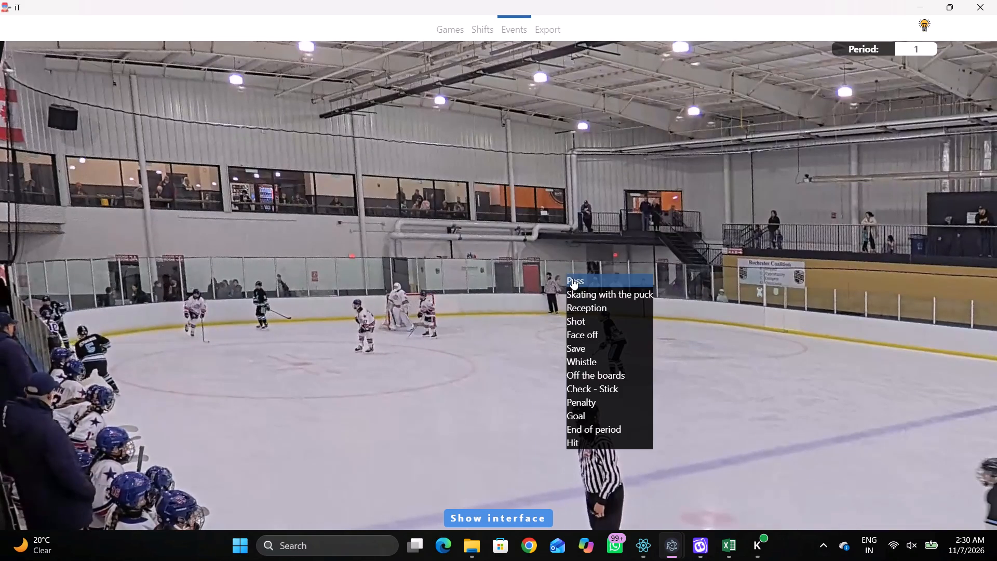
{"action": "right_click", "coordinate": [571, 277]}
{"action": "left_click", "coordinate": [574, 283]}
{"action": "right_click", "coordinate": [549, 275]}
{"action": "left_click", "coordinate": [554, 276]}
{"action": "left_click", "coordinate": [955, 260]}
{"action": "left_click", "coordinate": [274, 301]}
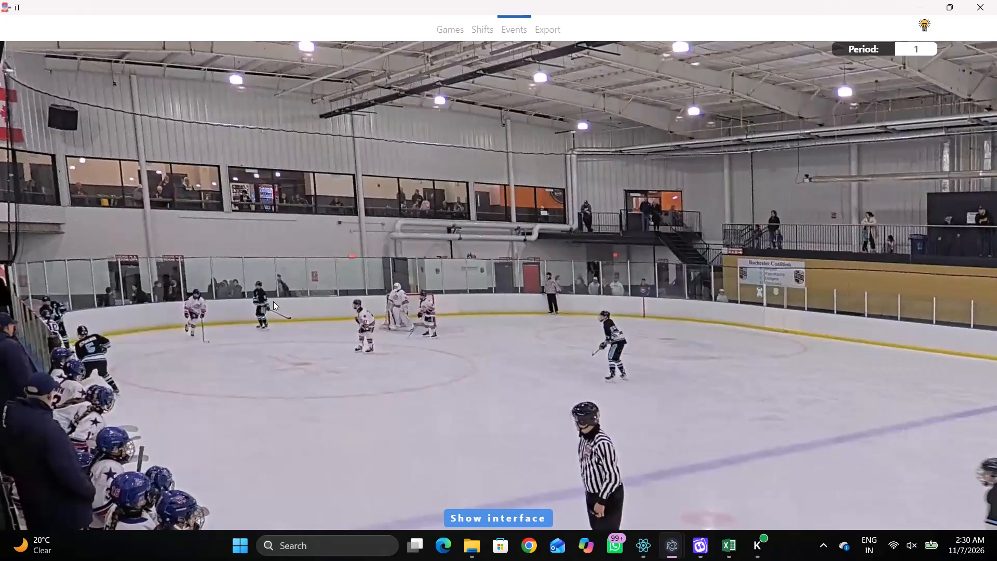
Tag Skating with the puck by away player 12, inside the home zone's near-side circle toward the goal line.
{"action": "key", "text": "space"}
{"action": "key", "text": "v"}
{"action": "key", "text": "space"}
{"action": "key", "text": "space"}
{"action": "key", "text": "space"}
{"action": "type", "text": "r"}
{"action": "key", "text": "space"}
{"action": "key", "text": "space"}
{"action": "right_click", "coordinate": [567, 277]}
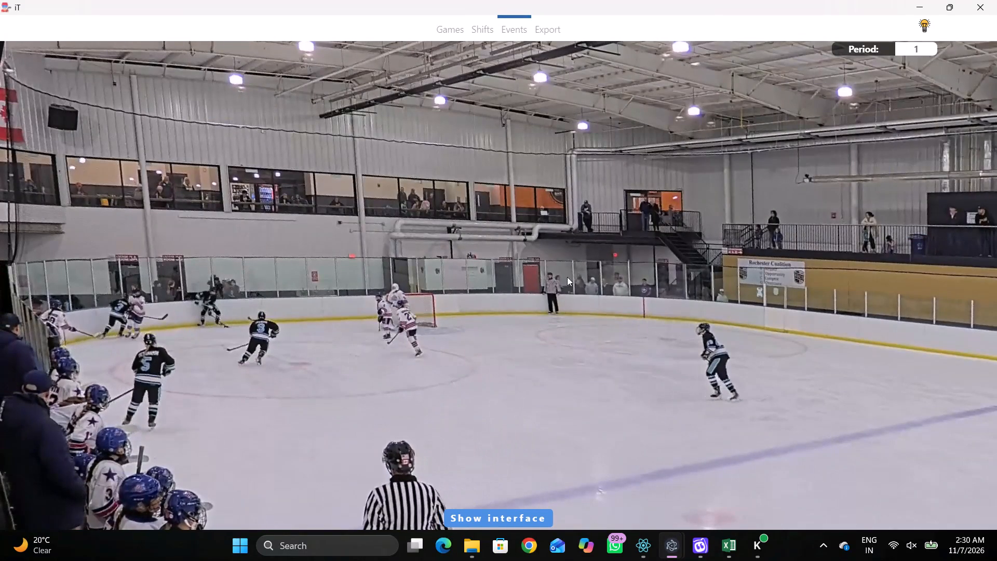
{"action": "left_click", "coordinate": [607, 296]}
{"action": "left_click", "coordinate": [945, 421]}
{"action": "left_click", "coordinate": [293, 252]}
Show the interface, change the latest Skating with the puck event's player to away player 3, and hide the interface.
{"action": "key", "text": "space"}
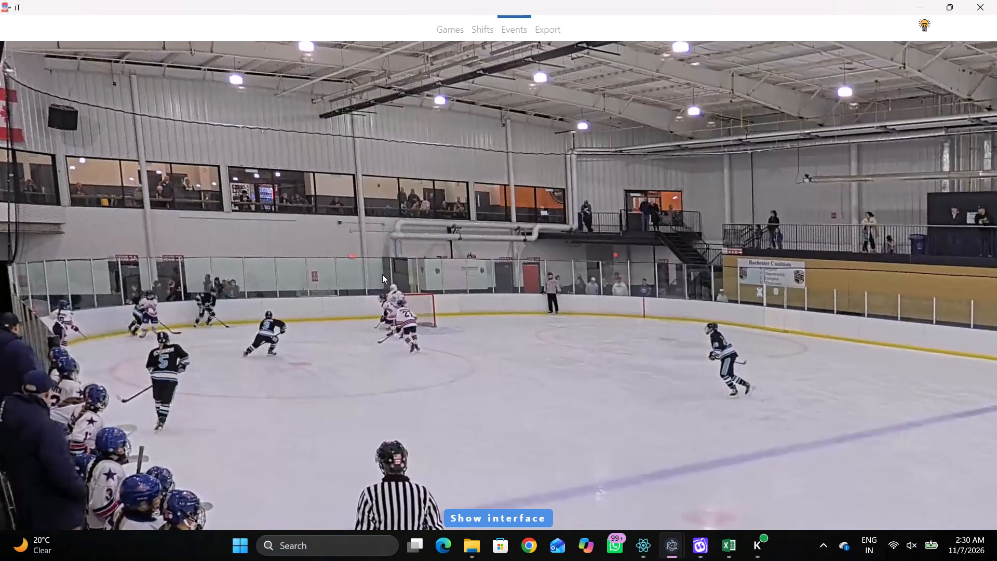
{"action": "key", "text": "v"}
{"action": "key", "text": "space"}
{"action": "key", "text": "space"}
{"action": "key", "text": "space"}
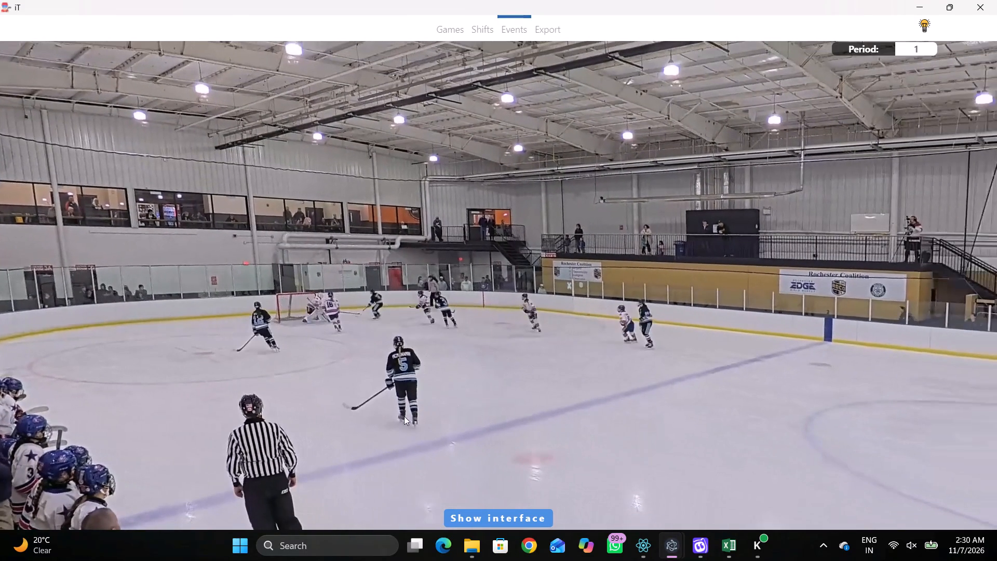
{"action": "key", "text": "shift+d"}
{"action": "left_click_drag", "start_coordinate": [320, 419], "coordinate": [318, 427]}
{"action": "left_click", "coordinate": [280, 440]}
{"action": "left_click", "coordinate": [307, 438]}
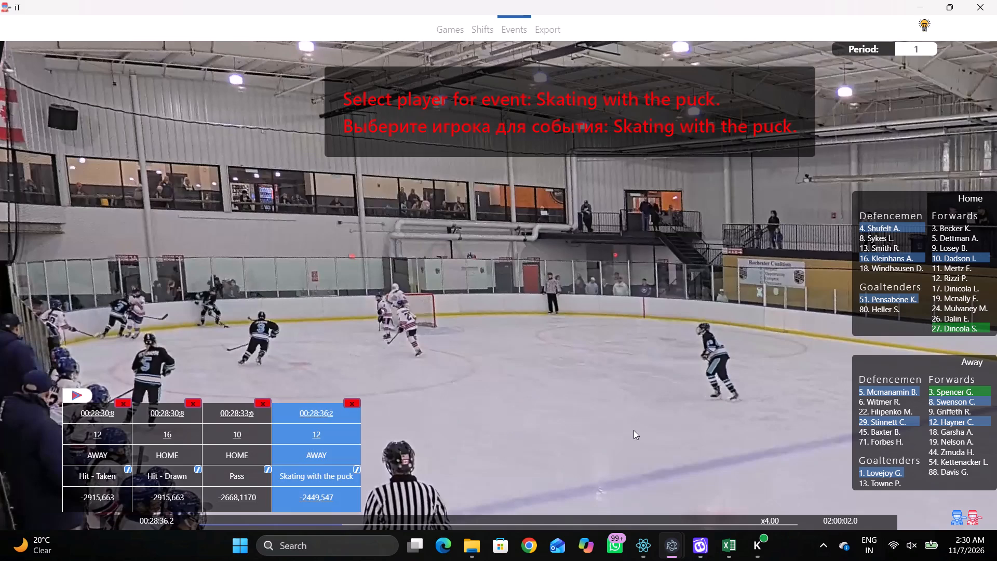
{"action": "left_click", "coordinate": [933, 394]}
{"action": "key", "text": "shift+d"}
Tag a Pass by the repeated player, away 3, behind the home goal line on the near side of the net.
{"action": "key", "text": "space"}
{"action": "key", "text": "space"}
{"action": "key", "text": "space"}
{"action": "key", "text": "space"}
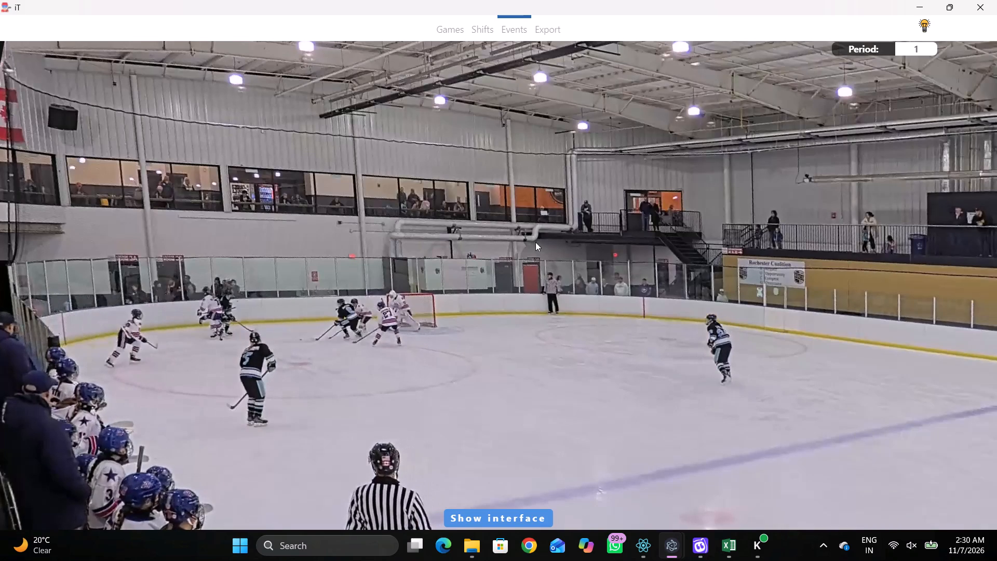
{"action": "right_click", "coordinate": [533, 236]}
{"action": "key", "text": "q"}
{"action": "right_click", "coordinate": [534, 236]}
{"action": "key", "text": "q"}
{"action": "left_click", "coordinate": [538, 241]}
{"action": "right_click", "coordinate": [531, 237]}
{"action": "left_click", "coordinate": [534, 240]}
{"action": "left_click", "coordinate": [894, 163]}
{"action": "left_click", "coordinate": [870, 170]}
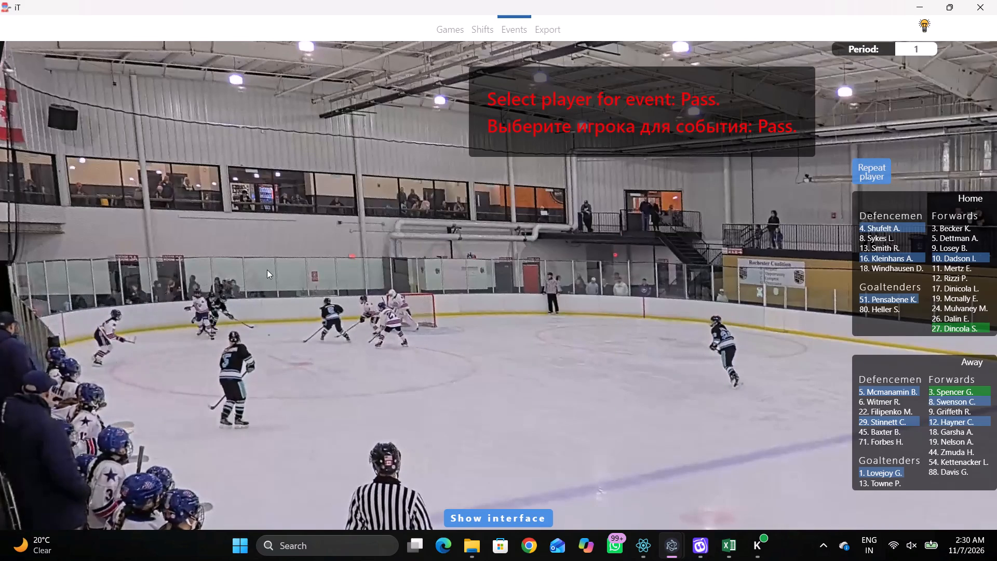
{"action": "left_click", "coordinate": [263, 266]}
Tag Skating with the puck by away player 29, just inside the home blue line in the middle of the rink.
{"action": "key", "text": "r"}
{"action": "key", "text": "space"}
{"action": "key", "text": "space"}
{"action": "key", "text": "space"}
{"action": "key", "text": "space"}
{"action": "key", "text": "space"}
{"action": "key", "text": "space"}
{"action": "right_click", "coordinate": [598, 310]}
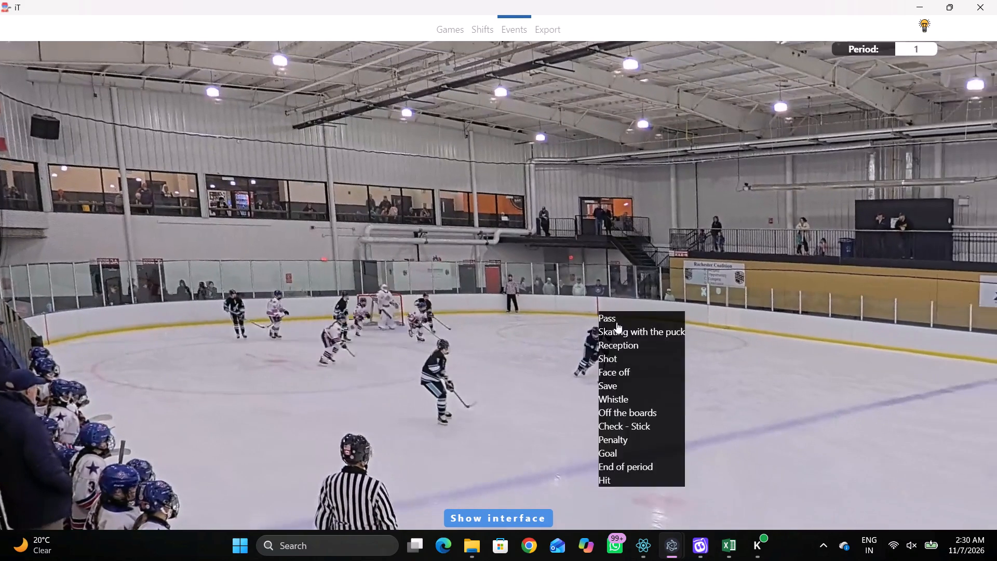
{"action": "key", "text": "space"}
{"action": "key", "text": "space"}
{"action": "left_click", "coordinate": [629, 320]}
{"action": "right_click_drag", "start_coordinate": [657, 314], "coordinate": [648, 314]}
{"action": "left_click", "coordinate": [698, 328]}
{"action": "left_click", "coordinate": [868, 422]}
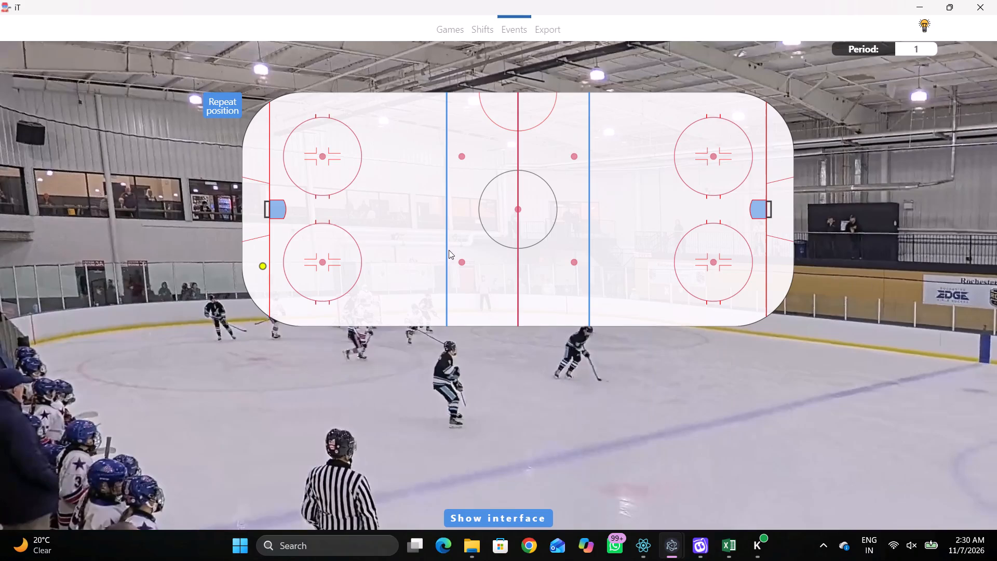
{"action": "left_click", "coordinate": [422, 209]}
Tag a Shot, Wide right high, by the repeated player, away 29, just inside the home blue line slightly to the far side of centre.
{"action": "key", "text": "space"}
{"action": "key", "text": "space"}
{"action": "type", "text": "r"}
{"action": "key", "text": "space"}
{"action": "key", "text": "space"}
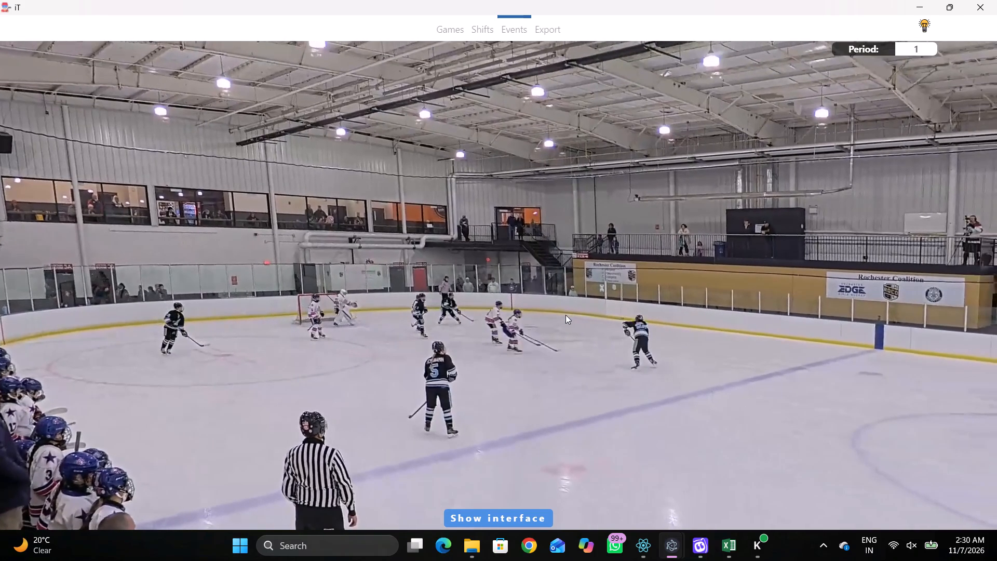
{"action": "key", "text": "space"}
{"action": "key", "text": "space"}
{"action": "key", "text": "q"}
{"action": "key", "text": "q"}
{"action": "key", "text": "q"}
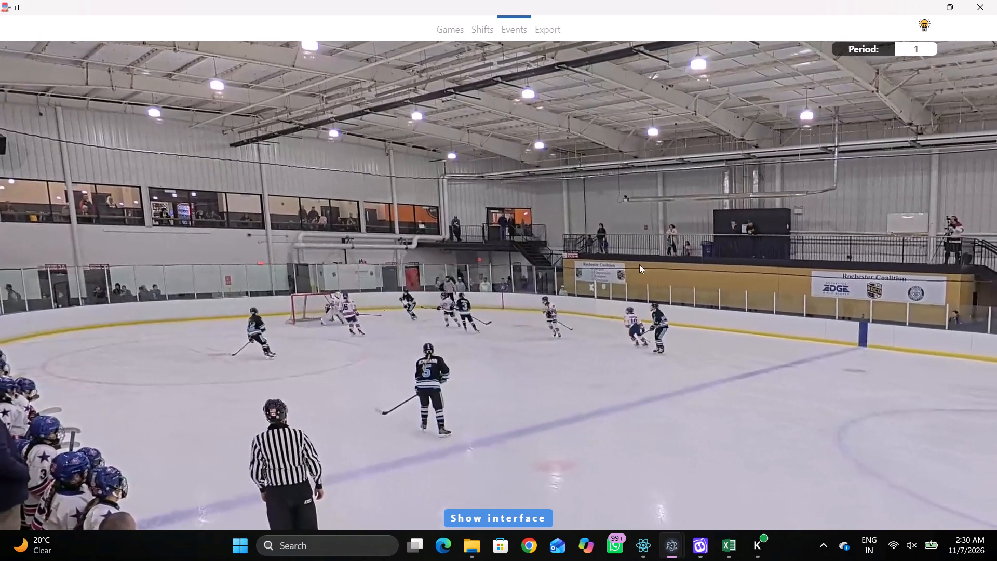
{"action": "key", "text": "q"}
{"action": "key", "text": "q"}
{"action": "key", "text": "q"}
{"action": "key", "text": "q"}
{"action": "key", "text": "q"}
{"action": "key", "text": "q"}
{"action": "right_click_drag", "start_coordinate": [588, 233], "coordinate": [592, 239]}
{"action": "key", "text": "q"}
{"action": "left_click", "coordinate": [623, 289]}
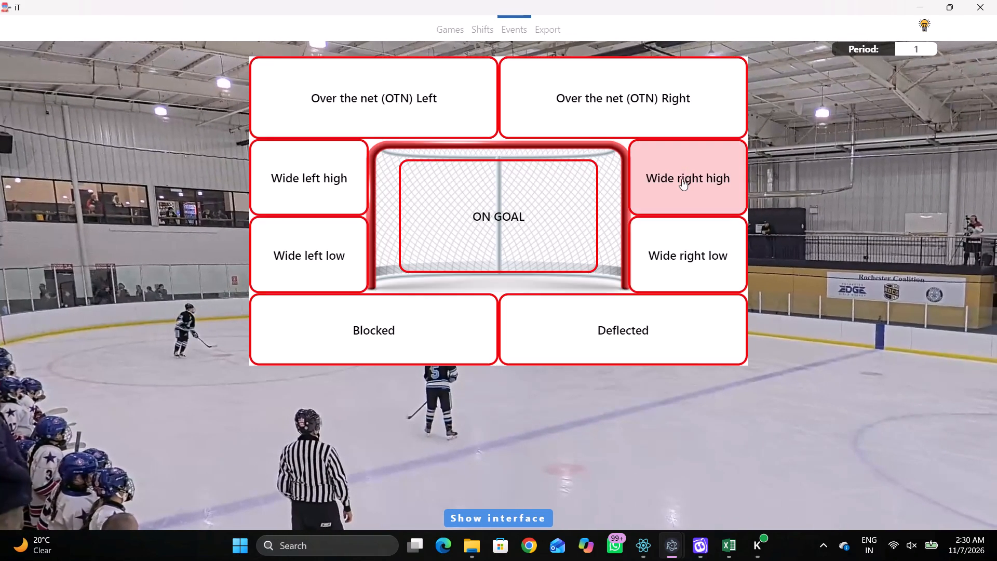
{"action": "left_click", "coordinate": [679, 163]}
{"action": "left_click_drag", "start_coordinate": [854, 167], "coordinate": [861, 178]}
{"action": "left_click", "coordinate": [432, 191]}
Tag Off the boards at the end boards behind the home net, slightly to the far side.
{"action": "key", "text": "space"}
{"action": "key", "text": "v"}
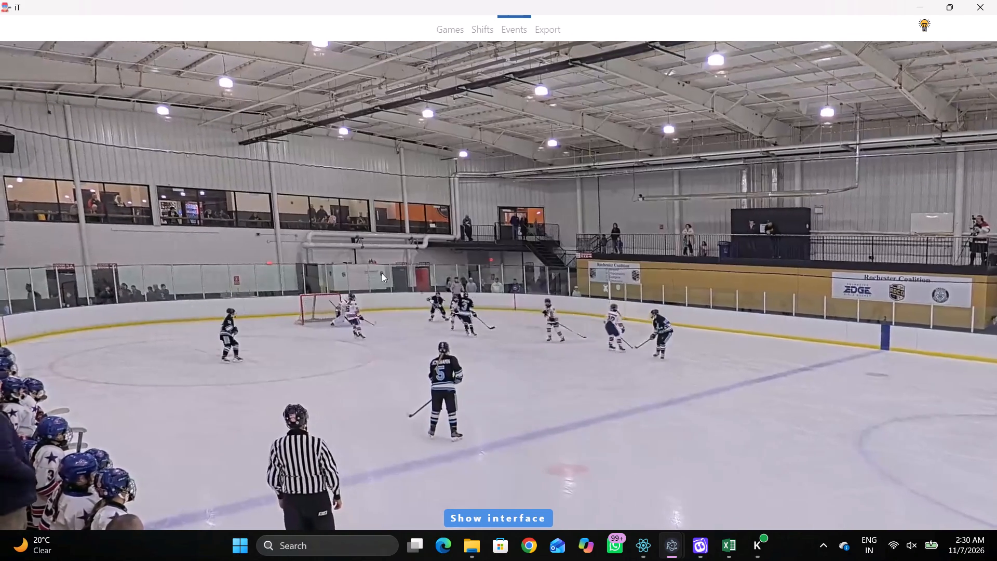
{"action": "key", "text": "space"}
{"action": "right_click", "coordinate": [378, 222]}
{"action": "left_click", "coordinate": [415, 318]}
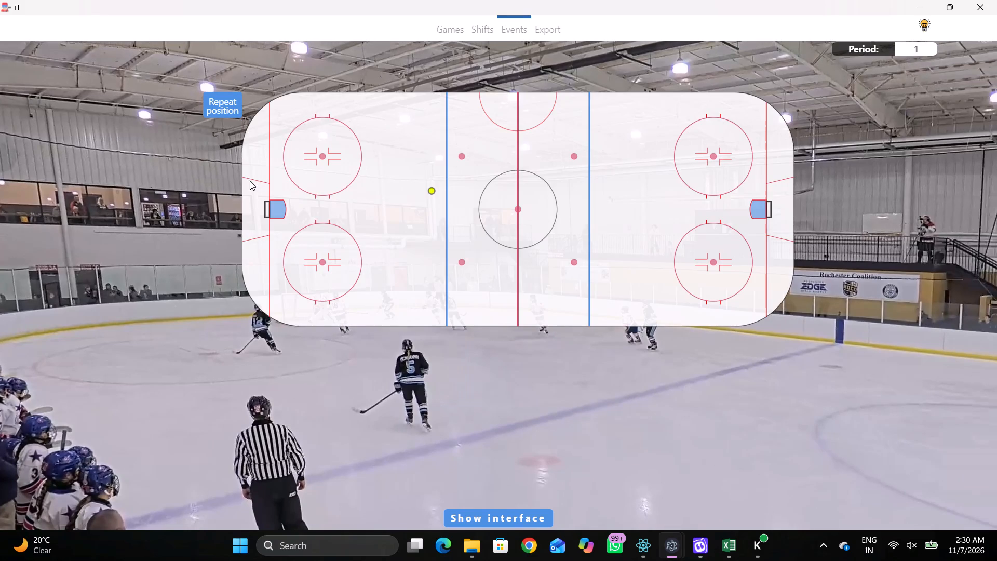
{"action": "left_click", "coordinate": [250, 181]}
Tag a Whistle inside the home zone's near-side circle, on its blue-line side.
{"action": "key", "text": "space"}
{"action": "key", "text": "space"}
{"action": "key", "text": "space"}
{"action": "key", "text": "space"}
{"action": "key", "text": "space"}
{"action": "key", "text": "space"}
{"action": "key", "text": "space"}
{"action": "key", "text": "space"}
{"action": "right_click", "coordinate": [515, 272]}
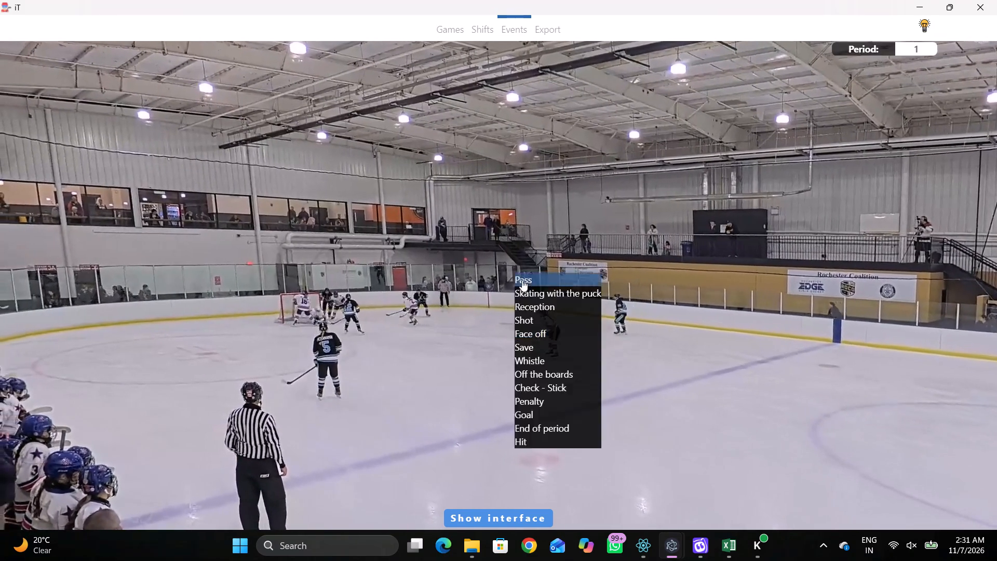
{"action": "key", "text": "space"}
{"action": "key", "text": "space"}
{"action": "right_click", "coordinate": [465, 258]}
{"action": "left_click", "coordinate": [490, 340]}
{"action": "left_click", "coordinate": [349, 269]}
Tag the next Face off, won by away player 19 against home player 3, at the home zone's far-side face-off dot.
{"action": "key", "text": "space"}
{"action": "key", "text": "v"}
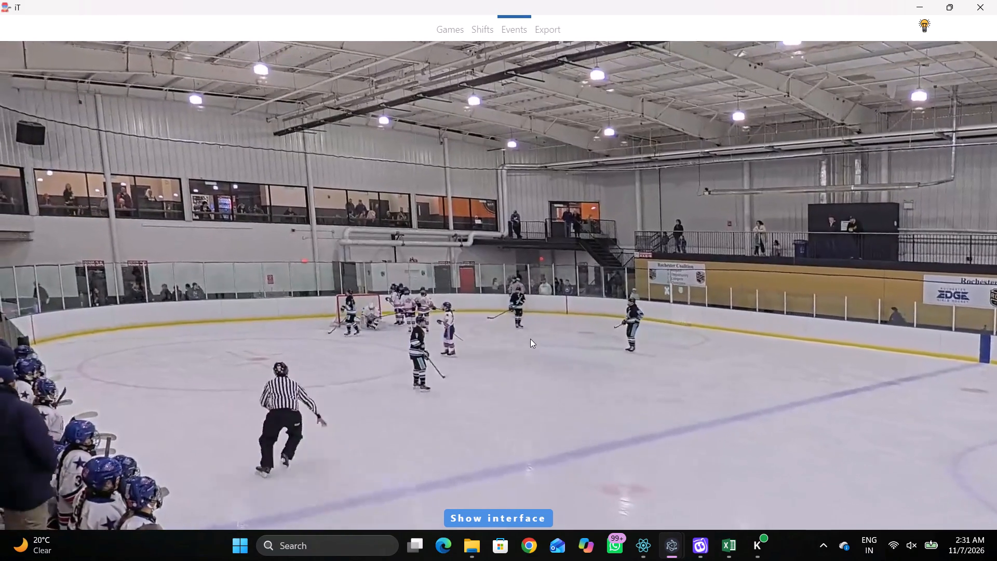
{"action": "type", "text": "c"}
{"action": "key", "text": "space"}
{"action": "key", "text": "space"}
{"action": "key", "text": "space"}
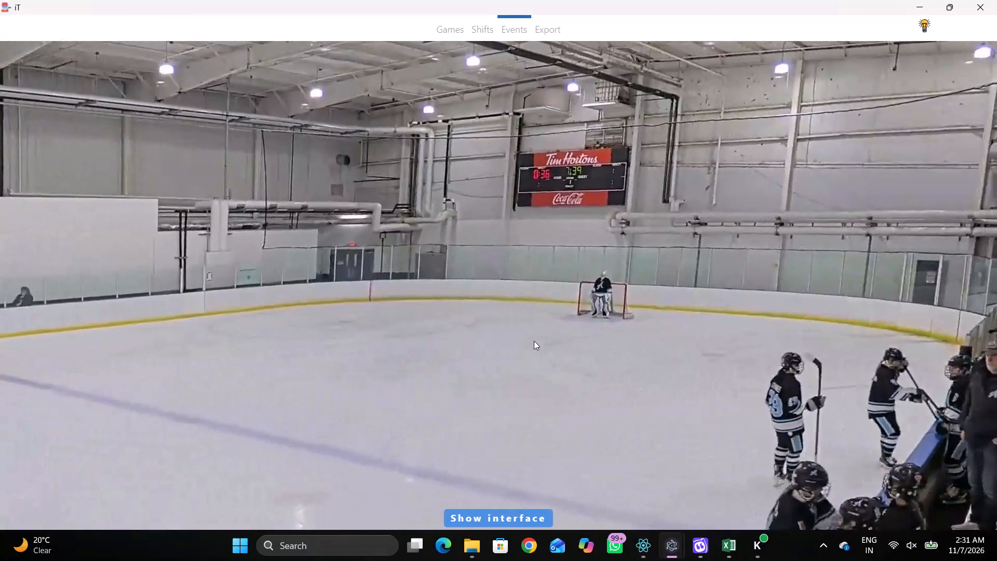
{"action": "key", "text": "space"}
{"action": "key", "text": "space"}
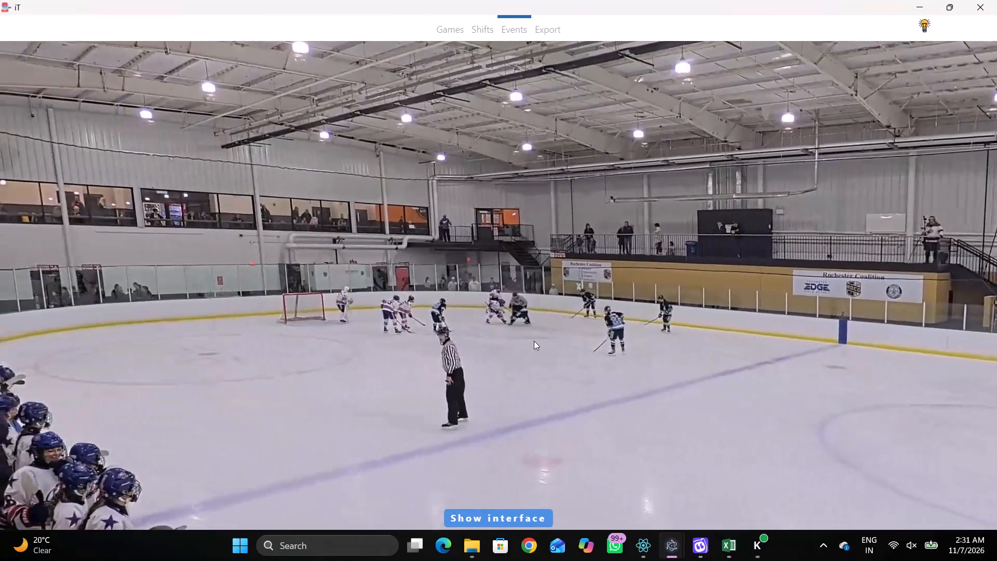
{"action": "key", "text": "space"}
{"action": "type", "text": "DD"}
{"action": "key", "text": "space"}
{"action": "key", "text": "space"}
{"action": "key", "text": "space"}
{"action": "key", "text": "space"}
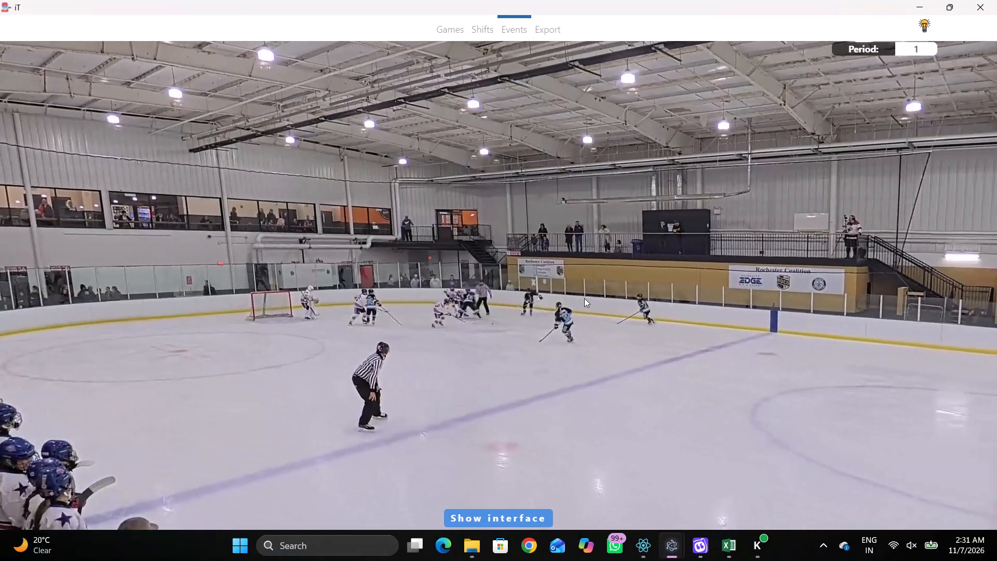
{"action": "type", "text": "qq"}
{"action": "key", "text": "q"}
{"action": "key", "text": "q"}
{"action": "key", "text": "q"}
{"action": "key", "text": "q"}
{"action": "right_click_drag", "start_coordinate": [617, 244], "coordinate": [610, 249]}
{"action": "left_click", "coordinate": [650, 303]}
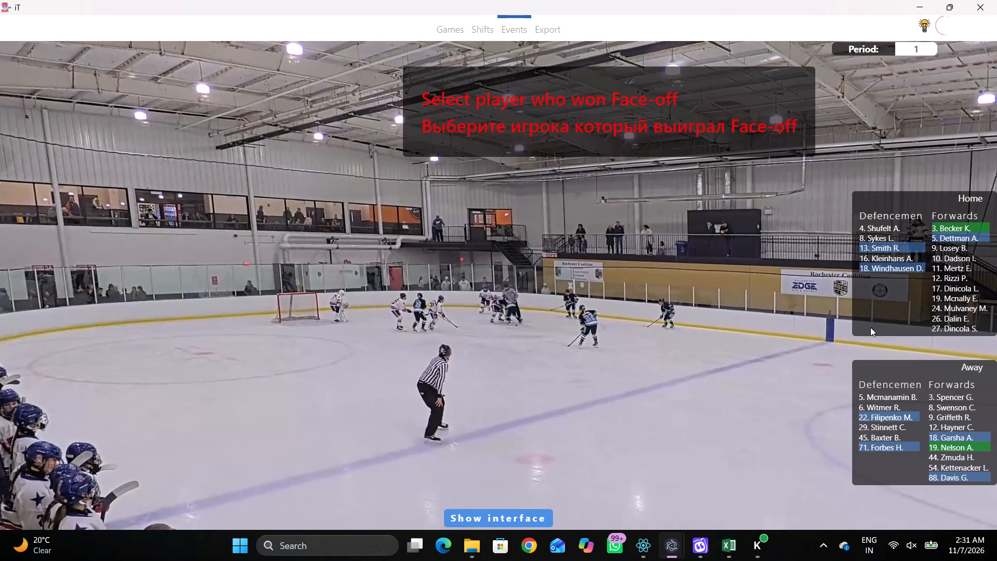
{"action": "left_click", "coordinate": [935, 446]}
{"action": "left_click", "coordinate": [937, 232]}
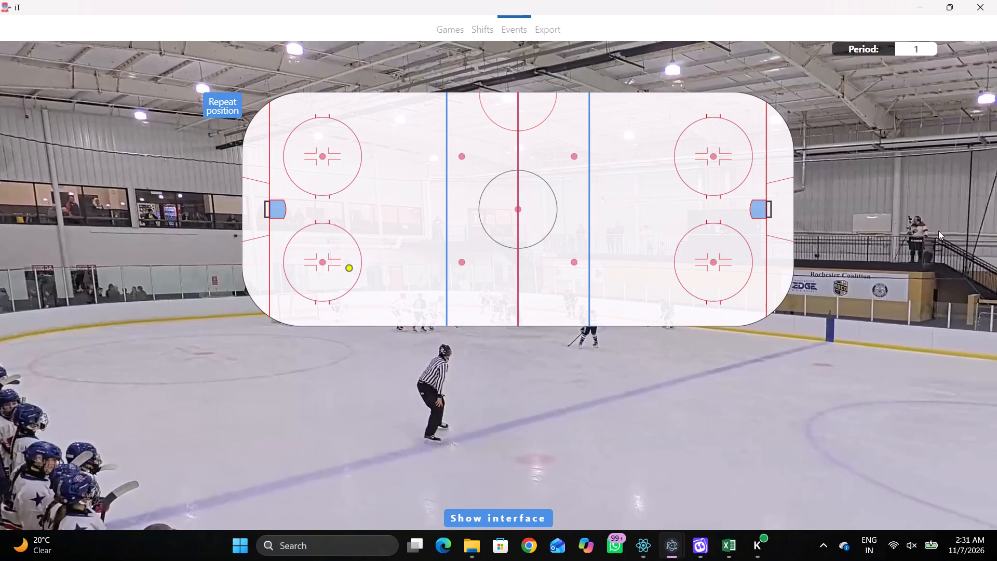
{"action": "left_click", "coordinate": [319, 158]}
{"action": "key", "text": "r"}
{"action": "key", "text": "space"}
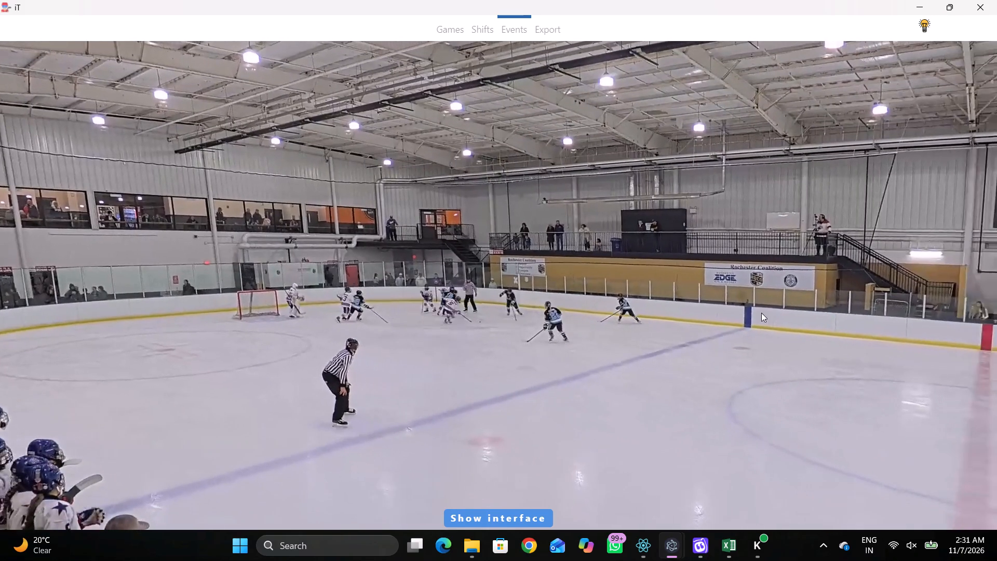
Tag a Pass by home player 5 just outside the home zone's far-side circle, on its blue-line side.
{"action": "key", "text": "space"}
{"action": "key", "text": "space"}
{"action": "key", "text": "space"}
{"action": "right_click", "coordinate": [760, 289]}
{"action": "key", "text": "q"}
{"action": "key", "text": "q"}
{"action": "left_click", "coordinate": [792, 294]}
{"action": "right_click", "coordinate": [762, 280]}
{"action": "left_click", "coordinate": [769, 288]}
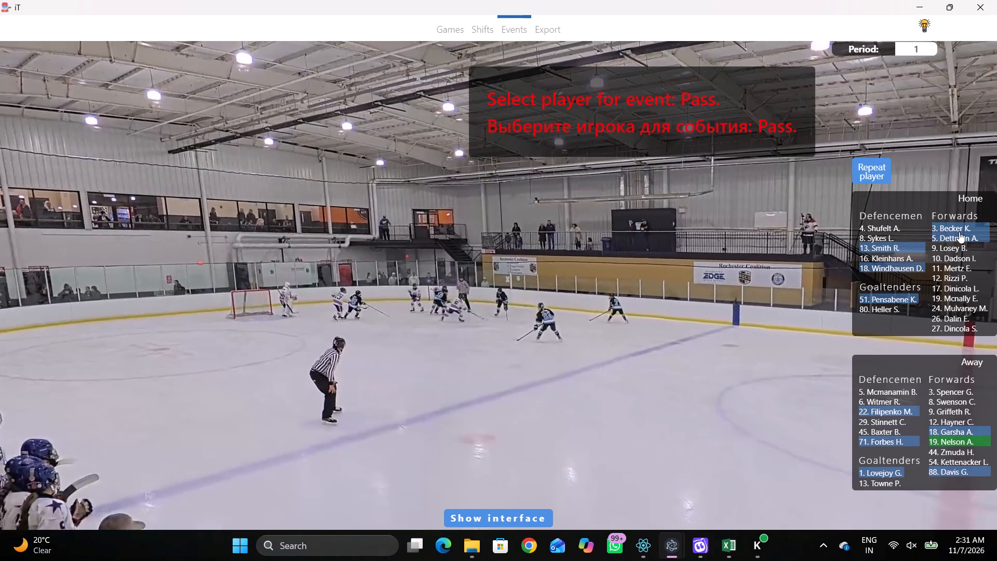
{"action": "left_click", "coordinate": [951, 236]}
{"action": "left_click", "coordinate": [368, 171]}
Tag Skating with the puck by away player 71 just behind the away goal line, to the far side of the net.
{"action": "key", "text": "space"}
{"action": "key", "text": "v"}
{"action": "key", "text": "space"}
{"action": "key", "text": "space"}
{"action": "key", "text": "v"}
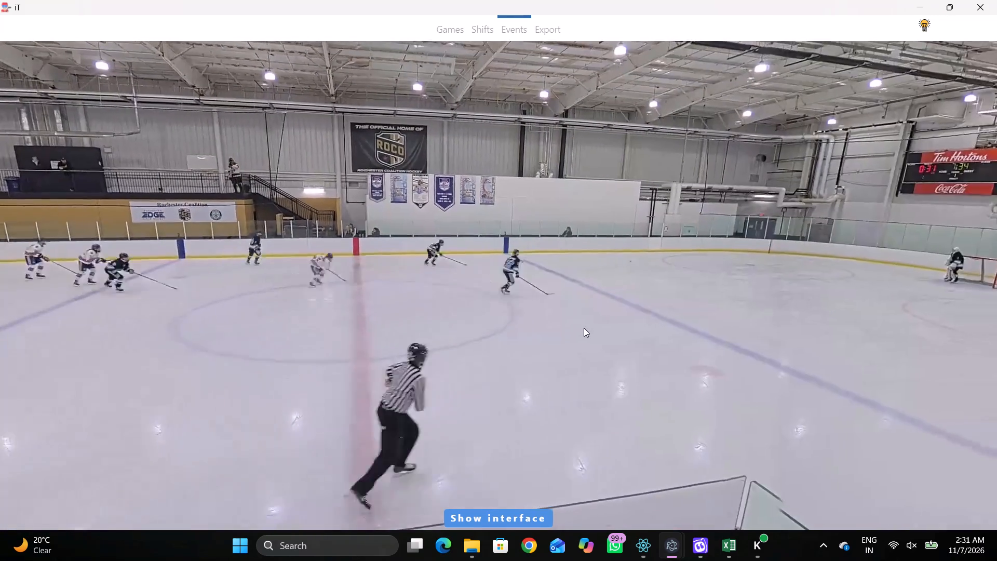
{"action": "key", "text": "space"}
{"action": "key", "text": "space"}
{"action": "key", "text": "space"}
{"action": "key", "text": "space"}
{"action": "key", "text": "space"}
{"action": "key", "text": "space"}
{"action": "key", "text": "space"}
{"action": "right_click", "coordinate": [710, 282]}
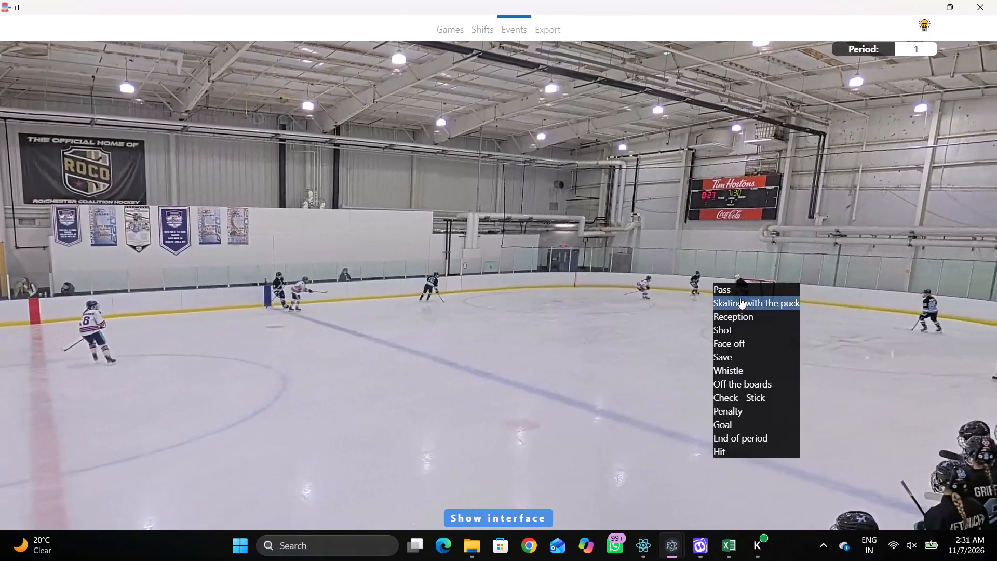
{"action": "left_click", "coordinate": [740, 298]}
{"action": "left_click", "coordinate": [873, 447]}
{"action": "left_click_drag", "start_coordinate": [873, 438], "coordinate": [875, 446]}
{"action": "left_click", "coordinate": [776, 168]}
Tag a Pass by the repeated player, away 71, behind the away net, slightly to the far side.
{"action": "key", "text": "r"}
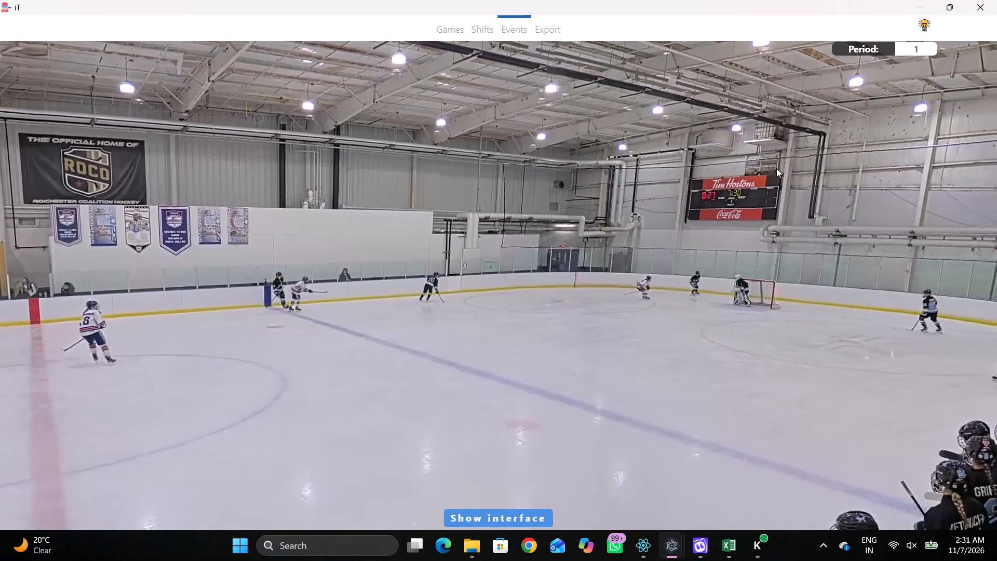
{"action": "key", "text": "space"}
{"action": "key", "text": "space"}
{"action": "key", "text": "space"}
{"action": "key", "text": "space"}
{"action": "key", "text": "space"}
{"action": "key", "text": "space"}
{"action": "key", "text": "space"}
{"action": "key", "text": "space"}
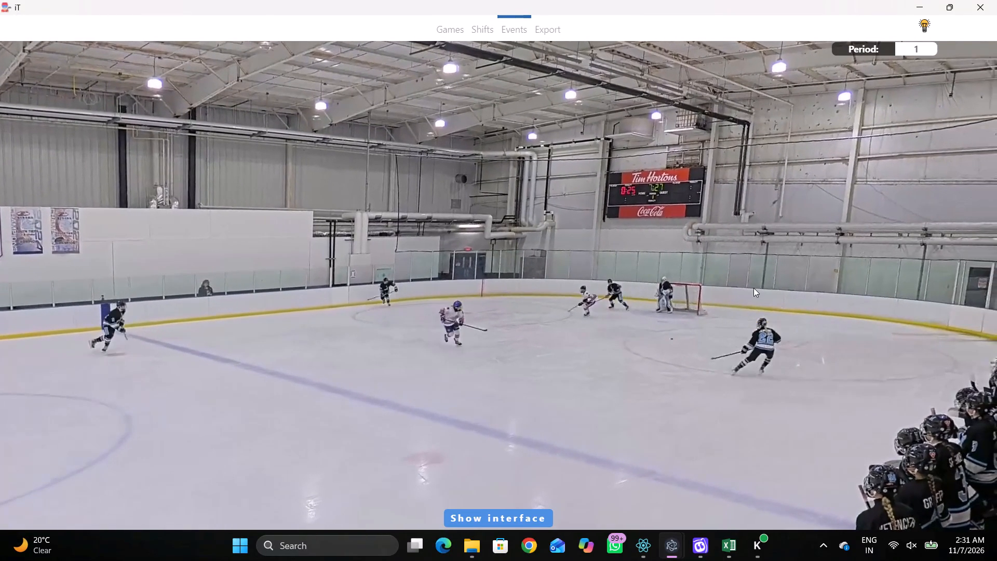
{"action": "key", "text": "q"}
{"action": "key", "text": "q"}
{"action": "key", "text": "q"}
{"action": "key", "text": "q"}
{"action": "right_click", "coordinate": [709, 226]}
{"action": "left_click", "coordinate": [721, 233]}
{"action": "left_click", "coordinate": [854, 176]}
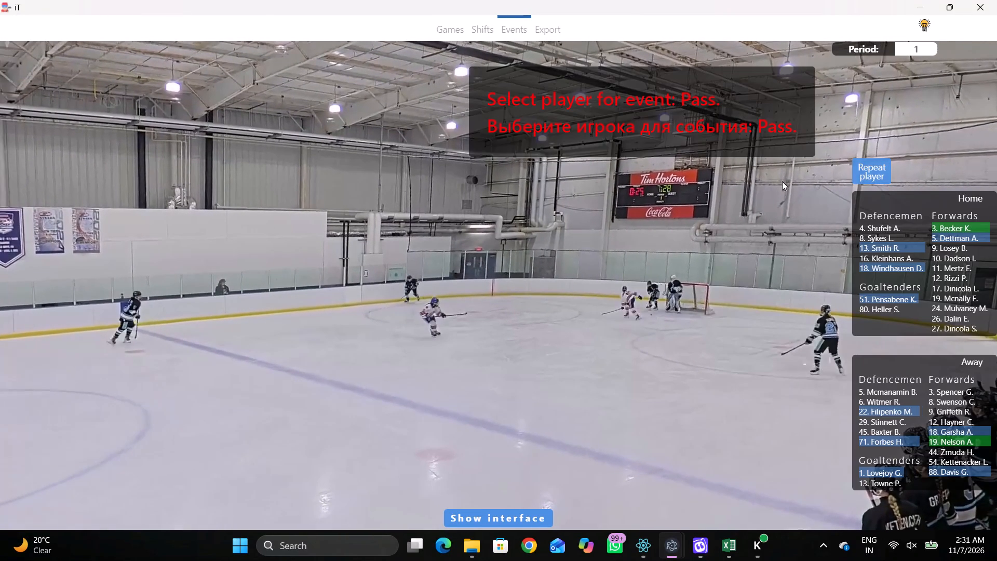
{"action": "left_click", "coordinate": [780, 181]}
Tag Skating with the puck by away player 22 at the boards-side edge of the away zone's near-side circle.
{"action": "key", "text": "space"}
{"action": "key", "text": "v"}
{"action": "key", "text": "space"}
{"action": "right_click", "coordinate": [670, 266]}
{"action": "left_click", "coordinate": [728, 279]}
{"action": "right_click", "coordinate": [726, 289]}
{"action": "left_click", "coordinate": [793, 314]}
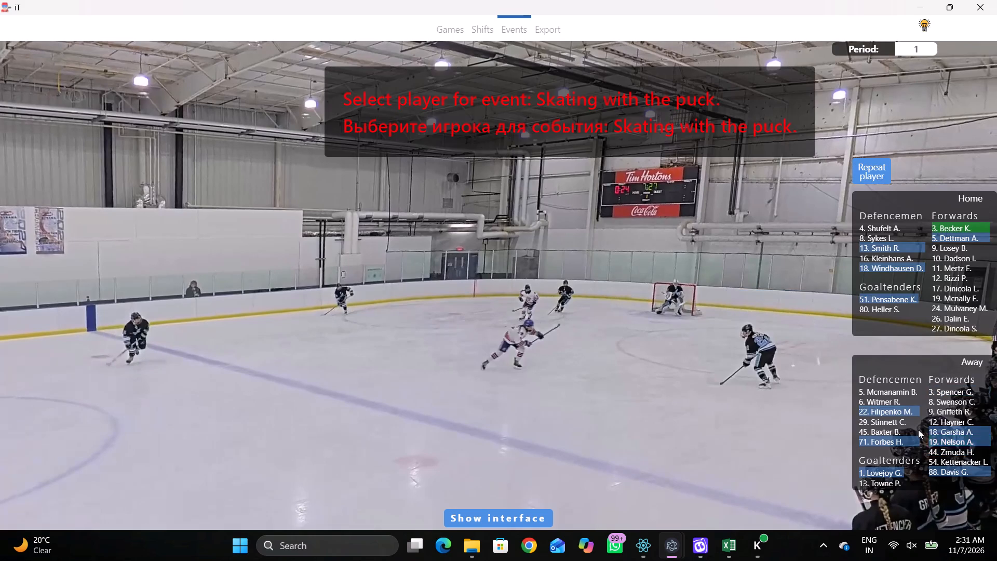
{"action": "left_click", "coordinate": [893, 413]}
{"action": "left_click", "coordinate": [706, 296]}
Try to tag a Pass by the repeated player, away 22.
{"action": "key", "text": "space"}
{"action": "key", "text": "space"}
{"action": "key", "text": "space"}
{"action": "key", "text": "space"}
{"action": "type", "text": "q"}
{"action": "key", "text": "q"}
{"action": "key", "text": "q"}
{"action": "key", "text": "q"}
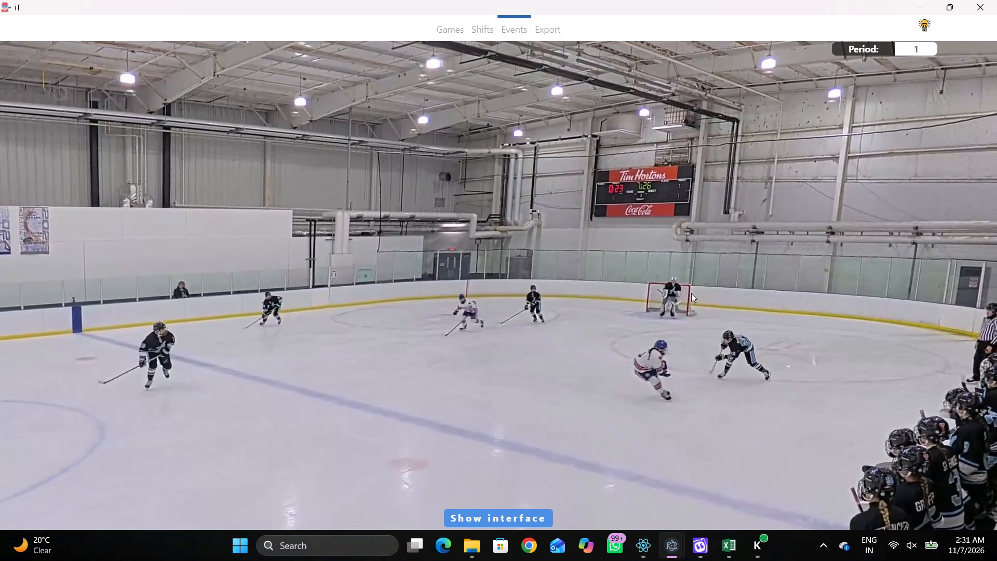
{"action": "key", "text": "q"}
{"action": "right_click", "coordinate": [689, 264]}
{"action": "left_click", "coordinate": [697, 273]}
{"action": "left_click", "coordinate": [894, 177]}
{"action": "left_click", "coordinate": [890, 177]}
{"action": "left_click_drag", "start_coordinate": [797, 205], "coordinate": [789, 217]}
Correct the rink position of away 22's Skating with the puck event to 2378,921, inside the away zone's near-side circle.
{"action": "key", "text": "space"}
{"action": "key", "text": "v"}
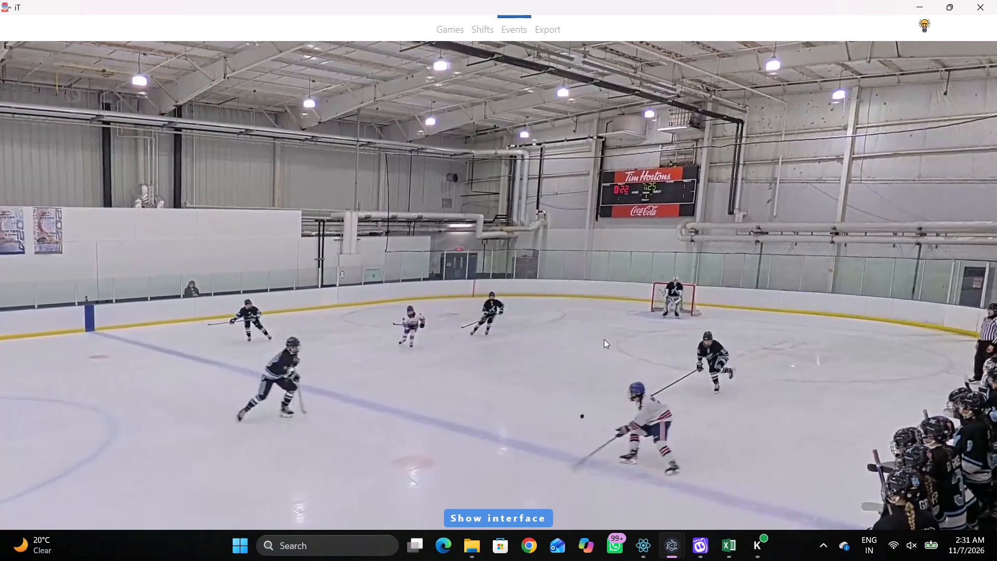
{"action": "key", "text": "space"}
{"action": "key", "text": "shift+d"}
{"action": "left_click", "coordinate": [335, 499]}
{"action": "left_click", "coordinate": [719, 282]}
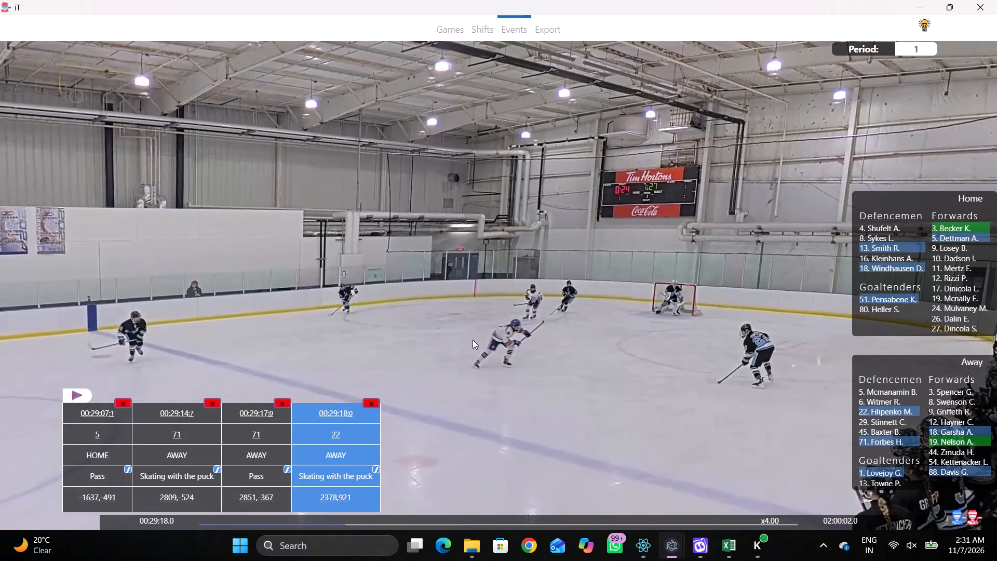
{"action": "key", "text": "shift+d"}
Tag a Pass by the repeated player, away 22, just inside the away blue line near the near-side boards.
{"action": "key", "text": "space"}
{"action": "key", "text": "space"}
{"action": "key", "text": "space"}
{"action": "key", "text": "space"}
{"action": "right_click", "coordinate": [619, 220]}
{"action": "key", "text": "q"}
{"action": "key", "text": "q"}
{"action": "key", "text": "q"}
{"action": "left_click", "coordinate": [624, 229]}
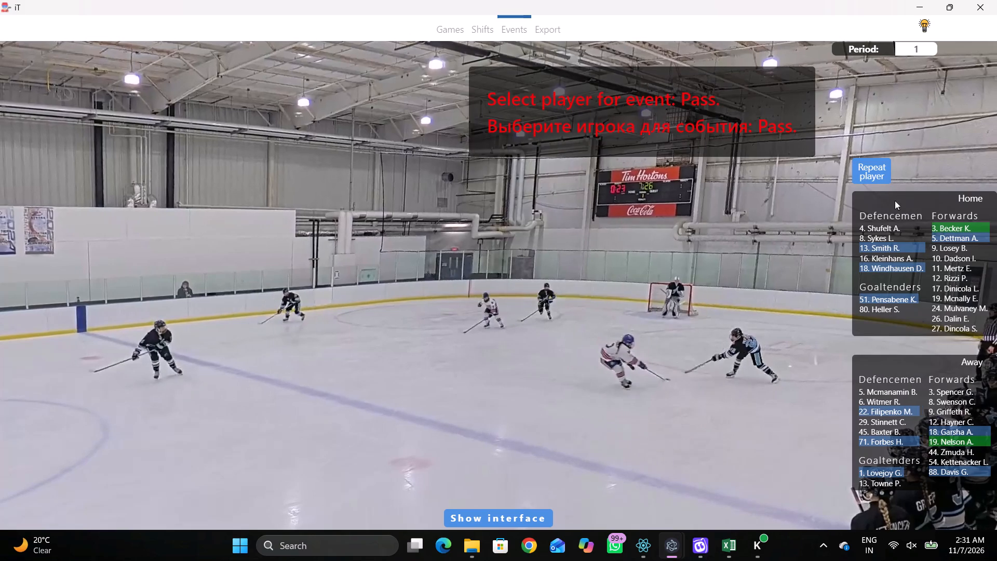
{"action": "left_click_drag", "start_coordinate": [891, 174], "coordinate": [883, 174]}
{"action": "left_click", "coordinate": [604, 303]}
Tag a Pass by away player 19 in the neutral zone, beside the far-side dot near the away blue line.
{"action": "key", "text": "space"}
{"action": "key", "text": "space"}
{"action": "key", "text": "space"}
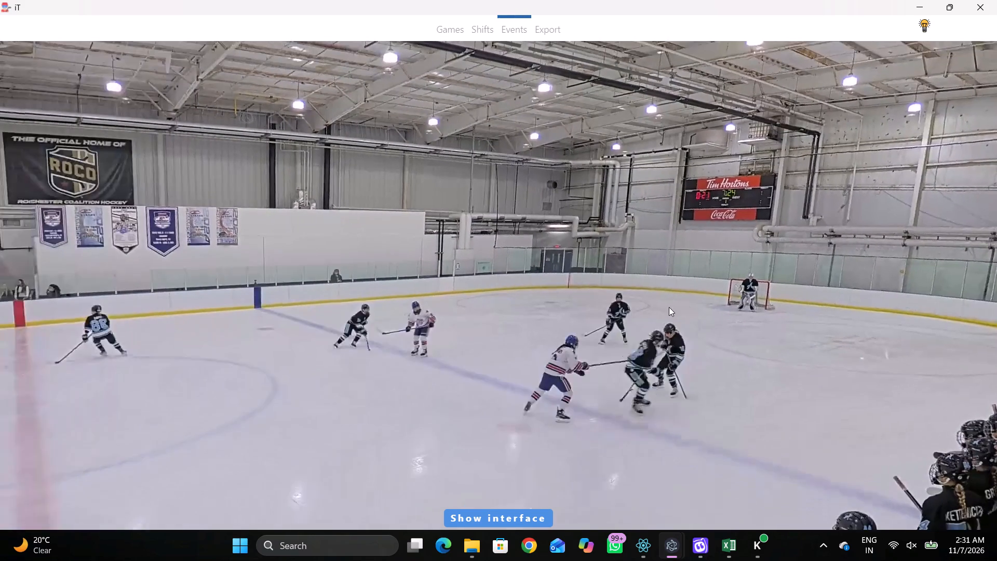
{"action": "key", "text": "space"}
{"action": "type", "text": "qr"}
{"action": "key", "text": "space"}
{"action": "key", "text": "space"}
{"action": "key", "text": "space"}
{"action": "key", "text": "space"}
{"action": "key", "text": "space"}
{"action": "key", "text": "space"}
{"action": "key", "text": "space"}
{"action": "key", "text": "space"}
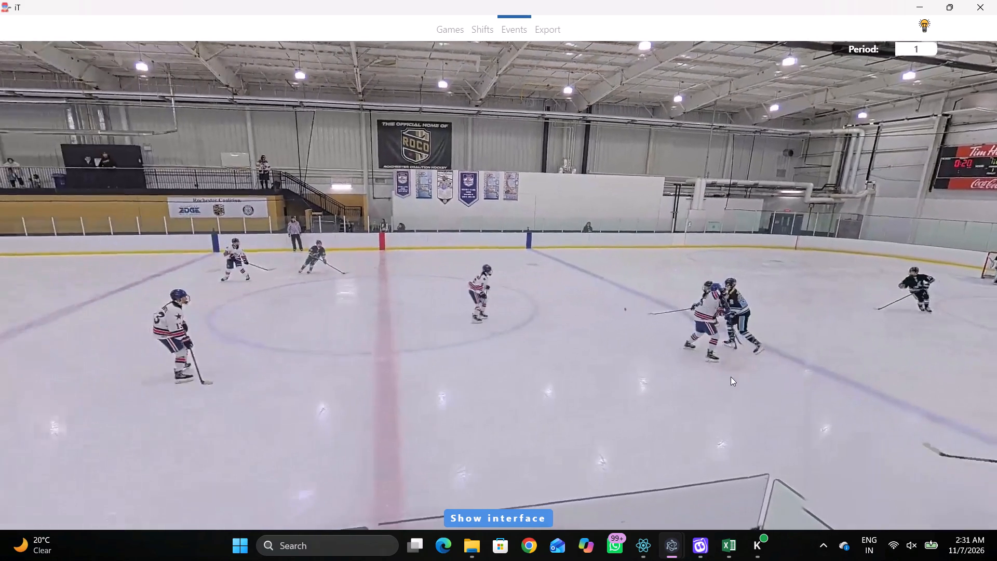
{"action": "key", "text": "space"}
{"action": "key", "text": "v"}
{"action": "key", "text": "space"}
{"action": "key", "text": "space"}
{"action": "key", "text": "space"}
{"action": "right_click", "coordinate": [695, 299]}
{"action": "key", "text": "q"}
{"action": "left_click", "coordinate": [702, 309]}
{"action": "key", "text": "q"}
{"action": "key", "text": "q"}
{"action": "left_click", "coordinate": [676, 300]}
{"action": "key", "text": "q"}
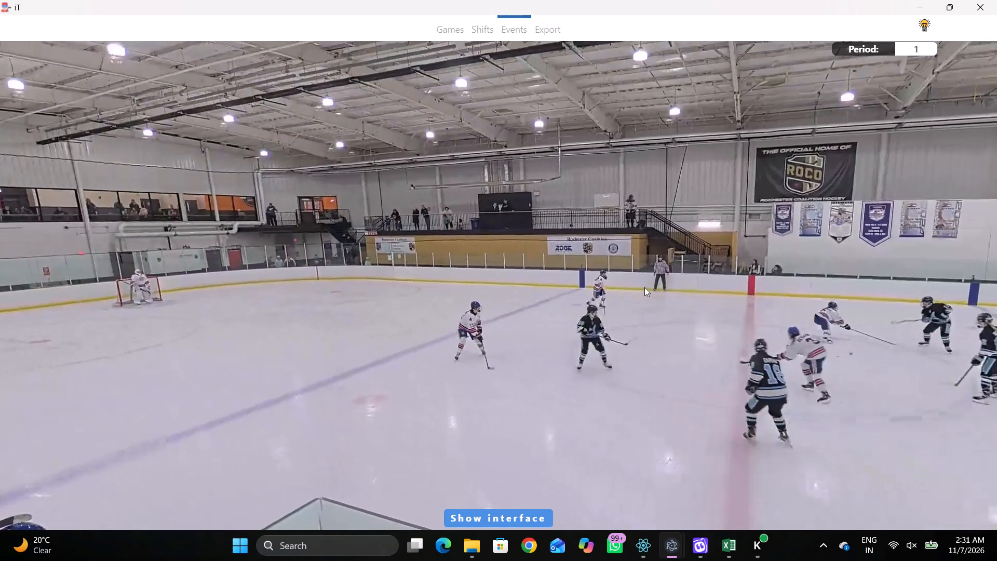
{"action": "key", "text": "q"}
{"action": "left_click", "coordinate": [644, 287]}
{"action": "key", "text": "q"}
{"action": "right_click", "coordinate": [643, 288]}
{"action": "left_click", "coordinate": [646, 291]}
{"action": "right_click", "coordinate": [626, 286]}
{"action": "left_click", "coordinate": [635, 293]}
{"action": "right_click", "coordinate": [632, 292]}
{"action": "left_click", "coordinate": [640, 293]}
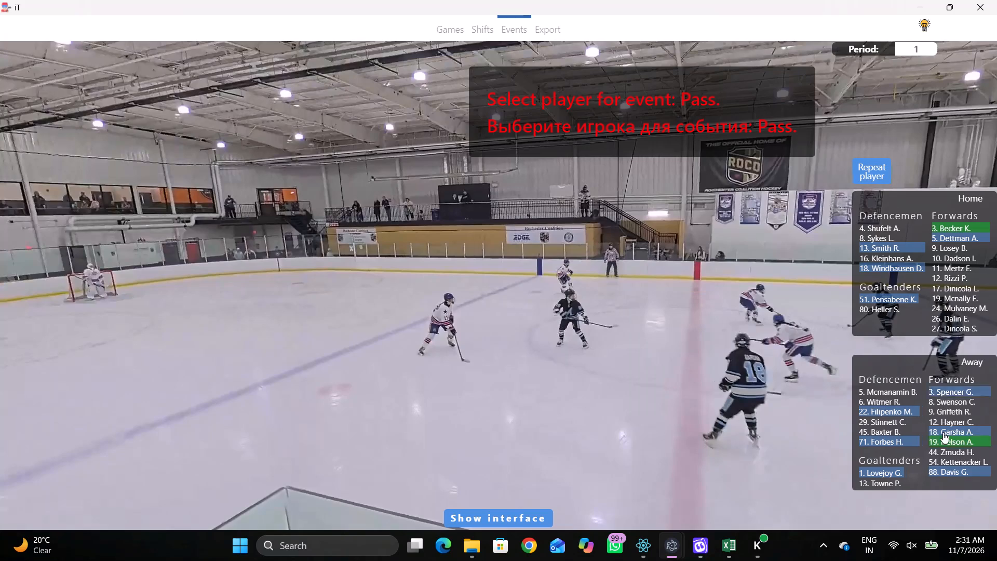
{"action": "left_click", "coordinate": [944, 440]}
{"action": "left_click", "coordinate": [570, 145]}
Tag Skating with the puck by home player 13 just behind the home goal line, toward the near-side corner.
{"action": "key", "text": "space"}
{"action": "key", "text": "space"}
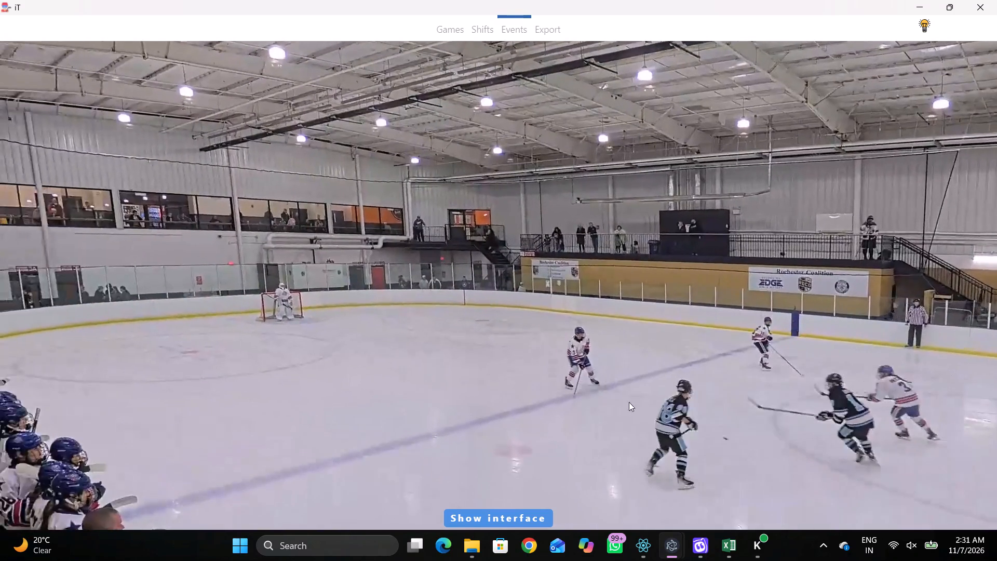
{"action": "key", "text": "space"}
{"action": "key", "text": "space"}
{"action": "key", "text": "shift+d"}
{"action": "key", "text": "space"}
{"action": "key", "text": "shift+d"}
{"action": "key", "text": "space"}
{"action": "key", "text": "space"}
{"action": "key", "text": "space"}
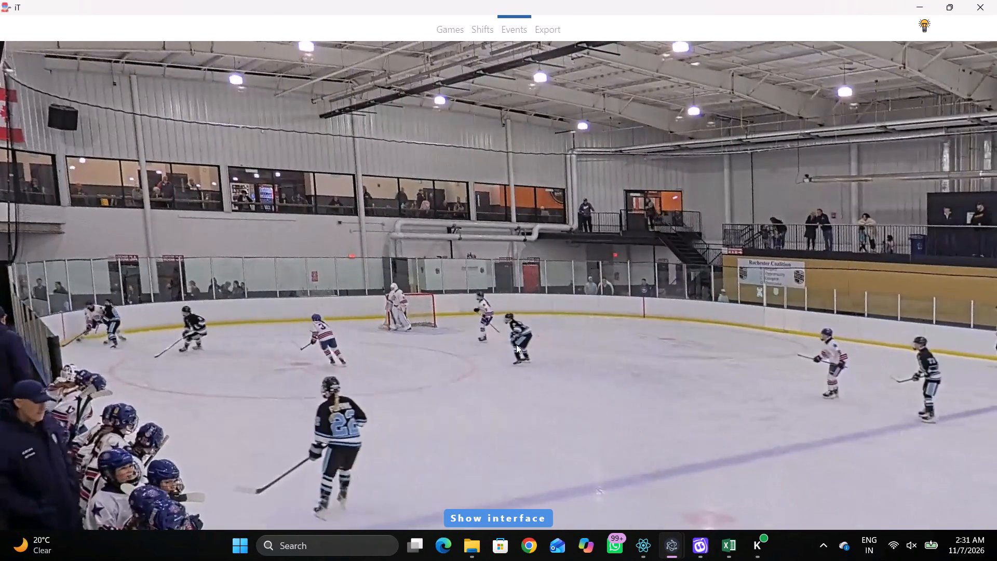
{"action": "key", "text": "q"}
{"action": "right_click", "coordinate": [553, 270]}
{"action": "key", "text": "q"}
{"action": "right_click_drag", "start_coordinate": [519, 271], "coordinate": [510, 270]}
{"action": "left_click", "coordinate": [553, 296]}
{"action": "left_click", "coordinate": [878, 246]}
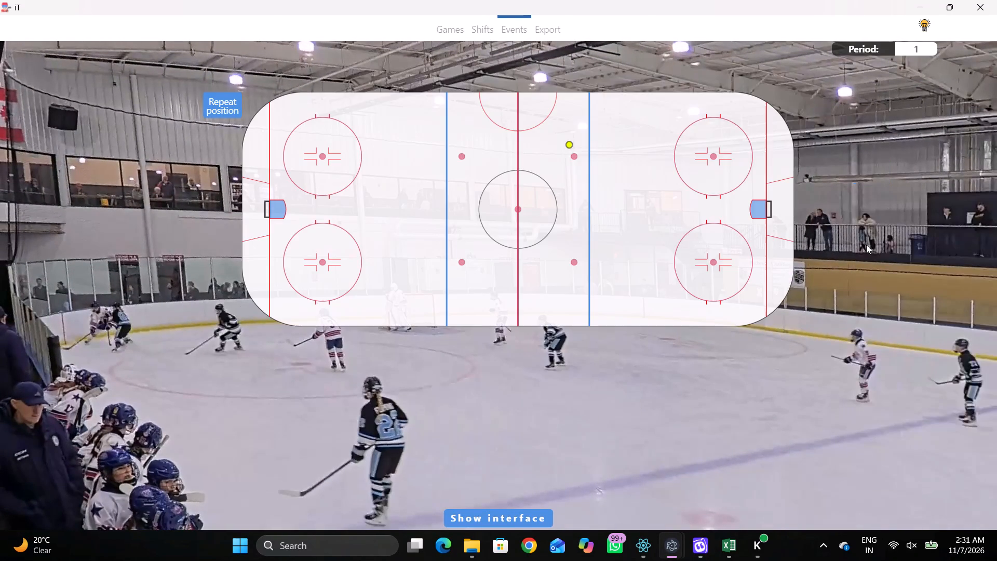
{"action": "left_click", "coordinate": [263, 280]}
Tag a Pass by the repeated player, home 13, between the home goal line and the near-side circle.
{"action": "key", "text": "q"}
{"action": "key", "text": "q"}
{"action": "key", "text": "q"}
{"action": "key", "text": "q"}
{"action": "key", "text": "q"}
{"action": "key", "text": "q"}
{"action": "key", "text": "q"}
{"action": "key", "text": "q"}
{"action": "key", "text": "q"}
{"action": "key", "text": "q"}
{"action": "key", "text": "q"}
{"action": "key", "text": "q"}
{"action": "key", "text": "q"}
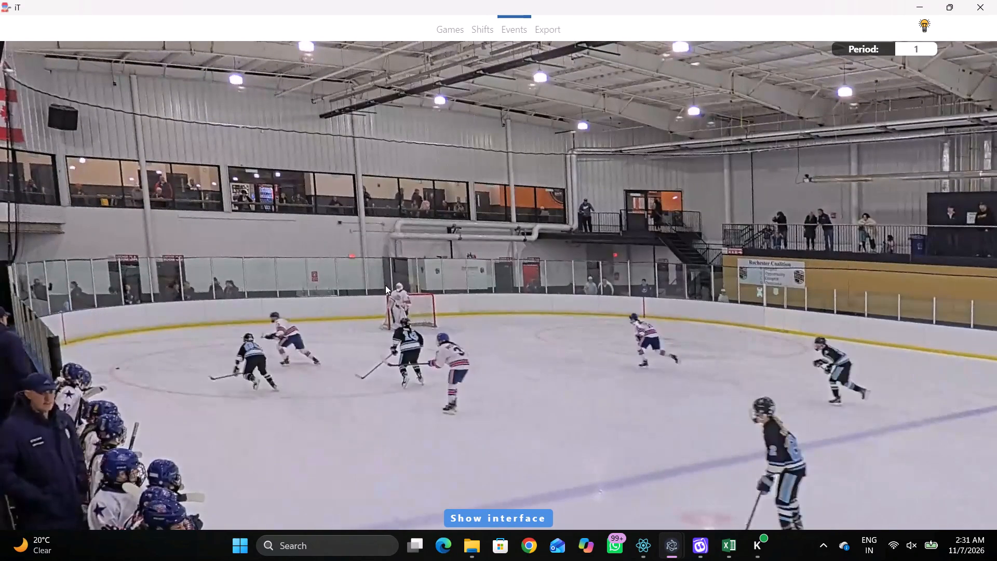
{"action": "key", "text": "r"}
{"action": "key", "text": "space"}
{"action": "key", "text": "space"}
{"action": "key", "text": "space"}
{"action": "key", "text": "space"}
{"action": "key", "text": "space"}
{"action": "key", "text": "space"}
{"action": "right_click", "coordinate": [588, 268]}
{"action": "left_click", "coordinate": [591, 274]}
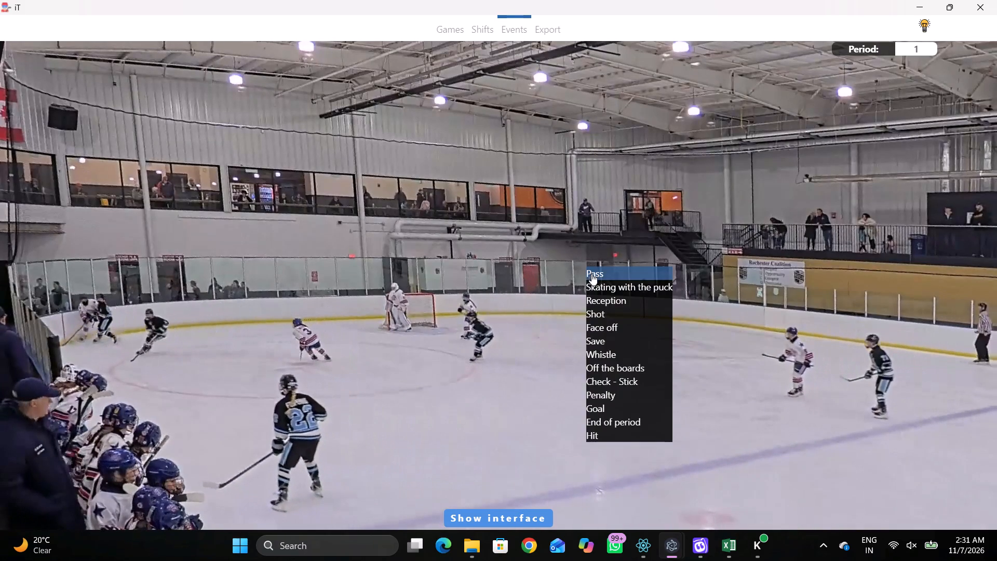
{"action": "right_click", "coordinate": [591, 275]}
{"action": "left_click", "coordinate": [597, 281]}
{"action": "left_click", "coordinate": [859, 179]}
{"action": "left_click", "coordinate": [281, 278]}
Tag Skating with the puck by away player 22 in the home zone, between the near-side circle and the blue line, toward the boards.
{"action": "key", "text": "space"}
{"action": "key", "text": "v"}
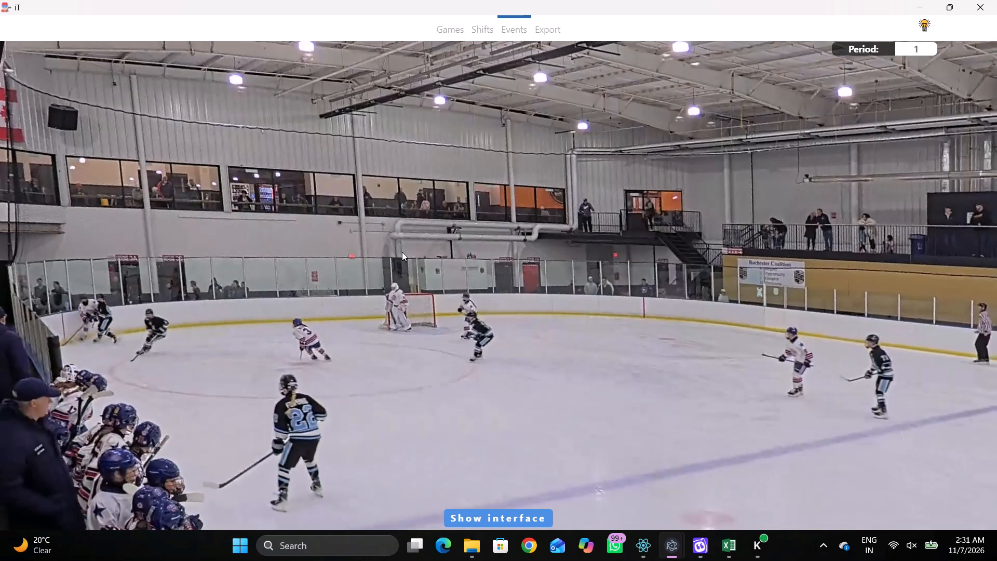
{"action": "key", "text": "space"}
{"action": "key", "text": "space"}
{"action": "key", "text": "space"}
{"action": "key", "text": "space"}
{"action": "right_click", "coordinate": [495, 291]}
{"action": "left_click", "coordinate": [425, 288]}
{"action": "key", "text": "space"}
{"action": "key", "text": "space"}
{"action": "right_click", "coordinate": [521, 268]}
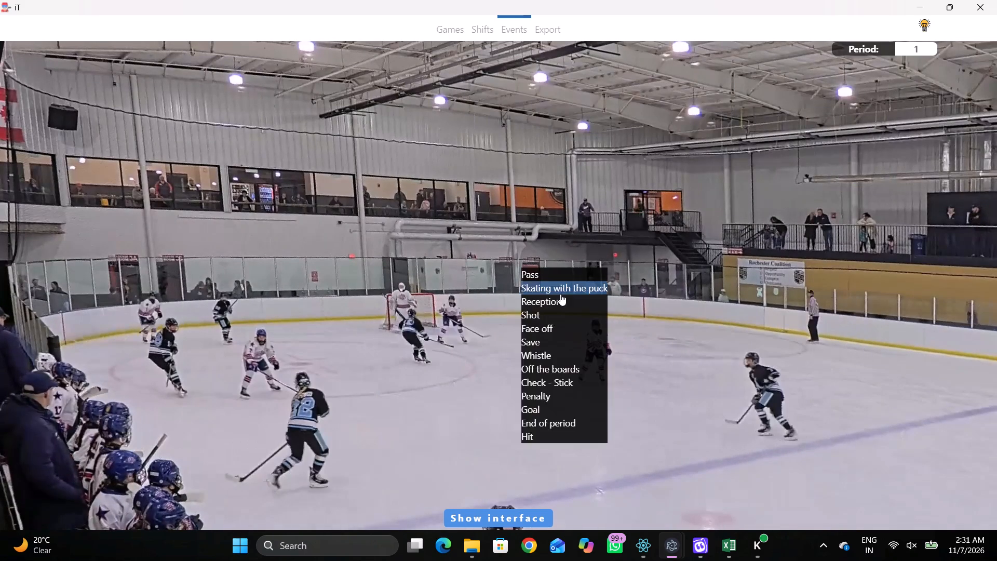
{"action": "left_click", "coordinate": [562, 294]}
{"action": "left_click", "coordinate": [871, 413]}
{"action": "left_click", "coordinate": [381, 290]}
Tag a Pass by the repeated player, away 22, in the home zone just outside the near-side circle, toward the boards.
{"action": "key", "text": "r"}
{"action": "key", "text": "space"}
{"action": "key", "text": "space"}
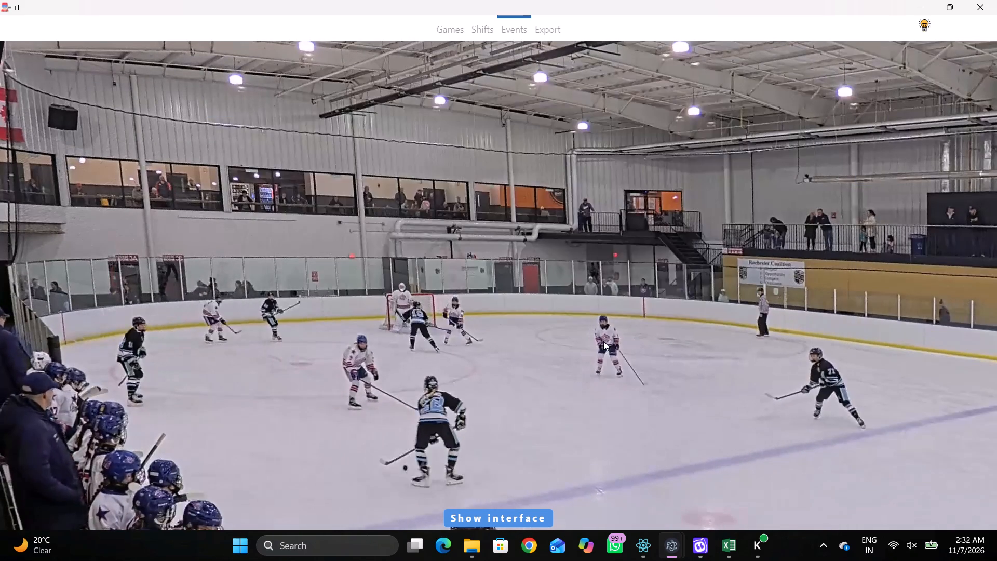
{"action": "key", "text": "space"}
{"action": "key", "text": "space"}
{"action": "key", "text": "space"}
{"action": "key", "text": "space"}
{"action": "key", "text": "q"}
{"action": "key", "text": "q"}
{"action": "key", "text": "q"}
{"action": "key", "text": "q"}
{"action": "key", "text": "q"}
{"action": "right_click", "coordinate": [717, 251]}
{"action": "left_click", "coordinate": [737, 256]}
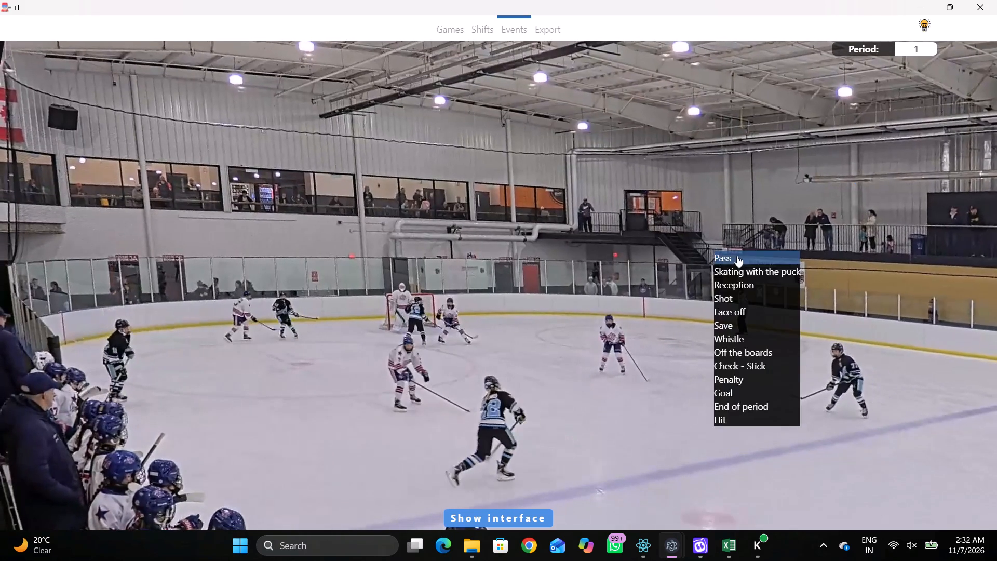
{"action": "left_click", "coordinate": [872, 171]}
{"action": "left_click", "coordinate": [373, 289]}
Tag Skating with the puck by away player 71 on the far side of the home zone, between the circle and the blue line.
{"action": "key", "text": "space"}
{"action": "key", "text": "space"}
{"action": "right_click_drag", "start_coordinate": [592, 297], "coordinate": [600, 295]}
{"action": "left_click", "coordinate": [652, 308]}
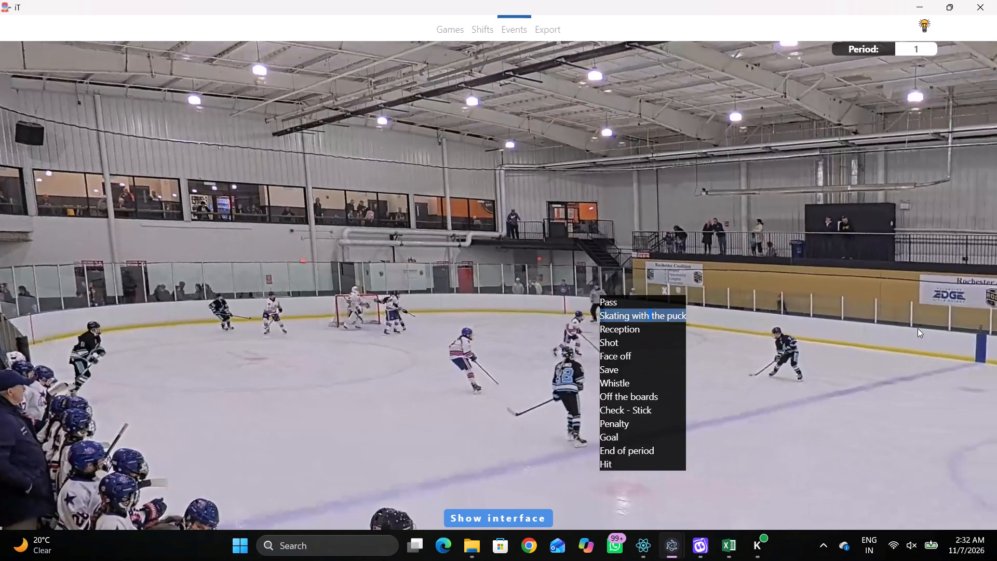
{"action": "left_click", "coordinate": [870, 434]}
{"action": "left_click", "coordinate": [875, 439]}
{"action": "left_click", "coordinate": [421, 146]}
Tag a Pass by the repeated player, away 71, at -804,-757, just inside the home blue line on the far side.
{"action": "key", "text": "space"}
{"action": "key", "text": "space"}
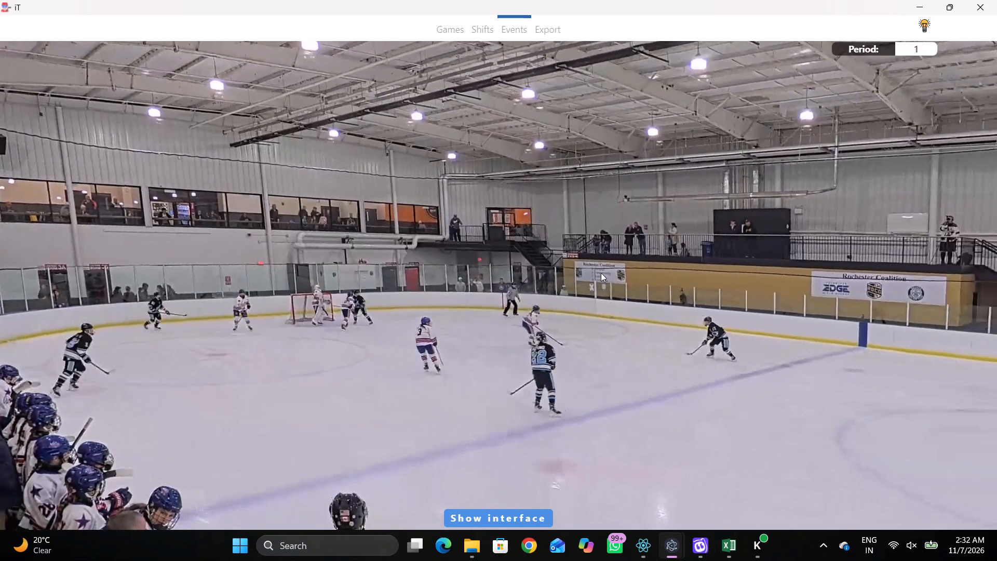
{"action": "key", "text": "space"}
{"action": "key", "text": "space"}
{"action": "key", "text": "q"}
{"action": "right_click", "coordinate": [624, 273]}
{"action": "left_click", "coordinate": [630, 275]}
{"action": "left_click", "coordinate": [881, 167]}
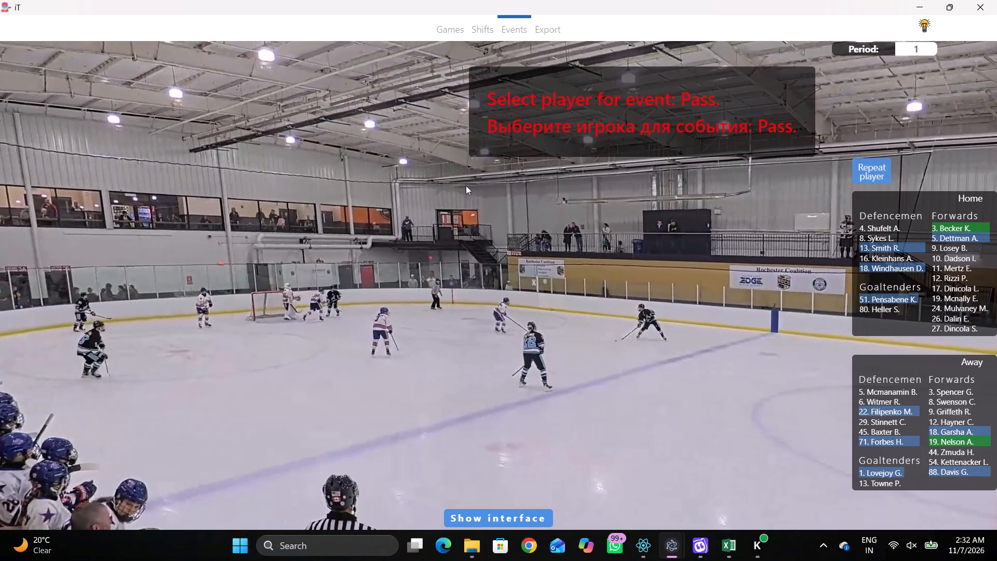
{"action": "left_click", "coordinate": [444, 151]}
Tag Skating with the puck by away player 22 at -1708,322, at the edge of the home zone's near-side circle.
{"action": "key", "text": "space"}
{"action": "key", "text": "space"}
{"action": "right_click", "coordinate": [542, 242]}
{"action": "left_click", "coordinate": [580, 263]}
{"action": "left_click", "coordinate": [881, 419]}
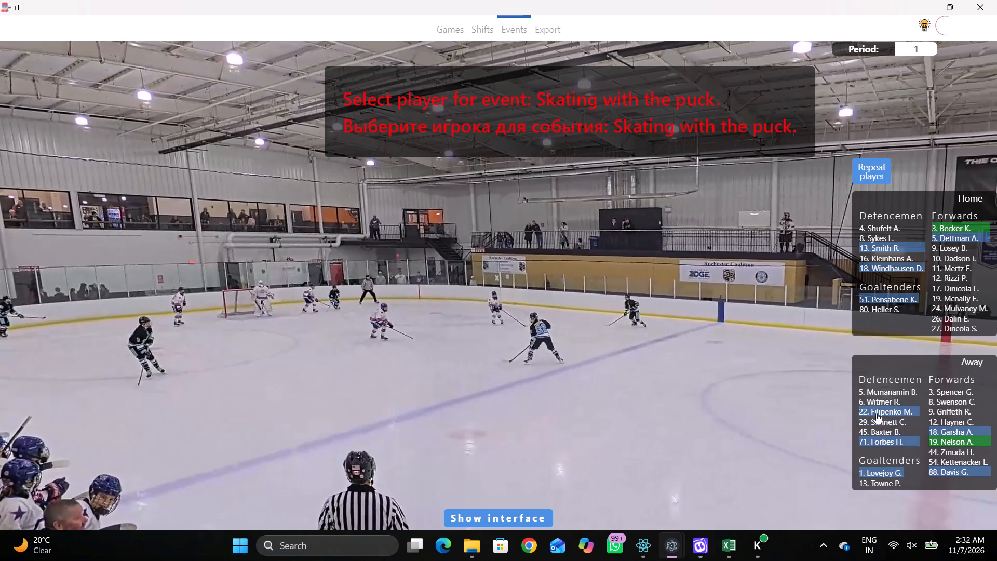
{"action": "left_click", "coordinate": [876, 413]}
{"action": "left_click", "coordinate": [361, 235]}
Tag an On Goal shot attempt by the repeated player, away 22, at -1256,31, in the middle of the home zone.
{"action": "key", "text": "space"}
{"action": "key", "text": "space"}
{"action": "key", "text": "space"}
{"action": "key", "text": "space"}
{"action": "type", "text": "qr"}
{"action": "key", "text": "space"}
{"action": "key", "text": "space"}
{"action": "type", "text": "q"}
{"action": "key", "text": "q"}
{"action": "key", "text": "q"}
{"action": "key", "text": "q"}
{"action": "key", "text": "q"}
{"action": "key", "text": "q"}
{"action": "right_click_drag", "start_coordinate": [557, 277], "coordinate": [560, 284]}
{"action": "key", "text": "q"}
{"action": "left_click", "coordinate": [568, 327]}
{"action": "left_click", "coordinate": [522, 240]}
{"action": "left_click", "coordinate": [875, 176]}
{"action": "left_click", "coordinate": [402, 212]}
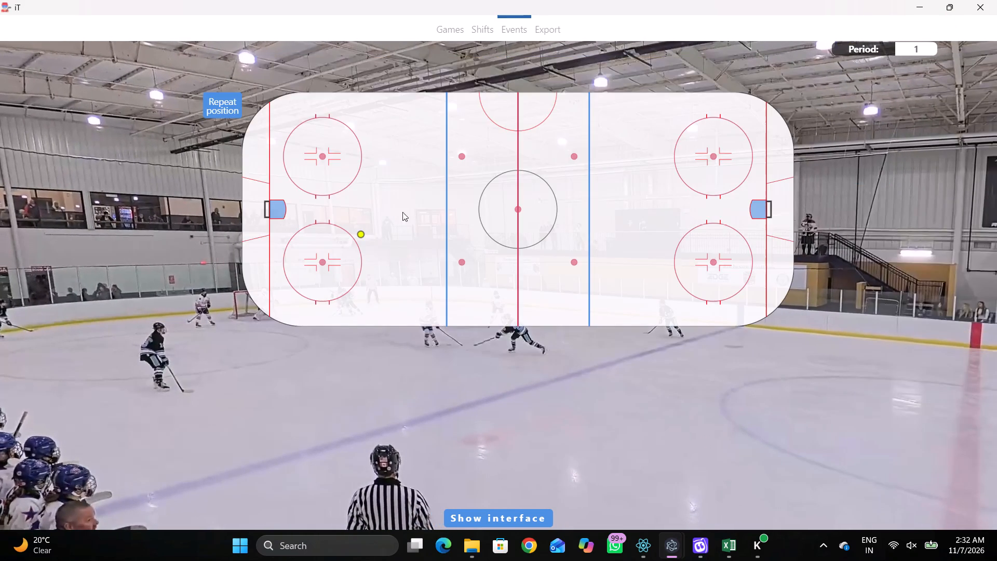
Tag a Right Pad save with direction Bottom middle by home goaltender 51 at -2611,23, in the home crease.
{"action": "key", "text": "space"}
{"action": "right_click_drag", "start_coordinate": [426, 220], "coordinate": [434, 225]}
{"action": "key", "text": "space"}
{"action": "left_click", "coordinate": [462, 302]}
{"action": "left_click", "coordinate": [435, 293]}
{"action": "left_click", "coordinate": [517, 298]}
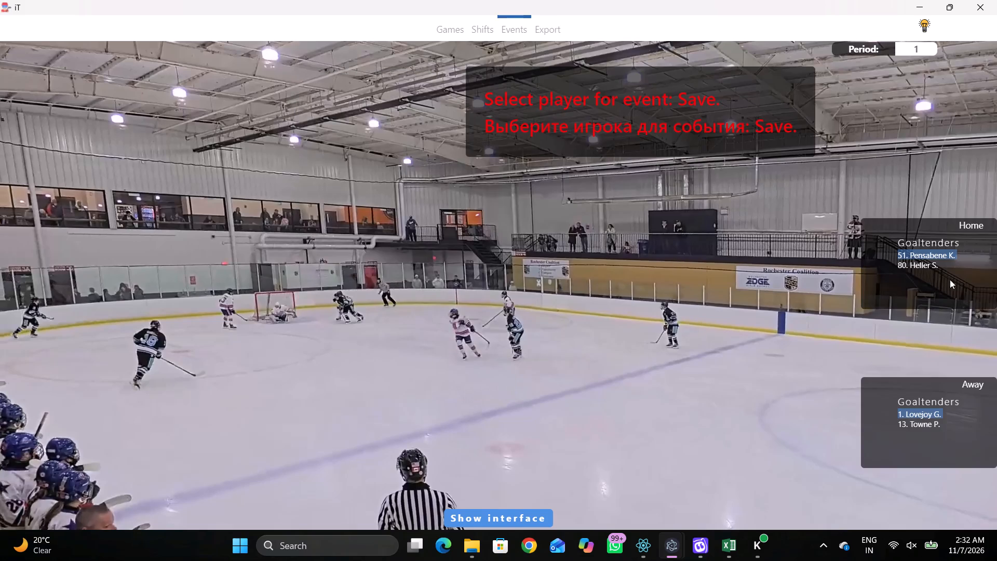
{"action": "left_click", "coordinate": [906, 255]}
{"action": "left_click", "coordinate": [278, 212]}
Tag a Whistle at -1524,871, in the home zone toward the near-side boards.
{"action": "key", "text": "space"}
{"action": "key", "text": "v"}
{"action": "key", "text": "space"}
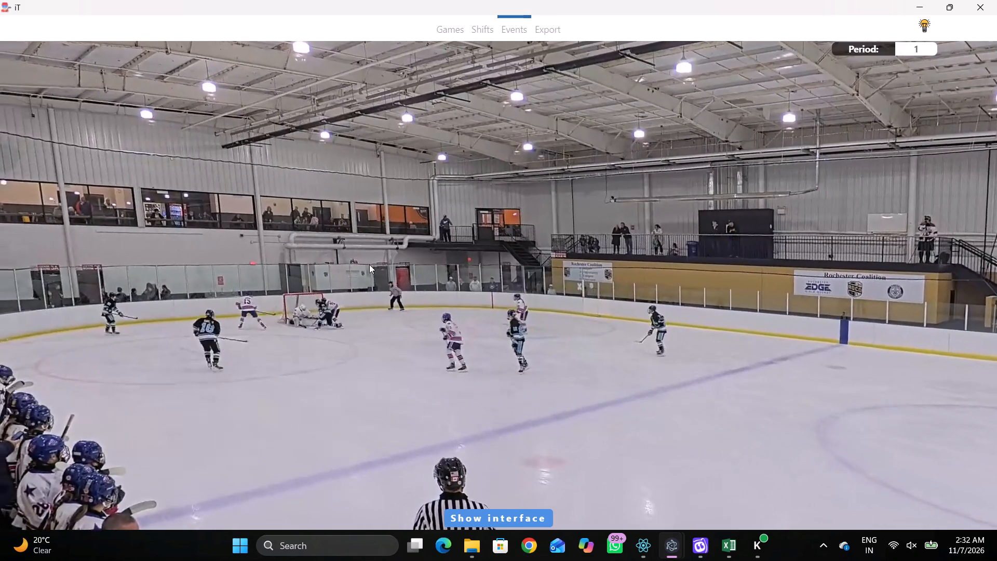
{"action": "key", "text": "space"}
{"action": "key", "text": "space"}
{"action": "key", "text": "space"}
{"action": "key", "text": "space"}
{"action": "right_click", "coordinate": [449, 239]}
{"action": "left_click", "coordinate": [475, 325]}
{"action": "left_click", "coordinate": [378, 277]}
Tag the next Face-off at center ice, won by away player 9 and lost by home player 24.
{"action": "key", "text": "space"}
{"action": "key", "text": "v"}
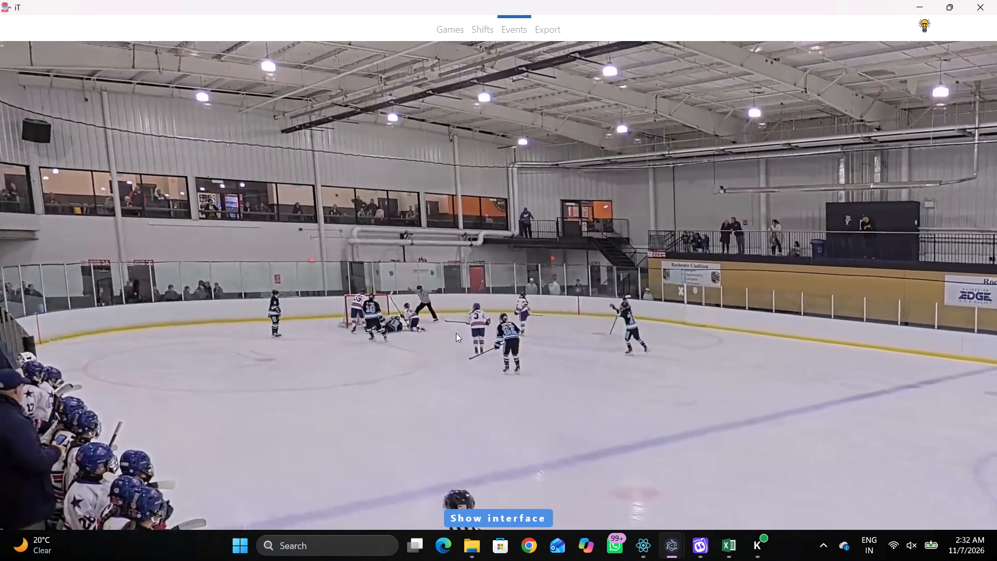
{"action": "key", "text": "space"}
{"action": "key", "text": "space"}
{"action": "type", "text": "c c"}
{"action": "key", "text": "space"}
{"action": "key", "text": "c"}
{"action": "key", "text": "space"}
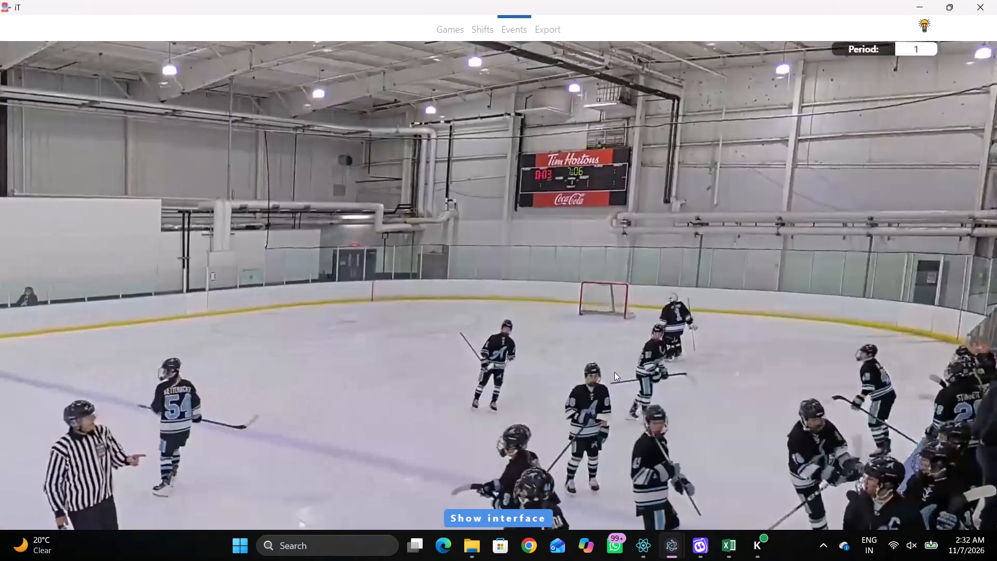
{"action": "key", "text": "space"}
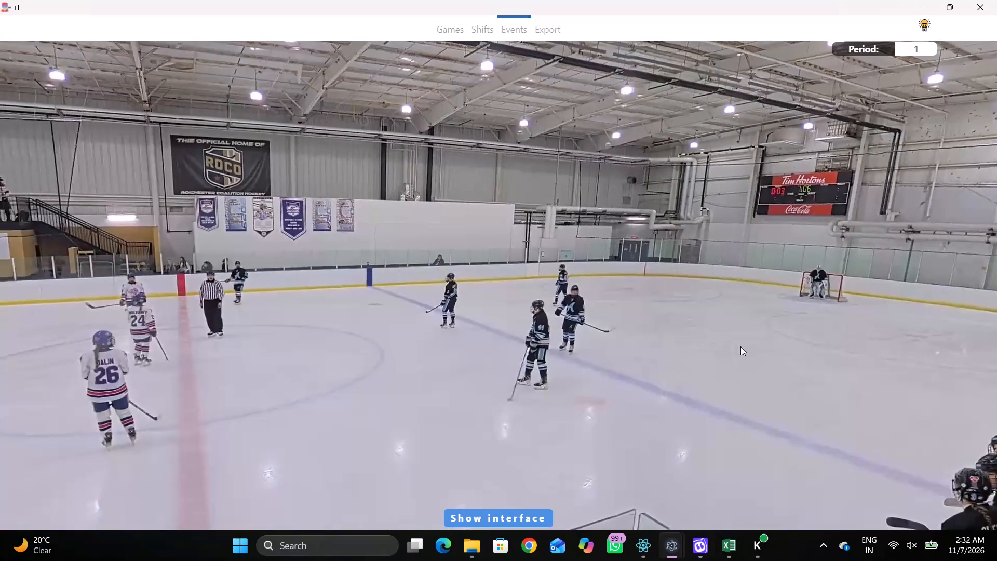
{"action": "key", "text": "space"}
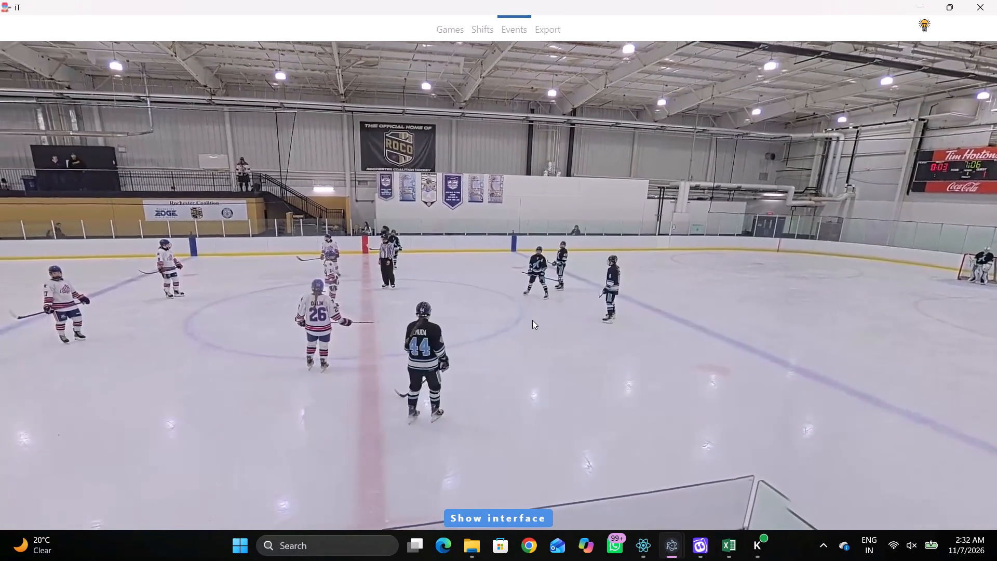
{"action": "key", "text": "c"}
{"action": "key", "text": "space"}
{"action": "type", "text": "c q"}
{"action": "key", "text": "q"}
{"action": "key", "text": "q"}
{"action": "right_click", "coordinate": [639, 226]}
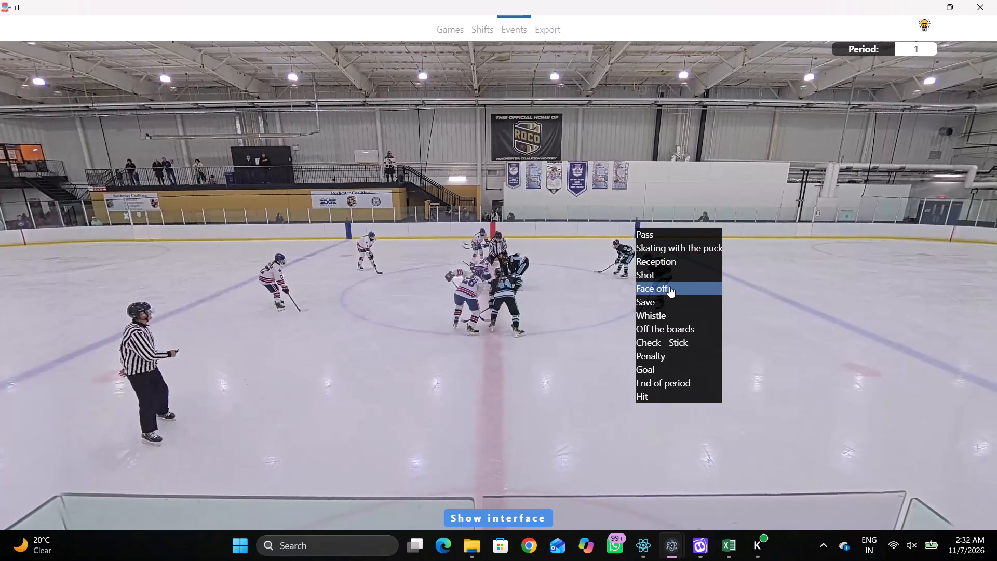
{"action": "left_click", "coordinate": [669, 286]}
{"action": "left_click", "coordinate": [938, 415]}
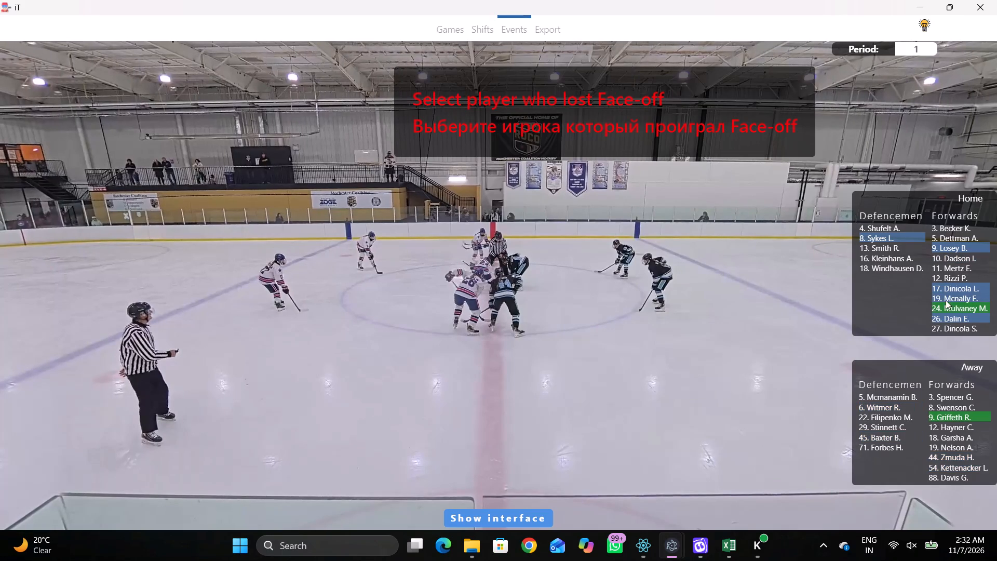
{"action": "left_click", "coordinate": [945, 306]}
{"action": "left_click", "coordinate": [519, 210]}
Return to home 51's Save event and add an On Goal shot attempt by away 19 at 00:29:36.3, at -2414,40 before the home crease.
{"action": "key", "text": "shift+d"}
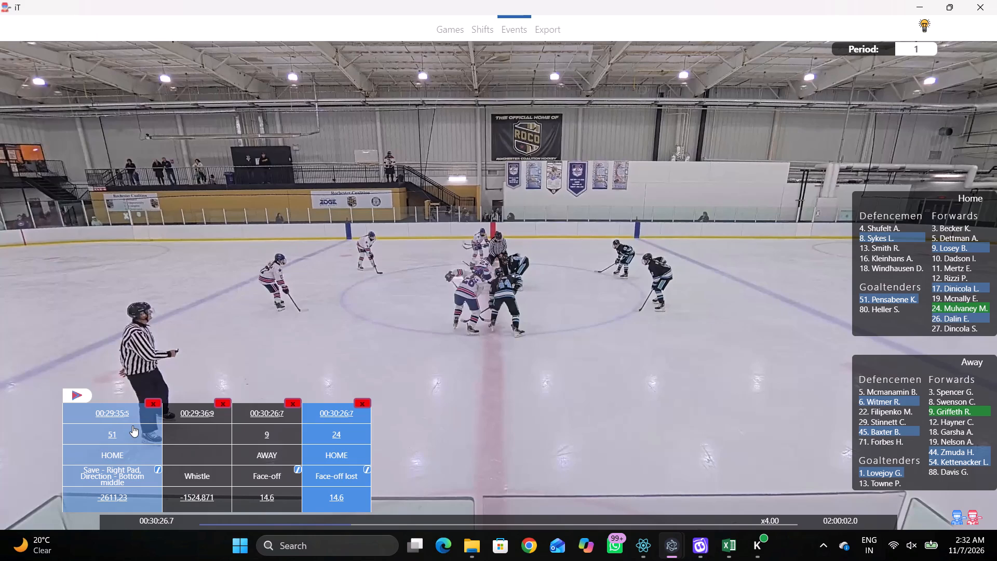
{"action": "left_click", "coordinate": [132, 425]}
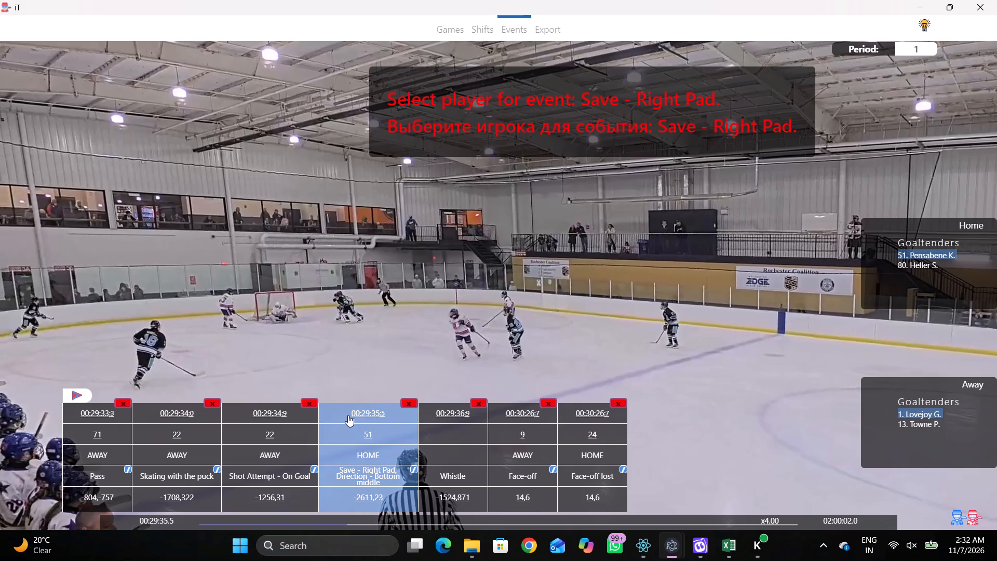
{"action": "left_click", "coordinate": [370, 418]}
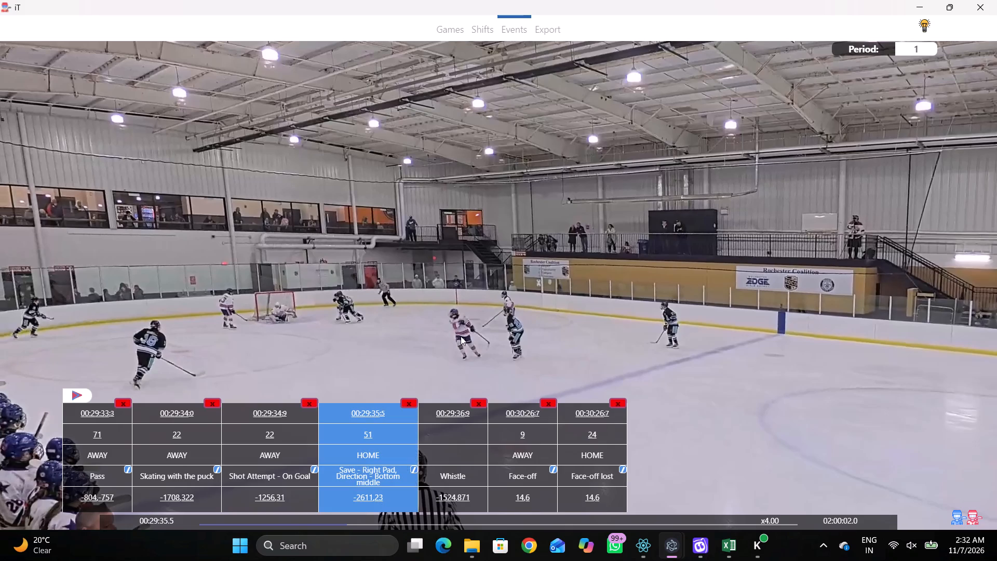
{"action": "key", "text": "space"}
{"action": "key", "text": "space"}
{"action": "key", "text": "space"}
{"action": "key", "text": "space"}
{"action": "key", "text": "space"}
{"action": "key", "text": "space"}
{"action": "right_click", "coordinate": [440, 260]}
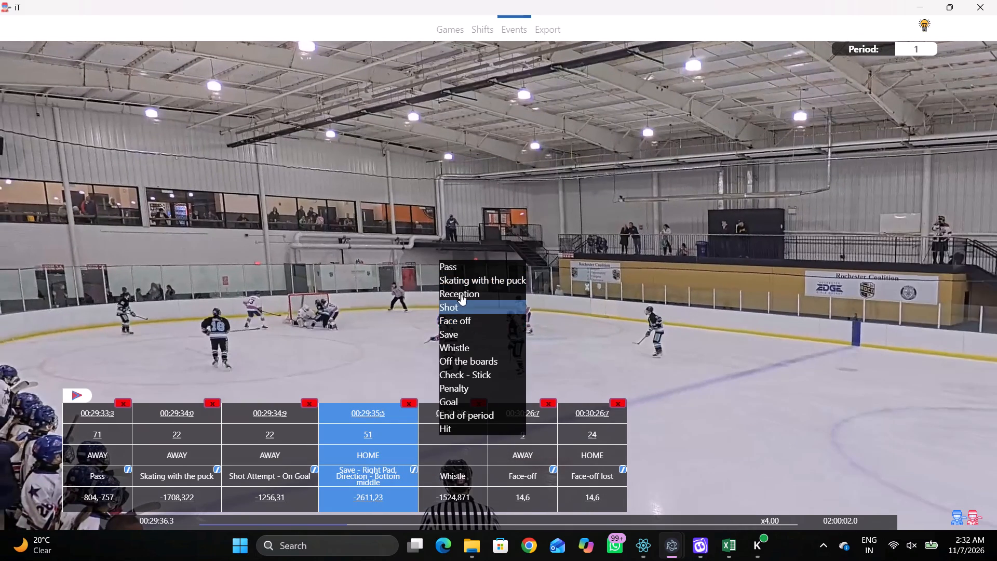
{"action": "left_click", "coordinate": [464, 300]}
{"action": "right_click_drag", "start_coordinate": [454, 257], "coordinate": [478, 267]}
{"action": "left_click", "coordinate": [500, 318]}
{"action": "left_click", "coordinate": [472, 235]}
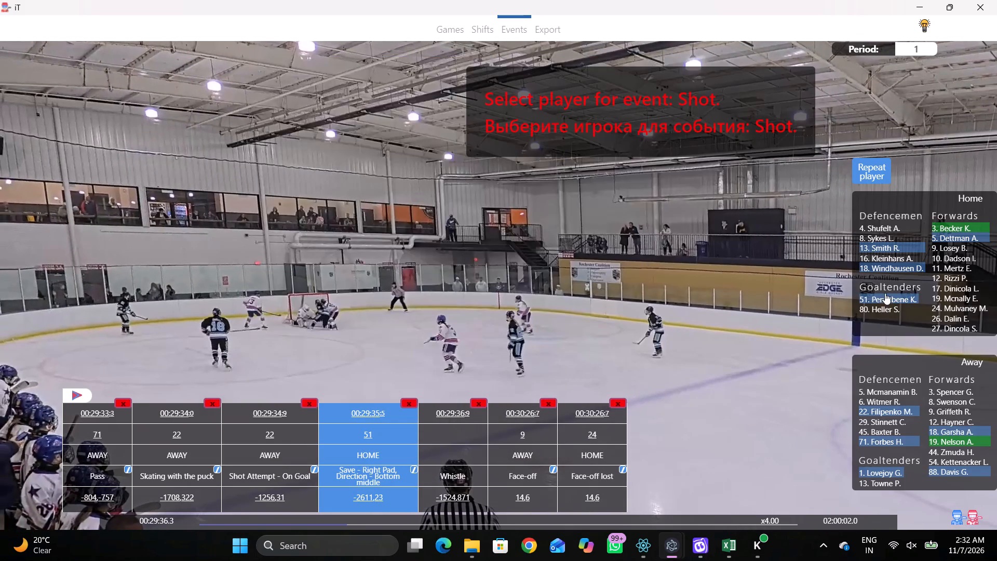
{"action": "left_click", "coordinate": [939, 440]}
{"action": "left_click", "coordinate": [296, 212]}
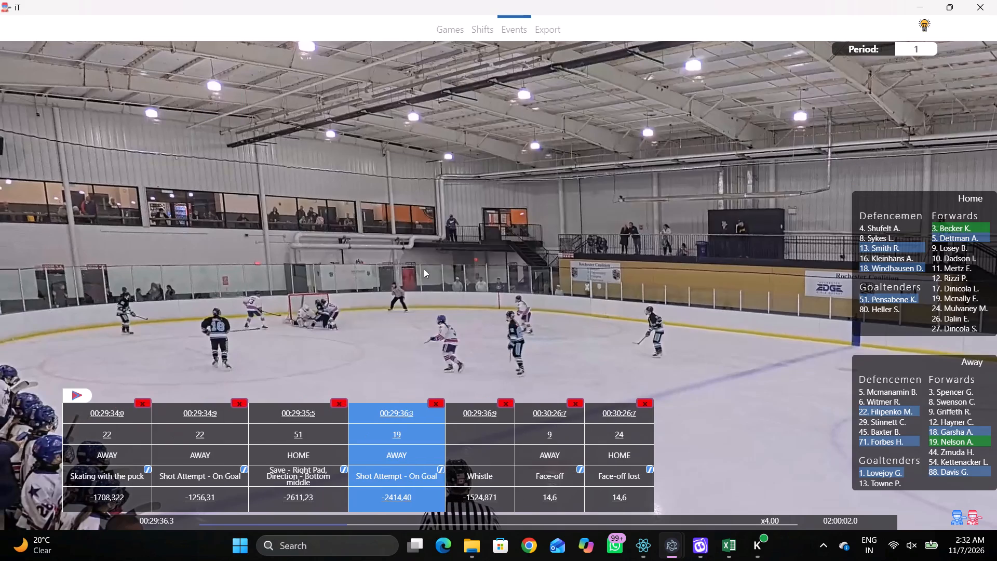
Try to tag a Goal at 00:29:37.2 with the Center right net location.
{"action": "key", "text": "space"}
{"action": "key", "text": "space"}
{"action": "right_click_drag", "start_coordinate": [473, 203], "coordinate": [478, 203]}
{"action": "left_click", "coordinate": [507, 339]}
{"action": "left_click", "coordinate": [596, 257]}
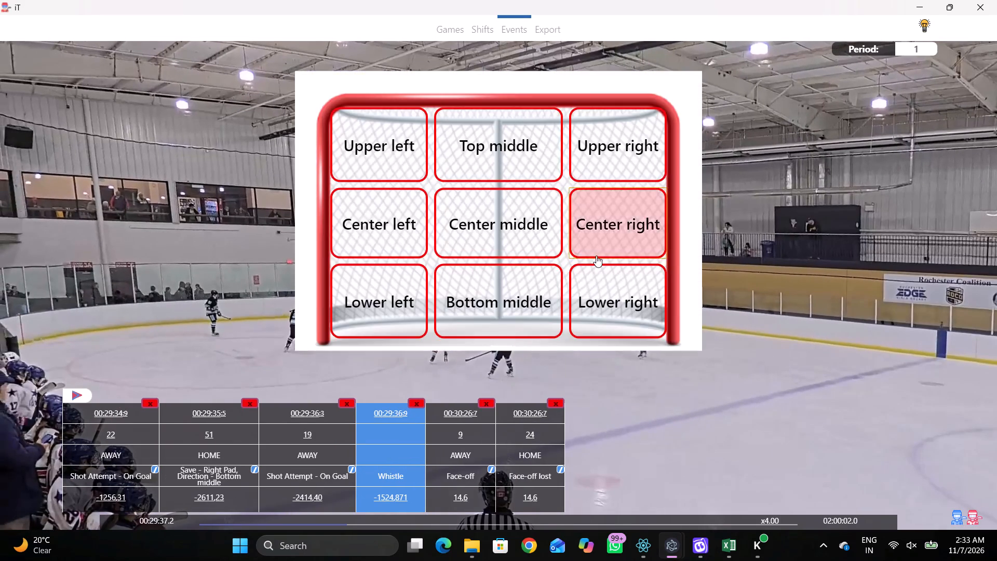
Delete the Whistle event at 00:29:36.9.
{"action": "left_click", "coordinate": [423, 399]}
{"action": "left_click", "coordinate": [420, 401]}
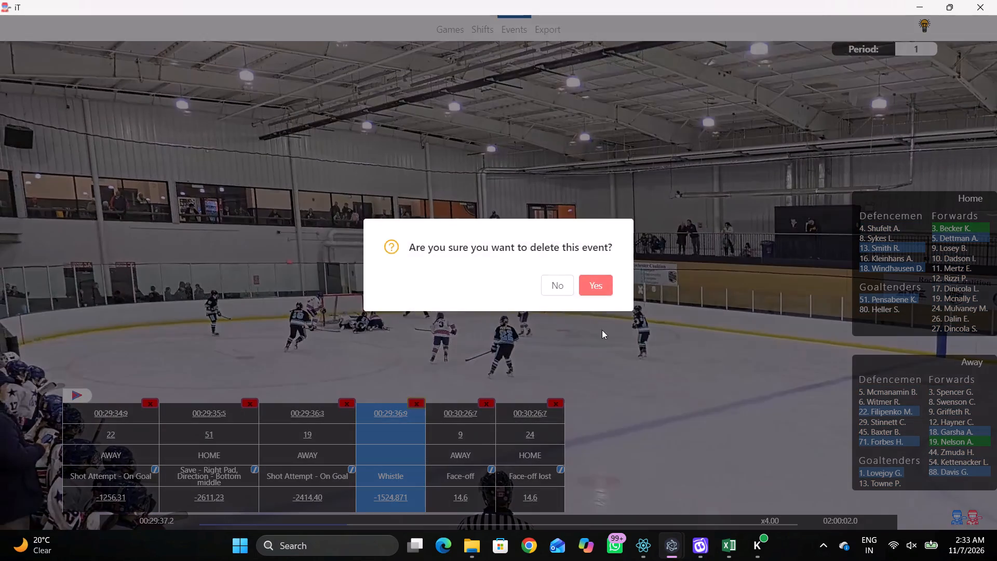
{"action": "left_click", "coordinate": [418, 398]}
{"action": "left_click", "coordinate": [584, 281]}
Tag a Goal by away 19 at 00:29:36.8 with the Lower right net location, at -2760,-18 by the home net.
{"action": "right_click", "coordinate": [542, 170]}
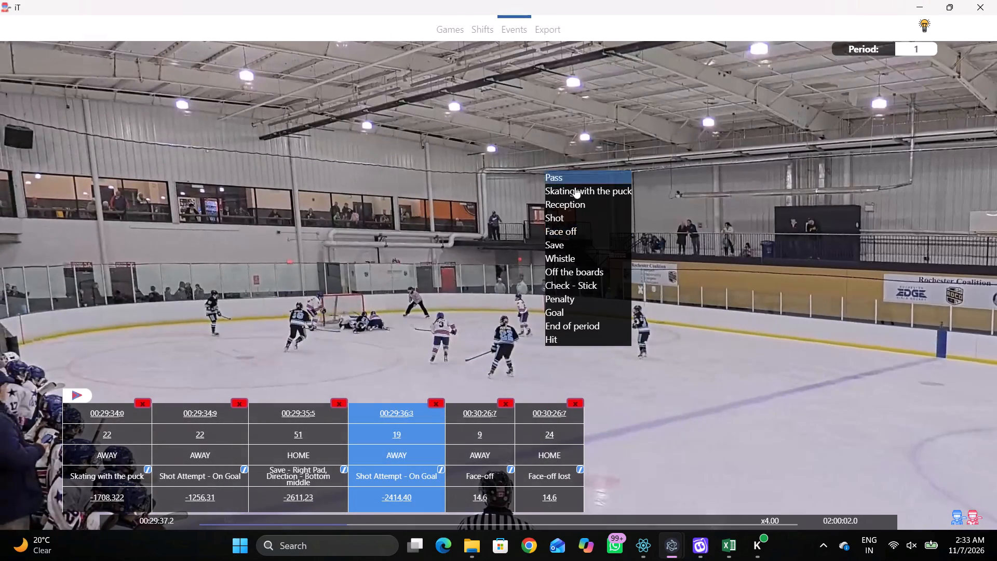
{"action": "left_click", "coordinate": [428, 294]}
{"action": "left_click", "coordinate": [393, 416]}
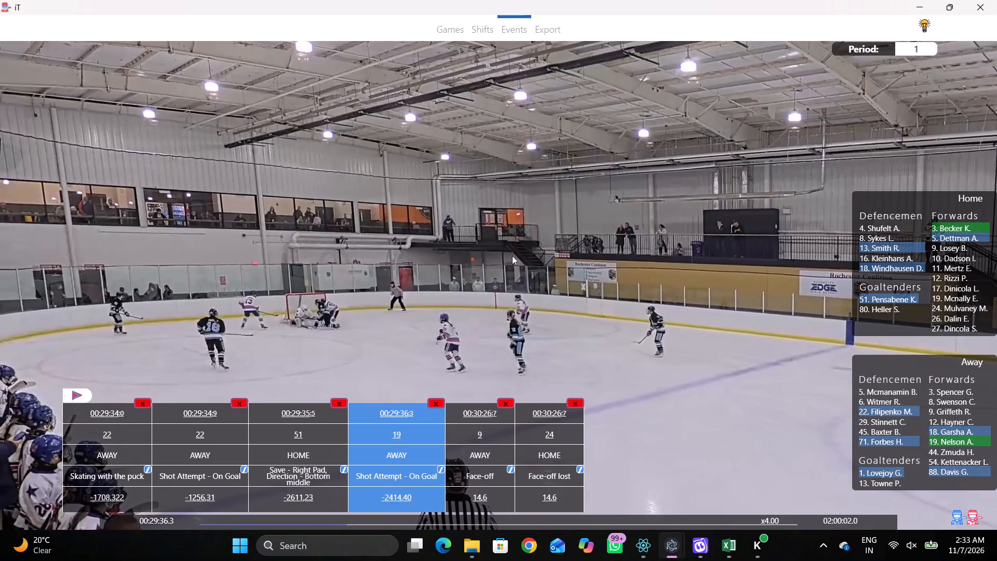
{"action": "key", "text": "space"}
{"action": "key", "text": "space"}
{"action": "right_click_drag", "start_coordinate": [479, 215], "coordinate": [485, 214]}
{"action": "left_click", "coordinate": [504, 352]}
{"action": "left_click", "coordinate": [591, 282]}
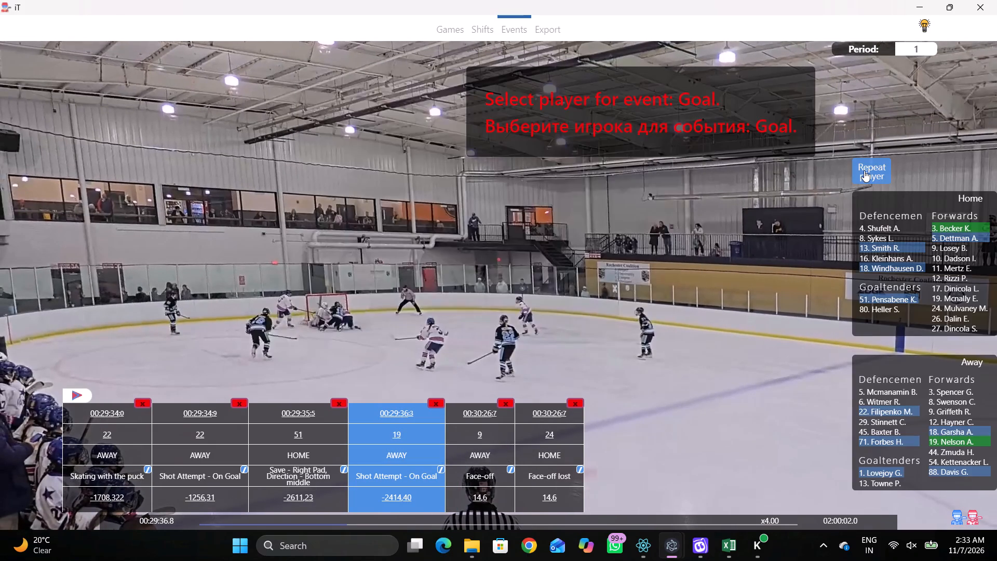
{"action": "left_click", "coordinate": [864, 170]}
{"action": "left_click", "coordinate": [264, 208]}
Tag a Whistle at 00:29:37.5, at -1870,472 in the home zone.
{"action": "key", "text": "space"}
{"action": "key", "text": "space"}
{"action": "right_click", "coordinate": [465, 183]}
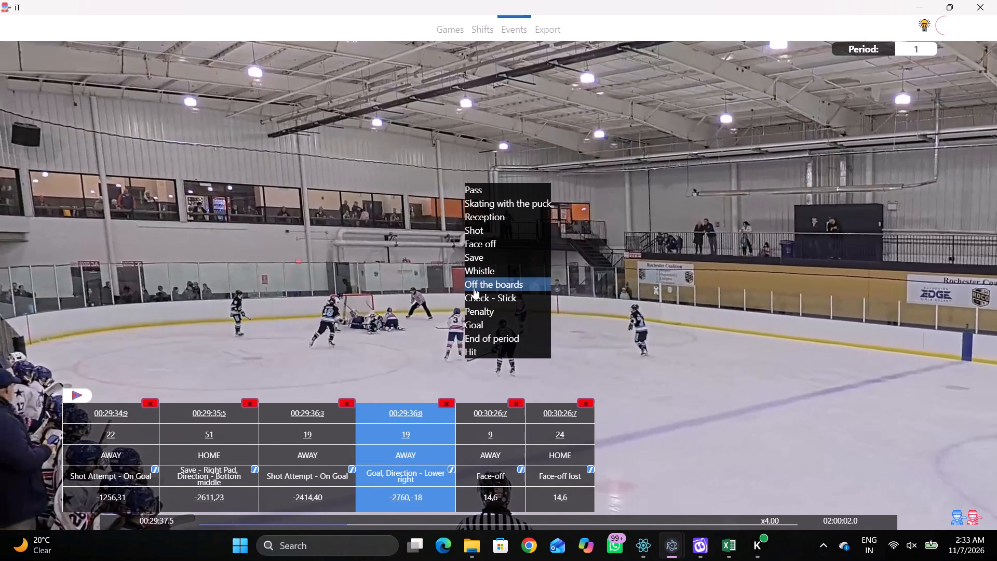
{"action": "left_click", "coordinate": [478, 271]}
{"action": "left_click", "coordinate": [345, 246]}
Continue from the 00:30:26.7 face-off and tag Skating with the puck by away 45 at 00:30:28.6, at 409,-416.
{"action": "left_click", "coordinate": [555, 425]}
{"action": "left_click", "coordinate": [539, 412]}
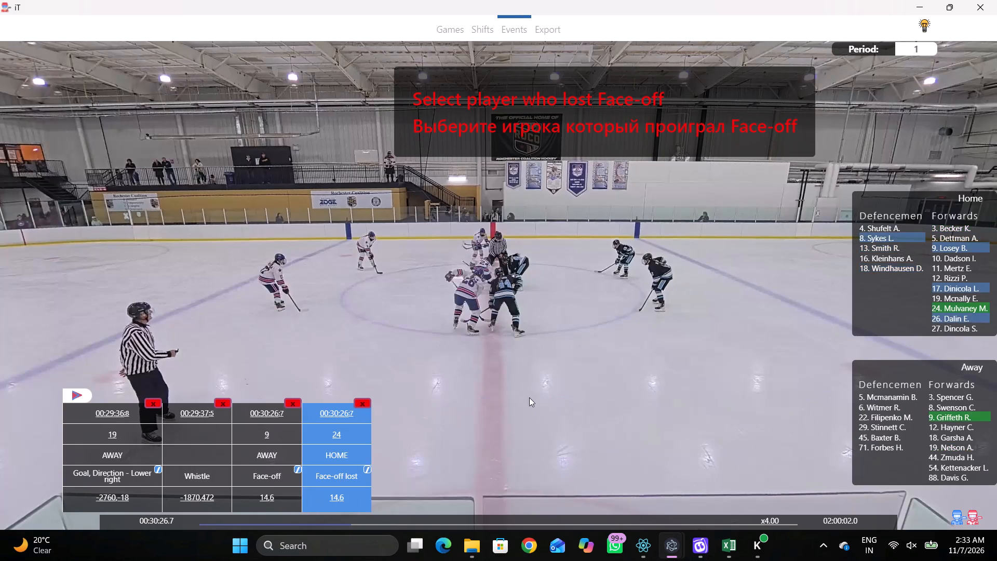
{"action": "key", "text": "shift+d"}
{"action": "key", "text": "space"}
{"action": "key", "text": "space"}
{"action": "key", "text": "space"}
{"action": "key", "text": "space"}
{"action": "key", "text": "space"}
{"action": "key", "text": "space"}
{"action": "right_click", "coordinate": [648, 221]}
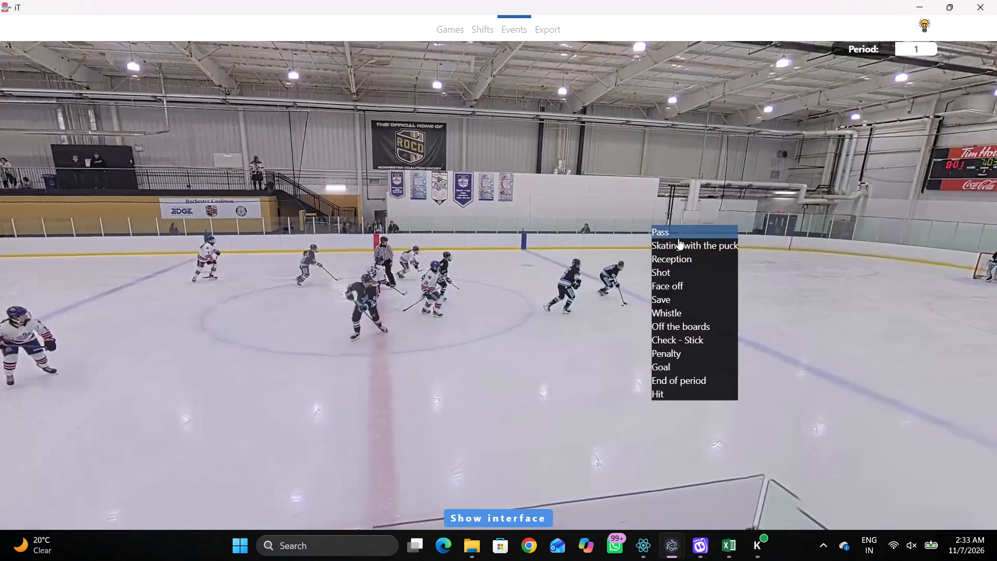
{"action": "left_click", "coordinate": [685, 244]}
{"action": "left_click", "coordinate": [884, 428]}
{"action": "left_click", "coordinate": [556, 177]}
Tag a Pass by away 45 at 00:30:30.1, at 247,331 on the edge of the center circle.
{"action": "key", "text": "space"}
{"action": "key", "text": "space"}
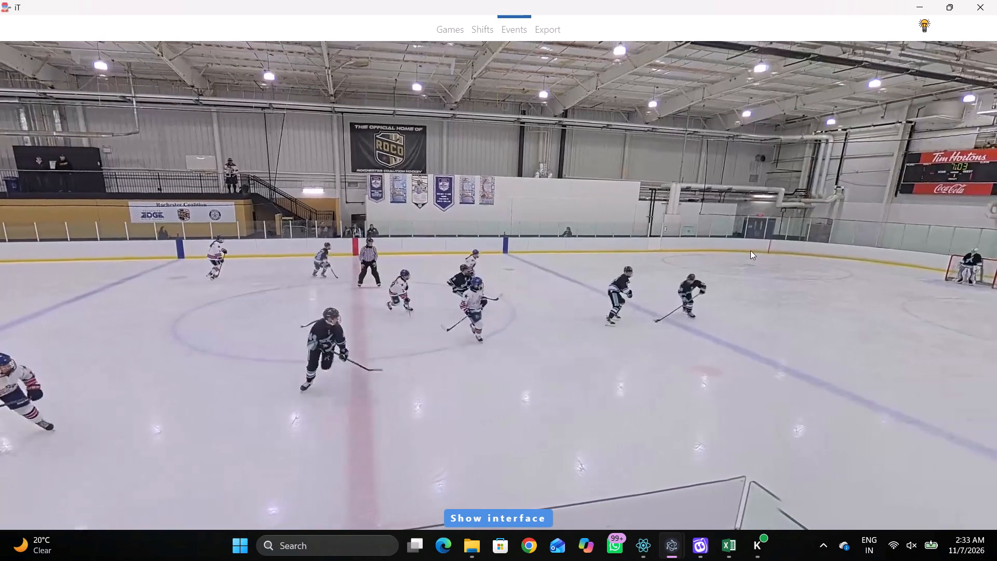
{"action": "key", "text": "space"}
{"action": "key", "text": "space"}
{"action": "key", "text": "q"}
{"action": "right_click", "coordinate": [727, 216]}
{"action": "left_click", "coordinate": [735, 226]}
{"action": "left_click", "coordinate": [859, 162]}
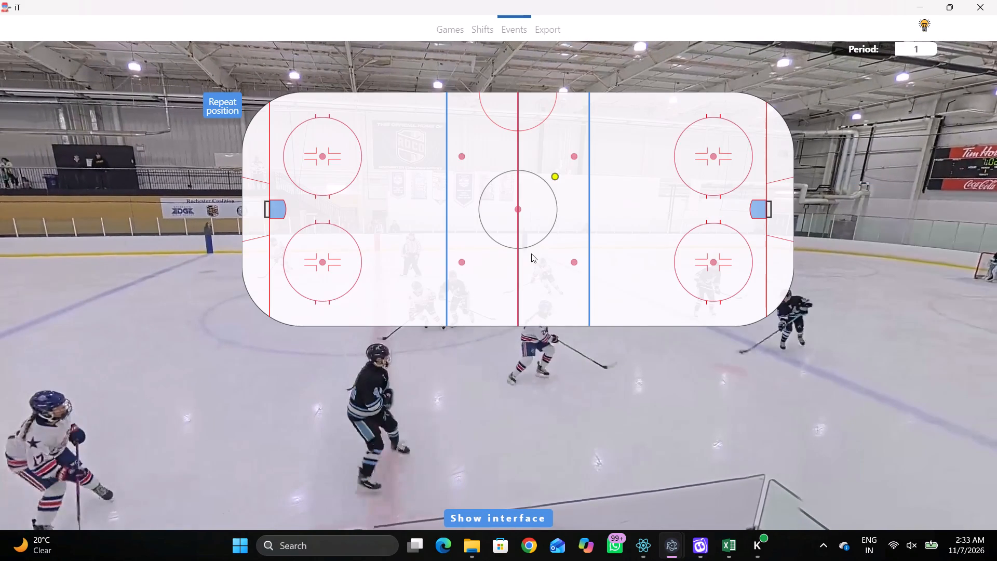
{"action": "left_click", "coordinate": [541, 235]}
Tag a Pass by home 24 at 00:30:31.5, at -169,962 just on the home side of the red line.
{"action": "key", "text": "space"}
{"action": "key", "text": "space"}
{"action": "key", "text": "space"}
{"action": "key", "text": "space"}
{"action": "key", "text": "q"}
{"action": "key", "text": "q"}
{"action": "key", "text": "q"}
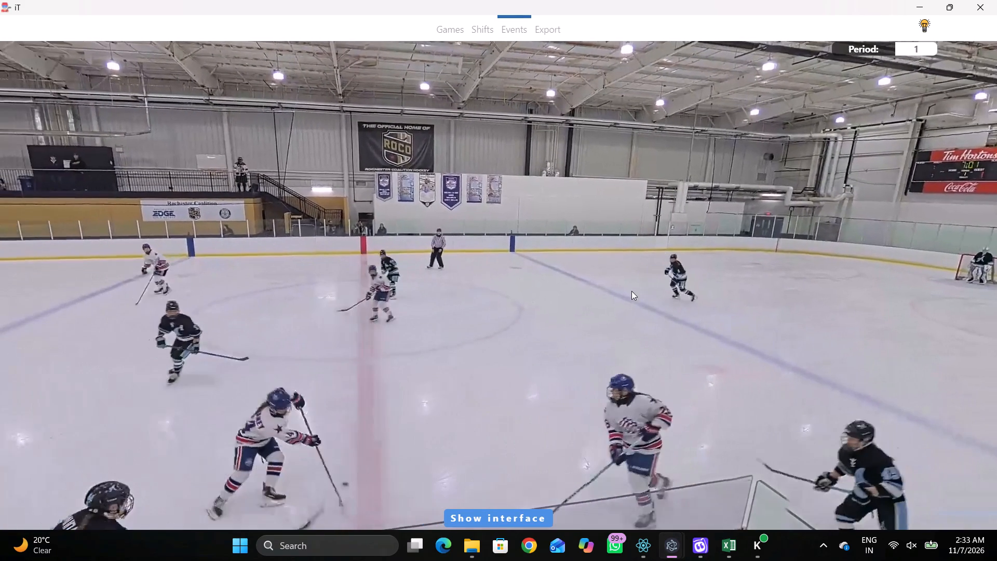
{"action": "key", "text": "q"}
{"action": "key", "text": "q"}
{"action": "key", "text": "q"}
{"action": "key", "text": "q"}
{"action": "key", "text": "q"}
{"action": "key", "text": "r"}
{"action": "key", "text": "space"}
{"action": "key", "text": "space"}
{"action": "key", "text": "space"}
{"action": "key", "text": "space"}
{"action": "right_click", "coordinate": [652, 261]}
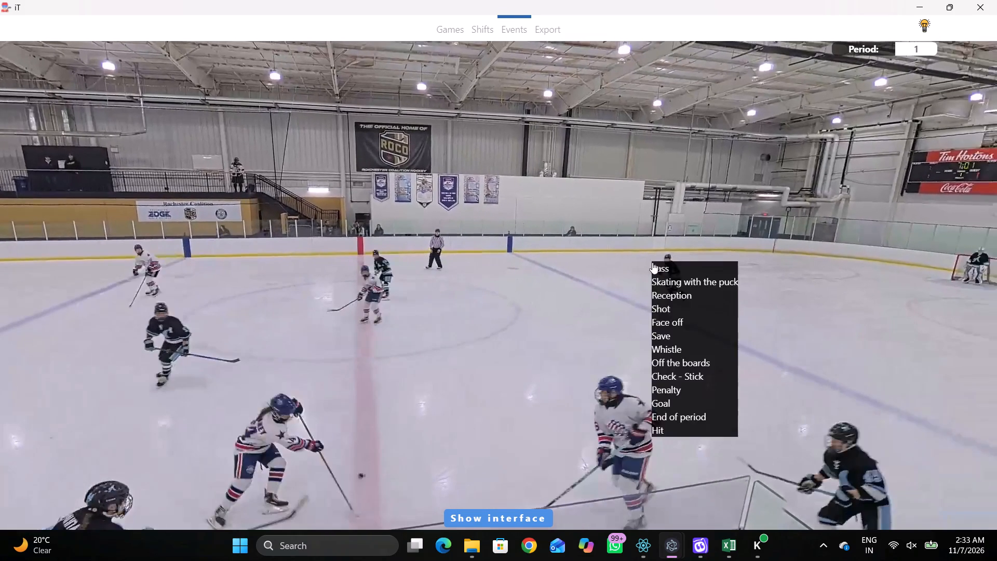
{"action": "left_click", "coordinate": [661, 267]}
{"action": "right_click", "coordinate": [648, 263]}
{"action": "left_click", "coordinate": [658, 265]}
{"action": "left_click", "coordinate": [951, 310]}
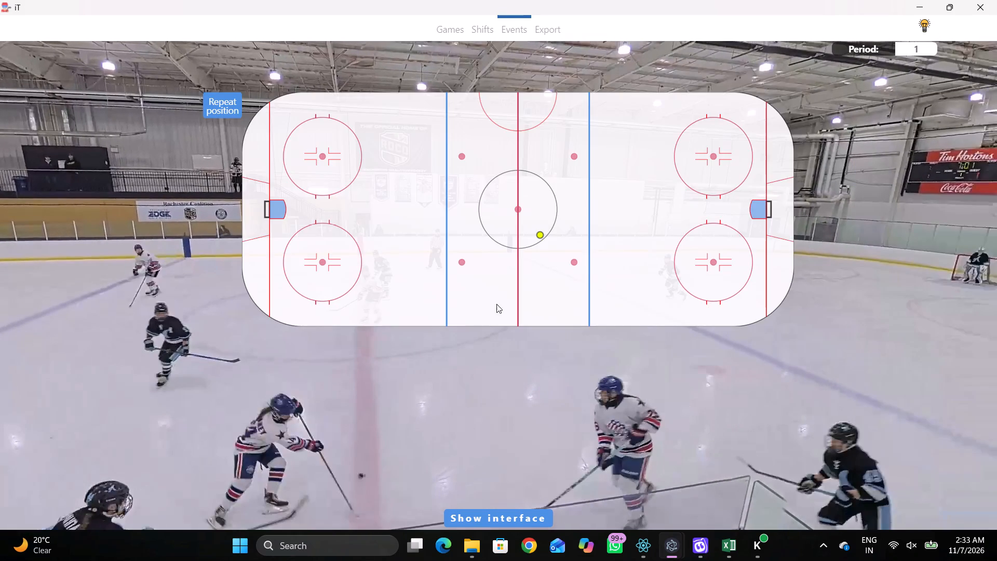
{"action": "left_click", "coordinate": [503, 285]}
Tag Skating with the puck by away 45 at 00:30:34.3, at 840,838 just inside the away blue line.
{"action": "key", "text": "space"}
{"action": "key", "text": "space"}
{"action": "key", "text": "space"}
{"action": "key", "text": "space"}
{"action": "key", "text": "space"}
{"action": "key", "text": "space"}
{"action": "key", "text": "space"}
{"action": "key", "text": "space"}
{"action": "key", "text": "space"}
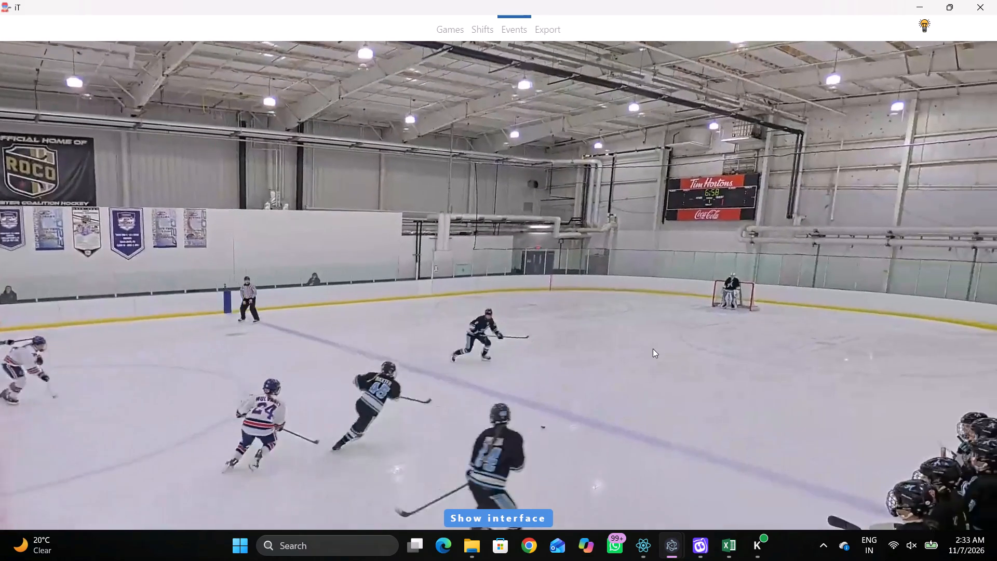
{"action": "key", "text": "space"}
{"action": "right_click", "coordinate": [614, 292]}
{"action": "left_click", "coordinate": [664, 312]}
{"action": "left_click", "coordinate": [861, 426]}
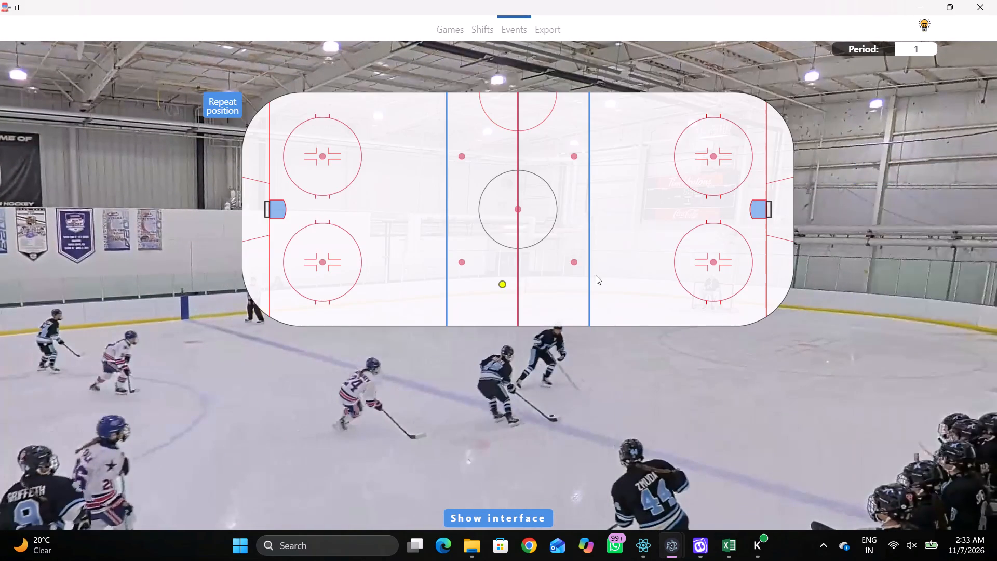
{"action": "left_click", "coordinate": [596, 275]}
Tag a Pass by away 45 at 00:30:35.8, at 1115,40 in the away zone.
{"action": "key", "text": "space"}
{"action": "key", "text": "space"}
{"action": "key", "text": "space"}
{"action": "key", "text": "space"}
{"action": "key", "text": "q"}
{"action": "key", "text": "q"}
{"action": "right_click", "coordinate": [621, 230]}
{"action": "left_click", "coordinate": [630, 239]}
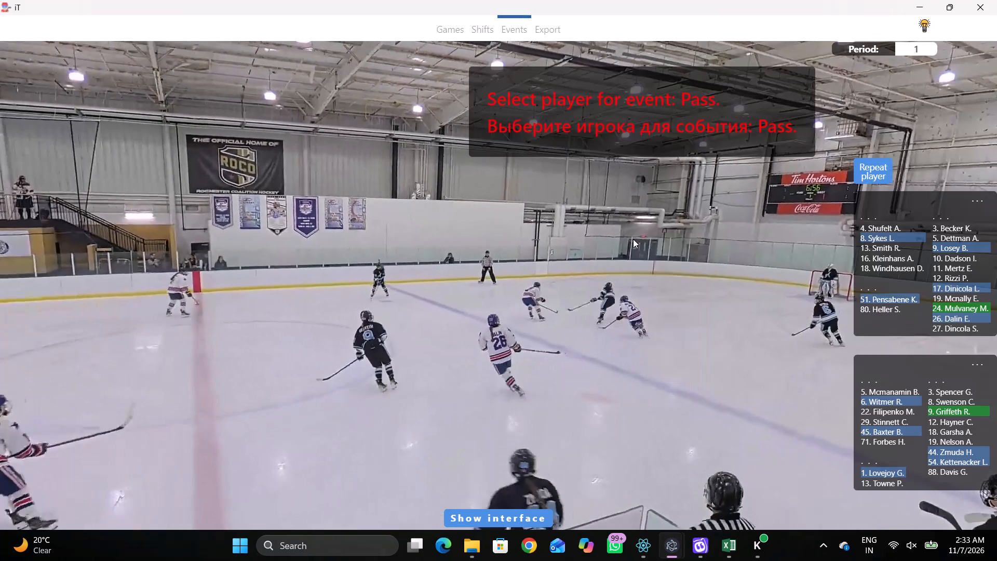
{"action": "left_click", "coordinate": [860, 172]}
{"action": "left_click", "coordinate": [621, 212]}
Examine the play following away 45's Pass to find who touches the puck next.
{"action": "key", "text": "space"}
{"action": "key", "text": "space"}
{"action": "key", "text": "space"}
{"action": "key", "text": "space"}
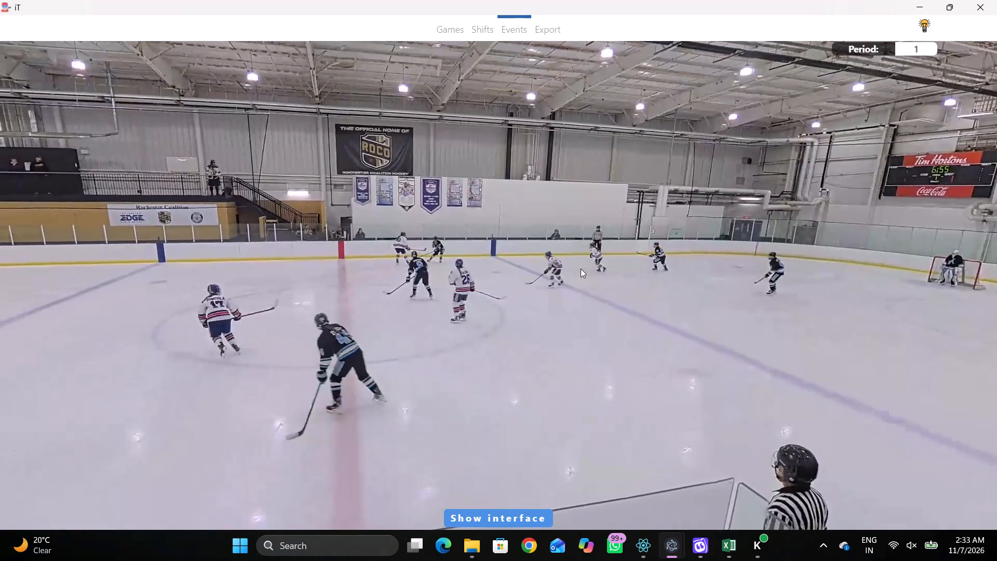
{"action": "key", "text": "space"}
{"action": "key", "text": "space"}
{"action": "key", "text": "space"}
{"action": "key", "text": "space"}
{"action": "key", "text": "space"}
{"action": "key", "text": "space"}
{"action": "key", "text": "q"}
{"action": "key", "text": "shift+d"}
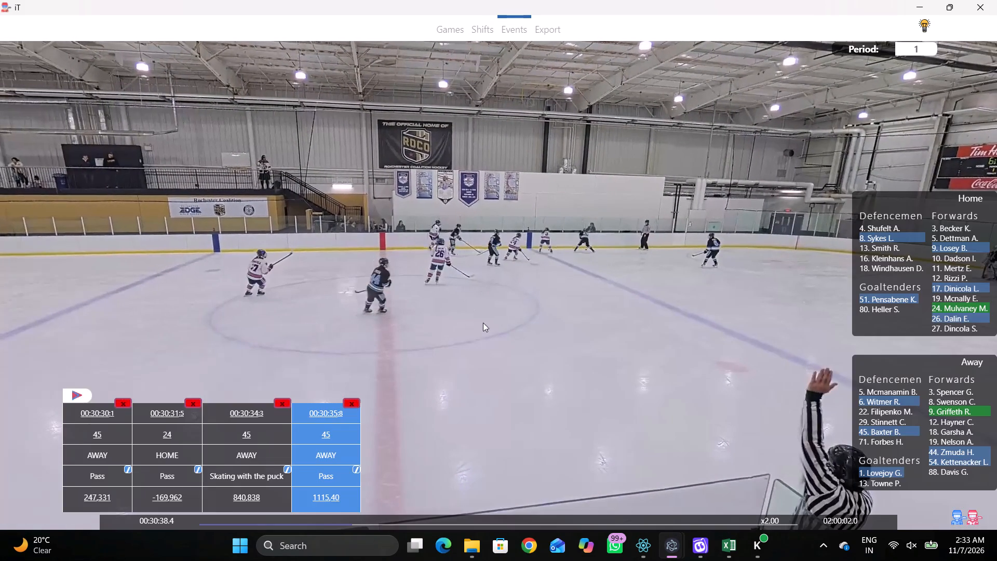
{"action": "key", "text": "space"}
{"action": "key", "text": "space"}
{"action": "right_click_drag", "start_coordinate": [645, 209], "coordinate": [641, 208]}
{"action": "left_click", "coordinate": [649, 216]}
{"action": "right_click_drag", "start_coordinate": [624, 206], "coordinate": [617, 207]}
{"action": "key", "text": "q"}
Replay from away 45's Pass at 00:30:35.8 and tag a Pass by home 8 at 00:30:37.7, at 465,-948.
{"action": "left_click", "coordinate": [278, 421]}
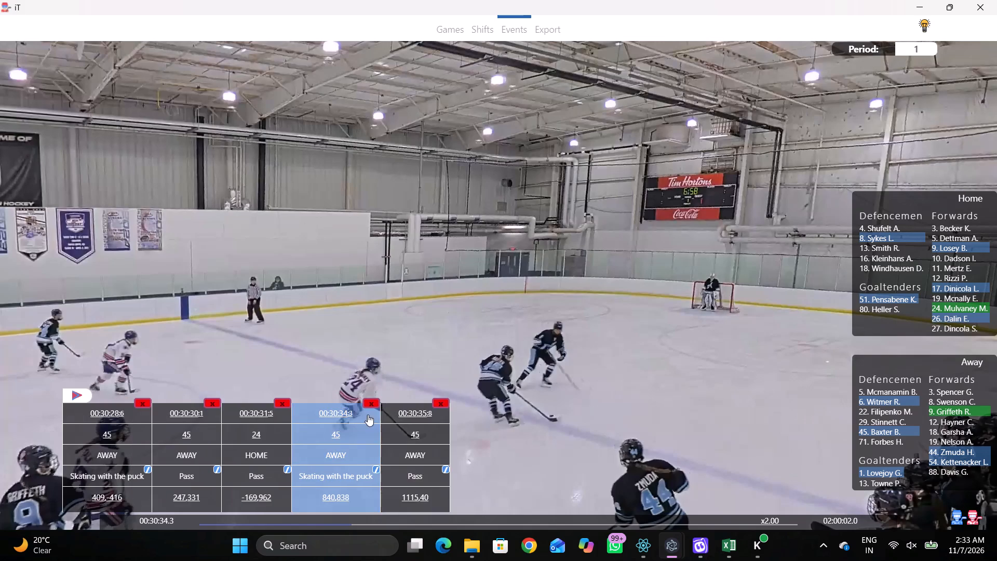
{"action": "left_click", "coordinate": [417, 410]}
{"action": "key", "text": "space"}
{"action": "key", "text": "space"}
{"action": "key", "text": "r"}
{"action": "key", "text": "space"}
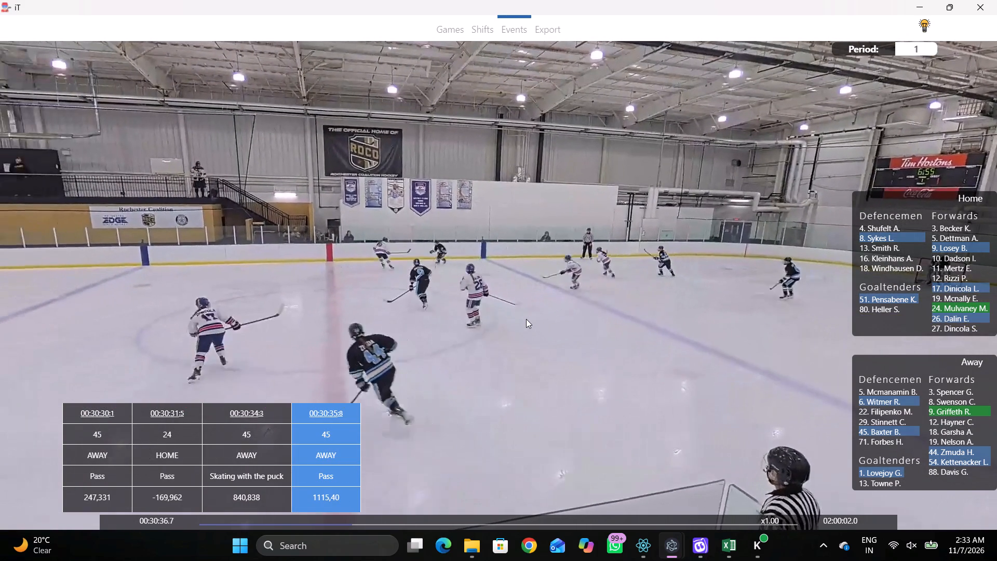
{"action": "key", "text": "space"}
{"action": "key", "text": "q"}
{"action": "key", "text": "space"}
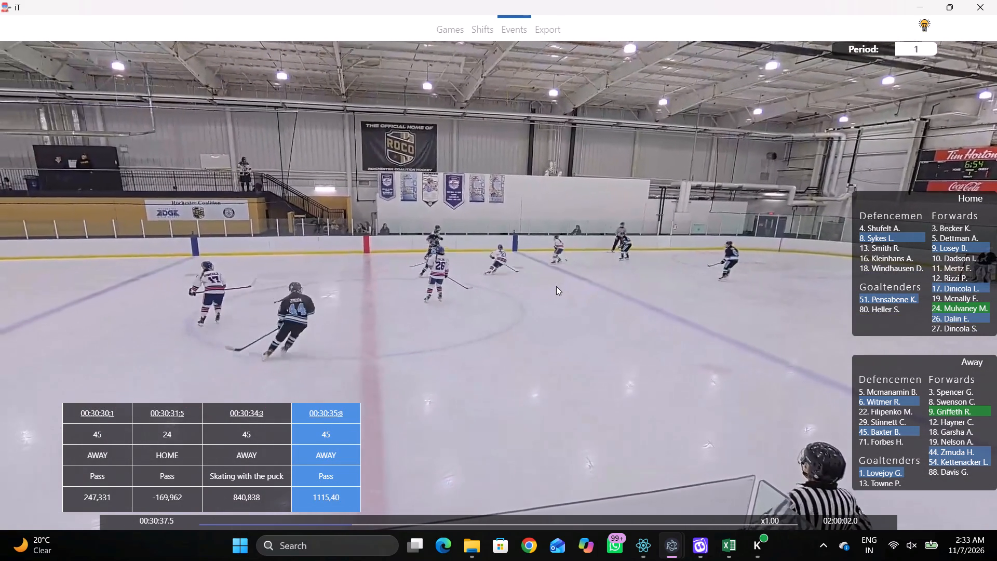
{"action": "key", "text": "space"}
{"action": "key", "text": "space"}
{"action": "key", "text": "space"}
{"action": "key", "text": "space"}
{"action": "key", "text": "space"}
{"action": "key", "text": "q"}
{"action": "key", "text": "q"}
{"action": "key", "text": "q"}
{"action": "key", "text": "q"}
{"action": "key", "text": "q"}
{"action": "key", "text": "q"}
{"action": "key", "text": "q"}
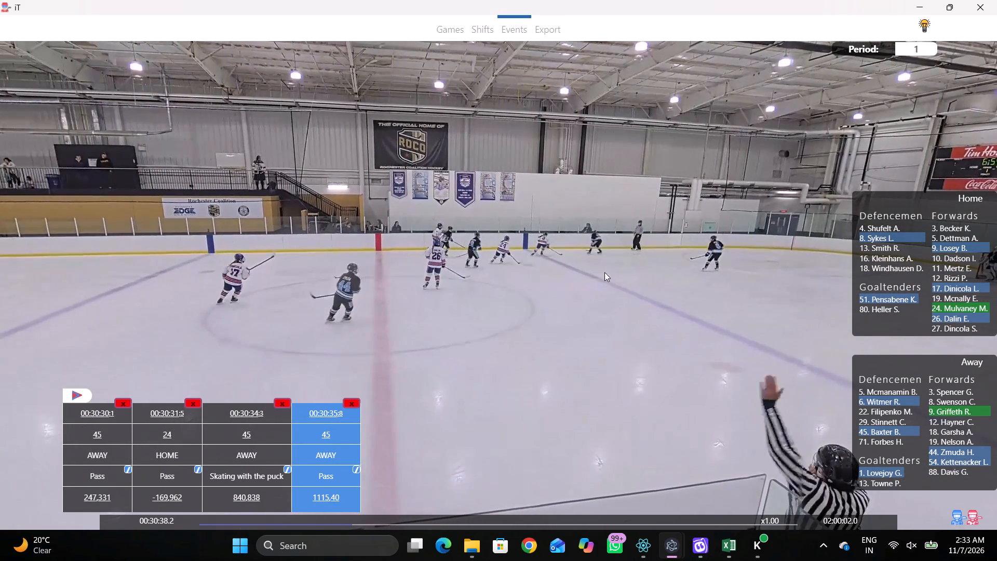
{"action": "right_click", "coordinate": [596, 238]}
{"action": "right_click", "coordinate": [596, 241]}
{"action": "left_click", "coordinate": [598, 242]}
{"action": "right_click", "coordinate": [591, 238]}
{"action": "left_click", "coordinate": [602, 244]}
{"action": "left_click", "coordinate": [874, 243]}
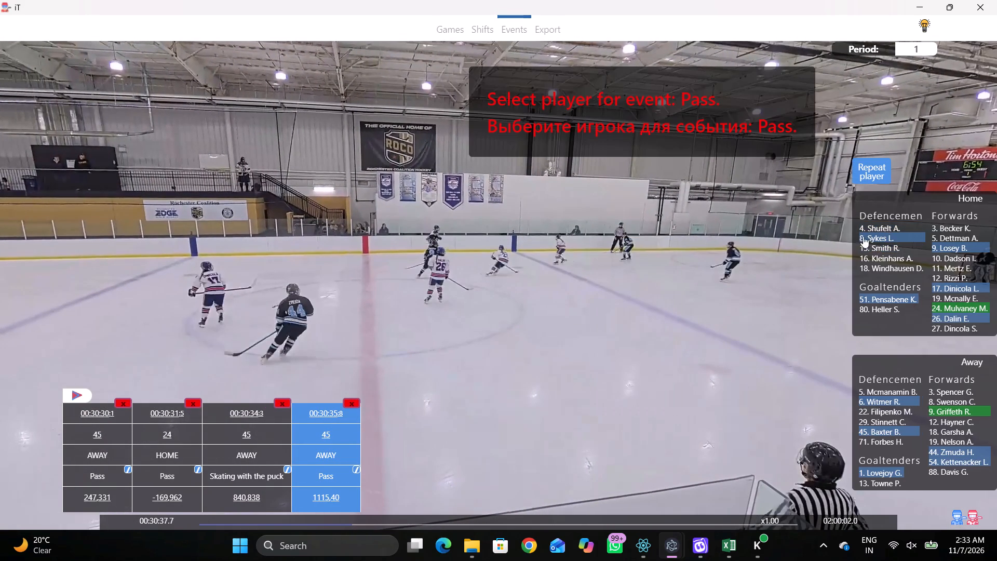
{"action": "left_click_drag", "start_coordinate": [848, 233], "coordinate": [854, 237]}
{"action": "left_click", "coordinate": [885, 237]}
{"action": "right_click", "coordinate": [680, 234]}
{"action": "left_click", "coordinate": [694, 244]}
{"action": "left_click", "coordinate": [892, 230]}
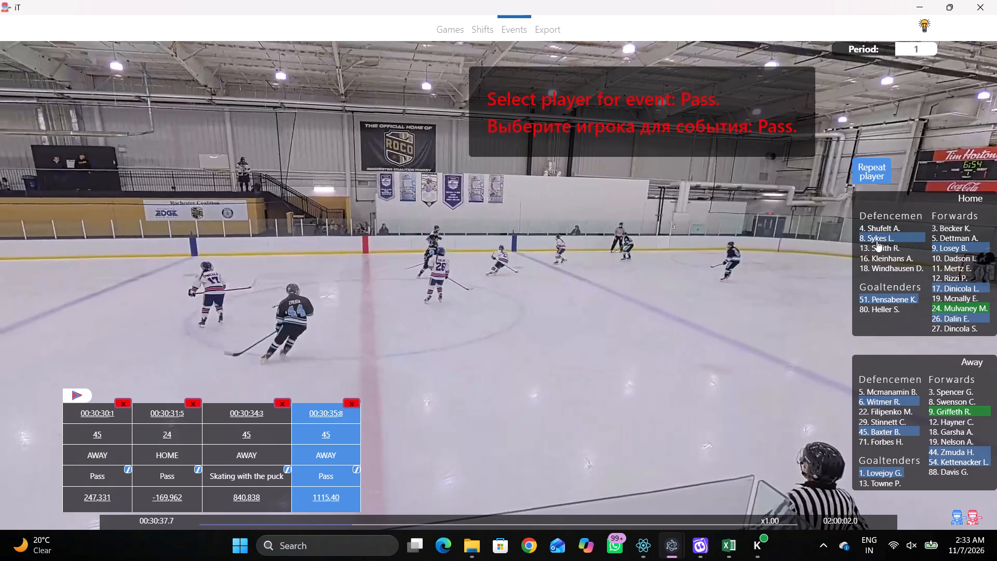
{"action": "left_click", "coordinate": [877, 241]}
{"action": "left_click", "coordinate": [560, 135]}
Tag a Pass by away 54 at 00:30:38.6, at 1207,-1206 near the far boards in the away zone.
{"action": "key", "text": "space"}
{"action": "key", "text": "space"}
{"action": "right_click", "coordinate": [597, 221]}
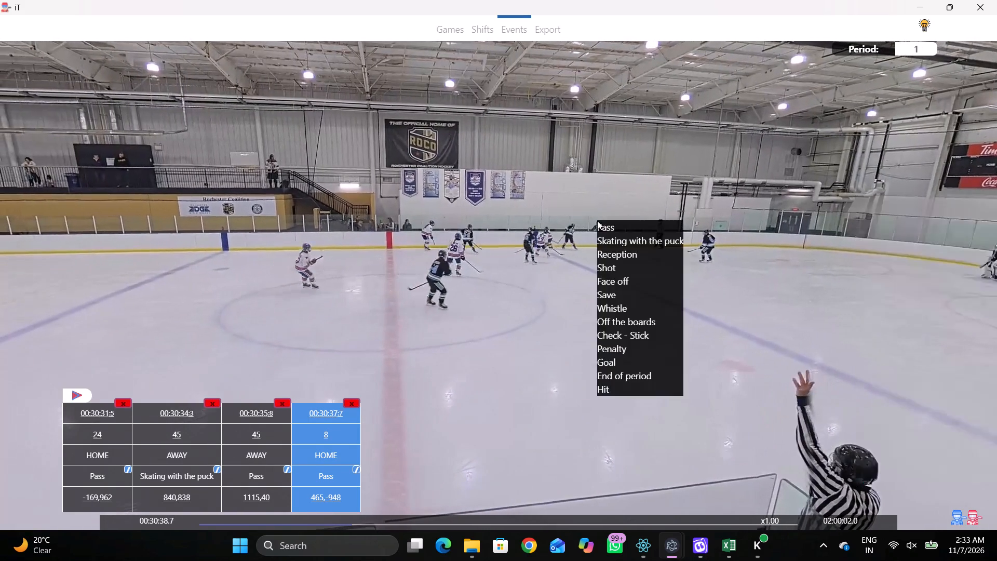
{"action": "key", "text": "q"}
{"action": "left_click", "coordinate": [600, 224]}
{"action": "right_click", "coordinate": [596, 221]}
{"action": "left_click", "coordinate": [605, 229]}
{"action": "left_click", "coordinate": [936, 460]}
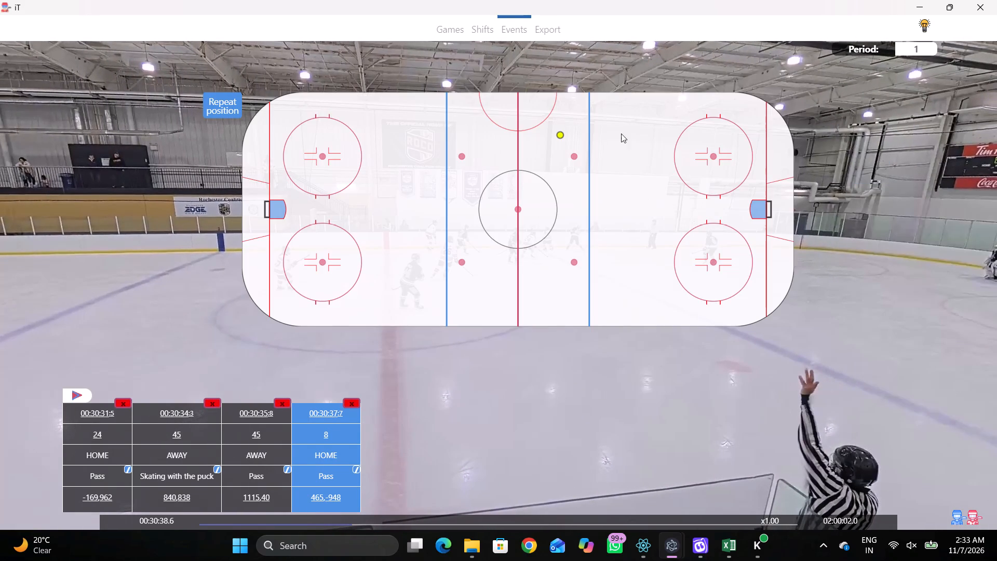
{"action": "left_click", "coordinate": [629, 115]}
Change the player of the Pass at 00:30:38.6 to away 45.
{"action": "key", "text": "shift+d"}
{"action": "key", "text": "shift+d"}
{"action": "left_click_drag", "start_coordinate": [335, 434], "coordinate": [330, 434], "text": "shift"}
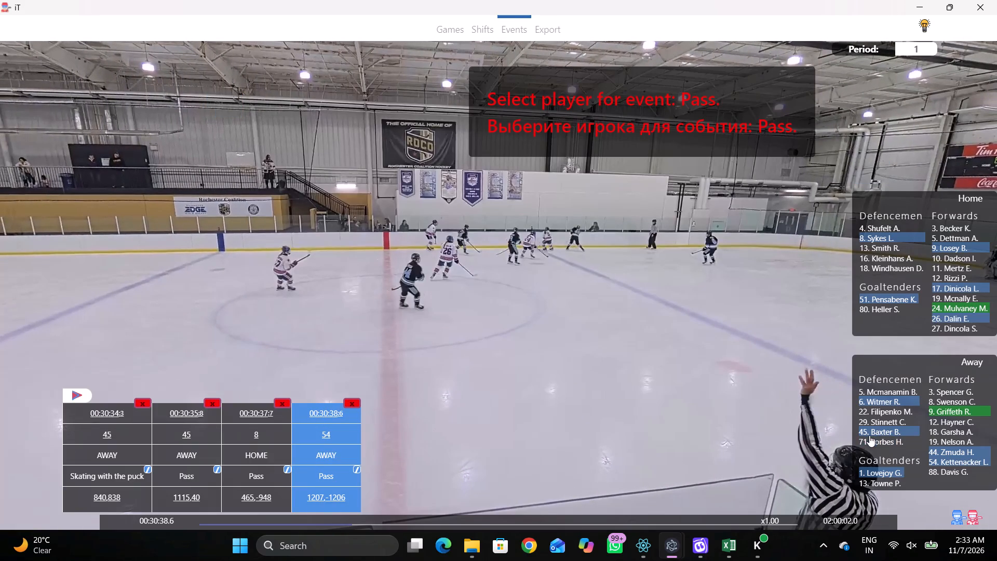
{"action": "left_click", "coordinate": [869, 435]}
Tag Skating with the puck by away 54 at 00:30:40.7, at 409,-1389 near the far boards in the neutral zone.
{"action": "key", "text": "space"}
{"action": "key", "text": "v"}
{"action": "key", "text": "space"}
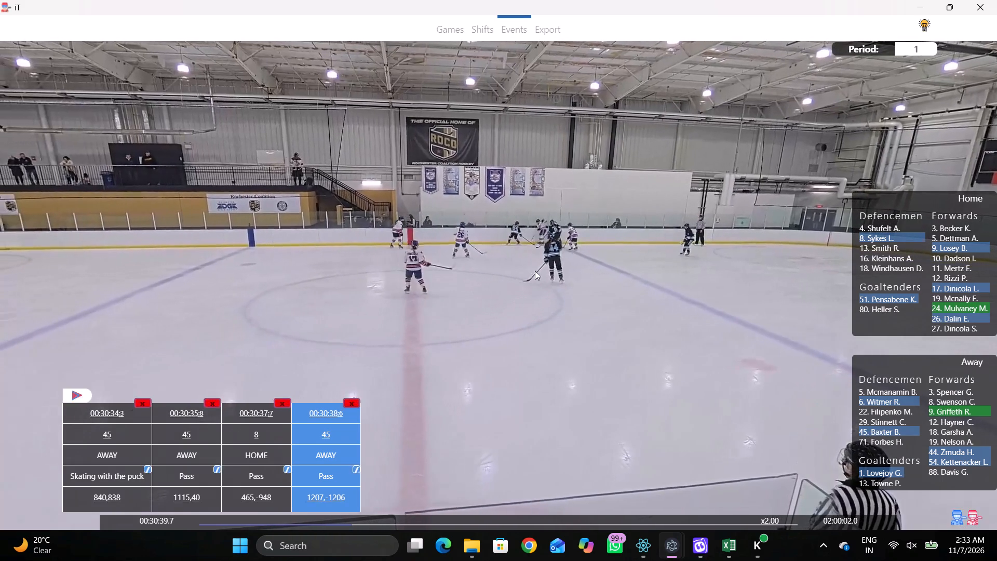
{"action": "key", "text": "space"}
{"action": "key", "text": "space"}
{"action": "key", "text": "space"}
{"action": "key", "text": "space"}
{"action": "right_click", "coordinate": [616, 203]}
{"action": "left_click", "coordinate": [638, 215]}
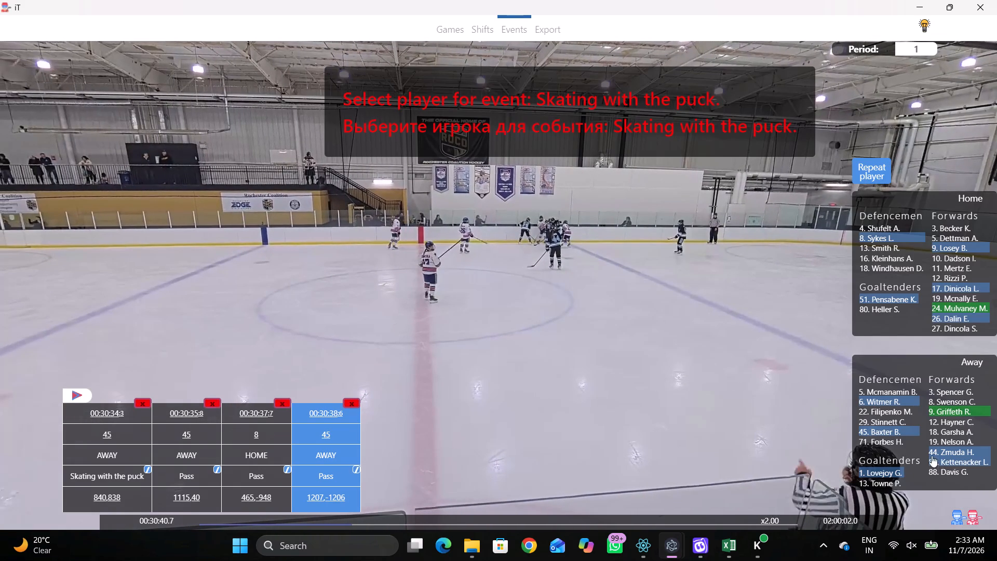
{"action": "left_click", "coordinate": [936, 458]}
{"action": "left_click", "coordinate": [556, 102]}
Tag a Pass by away 54 at 00:30:43.3, at 762,-1198 near the away blue line.
{"action": "key", "text": "space"}
{"action": "key", "text": "v"}
{"action": "key", "text": "space"}
{"action": "key", "text": "space"}
{"action": "key", "text": "space"}
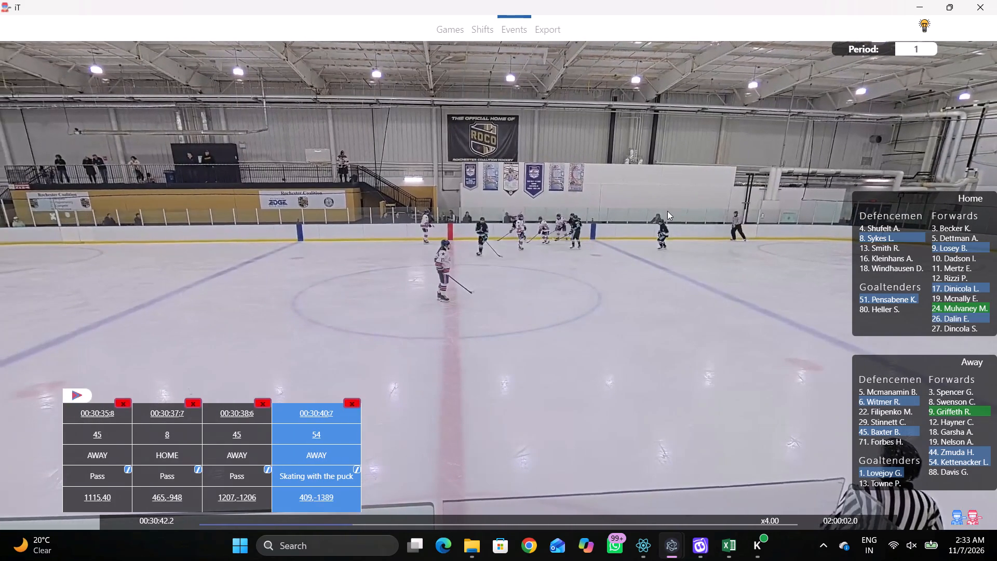
{"action": "key", "text": "space"}
{"action": "key", "text": "space"}
{"action": "type", "text": "q"}
{"action": "right_click", "coordinate": [666, 208]}
{"action": "left_click", "coordinate": [688, 217]}
{"action": "left_click", "coordinate": [877, 176]}
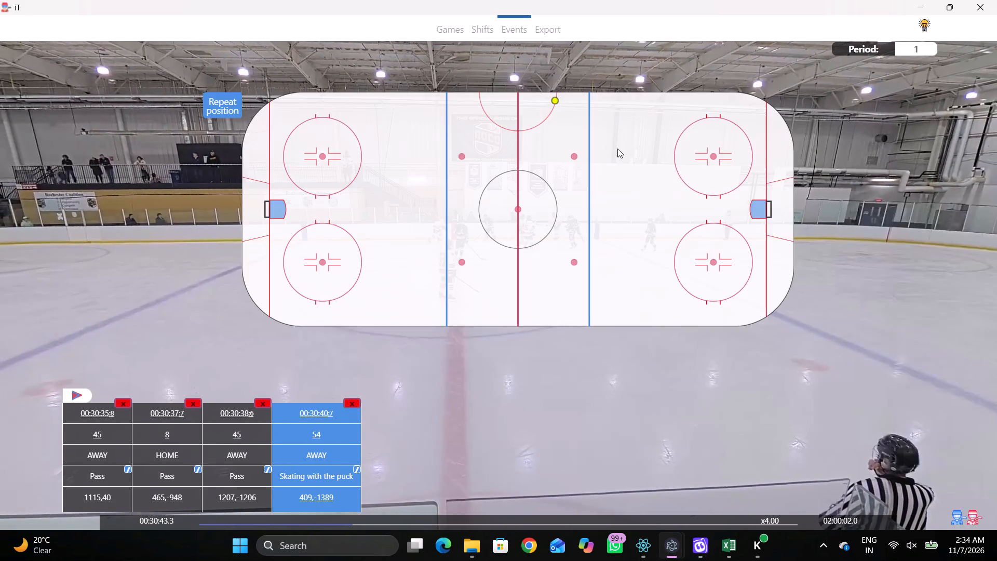
{"action": "left_click", "coordinate": [588, 116]}
Tag a Whistle at 00:30:43.6, at 190,23 near centre ice.
{"action": "key", "text": "space"}
{"action": "key", "text": "space"}
{"action": "right_click", "coordinate": [569, 155]}
{"action": "left_click", "coordinate": [595, 241]}
{"action": "left_click", "coordinate": [536, 211]}
Advance to the next face-off and tag it at 00:30:58.5 as won by away 9 and lost by home 24, at 635,-649.
{"action": "key", "text": "space"}
{"action": "key", "text": "c"}
{"action": "key", "text": "space"}
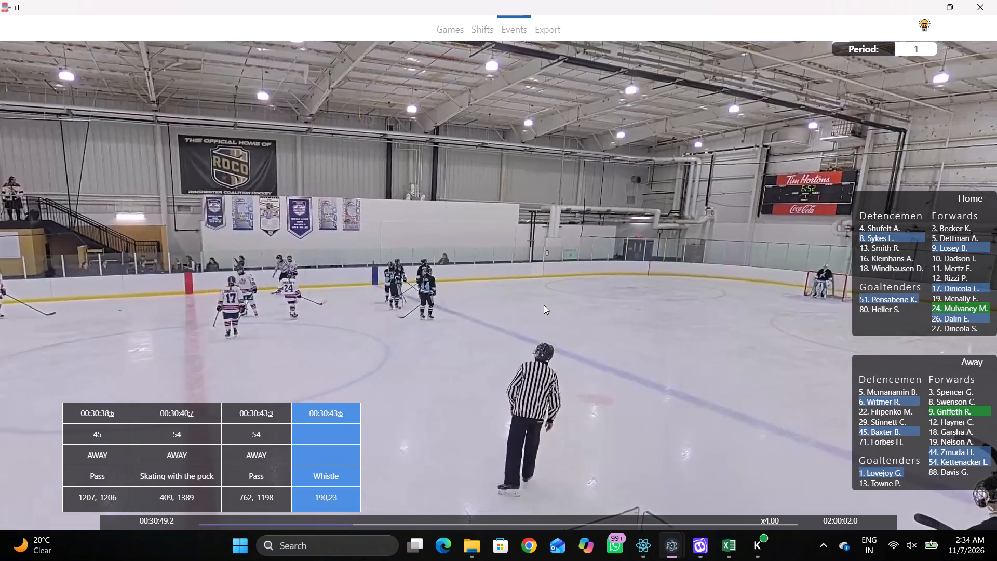
{"action": "key", "text": "c"}
{"action": "key", "text": "space"}
{"action": "key", "text": "shift+d"}
{"action": "key", "text": "space"}
{"action": "key", "text": "space"}
{"action": "key", "text": "space"}
{"action": "key", "text": "q"}
{"action": "key", "text": "q"}
{"action": "type", "text": "qr"}
{"action": "key", "text": "space"}
{"action": "key", "text": "space"}
{"action": "type", "text": "q"}
{"action": "key", "text": "space"}
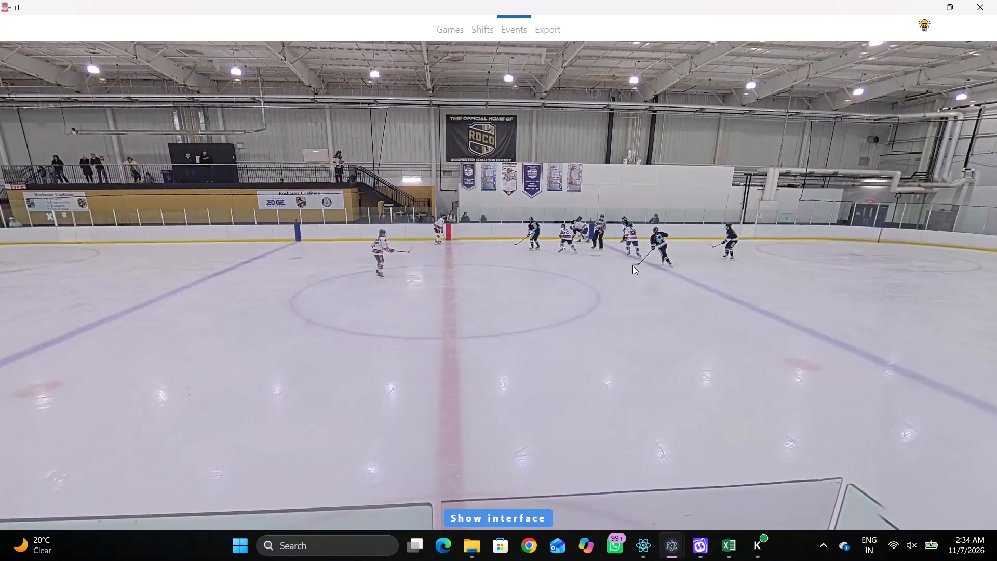
{"action": "key", "text": "space"}
{"action": "type", "text": "q"}
{"action": "right_click_drag", "start_coordinate": [617, 191], "coordinate": [624, 186]}
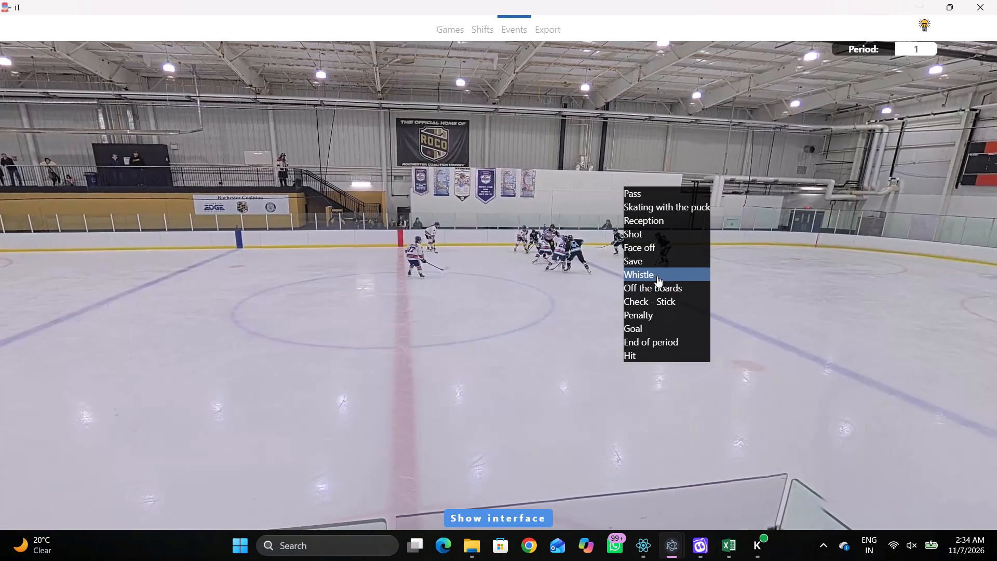
{"action": "left_click", "coordinate": [648, 244]}
{"action": "left_click", "coordinate": [944, 421]}
{"action": "left_click", "coordinate": [940, 310]}
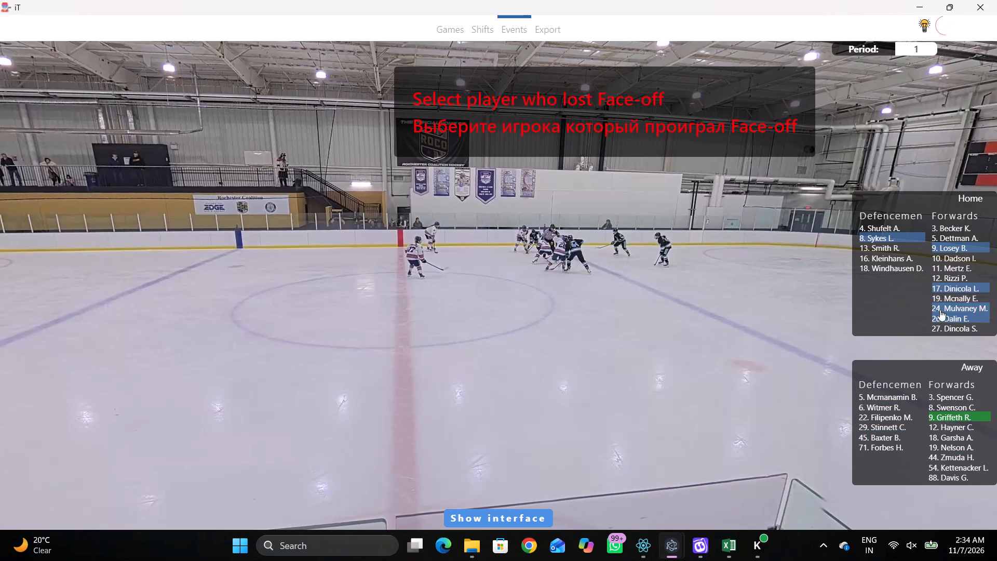
{"action": "left_click", "coordinate": [576, 159]}
Tag Skating with the puck by away 45 at 00:30:59.5, at 1221,-1164 near the far boards in the away zone.
{"action": "key", "text": "space"}
{"action": "key", "text": "space"}
{"action": "key", "text": "space"}
{"action": "key", "text": "space"}
{"action": "right_click", "coordinate": [621, 213]}
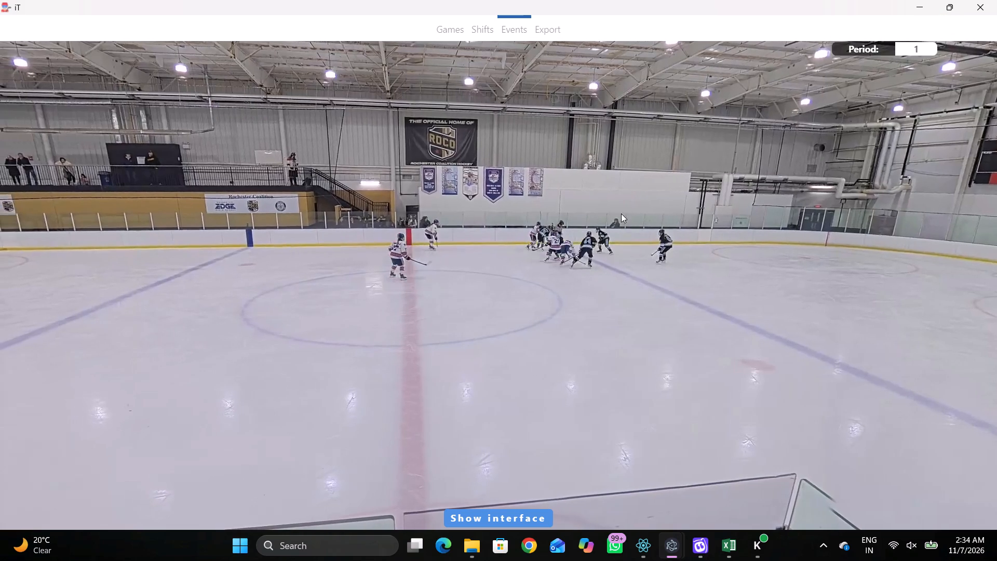
{"action": "key", "text": "space"}
{"action": "key", "text": "space"}
{"action": "right_click", "coordinate": [630, 220]}
{"action": "left_click", "coordinate": [659, 239]}
{"action": "left_click", "coordinate": [874, 433]}
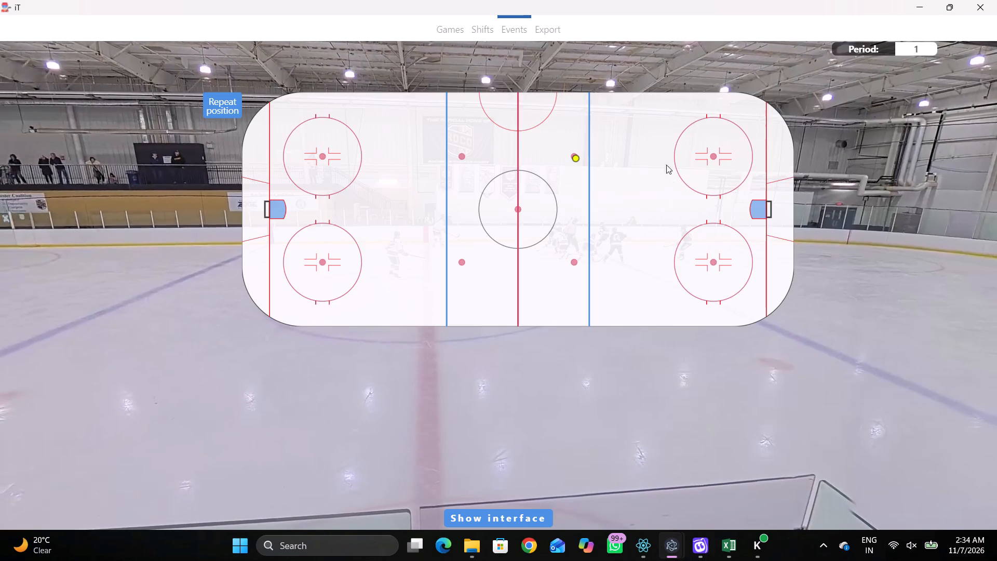
{"action": "left_click", "coordinate": [633, 121]}
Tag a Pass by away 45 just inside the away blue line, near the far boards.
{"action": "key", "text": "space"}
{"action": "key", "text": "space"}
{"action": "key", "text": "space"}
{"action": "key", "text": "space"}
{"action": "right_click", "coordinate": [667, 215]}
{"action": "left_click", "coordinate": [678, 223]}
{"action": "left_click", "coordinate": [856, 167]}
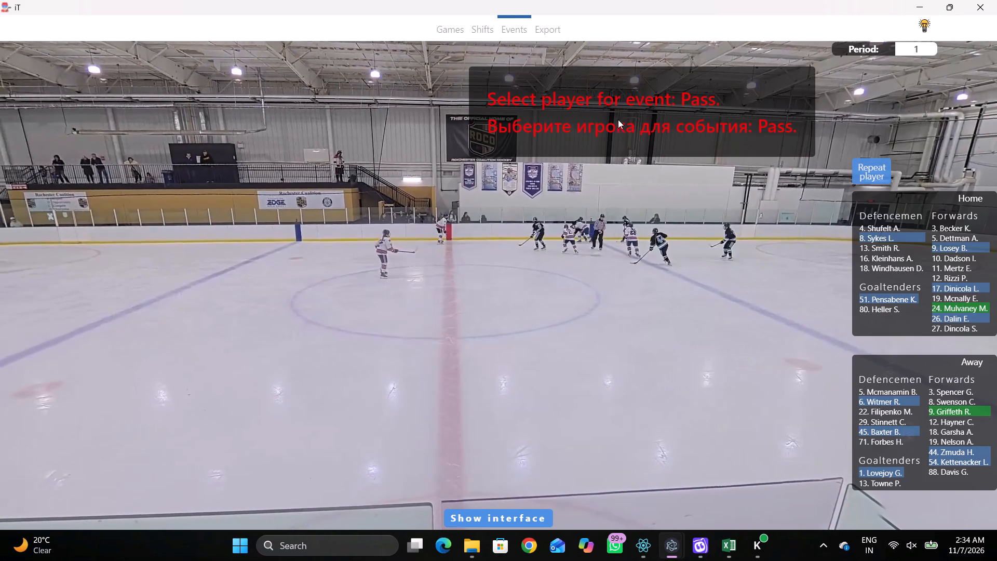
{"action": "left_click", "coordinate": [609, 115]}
Tag a Pass by away 45 at 00:31:01.6, at 1256,-1397 along the far boards in the away zone.
{"action": "key", "text": "space"}
{"action": "key", "text": "space"}
{"action": "key", "text": "space"}
{"action": "key", "text": "space"}
{"action": "key", "text": "space"}
{"action": "key", "text": "space"}
{"action": "type", "text": "q"}
{"action": "key", "text": "q"}
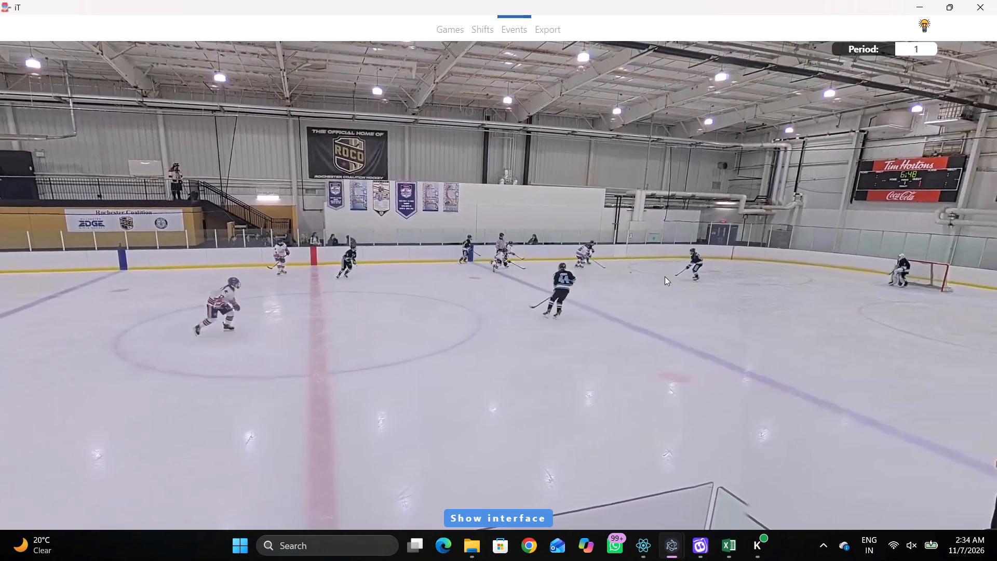
{"action": "key", "text": "q"}
{"action": "key", "text": "q"}
{"action": "key", "text": "q"}
{"action": "right_click", "coordinate": [661, 219]}
{"action": "left_click", "coordinate": [676, 230]}
{"action": "left_click", "coordinate": [865, 176]}
{"action": "left_click", "coordinate": [634, 100]}
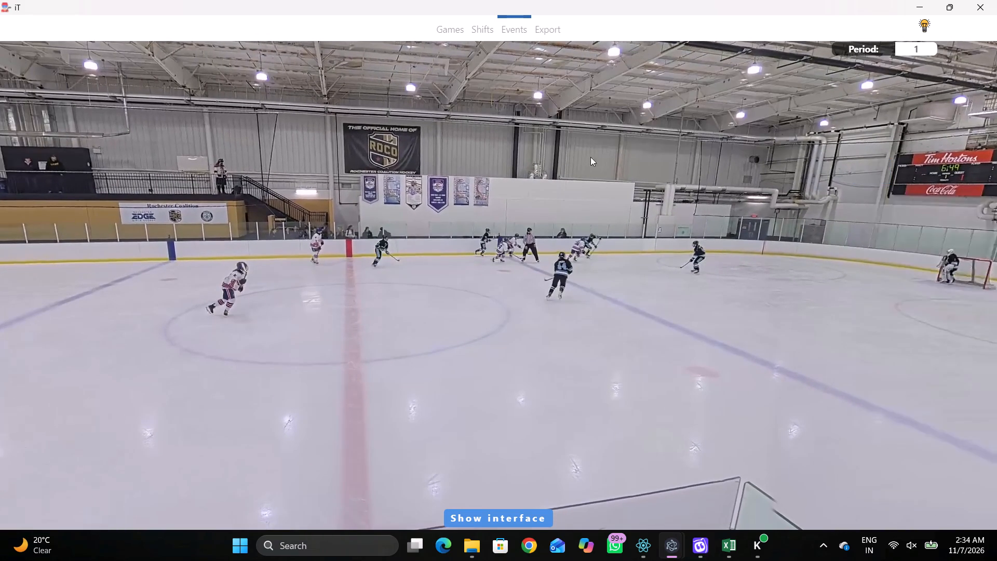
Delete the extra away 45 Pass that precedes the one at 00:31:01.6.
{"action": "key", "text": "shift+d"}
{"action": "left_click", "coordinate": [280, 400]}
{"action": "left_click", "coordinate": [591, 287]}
Tag Skating with the puck by away 6 at 00:31:02.4, at 1835,-275 in the away zone.
{"action": "key", "text": "space"}
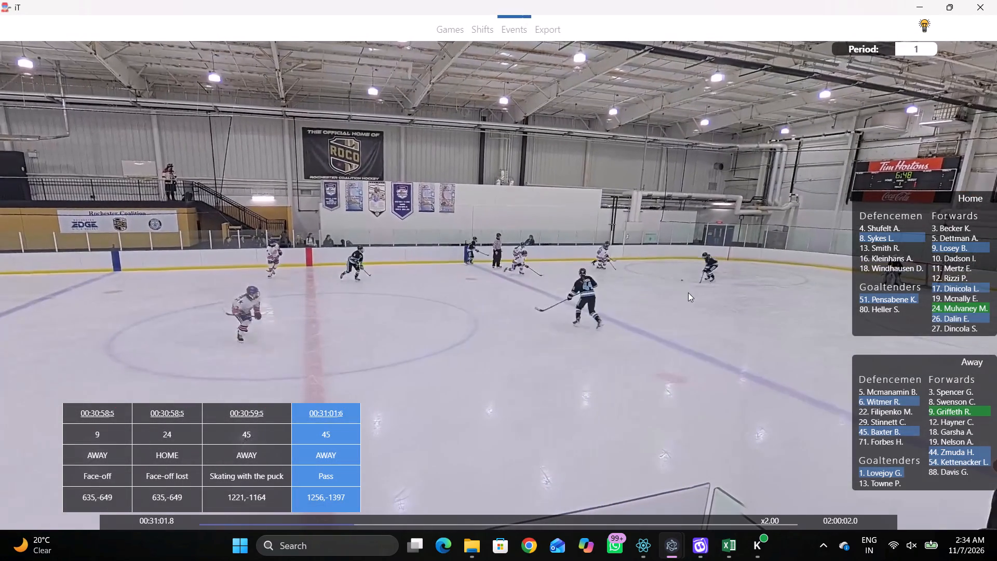
{"action": "key", "text": "space"}
{"action": "right_click", "coordinate": [662, 264]}
{"action": "left_click", "coordinate": [696, 285]}
{"action": "left_click", "coordinate": [871, 406]}
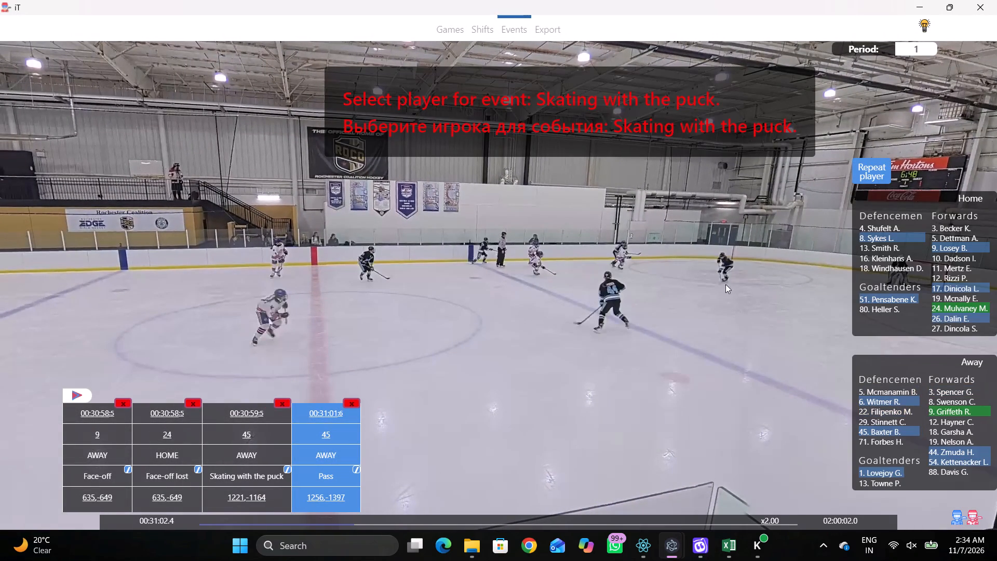
{"action": "right_click_drag", "start_coordinate": [648, 214], "coordinate": [664, 208]}
{"action": "left_click", "coordinate": [706, 227]}
{"action": "left_click", "coordinate": [885, 399]}
{"action": "left_click", "coordinate": [687, 188]}
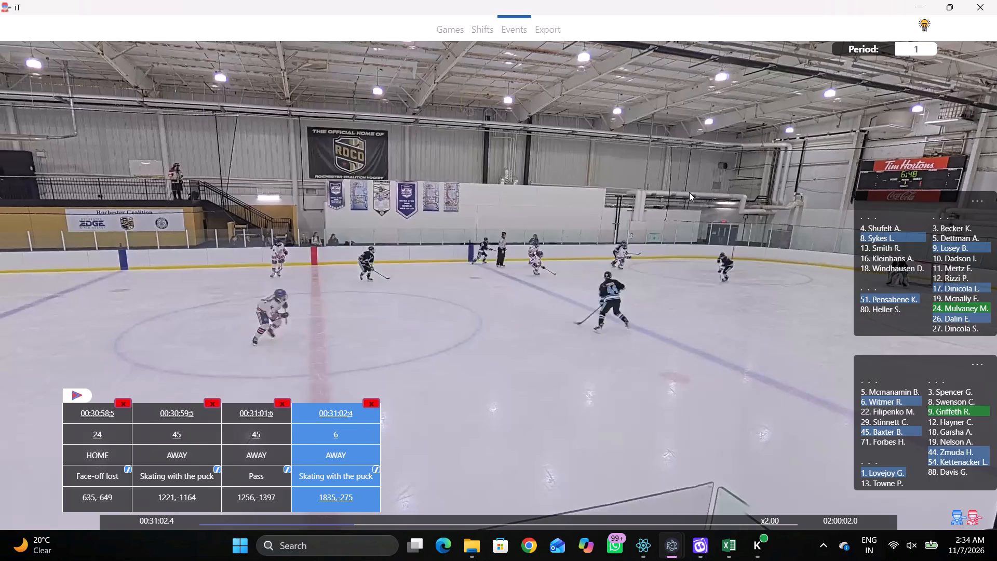
Hide the interface and tag a Pass by away 6 beside the near-side face-off dot in the away zone.
{"action": "key", "text": "shift+d"}
{"action": "key", "text": "space"}
{"action": "key", "text": "space"}
{"action": "key", "text": "space"}
{"action": "key", "text": "space"}
{"action": "key", "text": "space"}
{"action": "key", "text": "space"}
{"action": "key", "text": "q"}
{"action": "key", "text": "q"}
{"action": "right_click", "coordinate": [739, 248]}
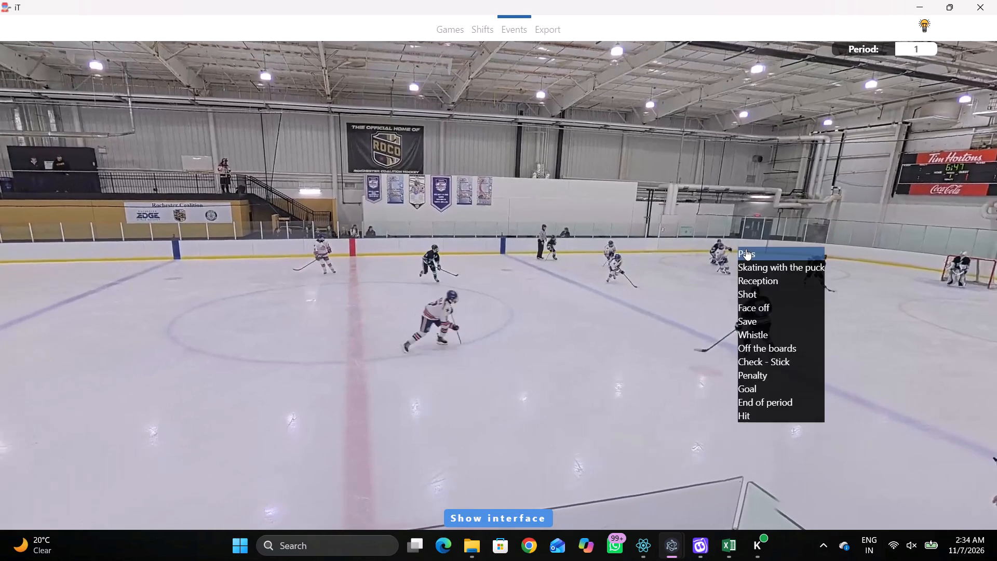
{"action": "left_click", "coordinate": [746, 249]}
{"action": "left_click", "coordinate": [883, 168]}
{"action": "left_click", "coordinate": [708, 253]}
Tag a Pass by away 44 at the away blue line, toward the near boards.
{"action": "key", "text": "space"}
{"action": "key", "text": "space"}
{"action": "right_click_drag", "start_coordinate": [719, 250], "coordinate": [714, 248]}
{"action": "left_click", "coordinate": [757, 264]}
{"action": "right_click_drag", "start_coordinate": [706, 252], "coordinate": [698, 253]}
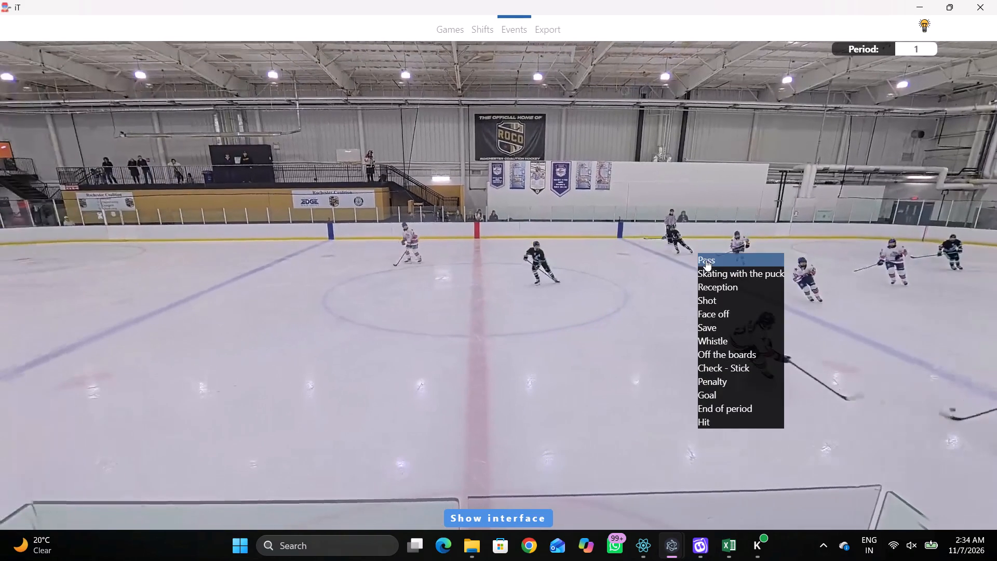
{"action": "left_click", "coordinate": [713, 266]}
{"action": "right_click_drag", "start_coordinate": [740, 309], "coordinate": [722, 305]}
{"action": "left_click", "coordinate": [729, 314]}
{"action": "left_click", "coordinate": [947, 452]}
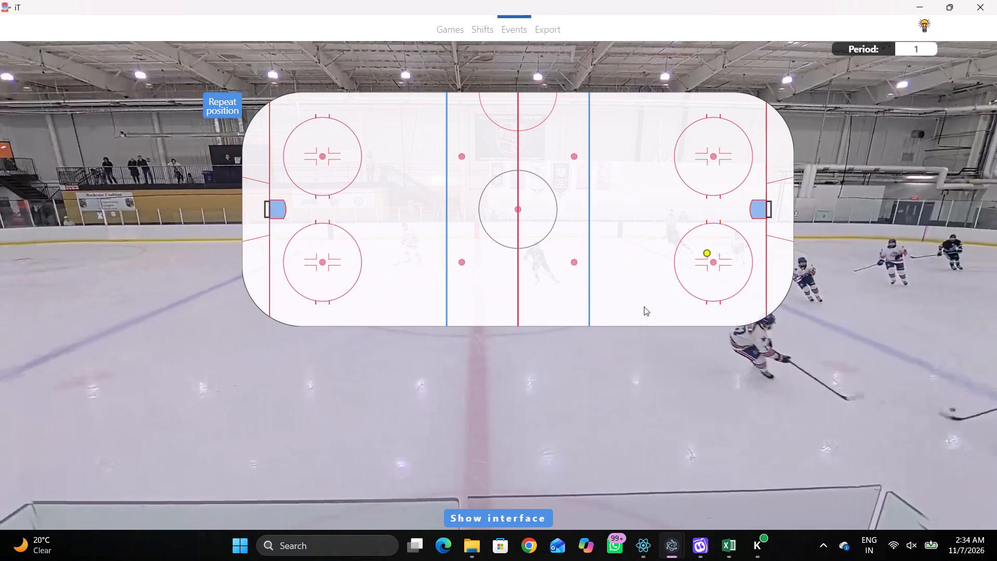
{"action": "left_click", "coordinate": [589, 289]}
Tag Skating with the puck by away 9 in the near-side face-off circle of the home zone.
{"action": "key", "text": "space"}
{"action": "key", "text": "space"}
{"action": "key", "text": "space"}
{"action": "key", "text": "space"}
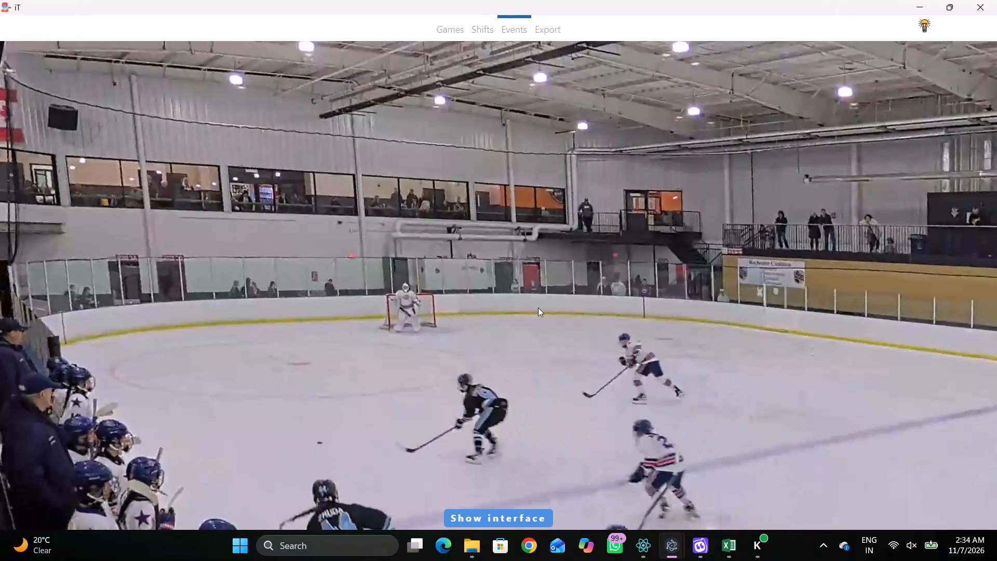
{"action": "key", "text": "space"}
{"action": "key", "text": "space"}
{"action": "key", "text": "space"}
{"action": "key", "text": "space"}
{"action": "right_click", "coordinate": [526, 245]}
{"action": "left_click", "coordinate": [550, 266]}
{"action": "left_click", "coordinate": [942, 408]}
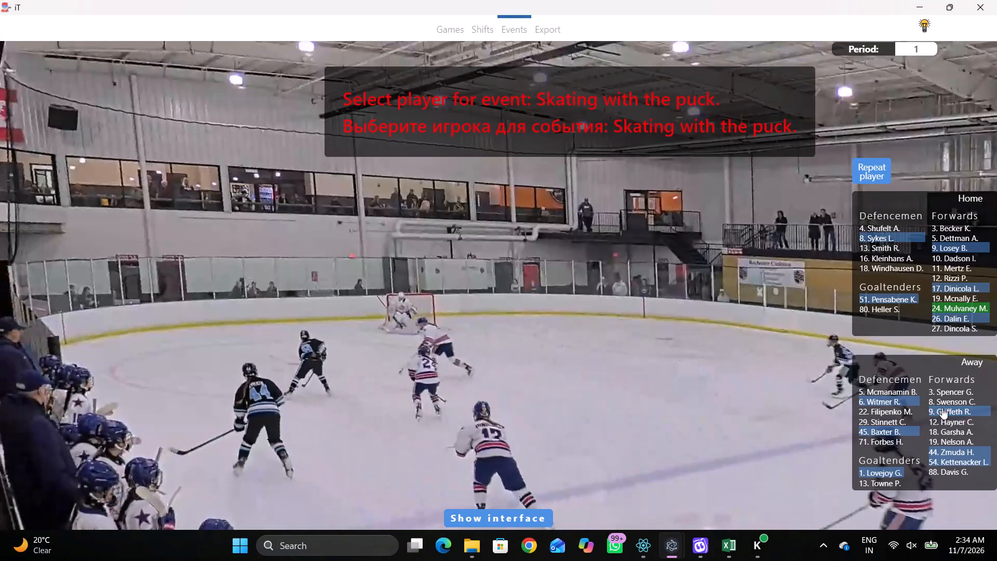
{"action": "left_click", "coordinate": [296, 280]}
Tag a Pass by away 9 in the near-side face-off circle of the home zone.
{"action": "key", "text": "space"}
{"action": "key", "text": "space"}
{"action": "key", "text": "space"}
{"action": "key", "text": "space"}
{"action": "key", "text": "space"}
{"action": "key", "text": "space"}
{"action": "key", "text": "q"}
{"action": "key", "text": "q"}
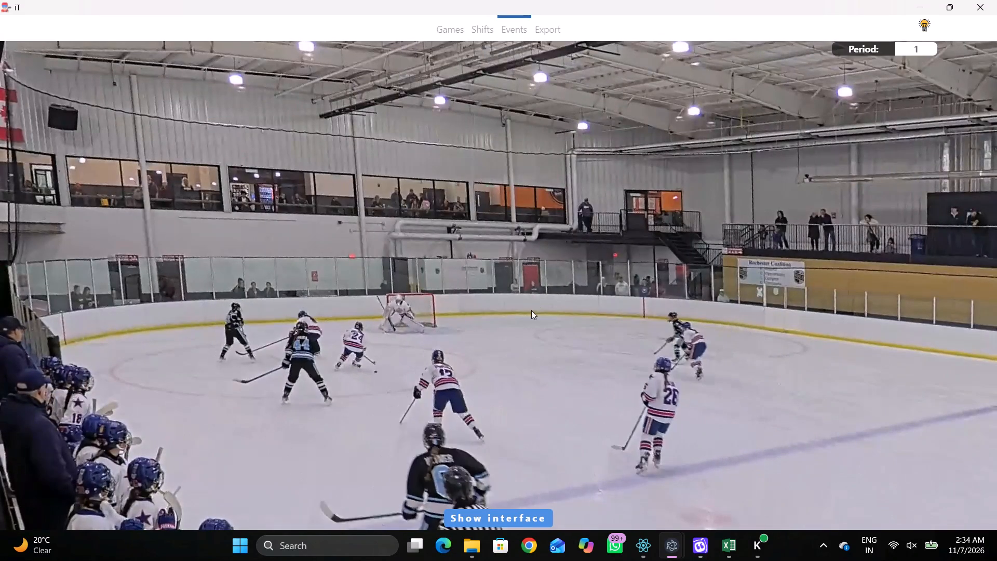
{"action": "key", "text": "q"}
{"action": "key", "text": "q"}
{"action": "key", "text": "q"}
{"action": "right_click", "coordinate": [545, 246]}
{"action": "left_click", "coordinate": [554, 255]}
{"action": "left_click", "coordinate": [878, 183]}
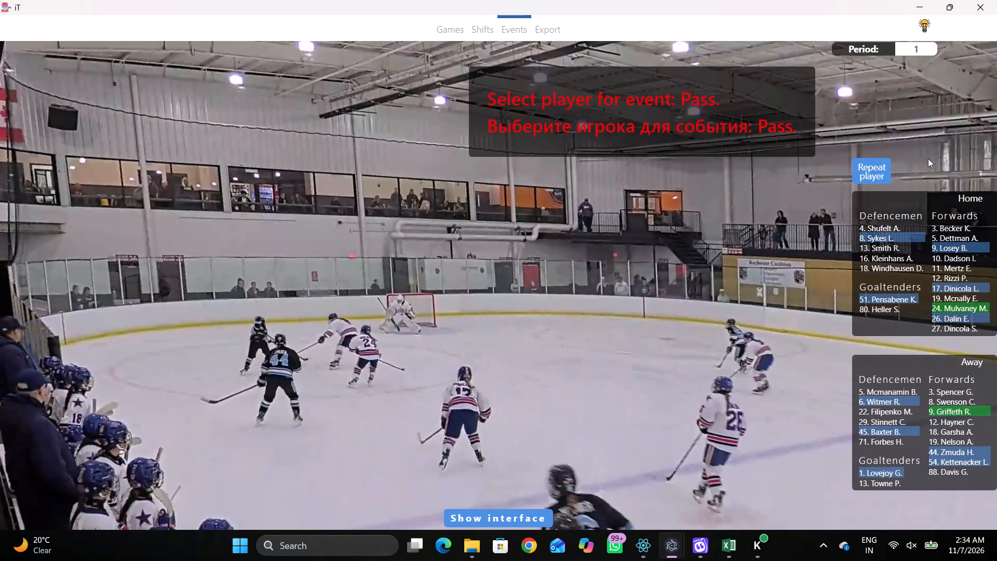
{"action": "left_click", "coordinate": [885, 173]}
{"action": "left_click", "coordinate": [359, 278]}
Tag a Pass by away 44 in the slot in front of the home goal, slightly toward the near side.
{"action": "key", "text": "space"}
{"action": "key", "text": "space"}
{"action": "key", "text": "space"}
{"action": "key", "text": "space"}
{"action": "type", "text": "q"}
{"action": "key", "text": "space"}
{"action": "key", "text": "space"}
{"action": "key", "text": "space"}
{"action": "key", "text": "space"}
{"action": "right_click", "coordinate": [658, 305]}
{"action": "key", "text": "q"}
{"action": "left_click", "coordinate": [670, 317]}
{"action": "right_click_drag", "start_coordinate": [618, 293], "coordinate": [611, 292]}
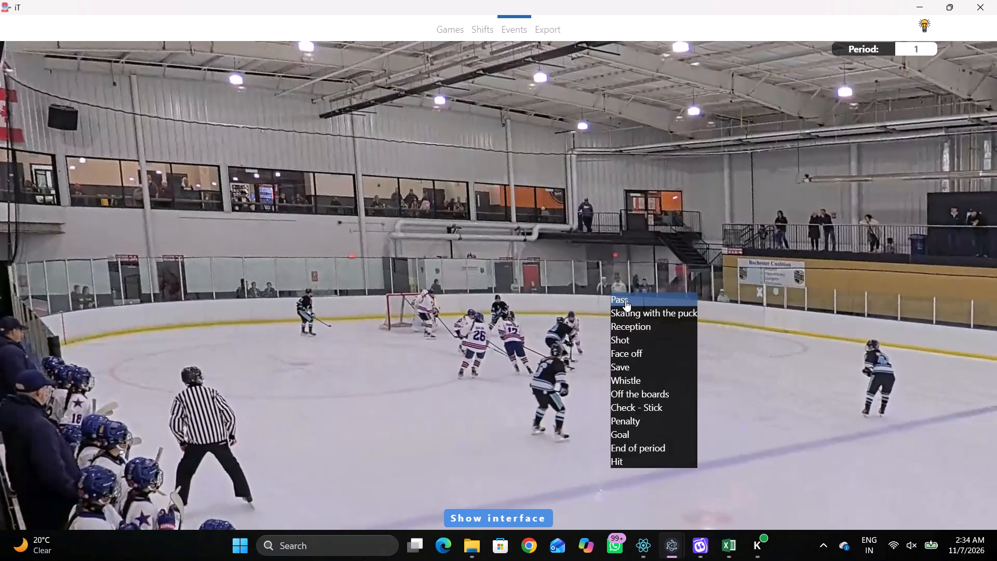
{"action": "left_click", "coordinate": [625, 300]}
{"action": "left_click", "coordinate": [935, 442]}
{"action": "left_click", "coordinate": [944, 448]}
{"action": "left_click", "coordinate": [352, 235]}
Tag Skating with the puck by away 54 at the far-side face-off dot of the home zone.
{"action": "key", "text": "space"}
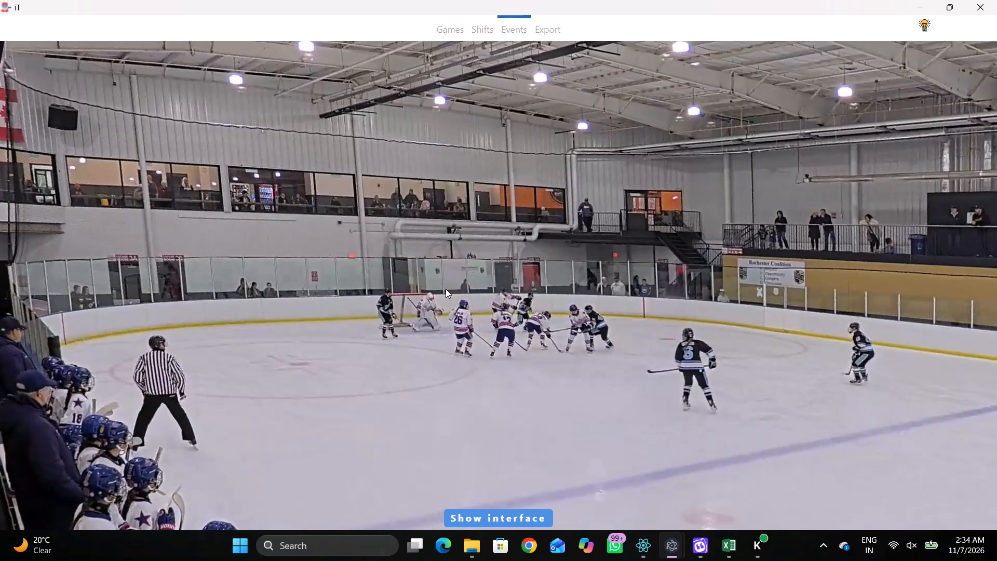
{"action": "key", "text": "space"}
{"action": "key", "text": "space"}
{"action": "key", "text": "space"}
{"action": "key", "text": "space"}
{"action": "key", "text": "space"}
{"action": "key", "text": "space"}
{"action": "key", "text": "space"}
{"action": "key", "text": "q"}
{"action": "right_click", "coordinate": [529, 279]}
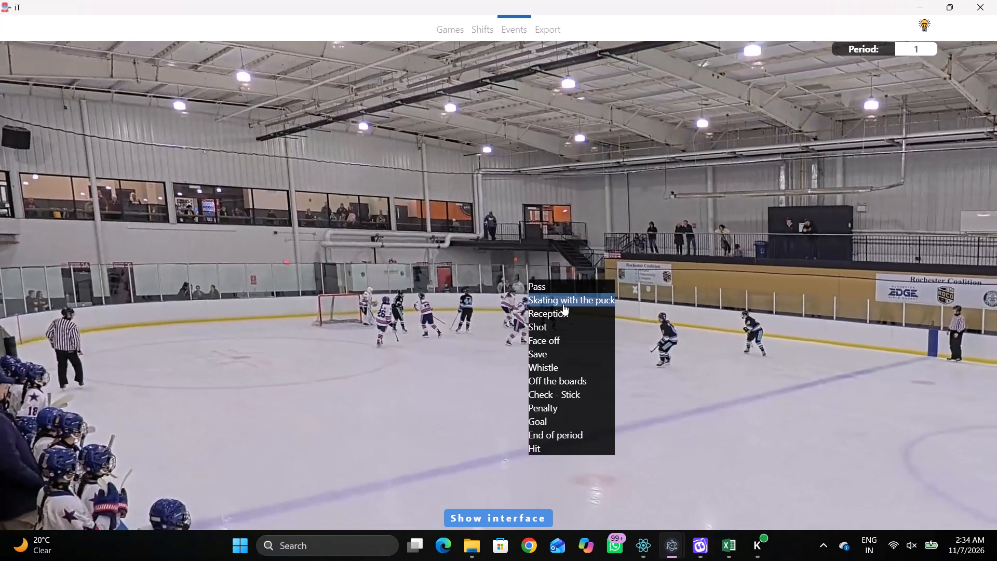
{"action": "left_click", "coordinate": [563, 302]}
{"action": "left_click", "coordinate": [941, 459]}
{"action": "left_click", "coordinate": [328, 157]}
Tag a Pass by away 54 at the end boards behind the home goal, slightly toward the near corner.
{"action": "key", "text": "space"}
{"action": "key", "text": "space"}
{"action": "key", "text": "space"}
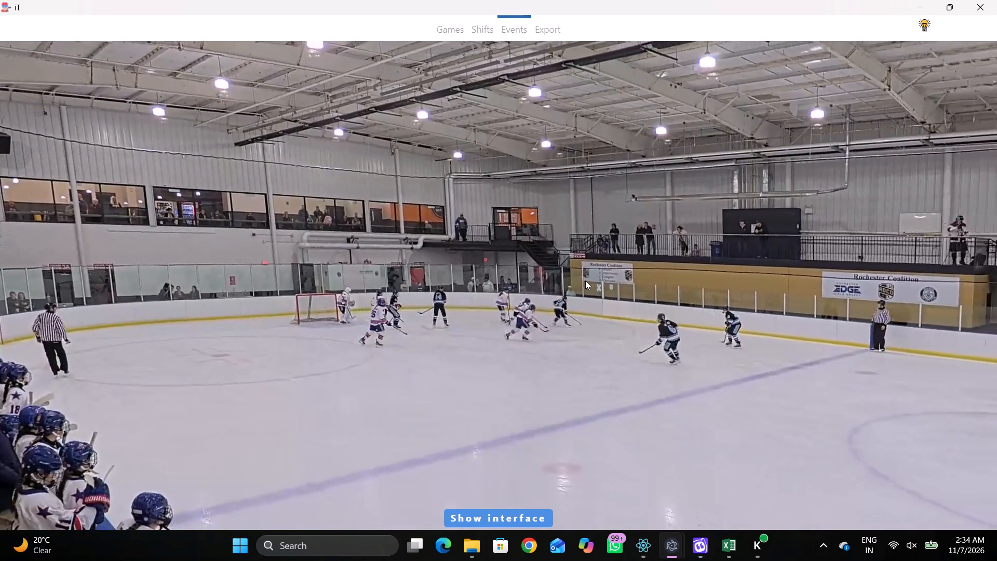
{"action": "key", "text": "v"}
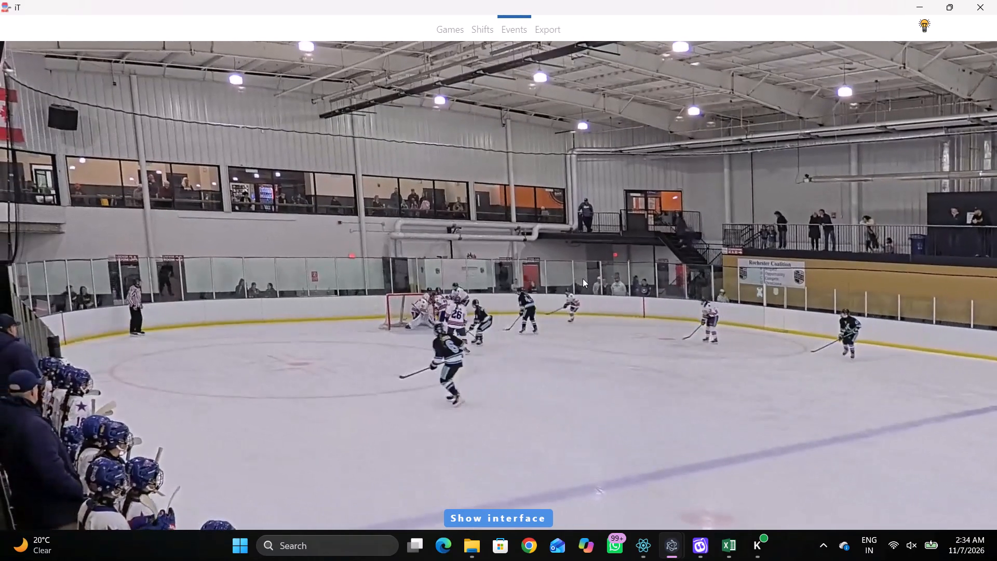
{"action": "key", "text": "space"}
{"action": "key", "text": "space"}
{"action": "key", "text": "space"}
{"action": "key", "text": "q"}
{"action": "key", "text": "q"}
{"action": "key", "text": "q"}
{"action": "key", "text": "q"}
{"action": "key", "text": "q"}
{"action": "key", "text": "q"}
{"action": "key", "text": "q"}
{"action": "right_click", "coordinate": [570, 224]}
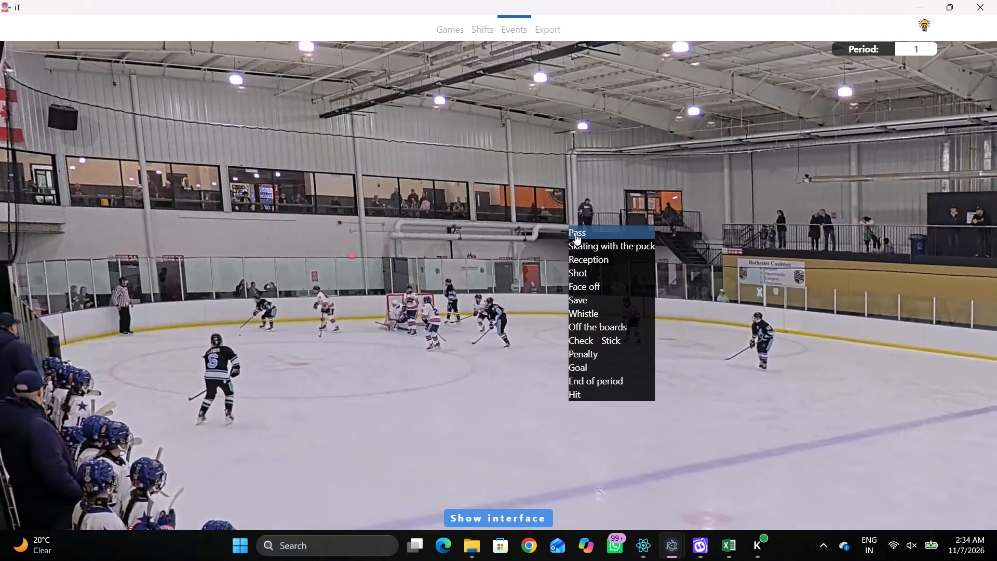
{"action": "left_click", "coordinate": [576, 234]}
{"action": "left_click", "coordinate": [864, 172]}
{"action": "left_click", "coordinate": [244, 245]}
Tag Skating with the puck by away 6 at 00:31:20.0, at -1094,1045 in the home zone.
{"action": "key", "text": "space"}
{"action": "key", "text": "v"}
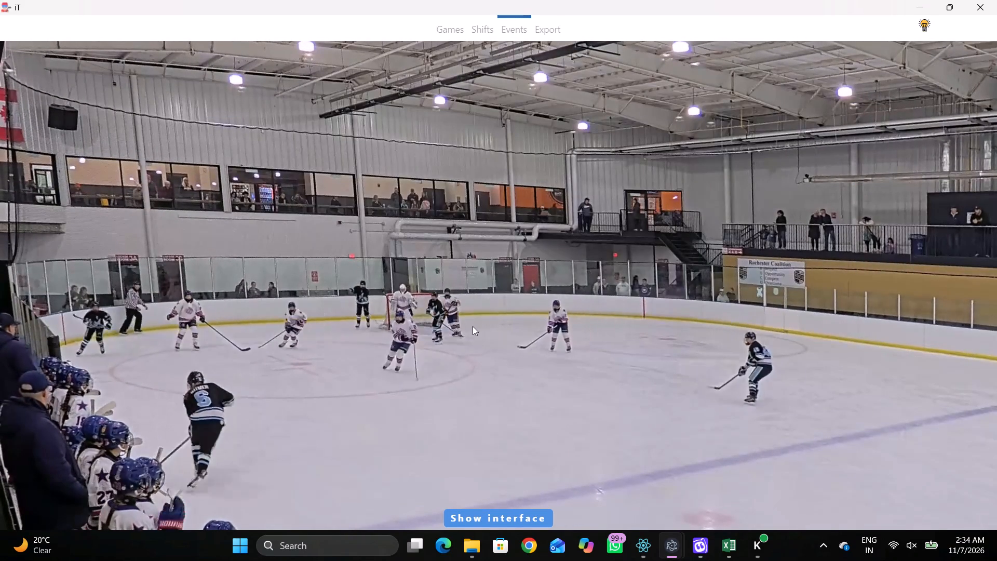
{"action": "key", "text": "space"}
{"action": "right_click", "coordinate": [449, 296]}
{"action": "left_click", "coordinate": [489, 314]}
{"action": "left_click", "coordinate": [877, 399]}
{"action": "left_click", "coordinate": [420, 293]}
Tag a Pass by away 6 at 00:31:21.2, at -917,1178 near the home blue line.
{"action": "key", "text": "r"}
{"action": "key", "text": "space"}
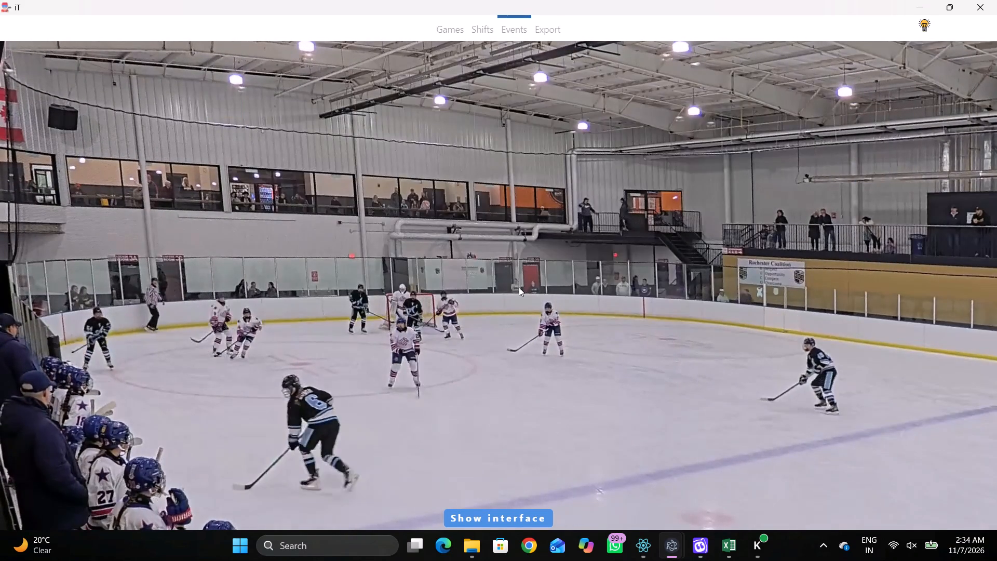
{"action": "key", "text": "space"}
{"action": "key", "text": "space"}
{"action": "key", "text": "space"}
{"action": "key", "text": "space"}
{"action": "key", "text": "space"}
{"action": "type", "text": "q"}
{"action": "key", "text": "q"}
{"action": "right_click", "coordinate": [510, 253]}
{"action": "left_click", "coordinate": [516, 259]}
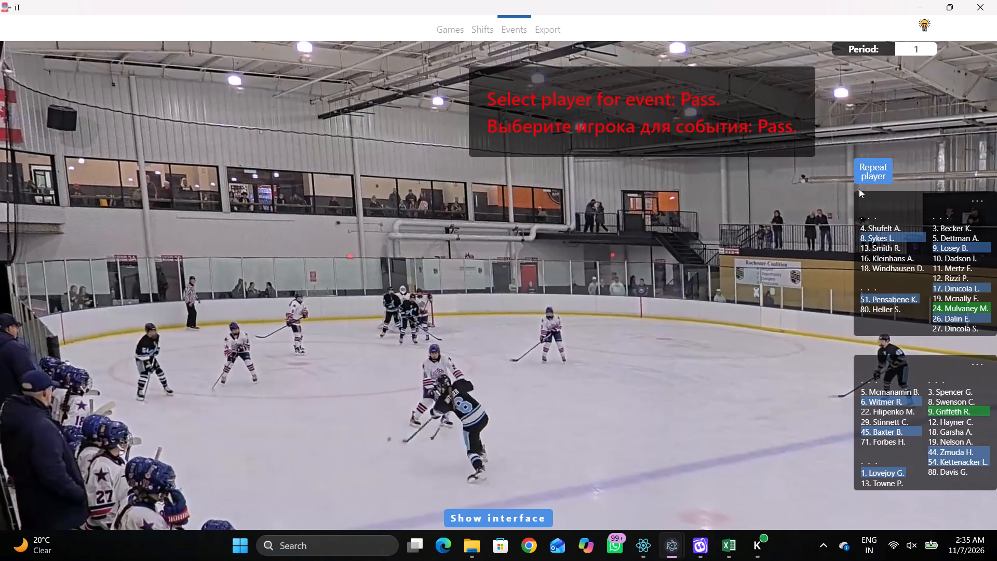
{"action": "left_click", "coordinate": [861, 180]}
{"action": "left_click", "coordinate": [434, 302]}
Tag Skating with the puck by home 8 at 00:31:23.4, at -2308,73 in front of the home goal.
{"action": "key", "text": "space"}
{"action": "key", "text": "space"}
{"action": "key", "text": "space"}
{"action": "key", "text": "space"}
{"action": "key", "text": "space"}
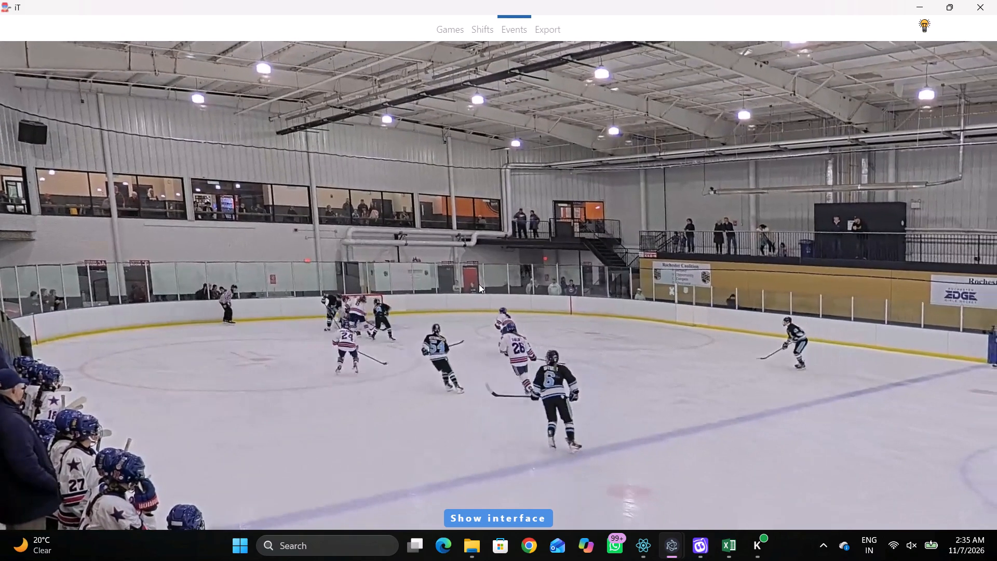
{"action": "key", "text": "space"}
{"action": "key", "text": "space"}
{"action": "key", "text": "space"}
{"action": "right_click", "coordinate": [475, 263]}
{"action": "left_click", "coordinate": [514, 293]}
{"action": "right_click_drag", "start_coordinate": [614, 294], "coordinate": [607, 296]}
{"action": "left_click", "coordinate": [617, 307]}
{"action": "right_click_drag", "start_coordinate": [637, 271], "coordinate": [632, 271]}
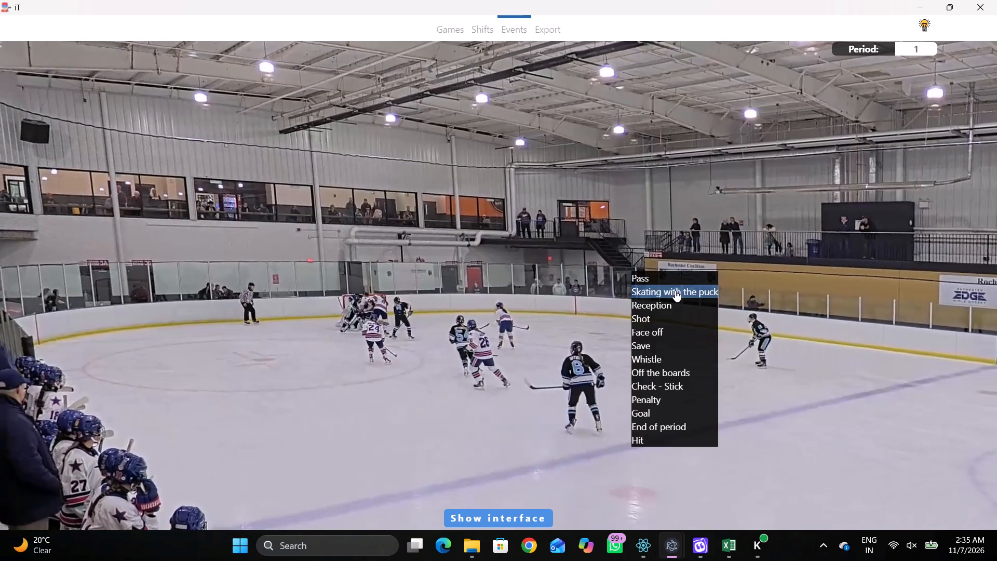
{"action": "left_click", "coordinate": [675, 290]}
{"action": "left_click", "coordinate": [879, 230]}
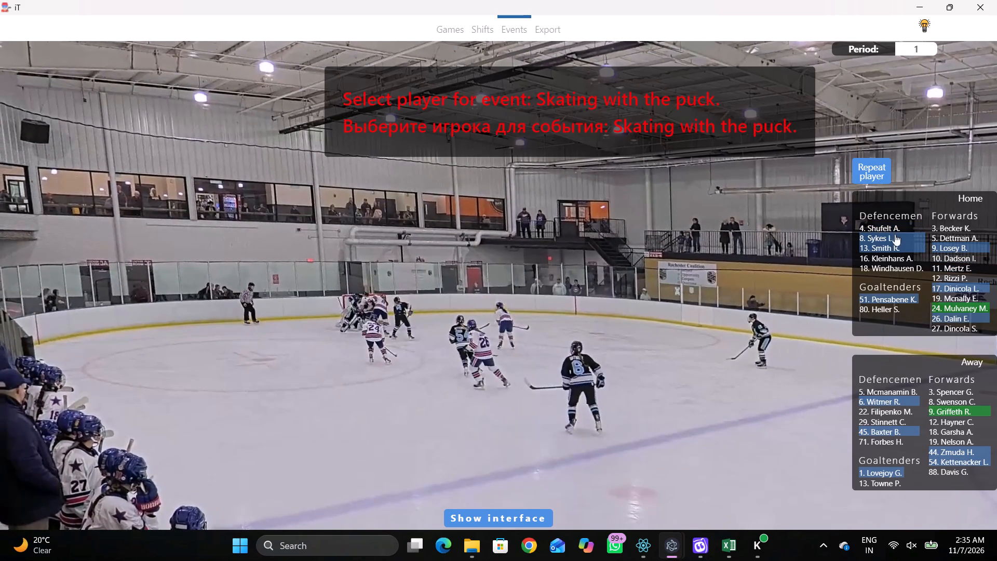
{"action": "left_click", "coordinate": [889, 239]}
{"action": "left_click", "coordinate": [306, 216]}
Tag a Pass by home 8 at 00:31:24.1, at -2089,40 in the home slot.
{"action": "key", "text": "space"}
{"action": "key", "text": "space"}
{"action": "key", "text": "space"}
{"action": "key", "text": "space"}
{"action": "right_click", "coordinate": [599, 205]}
{"action": "left_click", "coordinate": [613, 213]}
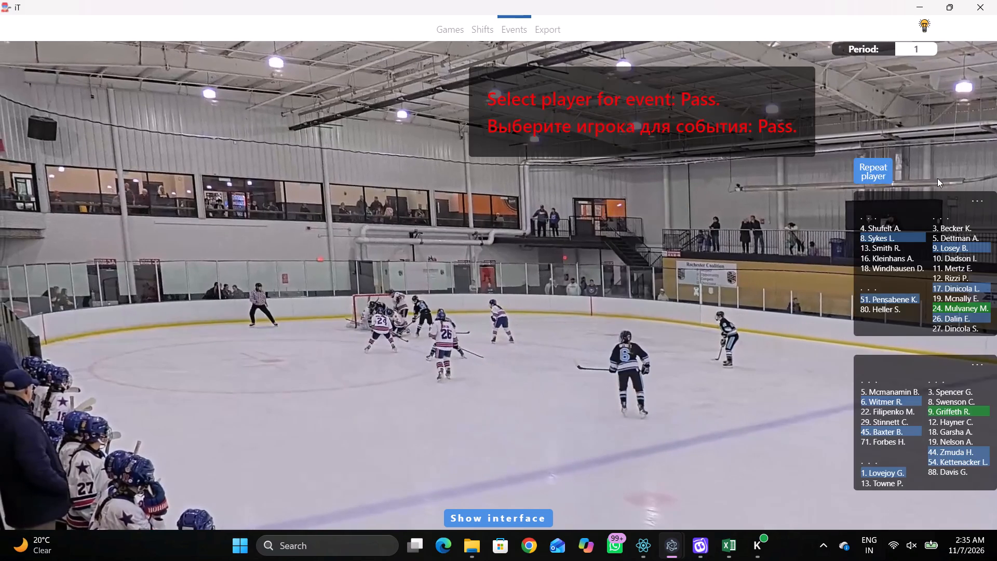
{"action": "left_click", "coordinate": [880, 172]}
{"action": "left_click", "coordinate": [326, 213]}
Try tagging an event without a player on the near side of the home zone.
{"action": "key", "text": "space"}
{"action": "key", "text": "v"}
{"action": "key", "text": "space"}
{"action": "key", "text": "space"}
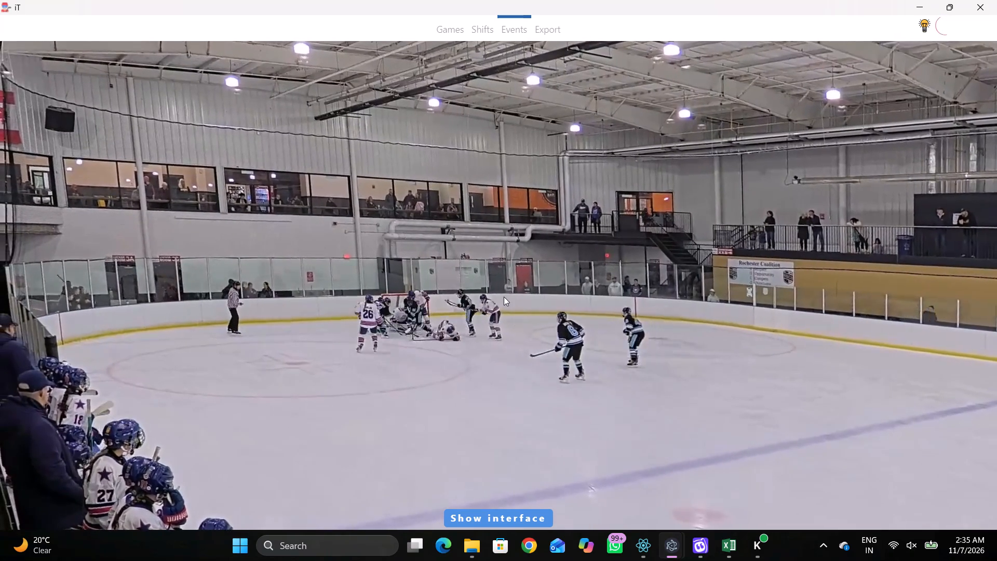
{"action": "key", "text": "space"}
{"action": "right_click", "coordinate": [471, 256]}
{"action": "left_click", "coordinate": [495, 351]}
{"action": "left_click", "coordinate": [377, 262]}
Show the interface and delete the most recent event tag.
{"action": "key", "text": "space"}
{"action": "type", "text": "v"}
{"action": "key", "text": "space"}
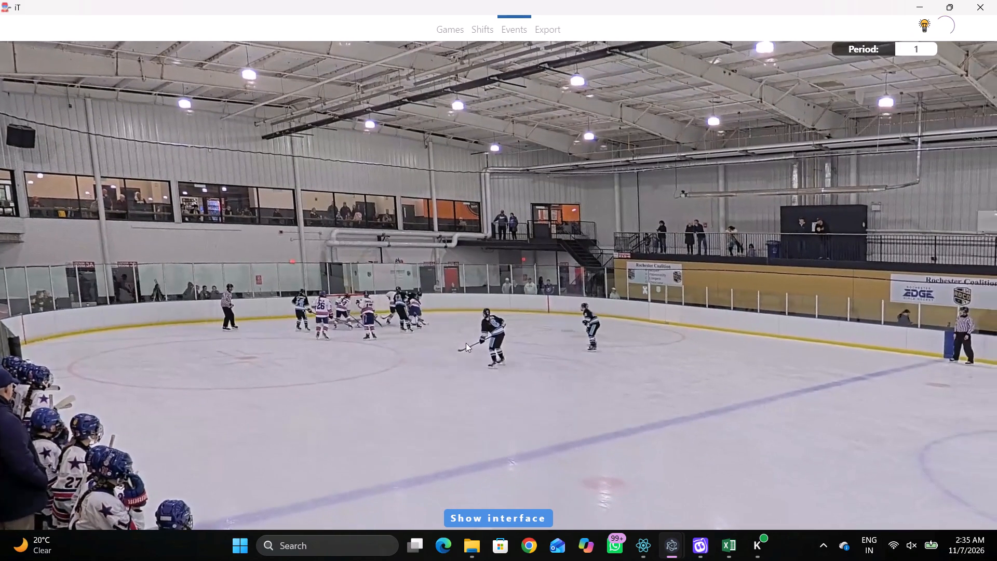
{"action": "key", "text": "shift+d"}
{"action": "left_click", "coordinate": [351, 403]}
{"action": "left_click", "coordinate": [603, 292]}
Tag a Pass by away 9 at 00:31:29.4, at -2287,-192 in front of the home goal.
{"action": "key", "text": "r"}
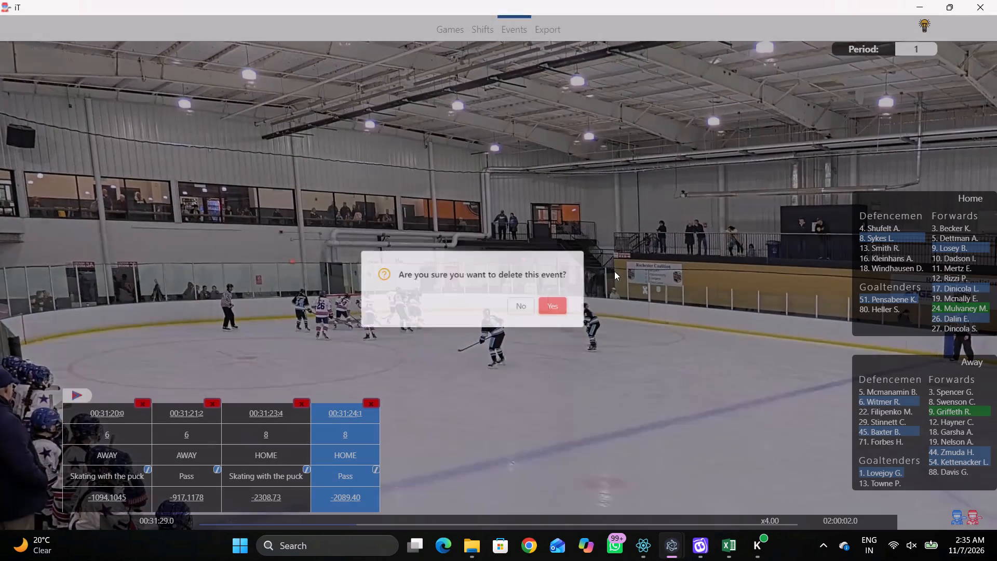
{"action": "key", "text": "space"}
{"action": "key", "text": "space"}
{"action": "key", "text": "space"}
{"action": "key", "text": "space"}
{"action": "key", "text": "q"}
{"action": "key", "text": "q"}
{"action": "key", "text": "q"}
{"action": "key", "text": "q"}
{"action": "right_click", "coordinate": [609, 247]}
{"action": "left_click", "coordinate": [612, 253]}
{"action": "right_click_drag", "start_coordinate": [589, 245], "coordinate": [573, 244]}
{"action": "left_click", "coordinate": [582, 252]}
{"action": "right_click_drag", "start_coordinate": [562, 248], "coordinate": [557, 248]}
{"action": "left_click", "coordinate": [569, 255]}
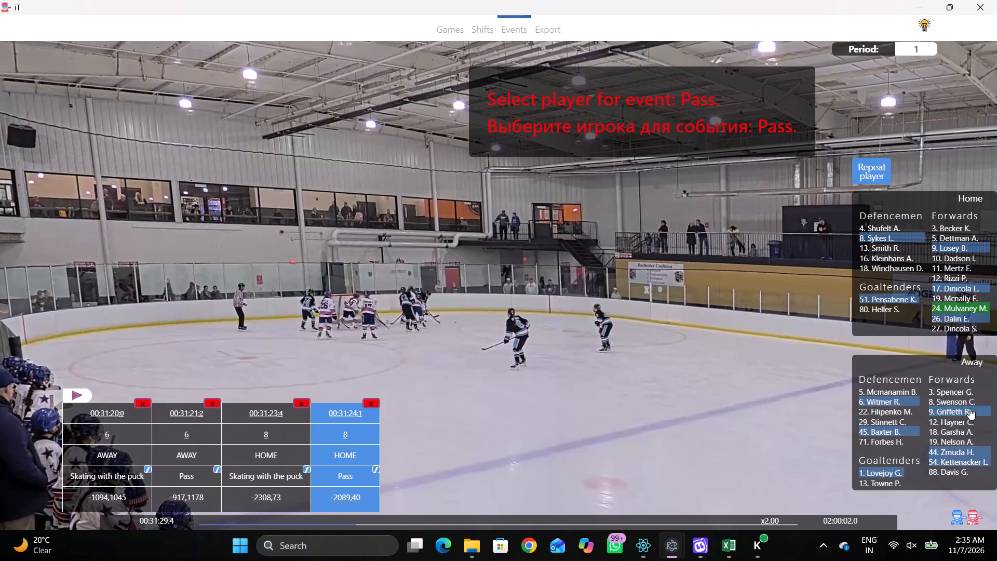
{"action": "left_click", "coordinate": [961, 405]}
{"action": "left_click", "coordinate": [959, 410]}
{"action": "left_click", "coordinate": [308, 195]}
Tag a Pass by away 9 at 00:31:36.6, at -1637,-1356 along the far boards of the home zone.
{"action": "key", "text": "space"}
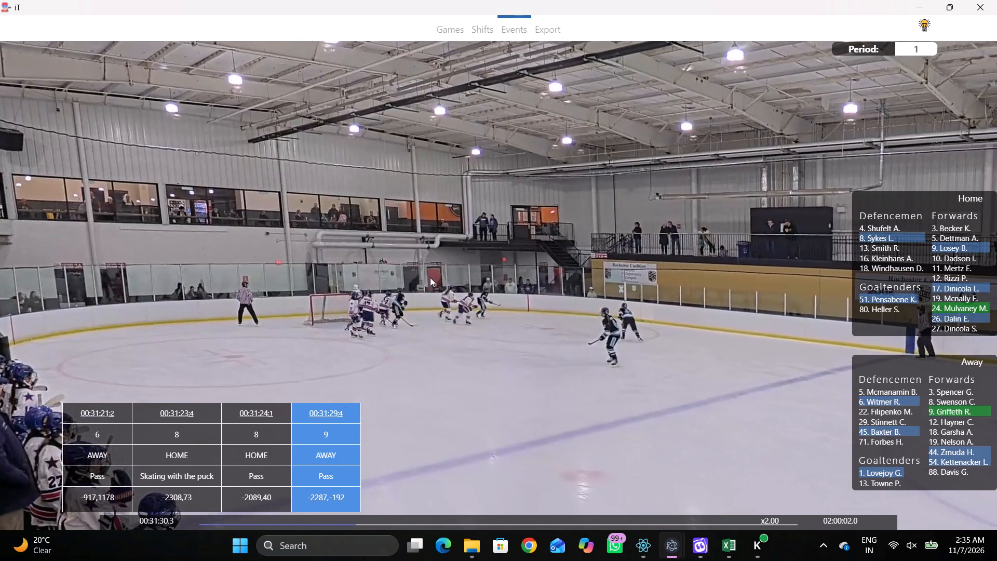
{"action": "key", "text": "space"}
{"action": "key", "text": "space"}
{"action": "key", "text": "space"}
{"action": "key", "text": "space"}
{"action": "key", "text": "space"}
{"action": "key", "text": "space"}
{"action": "key", "text": "space"}
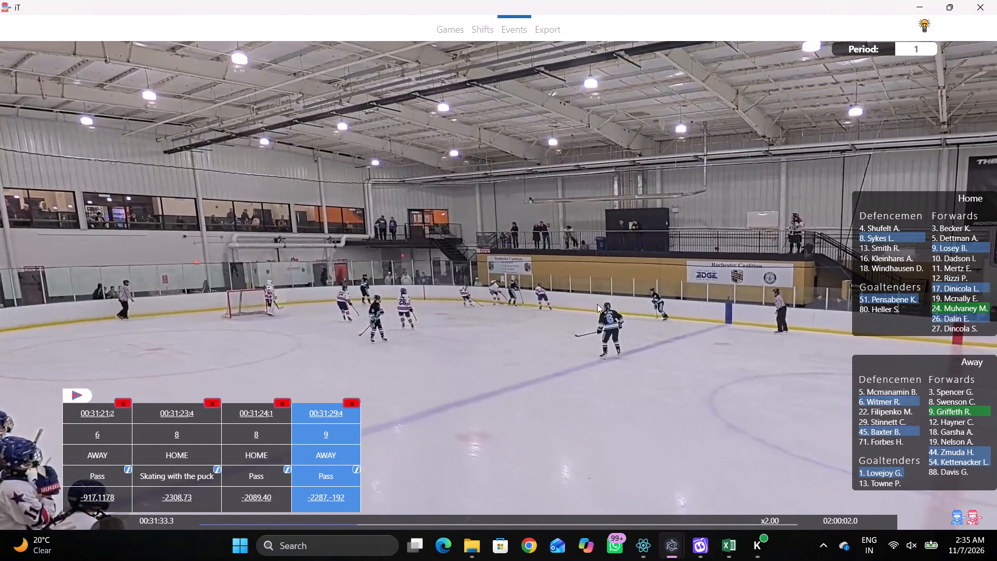
{"action": "key", "text": "space"}
{"action": "key", "text": "space"}
{"action": "key", "text": "space"}
{"action": "key", "text": "space"}
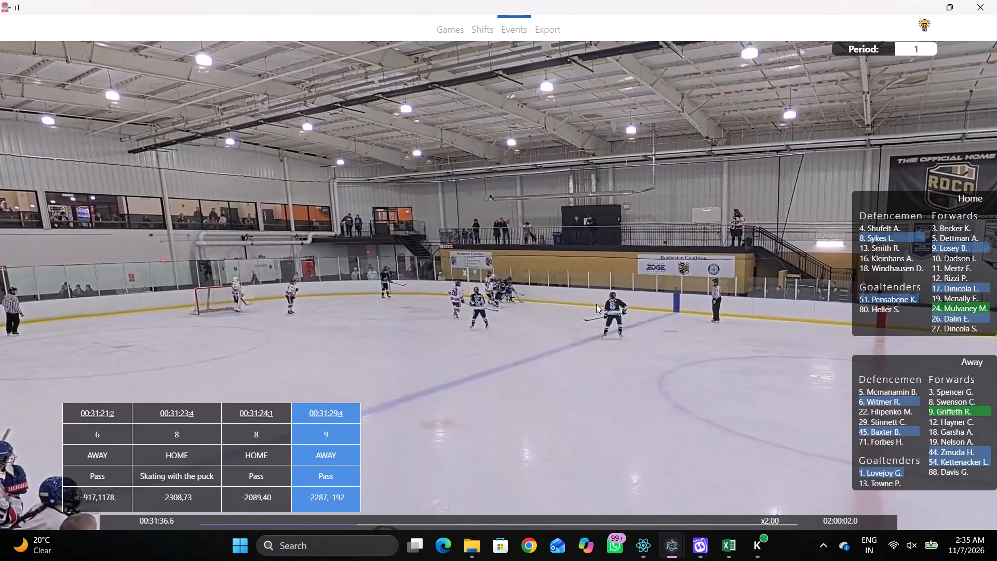
{"action": "key", "text": "q"}
{"action": "right_click", "coordinate": [595, 251]}
{"action": "left_click", "coordinate": [602, 261]}
{"action": "left_click", "coordinate": [857, 175]}
{"action": "left_click", "coordinate": [368, 104]}
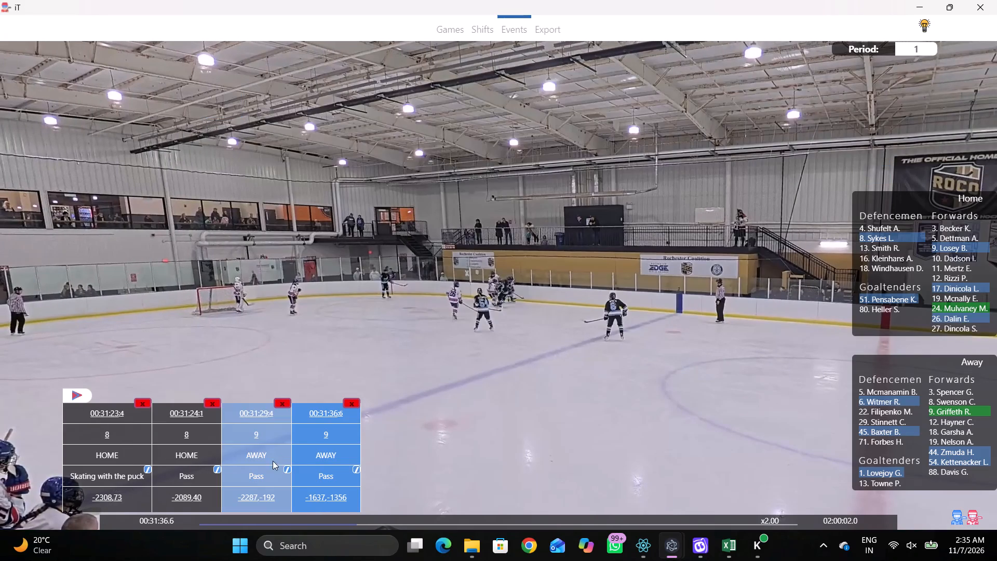
Change the event type of away 9's Pass at 00:31:29.4 to Skating with the puck.
{"action": "left_click", "coordinate": [288, 471]}
{"action": "left_click", "coordinate": [421, 280]}
{"action": "left_click", "coordinate": [410, 314]}
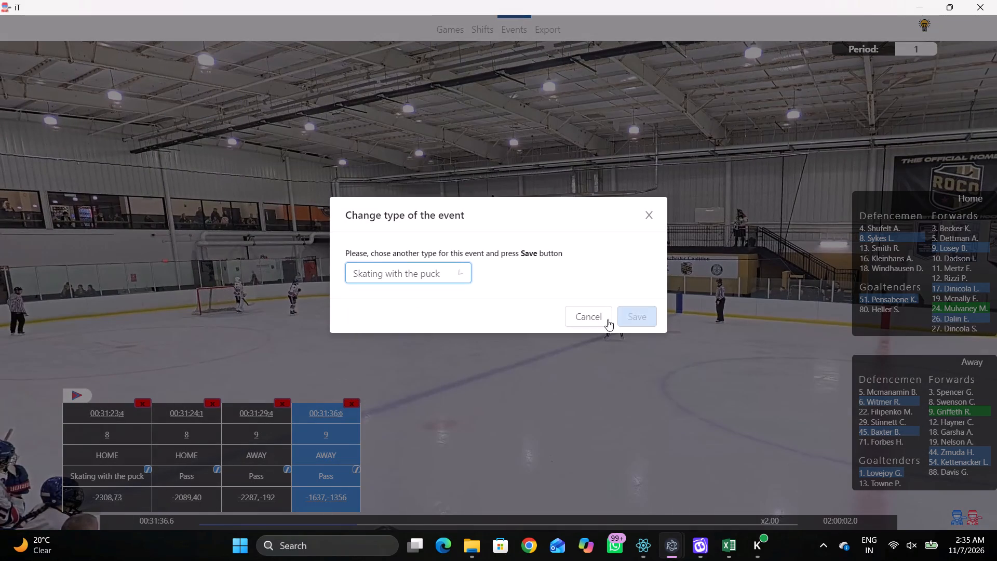
{"action": "left_click", "coordinate": [635, 318]}
Tag Skating with the puck by home 24 at 00:31:39.8, at -945,-790 inside the home zone on the far side.
{"action": "key", "text": "space"}
{"action": "key", "text": "space"}
{"action": "key", "text": "space"}
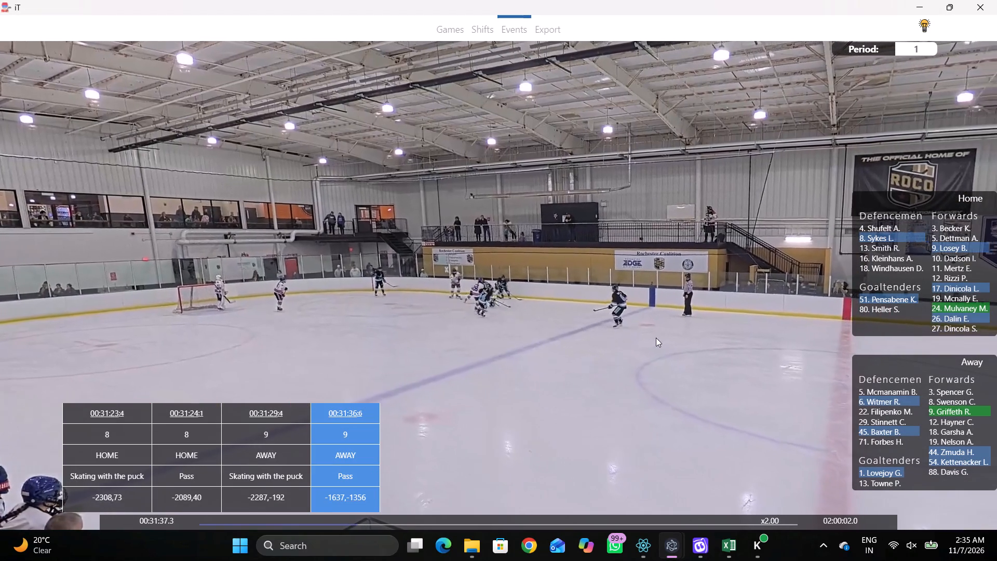
{"action": "key", "text": "space"}
{"action": "key", "text": "space"}
{"action": "key", "text": "space"}
{"action": "right_click", "coordinate": [581, 263]}
{"action": "key", "text": "space"}
{"action": "key", "text": "space"}
{"action": "key", "text": "space"}
{"action": "key", "text": "space"}
{"action": "type", "text": "qq"}
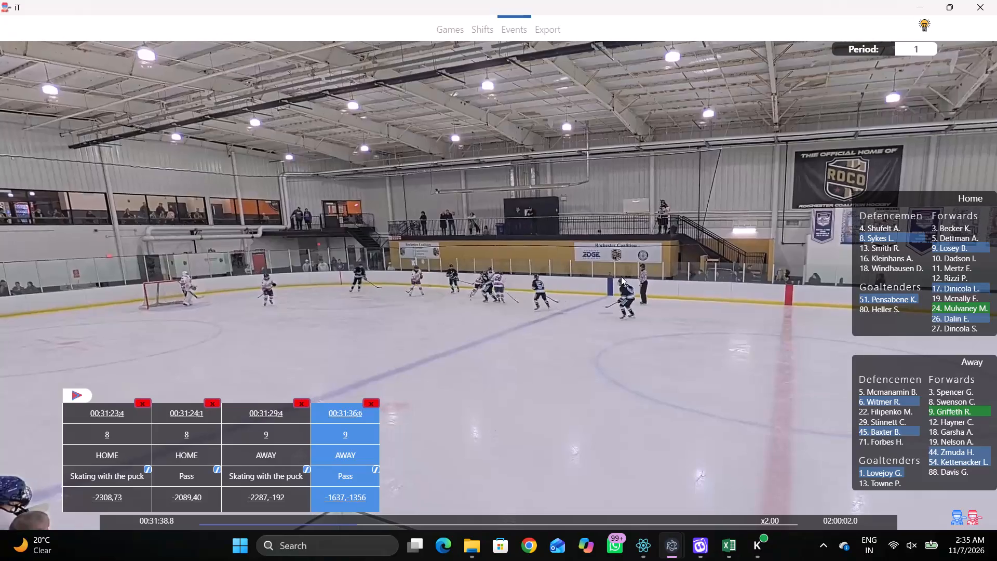
{"action": "key", "text": "space"}
{"action": "key", "text": "space"}
{"action": "key", "text": "space"}
{"action": "key", "text": "space"}
{"action": "right_click", "coordinate": [615, 262]}
{"action": "key", "text": "space"}
{"action": "key", "text": "space"}
{"action": "right_click", "coordinate": [618, 266]}
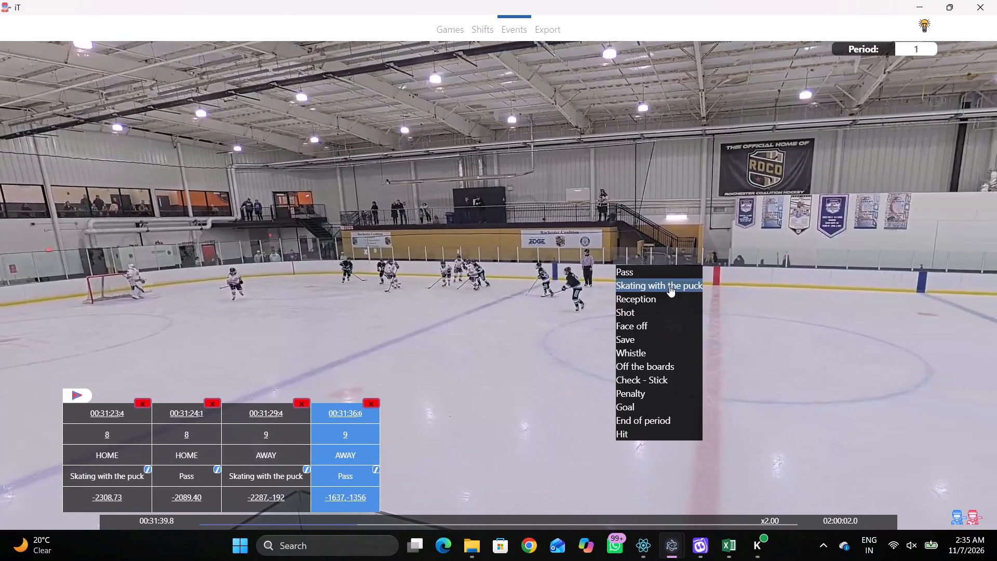
{"action": "left_click", "coordinate": [669, 286]}
{"action": "left_click", "coordinate": [944, 308]}
{"action": "left_click", "coordinate": [432, 148]}
Tag a Pass by the same player, home 24, at 00:31:45.0, near the centre line on the near side.
{"action": "key", "text": "space"}
{"action": "key", "text": "v"}
{"action": "key", "text": "space"}
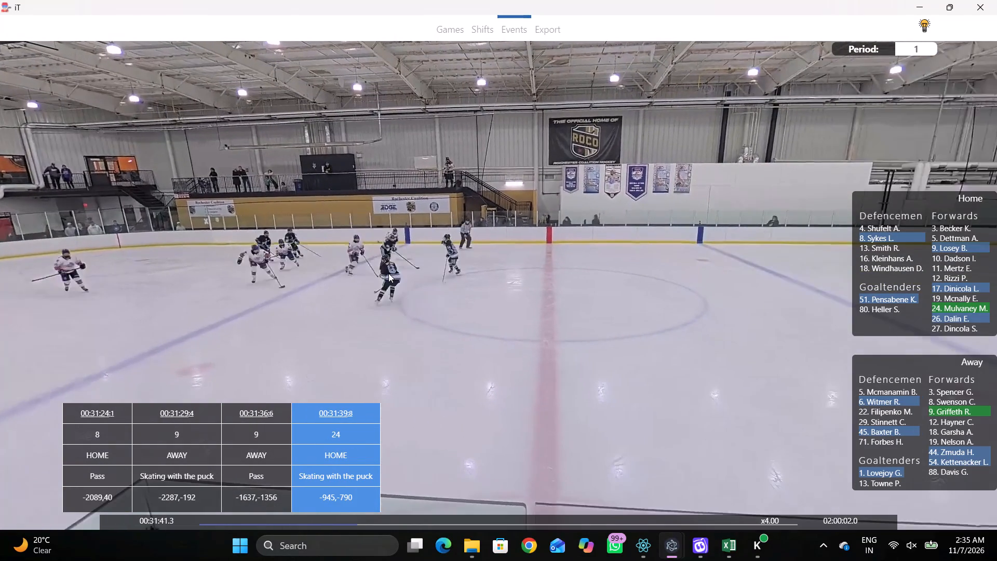
{"action": "key", "text": "space"}
{"action": "key", "text": "space"}
{"action": "key", "text": "space"}
{"action": "key", "text": "space"}
{"action": "key", "text": "space"}
{"action": "key", "text": "space"}
{"action": "key", "text": "shift+d"}
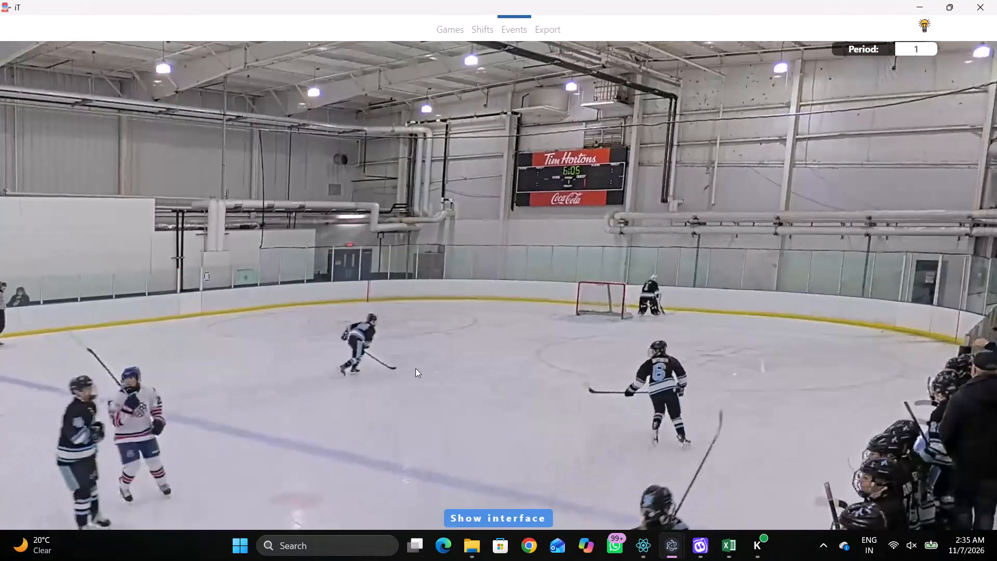
{"action": "key", "text": "shift+d"}
{"action": "key", "text": "q"}
{"action": "key", "text": "q"}
{"action": "right_click", "coordinate": [633, 258]}
{"action": "left_click", "coordinate": [639, 261]}
{"action": "left_click", "coordinate": [875, 171]}
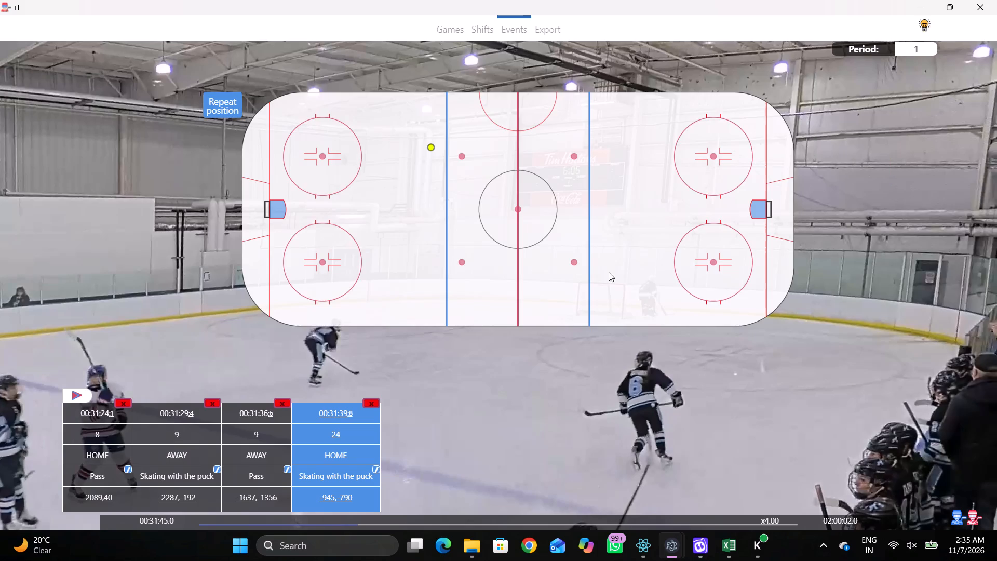
{"action": "left_click", "coordinate": [502, 287]}
Hide the interface and tag Skating with the puck by away 45 behind the away goal, at the end boards.
{"action": "key", "text": "shift+d"}
{"action": "key", "text": "space"}
{"action": "key", "text": "space"}
{"action": "key", "text": "space"}
{"action": "key", "text": "space"}
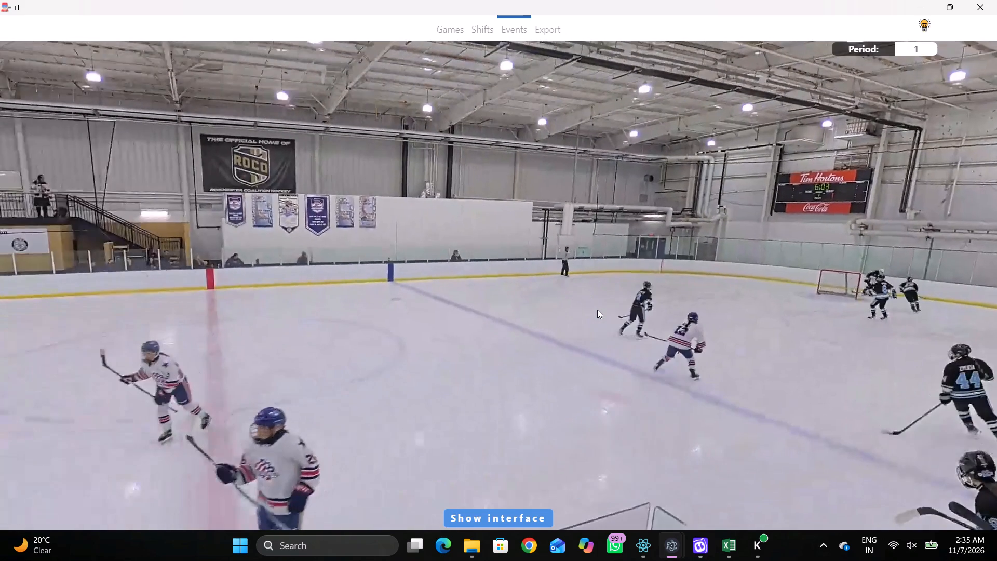
{"action": "type", "text": "r"}
{"action": "key", "text": "space"}
{"action": "key", "text": "space"}
{"action": "right_click", "coordinate": [637, 233]}
{"action": "left_click", "coordinate": [685, 246]}
{"action": "right_click", "coordinate": [712, 271]}
{"action": "left_click", "coordinate": [749, 297]}
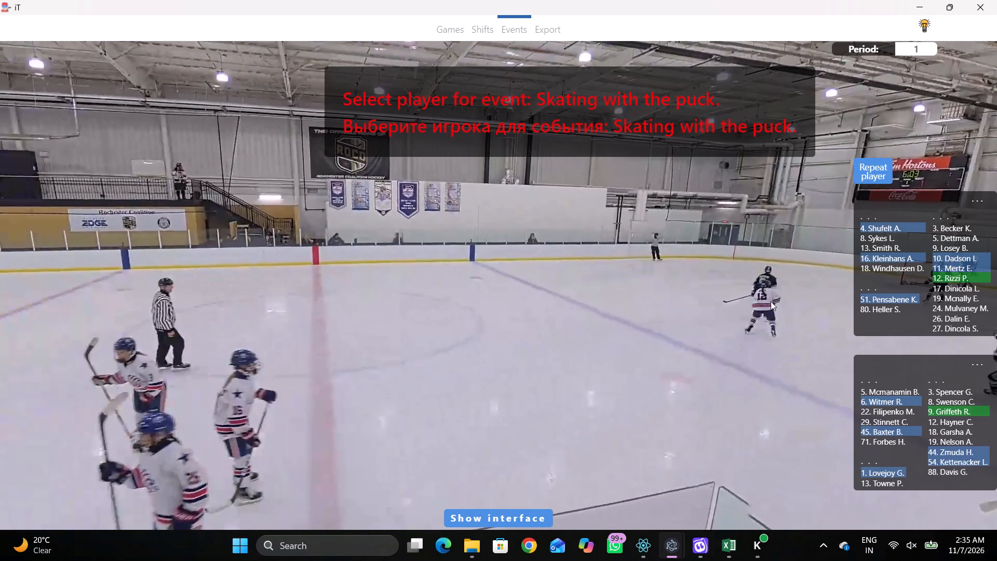
{"action": "left_click", "coordinate": [879, 432]}
{"action": "left_click", "coordinate": [793, 209]}
Tag a Pass by the same player, away 45, on the far side of the away zone.
{"action": "key", "text": "space"}
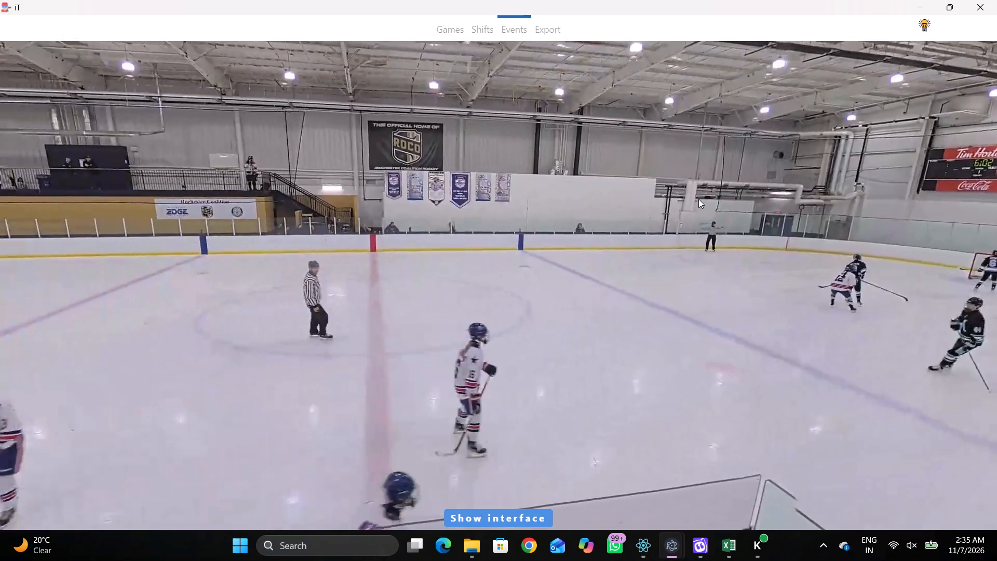
{"action": "key", "text": "space"}
{"action": "key", "text": "space"}
{"action": "key", "text": "space"}
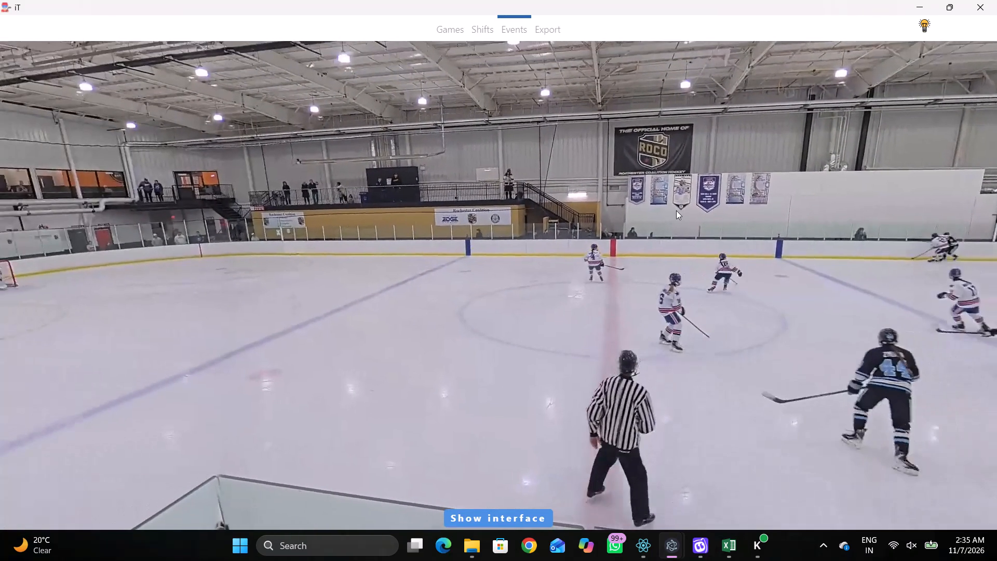
{"action": "key", "text": "q"}
{"action": "key", "text": "q"}
{"action": "key", "text": "q"}
{"action": "key", "text": "q"}
{"action": "key", "text": "q"}
{"action": "right_click", "coordinate": [685, 186]}
{"action": "left_click", "coordinate": [690, 190]}
{"action": "left_click", "coordinate": [853, 174]}
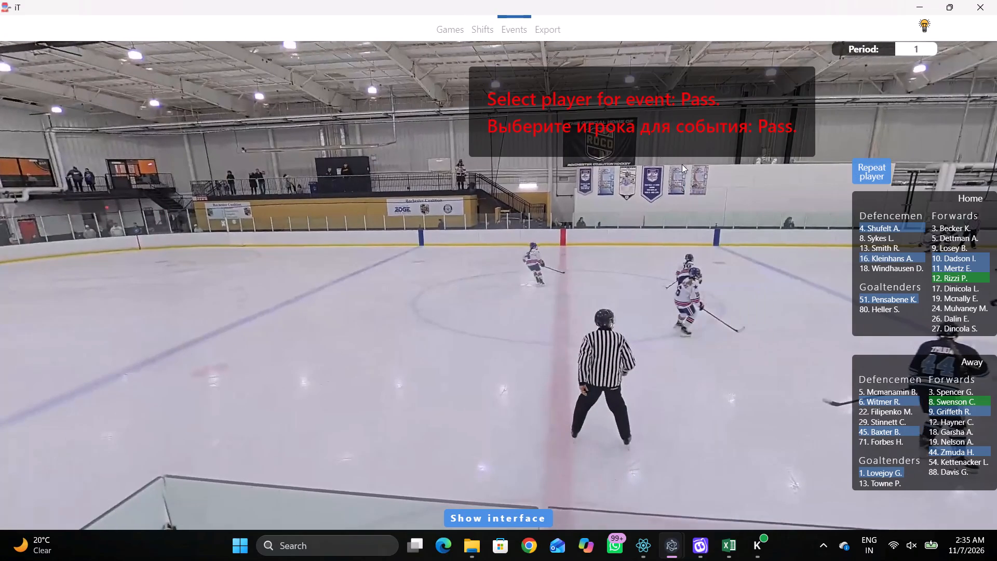
{"action": "left_click", "coordinate": [646, 123]}
Tag Skating with the puck by home 10 on the far side of the neutral zone, between the centre line and the away blue line.
{"action": "key", "text": "space"}
{"action": "key", "text": "space"}
{"action": "key", "text": "space"}
{"action": "key", "text": "space"}
{"action": "key", "text": "space"}
{"action": "key", "text": "space"}
{"action": "key", "text": "space"}
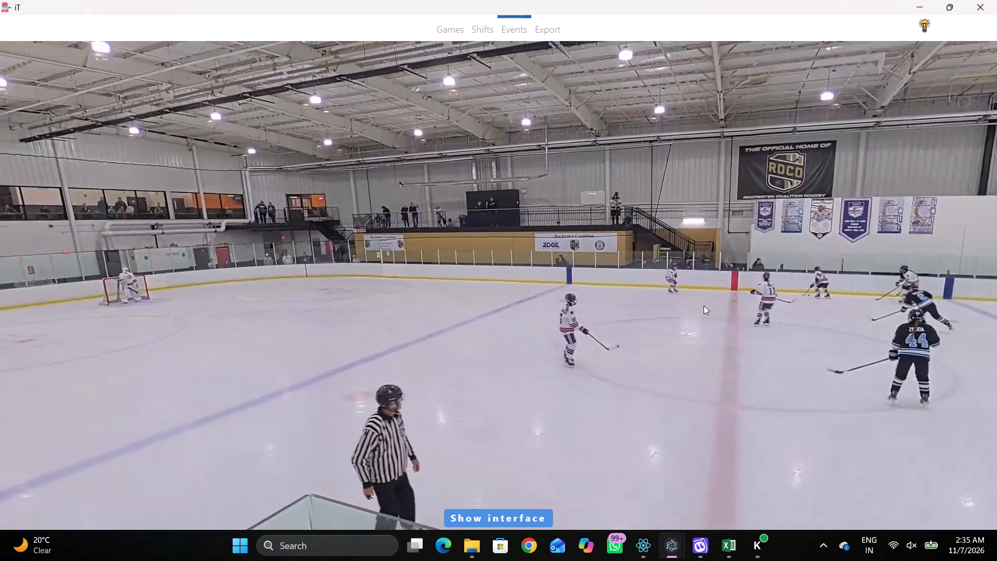
{"action": "key", "text": "space"}
{"action": "right_click", "coordinate": [685, 273]}
{"action": "left_click", "coordinate": [707, 287]}
{"action": "right_click_drag", "start_coordinate": [632, 267], "coordinate": [623, 270]}
{"action": "left_click", "coordinate": [684, 286]}
{"action": "left_click", "coordinate": [937, 253]}
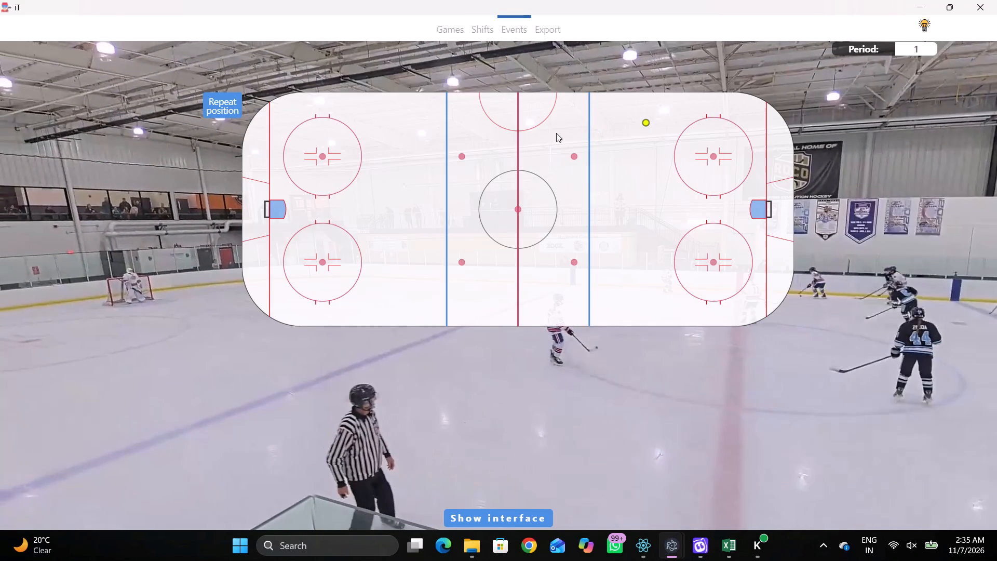
{"action": "left_click", "coordinate": [556, 133]}
Tag a Pass by the same player, home 10, along the far boards of the neutral zone, just past the centre line.
{"action": "key", "text": "space"}
{"action": "key", "text": "space"}
{"action": "key", "text": "space"}
{"action": "key", "text": "space"}
{"action": "key", "text": "q"}
{"action": "right_click", "coordinate": [716, 205]}
{"action": "left_click", "coordinate": [736, 206]}
{"action": "left_click", "coordinate": [871, 177]}
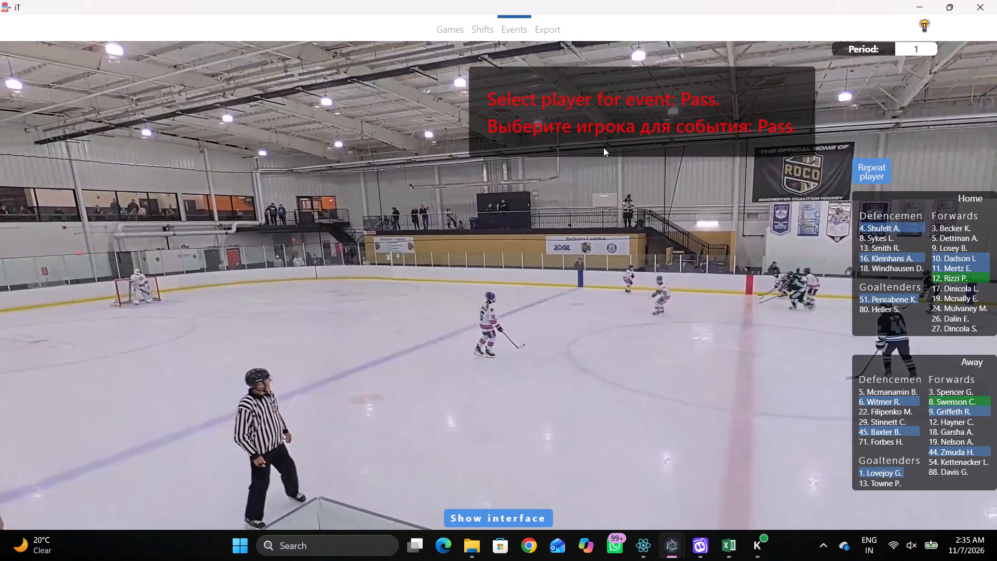
{"action": "left_click", "coordinate": [550, 105]}
Tag Skating with the puck by home 16 in the middle of the home zone, just inside the blue line.
{"action": "key", "text": "space"}
{"action": "key", "text": "space"}
{"action": "key", "text": "space"}
{"action": "key", "text": "space"}
{"action": "key", "text": "space"}
{"action": "key", "text": "space"}
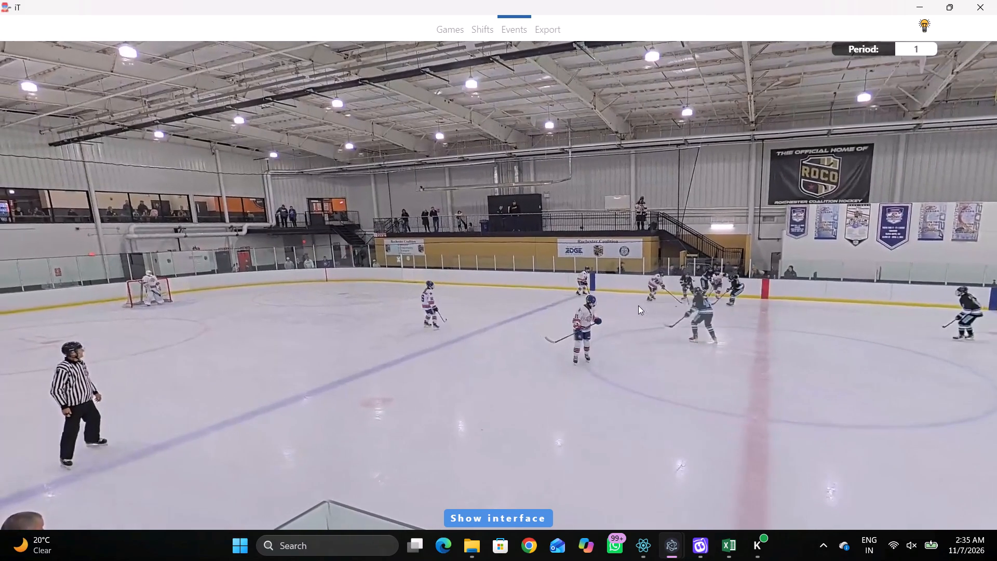
{"action": "key", "text": "space"}
{"action": "key", "text": "space"}
{"action": "key", "text": "space"}
{"action": "key", "text": "space"}
{"action": "key", "text": "space"}
{"action": "key", "text": "space"}
{"action": "key", "text": "q"}
{"action": "key", "text": "space"}
{"action": "key", "text": "space"}
{"action": "right_click", "coordinate": [578, 266]}
{"action": "left_click", "coordinate": [623, 283]}
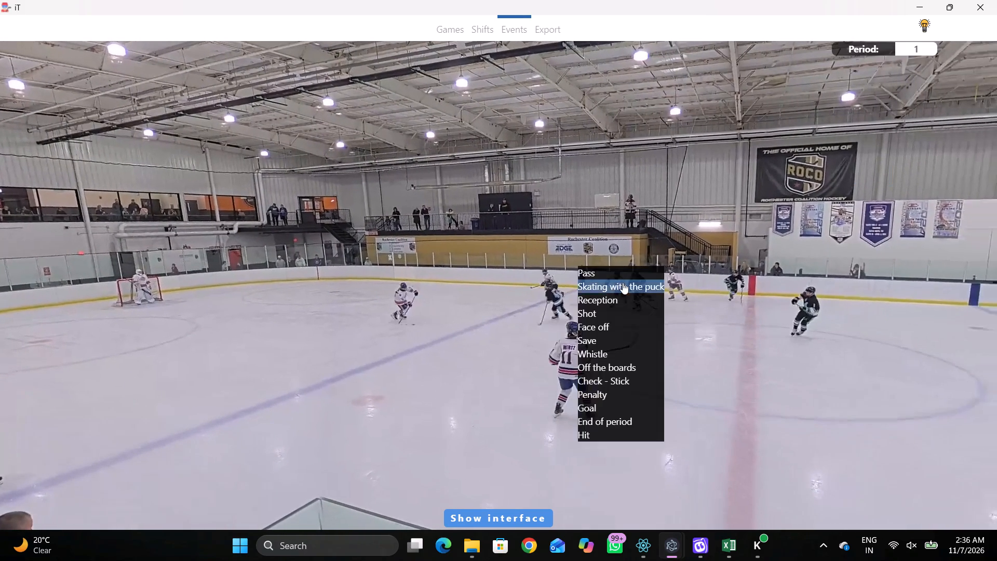
{"action": "left_click", "coordinate": [895, 258]}
{"action": "left_click", "coordinate": [428, 197]}
Tag a Pass by the same player, home 16, slightly deeper in the middle of the home zone.
{"action": "key", "text": "q"}
{"action": "key", "text": "q"}
{"action": "key", "text": "q"}
{"action": "key", "text": "q"}
{"action": "key", "text": "q"}
{"action": "key", "text": "q"}
{"action": "key", "text": "q"}
{"action": "key", "text": "q"}
{"action": "key", "text": "q"}
{"action": "key", "text": "q"}
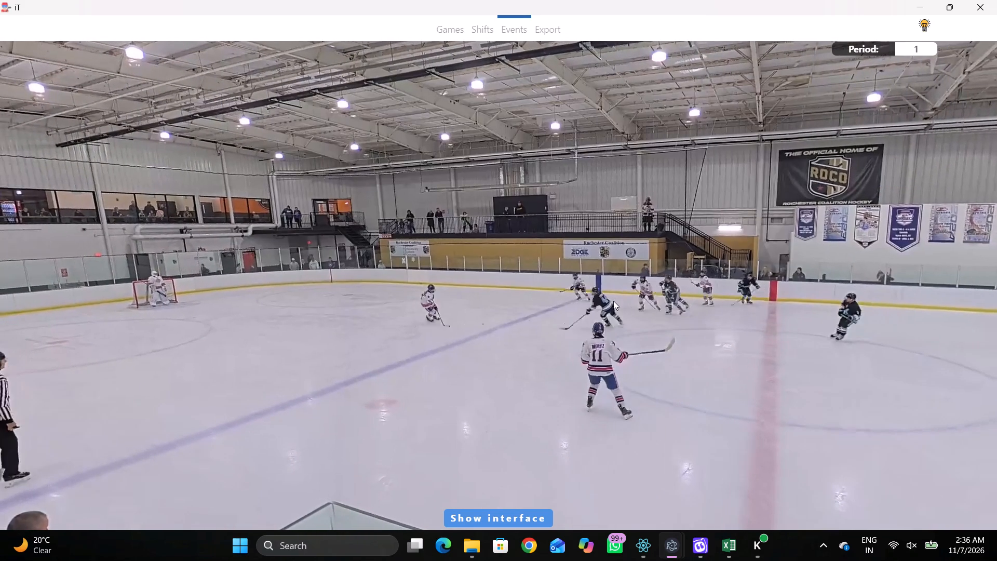
{"action": "key", "text": "space"}
{"action": "key", "text": "space"}
{"action": "key", "text": "q"}
{"action": "key", "text": "q"}
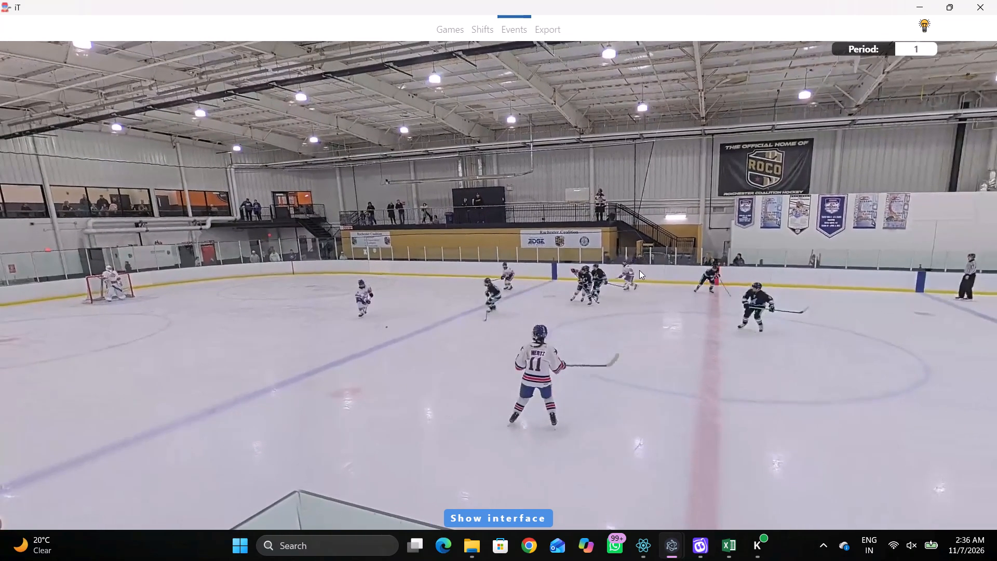
{"action": "key", "text": "q"}
{"action": "right_click", "coordinate": [640, 270]}
{"action": "left_click", "coordinate": [642, 276]}
{"action": "left_click", "coordinate": [869, 174]}
{"action": "left_click", "coordinate": [407, 194]}
Tag Skating with the puck by home 11 on the near side of the neutral zone, just short of the centre line.
{"action": "key", "text": "space"}
{"action": "key", "text": "v"}
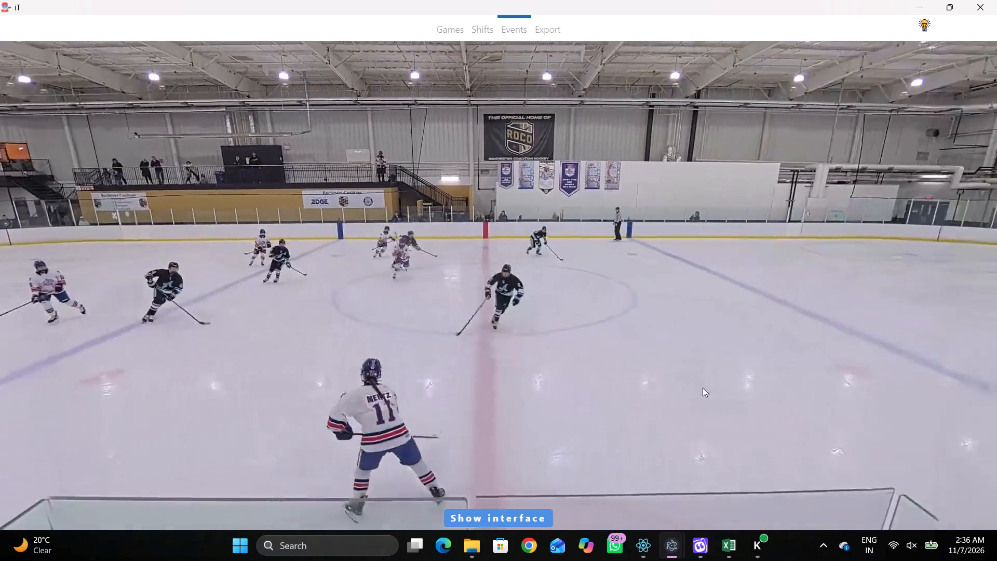
{"action": "key", "text": "space"}
{"action": "right_click_drag", "start_coordinate": [628, 322], "coordinate": [634, 328]}
{"action": "left_click", "coordinate": [651, 339]}
{"action": "right_click_drag", "start_coordinate": [731, 297], "coordinate": [697, 301]}
{"action": "left_click", "coordinate": [750, 314]}
{"action": "left_click", "coordinate": [939, 270]}
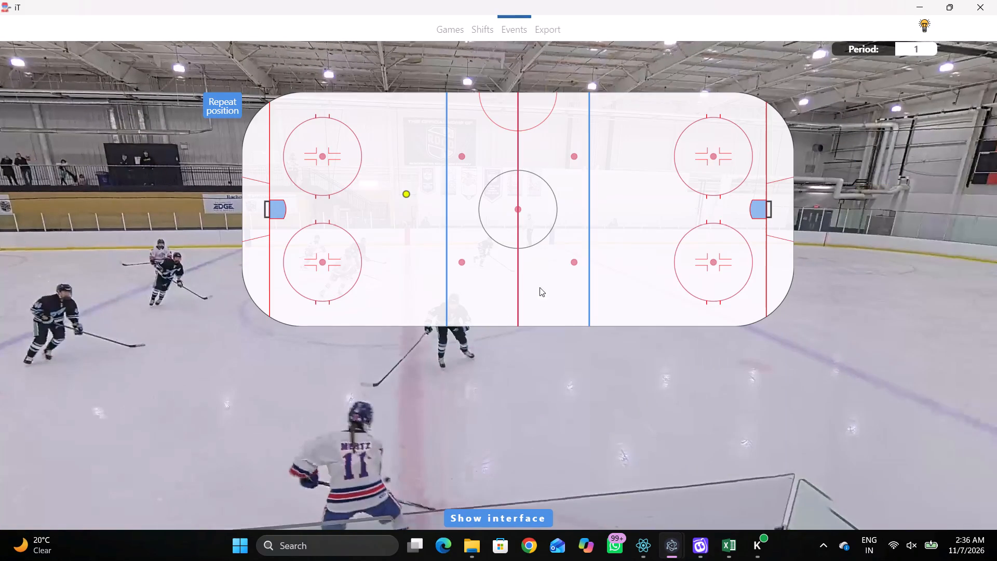
{"action": "left_click", "coordinate": [508, 295]}
Tag a Pass by the same player, home 11, along the near boards just past the centre line.
{"action": "key", "text": "space"}
{"action": "key", "text": "space"}
{"action": "key", "text": "r"}
{"action": "key", "text": "space"}
{"action": "key", "text": "space"}
{"action": "key", "text": "q"}
{"action": "right_click", "coordinate": [614, 251]}
{"action": "left_click", "coordinate": [631, 256]}
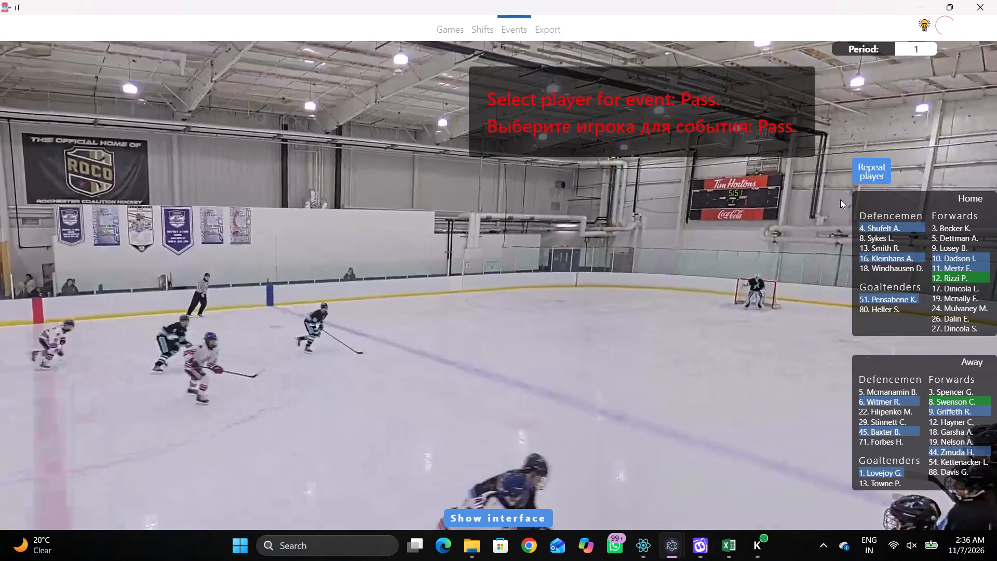
{"action": "left_click", "coordinate": [883, 169]}
{"action": "left_click_drag", "start_coordinate": [537, 324], "coordinate": [534, 316]}
Tag Skating with the puck by home 12 on the near side of the away zone, just inside the blue line.
{"action": "key", "text": "space"}
{"action": "key", "text": "space"}
{"action": "key", "text": "space"}
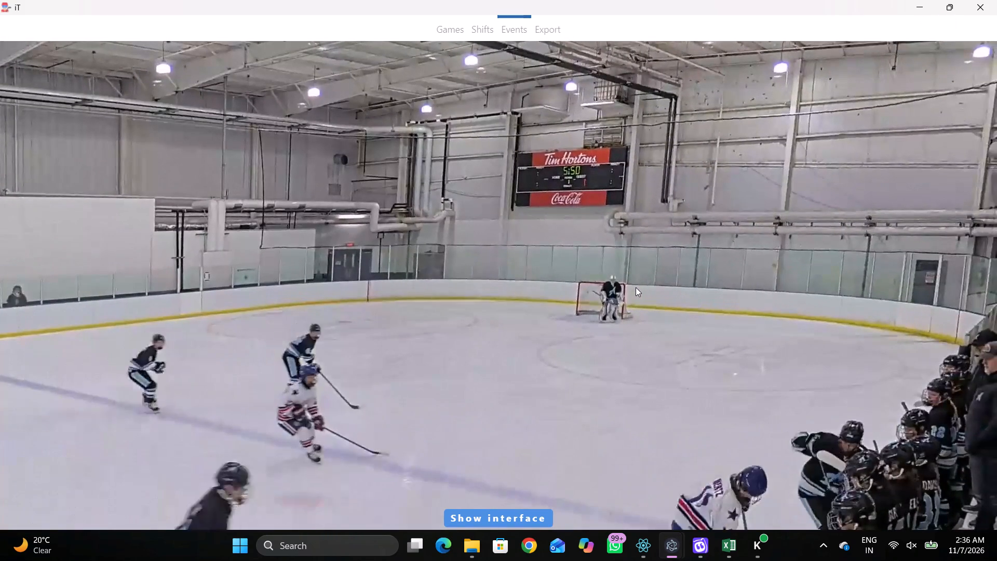
{"action": "key", "text": "space"}
{"action": "key", "text": "space"}
{"action": "key", "text": "space"}
{"action": "key", "text": "space"}
{"action": "key", "text": "space"}
{"action": "right_click", "coordinate": [621, 260]}
{"action": "left_click", "coordinate": [671, 284]}
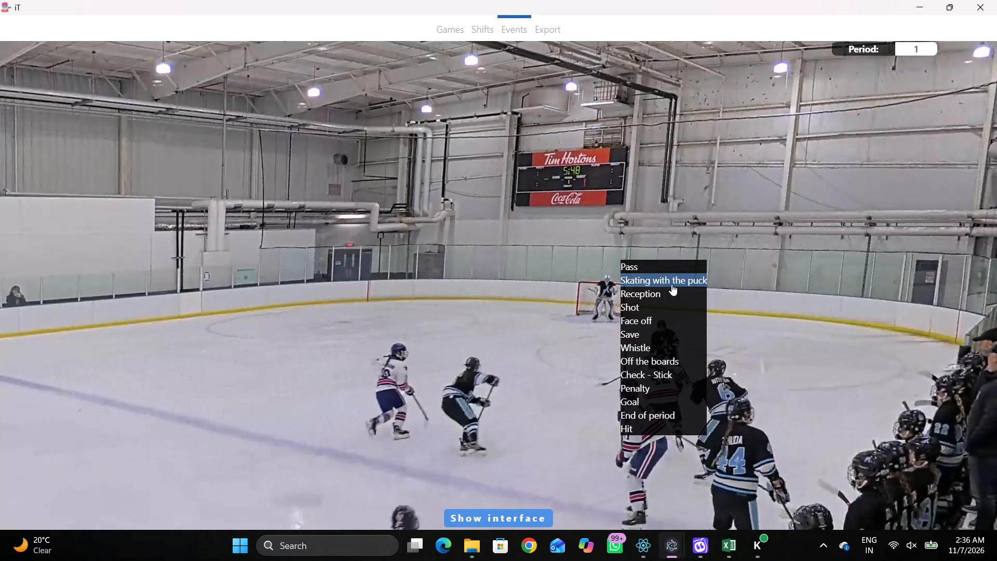
{"action": "left_click", "coordinate": [935, 276]}
{"action": "left_click", "coordinate": [615, 274]}
{"action": "key", "text": "shift+d"}
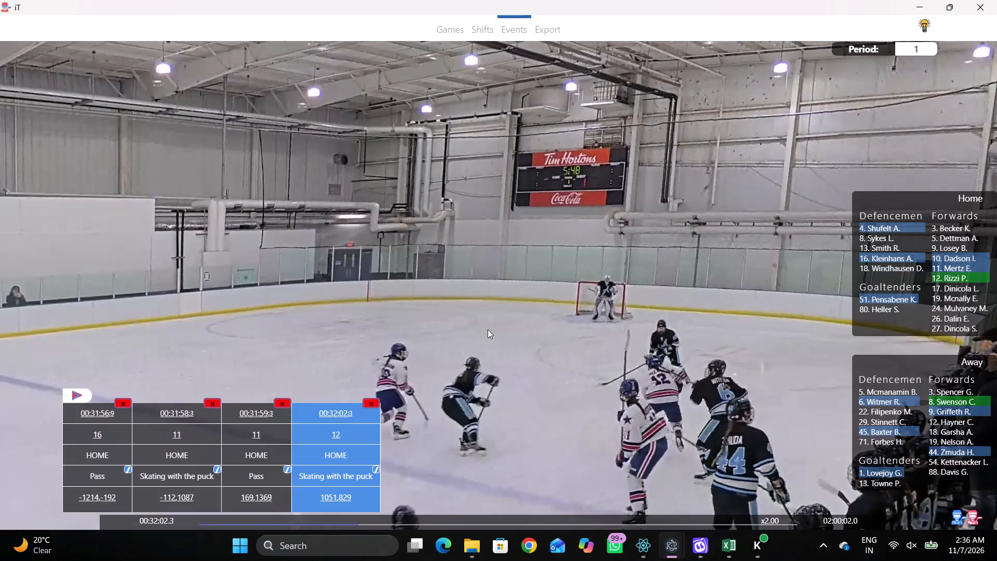
{"action": "key", "text": "shift+d"}
Tag a Pass by the same player, home 12, in the lower part of the away zone's near-side face-off circle.
{"action": "key", "text": "space"}
{"action": "key", "text": "space"}
{"action": "key", "text": "space"}
{"action": "key", "text": "space"}
{"action": "key", "text": "space"}
{"action": "key", "text": "space"}
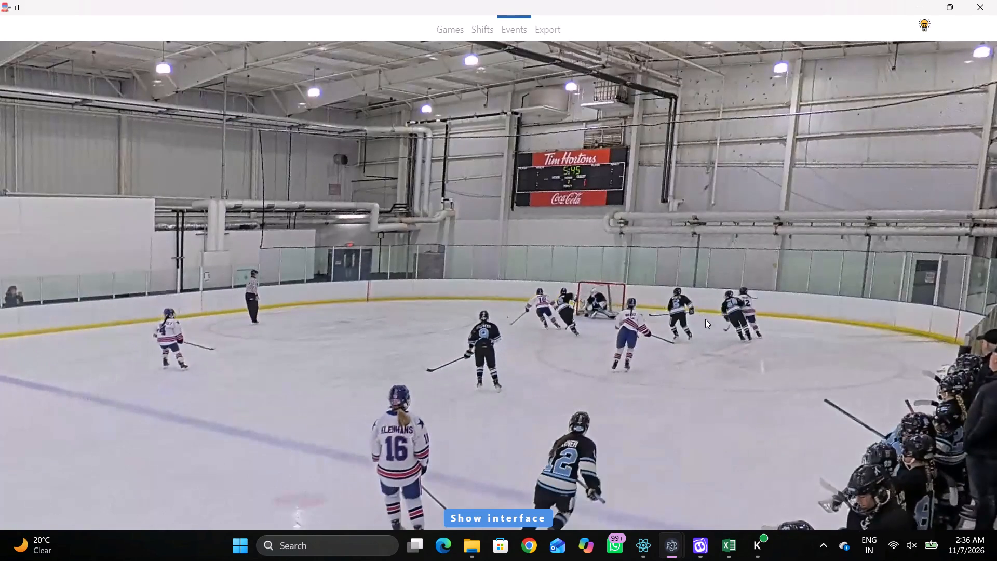
{"action": "type", "text": "q"}
{"action": "key", "text": "q"}
{"action": "key", "text": "q"}
{"action": "key", "text": "q"}
{"action": "key", "text": "q"}
{"action": "key", "text": "q"}
{"action": "right_click", "coordinate": [736, 275]}
{"action": "left_click", "coordinate": [755, 274]}
{"action": "right_click_drag", "start_coordinate": [815, 173], "coordinate": [809, 173]}
{"action": "left_click", "coordinate": [819, 173]}
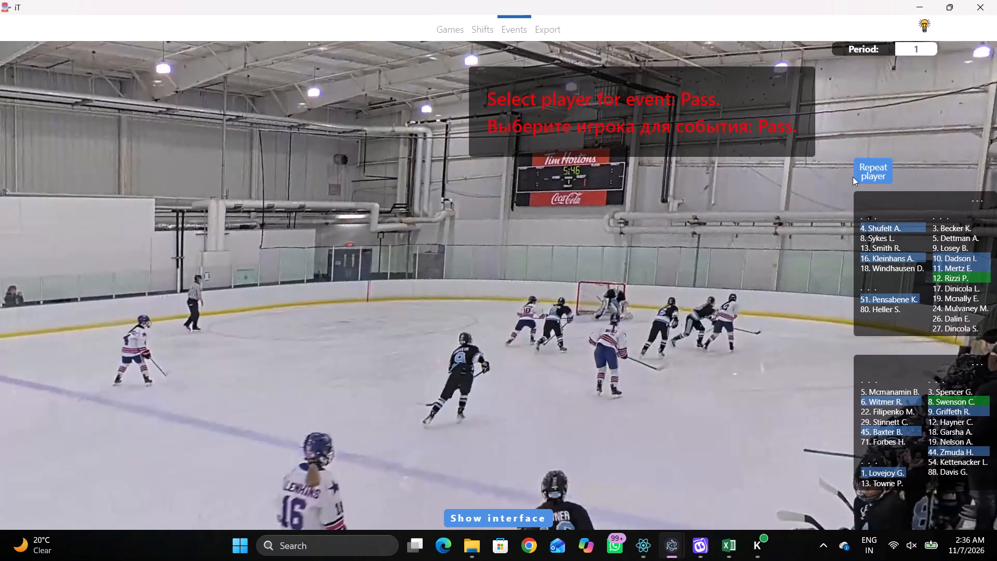
{"action": "left_click", "coordinate": [867, 164]}
{"action": "left_click", "coordinate": [725, 284]}
Tag a Pass by home 10 in the far corner of the away zone, just behind the goal line.
{"action": "key", "text": "space"}
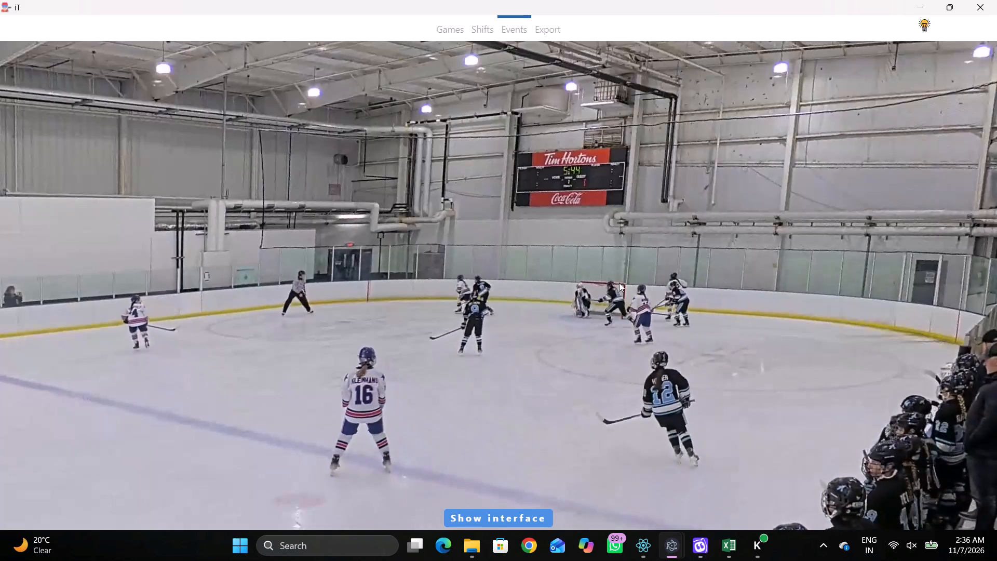
{"action": "key", "text": "space"}
{"action": "right_click", "coordinate": [649, 256]}
{"action": "left_click", "coordinate": [664, 271]}
{"action": "right_click_drag", "start_coordinate": [648, 263], "coordinate": [643, 262]}
{"action": "left_click", "coordinate": [656, 269]}
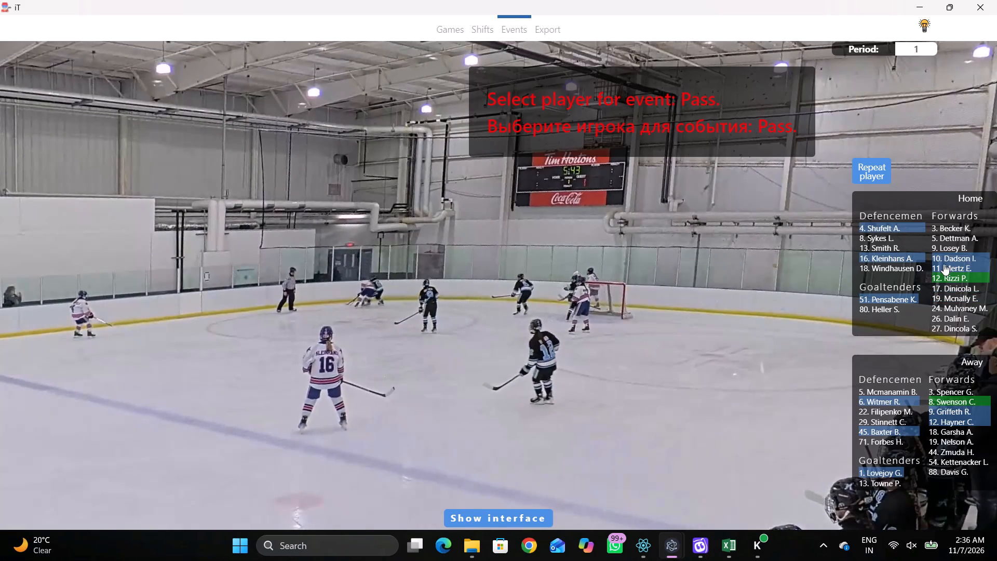
{"action": "left_click", "coordinate": [943, 257]}
{"action": "left_click", "coordinate": [773, 116]}
Tag a Pass by away 6 behind the away goal line, between the net and the far corner.
{"action": "key", "text": "space"}
{"action": "key", "text": "space"}
{"action": "key", "text": "space"}
{"action": "key", "text": "space"}
{"action": "key", "text": "space"}
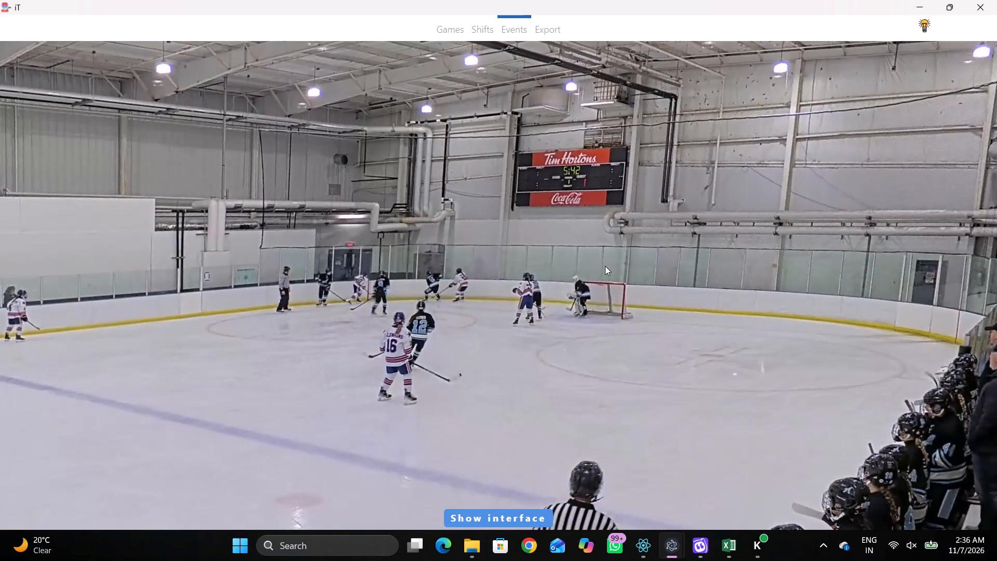
{"action": "key", "text": "space"}
{"action": "right_click", "coordinate": [582, 227]}
{"action": "left_click", "coordinate": [596, 236]}
{"action": "key", "text": "q"}
{"action": "right_click", "coordinate": [594, 232]}
{"action": "left_click", "coordinate": [602, 236]}
{"action": "left_click", "coordinate": [867, 404]}
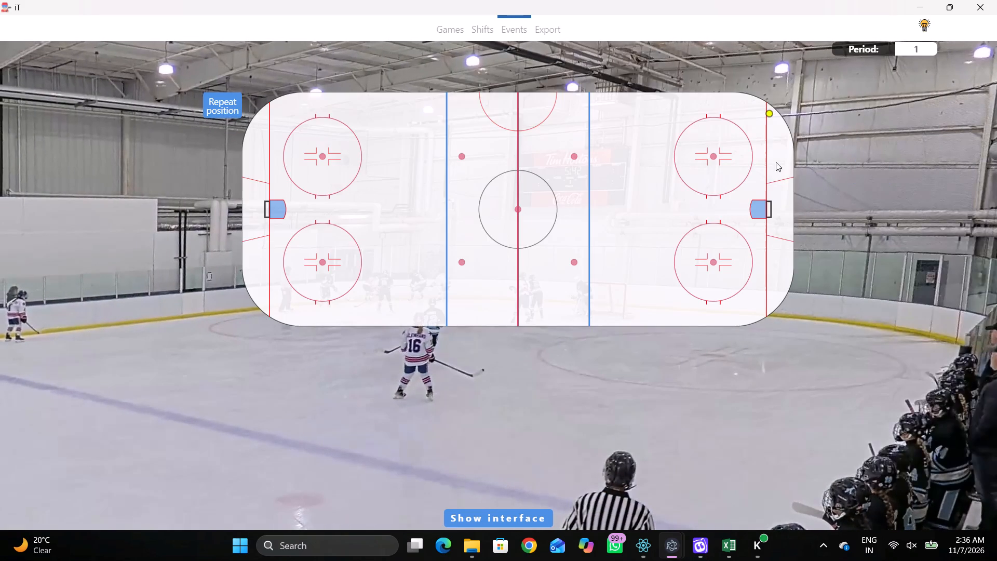
{"action": "left_click", "coordinate": [776, 163]}
Tag Skating with the puck by home 4 near the far boards of the away zone, between the blue line and the face-off circle.
{"action": "key", "text": "space"}
{"action": "key", "text": "space"}
{"action": "key", "text": "space"}
{"action": "key", "text": "space"}
{"action": "right_click", "coordinate": [405, 286]}
{"action": "left_click", "coordinate": [462, 304]}
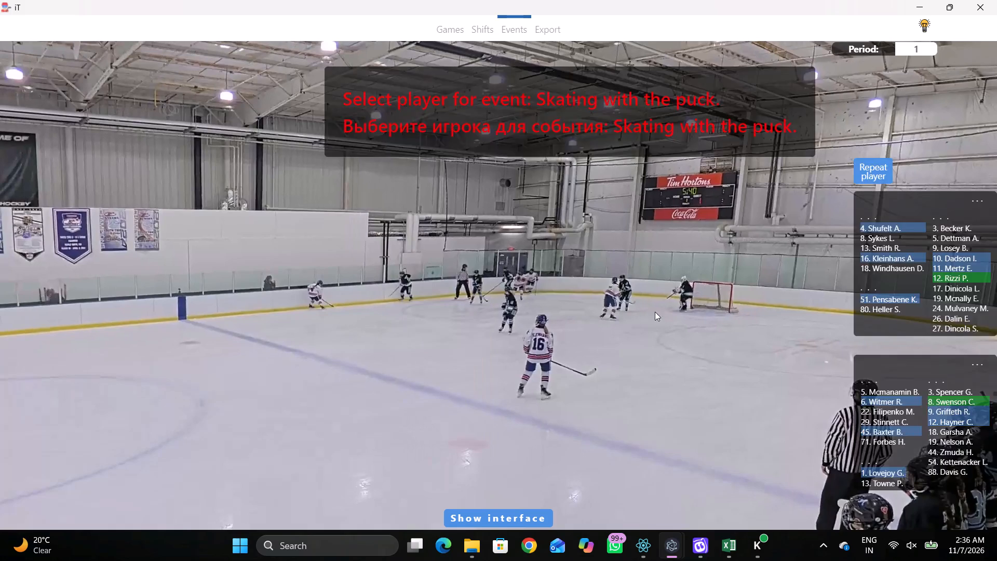
{"action": "right_click", "coordinate": [655, 312]}
{"action": "left_click", "coordinate": [681, 325]}
{"action": "right_click_drag", "start_coordinate": [719, 278], "coordinate": [711, 280]}
{"action": "left_click", "coordinate": [737, 299]}
{"action": "left_click", "coordinate": [871, 222]}
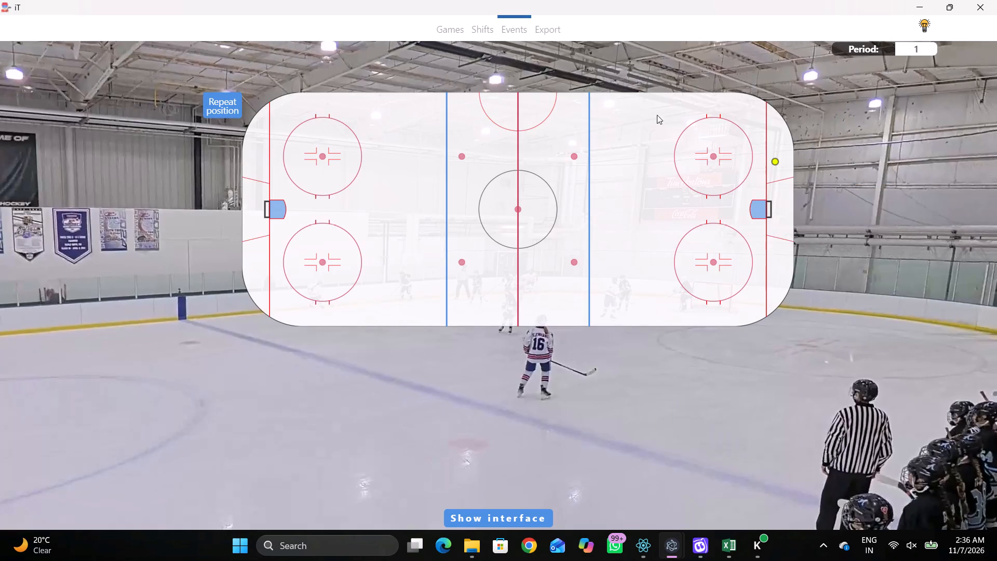
{"action": "left_click", "coordinate": [646, 108]}
Tag a Pass by the same player, home 4, along the far boards of the away zone, slightly nearer the blue line.
{"action": "key", "text": "r"}
{"action": "key", "text": "space"}
{"action": "key", "text": "space"}
{"action": "key", "text": "space"}
{"action": "type", "text": "v"}
{"action": "key", "text": "space"}
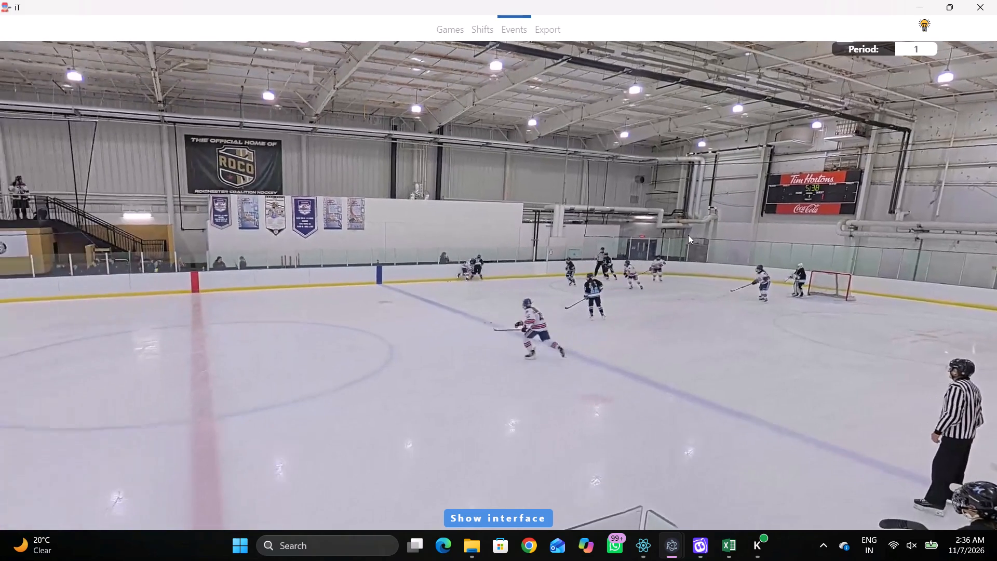
{"action": "type", "text": "q"}
{"action": "right_click", "coordinate": [685, 223]}
{"action": "left_click", "coordinate": [697, 228]}
{"action": "left_click", "coordinate": [868, 176]}
{"action": "left_click", "coordinate": [638, 101]}
Tag a Pass by away 6 on the far side of the away zone, between the blue line and the face-off circle.
{"action": "key", "text": "space"}
{"action": "key", "text": "space"}
{"action": "key", "text": "space"}
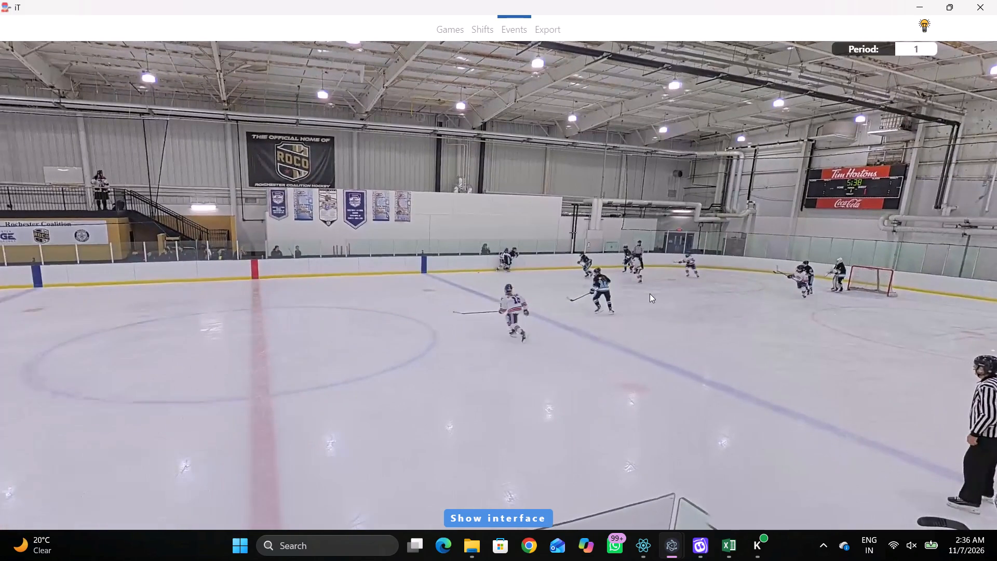
{"action": "key", "text": "space"}
{"action": "key", "text": "space"}
{"action": "key", "text": "space"}
{"action": "key", "text": "space"}
{"action": "key", "text": "space"}
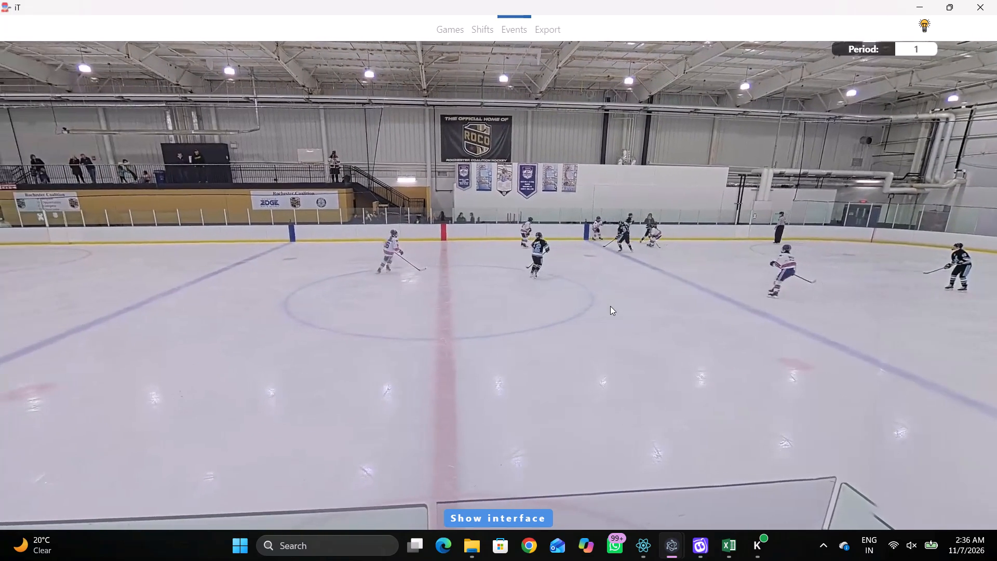
{"action": "key", "text": "space"}
{"action": "key", "text": "space"}
{"action": "key", "text": "q"}
{"action": "key", "text": "q"}
{"action": "key", "text": "q"}
{"action": "key", "text": "q"}
{"action": "key", "text": "q"}
{"action": "right_click", "coordinate": [694, 241]}
{"action": "left_click", "coordinate": [698, 245]}
{"action": "right_click_drag", "start_coordinate": [694, 244], "coordinate": [686, 244]}
{"action": "left_click", "coordinate": [690, 247]}
{"action": "right_click", "coordinate": [696, 248]}
{"action": "left_click", "coordinate": [706, 243]}
{"action": "right_click", "coordinate": [731, 290]}
{"action": "left_click", "coordinate": [738, 298]}
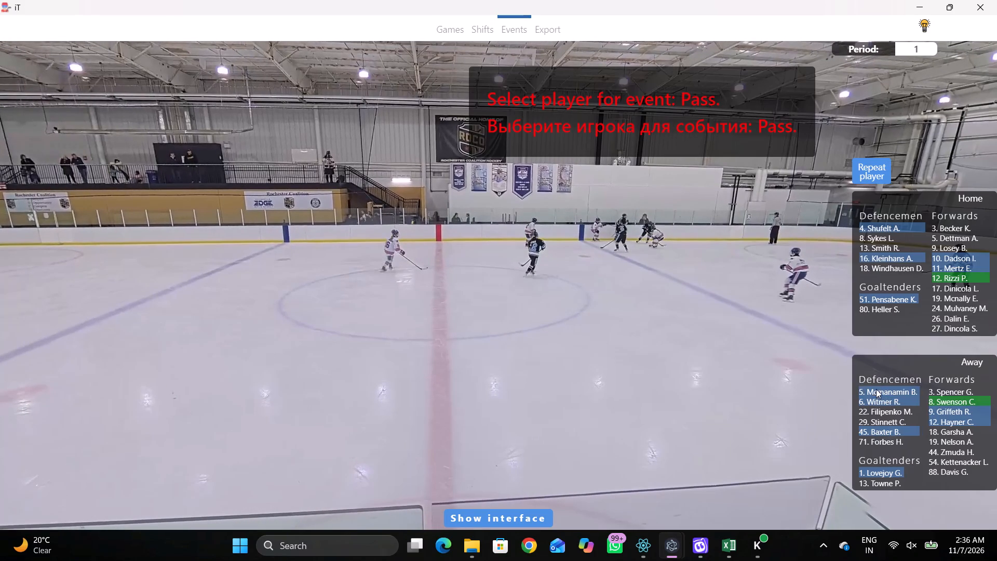
{"action": "left_click", "coordinate": [875, 400]}
{"action": "left_click", "coordinate": [652, 126]}
Tag Skating with the puck by away 12 in the middle of the neutral zone, between the centre line and the away blue line.
{"action": "key", "text": "space"}
{"action": "key", "text": "v"}
{"action": "key", "text": "space"}
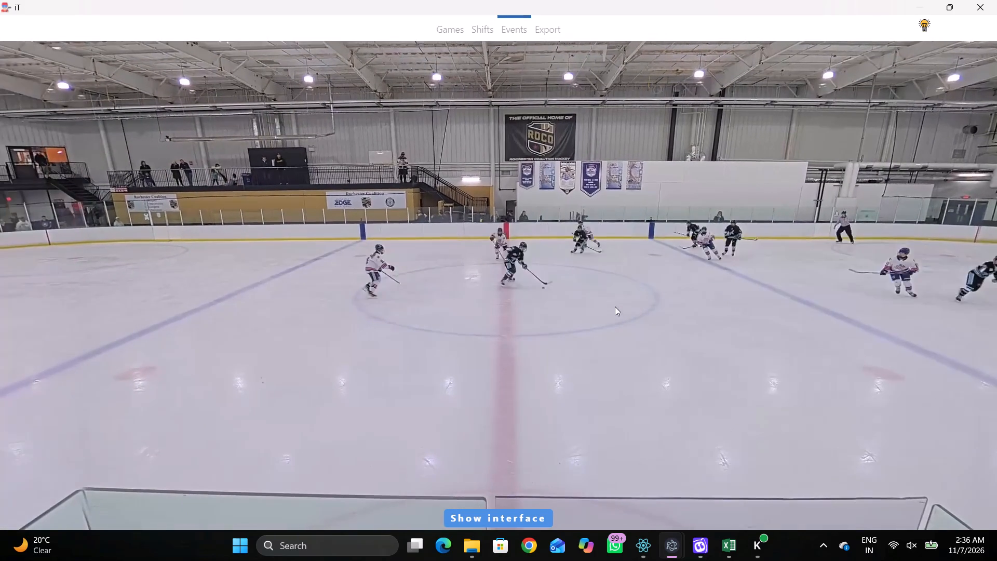
{"action": "key", "text": "space"}
{"action": "key", "text": "space"}
{"action": "key", "text": "q"}
{"action": "key", "text": "q"}
{"action": "key", "text": "q"}
{"action": "key", "text": "q"}
{"action": "key", "text": "q"}
{"action": "key", "text": "q"}
{"action": "key", "text": "q"}
{"action": "key", "text": "q"}
{"action": "key", "text": "q"}
{"action": "key", "text": "q"}
{"action": "key", "text": "q"}
{"action": "key", "text": "q"}
{"action": "key", "text": "q"}
{"action": "key", "text": "space"}
{"action": "key", "text": "space"}
{"action": "right_click", "coordinate": [634, 258]}
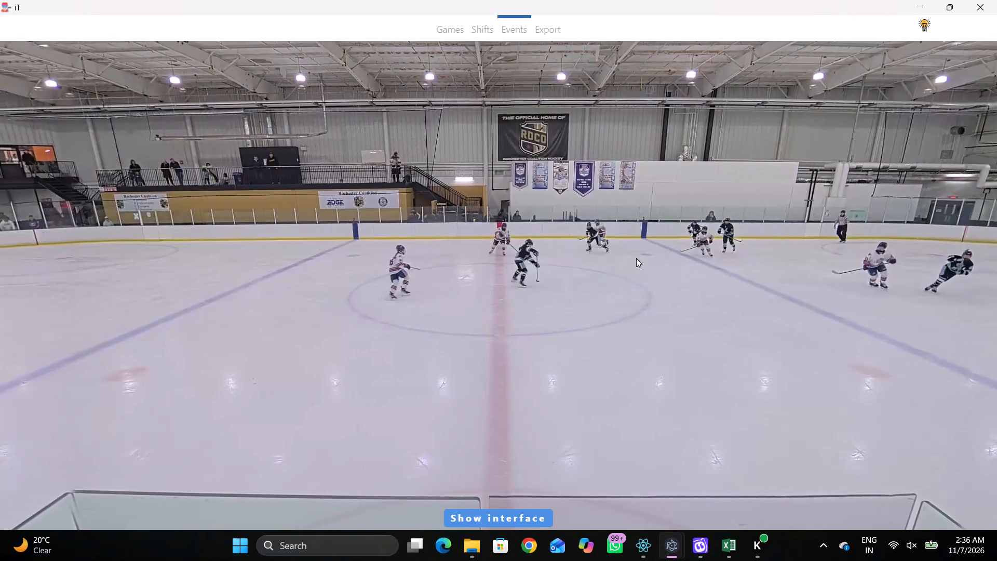
{"action": "left_click", "coordinate": [664, 277]}
{"action": "left_click", "coordinate": [936, 424]}
{"action": "left_click", "coordinate": [563, 196]}
Tag a Pass by the same player, away 12, beside the neutral zone's far-side face-off dot near the away blue line.
{"action": "key", "text": "r"}
{"action": "key", "text": "space"}
{"action": "key", "text": "space"}
{"action": "right_click", "coordinate": [671, 224]}
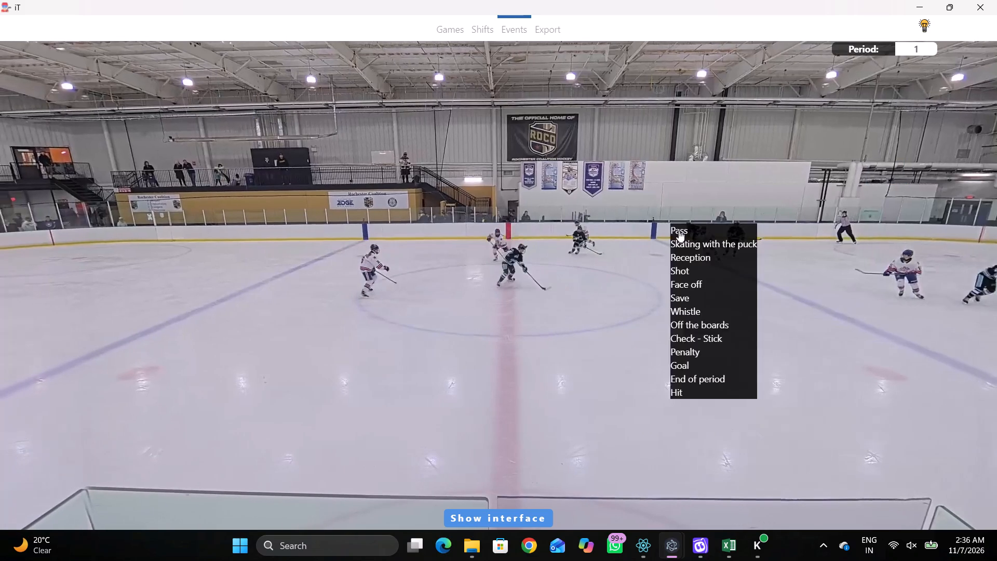
{"action": "left_click", "coordinate": [679, 231]}
{"action": "left_click", "coordinate": [863, 176]}
{"action": "left_click", "coordinate": [565, 169]}
Tag Skating with the puck by home 4 just in front of the home goal line, beside the far-side face-off circle.
{"action": "key", "text": "space"}
{"action": "type", "text": "v"}
{"action": "key", "text": "space"}
{"action": "key", "text": "space"}
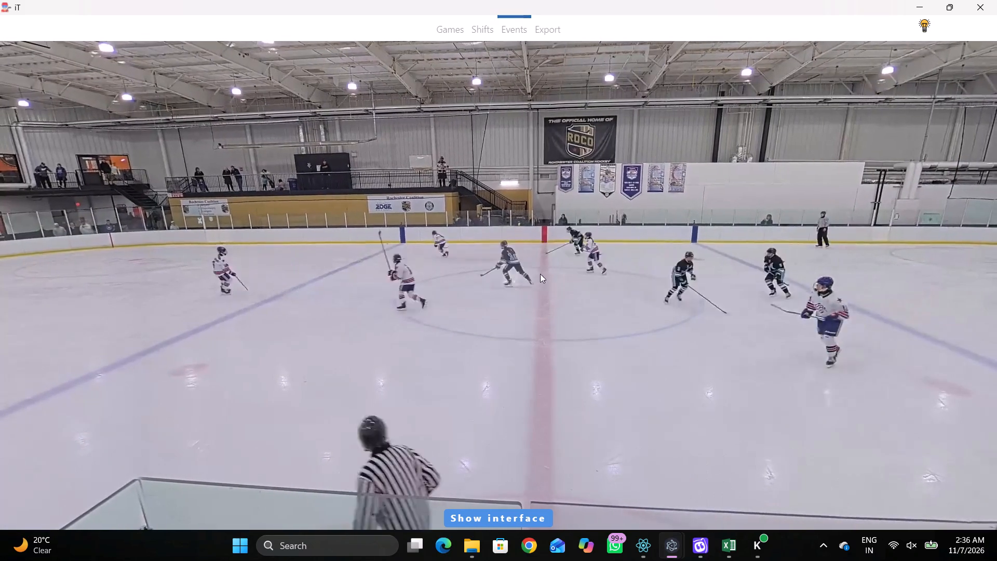
{"action": "key", "text": "space"}
{"action": "key", "text": "space"}
{"action": "key", "text": "space"}
{"action": "key", "text": "space"}
{"action": "key", "text": "space"}
{"action": "key", "text": "space"}
{"action": "key", "text": "space"}
{"action": "key", "text": "space"}
{"action": "key", "text": "space"}
{"action": "key", "text": "r"}
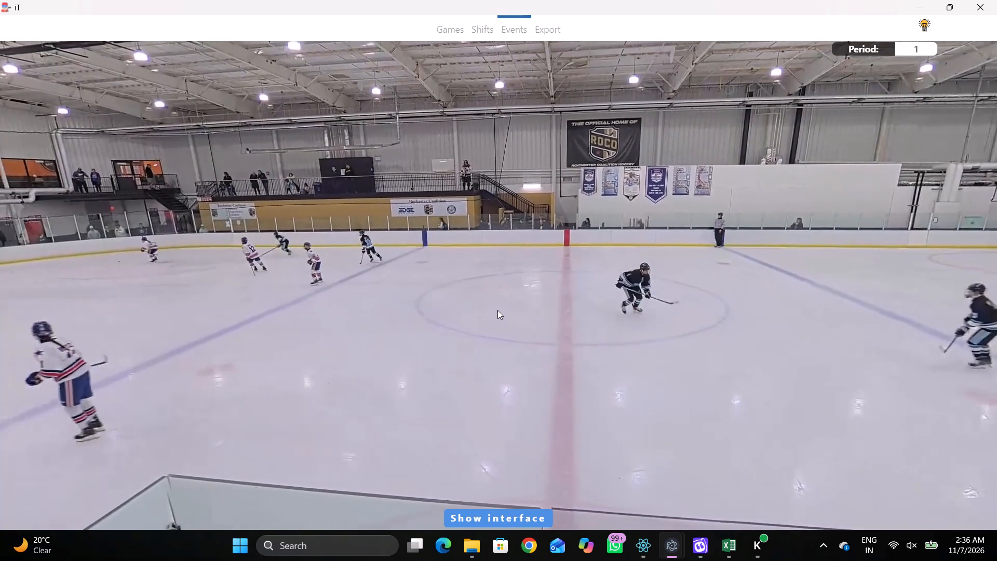
{"action": "key", "text": "space"}
{"action": "key", "text": "space"}
{"action": "right_click", "coordinate": [492, 253]}
{"action": "left_click", "coordinate": [529, 274]}
{"action": "left_click", "coordinate": [893, 231]}
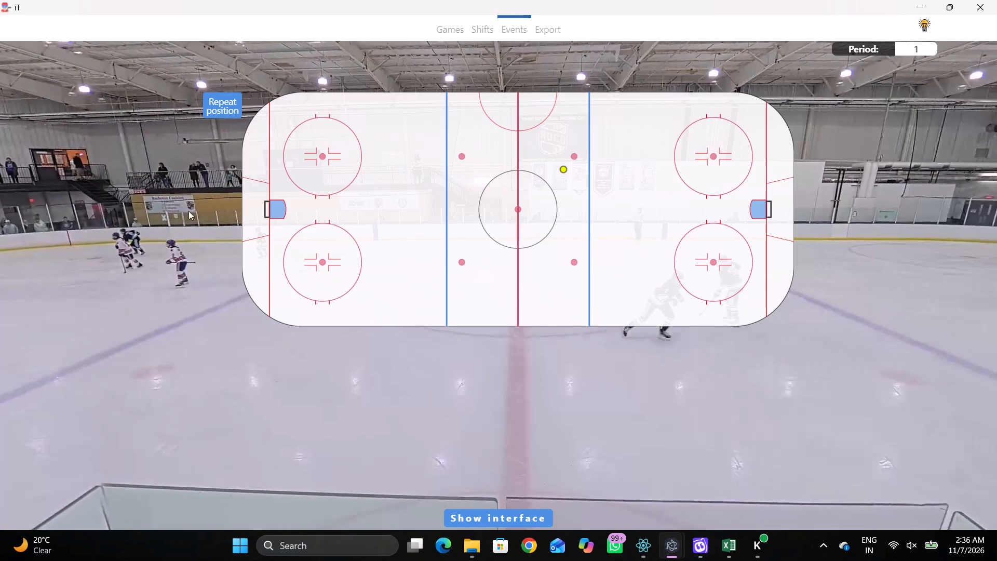
{"action": "left_click", "coordinate": [275, 155]}
Tag a Pass by the same player, home 4, inside the home zone's near-side face-off circle, on its blue-line side.
{"action": "key", "text": "q"}
{"action": "key", "text": "q"}
{"action": "key", "text": "q"}
{"action": "key", "text": "q"}
{"action": "key", "text": "q"}
{"action": "key", "text": "q"}
{"action": "key", "text": "q"}
{"action": "key", "text": "q"}
{"action": "key", "text": "q"}
{"action": "key", "text": "q"}
{"action": "key", "text": "q"}
{"action": "key", "text": "q"}
{"action": "key", "text": "q"}
{"action": "key", "text": "q"}
{"action": "key", "text": "q"}
{"action": "key", "text": "q"}
{"action": "key", "text": "q"}
{"action": "key", "text": "q"}
{"action": "key", "text": "q"}
{"action": "key", "text": "q"}
{"action": "type", "text": "qq"}
{"action": "key", "text": "space"}
{"action": "key", "text": "v"}
{"action": "key", "text": "space"}
{"action": "key", "text": "space"}
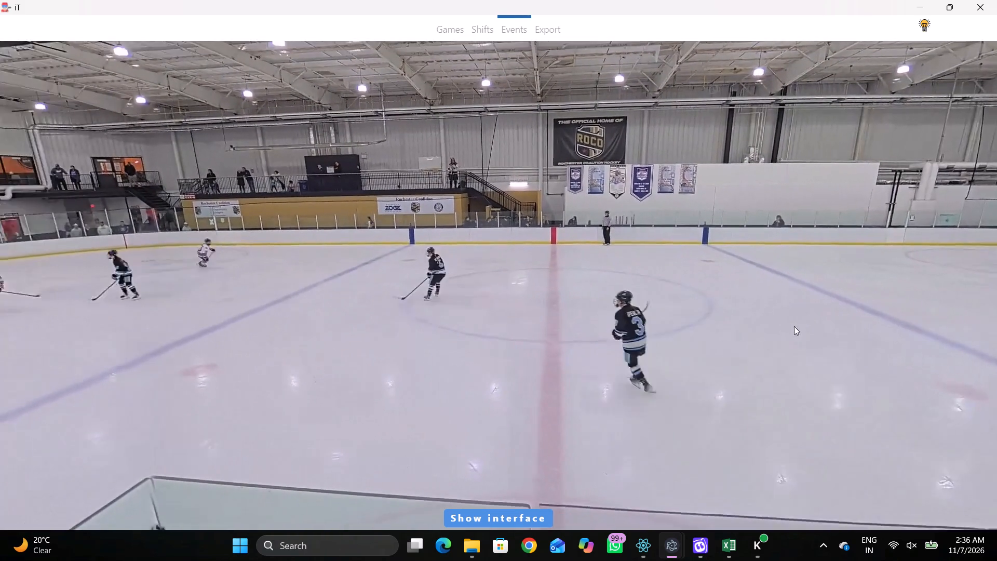
{"action": "key", "text": "space"}
{"action": "key", "text": "space"}
{"action": "key", "text": "space"}
{"action": "key", "text": "space"}
{"action": "key", "text": "space"}
{"action": "right_click", "coordinate": [773, 272]}
{"action": "left_click", "coordinate": [793, 274]}
{"action": "left_click", "coordinate": [881, 173]}
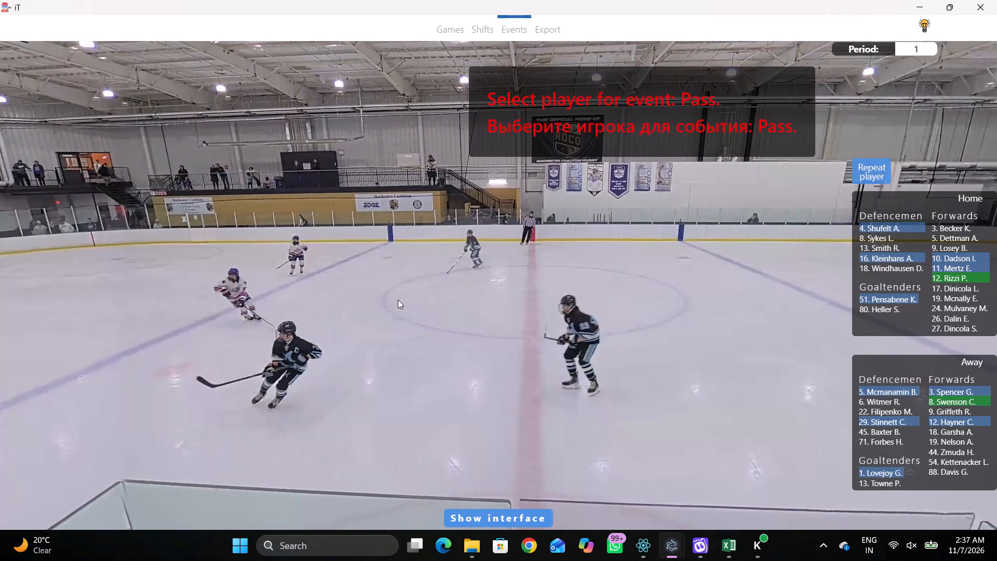
{"action": "left_click", "coordinate": [348, 283]}
Tag a Pass by away 12 on the near side of the neutral zone, just on the away side of the centre line.
{"action": "key", "text": "space"}
{"action": "key", "text": "space"}
{"action": "key", "text": "r"}
{"action": "key", "text": "space"}
{"action": "key", "text": "space"}
{"action": "key", "text": "space"}
{"action": "key", "text": "space"}
{"action": "type", "text": "q"}
{"action": "key", "text": "q"}
{"action": "key", "text": "q"}
{"action": "right_click", "coordinate": [564, 300]}
{"action": "left_click", "coordinate": [565, 306]}
{"action": "right_click", "coordinate": [455, 292]}
{"action": "left_click", "coordinate": [472, 300]}
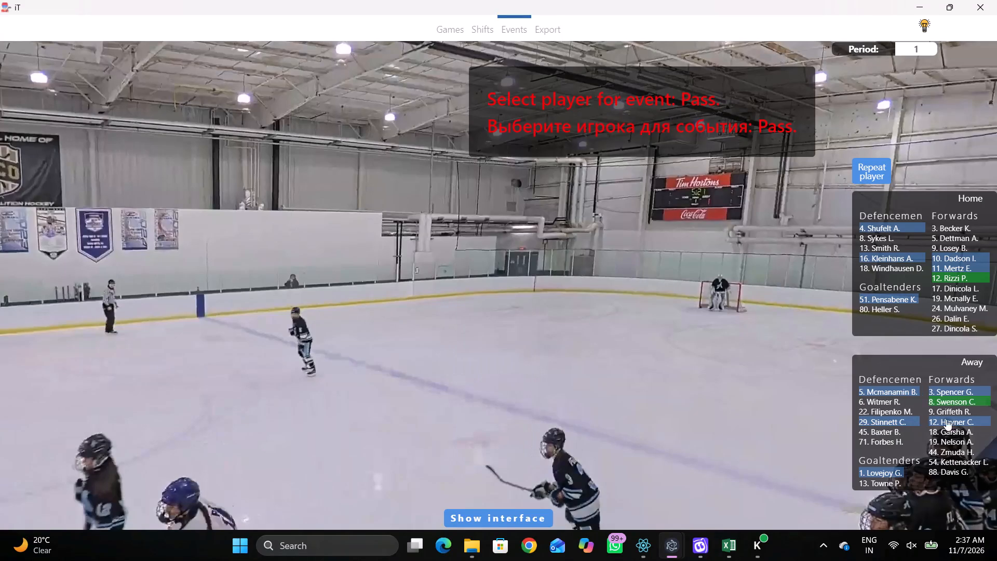
{"action": "left_click", "coordinate": [946, 420]}
{"action": "left_click", "coordinate": [530, 276]}
Tag Skating with the puck by away 5 in front of the away goal line, between the crease and the far-side face-off circle.
{"action": "key", "text": "space"}
{"action": "key", "text": "space"}
{"action": "key", "text": "space"}
{"action": "key", "text": "space"}
{"action": "key", "text": "space"}
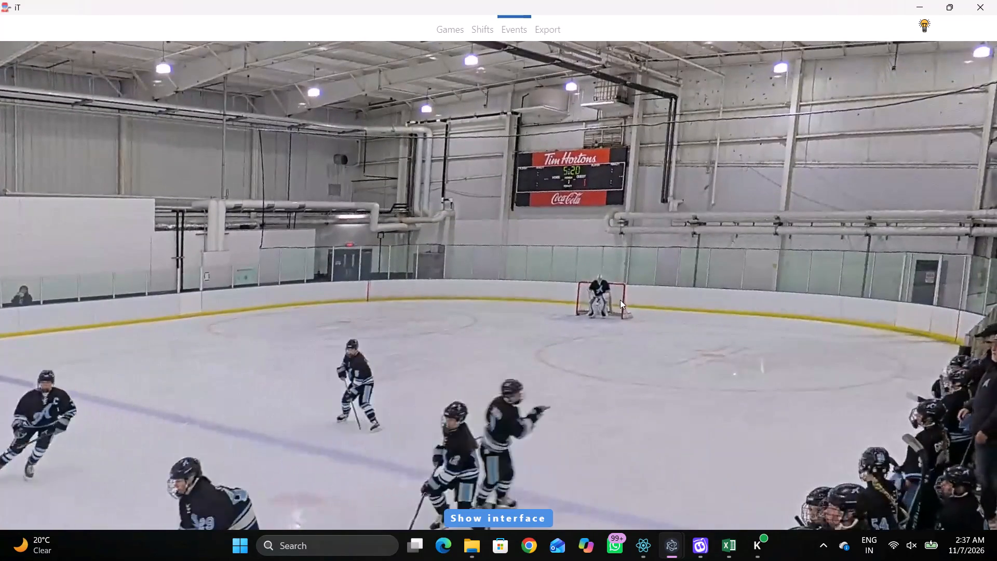
{"action": "key", "text": "space"}
{"action": "key", "text": "q"}
{"action": "key", "text": "q"}
{"action": "key", "text": "space"}
{"action": "key", "text": "space"}
{"action": "key", "text": "space"}
{"action": "key", "text": "space"}
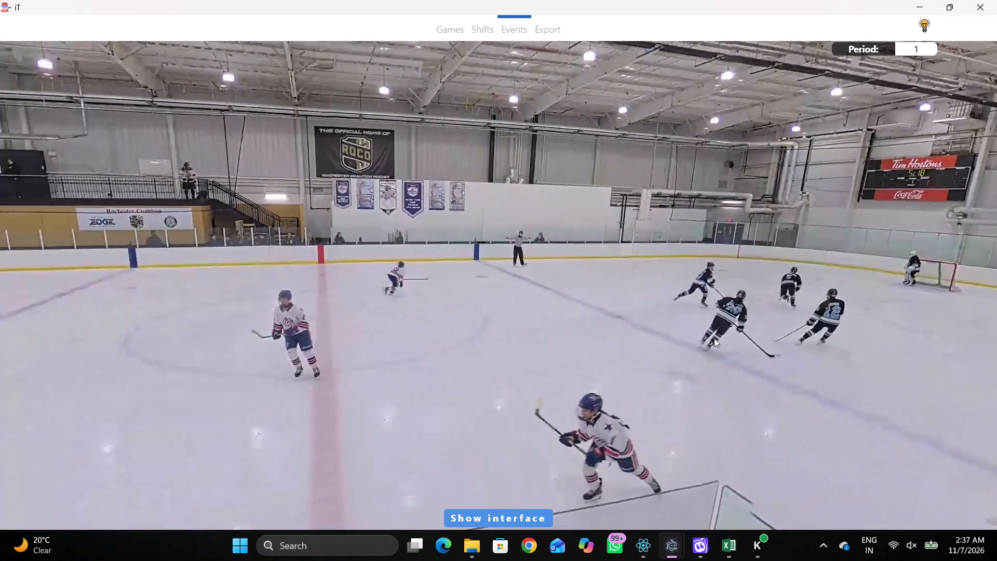
{"action": "key", "text": "space"}
{"action": "key", "text": "v"}
{"action": "key", "text": "space"}
{"action": "right_click", "coordinate": [670, 247]}
{"action": "left_click", "coordinate": [715, 264]}
{"action": "left_click", "coordinate": [885, 395]}
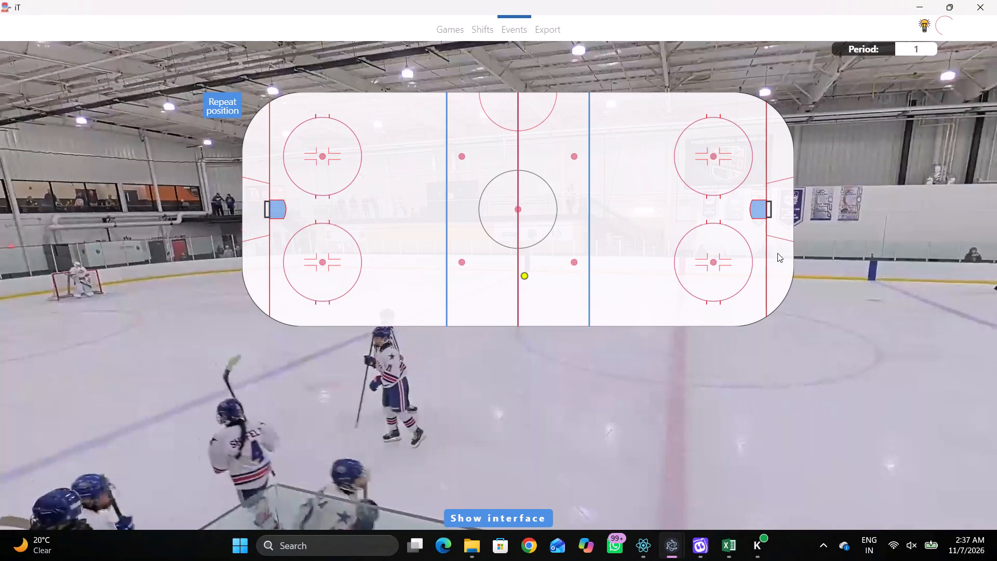
{"action": "left_click", "coordinate": [752, 183]}
{"action": "key", "text": "space"}
{"action": "key", "text": "space"}
{"action": "key", "text": "shift+d"}
{"action": "key", "text": "shift+d"}
Tag a Pass by the same player, away 5, just goal-side of the away zone's far-side face-off dot.
{"action": "key", "text": "space"}
{"action": "key", "text": "space"}
{"action": "key", "text": "space"}
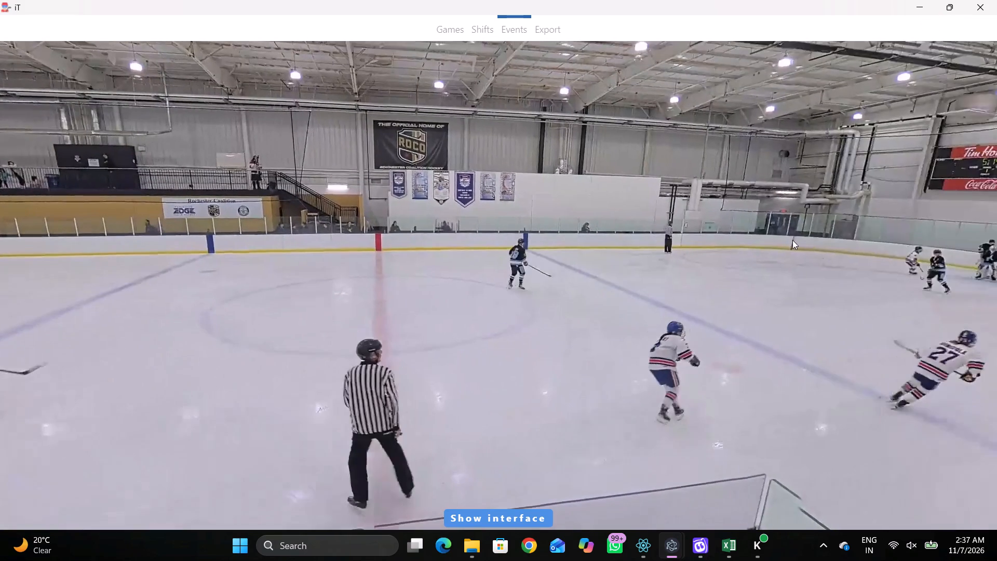
{"action": "key", "text": "space"}
{"action": "right_click", "coordinate": [768, 210]}
{"action": "left_click", "coordinate": [801, 218]}
{"action": "left_click", "coordinate": [887, 170]}
{"action": "left_click", "coordinate": [815, 168]}
{"action": "right_click", "coordinate": [777, 161]}
{"action": "left_click", "coordinate": [784, 166]}
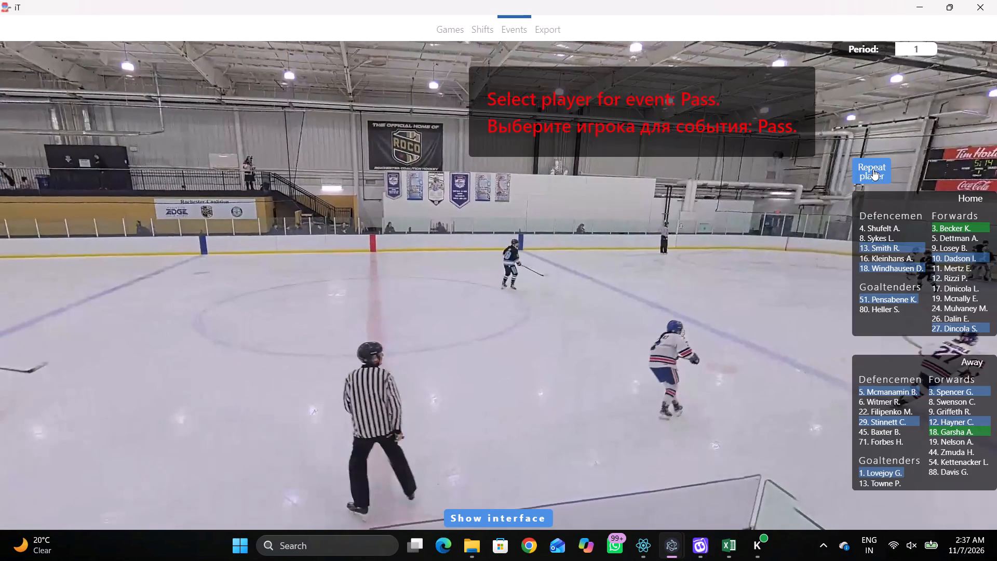
{"action": "left_click", "coordinate": [869, 167]}
{"action": "left_click", "coordinate": [729, 163]}
{"action": "key", "text": "shift+d"}
{"action": "key", "text": "shift+d"}
Tag Skating with the puck by home 10 on the near side of the neutral zone, between the centre line and the away blue line.
{"action": "key", "text": "space"}
{"action": "key", "text": "space"}
{"action": "key", "text": "space"}
{"action": "key", "text": "space"}
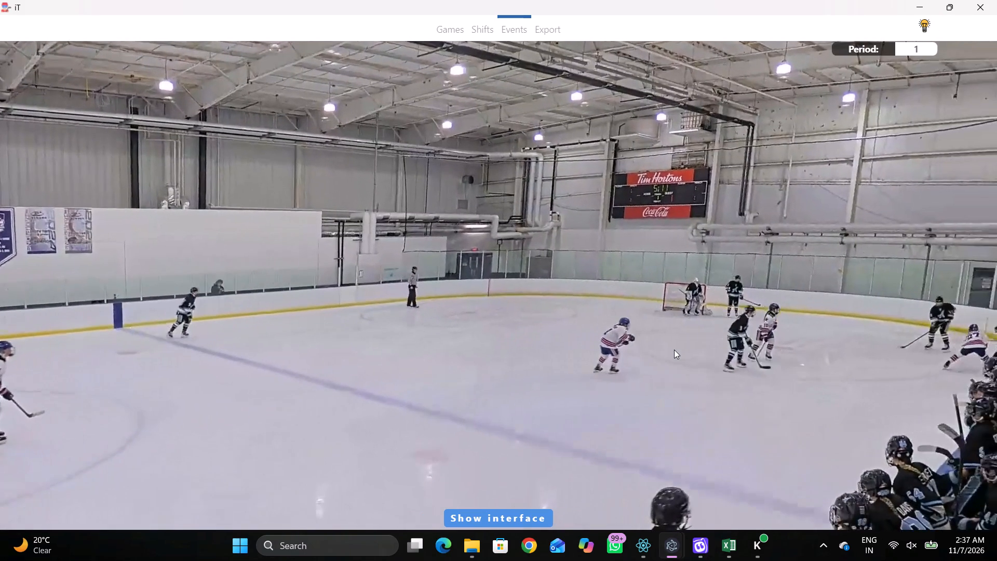
{"action": "type", "text": "r"}
{"action": "key", "text": "space"}
{"action": "key", "text": "space"}
{"action": "key", "text": "space"}
{"action": "key", "text": "space"}
{"action": "key", "text": "space"}
{"action": "key", "text": "space"}
{"action": "key", "text": "space"}
{"action": "key", "text": "space"}
{"action": "key", "text": "space"}
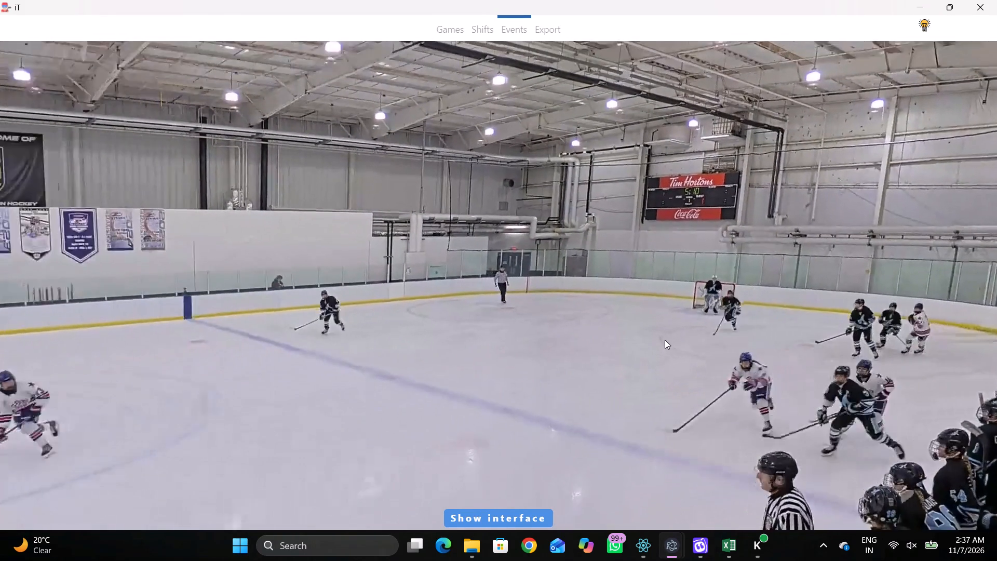
{"action": "key", "text": "space"}
{"action": "key", "text": "space"}
{"action": "key", "text": "space"}
{"action": "key", "text": "space"}
{"action": "key", "text": "space"}
{"action": "key", "text": "q"}
{"action": "right_click", "coordinate": [652, 277]}
{"action": "left_click", "coordinate": [664, 291]}
{"action": "right_click_drag", "start_coordinate": [610, 285], "coordinate": [597, 285]}
{"action": "left_click", "coordinate": [640, 303]}
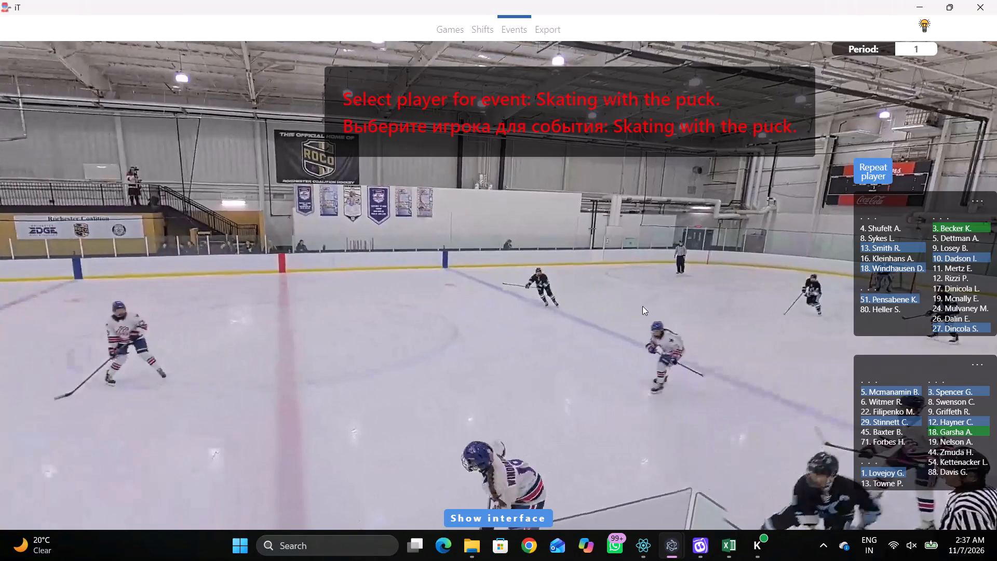
{"action": "left_click", "coordinate": [951, 258]}
{"action": "left_click", "coordinate": [566, 292]}
Change the player of the last Skating with the puck event to home 18.
{"action": "key", "text": "space"}
{"action": "key", "text": "space"}
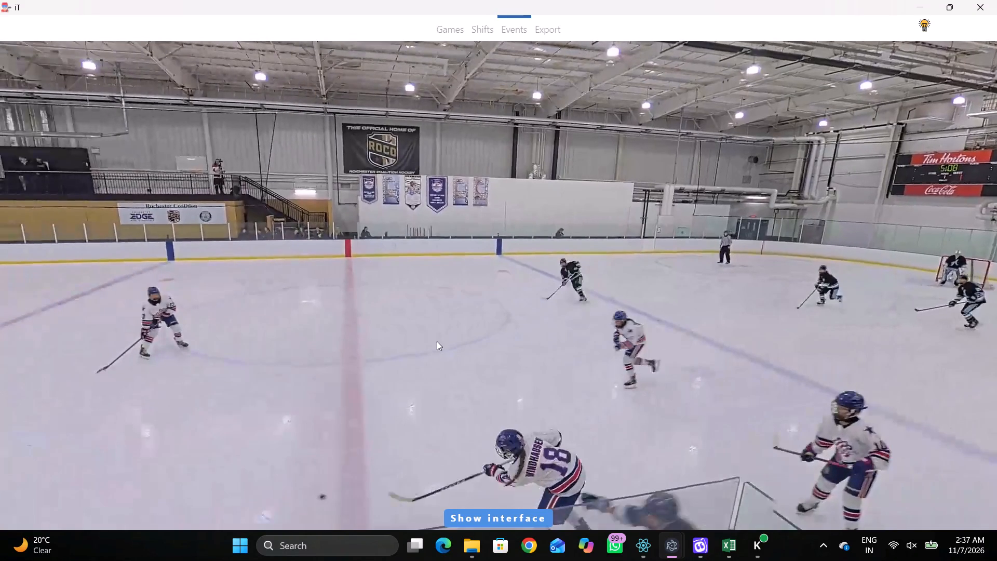
{"action": "key", "text": "shift+d"}
{"action": "left_click", "coordinate": [331, 426]}
{"action": "left_click_drag", "start_coordinate": [853, 265], "coordinate": [858, 266]}
{"action": "left_click", "coordinate": [871, 268]}
{"action": "key", "text": "shift+d"}
Tag a Pass by the same player, home 18, on the neutral zone's near side, between the centre line and the away blue line.
{"action": "key", "text": "space"}
{"action": "key", "text": "space"}
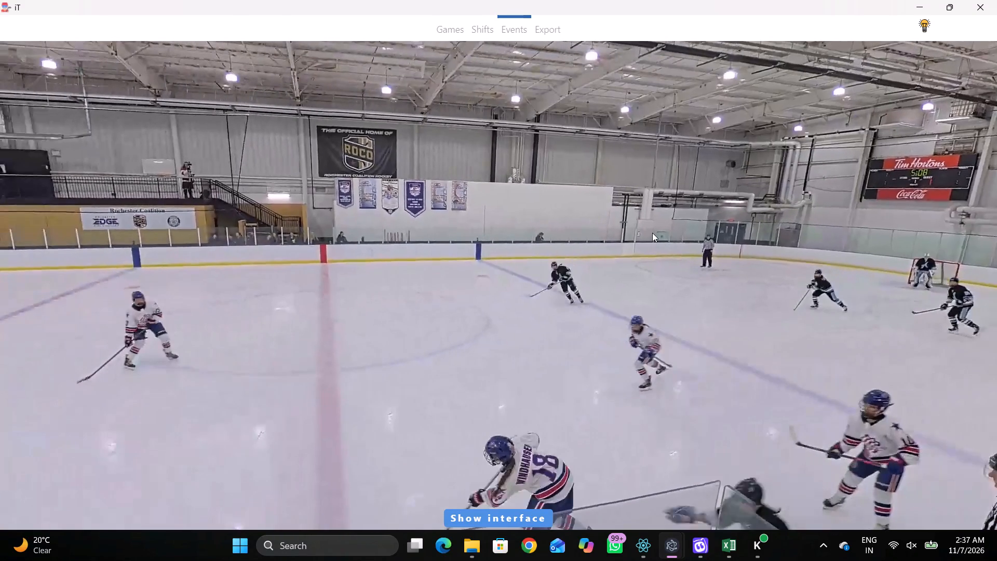
{"action": "right_click", "coordinate": [652, 233]}
{"action": "left_click", "coordinate": [684, 243]}
{"action": "left_click", "coordinate": [873, 173]}
{"action": "left_click", "coordinate": [558, 287]}
Tag a Pass by home 13 beside the neutral zone's far-side face-off dot nearest the home blue line.
{"action": "key", "text": "space"}
{"action": "key", "text": "v"}
{"action": "key", "text": "space"}
{"action": "right_click", "coordinate": [508, 202]}
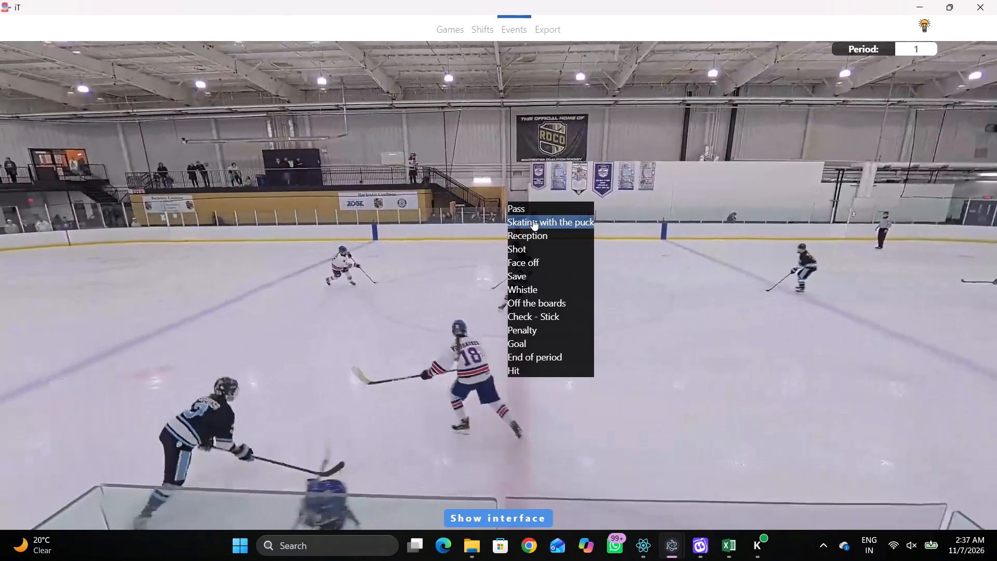
{"action": "key", "text": "q"}
{"action": "left_click", "coordinate": [534, 210]}
{"action": "right_click_drag", "start_coordinate": [520, 204], "coordinate": [515, 203]}
{"action": "key", "text": "q"}
{"action": "left_click", "coordinate": [524, 211]}
{"action": "left_click", "coordinate": [899, 245]}
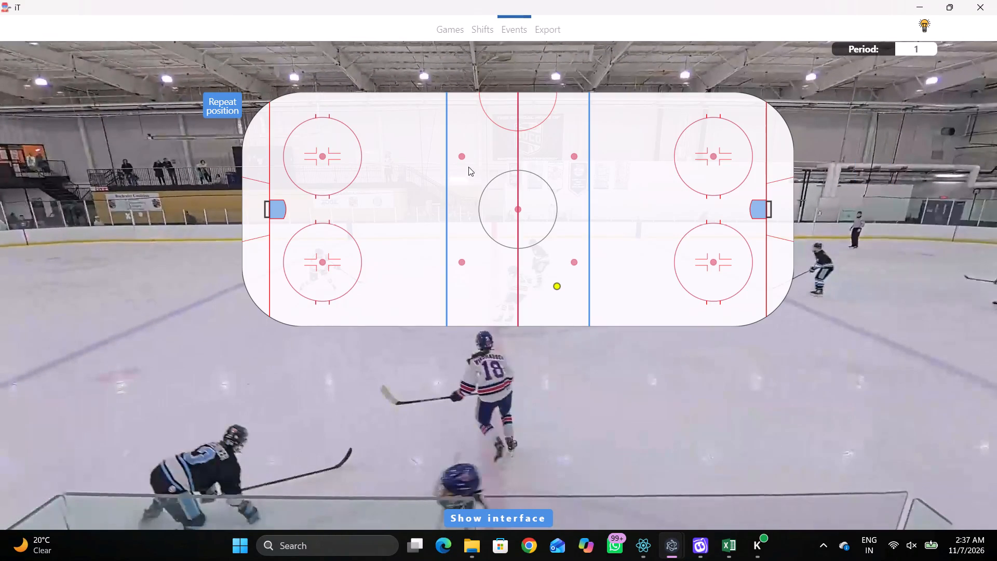
{"action": "left_click", "coordinate": [470, 169]}
{"action": "key", "text": "space"}
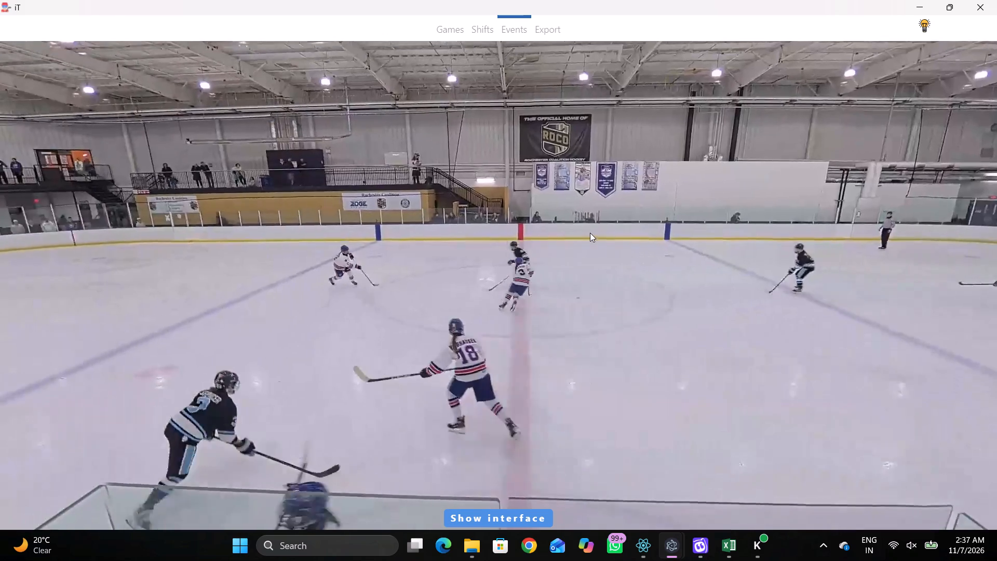
Tag Skating with the puck by away 3 between the centre circle and the away blue line, slightly toward the near side.
{"action": "key", "text": "space"}
{"action": "key", "text": "q"}
{"action": "key", "text": "q"}
{"action": "key", "text": "q"}
{"action": "key", "text": "q"}
{"action": "key", "text": "q"}
{"action": "key", "text": "q"}
{"action": "key", "text": "q"}
{"action": "key", "text": "q"}
{"action": "key", "text": "q"}
{"action": "key", "text": "q"}
{"action": "key", "text": "q"}
{"action": "key", "text": "q"}
{"action": "key", "text": "q"}
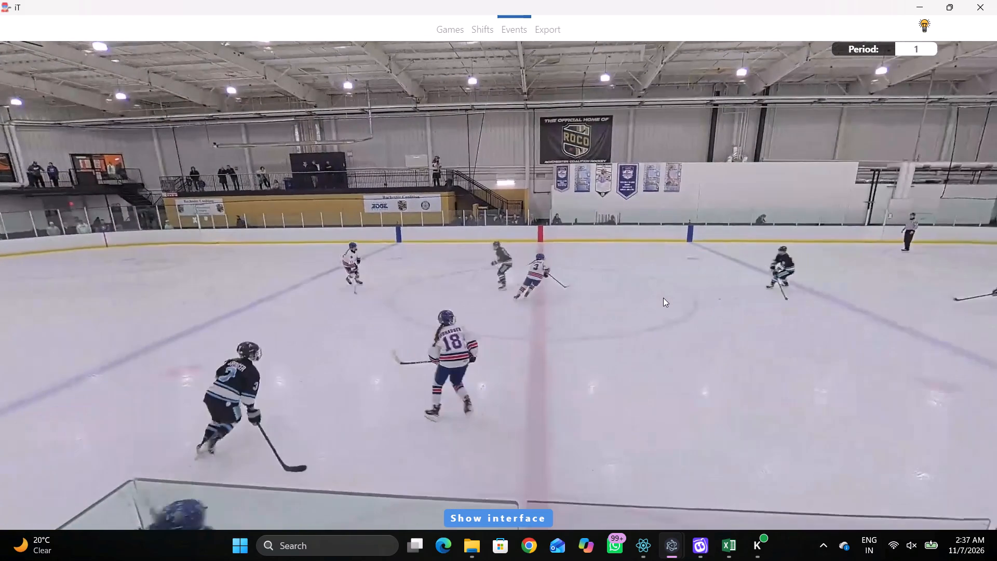
{"action": "key", "text": "r"}
{"action": "key", "text": "space"}
{"action": "key", "text": "space"}
{"action": "right_click", "coordinate": [665, 289]}
{"action": "left_click_drag", "start_coordinate": [744, 309], "coordinate": [737, 312]}
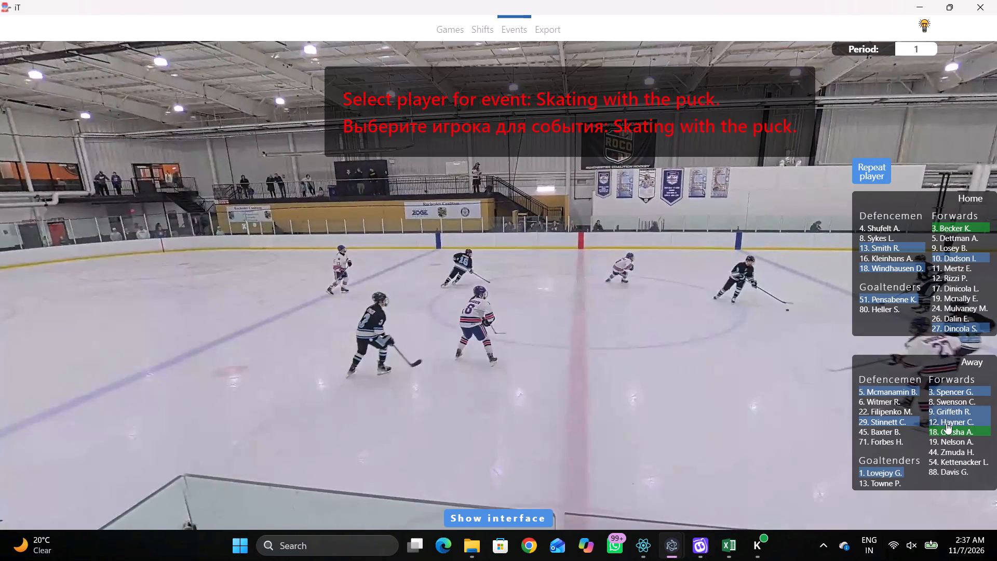
{"action": "left_click", "coordinate": [943, 399]}
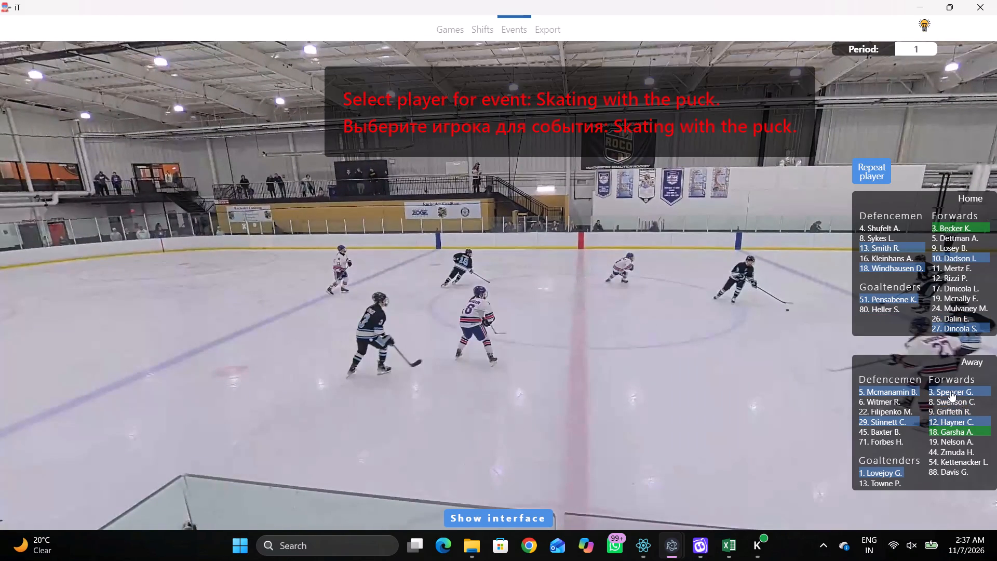
{"action": "left_click", "coordinate": [950, 391]}
{"action": "left_click", "coordinate": [567, 230]}
Change the player of the last Skating with the puck event to away 5.
{"action": "key", "text": "space"}
{"action": "key", "text": "space"}
{"action": "key", "text": "space"}
{"action": "key", "text": "space"}
{"action": "type", "text": "q"}
{"action": "key", "text": "space"}
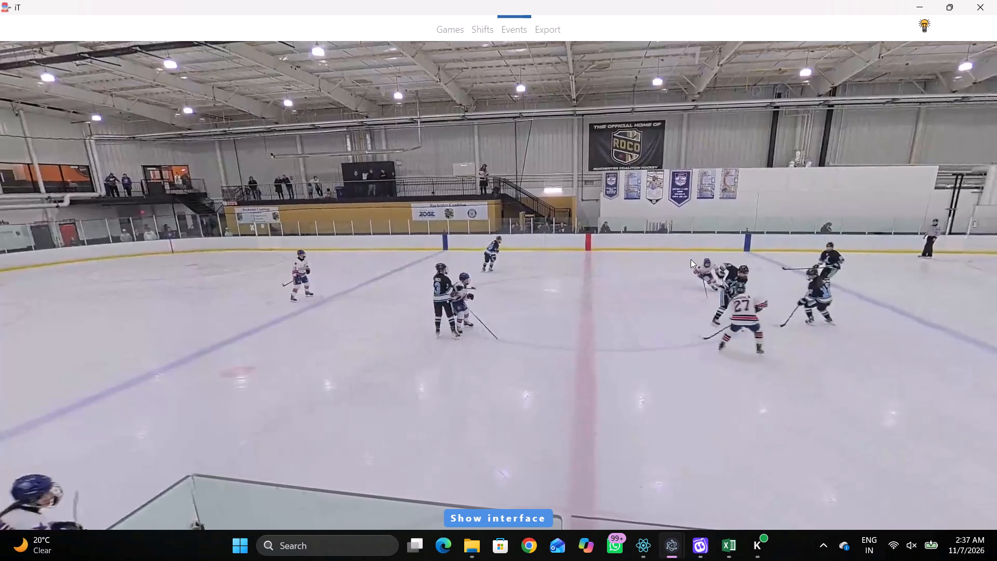
{"action": "key", "text": "space"}
{"action": "key", "text": "space"}
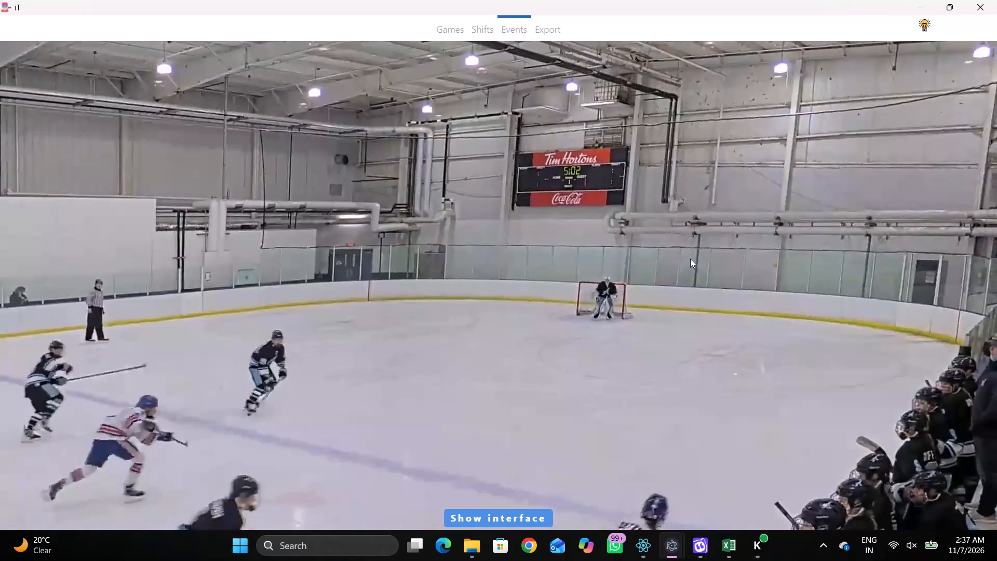
{"action": "key", "text": "space"}
{"action": "key", "text": "space"}
{"action": "key", "text": "space"}
{"action": "type", "text": "q"}
{"action": "key", "text": "q"}
{"action": "key", "text": "shift+d"}
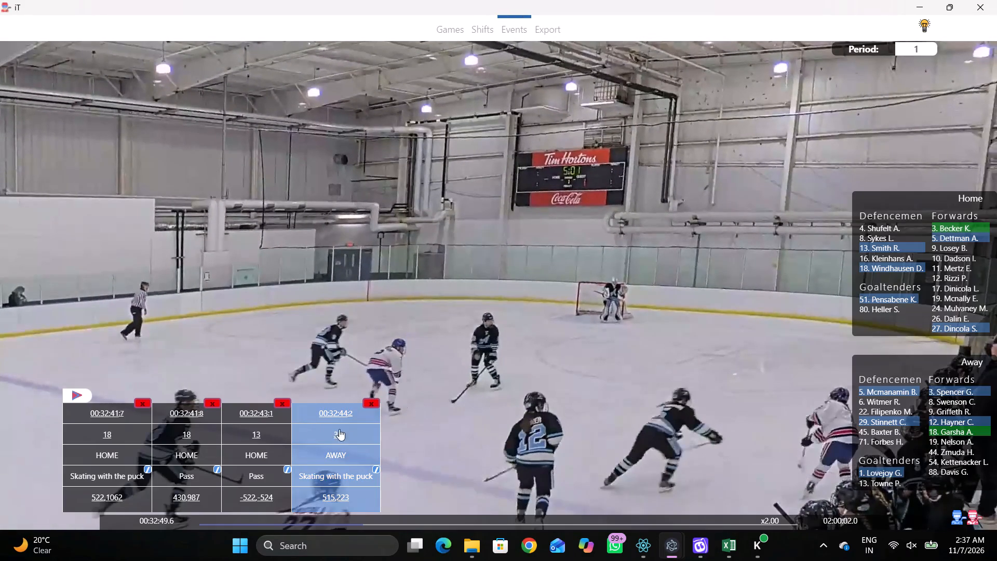
{"action": "left_click", "coordinate": [353, 432]}
{"action": "left_click", "coordinate": [865, 389]}
{"action": "key", "text": "shift+d"}
Tag a Check - Stick by home 27 inside the centre circle, just on the near side of the centre dot.
{"action": "key", "text": "space"}
{"action": "key", "text": "space"}
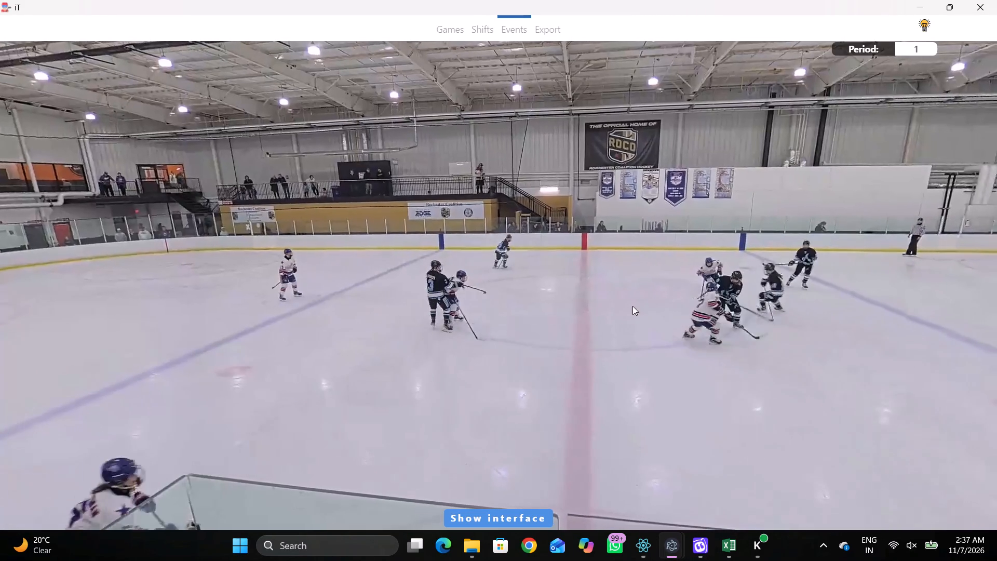
{"action": "key", "text": "space"}
{"action": "key", "text": "space"}
{"action": "key", "text": "space"}
{"action": "key", "text": "space"}
{"action": "key", "text": "space"}
{"action": "key", "text": "space"}
{"action": "key", "text": "space"}
{"action": "key", "text": "space"}
{"action": "type", "text": "q"}
{"action": "key", "text": "q"}
{"action": "key", "text": "q"}
{"action": "key", "text": "q"}
{"action": "key", "text": "q"}
{"action": "key", "text": "q"}
{"action": "key", "text": "q"}
{"action": "key", "text": "q"}
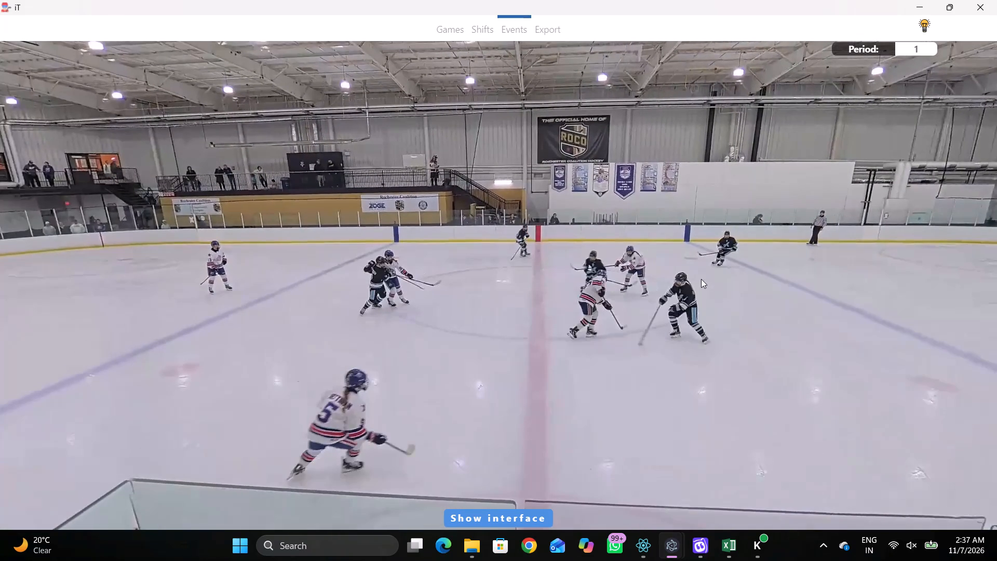
{"action": "key", "text": "q"}
{"action": "type", "text": "qqq"}
{"action": "key", "text": "q"}
{"action": "key", "text": "q"}
{"action": "key", "text": "q"}
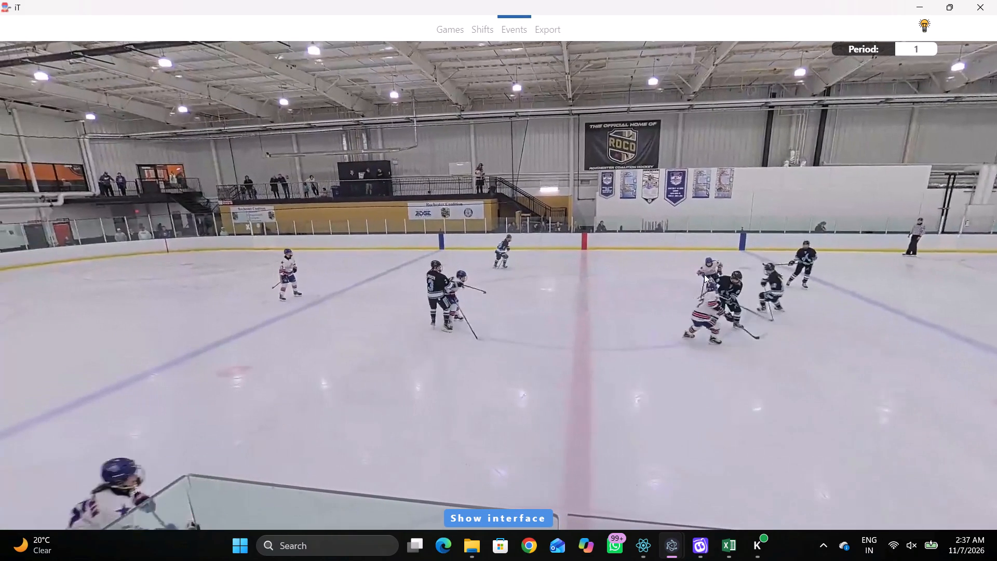
{"action": "key", "text": "q"}
{"action": "right_click", "coordinate": [688, 246]}
{"action": "left_click", "coordinate": [718, 358]}
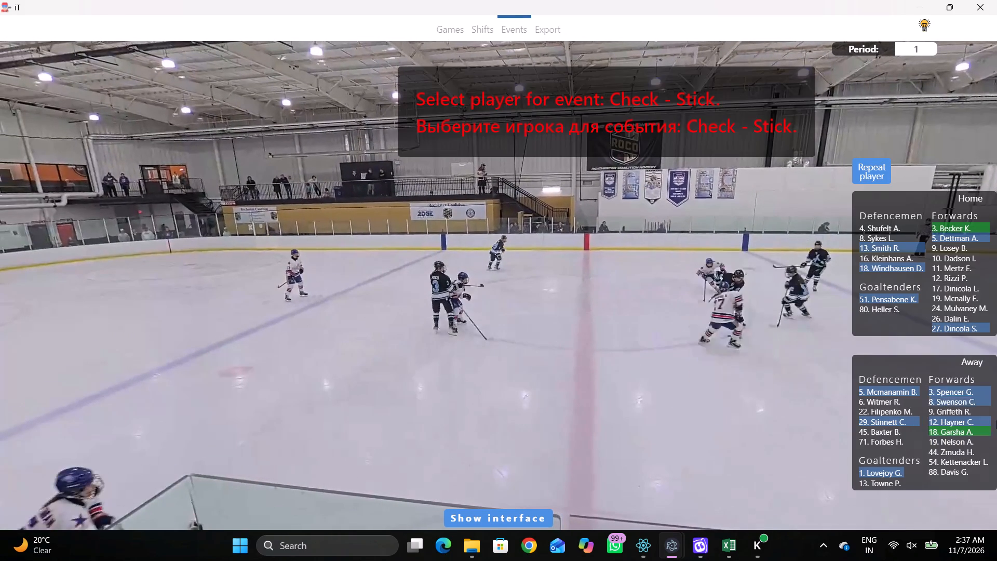
{"action": "left_click", "coordinate": [937, 324]}
{"action": "left_click", "coordinate": [522, 234]}
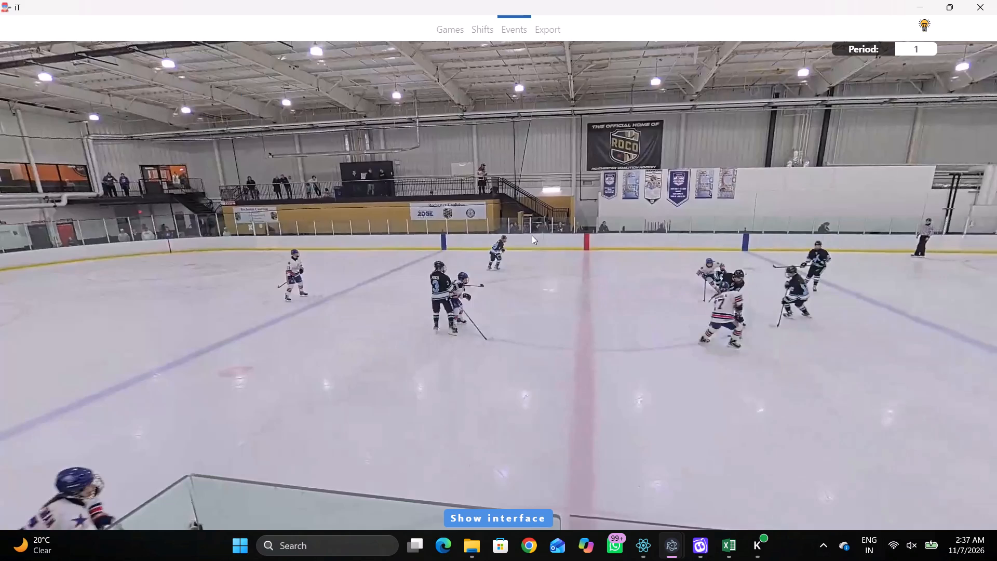
Tag Skating with the puck by the same player, home 27, in the centre circle's near part, just past the centre line.
{"action": "key", "text": "shift+d"}
{"action": "key", "text": "space"}
{"action": "key", "text": "v"}
{"action": "key", "text": "space"}
{"action": "right_click", "coordinate": [627, 246]}
{"action": "left_click", "coordinate": [649, 264]}
{"action": "left_click", "coordinate": [854, 173]}
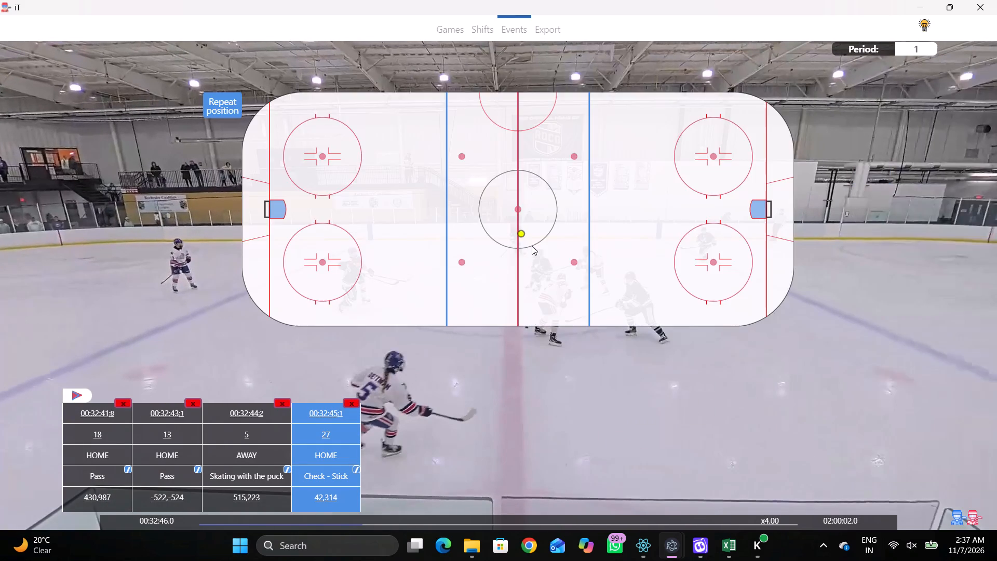
{"action": "left_click", "coordinate": [537, 239]}
Tag a Pass by the same player, home 27, on the near side just inside the away blue line.
{"action": "key", "text": "shift+d"}
{"action": "key", "text": "space"}
{"action": "key", "text": "space"}
{"action": "type", "text": "q"}
{"action": "key", "text": "q"}
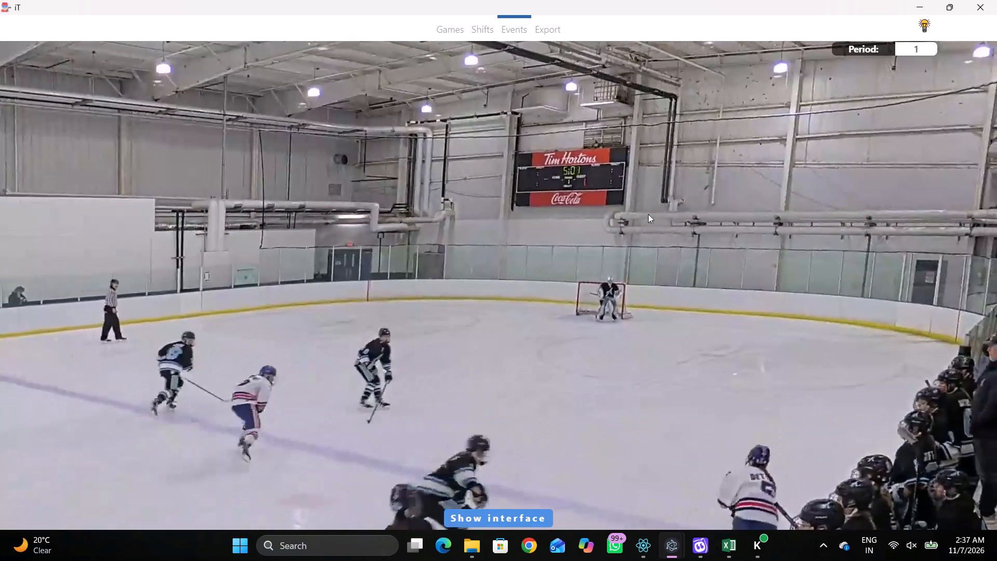
{"action": "key", "text": "q"}
{"action": "key", "text": "q"}
{"action": "right_click", "coordinate": [657, 207]}
{"action": "left_click", "coordinate": [670, 216]}
{"action": "left_click", "coordinate": [868, 167]}
{"action": "left_click_drag", "start_coordinate": [630, 269], "coordinate": [611, 275]}
{"action": "key", "text": "r"}
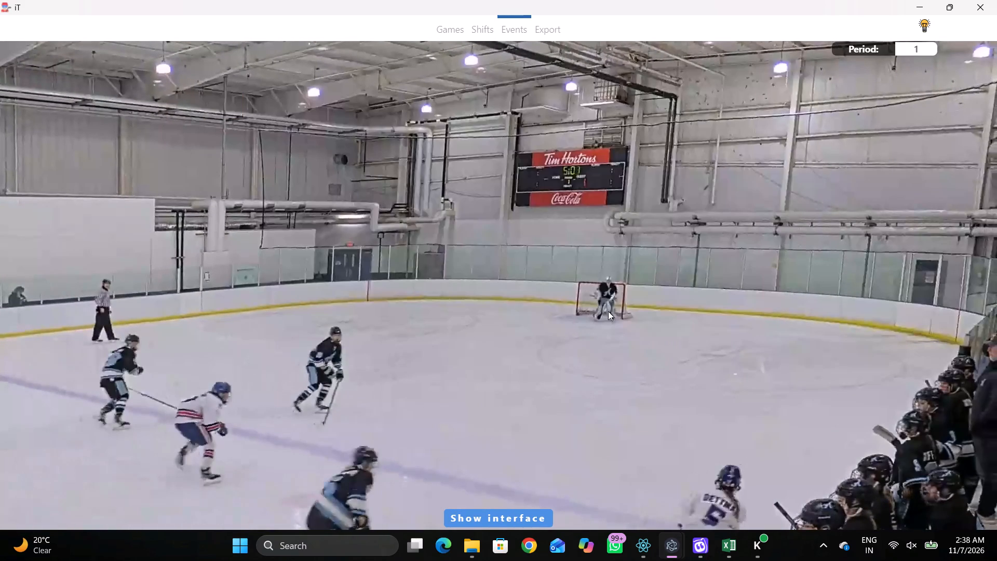
Move the last Pass to the neutral zone's near side, between the centre line and the away blue line.
{"action": "key", "text": "shift+d"}
{"action": "left_click", "coordinate": [368, 492]}
{"action": "left_click", "coordinate": [533, 303]}
{"action": "key", "text": "r"}
Tag Skating with the puck by home 5 on the away zone's near side, between the blue line and the face-off circle.
{"action": "key", "text": "space"}
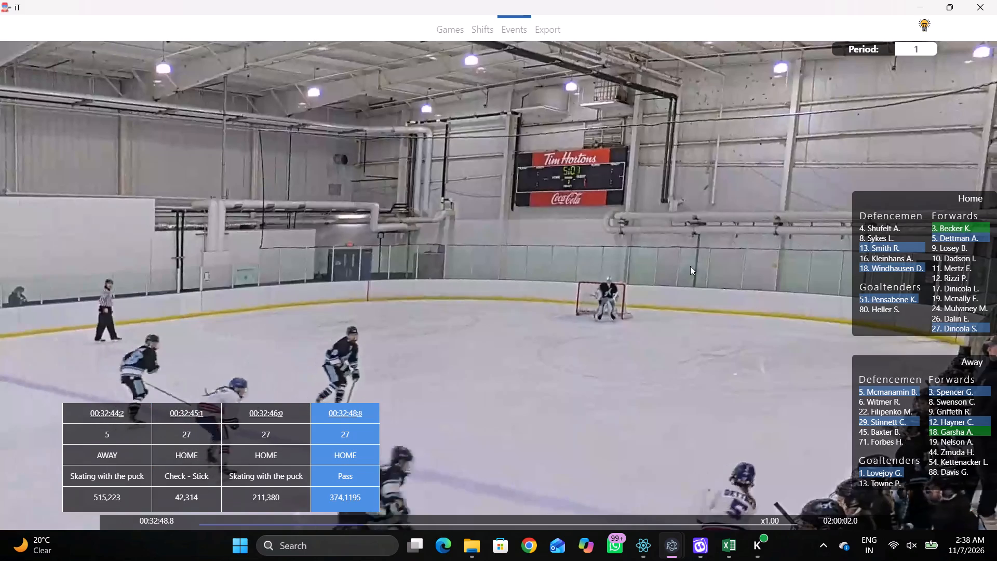
{"action": "key", "text": "space"}
{"action": "right_click_drag", "start_coordinate": [624, 207], "coordinate": [618, 205]}
{"action": "left_click", "coordinate": [672, 219]}
{"action": "left_click", "coordinate": [947, 235]}
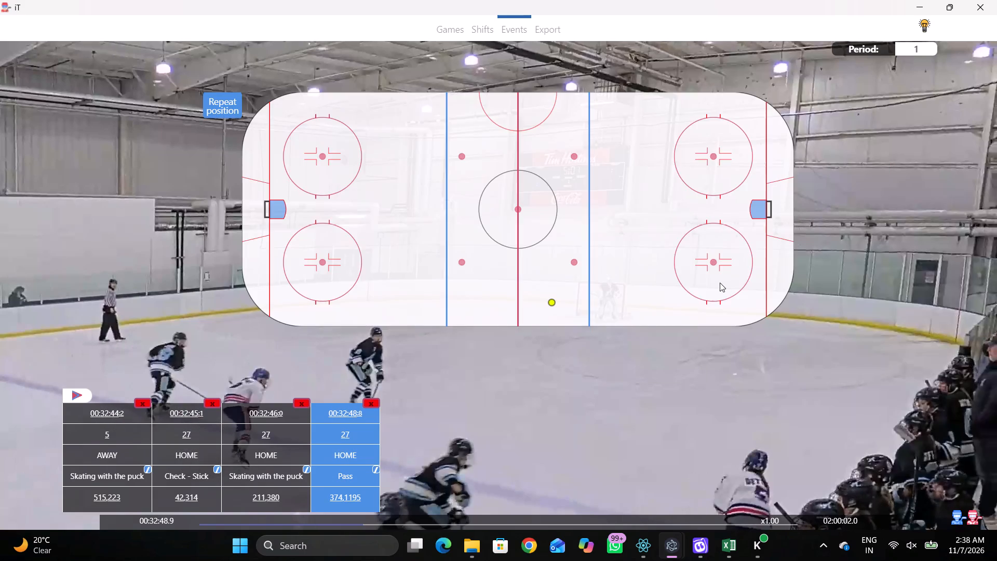
{"action": "left_click", "coordinate": [661, 292]}
Tag a Pass by the same player, home 5, just on the blue-line side of the away zone's near-side face-off circle.
{"action": "key", "text": "space"}
{"action": "key", "text": "space"}
{"action": "key", "text": "space"}
{"action": "key", "text": "v"}
{"action": "key", "text": "space"}
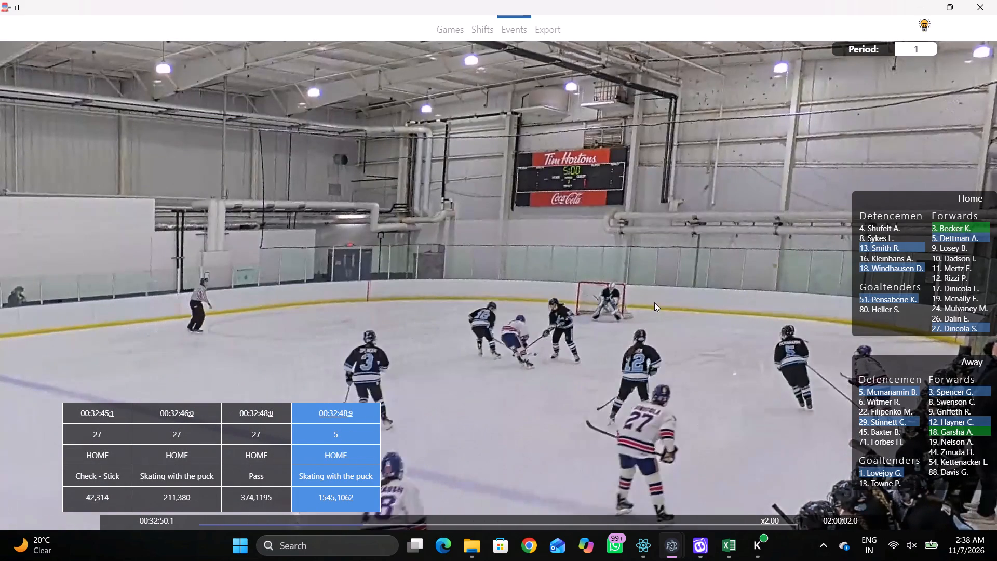
{"action": "key", "text": "q"}
{"action": "key", "text": "q"}
{"action": "key", "text": "q"}
{"action": "left_click_drag", "start_coordinate": [350, 408], "coordinate": [343, 411]}
{"action": "key", "text": "shift+d"}
{"action": "key", "text": "space"}
{"action": "key", "text": "space"}
{"action": "right_click_drag", "start_coordinate": [637, 225], "coordinate": [638, 226]}
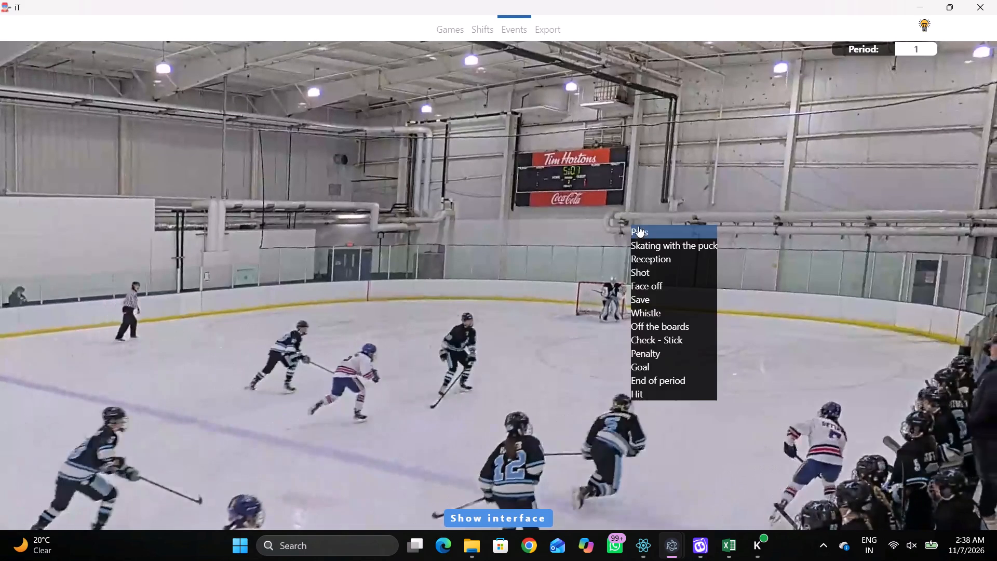
{"action": "right_click_drag", "start_coordinate": [638, 226], "coordinate": [631, 225]}
{"action": "left_click", "coordinate": [642, 228]}
{"action": "left_click", "coordinate": [867, 172]}
{"action": "left_click", "coordinate": [667, 280]}
Tag Skating with the puck by away 5 inside the away zone's near-side face-off circle, slightly goal-side of its dot.
{"action": "key", "text": "space"}
{"action": "key", "text": "space"}
{"action": "key", "text": "space"}
{"action": "key", "text": "space"}
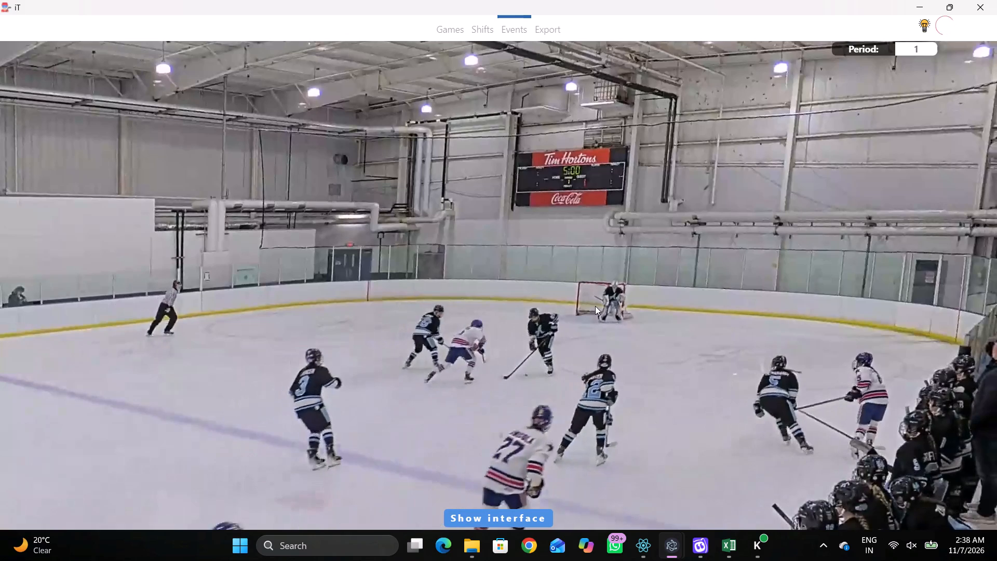
{"action": "type", "text": "r"}
{"action": "key", "text": "space"}
{"action": "key", "text": "space"}
{"action": "key", "text": "space"}
{"action": "key", "text": "v"}
{"action": "key", "text": "space"}
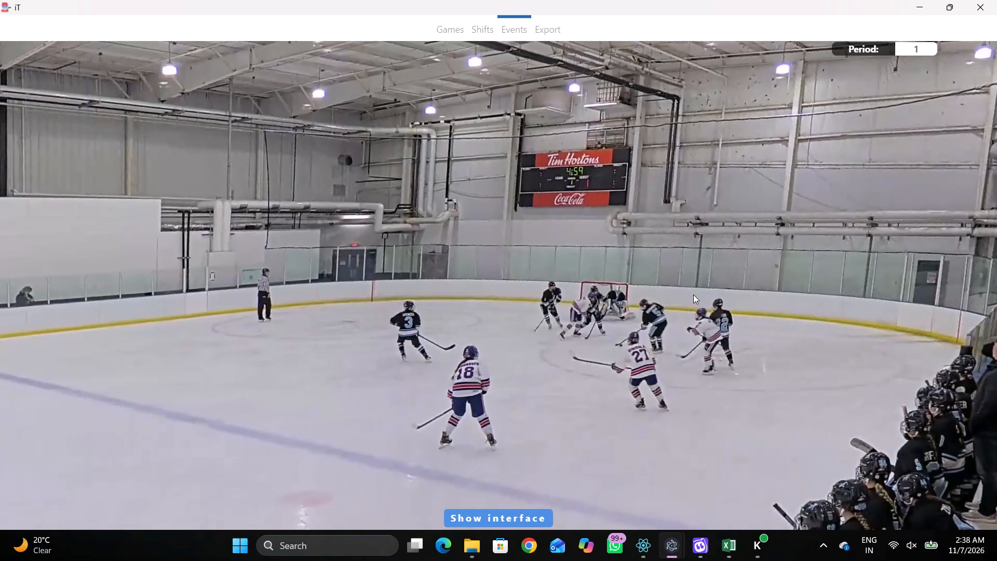
{"action": "right_click", "coordinate": [682, 266]}
{"action": "right_click_drag", "start_coordinate": [614, 264], "coordinate": [566, 273]}
{"action": "left_click_drag", "start_coordinate": [649, 285], "coordinate": [642, 286]}
{"action": "right_click", "coordinate": [633, 287]}
{"action": "left_click", "coordinate": [682, 308]}
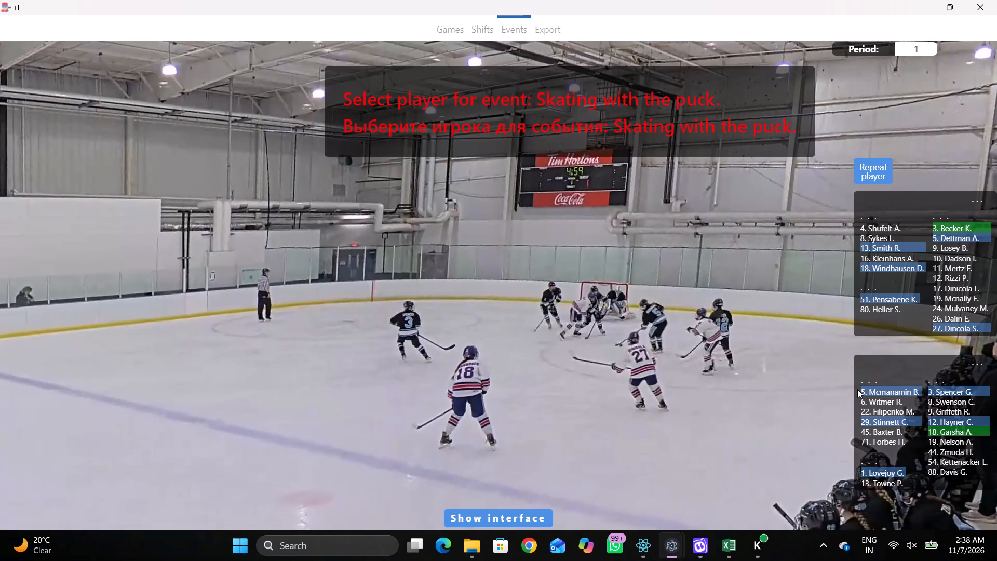
{"action": "left_click", "coordinate": [869, 389]}
{"action": "left_click", "coordinate": [727, 243]}
Tag a Pass by the same player, away 5, in the away zone's central slot, level with the blue-line edges of the face-off circles.
{"action": "key", "text": "space"}
{"action": "key", "text": "space"}
{"action": "key", "text": "space"}
{"action": "key", "text": "space"}
{"action": "key", "text": "space"}
{"action": "key", "text": "space"}
{"action": "key", "text": "space"}
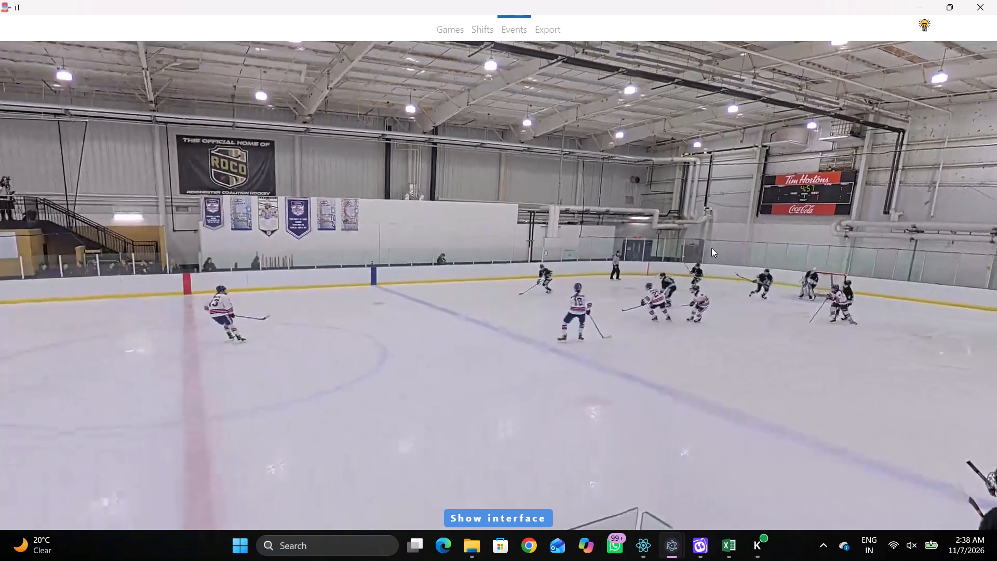
{"action": "key", "text": "space"}
{"action": "type", "text": "q"}
{"action": "right_click", "coordinate": [703, 234]}
{"action": "left_click", "coordinate": [713, 246]}
{"action": "left_click", "coordinate": [873, 179]}
{"action": "left_click", "coordinate": [678, 217]}
Tag Skating with the puck by away 3 on the away zone's far side, about midway between the blue line and the face-off circle.
{"action": "key", "text": "space"}
{"action": "key", "text": "space"}
{"action": "key", "text": "space"}
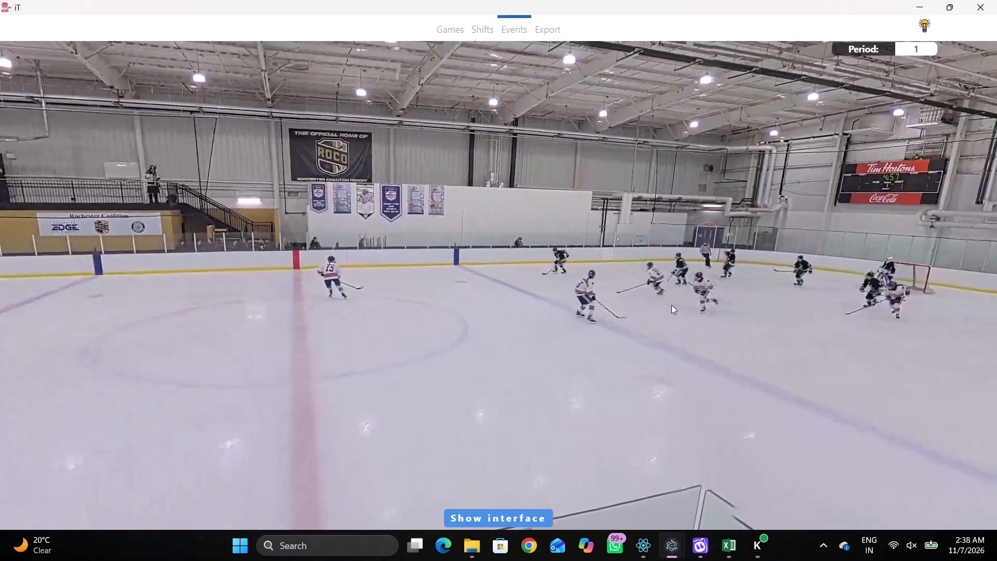
{"action": "key", "text": "space"}
{"action": "right_click", "coordinate": [641, 242]}
{"action": "left_click", "coordinate": [656, 256]}
{"action": "left_click", "coordinate": [950, 393]}
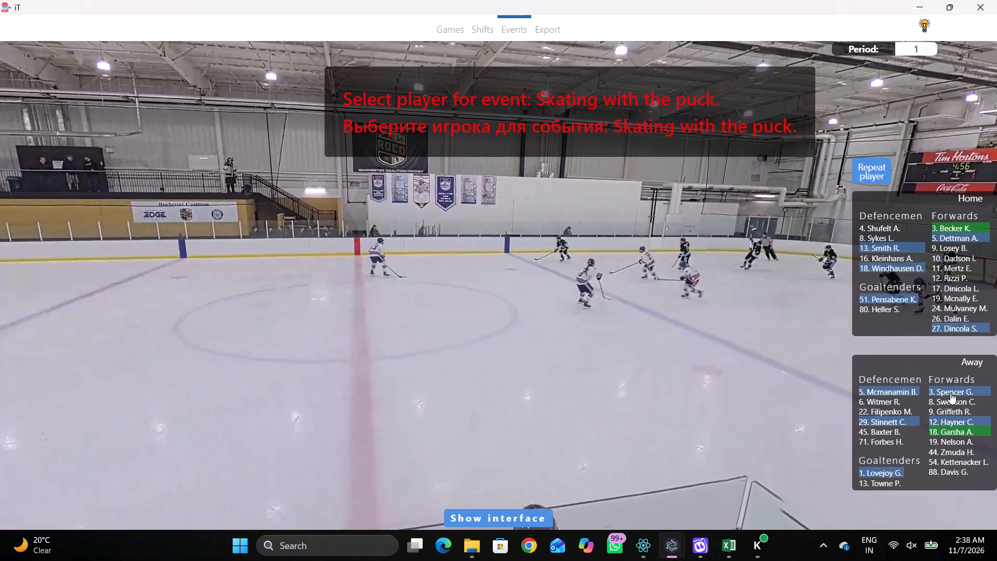
{"action": "left_click_drag", "start_coordinate": [636, 157], "coordinate": [630, 145]}
Rewind to the play in front of the away net and review the breakout into the neutral zone.
{"action": "key", "text": "q"}
{"action": "key", "text": "q"}
{"action": "key", "text": "q"}
{"action": "key", "text": "q"}
{"action": "key", "text": "q"}
{"action": "key", "text": "q"}
{"action": "key", "text": "q"}
{"action": "key", "text": "q"}
{"action": "key", "text": "q"}
{"action": "key", "text": "q"}
{"action": "key", "text": "q"}
{"action": "key", "text": "q"}
{"action": "key", "text": "q"}
{"action": "key", "text": "q"}
{"action": "key", "text": "q"}
{"action": "key", "text": "q"}
{"action": "key", "text": "q"}
{"action": "key", "text": "q"}
{"action": "key", "text": "q"}
{"action": "key", "text": "q"}
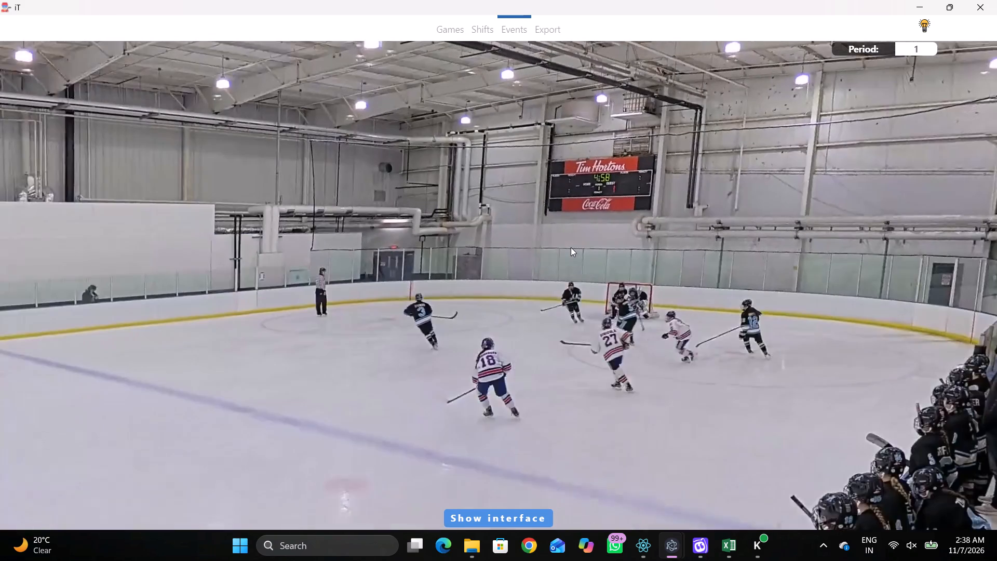
{"action": "key", "text": "space"}
{"action": "type", "text": "v"}
{"action": "key", "text": "space"}
{"action": "key", "text": "space"}
{"action": "key", "text": "space"}
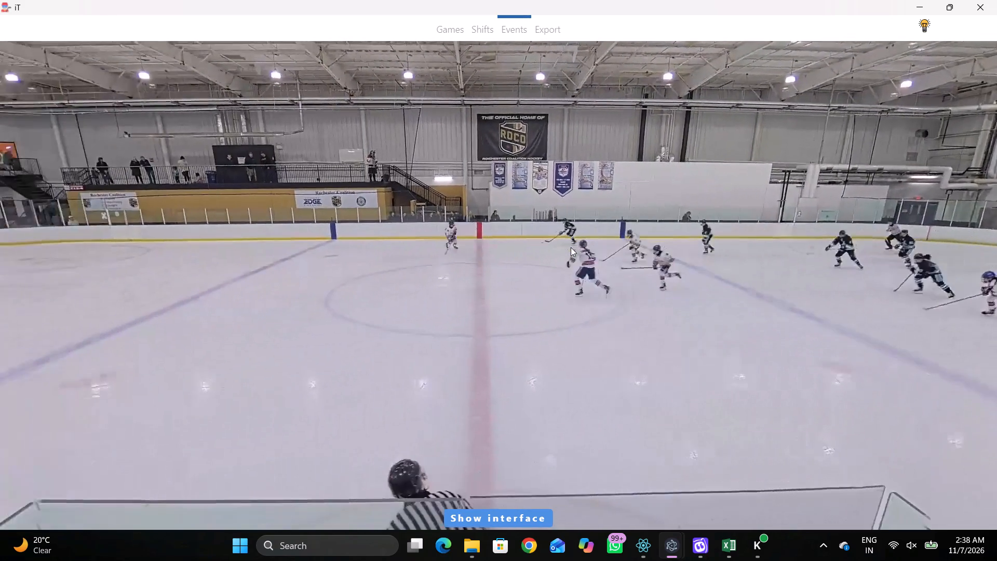
Tag a Pass by the same player, away 3, between the home zone's far-side face-off circle and the far boards, slightly blue-line side.
{"action": "key", "text": "space"}
{"action": "key", "text": "space"}
{"action": "key", "text": "r"}
{"action": "key", "text": "space"}
{"action": "key", "text": "space"}
{"action": "key", "text": "space"}
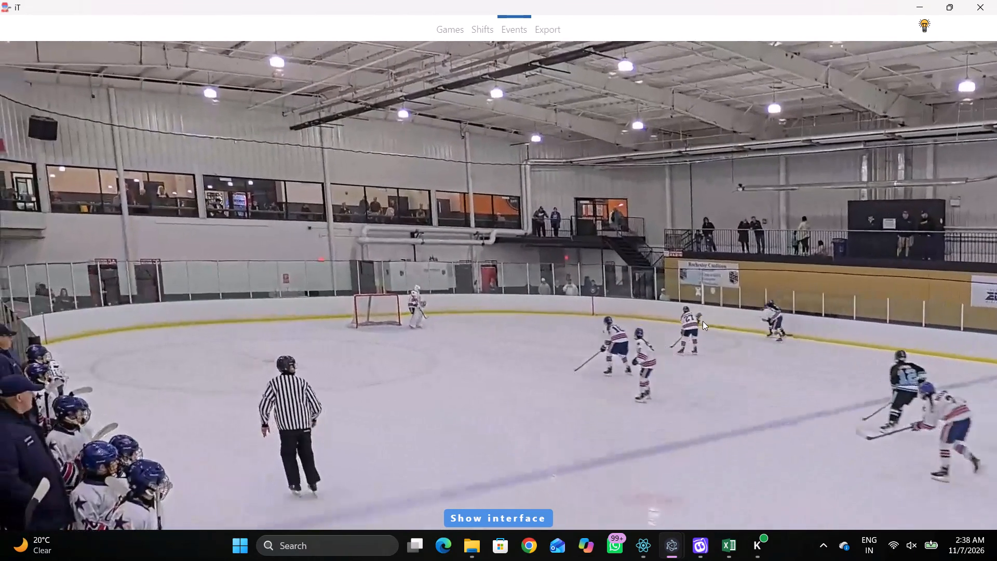
{"action": "key", "text": "space"}
{"action": "key", "text": "q"}
{"action": "key", "text": "q"}
{"action": "key", "text": "q"}
{"action": "key", "text": "q"}
{"action": "key", "text": "q"}
{"action": "right_click", "coordinate": [738, 240]}
{"action": "left_click", "coordinate": [752, 238]}
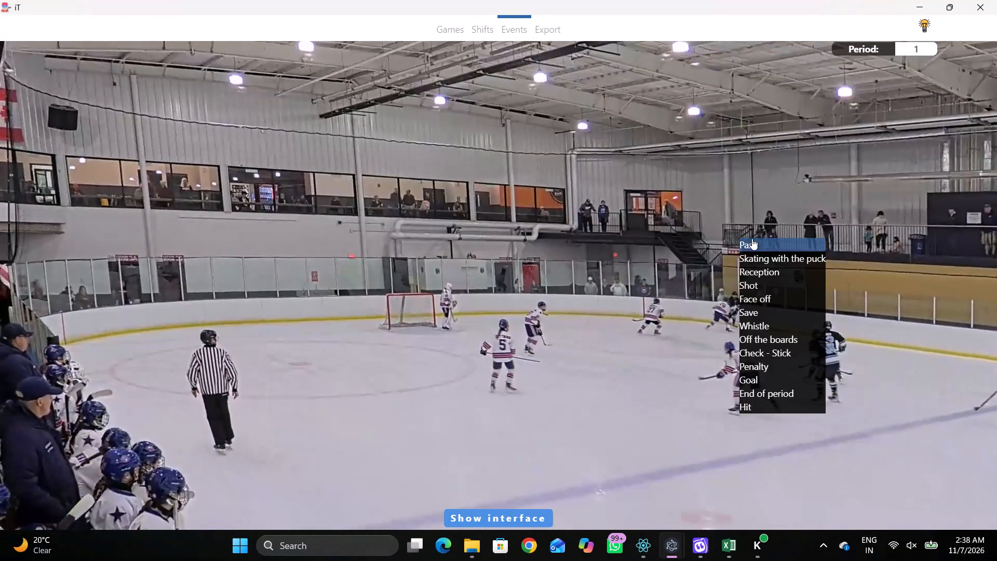
{"action": "left_click", "coordinate": [867, 178]}
{"action": "left_click", "coordinate": [352, 109]}
Tag a Pass by home 27 at the goal-side edge of the home zone's far-side face-off circle, just in front of the goal line.
{"action": "key", "text": "space"}
{"action": "key", "text": "space"}
{"action": "key", "text": "space"}
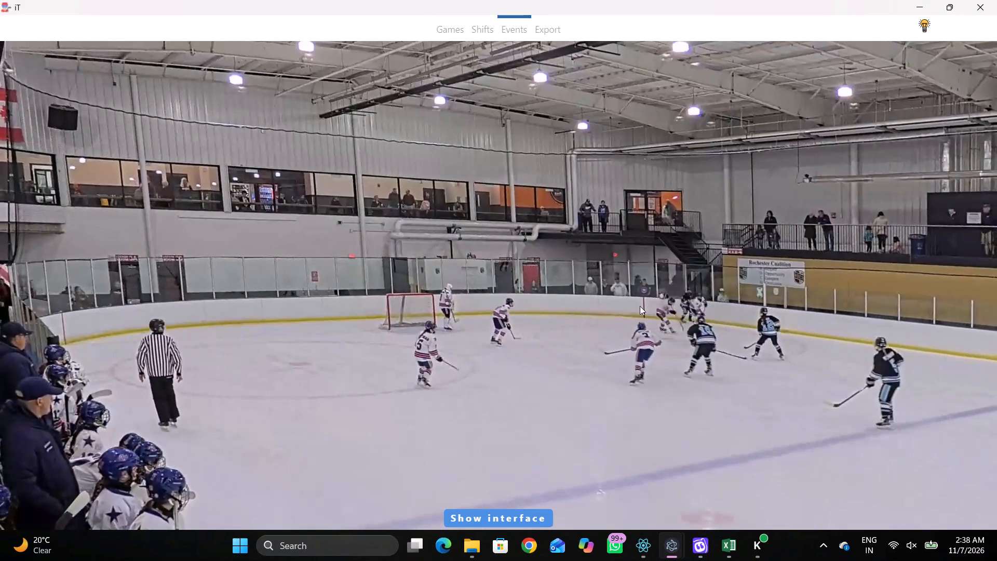
{"action": "key", "text": "space"}
{"action": "right_click", "coordinate": [624, 274]}
{"action": "left_click", "coordinate": [685, 303]}
{"action": "left_click", "coordinate": [535, 282]}
{"action": "key", "text": "space"}
{"action": "key", "text": "space"}
{"action": "right_click", "coordinate": [572, 280]}
{"action": "key", "text": "q"}
{"action": "left_click", "coordinate": [584, 293]}
{"action": "right_click", "coordinate": [561, 282]}
{"action": "left_click", "coordinate": [568, 289]}
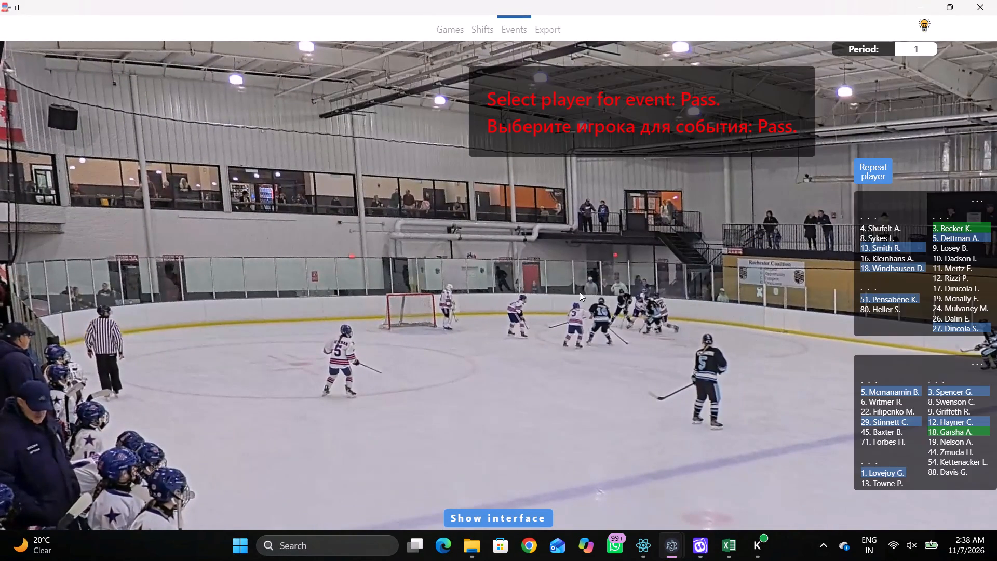
{"action": "left_click", "coordinate": [947, 329]}
{"action": "left_click", "coordinate": [281, 152]}
Play on and rewind the scramble around the home net to examine who takes the puck after home 27's Pass.
{"action": "key", "text": "space"}
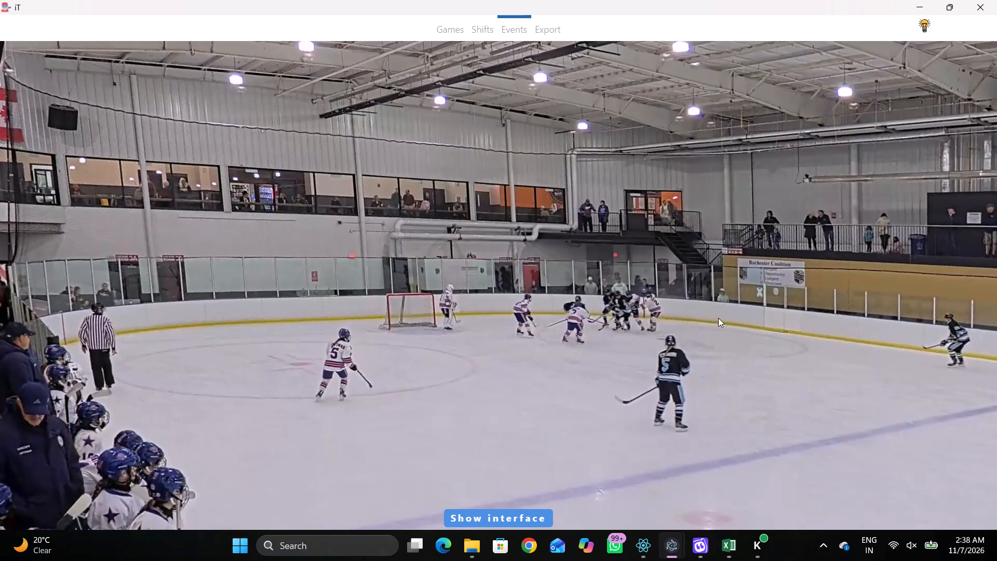
{"action": "key", "text": "space"}
{"action": "key", "text": "space"}
{"action": "key", "text": "space"}
{"action": "key", "text": "r"}
{"action": "key", "text": "space"}
{"action": "type", "text": "v"}
{"action": "key", "text": "space"}
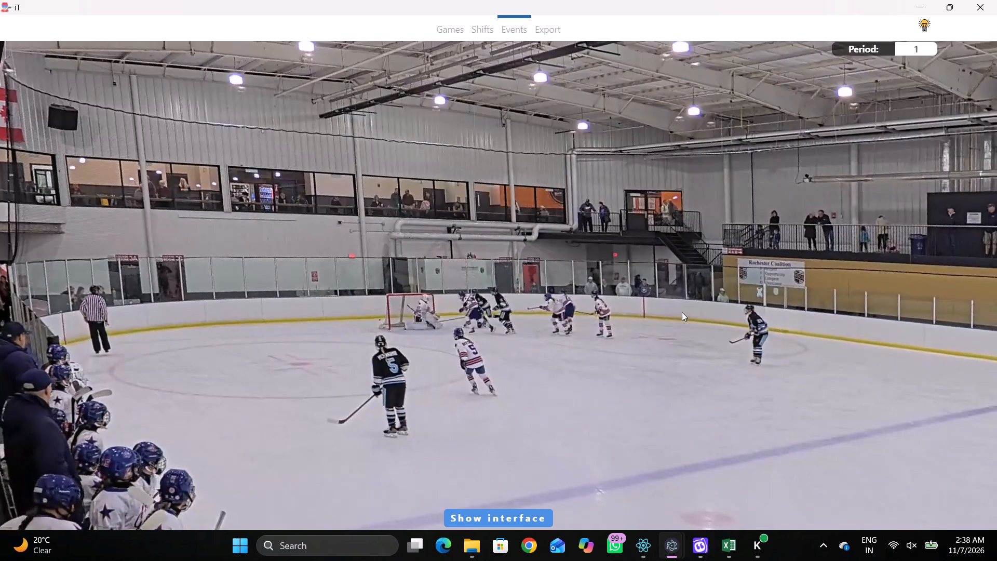
{"action": "key", "text": "space"}
{"action": "key", "text": "space"}
{"action": "key", "text": "space"}
{"action": "key", "text": "space"}
{"action": "key", "text": "space"}
{"action": "key", "text": "space"}
{"action": "key", "text": "space"}
{"action": "key", "text": "space"}
{"action": "key", "text": "q"}
{"action": "key", "text": "q"}
{"action": "key", "text": "q"}
{"action": "key", "text": "q"}
{"action": "key", "text": "q"}
{"action": "key", "text": "q"}
{"action": "key", "text": "q"}
{"action": "key", "text": "q"}
{"action": "key", "text": "q"}
{"action": "key", "text": "q"}
{"action": "key", "text": "q"}
{"action": "key", "text": "q"}
{"action": "key", "text": "q"}
{"action": "key", "text": "q"}
{"action": "key", "text": "q"}
{"action": "key", "text": "q"}
{"action": "key", "text": "q"}
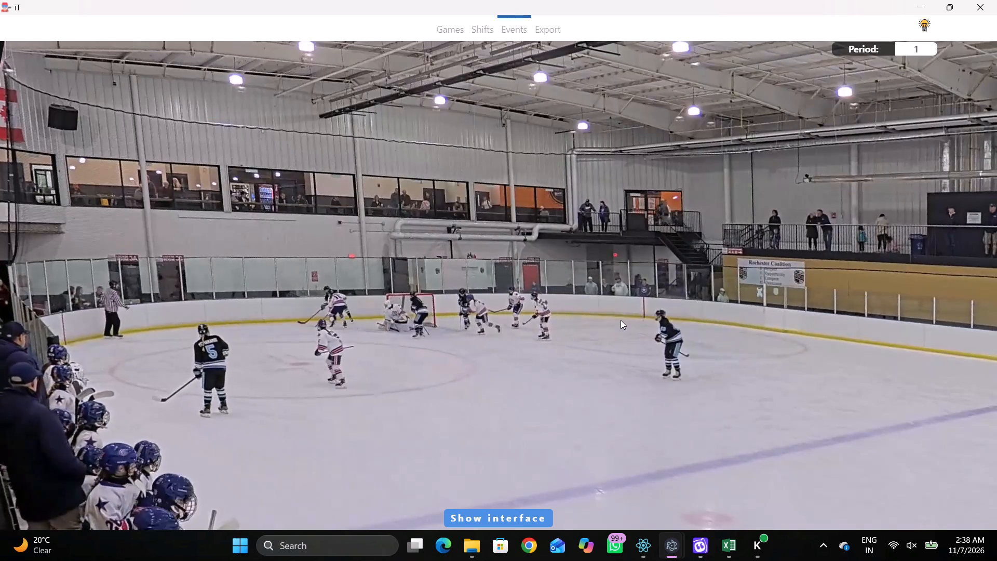
{"action": "type", "text": "qqq"}
{"action": "key", "text": "space"}
{"action": "key", "text": "v"}
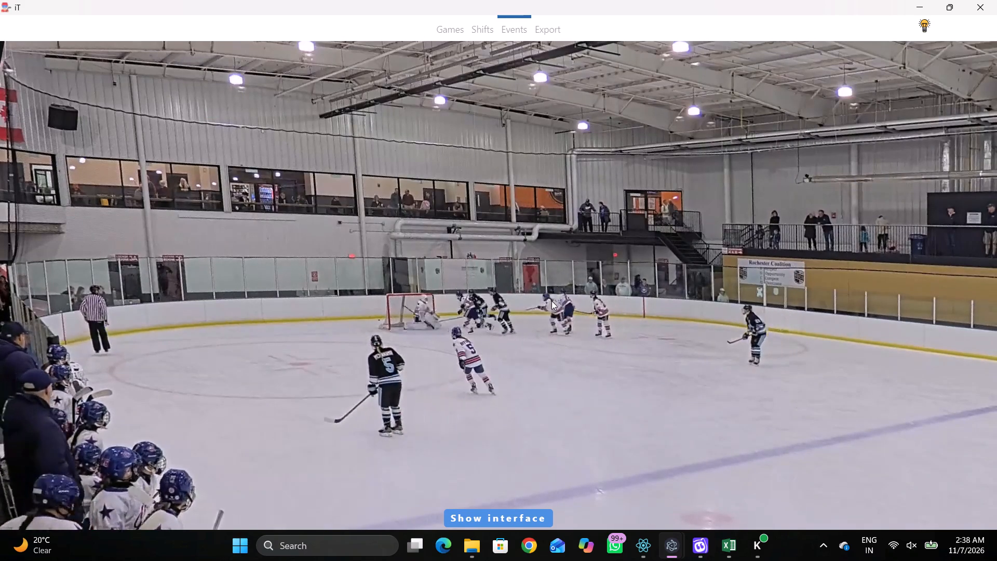
Tag Skating with the puck by away 3 behind the home goal line, close to the end boards on the near side of the net.
{"action": "key", "text": "space"}
{"action": "right_click", "coordinate": [498, 258]}
{"action": "left_click", "coordinate": [537, 288]}
{"action": "right_click_drag", "start_coordinate": [631, 280], "coordinate": [626, 286]}
{"action": "left_click", "coordinate": [681, 310]}
{"action": "left_click", "coordinate": [944, 390]}
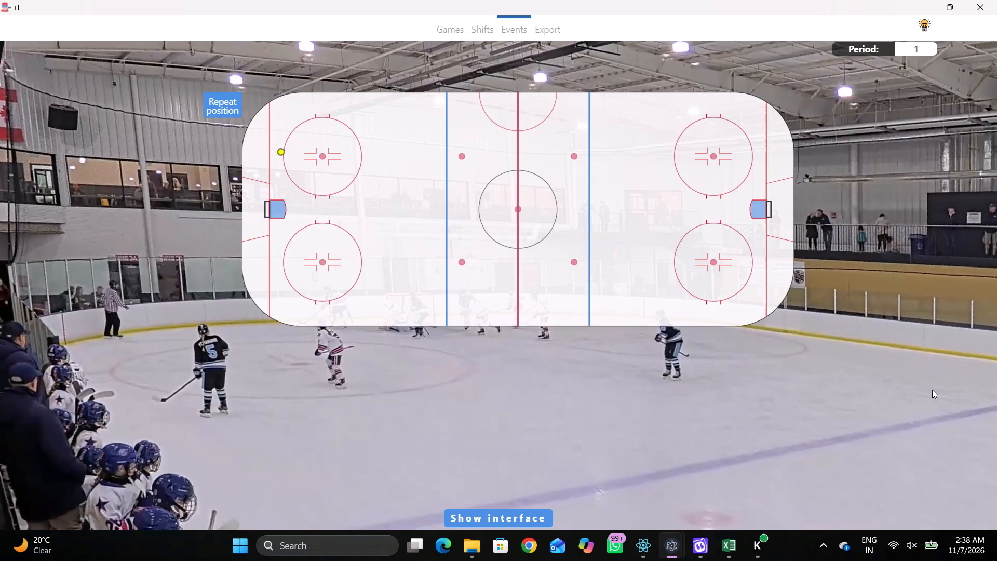
{"action": "left_click", "coordinate": [251, 237]}
Tag a Pass by the same player, away 3, on the home goal line, level with the near-side face-off dot.
{"action": "key", "text": "r"}
{"action": "key", "text": "space"}
{"action": "key", "text": "space"}
{"action": "key", "text": "space"}
{"action": "key", "text": "space"}
{"action": "right_click", "coordinate": [533, 226]}
{"action": "left_click", "coordinate": [557, 232]}
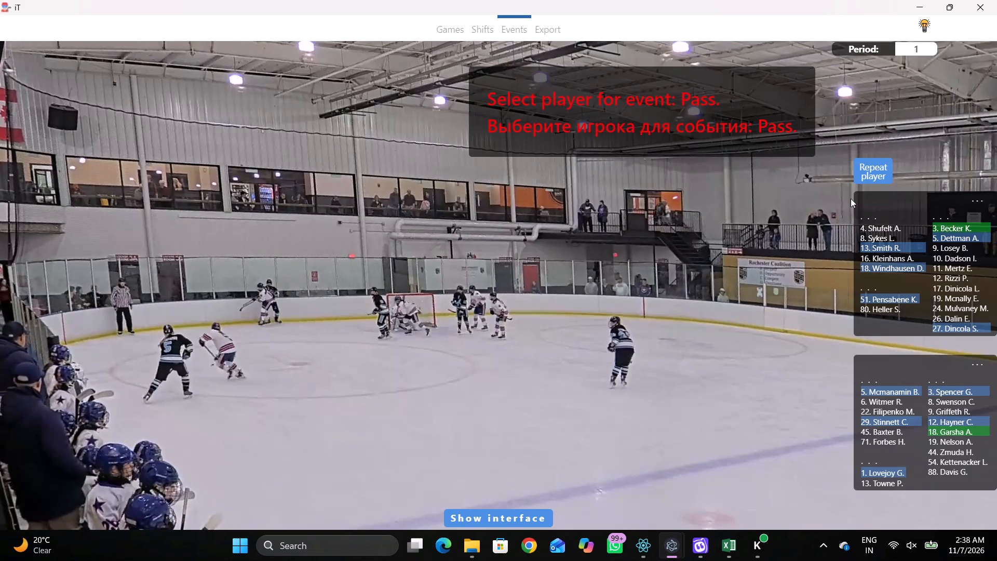
{"action": "left_click", "coordinate": [864, 178]}
{"action": "left_click", "coordinate": [271, 260]}
Tag a Pass by away 5 on the home zone's near side, about midway between the face-off circle and the blue line, towards the boards.
{"action": "key", "text": "space"}
{"action": "key", "text": "space"}
{"action": "key", "text": "space"}
{"action": "key", "text": "space"}
{"action": "key", "text": "space"}
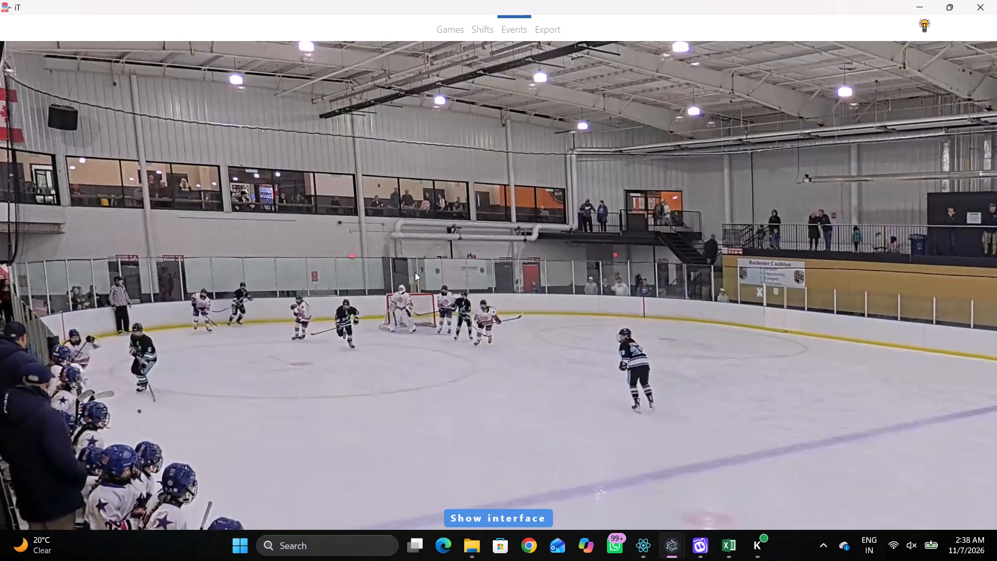
{"action": "key", "text": "space"}
{"action": "right_click", "coordinate": [504, 261]}
{"action": "key", "text": "q"}
{"action": "key", "text": "q"}
{"action": "left_click", "coordinate": [523, 268]}
{"action": "right_click", "coordinate": [505, 261]}
{"action": "left_click", "coordinate": [509, 262]}
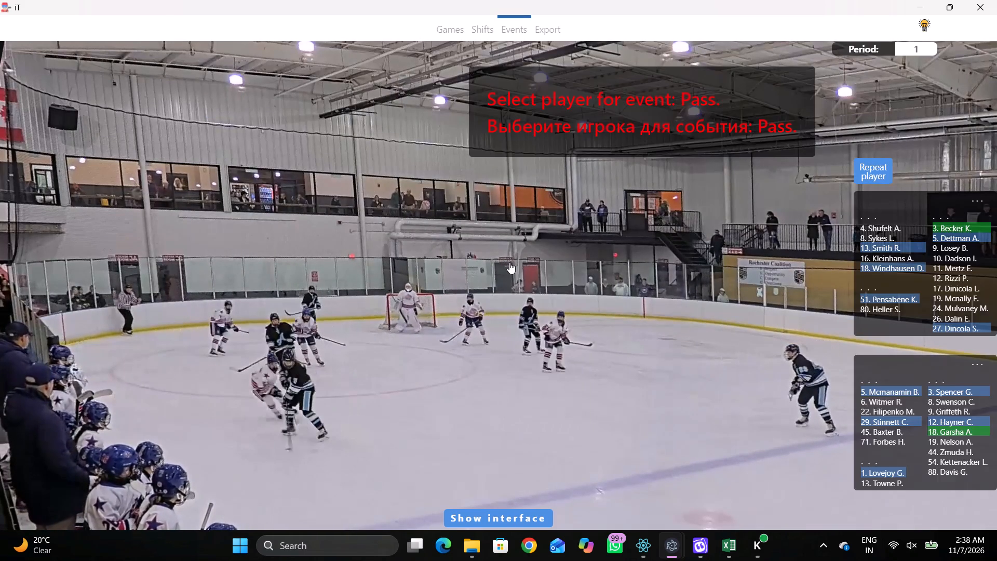
{"action": "left_click", "coordinate": [882, 393]}
{"action": "left_click", "coordinate": [405, 291]}
Tag a Pass by away 3 just in front of the home goal line, level with the near-side face-off dot.
{"action": "key", "text": "space"}
{"action": "key", "text": "space"}
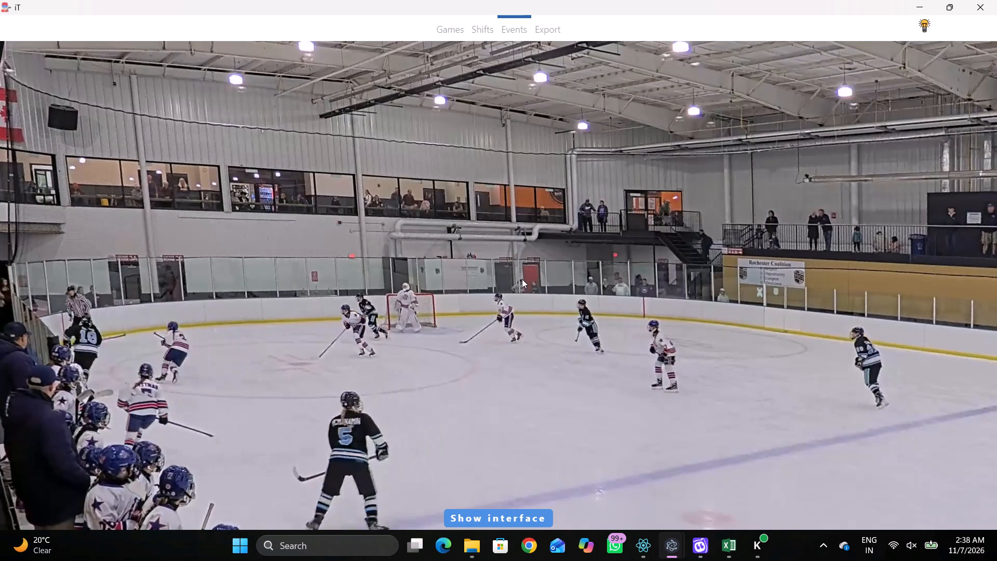
{"action": "key", "text": "space"}
{"action": "key", "text": "space"}
{"action": "key", "text": "space"}
{"action": "key", "text": "space"}
{"action": "key", "text": "space"}
{"action": "key", "text": "space"}
{"action": "key", "text": "q"}
{"action": "key", "text": "q"}
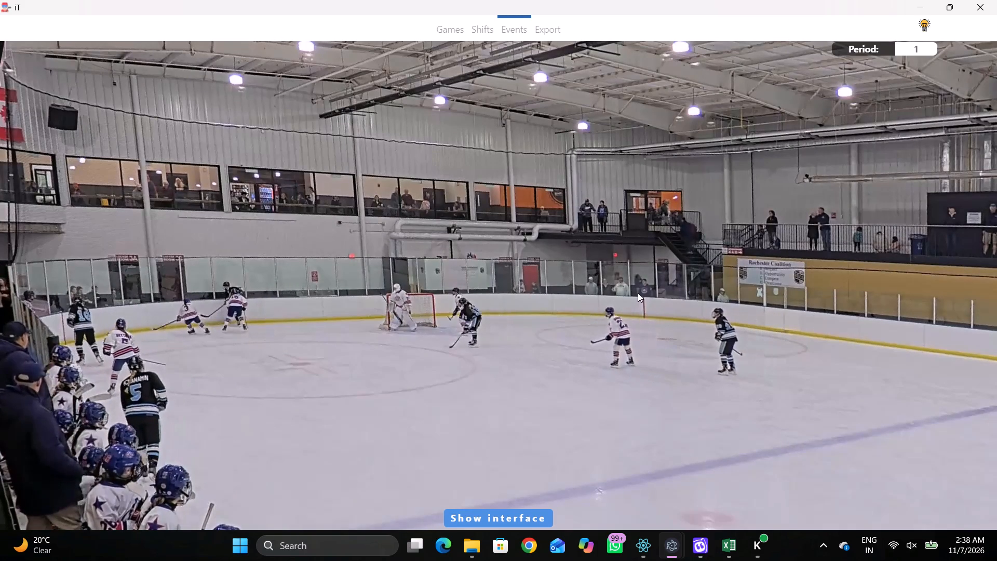
{"action": "right_click", "coordinate": [613, 285]}
{"action": "left_click", "coordinate": [621, 286]}
{"action": "left_click", "coordinate": [951, 389]}
{"action": "left_click", "coordinate": [273, 261]}
Tag Skating with the puck by away 18 inside the home zone's near-side face-off circle, on its goal-line and boards side.
{"action": "key", "text": "space"}
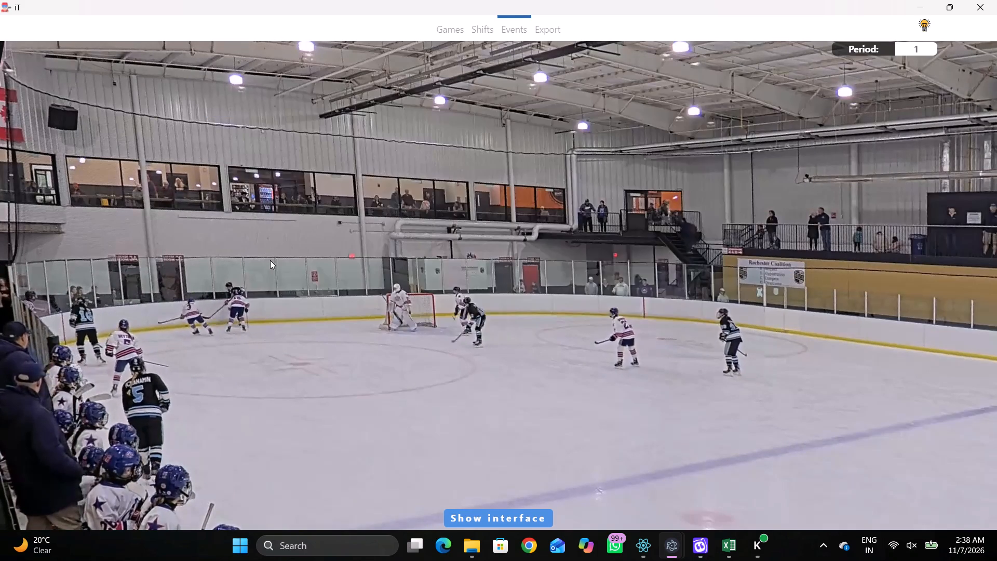
{"action": "key", "text": "space"}
{"action": "right_click_drag", "start_coordinate": [461, 253], "coordinate": [454, 252]}
{"action": "key", "text": "space"}
{"action": "key", "text": "space"}
{"action": "right_click_drag", "start_coordinate": [481, 247], "coordinate": [465, 248]}
{"action": "key", "text": "space"}
{"action": "key", "text": "space"}
{"action": "key", "text": "q"}
{"action": "right_click", "coordinate": [484, 252]}
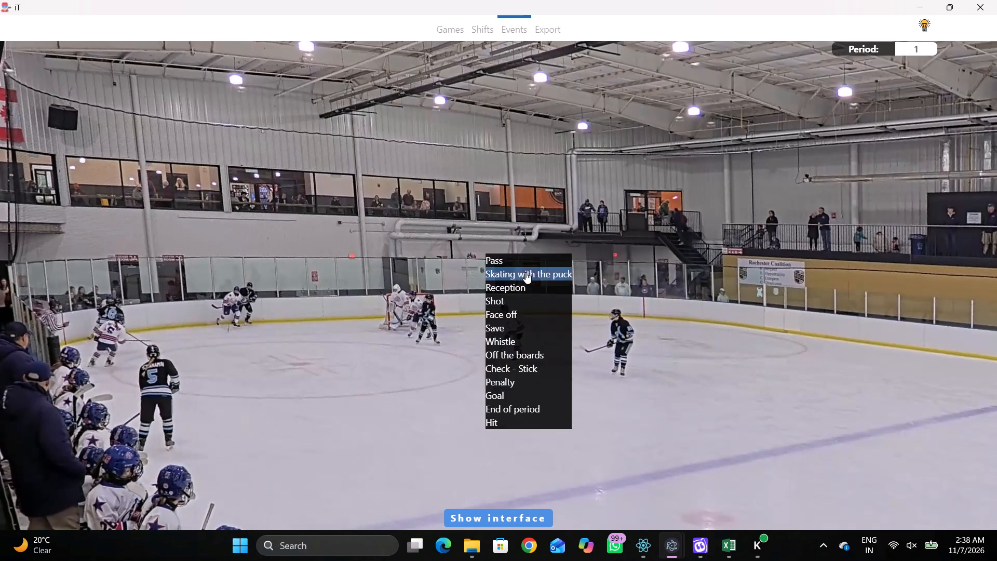
{"action": "left_click", "coordinate": [527, 272]}
{"action": "left_click", "coordinate": [949, 432]}
{"action": "left_click", "coordinate": [305, 283]}
Tag a Shot Attempt - Wide Left High by the same player, away 18, just in front of the home net, slightly to its near side.
{"action": "key", "text": "space"}
{"action": "key", "text": "space"}
{"action": "key", "text": "space"}
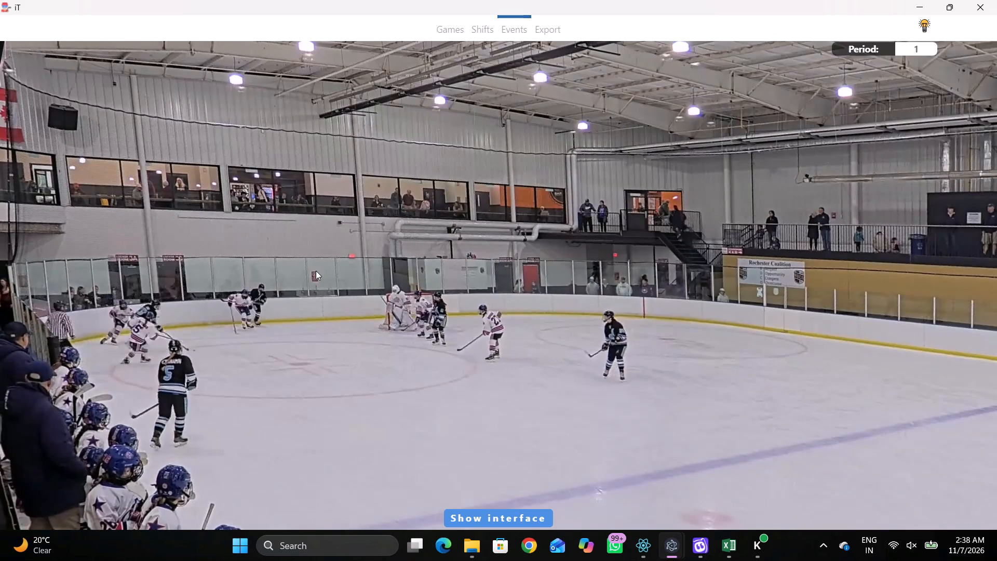
{"action": "key", "text": "space"}
{"action": "type", "text": "rr"}
{"action": "key", "text": "space"}
{"action": "key", "text": "space"}
{"action": "key", "text": "q"}
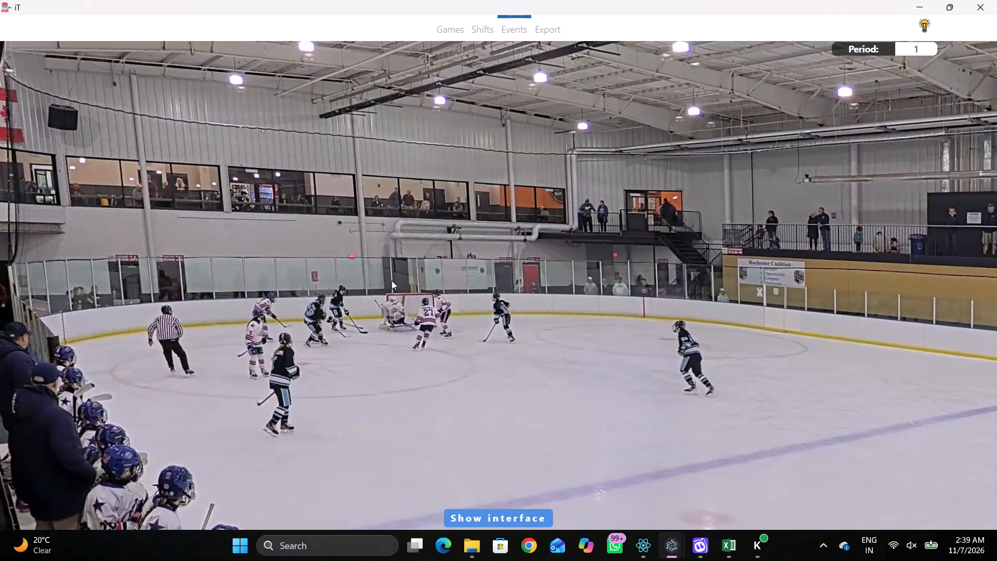
{"action": "key", "text": "space"}
{"action": "key", "text": "space"}
{"action": "type", "text": "q"}
{"action": "key", "text": "q"}
{"action": "key", "text": "q"}
{"action": "key", "text": "q"}
{"action": "key", "text": "q"}
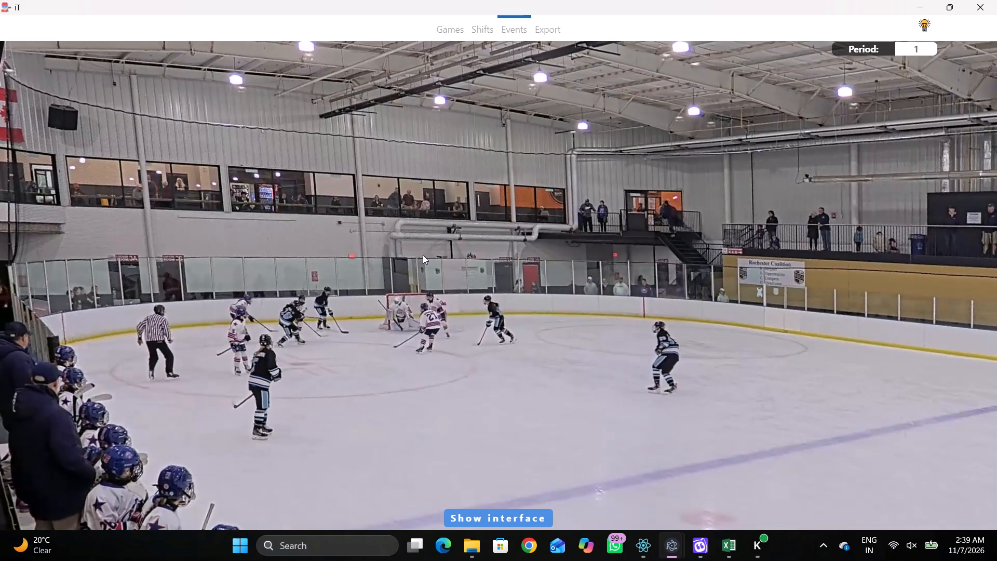
{"action": "right_click", "coordinate": [419, 246]}
{"action": "left_click", "coordinate": [434, 294]}
{"action": "left_click", "coordinate": [359, 169]}
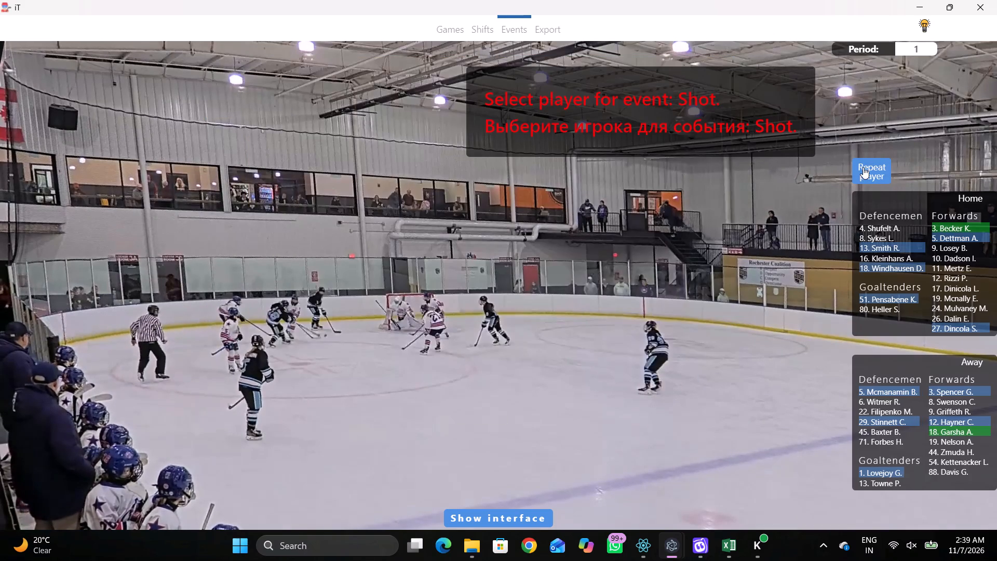
{"action": "left_click", "coordinate": [863, 167]}
{"action": "left_click", "coordinate": [293, 230]}
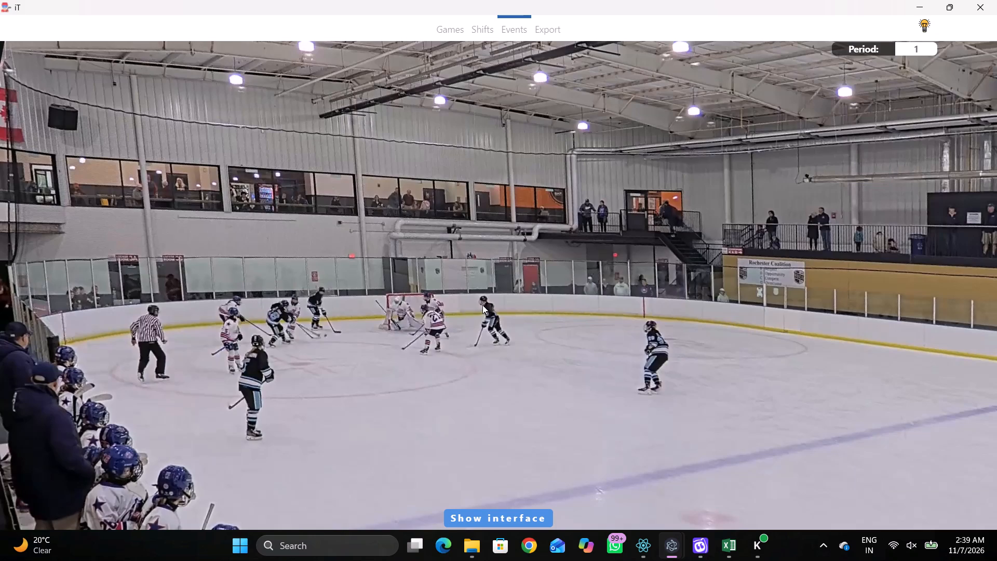
Tag Off the boards behind the home net, close to the end boards and slightly to the near side.
{"action": "key", "text": "space"}
{"action": "key", "text": "v"}
{"action": "key", "text": "space"}
{"action": "right_click_drag", "start_coordinate": [443, 240], "coordinate": [449, 243]}
{"action": "left_click", "coordinate": [470, 346]}
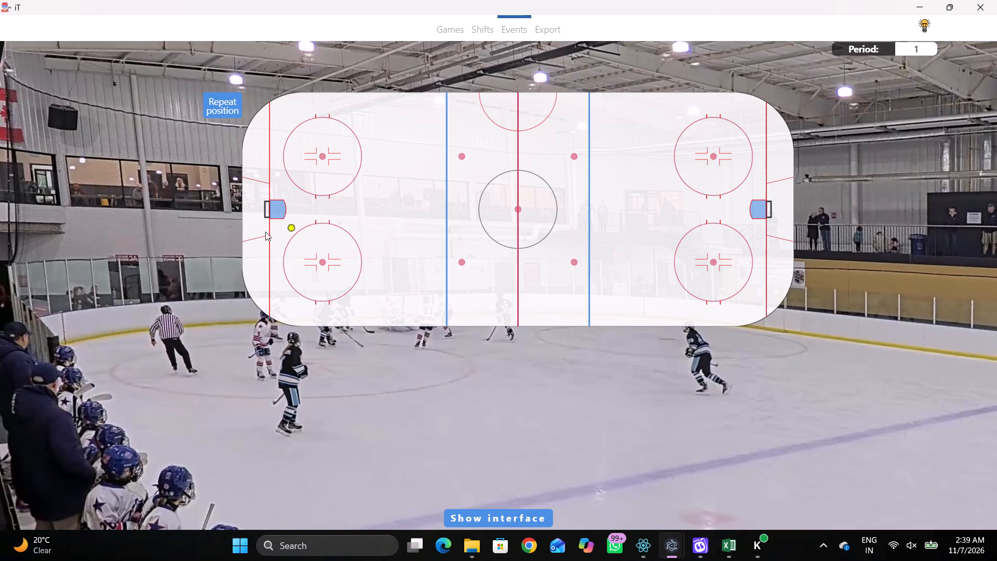
{"action": "left_click", "coordinate": [251, 230]}
Play on after the puck comes off the end boards to examine who takes it.
{"action": "key", "text": "space"}
{"action": "key", "text": "v"}
{"action": "key", "text": "space"}
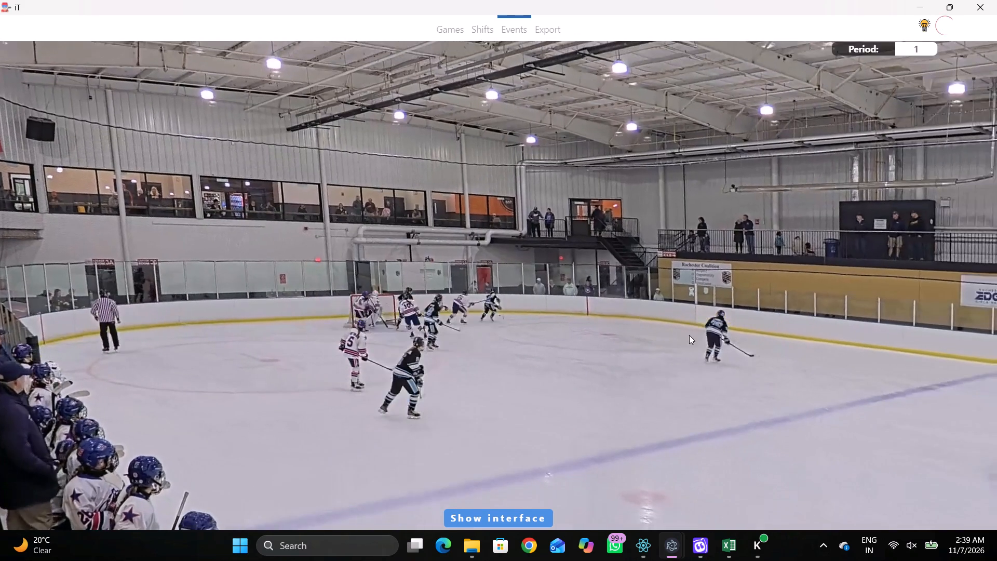
{"action": "key", "text": "space"}
{"action": "key", "text": "space"}
{"action": "right_click", "coordinate": [665, 279]}
{"action": "key", "text": "space"}
{"action": "key", "text": "space"}
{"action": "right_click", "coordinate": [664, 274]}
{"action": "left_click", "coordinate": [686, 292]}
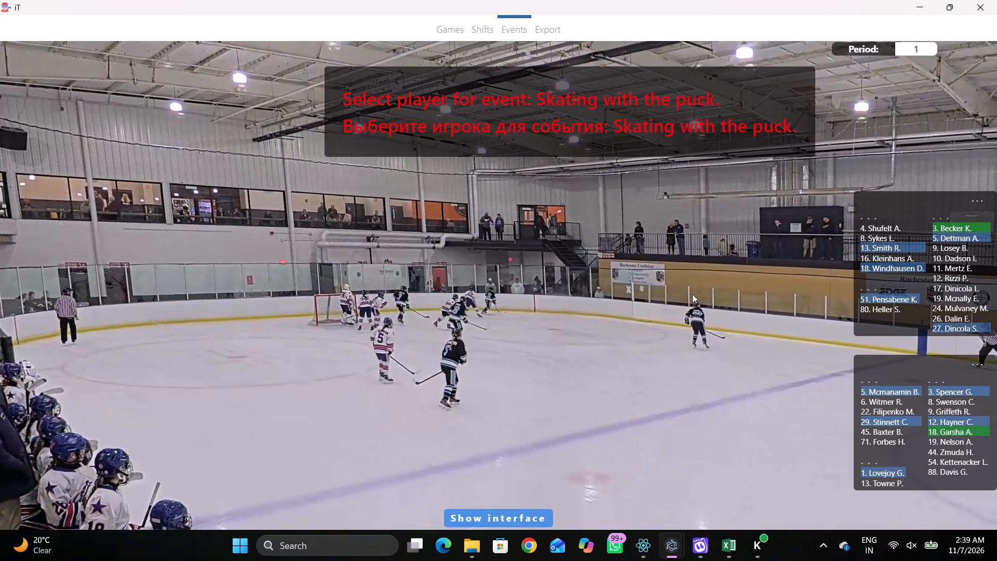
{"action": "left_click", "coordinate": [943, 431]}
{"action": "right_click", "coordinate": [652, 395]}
Tag Skating with the puck by away 12 between the home goal line and the far-side face-off circle, towards the far boards.
{"action": "right_click_drag", "start_coordinate": [623, 338], "coordinate": [611, 329]}
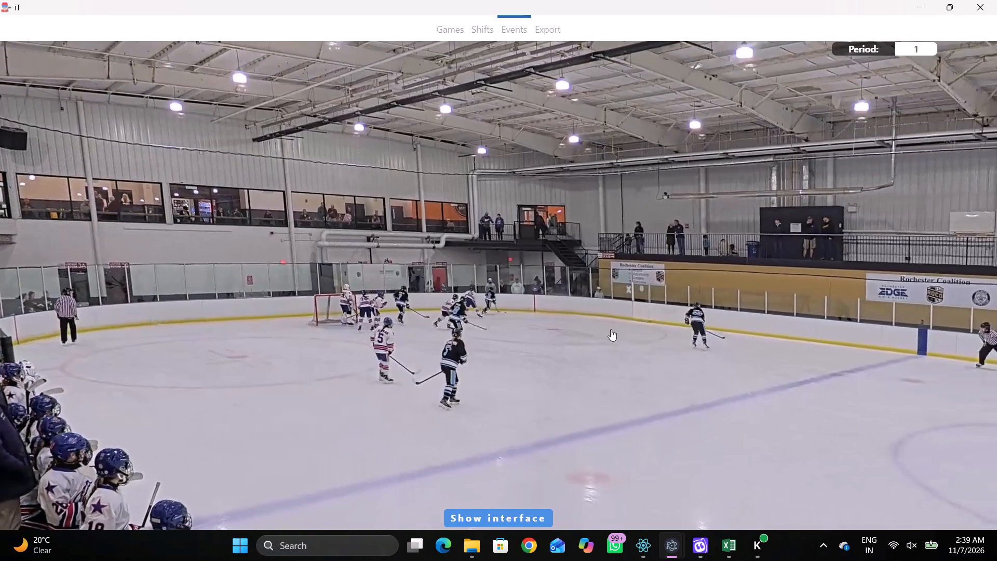
{"action": "right_click_drag", "start_coordinate": [611, 329], "coordinate": [609, 330]}
{"action": "left_click", "coordinate": [634, 343]}
{"action": "left_click", "coordinate": [935, 420]}
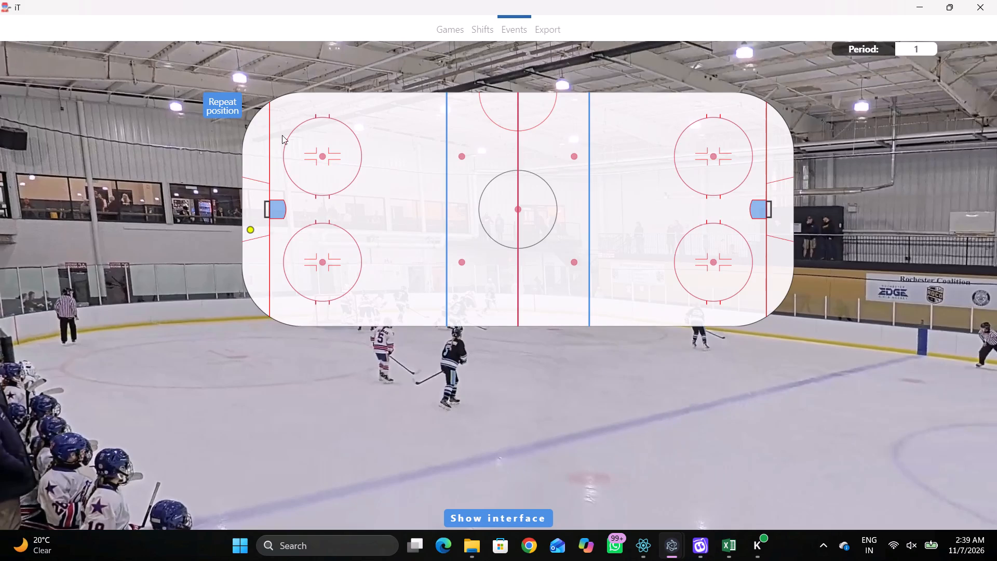
{"action": "left_click", "coordinate": [282, 135]}
Tag a Pass by the same player, away 12, just inside the home goal line on the far side, slightly closer to the boards.
{"action": "key", "text": "space"}
{"action": "key", "text": "space"}
{"action": "key", "text": "space"}
{"action": "key", "text": "space"}
{"action": "key", "text": "q"}
{"action": "key", "text": "q"}
{"action": "key", "text": "q"}
{"action": "right_click", "coordinate": [627, 221]}
{"action": "left_click", "coordinate": [640, 227]}
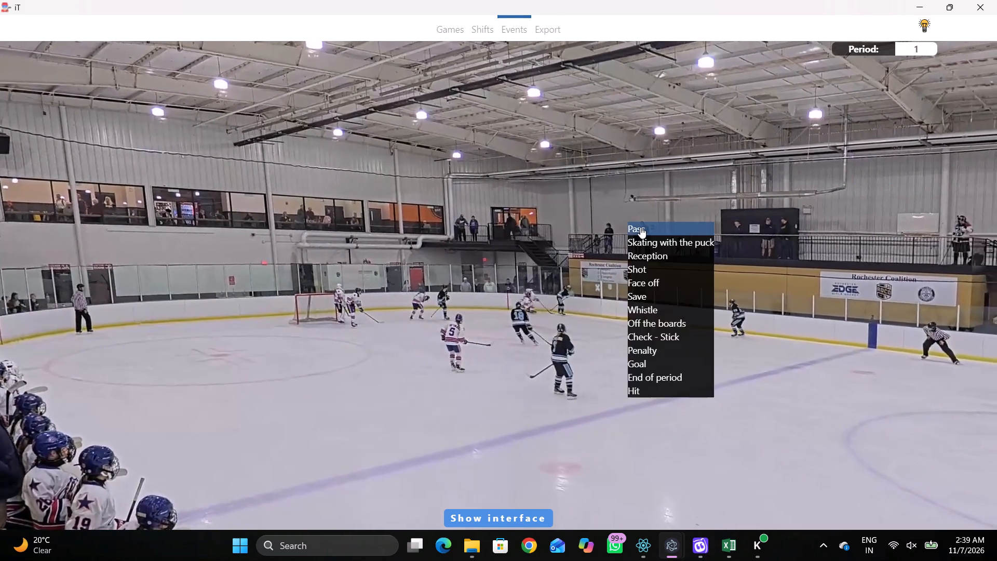
{"action": "left_click", "coordinate": [867, 177]}
{"action": "left_click", "coordinate": [283, 123]}
Tag Skating with the puck by home 13 on the home goal line, level with the far-side face-off dot.
{"action": "key", "text": "space"}
{"action": "key", "text": "space"}
{"action": "key", "text": "space"}
{"action": "key", "text": "space"}
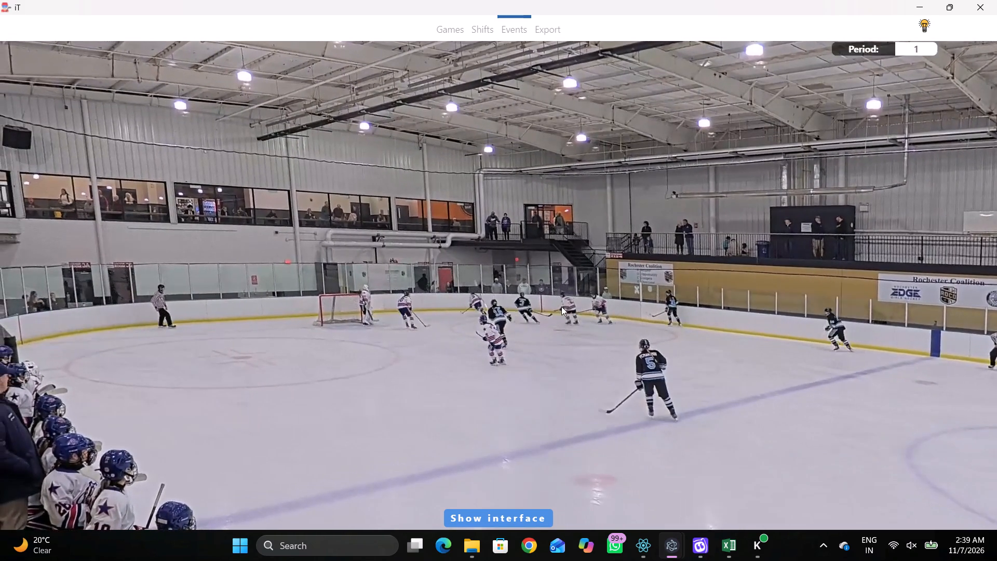
{"action": "key", "text": "space"}
{"action": "key", "text": "space"}
{"action": "key", "text": "space"}
{"action": "key", "text": "space"}
{"action": "right_click", "coordinate": [564, 264]}
{"action": "left_click", "coordinate": [608, 281]}
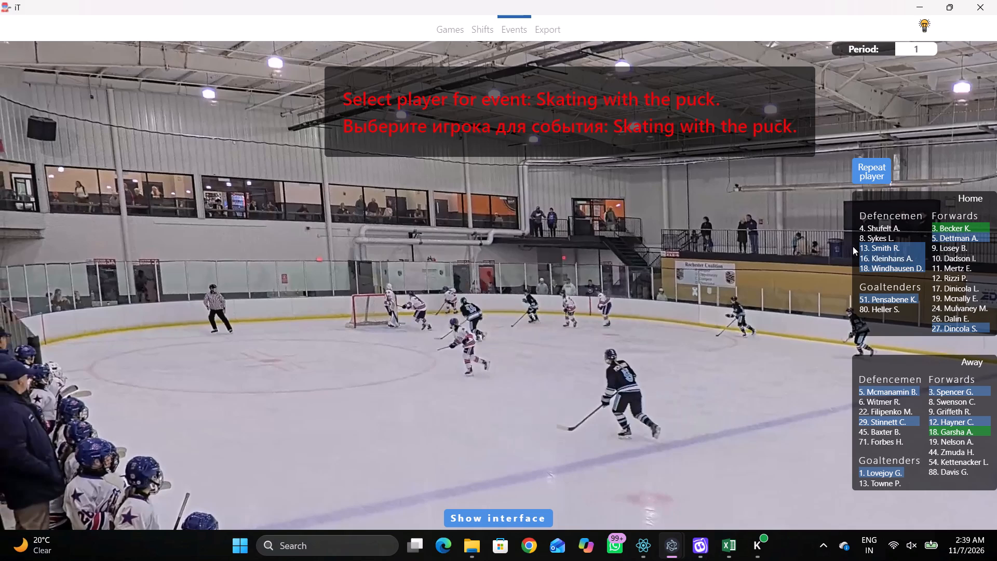
{"action": "left_click", "coordinate": [872, 244]}
{"action": "left_click", "coordinate": [268, 155]}
Change the player of the latest Skating with the puck event to home 3.
{"action": "key", "text": "q"}
{"action": "key", "text": "q"}
{"action": "key", "text": "q"}
{"action": "key", "text": "shift+d"}
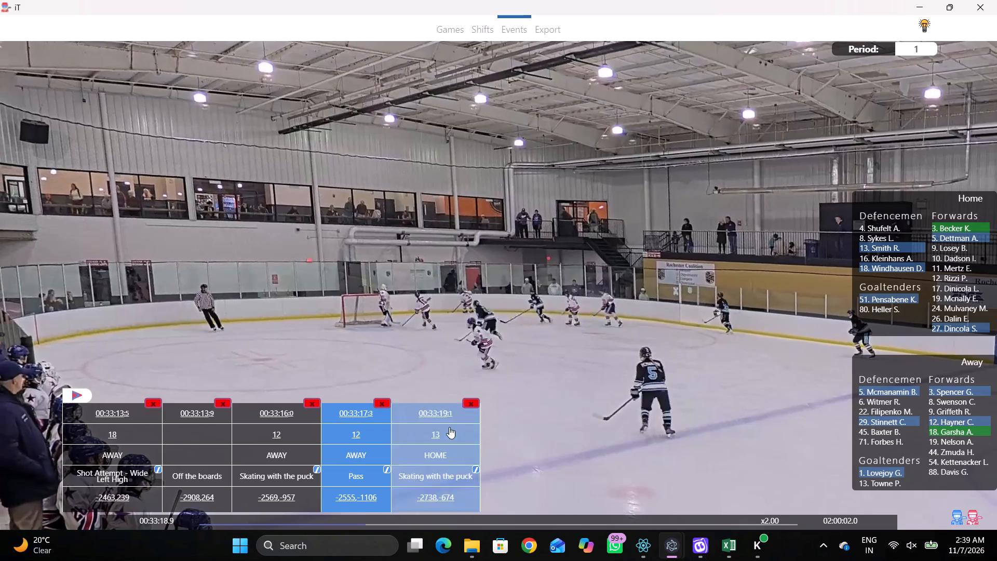
{"action": "left_click_drag", "start_coordinate": [549, 424], "coordinate": [469, 437]}
{"action": "left_click", "coordinate": [441, 431]}
{"action": "left_click", "coordinate": [947, 226]}
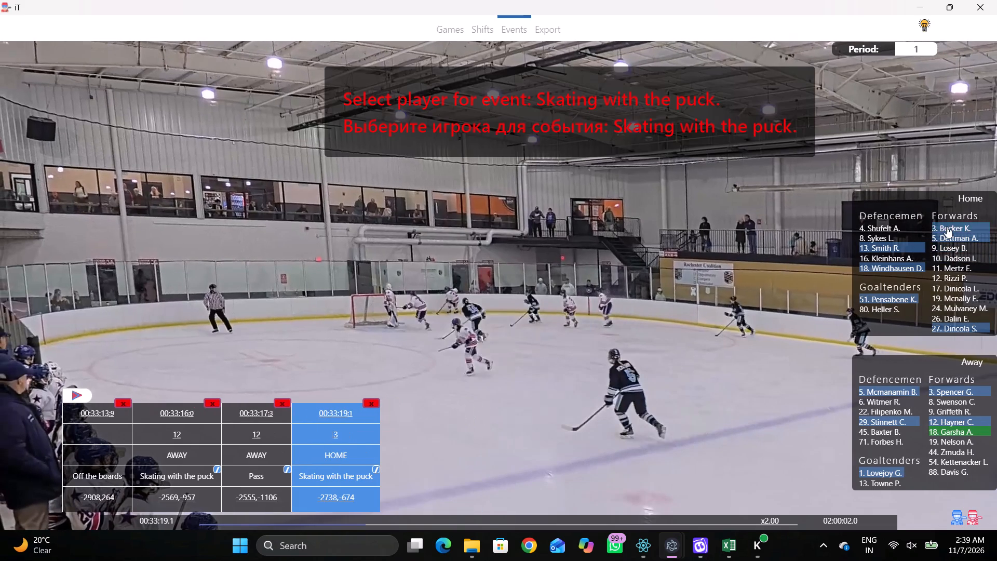
{"action": "key", "text": "shift+d"}
Tag a Pass by the same player, home 3, on the home goal line, a little to the far side of the net.
{"action": "key", "text": "space"}
{"action": "key", "text": "space"}
{"action": "key", "text": "space"}
{"action": "key", "text": "space"}
{"action": "key", "text": "space"}
{"action": "key", "text": "space"}
{"action": "key", "text": "q"}
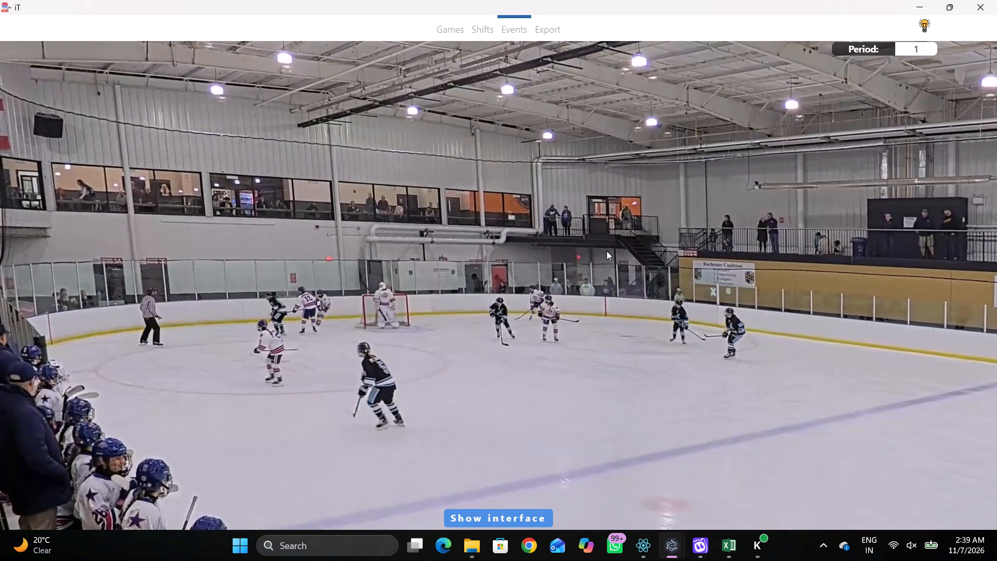
{"action": "key", "text": "q"}
{"action": "key", "text": "q"}
{"action": "key", "text": "q"}
{"action": "right_click", "coordinate": [641, 223]}
{"action": "left_click", "coordinate": [645, 228]}
{"action": "left_click", "coordinate": [882, 171]}
{"action": "left_click", "coordinate": [271, 186]}
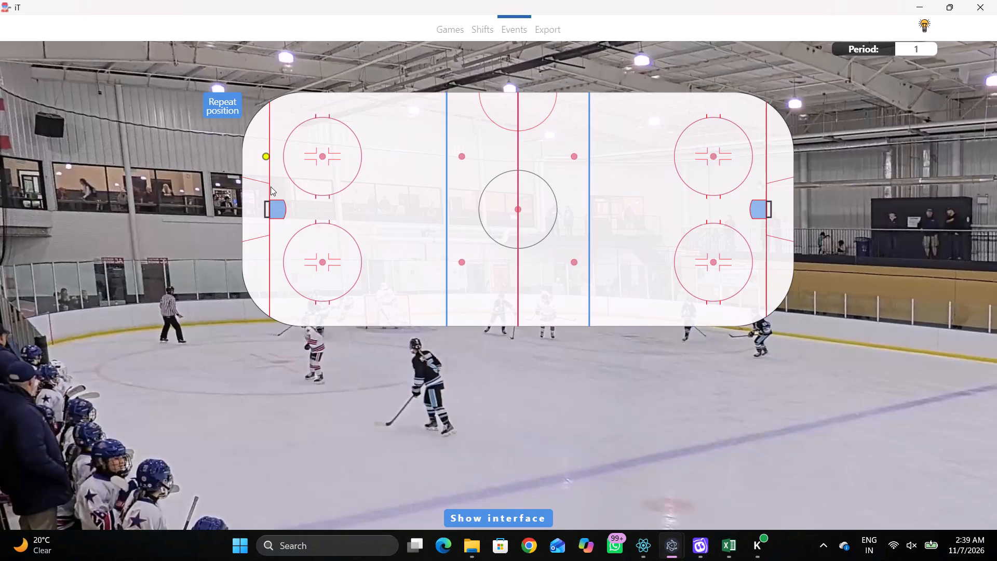
Play on and rewind the play after home 3's Pass to examine who takes the puck along the near-side boards.
{"action": "key", "text": "space"}
{"action": "key", "text": "space"}
{"action": "key", "text": "space"}
{"action": "key", "text": "space"}
{"action": "key", "text": "q"}
{"action": "key", "text": "q"}
{"action": "key", "text": "q"}
{"action": "key", "text": "q"}
{"action": "key", "text": "q"}
{"action": "key", "text": "q"}
{"action": "key", "text": "q"}
{"action": "key", "text": "q"}
{"action": "key", "text": "q"}
{"action": "key", "text": "q"}
{"action": "key", "text": "q"}
{"action": "key", "text": "q"}
{"action": "key", "text": "q"}
{"action": "key", "text": "q"}
{"action": "key", "text": "q"}
{"action": "key", "text": "q"}
{"action": "key", "text": "q"}
{"action": "key", "text": "q"}
{"action": "key", "text": "q"}
{"action": "key", "text": "q"}
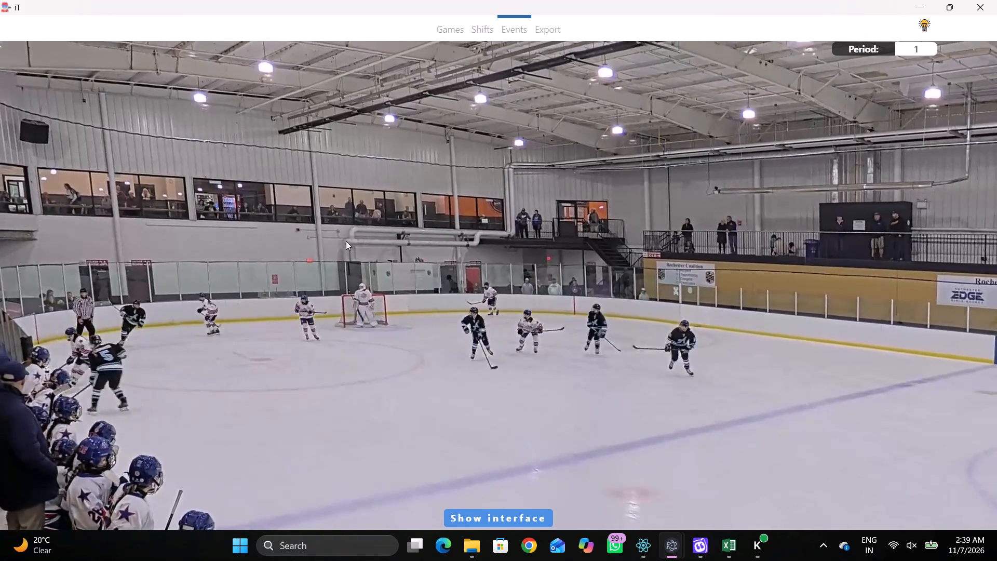
{"action": "left_click", "coordinate": [346, 241]}
{"action": "key", "text": "q"}
Tag a Pass by home 5 close to the near-side boards, between the home zone's face-off circle and the blue line.
{"action": "key", "text": "space"}
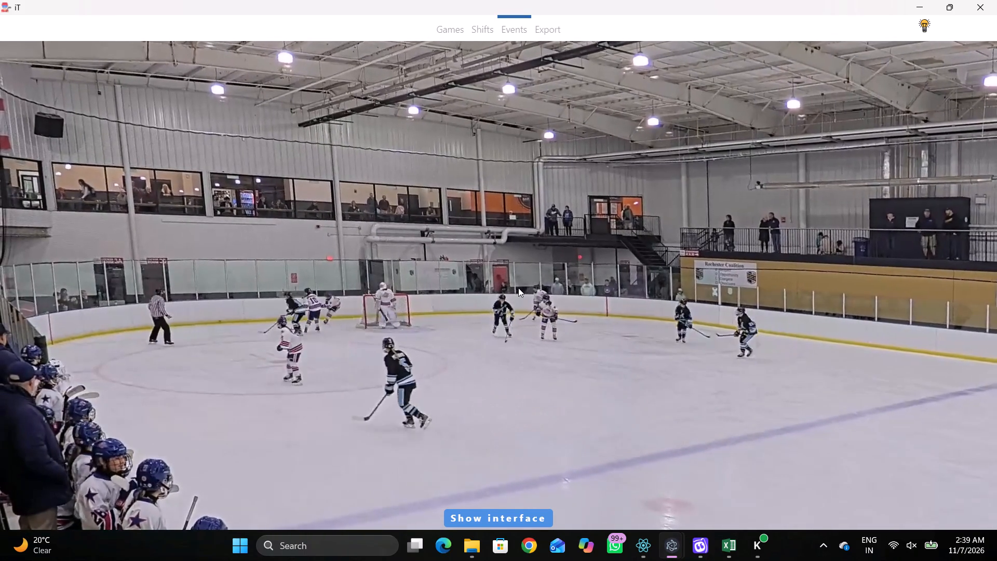
{"action": "key", "text": "v"}
{"action": "key", "text": "space"}
{"action": "right_click", "coordinate": [505, 272]}
{"action": "right_click", "coordinate": [511, 275]}
{"action": "left_click", "coordinate": [515, 276]}
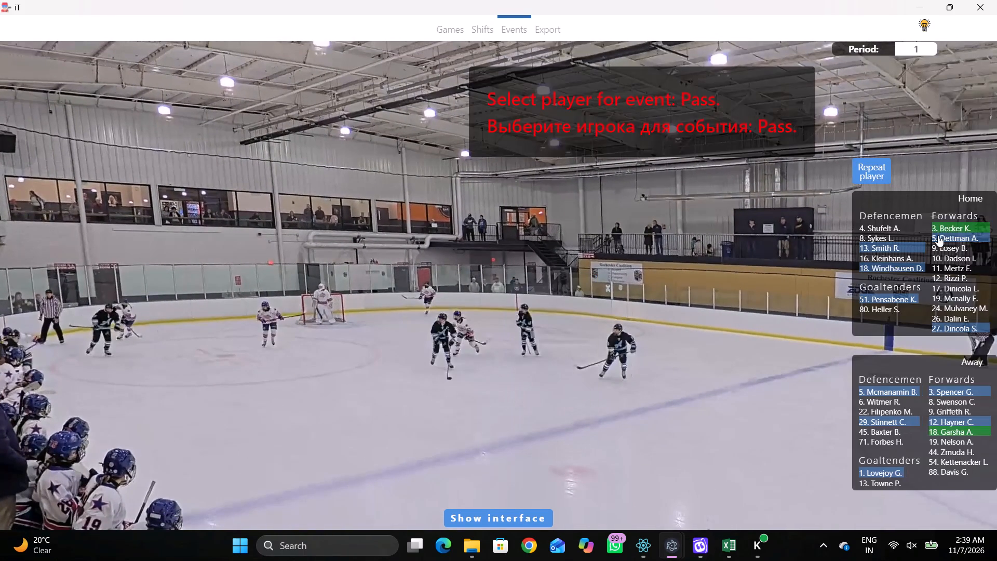
{"action": "left_click", "coordinate": [938, 235]}
{"action": "left_click", "coordinate": [386, 305]}
Tag a Pass by away 29 just inside the away zone's blue line, towards the far side of the rink.
{"action": "key", "text": "space"}
{"action": "key", "text": "space"}
{"action": "key", "text": "space"}
{"action": "key", "text": "space"}
{"action": "key", "text": "space"}
{"action": "key", "text": "space"}
{"action": "key", "text": "space"}
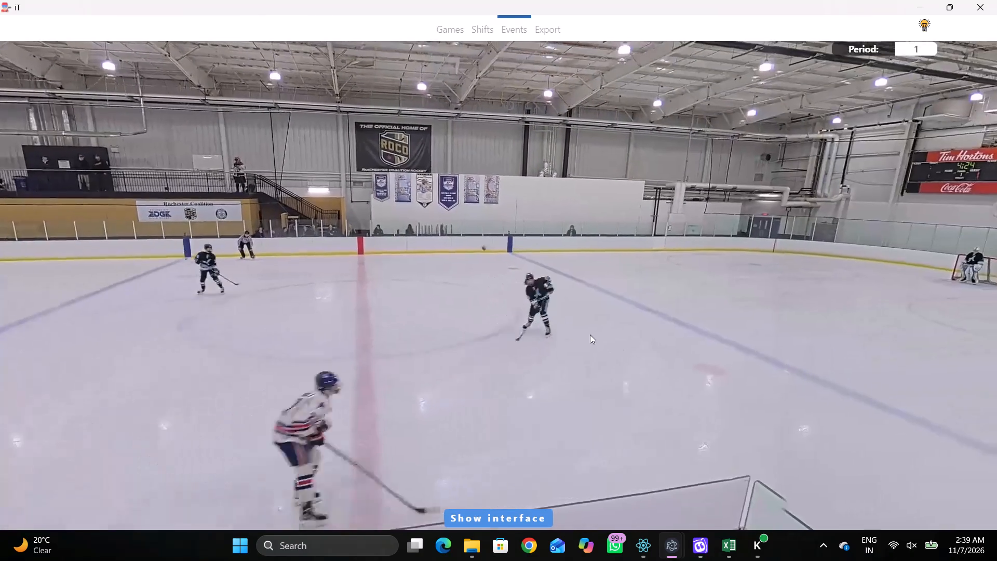
{"action": "key", "text": "space"}
{"action": "key", "text": "space"}
{"action": "key", "text": "space"}
{"action": "key", "text": "space"}
{"action": "key", "text": "space"}
{"action": "key", "text": "space"}
{"action": "key", "text": "space"}
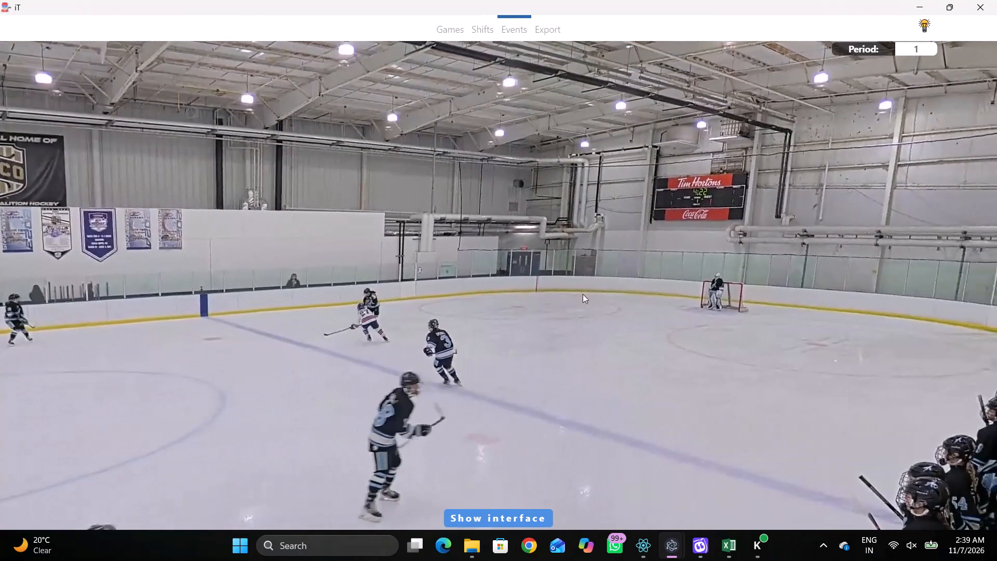
{"action": "key", "text": "r"}
{"action": "right_click", "coordinate": [571, 283]}
{"action": "left_click", "coordinate": [575, 285]}
{"action": "right_click_drag", "start_coordinate": [561, 282], "coordinate": [556, 282]}
{"action": "left_click", "coordinate": [572, 281]}
{"action": "left_click", "coordinate": [885, 421]}
{"action": "left_click", "coordinate": [609, 145]}
Play on and rewind the play after away 29's event to examine the puck battle along the far-side boards.
{"action": "key", "text": "r"}
{"action": "key", "text": "space"}
{"action": "key", "text": "space"}
{"action": "key", "text": "space"}
{"action": "key", "text": "space"}
{"action": "key", "text": "space"}
{"action": "key", "text": "v"}
{"action": "key", "text": "space"}
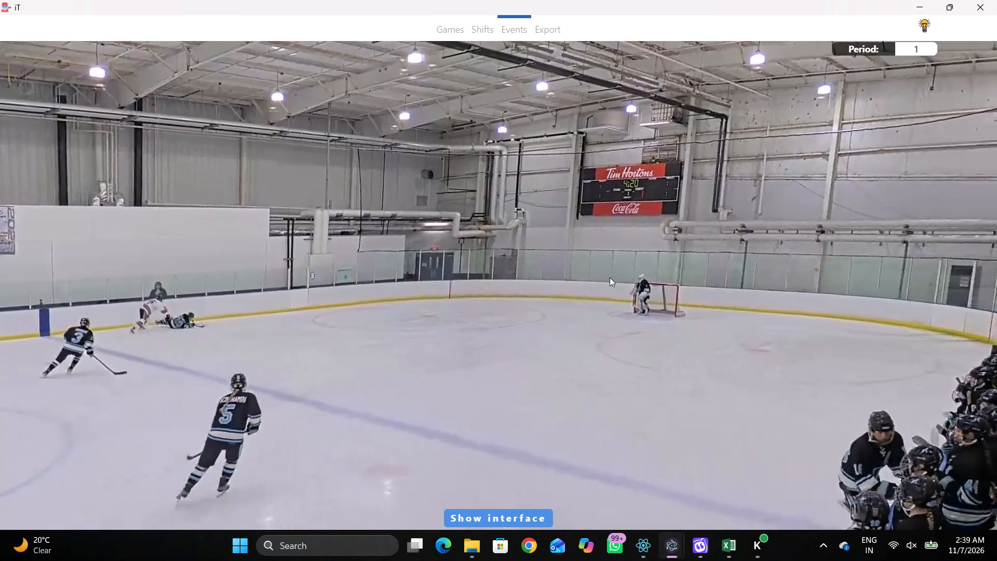
{"action": "key", "text": "space"}
{"action": "key", "text": "space"}
{"action": "key", "text": "q"}
{"action": "key", "text": "q"}
{"action": "key", "text": "q"}
{"action": "key", "text": "q"}
{"action": "key", "text": "q"}
{"action": "right_click", "coordinate": [624, 199]}
{"action": "key", "text": "q"}
{"action": "key", "text": "q"}
{"action": "key", "text": "q"}
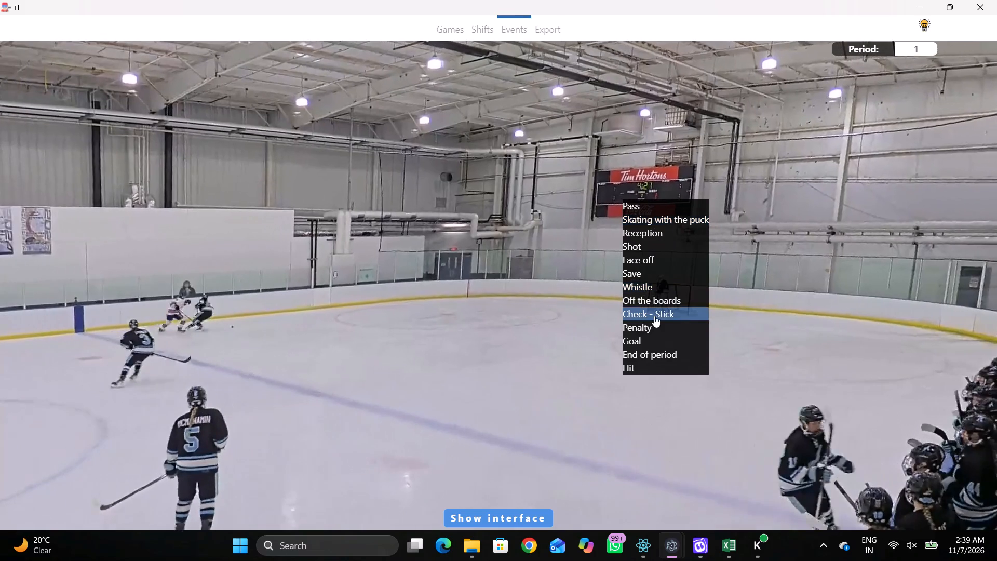
Tag a Pass by the same player, away 29, near the far-side boards, between the away zone's blue line and face-off circle.
{"action": "key", "text": "space"}
{"action": "key", "text": "v"}
{"action": "key", "text": "space"}
{"action": "key", "text": "space"}
{"action": "key", "text": "space"}
{"action": "key", "text": "space"}
{"action": "key", "text": "space"}
{"action": "right_click", "coordinate": [653, 243]}
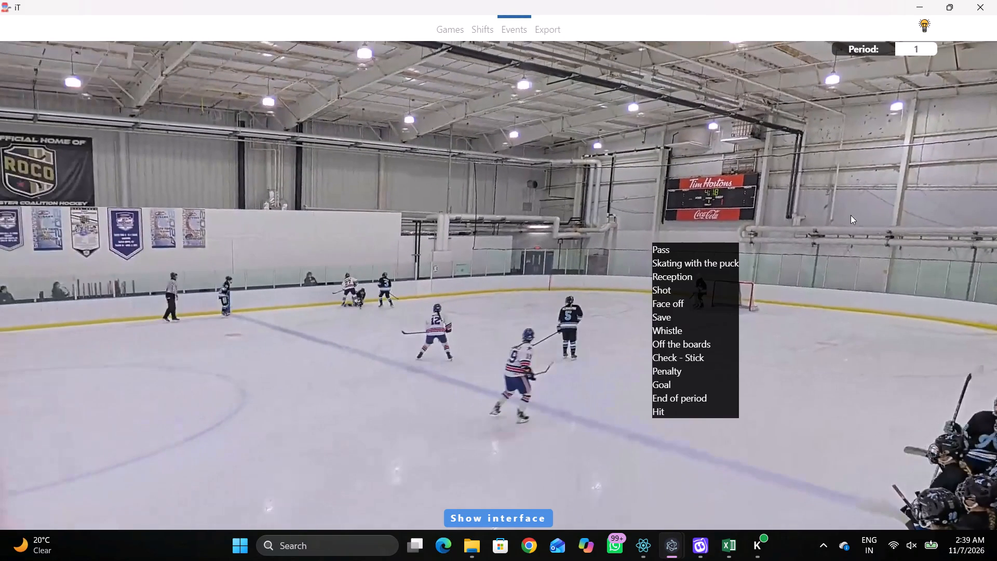
{"action": "right_click", "coordinate": [699, 191]}
{"action": "left_click", "coordinate": [709, 197]}
{"action": "left_click", "coordinate": [870, 173]}
{"action": "left_click", "coordinate": [643, 115]}
Change the type of away 29's earlier Pass, at 00:33:28:5, to Skating with the puck.
{"action": "key", "text": "shift+d"}
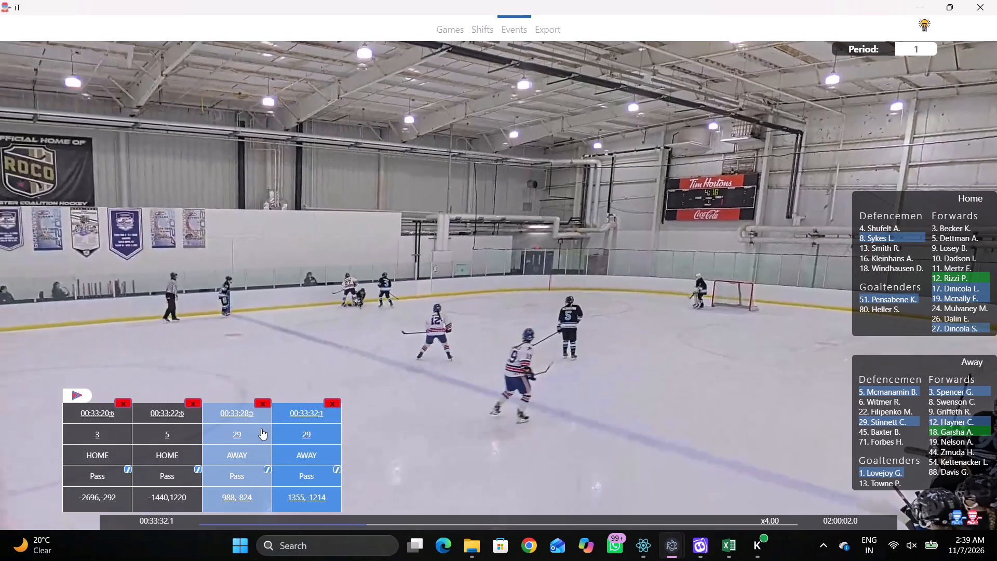
{"action": "left_click", "coordinate": [266, 465]}
{"action": "left_click", "coordinate": [417, 273]}
{"action": "left_click", "coordinate": [389, 309]}
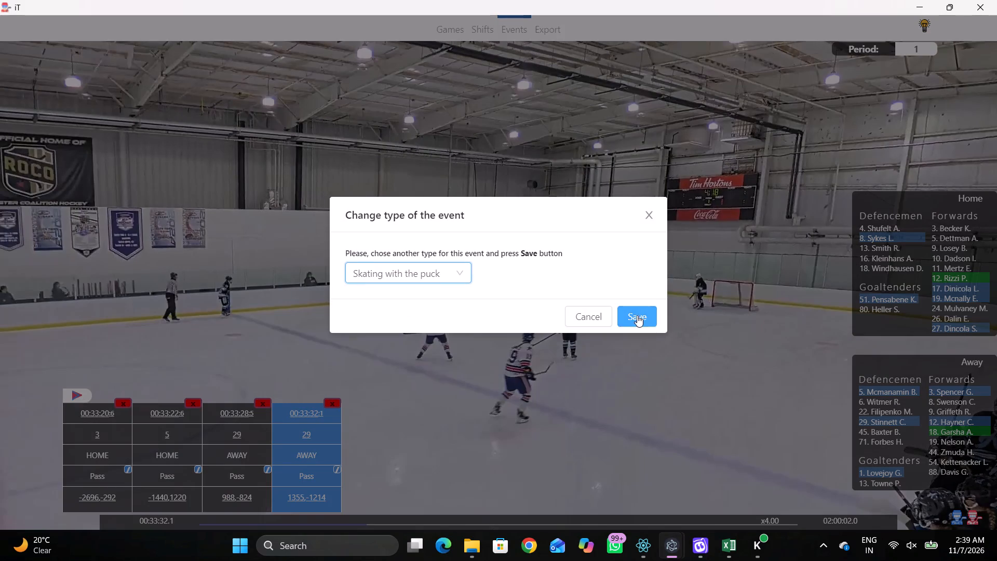
{"action": "left_click", "coordinate": [636, 315]}
Tag Skating with the puck by home 12 just behind the away goal line, towards the far-side corner.
{"action": "key", "text": "space"}
{"action": "key", "text": "space"}
{"action": "key", "text": "space"}
{"action": "key", "text": "space"}
{"action": "key", "text": "space"}
{"action": "key", "text": "space"}
{"action": "key", "text": "r"}
{"action": "key", "text": "space"}
{"action": "key", "text": "space"}
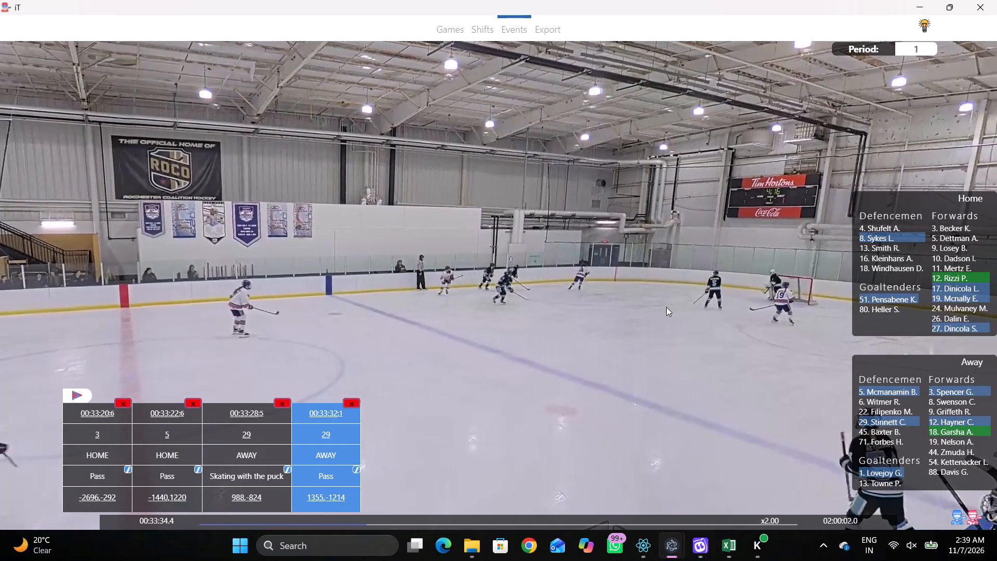
{"action": "key", "text": "space"}
{"action": "key", "text": "space"}
{"action": "right_click", "coordinate": [688, 244]}
{"action": "left_click", "coordinate": [720, 257]}
{"action": "left_click", "coordinate": [940, 276]}
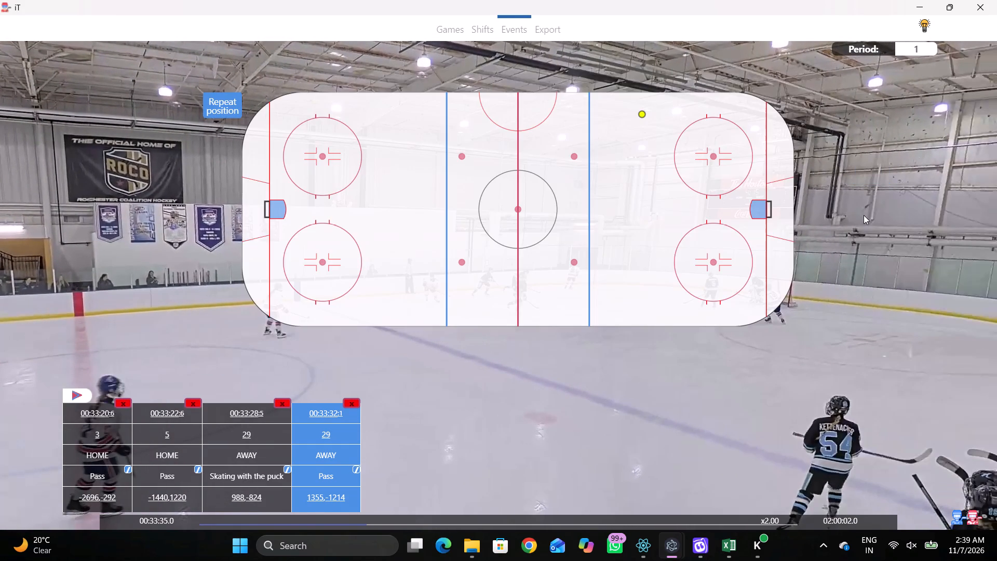
{"action": "left_click", "coordinate": [772, 135]}
Tag a Pass by the same player, home 12, just in front of the away goal line, beside the far-side face-off circle.
{"action": "key", "text": "space"}
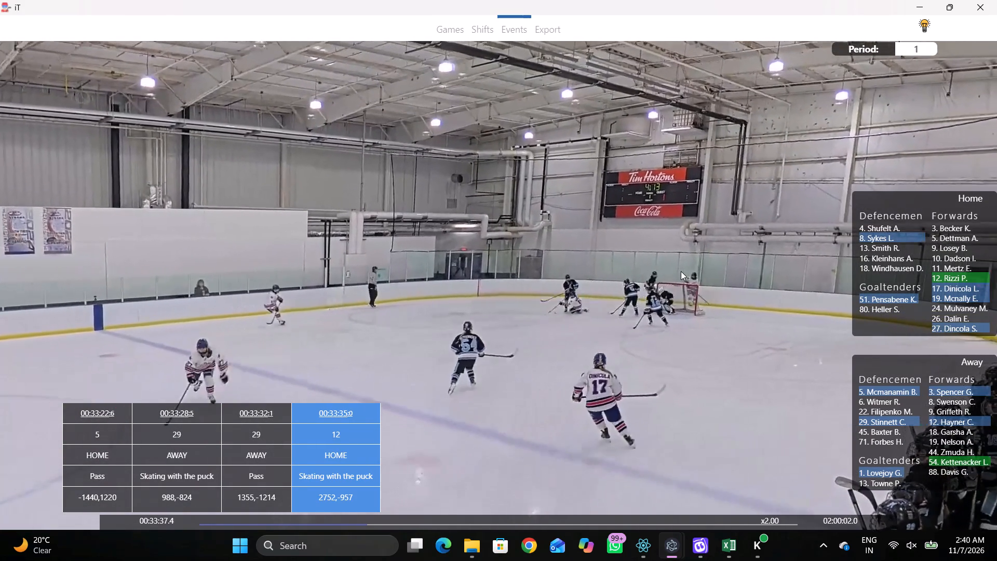
{"action": "key", "text": "space"}
{"action": "key", "text": "q"}
{"action": "key", "text": "q"}
{"action": "key", "text": "q"}
{"action": "key", "text": "q"}
{"action": "key", "text": "q"}
{"action": "key", "text": "q"}
{"action": "key", "text": "q"}
{"action": "key", "text": "q"}
{"action": "right_click", "coordinate": [617, 222]}
{"action": "left_click", "coordinate": [623, 227]}
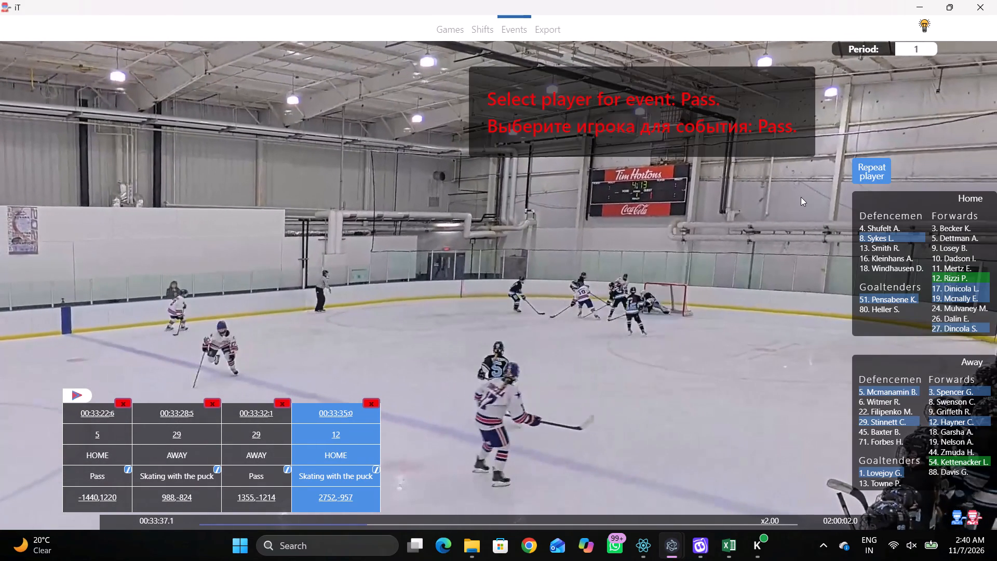
{"action": "left_click", "coordinate": [863, 172]}
{"action": "left_click", "coordinate": [758, 165]}
Play on after home 12's Pass and rewind to before it to examine the play around the away net.
{"action": "key", "text": "space"}
{"action": "key", "text": "space"}
{"action": "key", "text": "space"}
{"action": "key", "text": "space"}
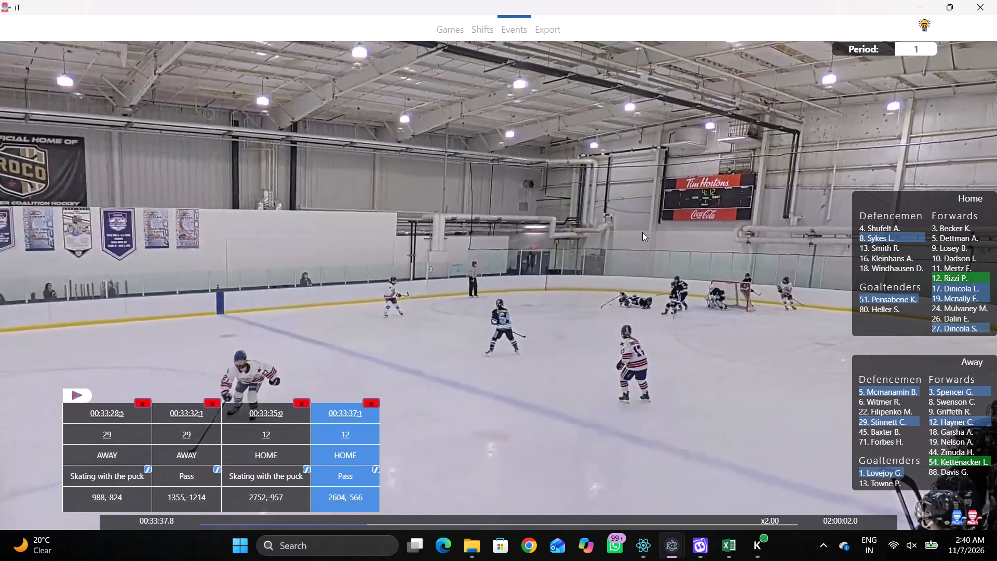
{"action": "key", "text": "space"}
{"action": "key", "text": "space"}
{"action": "key", "text": "q"}
{"action": "key", "text": "q"}
{"action": "key", "text": "q"}
{"action": "key", "text": "q"}
{"action": "key", "text": "q"}
{"action": "key", "text": "q"}
{"action": "key", "text": "q"}
{"action": "key", "text": "q"}
{"action": "key", "text": "q"}
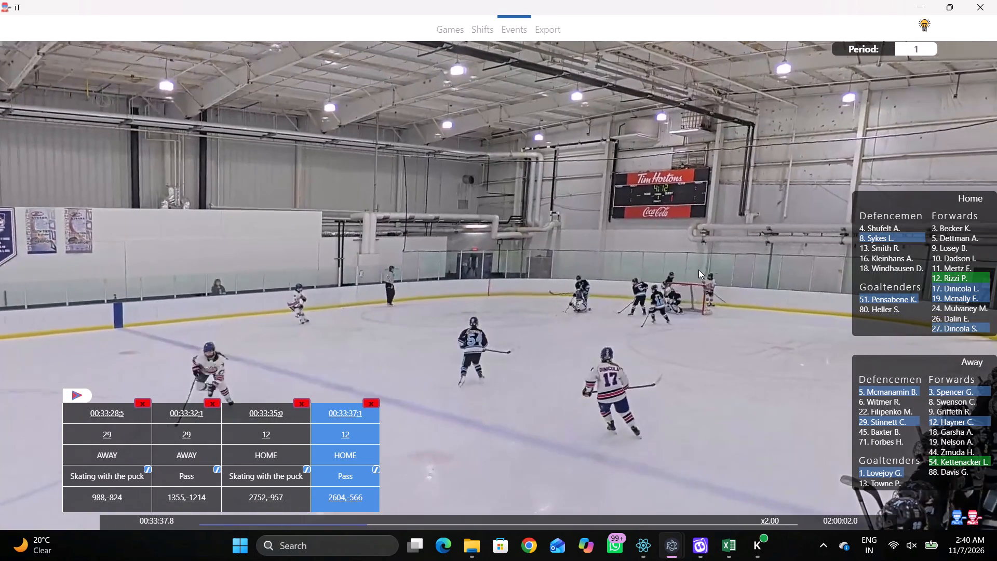
{"action": "key", "text": "q"}
{"action": "key", "text": "q"}
{"action": "key", "text": "q"}
{"action": "key", "text": "q"}
{"action": "key", "text": "q"}
{"action": "key", "text": "q"}
{"action": "key", "text": "q"}
{"action": "key", "text": "q"}
{"action": "key", "text": "q"}
{"action": "key", "text": "q"}
{"action": "key", "text": "q"}
{"action": "key", "text": "q"}
{"action": "type", "text": "qq"}
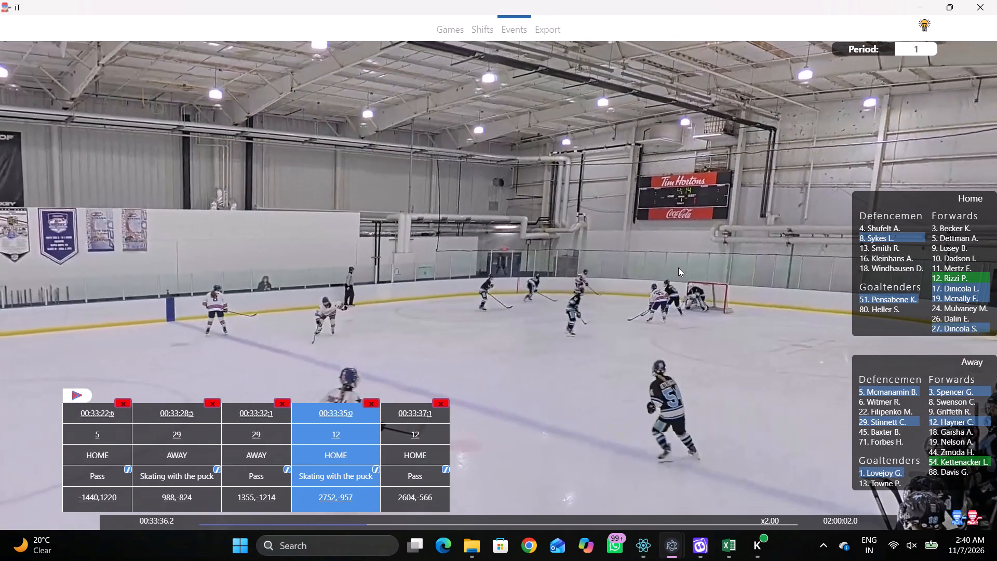
Replay the sequence beyond home 12's Pass and rewind to just after it to examine who touches the puck next.
{"action": "type", "text": "qqqqq v"}
{"action": "key", "text": "space"}
{"action": "key", "text": "space"}
{"action": "key", "text": "space"}
{"action": "key", "text": "space"}
{"action": "key", "text": "space"}
{"action": "key", "text": "space"}
{"action": "key", "text": "space"}
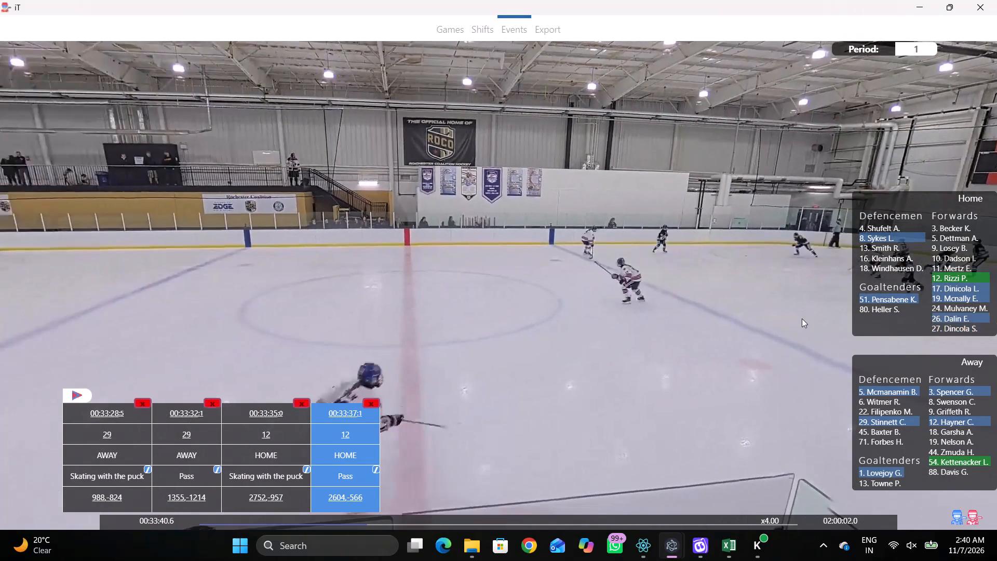
{"action": "key", "text": "q"}
{"action": "key", "text": "q"}
{"action": "key", "text": "q"}
{"action": "key", "text": "q"}
{"action": "key", "text": "q"}
{"action": "key", "text": "q"}
{"action": "key", "text": "q"}
{"action": "key", "text": "q"}
{"action": "key", "text": "q"}
{"action": "key", "text": "q"}
{"action": "key", "text": "q"}
{"action": "key", "text": "q"}
{"action": "key", "text": "q"}
{"action": "key", "text": "q"}
{"action": "key", "text": "q"}
{"action": "key", "text": "q"}
{"action": "key", "text": "q"}
{"action": "key", "text": "q"}
{"action": "key", "text": "q"}
{"action": "key", "text": "q"}
{"action": "key", "text": "q"}
{"action": "key", "text": "q"}
{"action": "key", "text": "q"}
{"action": "key", "text": "q"}
{"action": "key", "text": "q"}
{"action": "key", "text": "q"}
{"action": "key", "text": "q"}
{"action": "key", "text": "q"}
{"action": "key", "text": "q"}
{"action": "key", "text": "q"}
{"action": "key", "text": "q"}
{"action": "key", "text": "q"}
{"action": "key", "text": "q"}
{"action": "key", "text": "q"}
{"action": "key", "text": "q"}
{"action": "key", "text": "q"}
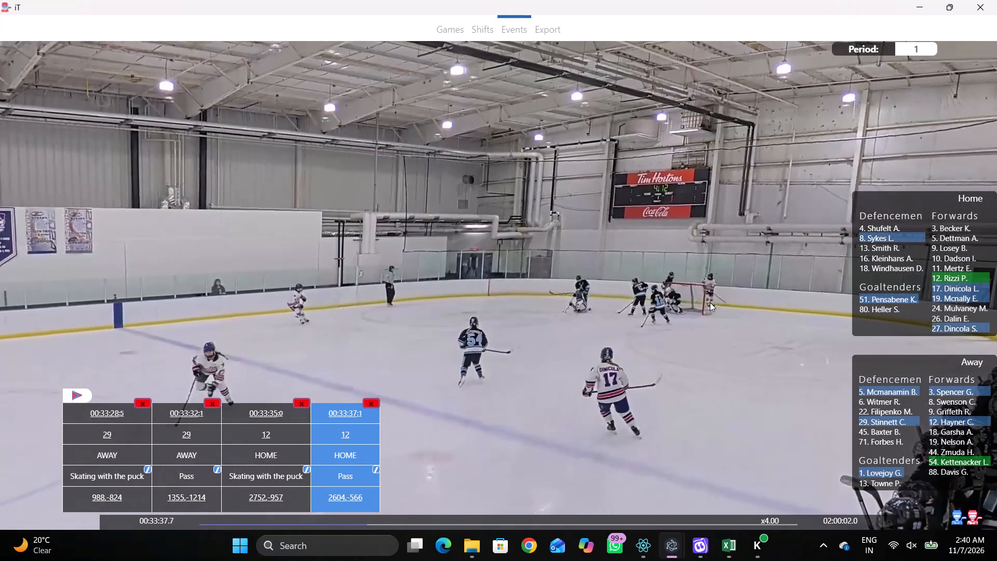
Tag a Hit taken by away 3 and drawn by home 19, inside the away zone's far-side face-off circle, on its slot side.
{"action": "type", "text": "qqqqqqqqqqqqqqqqqqqqqqqqqqqqqqqqqqqqqqqqqq"}
{"action": "key", "text": "space"}
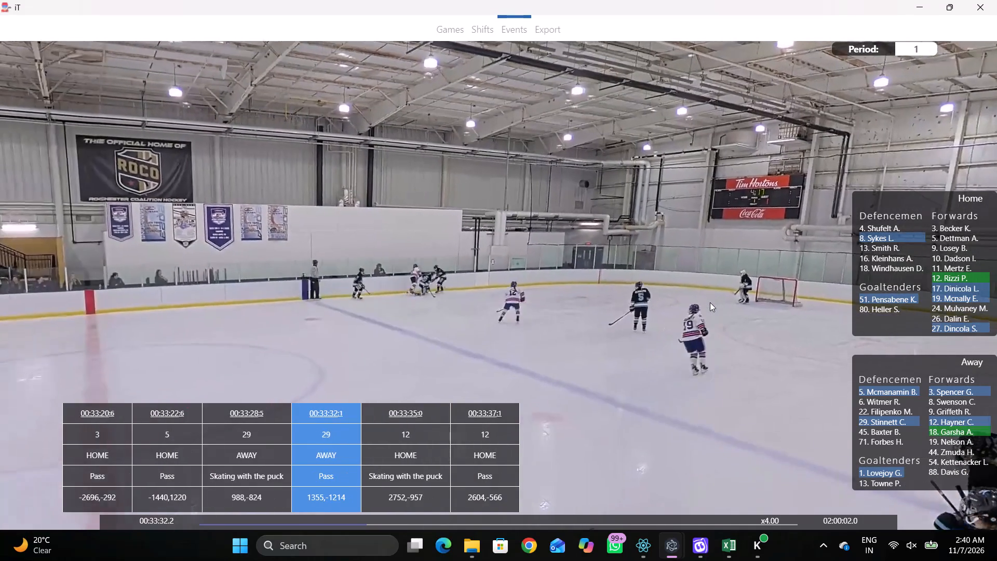
{"action": "type", "text": "D"}
{"action": "key", "text": "space"}
{"action": "key", "text": "q"}
{"action": "right_click_drag", "start_coordinate": [666, 230], "coordinate": [671, 232]}
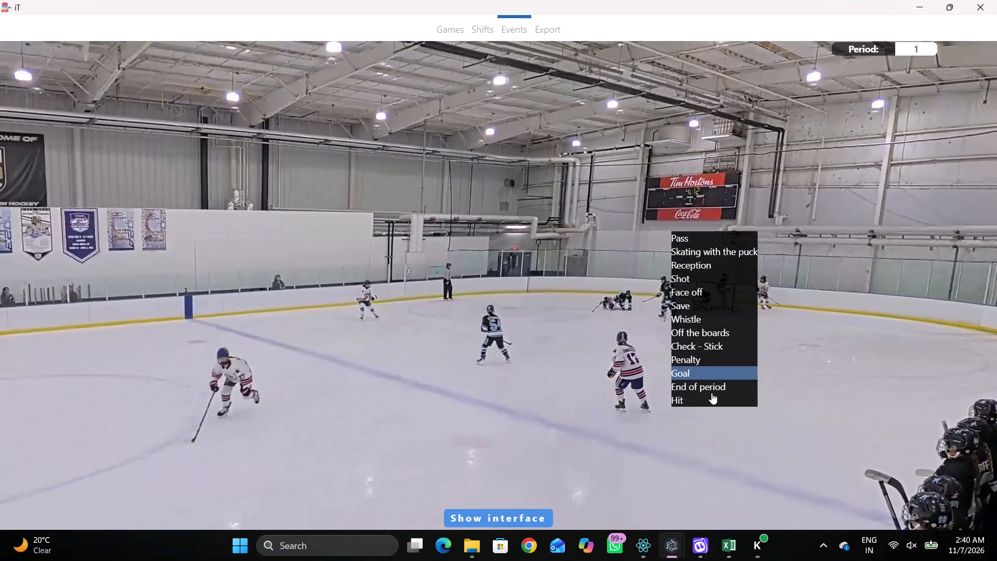
{"action": "left_click", "coordinate": [682, 393]}
{"action": "left_click", "coordinate": [937, 393]}
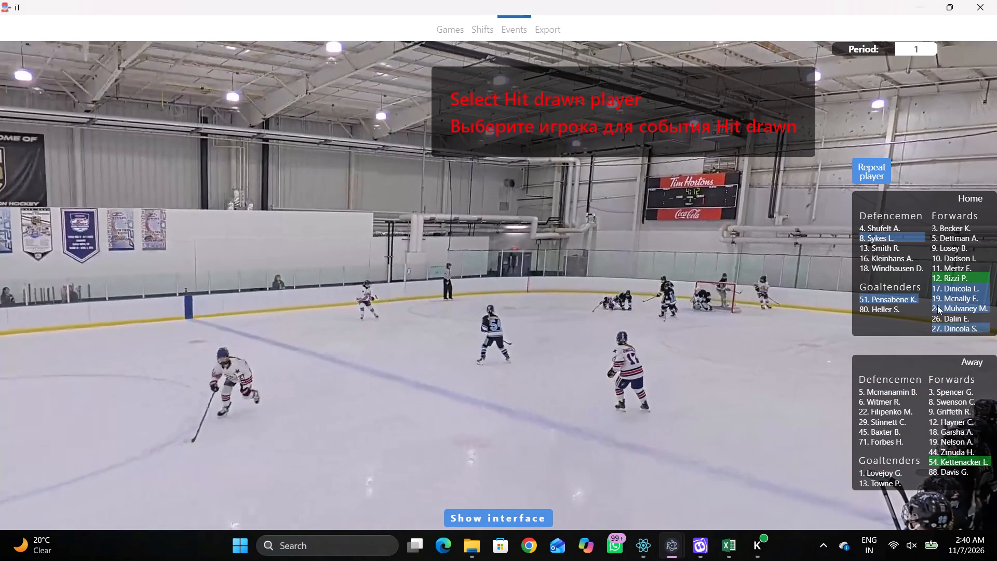
{"action": "left_click", "coordinate": [948, 297]}
{"action": "left_click", "coordinate": [703, 176]}
Rewind to before the Hit and replay beyond it to examine the puck battle beside the away net.
{"action": "key", "text": "q"}
{"action": "key", "text": "q"}
{"action": "key", "text": "q"}
{"action": "key", "text": "q"}
{"action": "key", "text": "q"}
{"action": "type", "text": "qq"}
{"action": "key", "text": "q"}
{"action": "type", "text": "qqqqqqq"}
{"action": "key", "text": "q"}
{"action": "key", "text": "q"}
{"action": "key", "text": "q"}
{"action": "type", "text": "qq"}
{"action": "key", "text": "q"}
{"action": "key", "text": "q"}
{"action": "key", "text": "q"}
{"action": "key", "text": "space"}
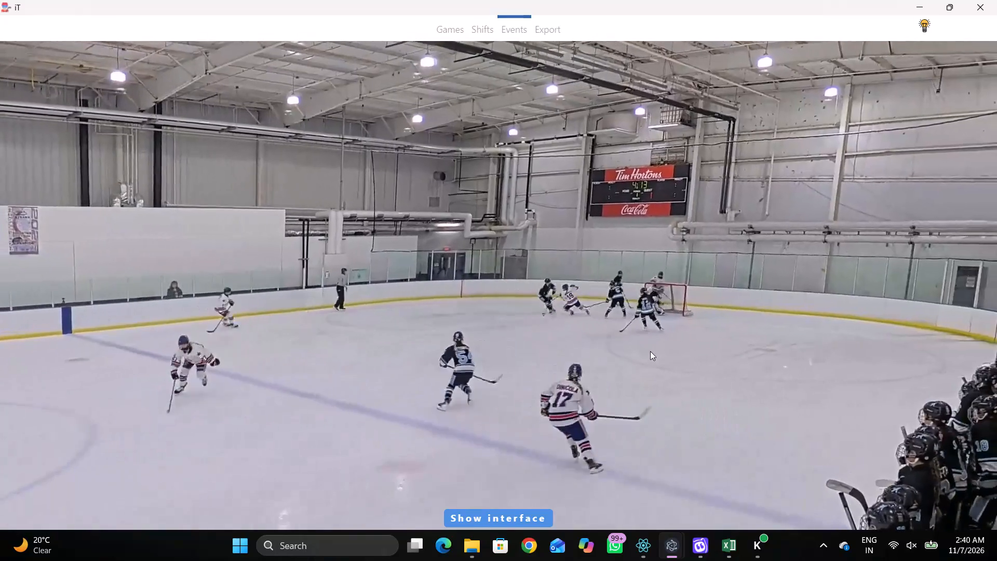
{"action": "key", "text": "space"}
{"action": "key", "text": "space"}
{"action": "key", "text": "space"}
{"action": "key", "text": "space"}
{"action": "key", "text": "space"}
{"action": "key", "text": "shift+d"}
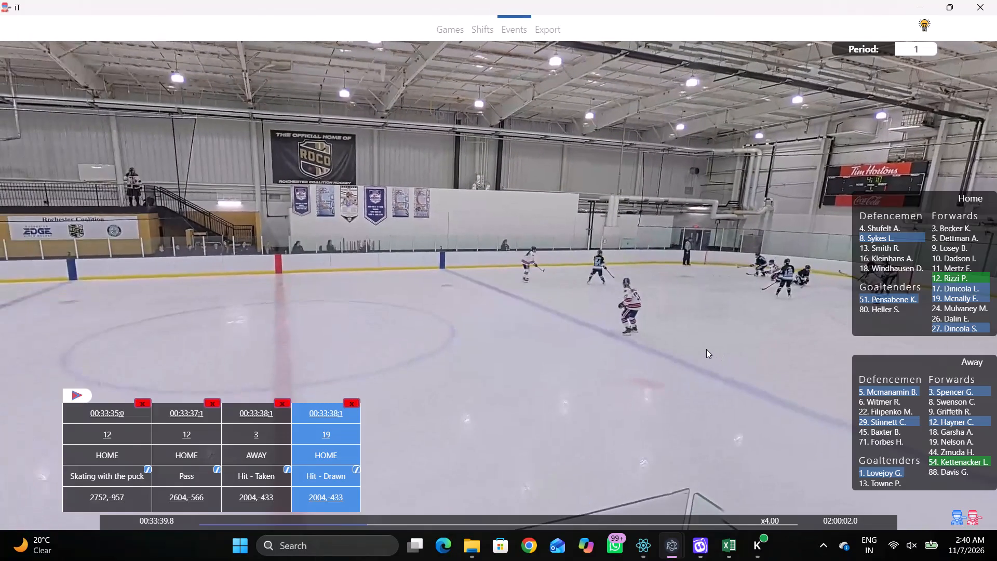
{"action": "key", "text": "space"}
{"action": "key", "text": "space"}
Return to the events before the Hit, rewind further and replay to examine who controls the puck in the away zone.
{"action": "left_click", "coordinate": [244, 420]}
{"action": "left_click", "coordinate": [185, 419]}
{"action": "key", "text": "shift+d"}
{"action": "key", "text": "q"}
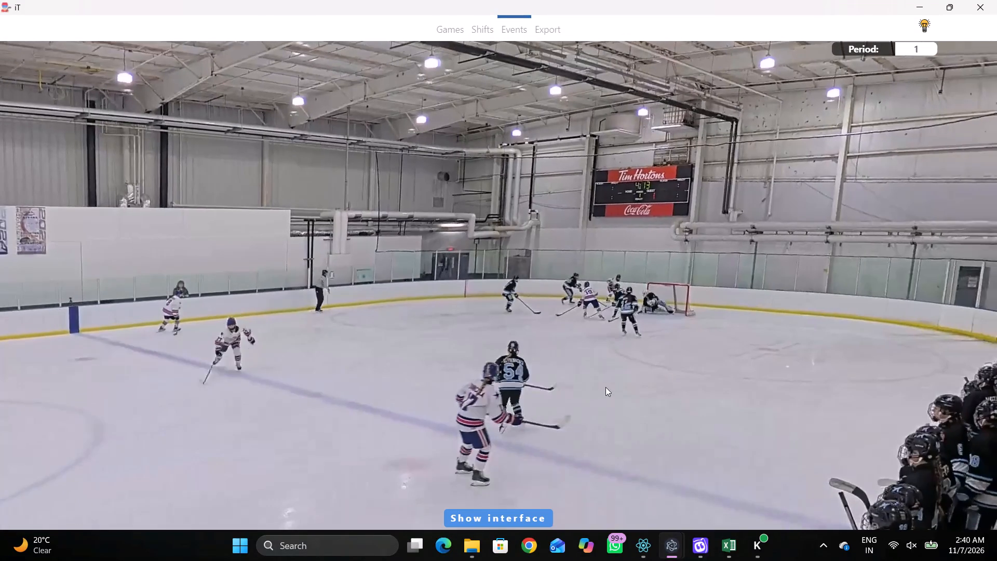
{"action": "key", "text": "q"}
{"action": "key", "text": "q"}
{"action": "key", "text": "q"}
{"action": "key", "text": "q"}
{"action": "key", "text": "q"}
{"action": "key", "text": "q"}
{"action": "key", "text": "q"}
{"action": "key", "text": "q"}
{"action": "key", "text": "q"}
{"action": "key", "text": "q"}
{"action": "key", "text": "q"}
{"action": "key", "text": "q"}
{"action": "key", "text": "q"}
{"action": "key", "text": "q"}
{"action": "key", "text": "q"}
{"action": "key", "text": "q"}
{"action": "key", "text": "q"}
{"action": "key", "text": "q"}
{"action": "key", "text": "q"}
{"action": "key", "text": "q"}
{"action": "type", "text": "qq"}
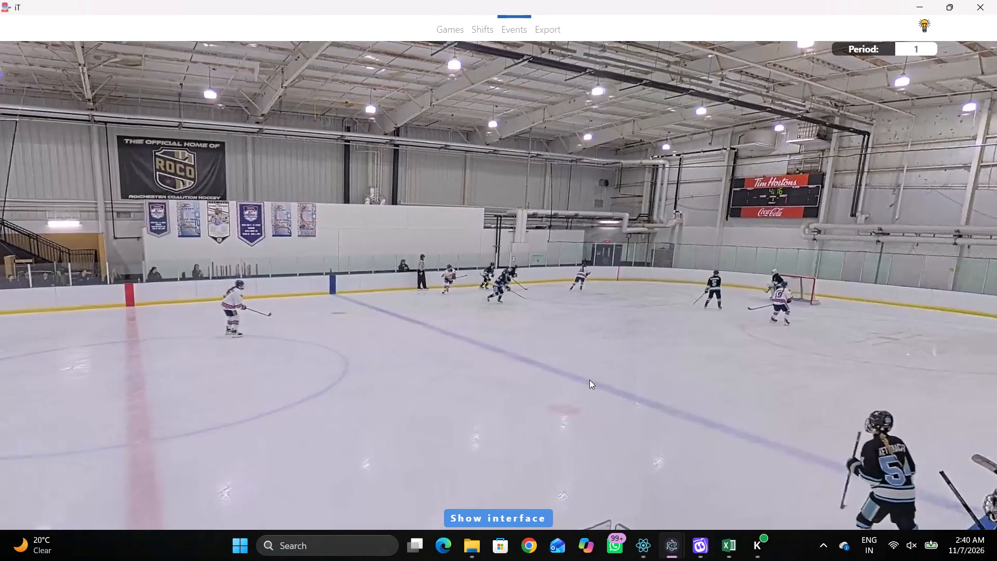
{"action": "key", "text": "space"}
{"action": "key", "text": "space"}
{"action": "key", "text": "space"}
{"action": "key", "text": "space"}
{"action": "key", "text": "space"}
{"action": "key", "text": "space"}
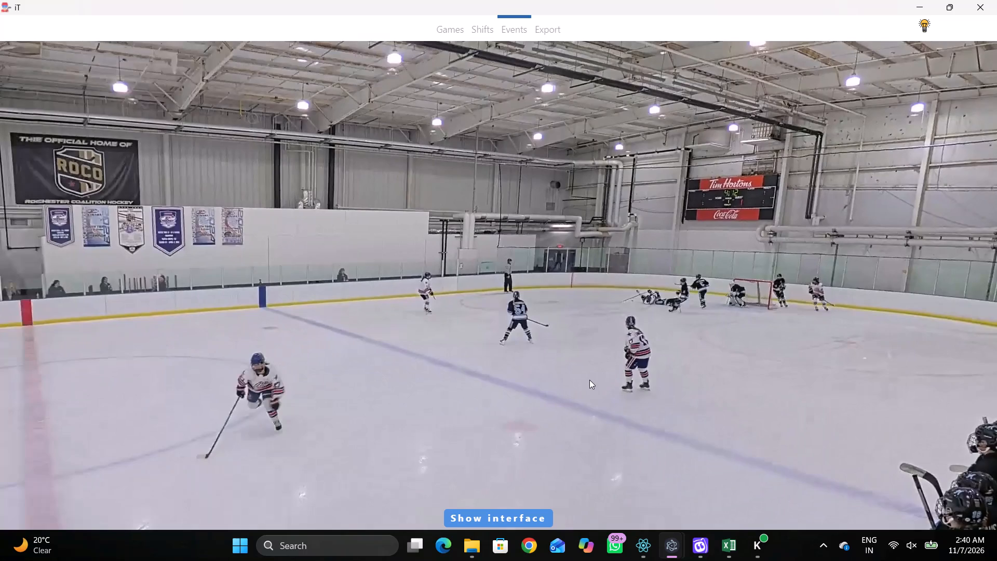
{"action": "key", "text": "space"}
{"action": "key", "text": "space"}
{"action": "key", "text": "r"}
{"action": "key", "text": "space"}
{"action": "key", "text": "space"}
{"action": "key", "text": "space"}
{"action": "key", "text": "space"}
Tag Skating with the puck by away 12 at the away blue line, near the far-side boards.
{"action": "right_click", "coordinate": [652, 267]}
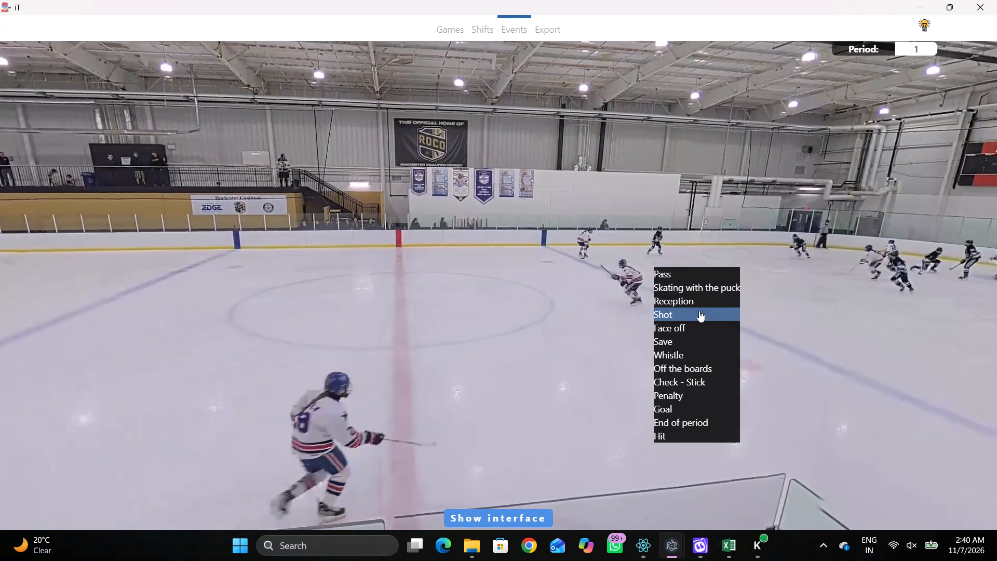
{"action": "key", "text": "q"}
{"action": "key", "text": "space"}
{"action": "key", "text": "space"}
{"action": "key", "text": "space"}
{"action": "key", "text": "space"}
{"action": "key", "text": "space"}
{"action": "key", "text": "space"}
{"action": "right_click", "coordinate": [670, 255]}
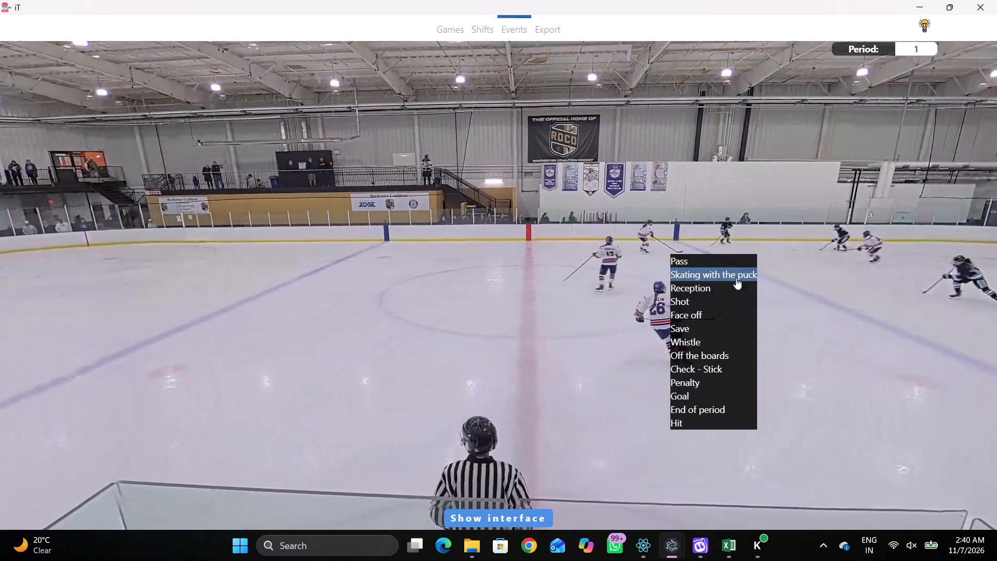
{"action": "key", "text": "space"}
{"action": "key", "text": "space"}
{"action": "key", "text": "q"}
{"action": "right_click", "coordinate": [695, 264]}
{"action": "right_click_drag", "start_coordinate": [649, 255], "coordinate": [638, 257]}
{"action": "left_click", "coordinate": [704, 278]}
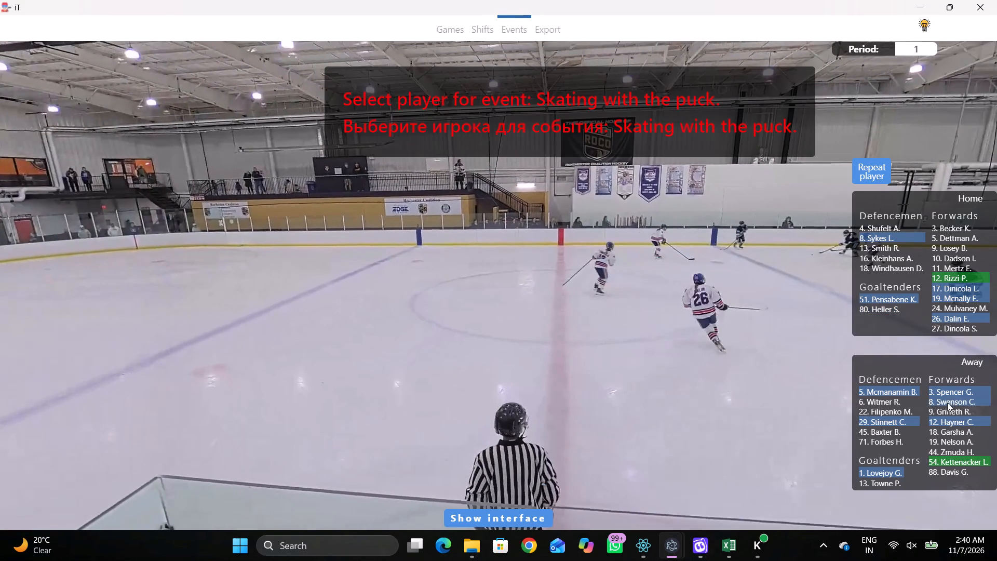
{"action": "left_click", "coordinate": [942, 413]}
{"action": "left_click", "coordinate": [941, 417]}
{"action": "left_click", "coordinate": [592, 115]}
Play on after away 12's Skating with the puck to examine how the puck is carried through the neutral zone.
{"action": "key", "text": "space"}
{"action": "key", "text": "space"}
{"action": "key", "text": "space"}
{"action": "key", "text": "space"}
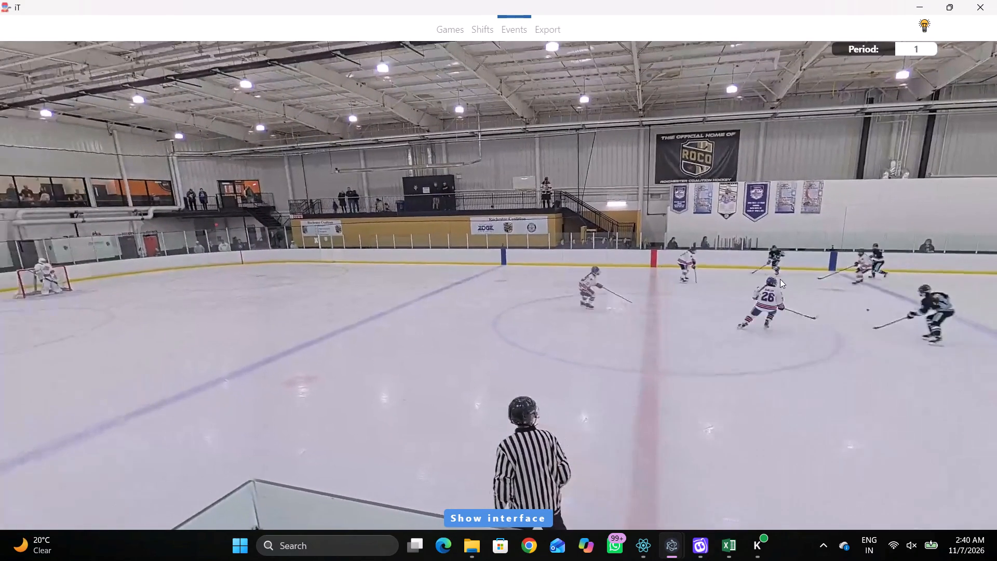
{"action": "key", "text": "space"}
{"action": "key", "text": "v"}
{"action": "key", "text": "space"}
{"action": "key", "text": "space"}
{"action": "key", "text": "space"}
Go back to the Hit and tag Skating with the puck by away 5, inside the away zone's far-side face-off circle.
{"action": "key", "text": "shift+d"}
{"action": "left_click", "coordinate": [323, 426]}
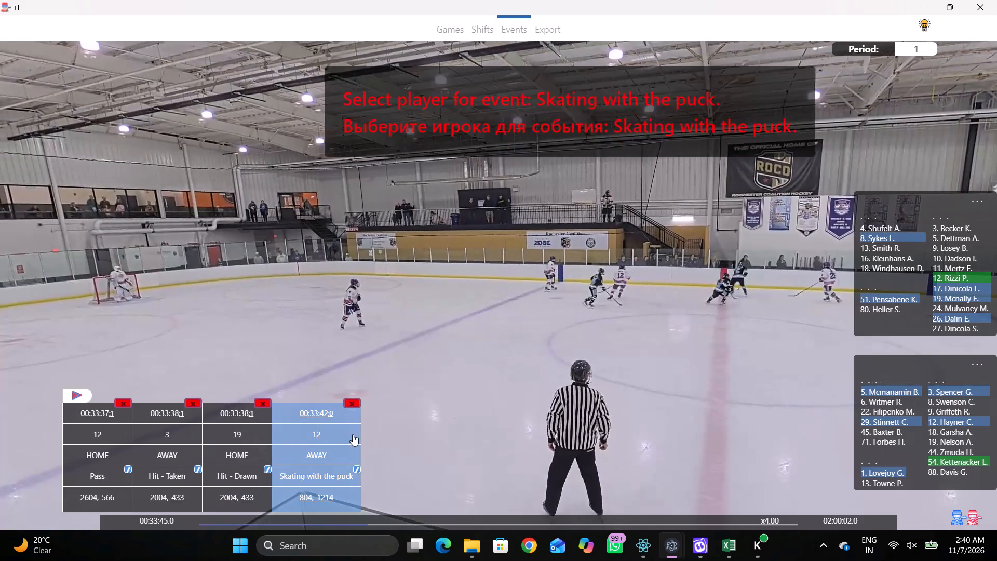
{"action": "left_click", "coordinate": [259, 422]}
{"action": "key", "text": "shift+d"}
{"action": "key", "text": "space"}
{"action": "key", "text": "space"}
{"action": "right_click_drag", "start_coordinate": [553, 229], "coordinate": [565, 232]}
{"action": "left_click", "coordinate": [609, 243]}
{"action": "right_click_drag", "start_coordinate": [722, 292], "coordinate": [717, 290]}
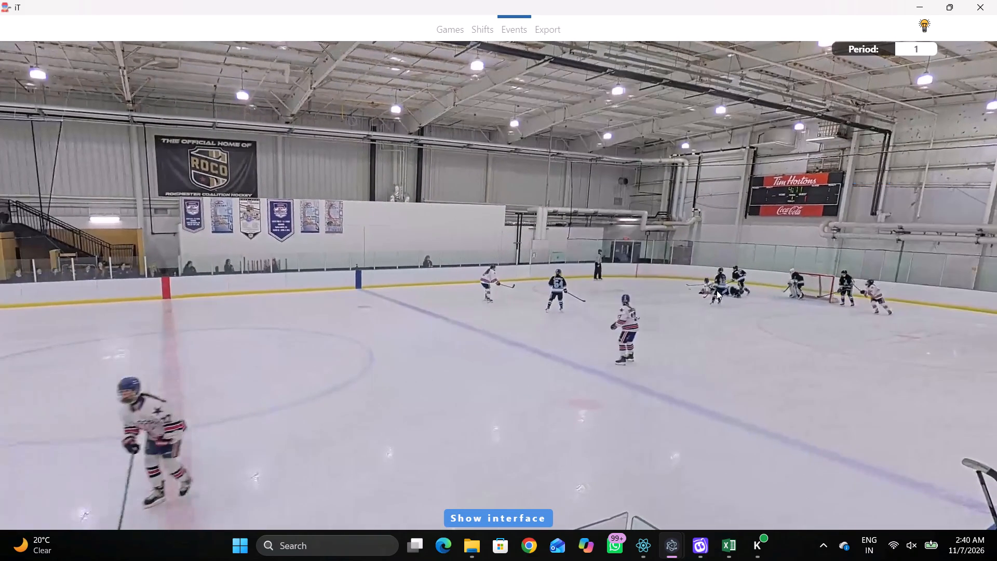
{"action": "right_click_drag", "start_coordinate": [717, 290], "coordinate": [723, 297]}
{"action": "left_click", "coordinate": [761, 314]}
{"action": "left_click", "coordinate": [880, 395]}
{"action": "left_click", "coordinate": [721, 144]}
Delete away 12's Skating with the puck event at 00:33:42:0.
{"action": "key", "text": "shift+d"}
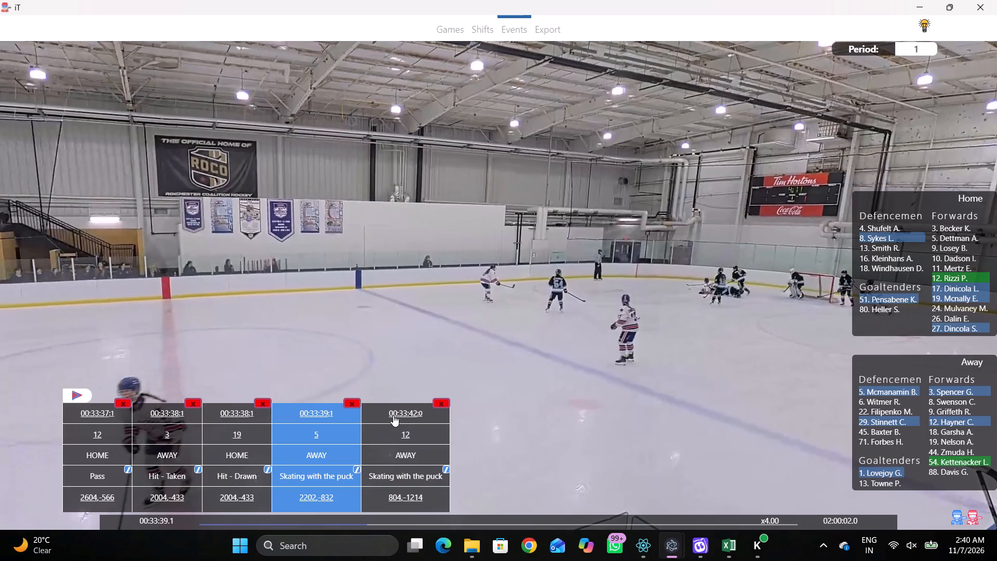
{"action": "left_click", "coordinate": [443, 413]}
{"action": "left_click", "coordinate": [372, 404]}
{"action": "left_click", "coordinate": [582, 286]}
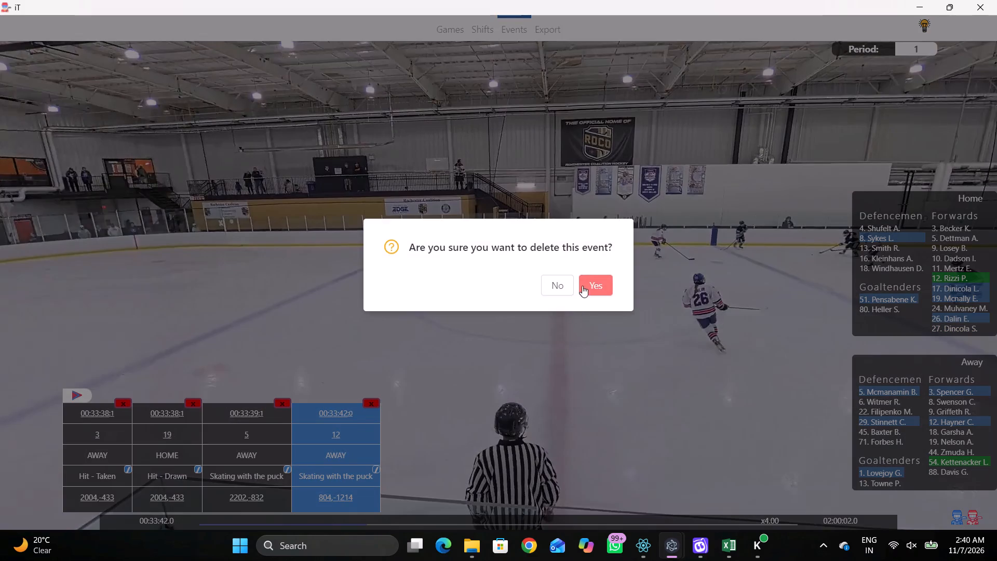
Tag a Pass by the same player, away 5, just inside the away blue line, towards the far-side boards.
{"action": "key", "text": "shift+d"}
{"action": "key", "text": "space"}
{"action": "key", "text": "space"}
{"action": "key", "text": "space"}
{"action": "key", "text": "space"}
{"action": "right_click_drag", "start_coordinate": [654, 219], "coordinate": [648, 221]}
{"action": "key", "text": "q"}
{"action": "key", "text": "q"}
{"action": "type", "text": "qq"}
{"action": "key", "text": "q"}
{"action": "type", "text": "qq"}
{"action": "right_click", "coordinate": [728, 233]}
{"action": "left_click", "coordinate": [739, 232]}
{"action": "left_click", "coordinate": [861, 173]}
{"action": "left_click", "coordinate": [625, 148]}
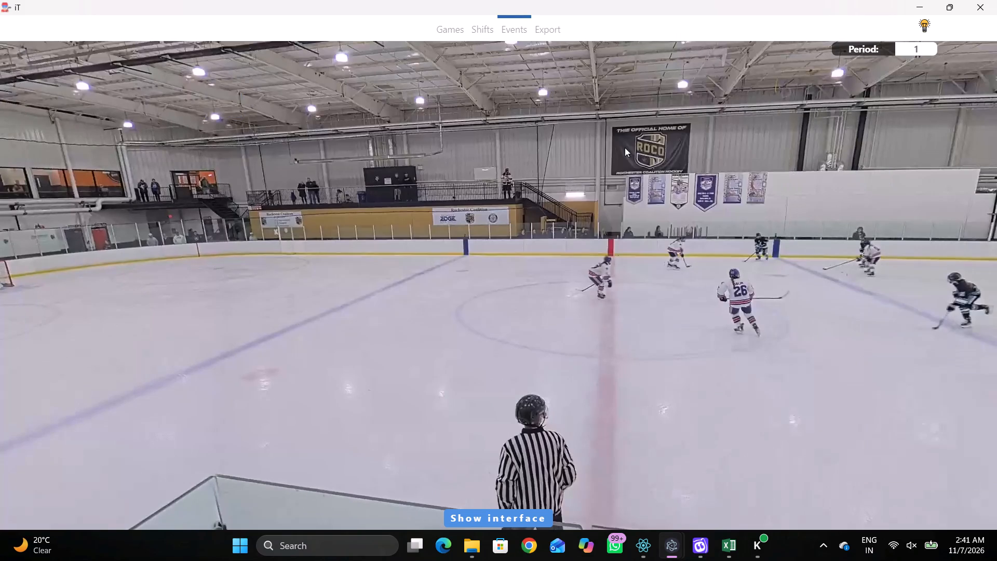
Tag a Pass by away 5 in the neutral zone, just on the away side of the centre line against the far-side boards.
{"action": "key", "text": "r"}
{"action": "key", "text": "space"}
{"action": "key", "text": "space"}
{"action": "key", "text": "space"}
{"action": "key", "text": "space"}
{"action": "key", "text": "space"}
{"action": "key", "text": "space"}
{"action": "key", "text": "space"}
{"action": "key", "text": "space"}
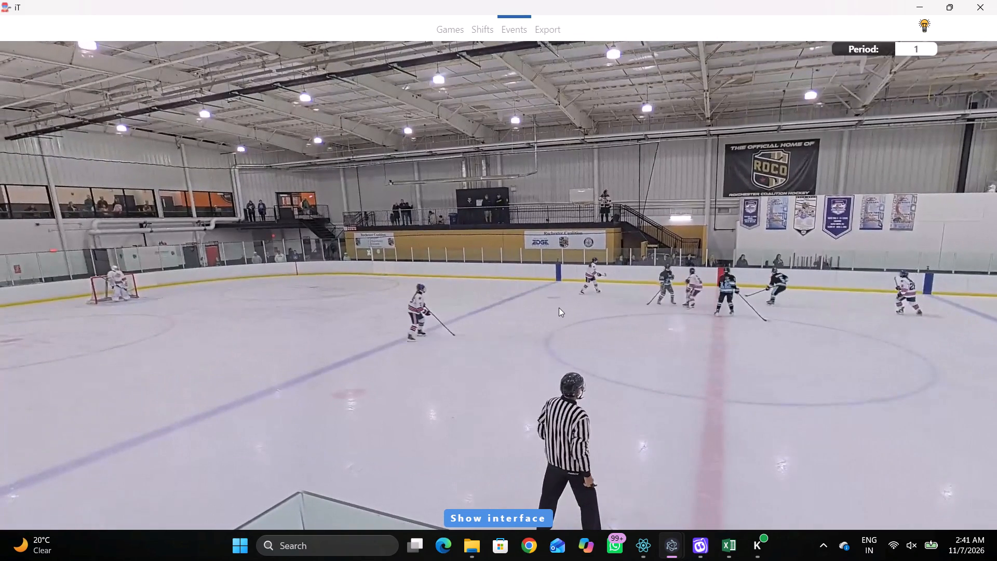
{"action": "key", "text": "space"}
{"action": "key", "text": "space"}
{"action": "key", "text": "space"}
{"action": "key", "text": "space"}
{"action": "key", "text": "space"}
{"action": "key", "text": "space"}
{"action": "key", "text": "q"}
{"action": "key", "text": "q"}
{"action": "key", "text": "q"}
{"action": "key", "text": "q"}
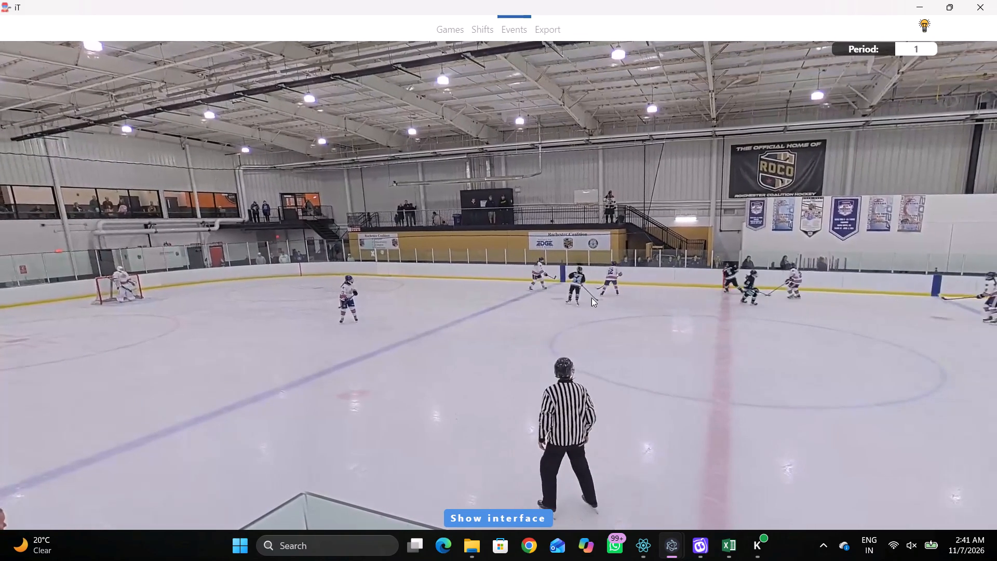
{"action": "key", "text": "q"}
{"action": "right_click", "coordinate": [586, 278]}
{"action": "left_click", "coordinate": [601, 289]}
{"action": "right_click_drag", "start_coordinate": [555, 277], "coordinate": [549, 285]}
{"action": "left_click", "coordinate": [562, 291]}
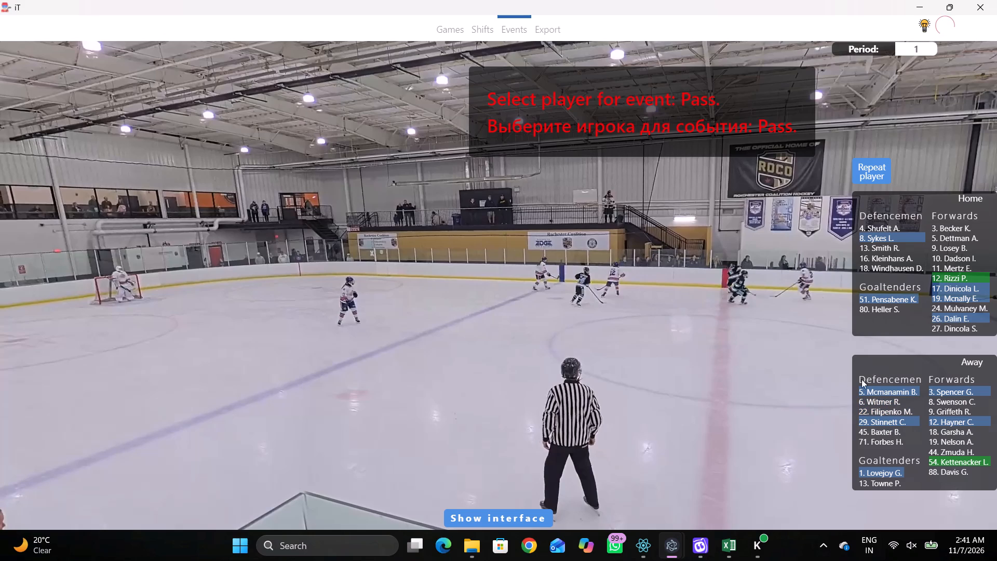
{"action": "left_click", "coordinate": [880, 389]}
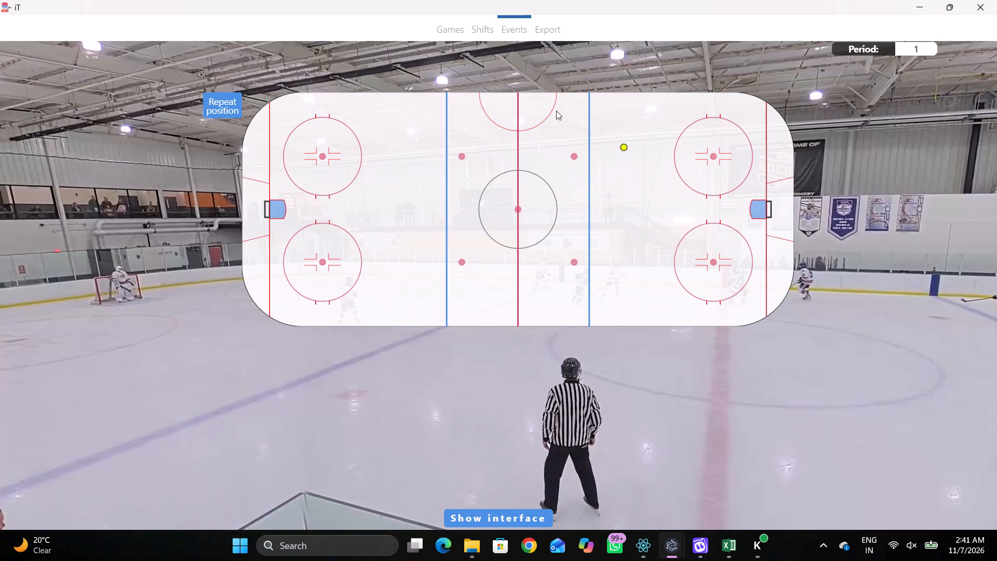
{"action": "left_click", "coordinate": [535, 104]}
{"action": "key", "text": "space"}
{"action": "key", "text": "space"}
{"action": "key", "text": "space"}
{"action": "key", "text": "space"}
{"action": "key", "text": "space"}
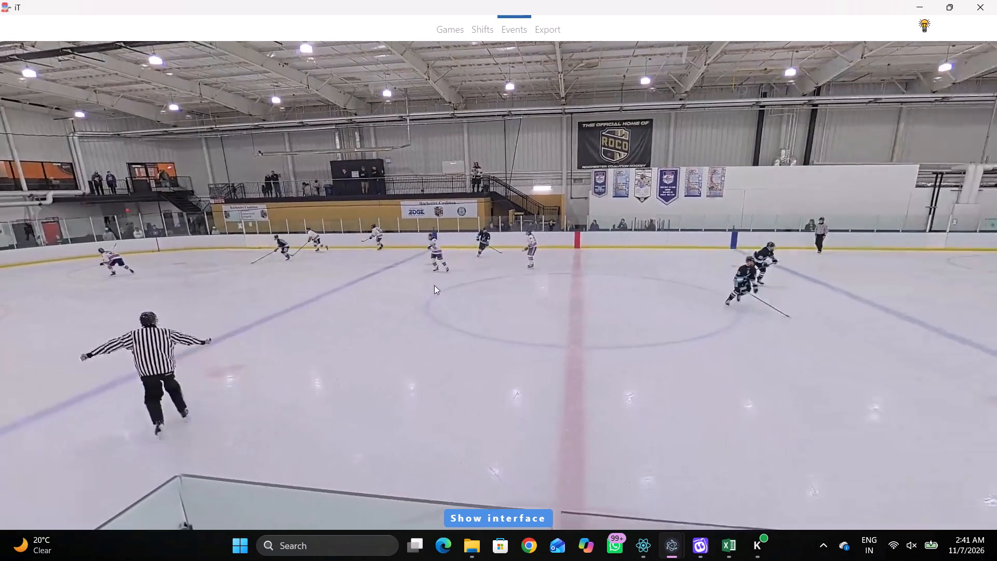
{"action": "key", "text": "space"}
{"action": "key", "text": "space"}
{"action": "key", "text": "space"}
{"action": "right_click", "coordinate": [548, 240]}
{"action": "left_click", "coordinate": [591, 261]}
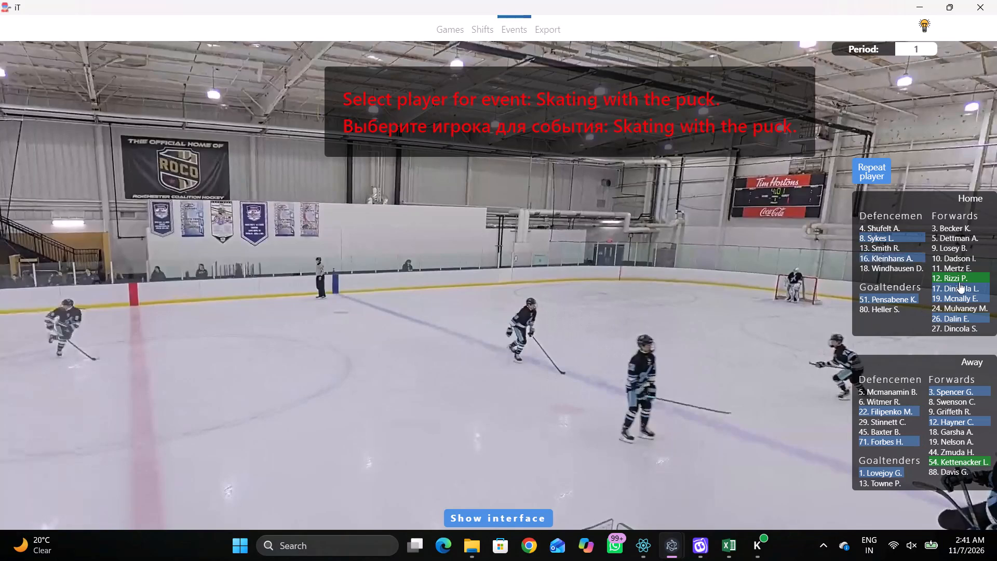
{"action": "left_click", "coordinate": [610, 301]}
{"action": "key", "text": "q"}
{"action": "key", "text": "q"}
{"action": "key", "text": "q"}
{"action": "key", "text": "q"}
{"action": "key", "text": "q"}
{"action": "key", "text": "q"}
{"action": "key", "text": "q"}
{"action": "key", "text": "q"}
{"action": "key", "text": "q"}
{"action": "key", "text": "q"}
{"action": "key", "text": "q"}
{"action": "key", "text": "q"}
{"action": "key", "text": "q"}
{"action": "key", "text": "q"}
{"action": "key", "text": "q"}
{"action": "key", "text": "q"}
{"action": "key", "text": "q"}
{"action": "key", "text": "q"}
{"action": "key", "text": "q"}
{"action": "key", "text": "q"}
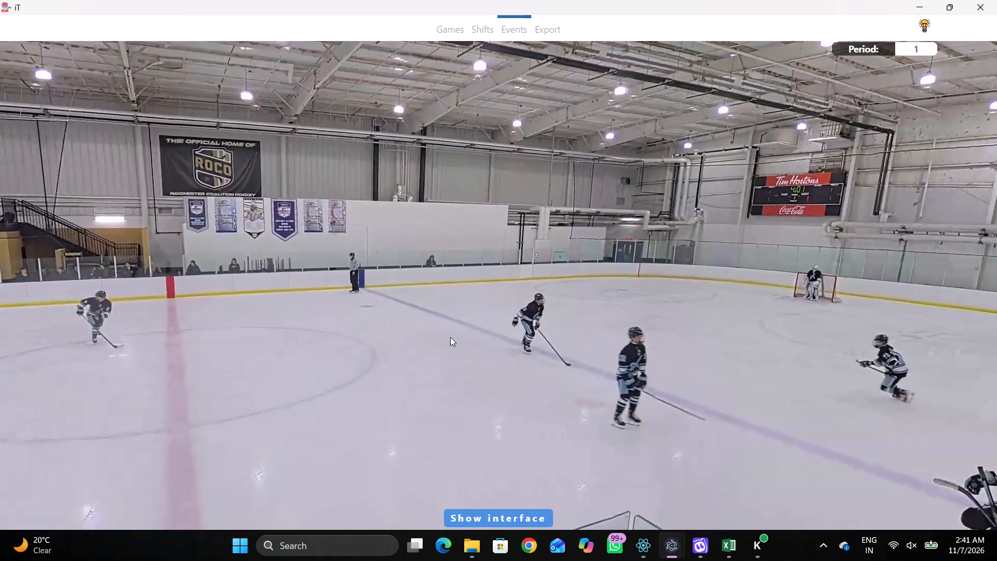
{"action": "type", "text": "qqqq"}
Tag Skating with the puck by home 17, behind the home goal line on the near side of the net.
{"action": "key", "text": "space"}
{"action": "type", "text": "v"}
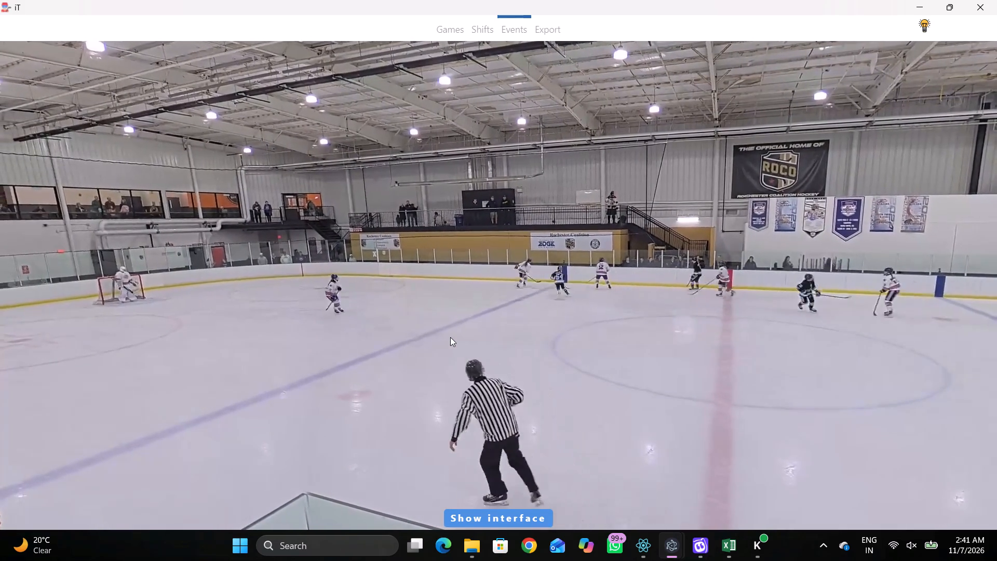
{"action": "key", "text": "space"}
{"action": "right_click", "coordinate": [492, 289]}
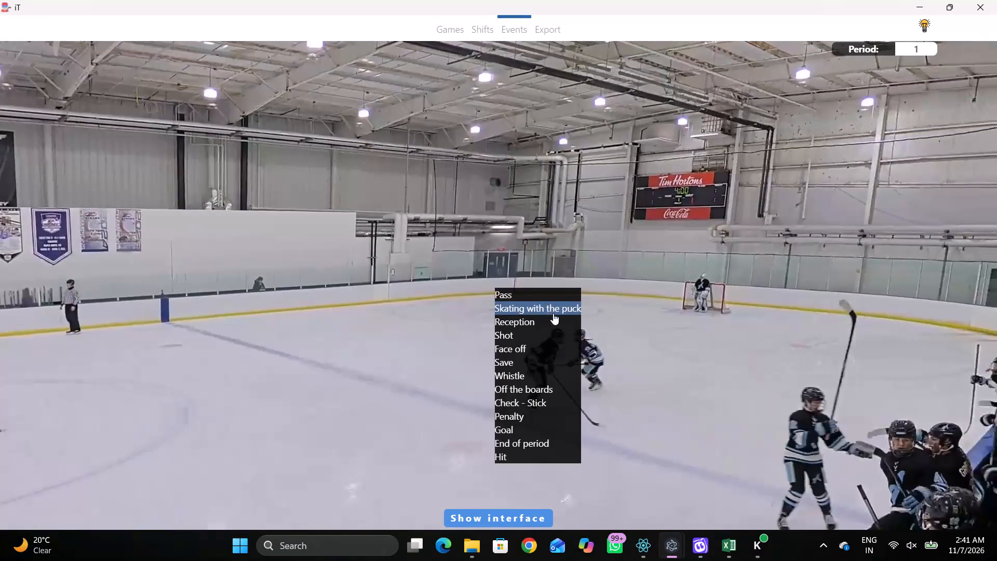
{"action": "left_click", "coordinate": [553, 313]}
{"action": "left_click", "coordinate": [940, 283]}
{"action": "left_click", "coordinate": [264, 260]}
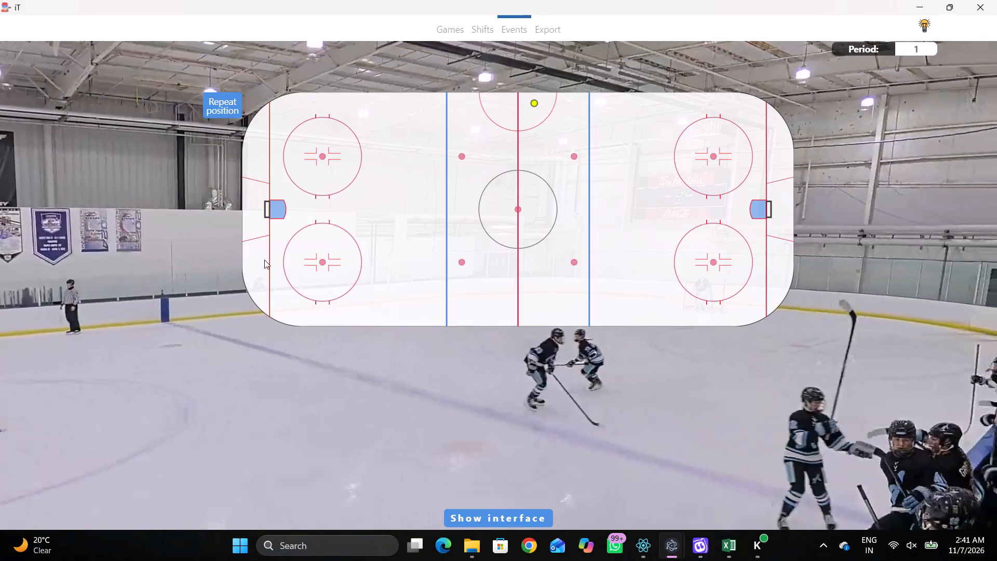
{"action": "key", "text": "shift+d"}
{"action": "key", "text": "shift+d"}
Tag a Pass by the same player, home 17, behind the home goal line towards the near-side corner.
{"action": "key", "text": "space"}
{"action": "key", "text": "space"}
{"action": "right_click", "coordinate": [753, 314]}
{"action": "left_click", "coordinate": [767, 317]}
{"action": "left_click", "coordinate": [863, 175]}
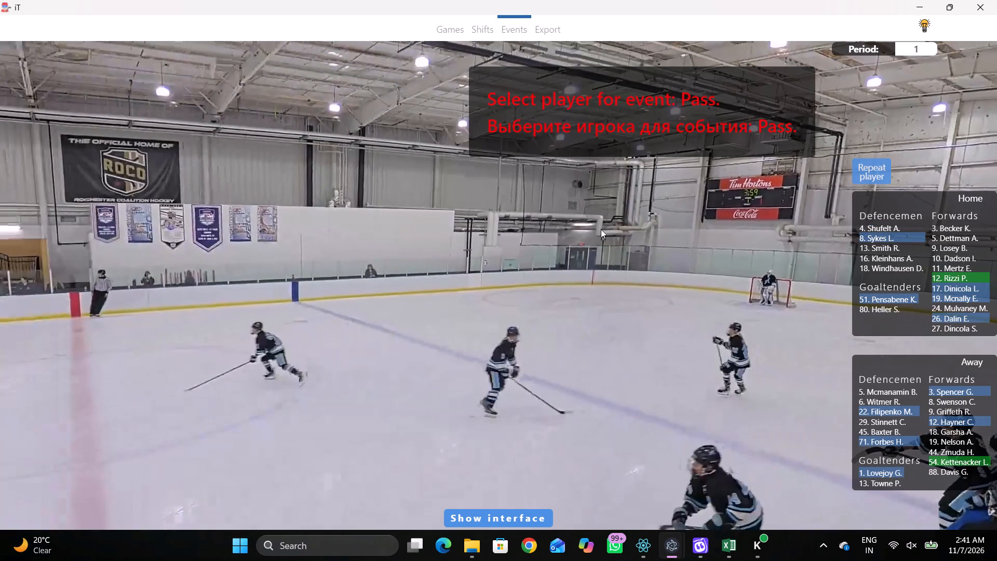
{"action": "left_click", "coordinate": [259, 272]}
Tag Skating with the puck by home 12, just inside the home blue line towards the far-side boards.
{"action": "key", "text": "space"}
{"action": "key", "text": "space"}
{"action": "key", "text": "space"}
{"action": "key", "text": "space"}
{"action": "key", "text": "r"}
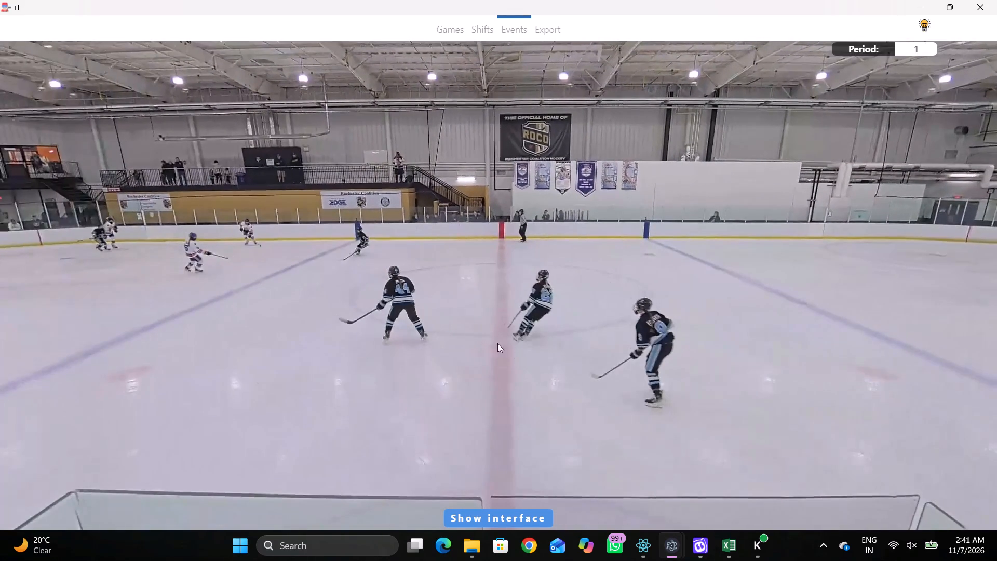
{"action": "key", "text": "space"}
{"action": "key", "text": "space"}
{"action": "key", "text": "q"}
{"action": "right_click_drag", "start_coordinate": [529, 226], "coordinate": [518, 226]}
{"action": "left_click", "coordinate": [540, 244]}
{"action": "right_click", "coordinate": [454, 238]}
{"action": "left_click", "coordinate": [533, 261]}
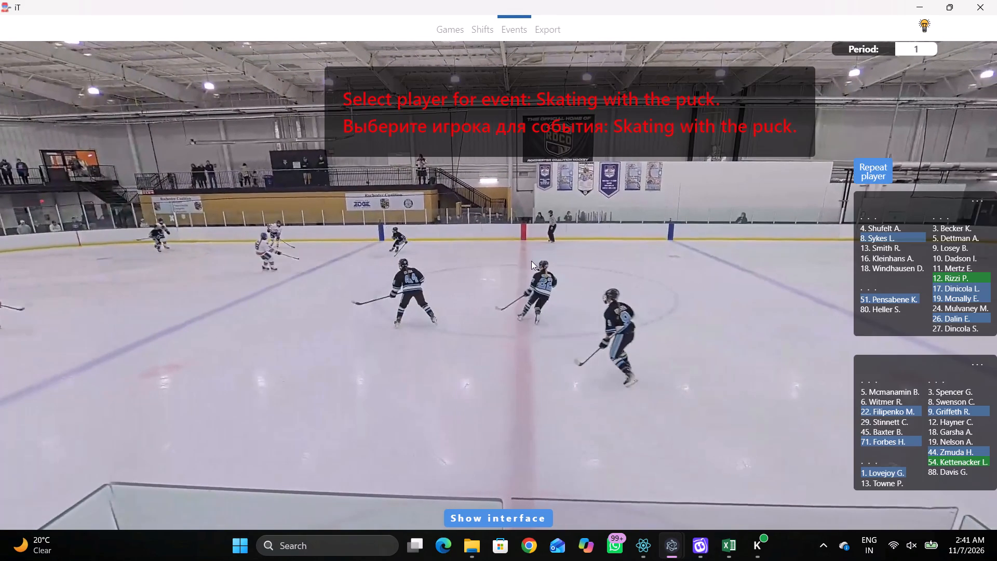
{"action": "left_click", "coordinate": [951, 277]}
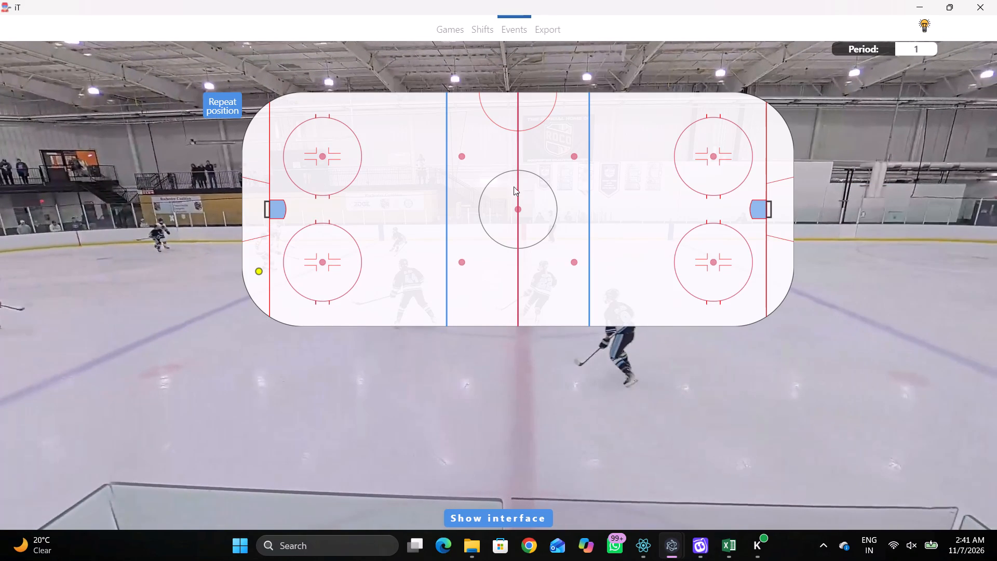
{"action": "left_click", "coordinate": [416, 135]}
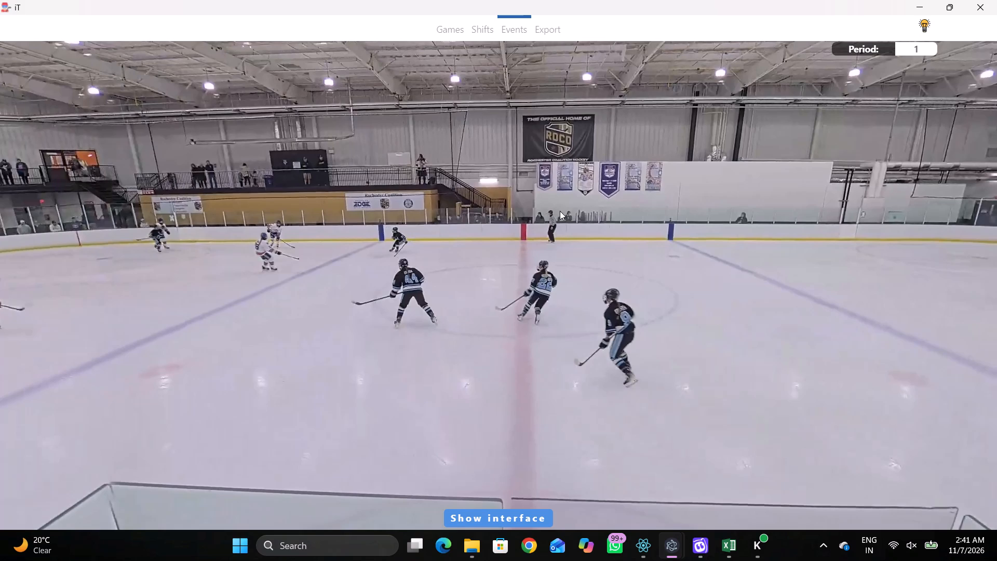
Tag a Pass by the same player, home 12, in the home zone between the far-side face-off circle and the blue line.
{"action": "key", "text": "space"}
{"action": "key", "text": "space"}
{"action": "key", "text": "space"}
{"action": "key", "text": "space"}
{"action": "key", "text": "space"}
{"action": "key", "text": "space"}
{"action": "key", "text": "q"}
{"action": "key", "text": "q"}
{"action": "key", "text": "q"}
{"action": "key", "text": "q"}
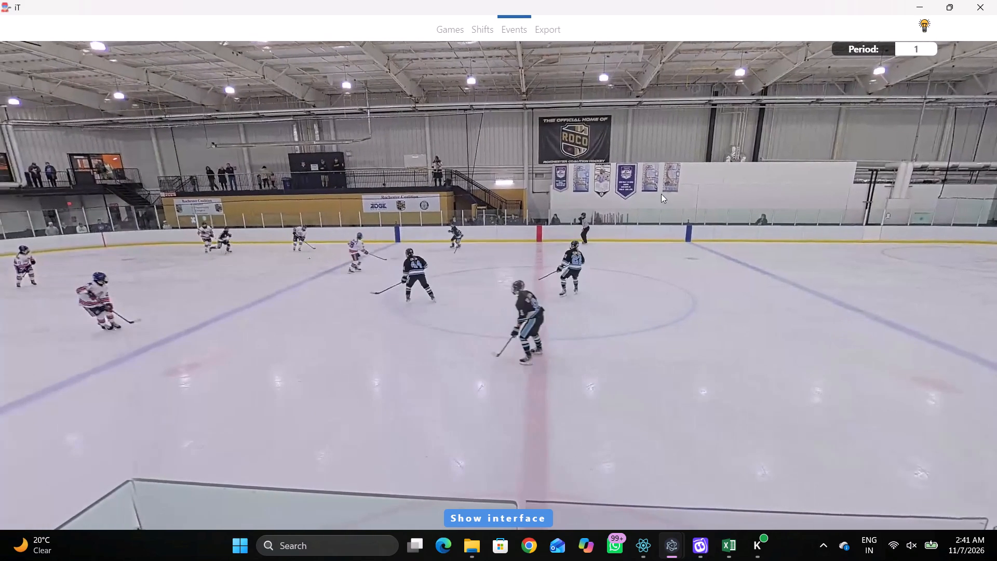
{"action": "right_click", "coordinate": [659, 176]}
{"action": "left_click", "coordinate": [668, 185]}
{"action": "left_click", "coordinate": [883, 175]}
{"action": "left_click", "coordinate": [381, 157]}
Change the player to home 19 for both the Skating with the puck at 00:33:54:0 and the Pass at 00:33:54:5.
{"action": "key", "text": "space"}
{"action": "key", "text": "v"}
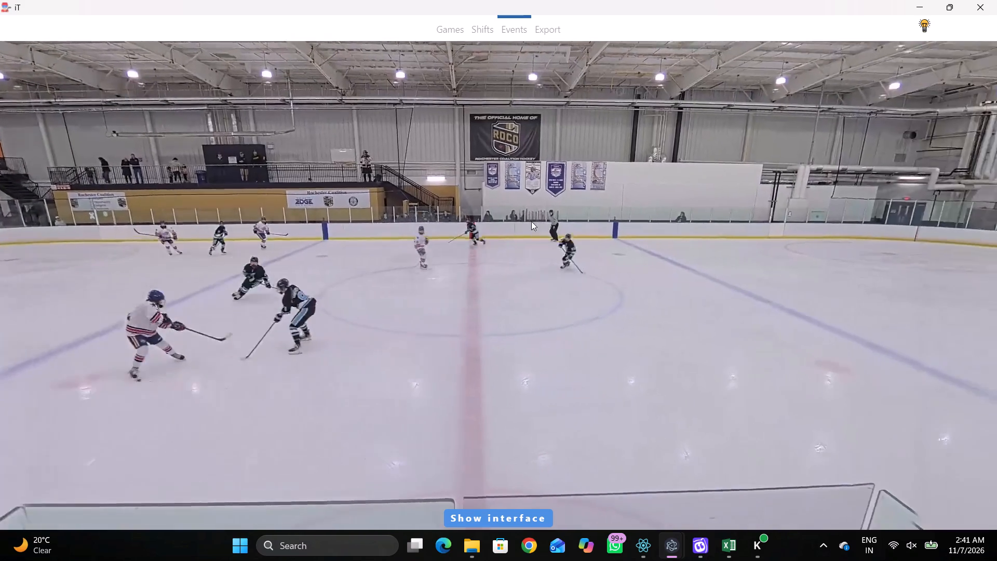
{"action": "key", "text": "space"}
{"action": "key", "text": "space"}
{"action": "key", "text": "space"}
{"action": "key", "text": "space"}
{"action": "key", "text": "space"}
{"action": "key", "text": "shift+d"}
{"action": "left_click", "coordinate": [268, 437]}
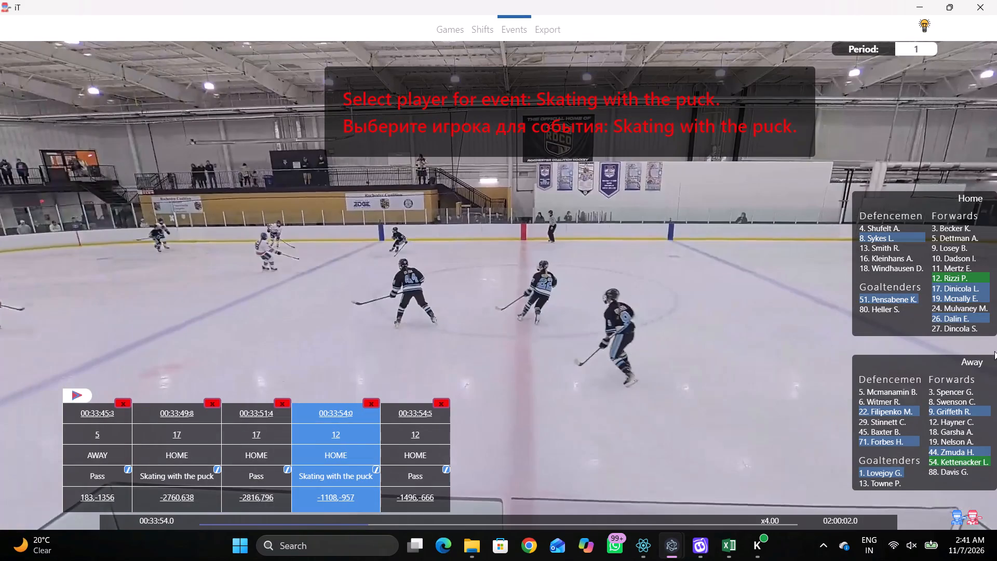
{"action": "left_click", "coordinate": [947, 297]}
{"action": "left_click", "coordinate": [406, 428]}
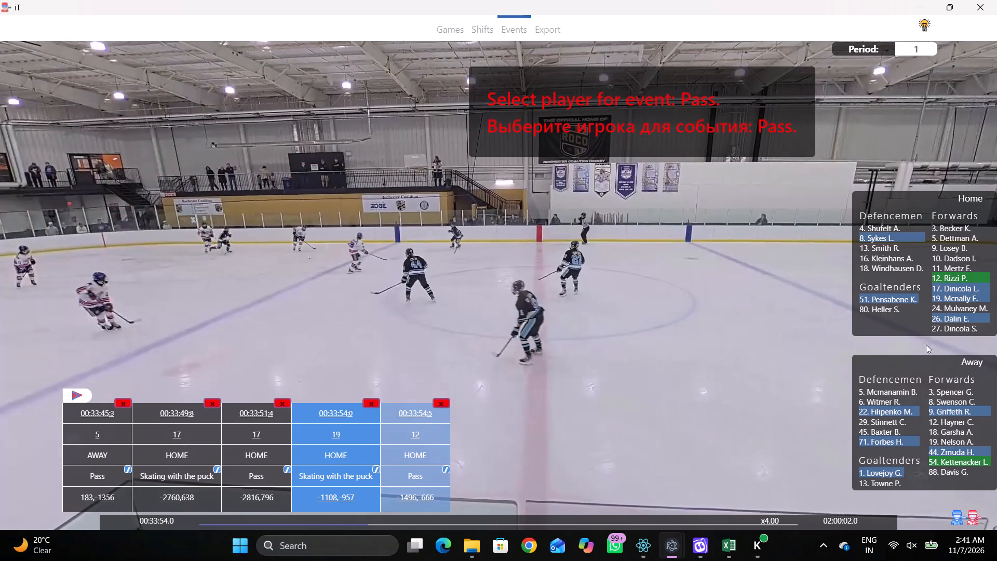
{"action": "double_click", "coordinate": [937, 301]}
{"action": "key", "text": "shift+d"}
Tag Skating with the puck by away 71, inside the away zone's near-side face-off circle.
{"action": "key", "text": "space"}
{"action": "key", "text": "space"}
{"action": "key", "text": "space"}
{"action": "key", "text": "space"}
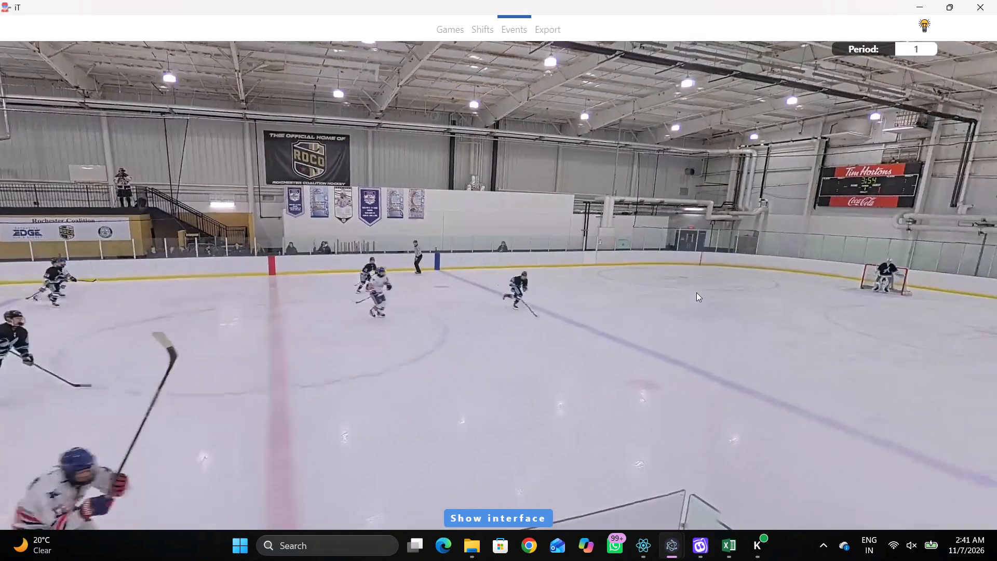
{"action": "key", "text": "space"}
{"action": "key", "text": "space"}
{"action": "key", "text": "space"}
{"action": "key", "text": "space"}
{"action": "right_click", "coordinate": [711, 286]}
{"action": "left_click", "coordinate": [734, 300]}
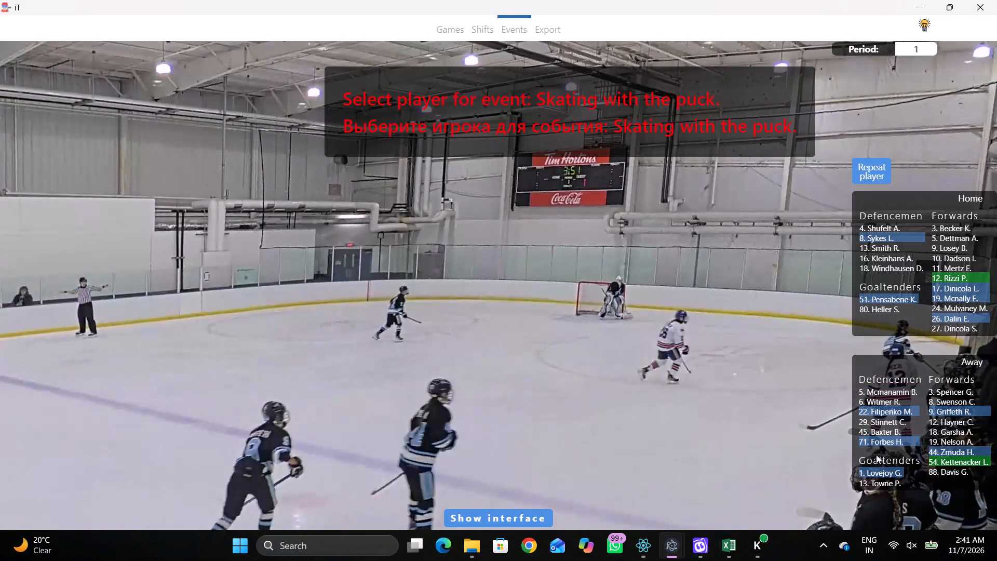
{"action": "left_click", "coordinate": [868, 444]}
{"action": "left_click", "coordinate": [712, 276]}
Change the player of the Skating with the puck event at 00:33:59:0 to away 22.
{"action": "key", "text": "space"}
{"action": "key", "text": "space"}
{"action": "key", "text": "shift+d"}
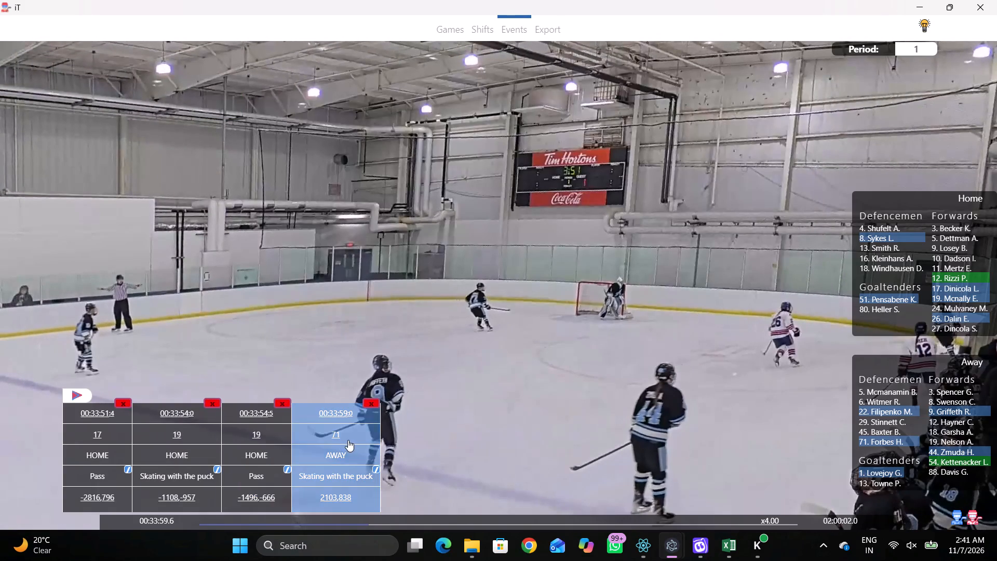
{"action": "left_click_drag", "start_coordinate": [342, 440], "coordinate": [336, 438]}
{"action": "left_click", "coordinate": [900, 413]}
{"action": "key", "text": "shift+d"}
Tag a Pass by the same player, beside the away goal line on the near side of the net.
{"action": "key", "text": "space"}
{"action": "key", "text": "space"}
{"action": "key", "text": "space"}
{"action": "key", "text": "space"}
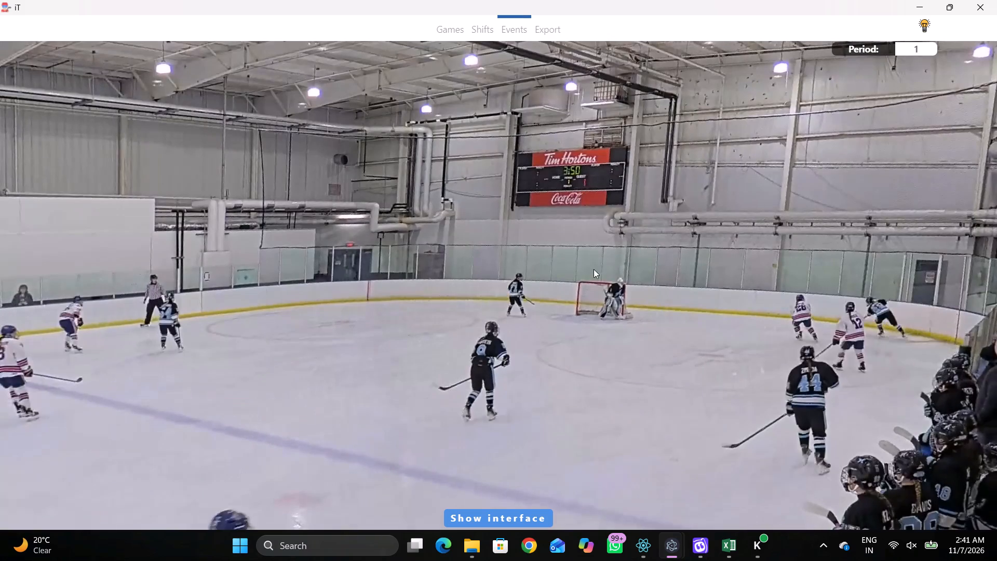
{"action": "key", "text": "q"}
{"action": "key", "text": "r"}
{"action": "key", "text": "space"}
{"action": "key", "text": "space"}
{"action": "right_click", "coordinate": [639, 223]}
{"action": "left_click", "coordinate": [649, 230]}
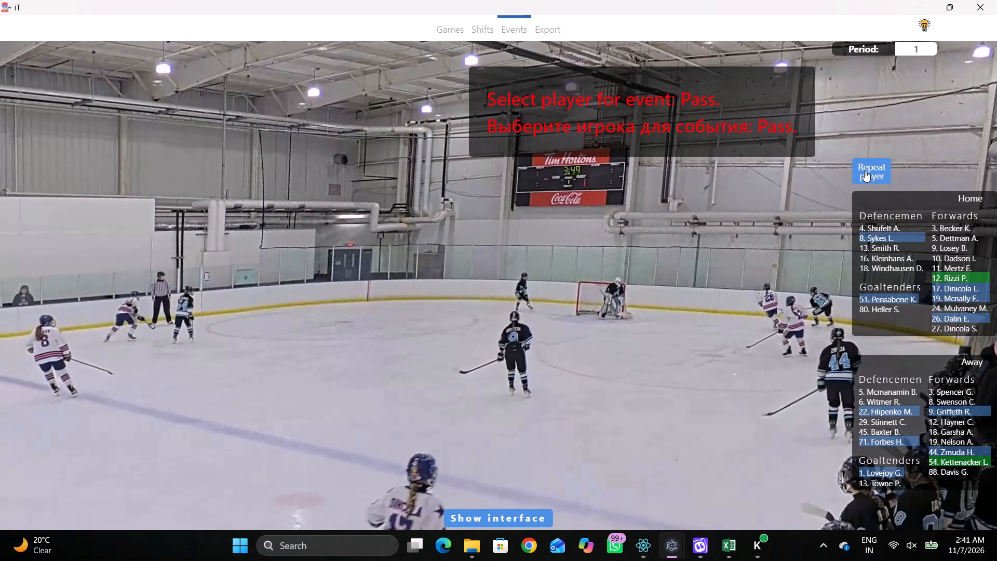
{"action": "left_click", "coordinate": [865, 170]}
{"action": "left_click", "coordinate": [763, 266]}
Tag Skating with the puck by away 71, behind the away goal line on the far side of the net.
{"action": "key", "text": "space"}
{"action": "key", "text": "v"}
{"action": "key", "text": "space"}
{"action": "right_click_drag", "start_coordinate": [610, 226], "coordinate": [603, 231]}
{"action": "left_click", "coordinate": [637, 249]}
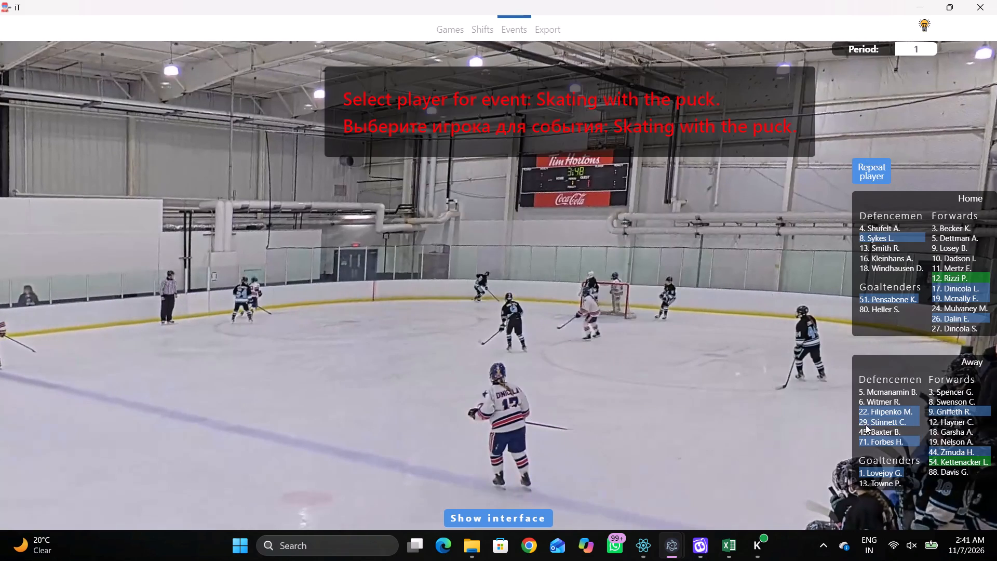
{"action": "left_click", "coordinate": [868, 442]}
{"action": "left_click", "coordinate": [782, 155]}
Tag a Pass by the same player as the previous event, at 3:47 on the game clock.
{"action": "key", "text": "space"}
{"action": "key", "text": "space"}
{"action": "key", "text": "space"}
{"action": "key", "text": "space"}
{"action": "right_click", "coordinate": [616, 184]}
{"action": "left_click", "coordinate": [627, 190]}
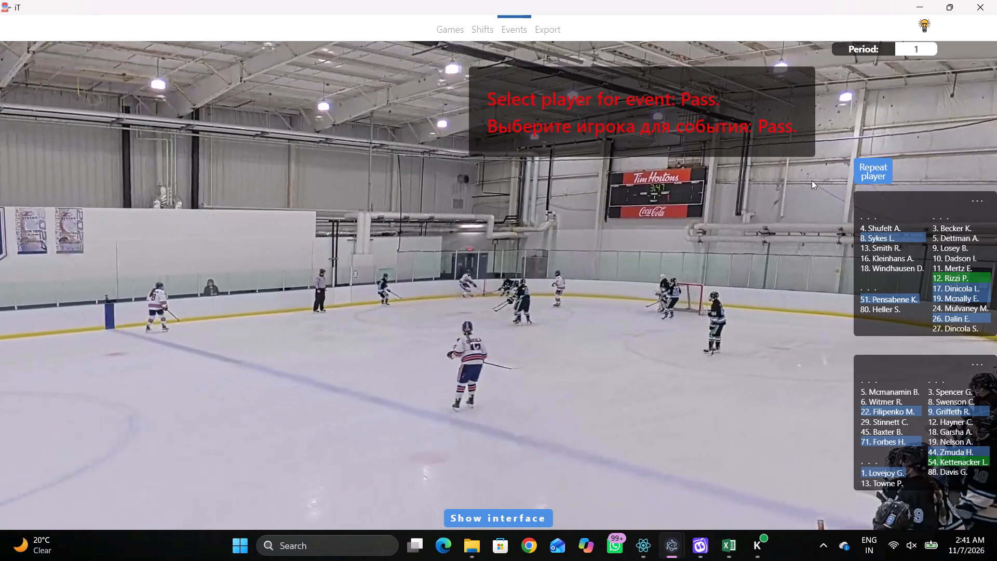
{"action": "left_click", "coordinate": [851, 170]}
{"action": "right_click", "coordinate": [759, 119]}
{"action": "left_click", "coordinate": [772, 125]}
{"action": "left_click", "coordinate": [863, 154]}
{"action": "left_click", "coordinate": [864, 158]}
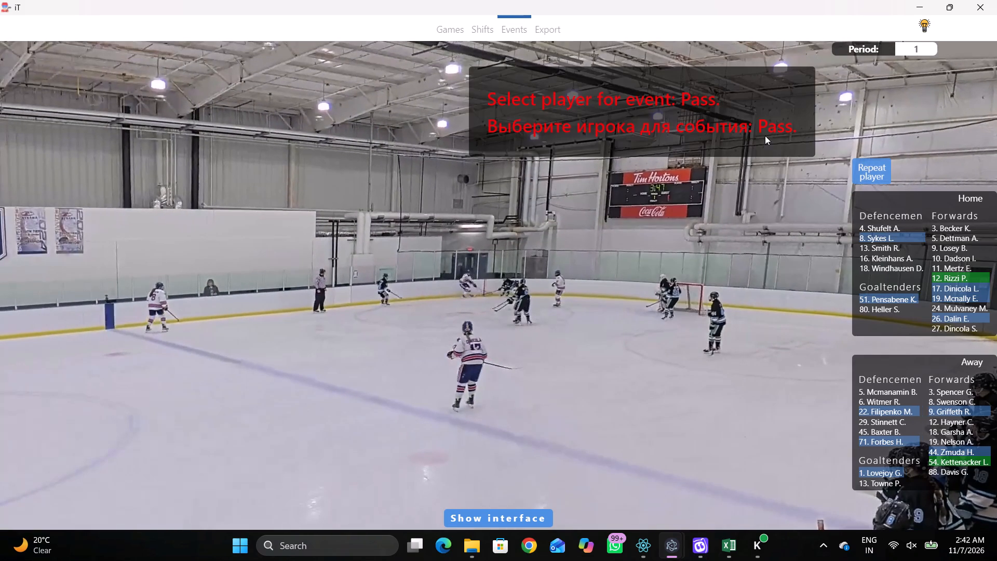
{"action": "left_click", "coordinate": [772, 129]}
Tag the next Pass in the away zone, at 3:46 on the game clock.
{"action": "key", "text": "space"}
{"action": "key", "text": "space"}
{"action": "key", "text": "space"}
{"action": "key", "text": "space"}
{"action": "type", "text": "qq"}
{"action": "key", "text": "q"}
{"action": "right_click", "coordinate": [624, 235]}
{"action": "left_click", "coordinate": [630, 241]}
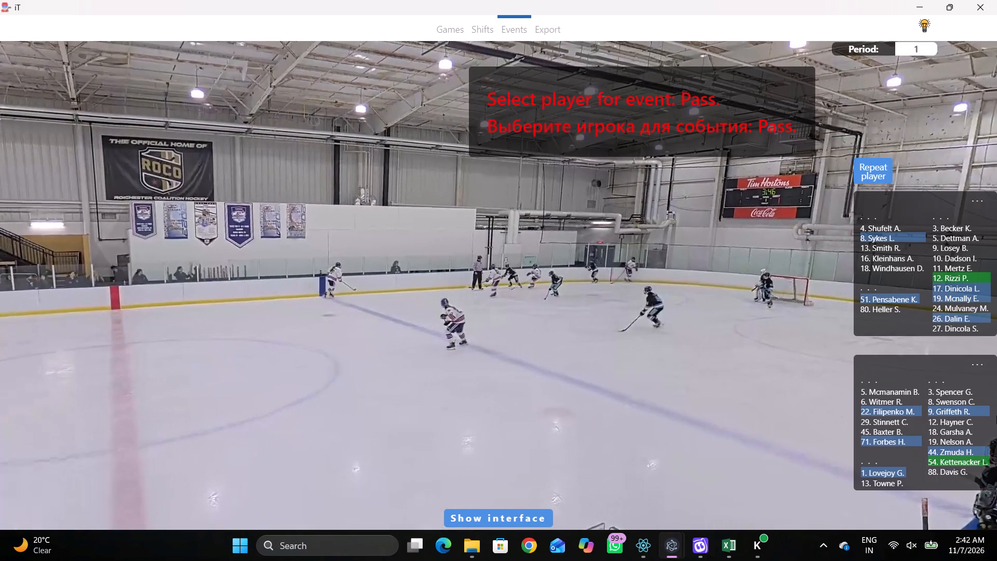
Assign the pending Pass event to away player 44 and place it at the upper boards just inside the right blue line.
{"action": "left_click", "coordinate": [939, 453]}
{"action": "left_click", "coordinate": [641, 91]}
Rewind the play and record a Pass by away player 54 near the upper boards, toward the right zone's upper face-off circle.
{"action": "key", "text": "q"}
{"action": "key", "text": "q"}
{"action": "key", "text": "q"}
{"action": "key", "text": "q"}
{"action": "key", "text": "q"}
{"action": "key", "text": "q"}
{"action": "key", "text": "q"}
{"action": "key", "text": "q"}
{"action": "key", "text": "q"}
{"action": "key", "text": "q"}
{"action": "key", "text": "q"}
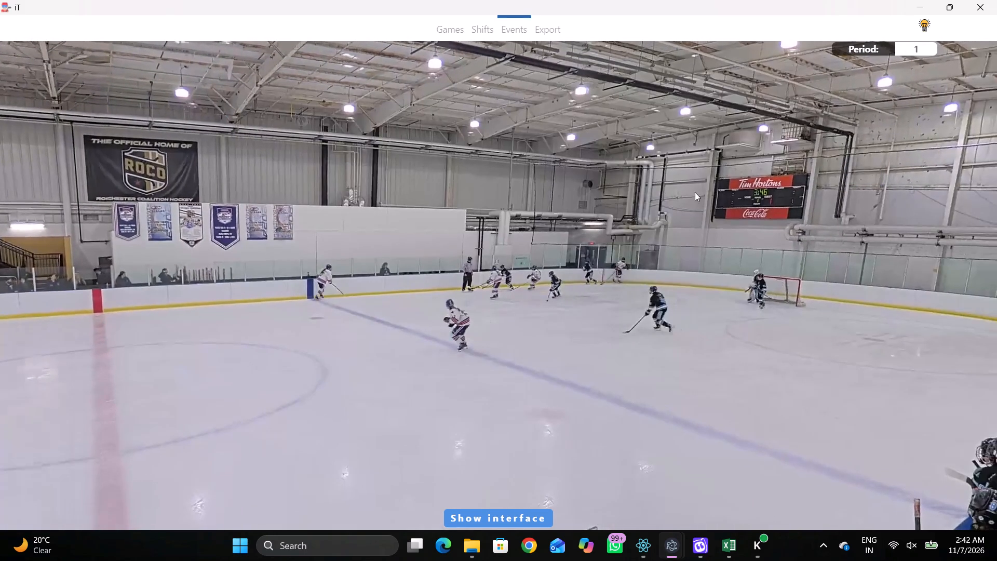
{"action": "key", "text": "q"}
{"action": "key", "text": "q"}
{"action": "key", "text": "q"}
{"action": "key", "text": "q"}
{"action": "key", "text": "space"}
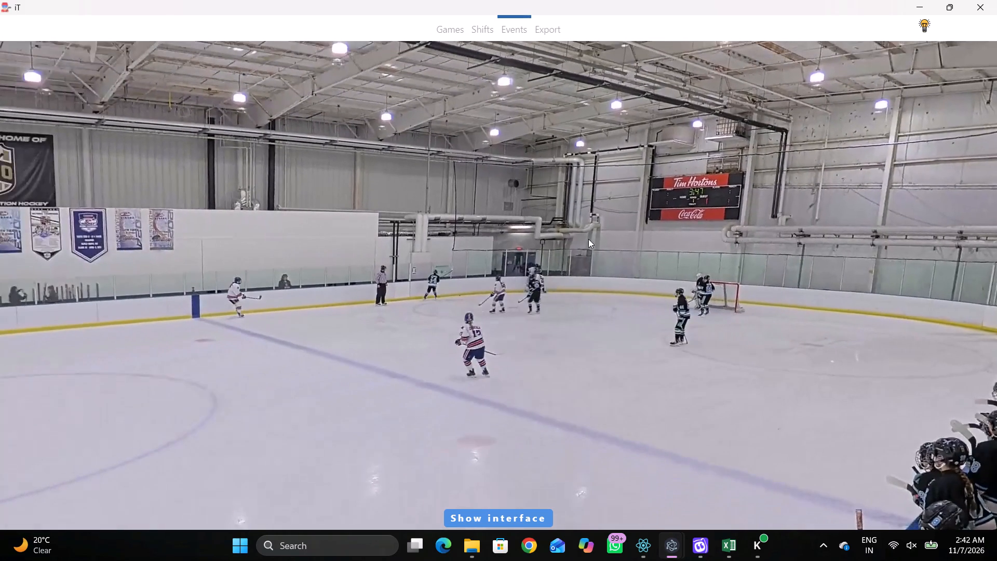
{"action": "key", "text": "space"}
{"action": "right_click", "coordinate": [571, 230]}
{"action": "left_click", "coordinate": [580, 241]}
{"action": "right_click", "coordinate": [559, 235]}
{"action": "left_click", "coordinate": [571, 241]}
{"action": "left_click", "coordinate": [537, 253]}
{"action": "key", "text": "space"}
{"action": "key", "text": "space"}
{"action": "right_click", "coordinate": [535, 244]}
{"action": "left_click", "coordinate": [543, 249]}
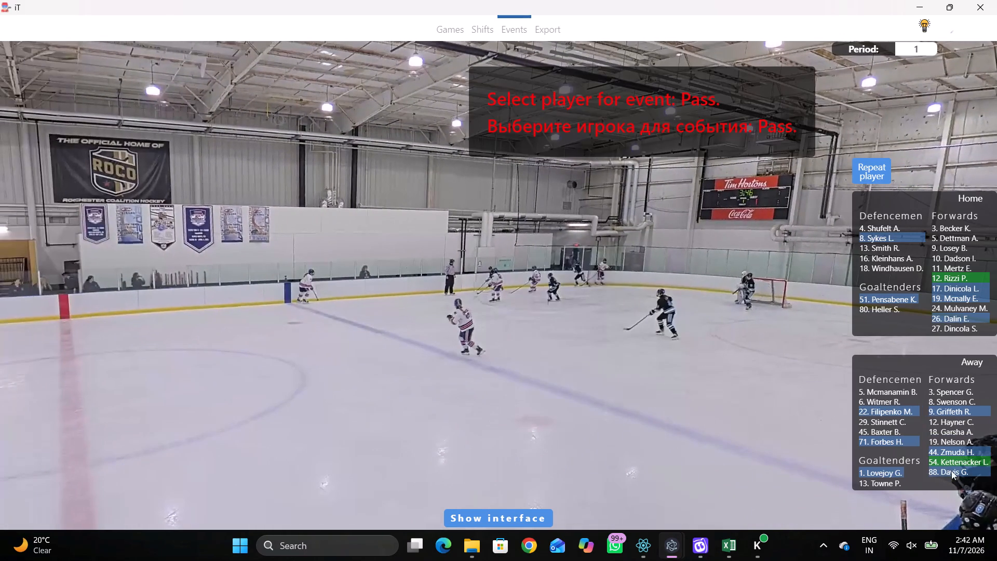
{"action": "left_click", "coordinate": [946, 468]}
{"action": "left_click", "coordinate": [940, 463]}
{"action": "left_click", "coordinate": [690, 103]}
Record a Skating with the puck event for home player 12 near the upper boards just inside the right blue line.
{"action": "key", "text": "shift+d"}
{"action": "key", "text": "shift+d"}
{"action": "key", "text": "space"}
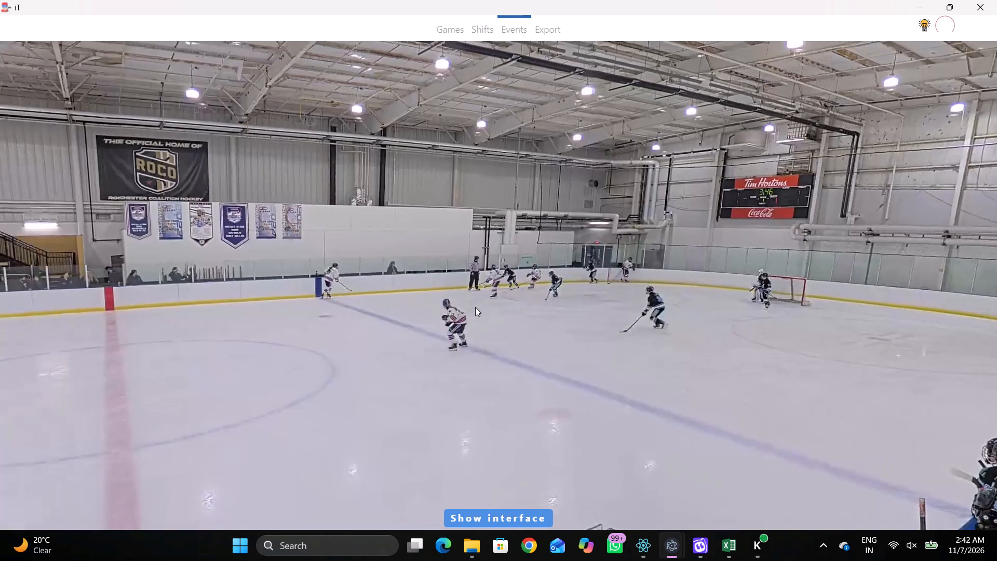
{"action": "key", "text": "space"}
{"action": "key", "text": "space"}
{"action": "key", "text": "space"}
{"action": "key", "text": "q"}
{"action": "right_click", "coordinate": [550, 263]}
{"action": "key", "text": "q"}
{"action": "key", "text": "q"}
{"action": "key", "text": "q"}
{"action": "key", "text": "q"}
{"action": "right_click", "coordinate": [565, 251]}
{"action": "left_click", "coordinate": [581, 260]}
{"action": "right_click", "coordinate": [519, 250]}
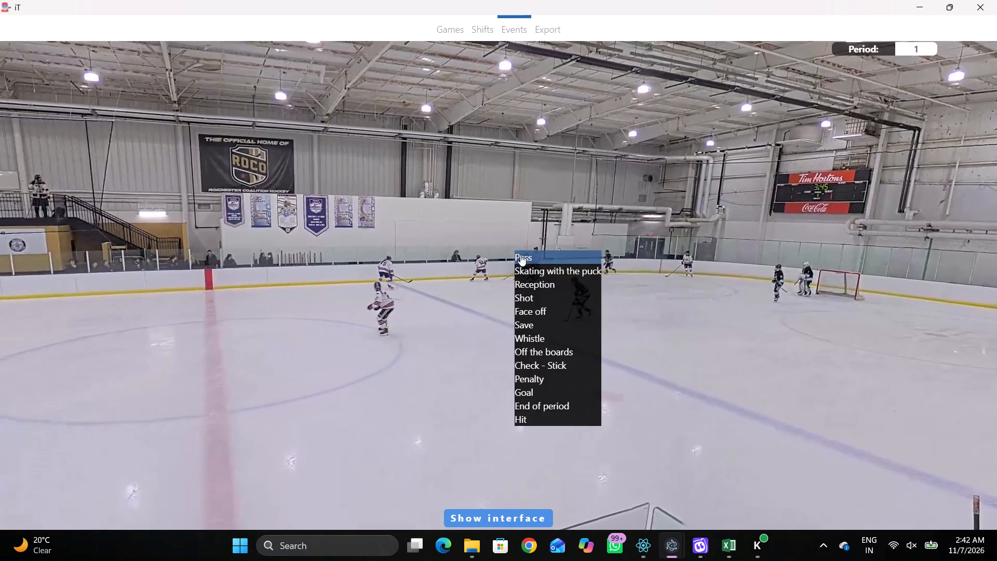
{"action": "left_click", "coordinate": [567, 272]}
{"action": "left_click", "coordinate": [947, 279]}
{"action": "left_click", "coordinate": [644, 105]}
Record a Pass by the same home player near the upper boards just inside the right blue line.
{"action": "key", "text": "space"}
{"action": "key", "text": "space"}
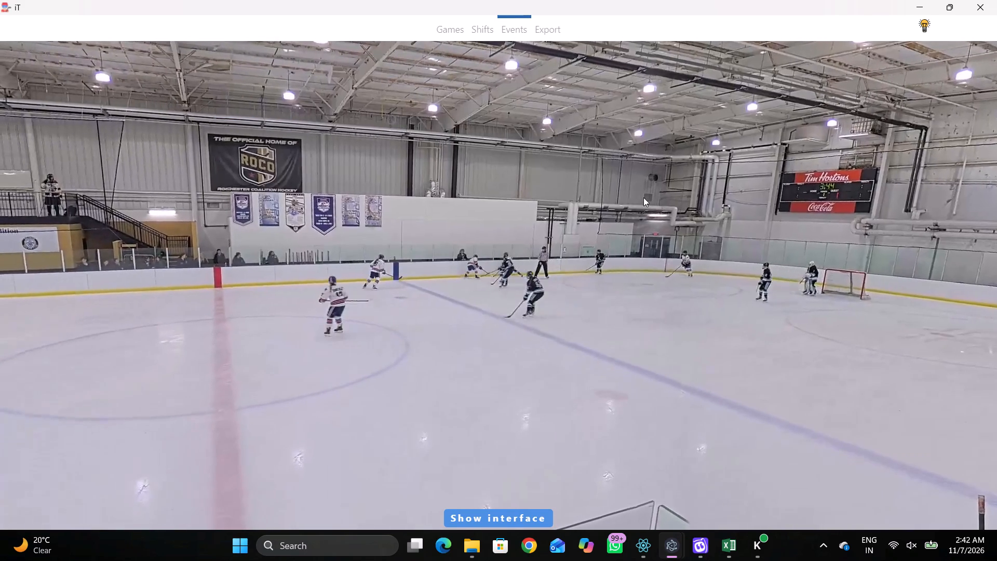
{"action": "key", "text": "space"}
{"action": "key", "text": "space"}
{"action": "right_click", "coordinate": [650, 195]}
{"action": "left_click", "coordinate": [669, 206]}
{"action": "left_click", "coordinate": [878, 169]}
{"action": "left_click", "coordinate": [632, 109]}
Review the play following the pass, rewinding to examine who carries the puck toward the net.
{"action": "key", "text": "space"}
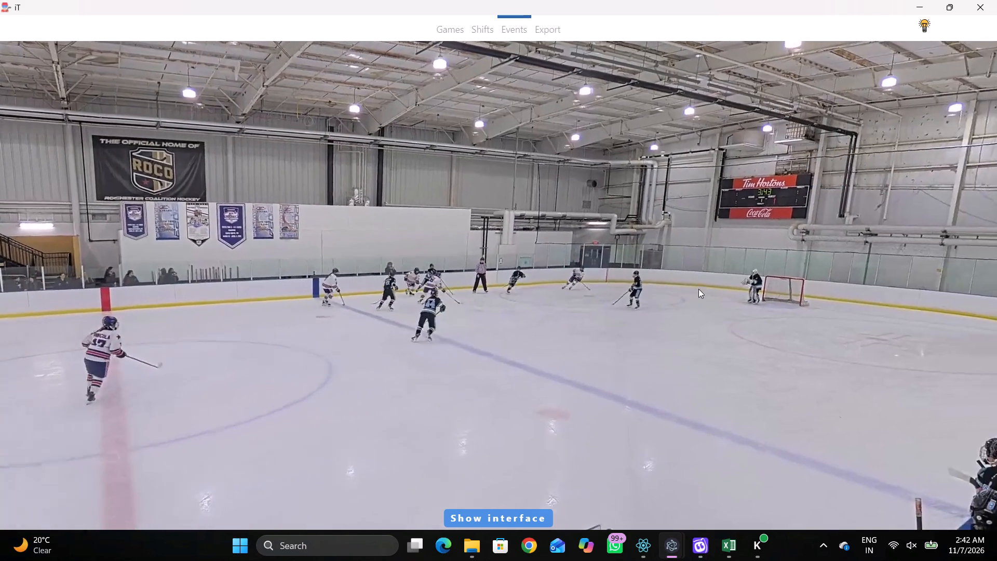
{"action": "key", "text": "space"}
{"action": "key", "text": "space"}
{"action": "key", "text": "space"}
{"action": "key", "text": "r"}
{"action": "key", "text": "space"}
{"action": "key", "text": "space"}
{"action": "key", "text": "space"}
{"action": "key", "text": "space"}
{"action": "key", "text": "space"}
{"action": "key", "text": "space"}
{"action": "key", "text": "q"}
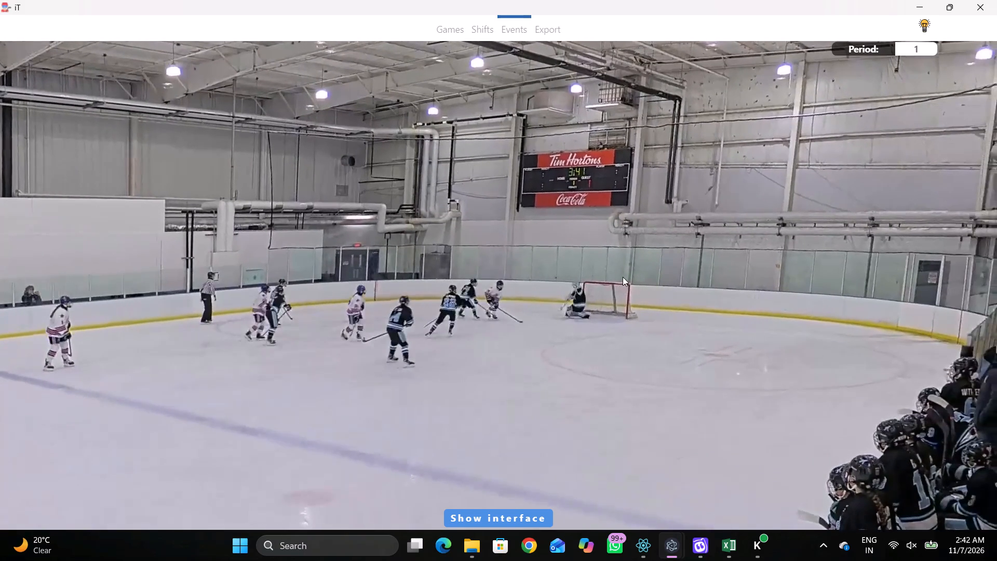
{"action": "type", "text": "qqqq"}
{"action": "key", "text": "q"}
{"action": "key", "text": "q"}
{"action": "key", "text": "q"}
{"action": "key", "text": "q"}
{"action": "key", "text": "q"}
{"action": "key", "text": "q"}
{"action": "key", "text": "q"}
{"action": "key", "text": "q"}
{"action": "key", "text": "q"}
{"action": "key", "text": "q"}
{"action": "key", "text": "q"}
{"action": "key", "text": "q"}
{"action": "key", "text": "q"}
{"action": "key", "text": "q"}
{"action": "key", "text": "q"}
{"action": "key", "text": "q"}
{"action": "key", "text": "q"}
{"action": "key", "text": "q"}
{"action": "key", "text": "q"}
{"action": "key", "text": "q"}
{"action": "key", "text": "q"}
{"action": "key", "text": "q"}
{"action": "key", "text": "q"}
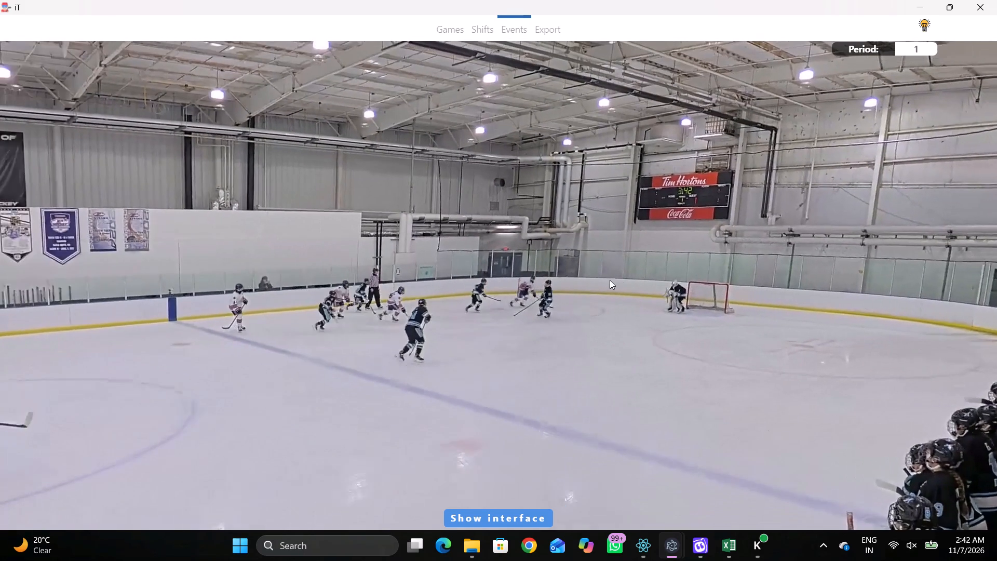
Record a Skating with the puck event for home player 26 inside the right blue line, level with the upper face-off circle.
{"action": "key", "text": "space"}
{"action": "key", "text": "space"}
{"action": "right_click", "coordinate": [564, 255]}
{"action": "key", "text": "space"}
{"action": "key", "text": "space"}
{"action": "right_click", "coordinate": [537, 273]}
{"action": "left_click", "coordinate": [558, 289]}
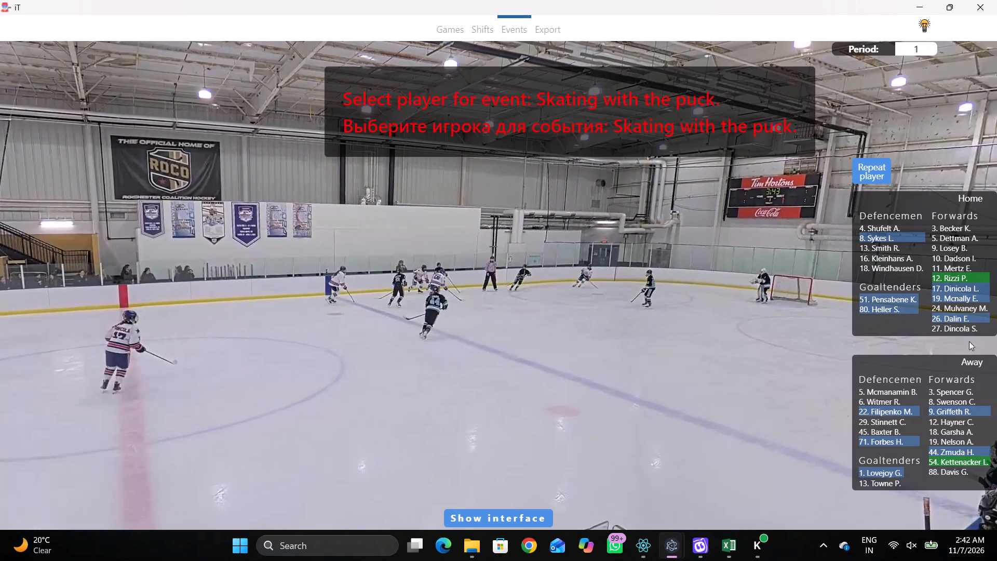
{"action": "left_click", "coordinate": [941, 318]}
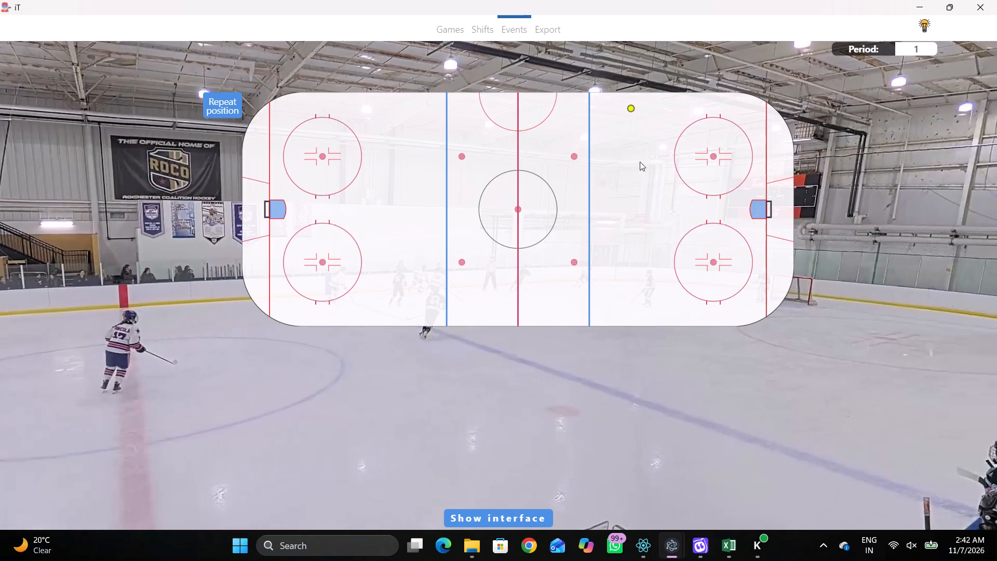
{"action": "left_click", "coordinate": [623, 140]}
Record a Shot by the same home player from the central area between the right blue line and the face-off circles.
{"action": "key", "text": "r"}
{"action": "key", "text": "space"}
{"action": "key", "text": "v"}
{"action": "key", "text": "space"}
{"action": "key", "text": "q"}
{"action": "right_click", "coordinate": [549, 280]}
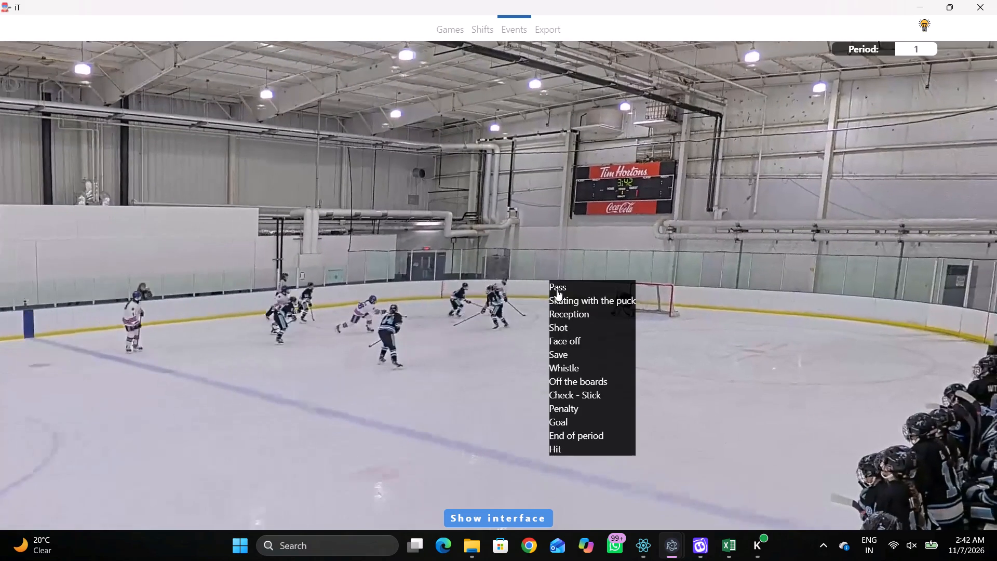
{"action": "key", "text": "q"}
{"action": "left_click", "coordinate": [567, 329]}
{"action": "left_click", "coordinate": [497, 217]}
{"action": "left_click", "coordinate": [878, 177]}
{"action": "left_click", "coordinate": [658, 197]}
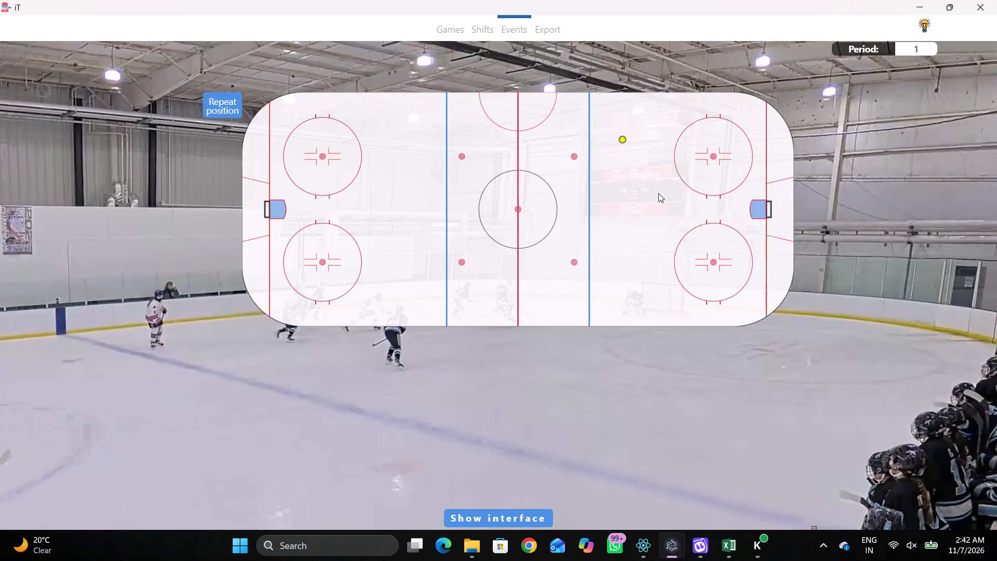
Record a Save by away goaltender 1 in the right goal crease.
{"action": "key", "text": "r"}
{"action": "key", "text": "space"}
{"action": "key", "text": "space"}
{"action": "right_click", "coordinate": [592, 243]}
{"action": "key", "text": "space"}
{"action": "key", "text": "space"}
{"action": "right_click", "coordinate": [573, 214]}
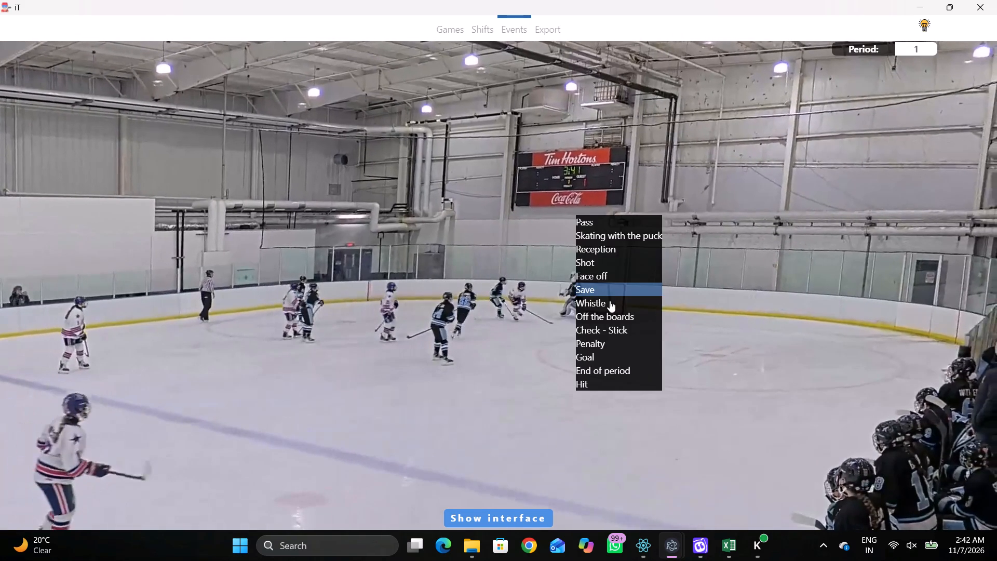
{"action": "left_click", "coordinate": [607, 292]}
{"action": "left_click", "coordinate": [637, 171]}
{"action": "left_click", "coordinate": [638, 183]}
{"action": "left_click", "coordinate": [571, 185]}
{"action": "left_click", "coordinate": [625, 164]}
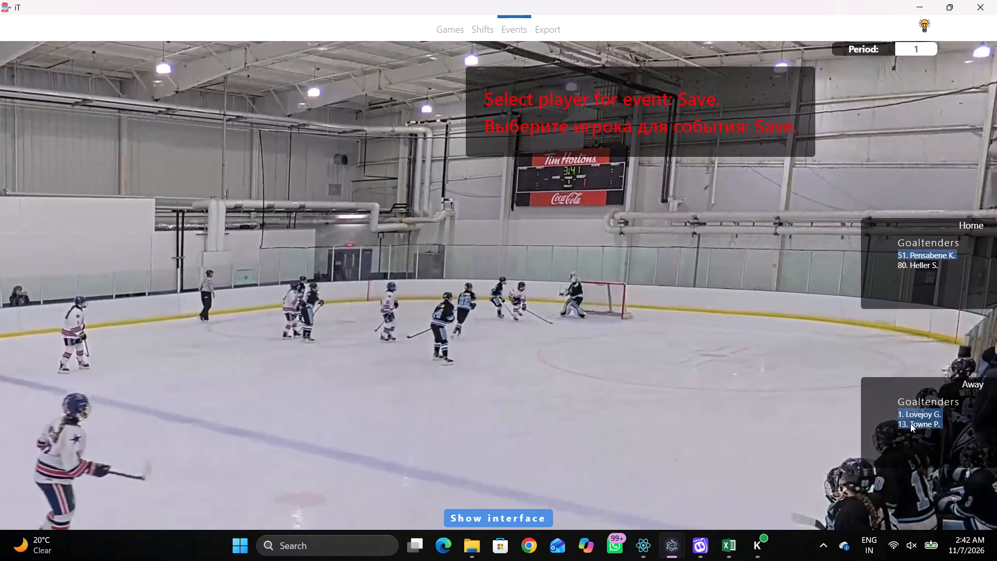
{"action": "left_click", "coordinate": [910, 416]}
{"action": "left_click", "coordinate": [760, 210]}
Record a Whistle event near the lower boards just inside the right blue line.
{"action": "key", "text": "space"}
{"action": "key", "text": "v"}
{"action": "right_click", "coordinate": [638, 208]}
{"action": "key", "text": "space"}
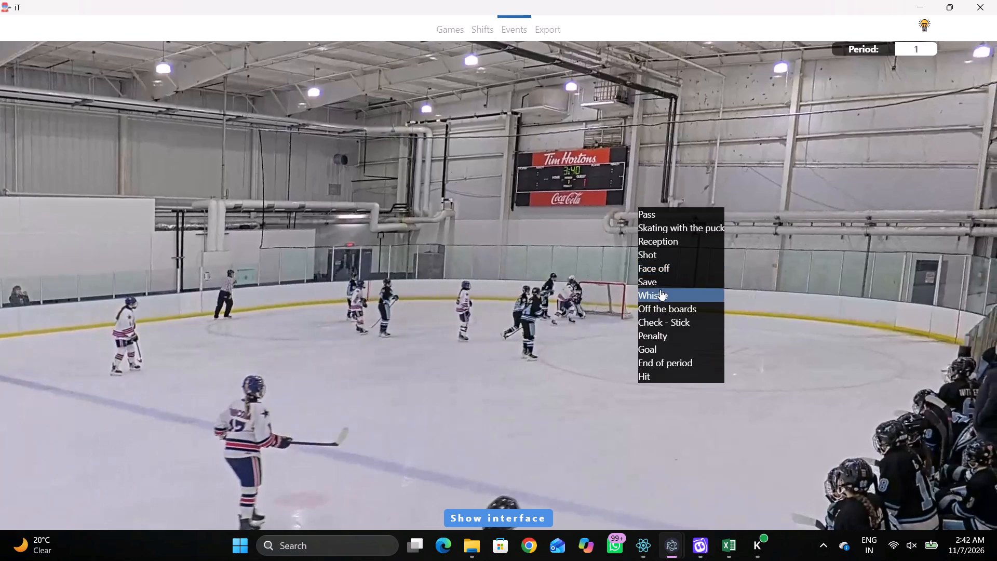
{"action": "left_click", "coordinate": [658, 288]}
{"action": "left_click_drag", "start_coordinate": [687, 398], "coordinate": [669, 355]}
{"action": "left_click", "coordinate": [617, 243]}
{"action": "right_click", "coordinate": [595, 287]}
{"action": "left_click", "coordinate": [618, 370]}
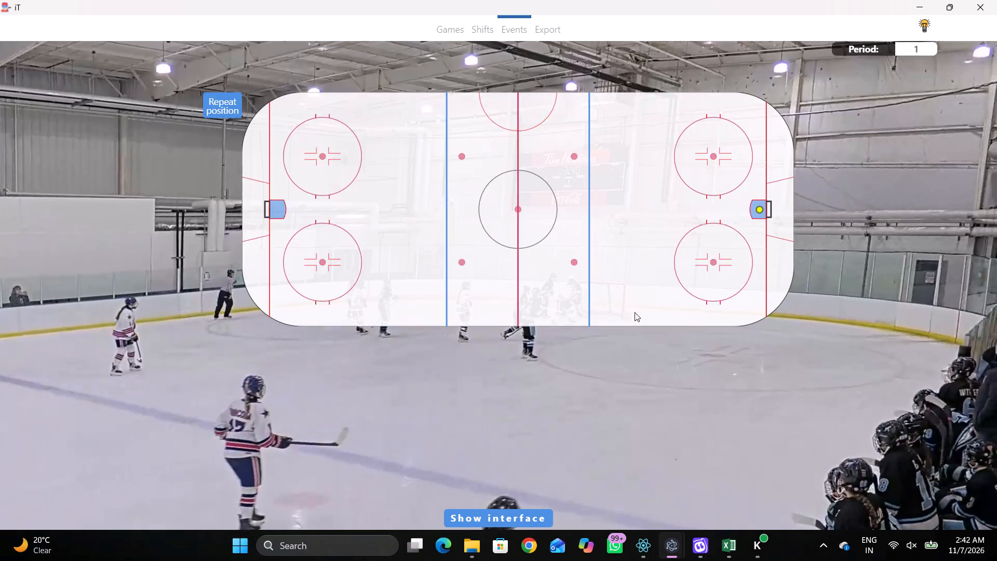
{"action": "left_click", "coordinate": [639, 301]}
Advance to the restart of play and record a Face off between an away and a home player at the right zone's upper dot.
{"action": "key", "text": "space"}
{"action": "type", "text": "vc v"}
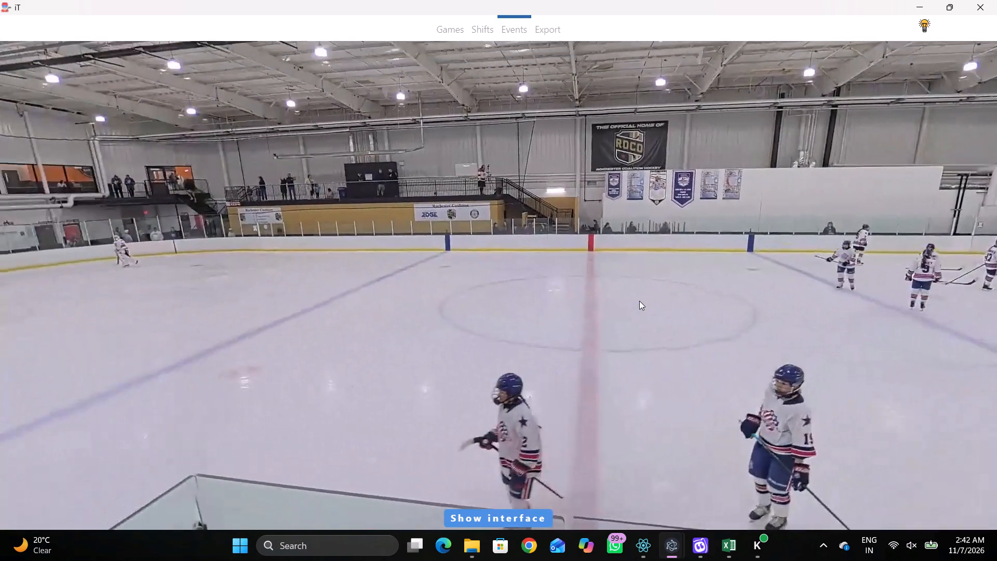
{"action": "key", "text": "space"}
{"action": "key", "text": "r"}
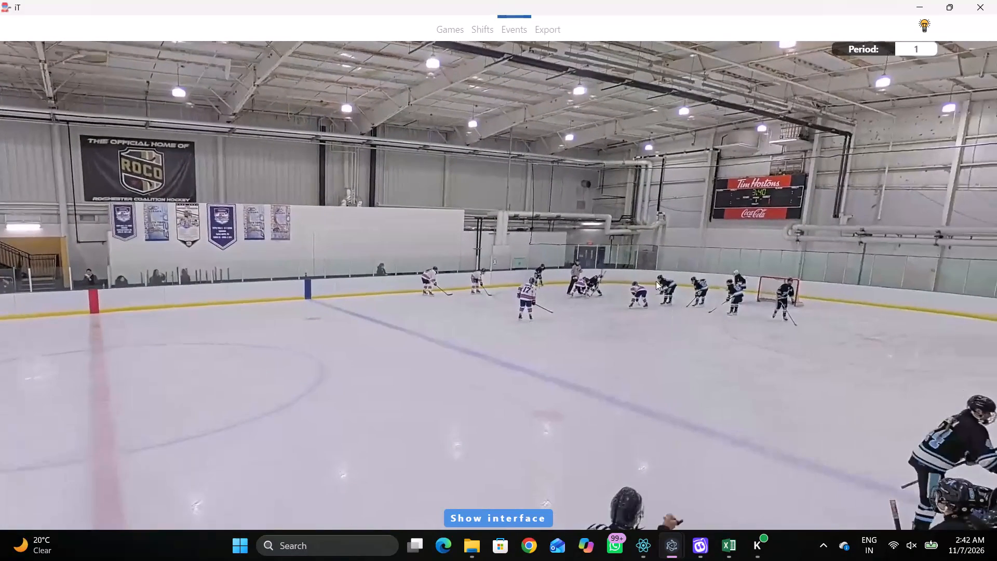
{"action": "key", "text": "space"}
{"action": "key", "text": "space"}
{"action": "key", "text": "space"}
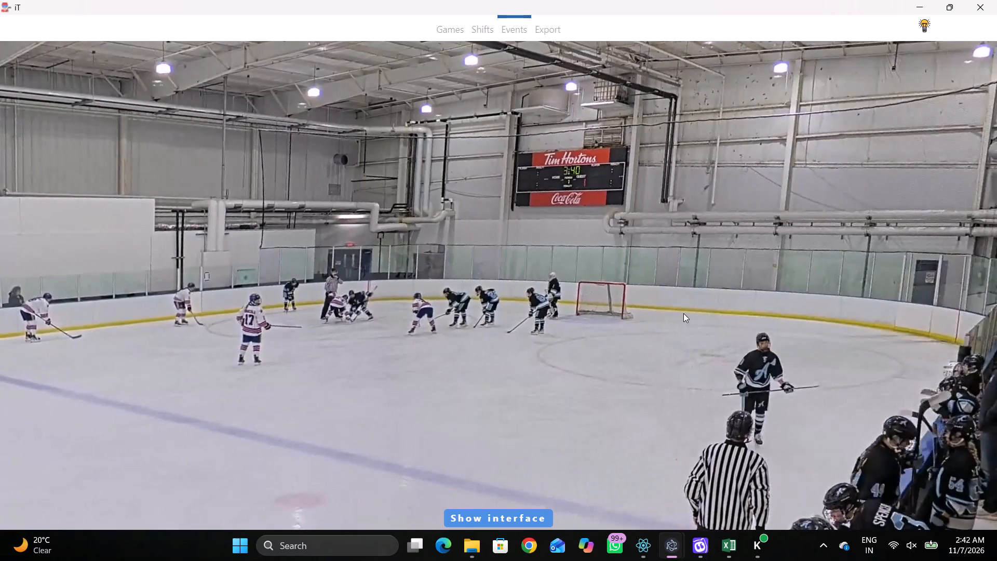
{"action": "key", "text": "space"}
{"action": "type", "text": "q"}
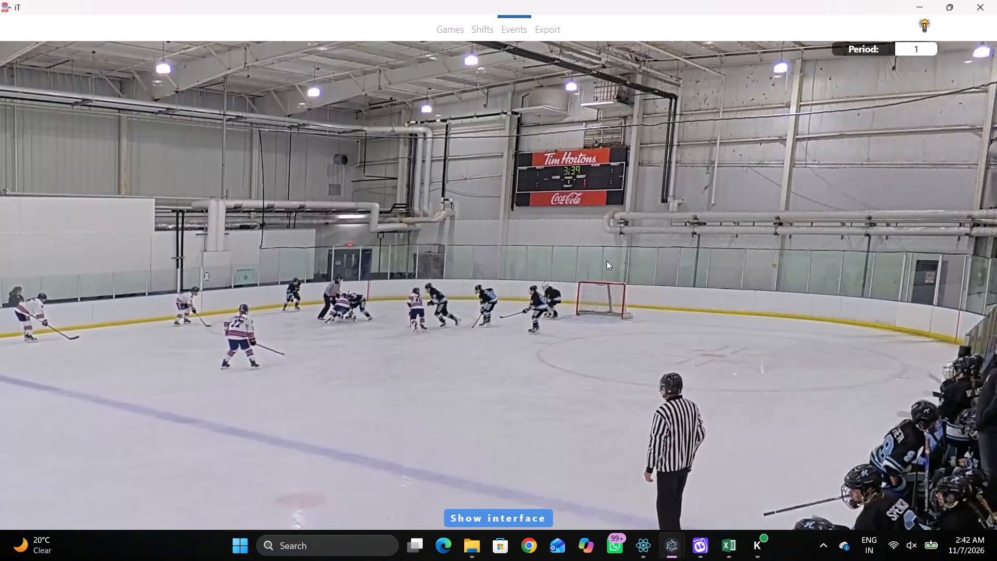
{"action": "key", "text": "space"}
{"action": "key", "text": "space"}
{"action": "type", "text": "q"}
{"action": "right_click", "coordinate": [581, 234]}
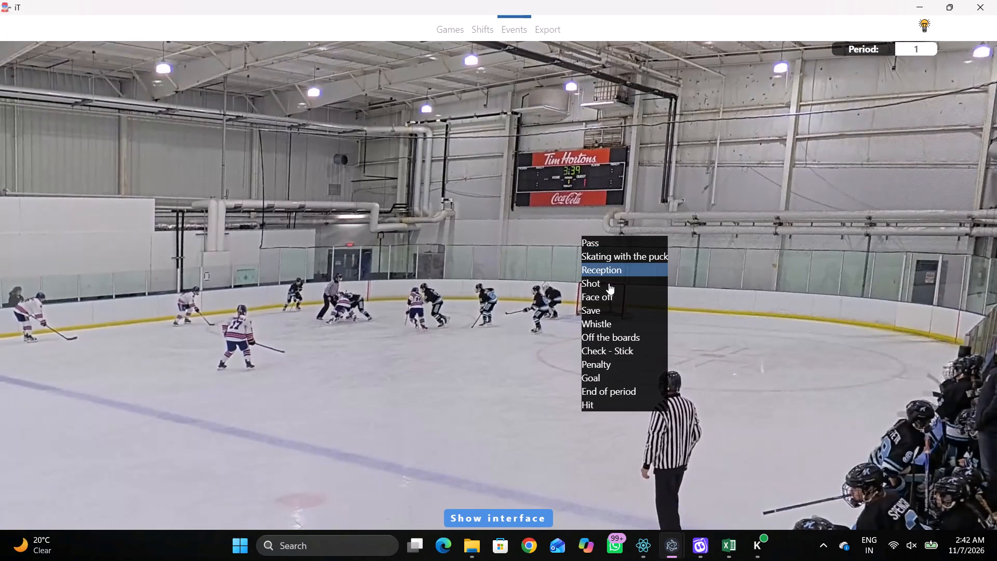
{"action": "left_click", "coordinate": [605, 294]}
{"action": "left_click", "coordinate": [941, 446]}
{"action": "left_click", "coordinate": [953, 316]}
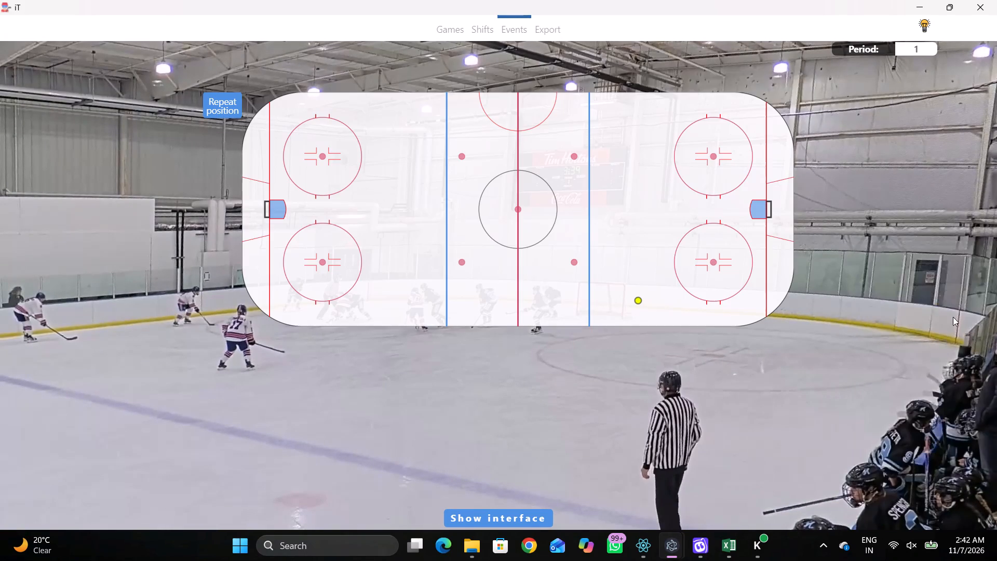
{"action": "left_click", "coordinate": [715, 156]}
Record a Pass by away player 18 within the right zone's upper face-off circle, just after the face-off.
{"action": "key", "text": "space"}
{"action": "key", "text": "v"}
{"action": "key", "text": "space"}
{"action": "right_click", "coordinate": [587, 207]}
{"action": "key", "text": "space"}
{"action": "key", "text": "space"}
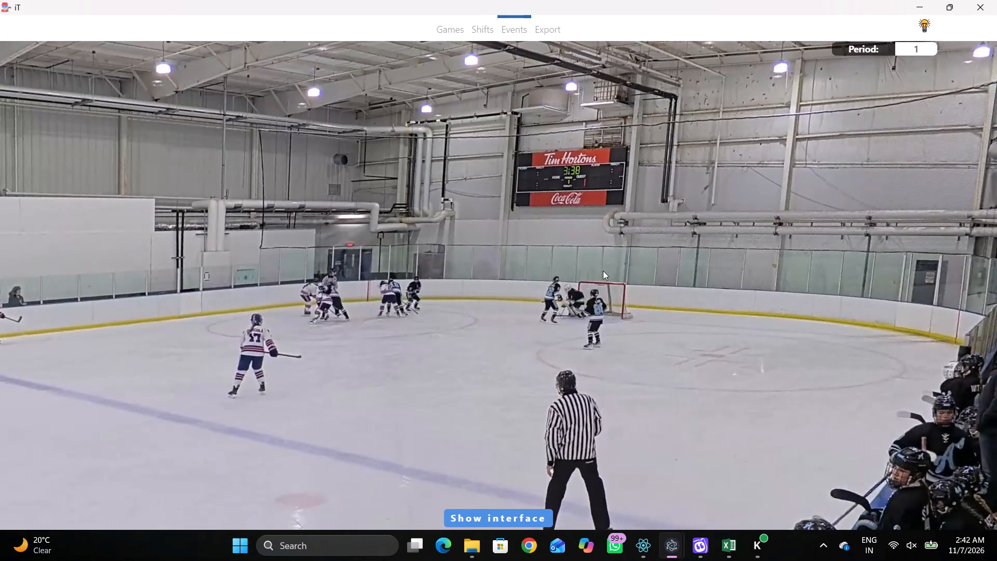
{"action": "key", "text": "space"}
{"action": "key", "text": "space"}
{"action": "key", "text": "q"}
{"action": "right_click", "coordinate": [595, 243]}
{"action": "key", "text": "q"}
{"action": "right_click_drag", "start_coordinate": [568, 249], "coordinate": [559, 249]}
{"action": "key", "text": "q"}
{"action": "key", "text": "q"}
{"action": "left_click", "coordinate": [608, 264]}
{"action": "right_click_drag", "start_coordinate": [510, 247], "coordinate": [504, 247]}
{"action": "left_click", "coordinate": [515, 256]}
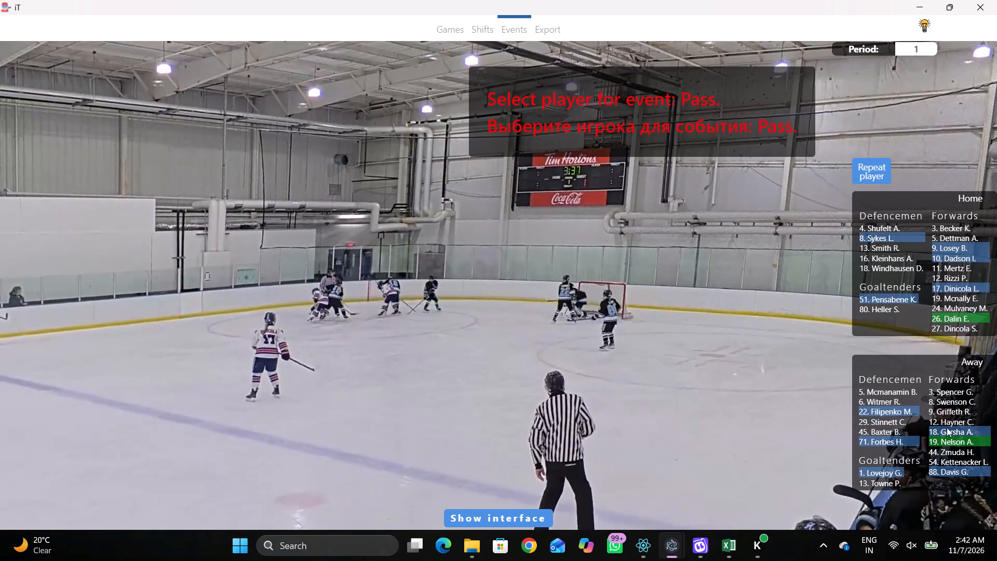
{"action": "left_click", "coordinate": [936, 435]}
{"action": "left_click", "coordinate": [733, 174]}
Advance the play and record another Pass by the same away player near the upper boards, between the right blue line and face-off circle.
{"action": "key", "text": "r"}
{"action": "key", "text": "space"}
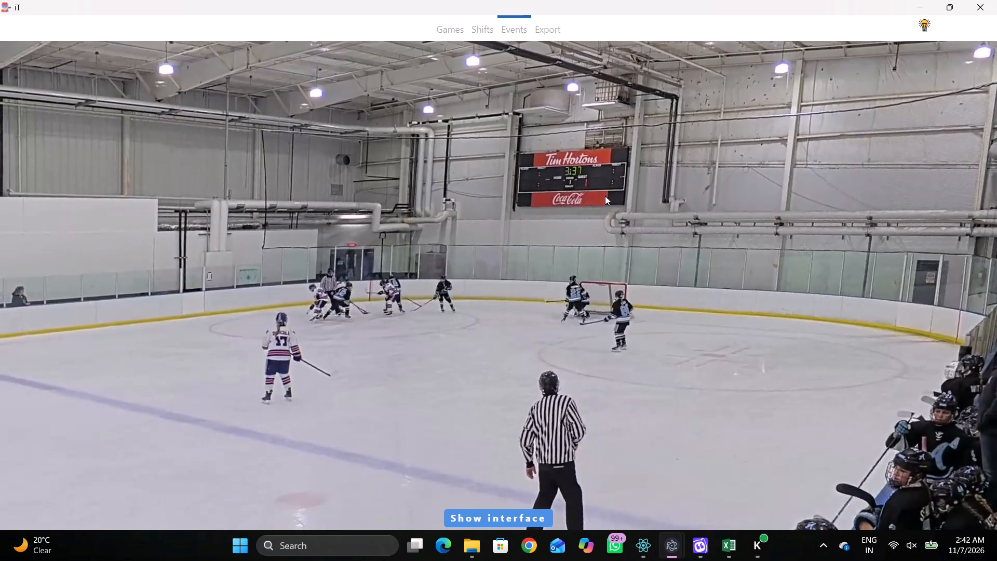
{"action": "key", "text": "space"}
{"action": "key", "text": "space"}
{"action": "key", "text": "space"}
{"action": "key", "text": "space"}
{"action": "key", "text": "space"}
{"action": "key", "text": "q"}
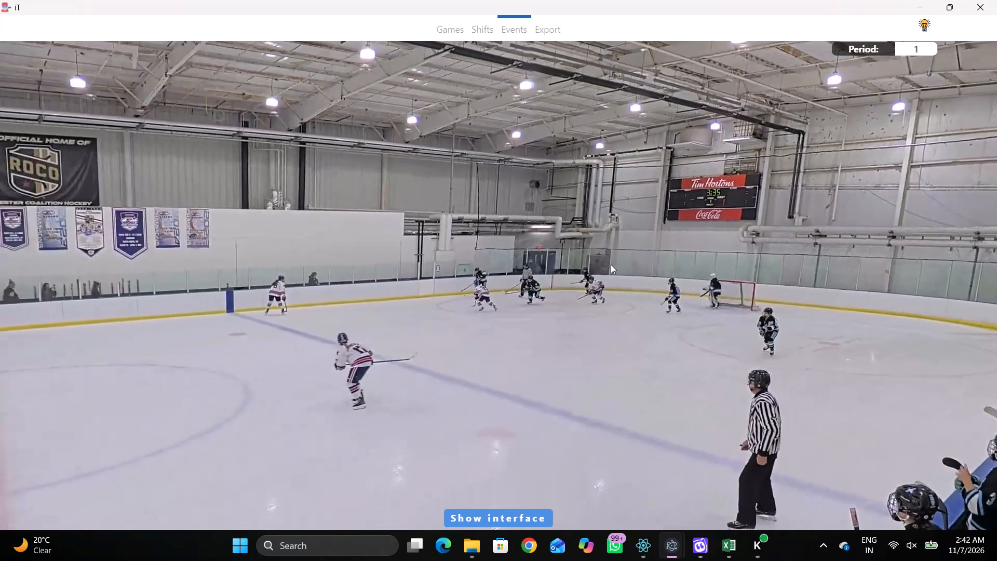
{"action": "key", "text": "space"}
{"action": "key", "text": "space"}
{"action": "key", "text": "space"}
{"action": "key", "text": "space"}
{"action": "key", "text": "space"}
{"action": "key", "text": "space"}
{"action": "key", "text": "space"}
{"action": "key", "text": "space"}
{"action": "type", "text": "q"}
{"action": "key", "text": "q"}
{"action": "key", "text": "q"}
{"action": "key", "text": "q"}
{"action": "right_click", "coordinate": [726, 214]}
{"action": "key", "text": "q"}
{"action": "left_click", "coordinate": [731, 218]}
{"action": "left_click", "coordinate": [886, 162]}
{"action": "left_click", "coordinate": [663, 118]}
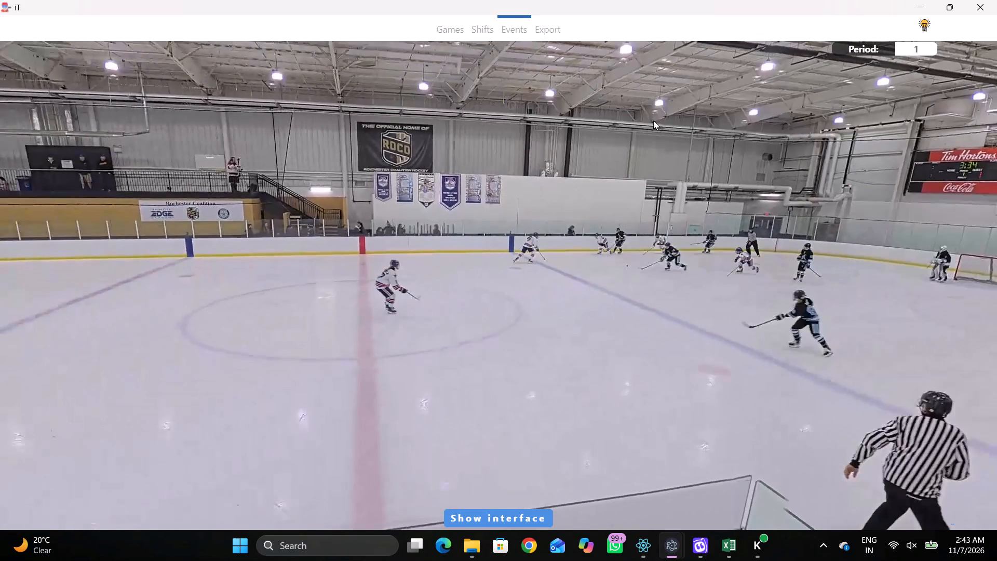
Change and save the event type of away player 18's Pass at 00:34:35.6.
{"action": "key", "text": "shift+d"}
{"action": "left_click", "coordinate": [263, 467]}
{"action": "left_click", "coordinate": [266, 469]}
{"action": "left_click", "coordinate": [394, 278]}
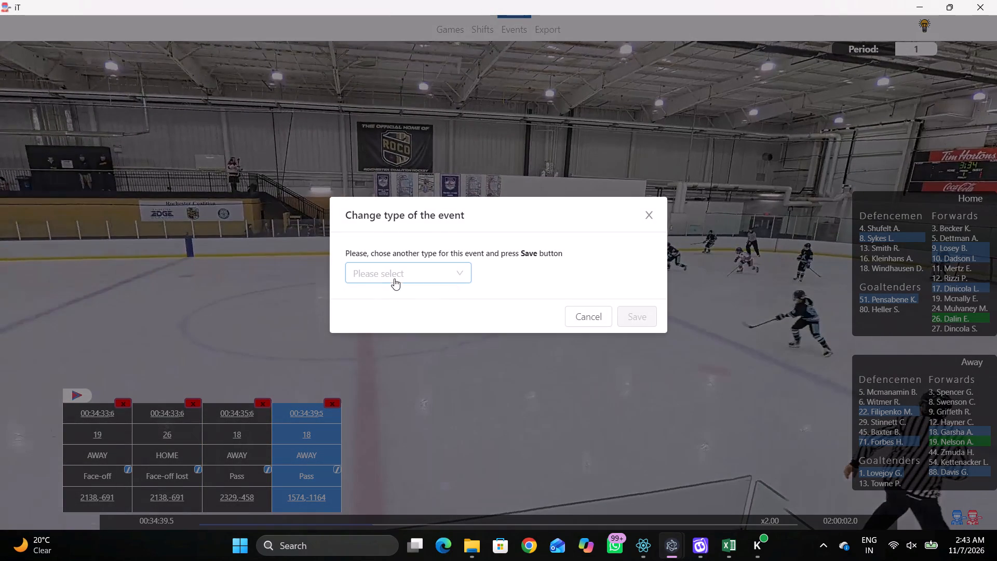
{"action": "left_click", "coordinate": [408, 308]}
{"action": "left_click", "coordinate": [415, 315]}
{"action": "left_click", "coordinate": [643, 317]}
{"action": "key", "text": "shift+d"}
Record a Pass by away player 19 just inside the right blue line, slightly above the rink's middle.
{"action": "key", "text": "space"}
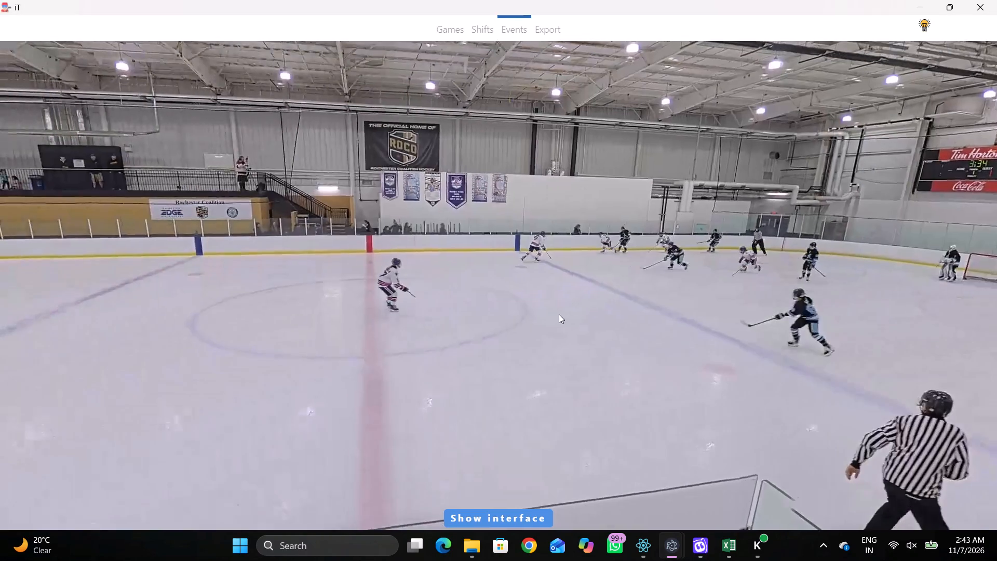
{"action": "key", "text": "space"}
{"action": "key", "text": "space"}
{"action": "key", "text": "space"}
{"action": "key", "text": "space"}
{"action": "key", "text": "space"}
{"action": "key", "text": "q"}
{"action": "right_click", "coordinate": [595, 317]}
{"action": "key", "text": "q"}
{"action": "key", "text": "q"}
{"action": "left_click", "coordinate": [597, 320]}
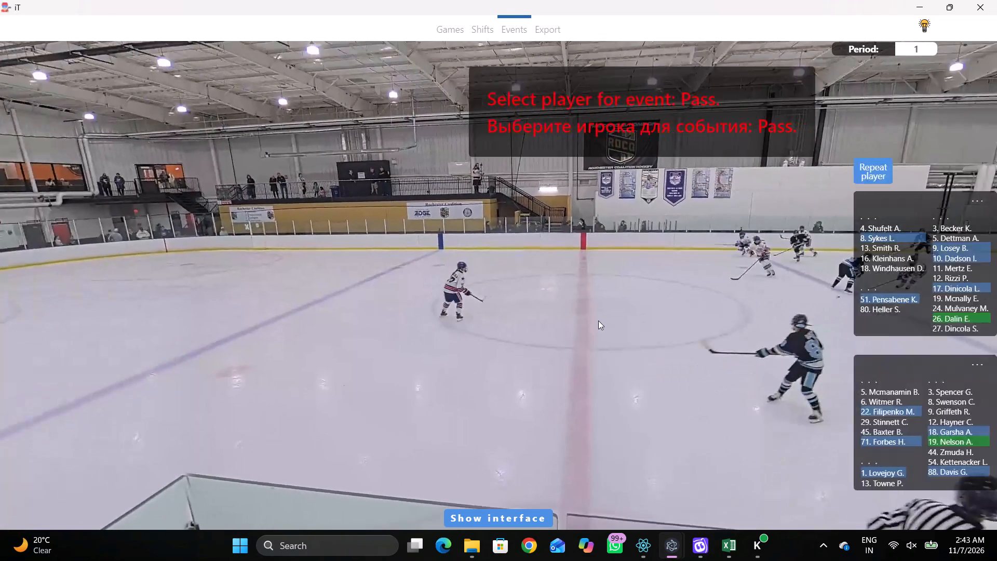
{"action": "right_click", "coordinate": [598, 320]}
{"action": "left_click", "coordinate": [601, 323]}
{"action": "left_click", "coordinate": [944, 448]}
{"action": "left_click", "coordinate": [934, 445]}
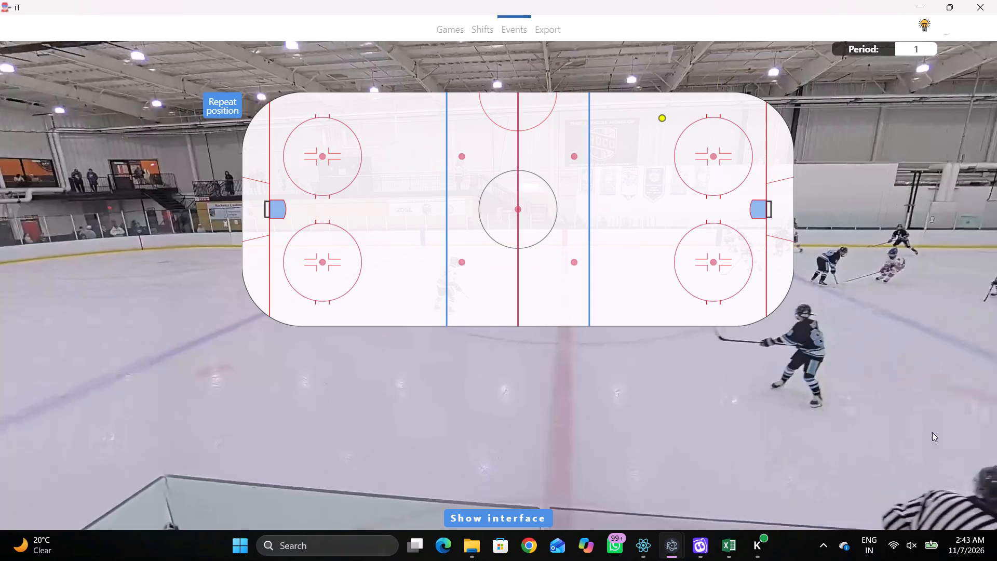
{"action": "left_click", "coordinate": [612, 186]}
Record a Pass by away player 88 in the neutral zone, midway between the left blue line and the centre circle.
{"action": "key", "text": "space"}
{"action": "key", "text": "space"}
{"action": "key", "text": "space"}
{"action": "key", "text": "space"}
{"action": "right_click", "coordinate": [521, 154]}
{"action": "key", "text": "q"}
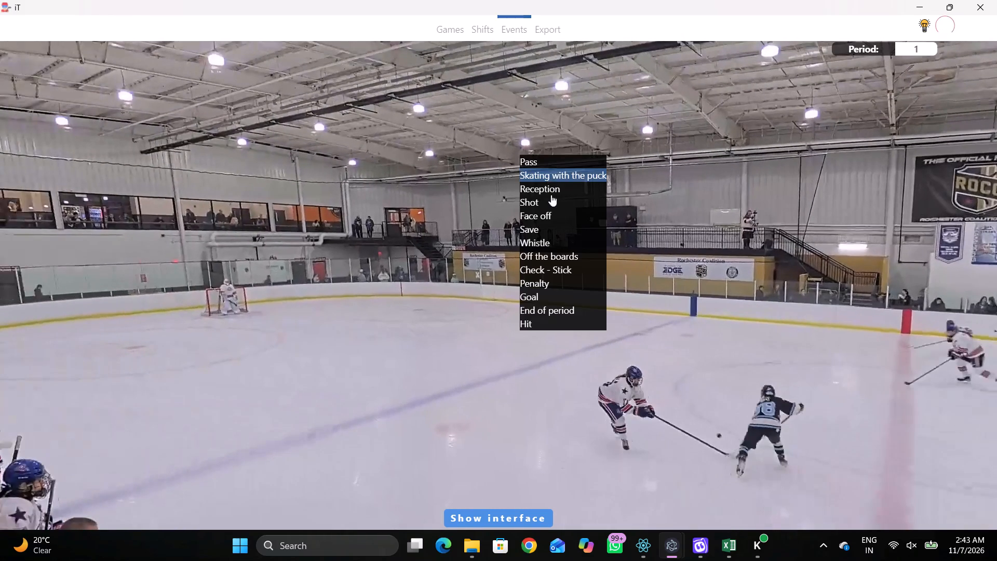
{"action": "left_click", "coordinate": [554, 176]}
{"action": "right_click", "coordinate": [549, 172]}
{"action": "left_click", "coordinate": [559, 181]}
{"action": "left_click", "coordinate": [935, 471]}
{"action": "left_click", "coordinate": [467, 213]}
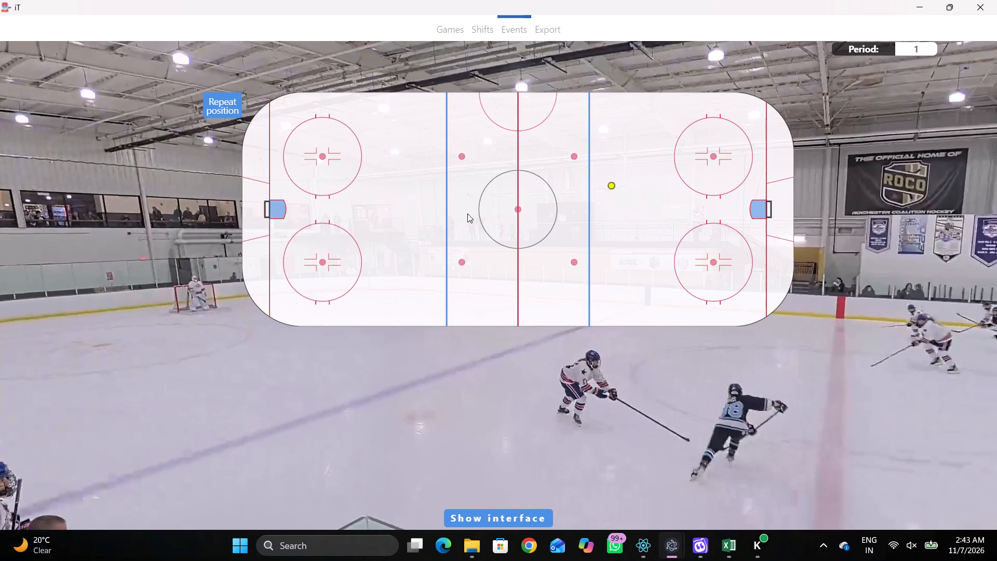
Advance to the scoring chance and record a Shot on goal by the same away player at the left zone's lower circle, near its upper edge.
{"action": "key", "text": "space"}
{"action": "key", "text": "space"}
{"action": "type", "text": "rr"}
{"action": "key", "text": "space"}
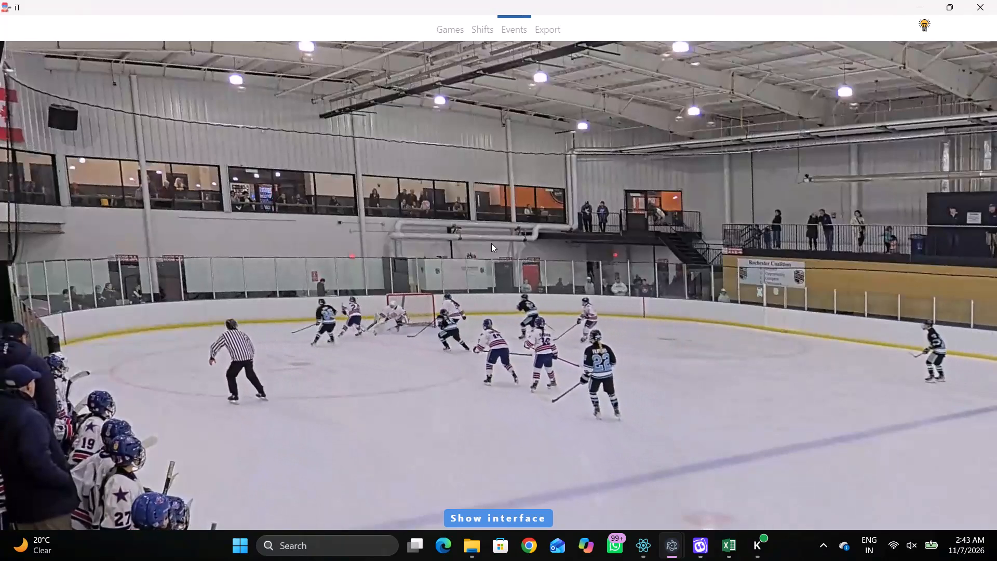
{"action": "key", "text": "space"}
{"action": "key", "text": "q"}
{"action": "key", "text": "q"}
{"action": "key", "text": "q"}
{"action": "key", "text": "q"}
{"action": "key", "text": "q"}
{"action": "key", "text": "q"}
{"action": "right_click", "coordinate": [491, 250]}
{"action": "key", "text": "q"}
{"action": "key", "text": "q"}
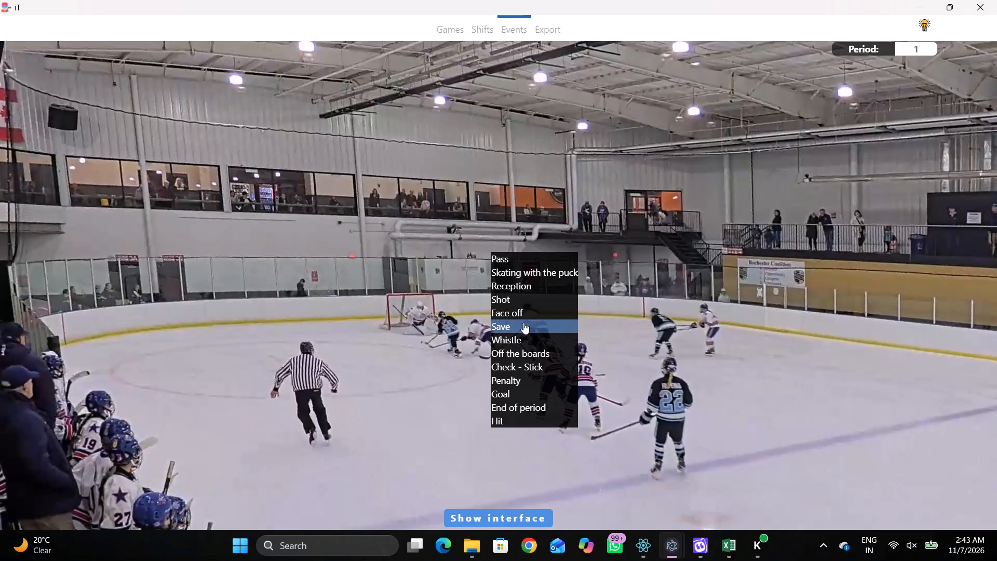
{"action": "left_click", "coordinate": [520, 302]}
{"action": "left_click_drag", "start_coordinate": [496, 233], "coordinate": [504, 234]}
{"action": "left_click", "coordinate": [878, 167]}
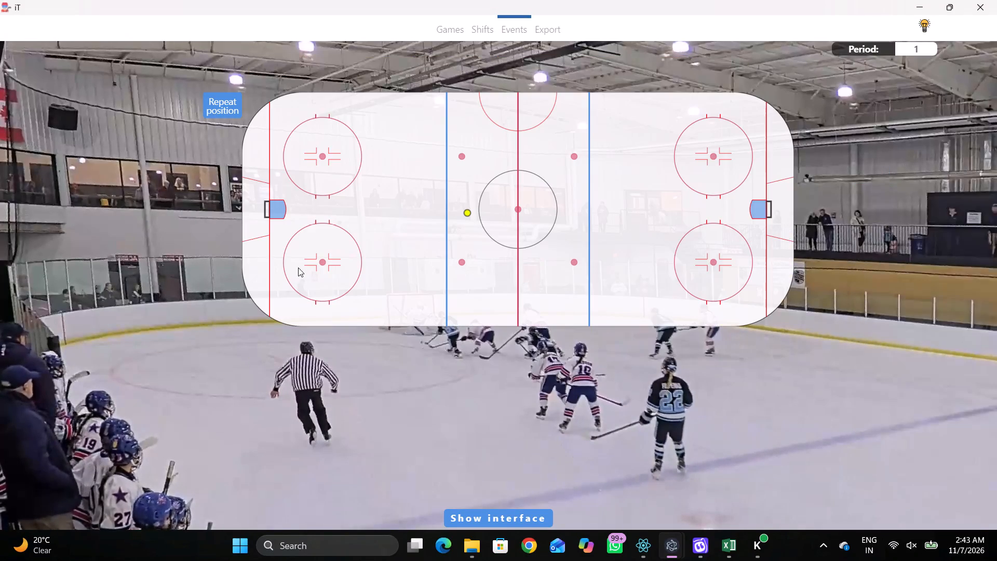
{"action": "left_click", "coordinate": [309, 227]}
Change away player 88's Pass at 00:34:41.6 to Skating with the puck and save it.
{"action": "key", "text": "shift+d"}
{"action": "left_click", "coordinate": [266, 468]}
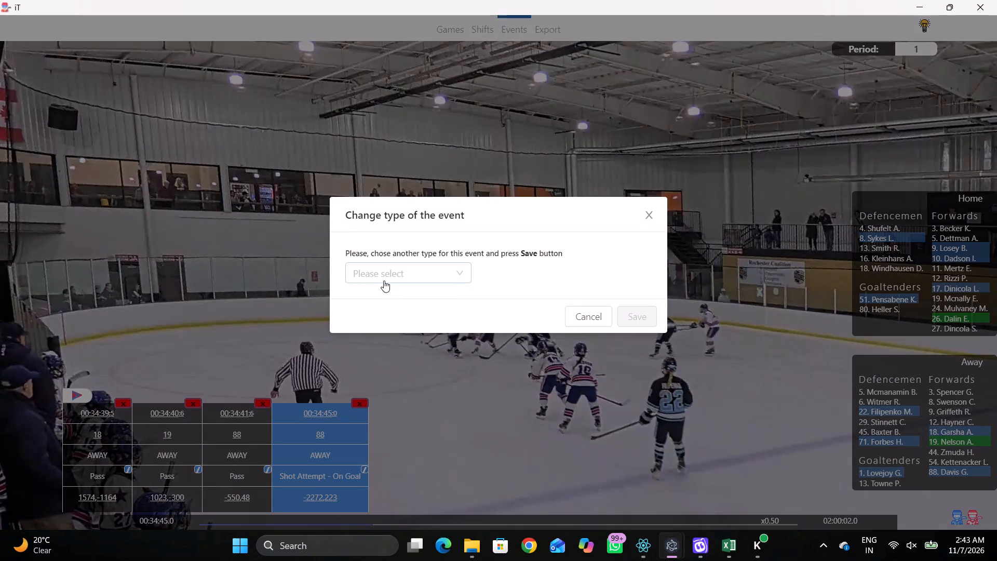
{"action": "left_click", "coordinate": [384, 280]}
{"action": "left_click", "coordinate": [412, 315]}
{"action": "left_click", "coordinate": [630, 319]}
Record a Right Pad Save by home goaltender 51 in the left goal crease, with shot direction Bottom middle.
{"action": "key", "text": "space"}
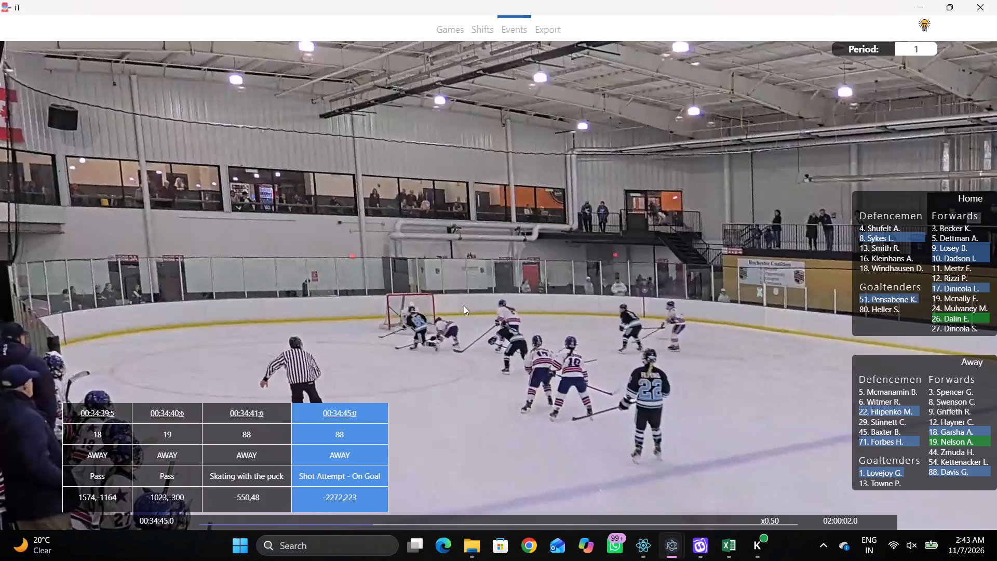
{"action": "key", "text": "v"}
{"action": "right_click_drag", "start_coordinate": [491, 244], "coordinate": [497, 254]}
{"action": "key", "text": "space"}
{"action": "right_click", "coordinate": [490, 235]}
{"action": "left_click", "coordinate": [520, 313]}
{"action": "left_click", "coordinate": [398, 295]}
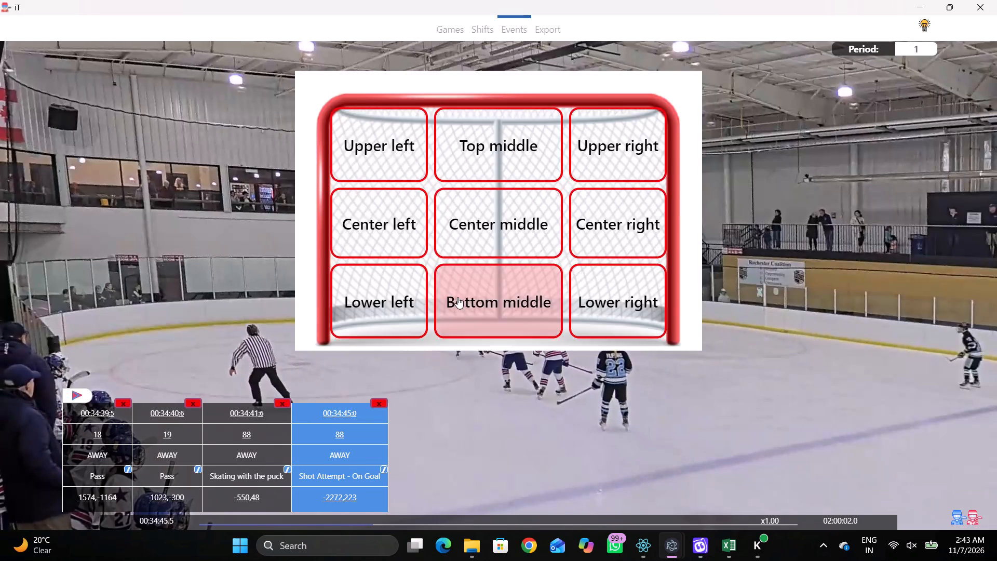
{"action": "left_click", "coordinate": [457, 297]}
{"action": "left_click", "coordinate": [912, 255]}
{"action": "left_click", "coordinate": [281, 214]}
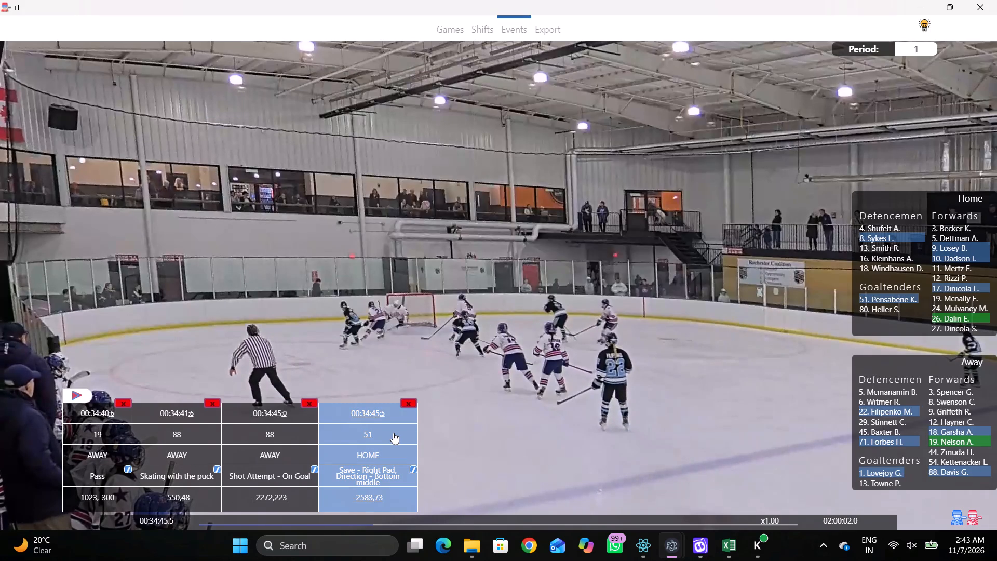
Follow the play after the save and record Skating with the puck by home player 8 behind the left goal.
{"action": "key", "text": "shift+d"}
{"action": "key", "text": "space"}
{"action": "key", "text": "v"}
{"action": "key", "text": "space"}
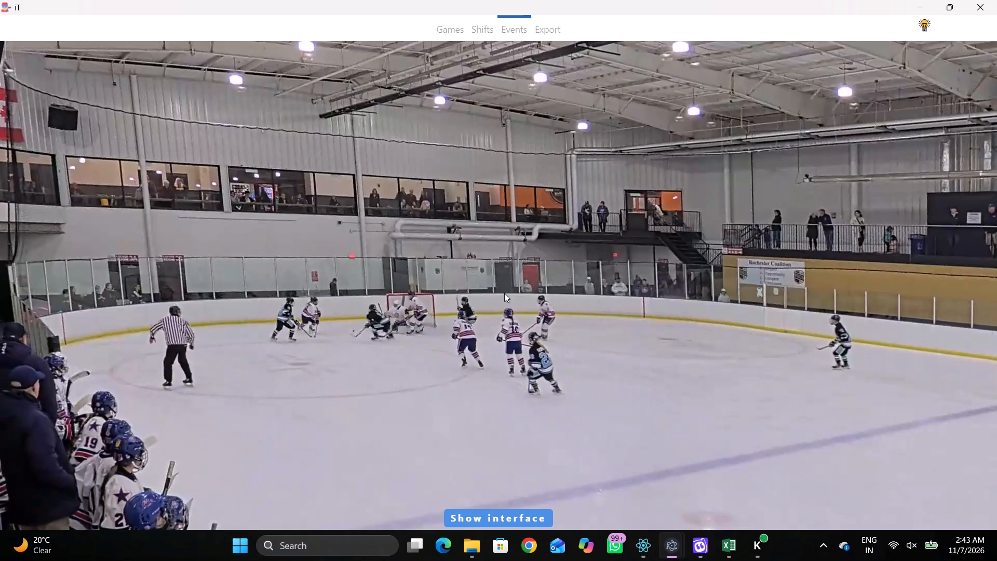
{"action": "key", "text": "space"}
{"action": "key", "text": "space"}
{"action": "key", "text": "q"}
{"action": "key", "text": "r"}
{"action": "key", "text": "space"}
{"action": "key", "text": "space"}
{"action": "key", "text": "space"}
{"action": "key", "text": "v"}
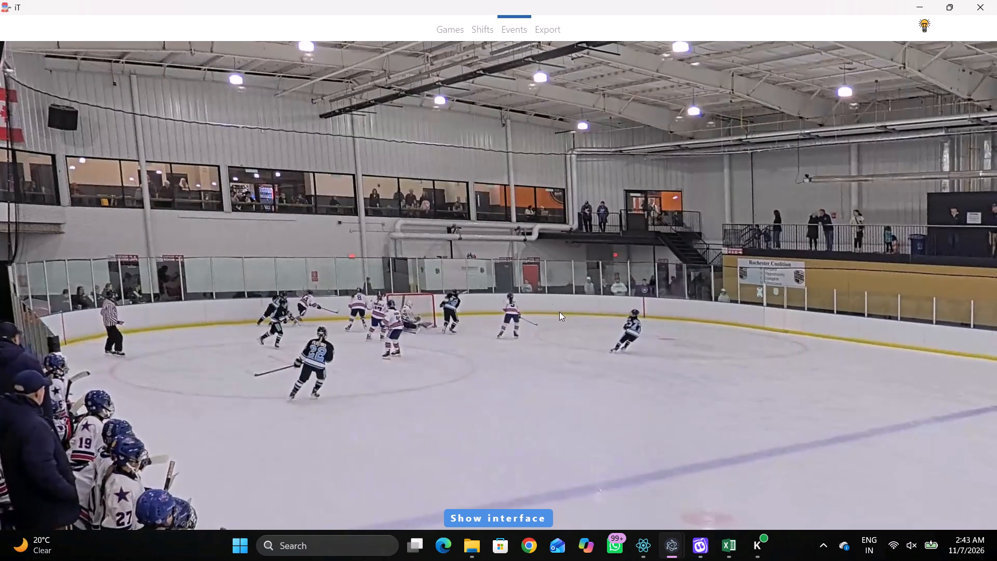
{"action": "key", "text": "space"}
{"action": "right_click", "coordinate": [561, 274]}
{"action": "left_click", "coordinate": [603, 301]}
{"action": "right_click_drag", "start_coordinate": [571, 284], "coordinate": [564, 285]}
{"action": "left_click", "coordinate": [582, 301]}
{"action": "left_click", "coordinate": [892, 243]}
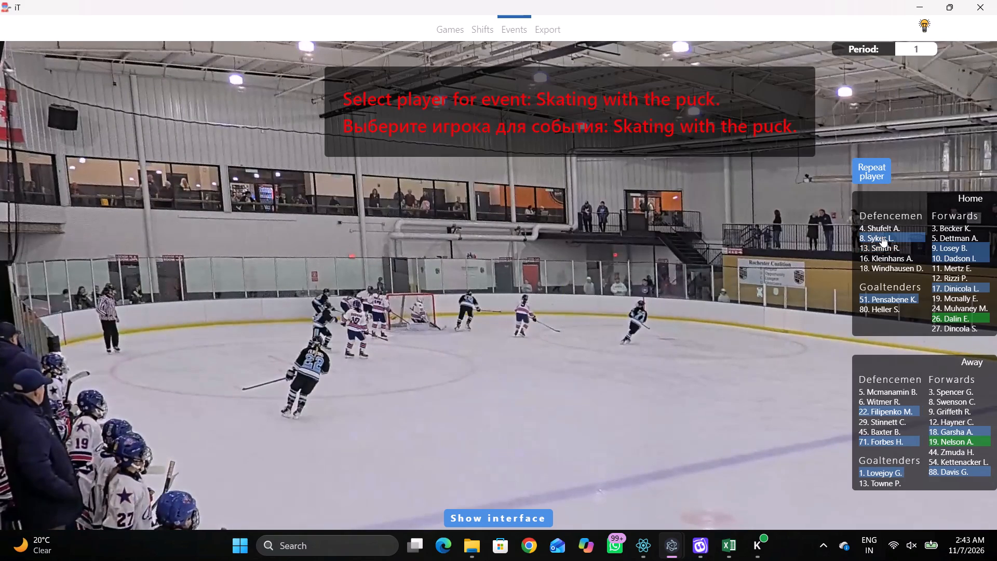
{"action": "left_click", "coordinate": [882, 236]}
{"action": "left_click", "coordinate": [249, 218]}
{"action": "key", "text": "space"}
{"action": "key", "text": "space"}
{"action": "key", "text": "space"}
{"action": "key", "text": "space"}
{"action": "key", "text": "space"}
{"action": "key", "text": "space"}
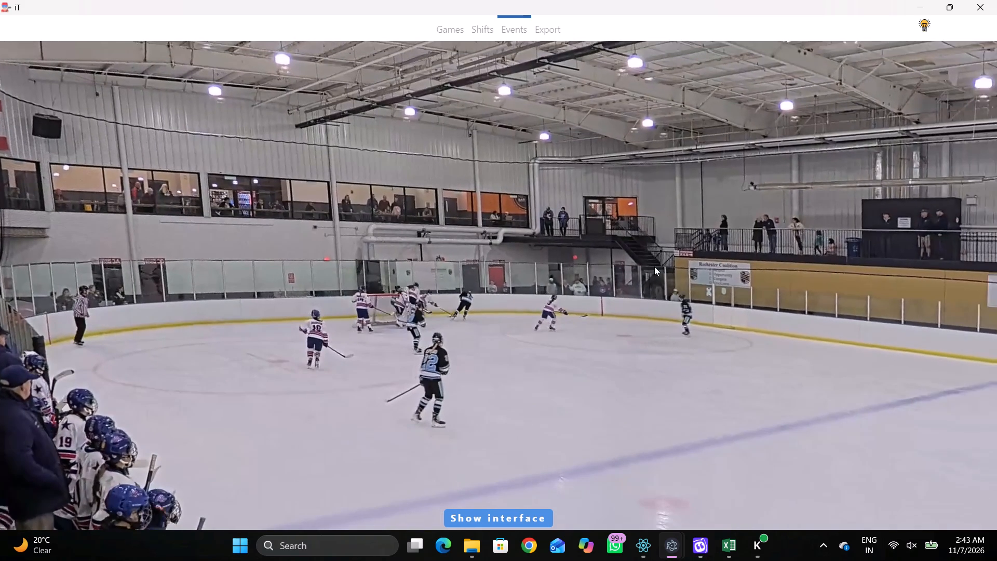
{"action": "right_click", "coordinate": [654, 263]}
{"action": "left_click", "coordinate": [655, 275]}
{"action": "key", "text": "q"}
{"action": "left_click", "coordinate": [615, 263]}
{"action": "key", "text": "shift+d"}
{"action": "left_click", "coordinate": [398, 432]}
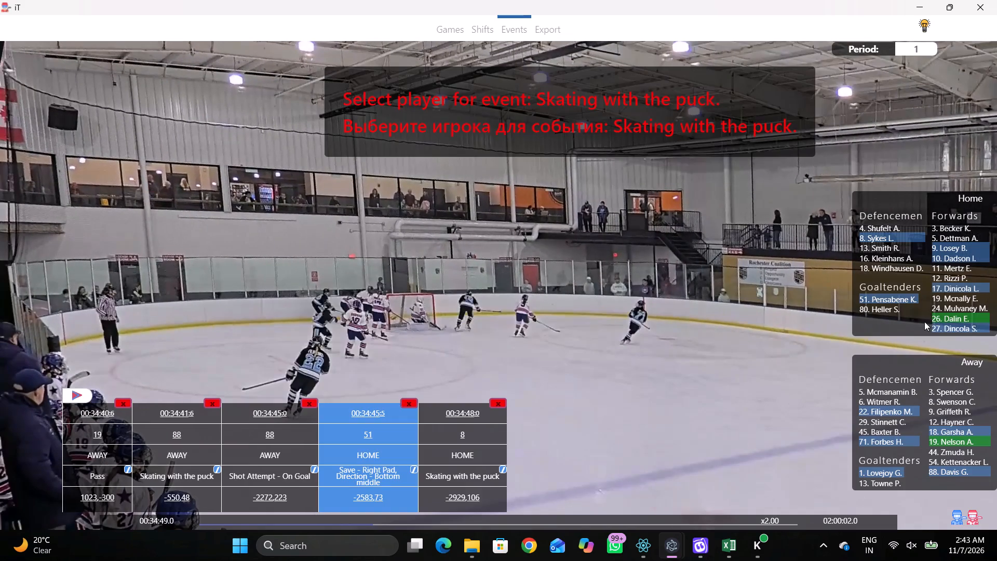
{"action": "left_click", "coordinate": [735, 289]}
Review the video leading up to the 00:34:48:0 Skating with the puck event to identify the home puck carrier.
{"action": "key", "text": "q"}
{"action": "key", "text": "q"}
{"action": "key", "text": "q"}
{"action": "key", "text": "q"}
{"action": "key", "text": "q"}
{"action": "key", "text": "q"}
{"action": "key", "text": "q"}
{"action": "key", "text": "q"}
{"action": "key", "text": "q"}
{"action": "key", "text": "q"}
{"action": "key", "text": "q"}
{"action": "key", "text": "q"}
{"action": "left_click", "coordinate": [592, 318]}
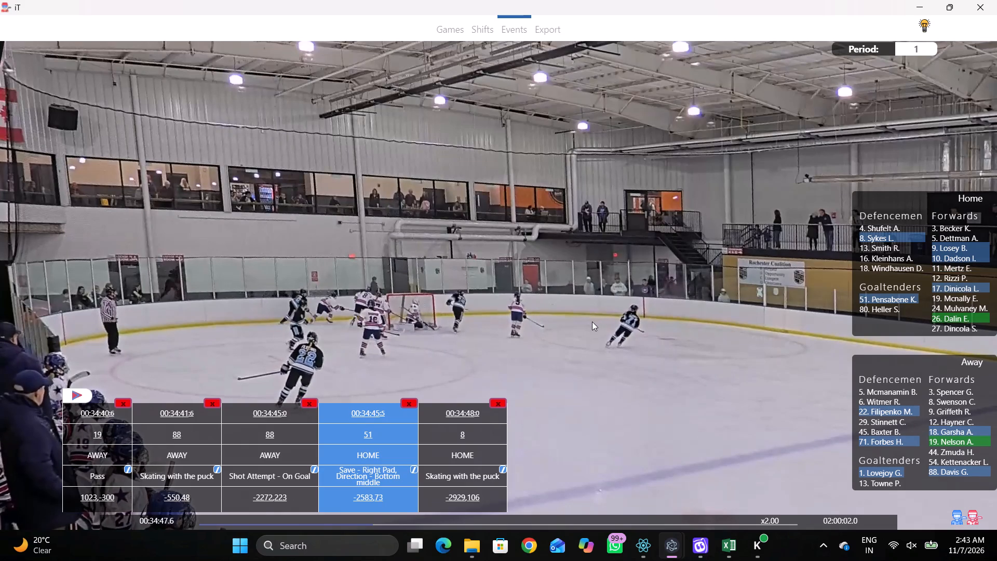
{"action": "type", "text": "qqqqqq"}
{"action": "key", "text": "q"}
{"action": "type", "text": "qq"}
{"action": "key", "text": "q"}
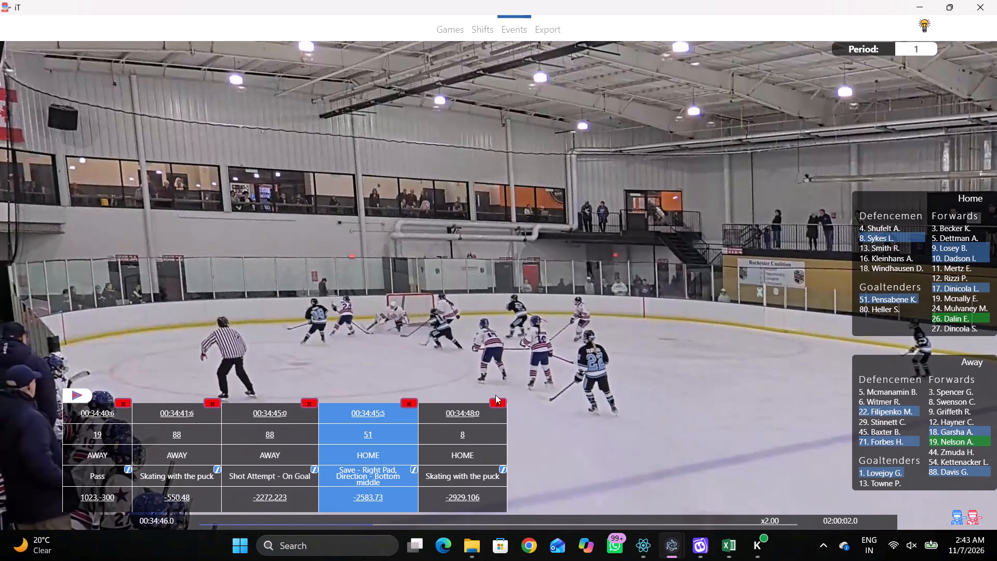
{"action": "left_click", "coordinate": [464, 434]}
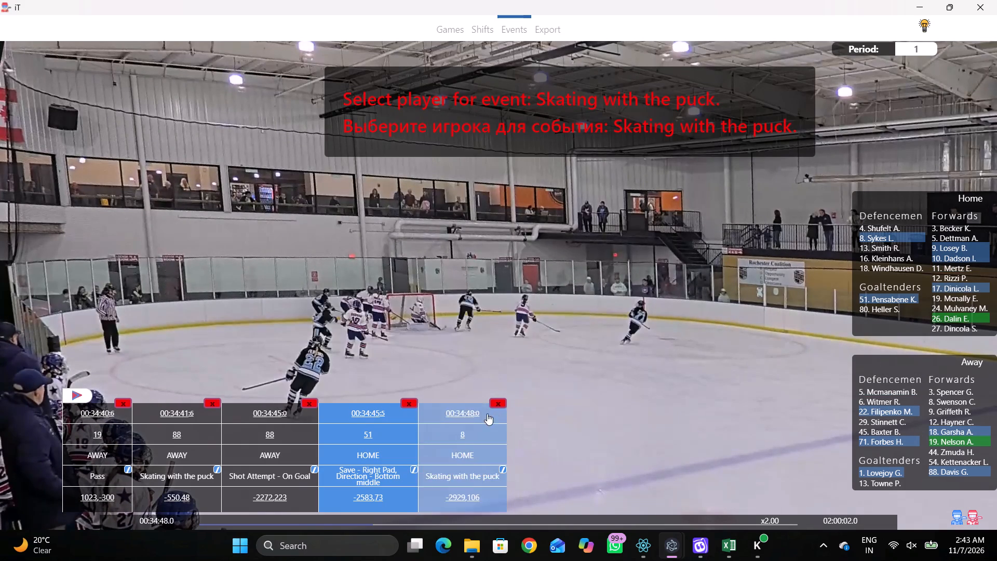
Go back through the logged events to the face-off and examine which home player takes it.
{"action": "left_click", "coordinate": [284, 409]}
{"action": "key", "text": "shift+d"}
{"action": "key", "text": "shift+d"}
{"action": "left_click", "coordinate": [159, 419]}
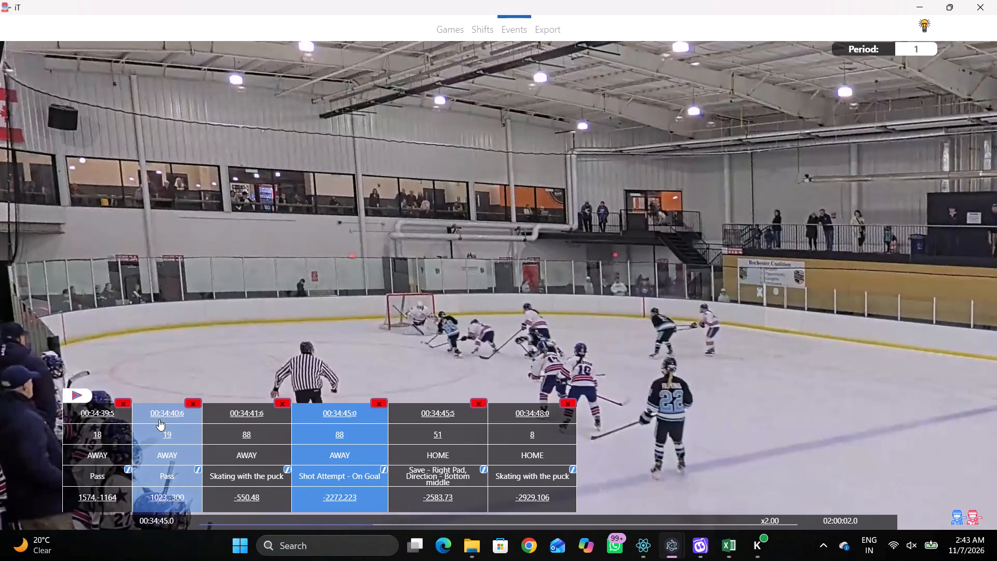
{"action": "left_click", "coordinate": [124, 419]}
{"action": "key", "text": "shift+d"}
{"action": "key", "text": "q"}
{"action": "key", "text": "q"}
{"action": "key", "text": "q"}
{"action": "key", "text": "q"}
{"action": "key", "text": "q"}
{"action": "key", "text": "q"}
{"action": "key", "text": "q"}
{"action": "key", "text": "q"}
{"action": "key", "text": "q"}
{"action": "key", "text": "q"}
{"action": "key", "text": "q"}
{"action": "key", "text": "q"}
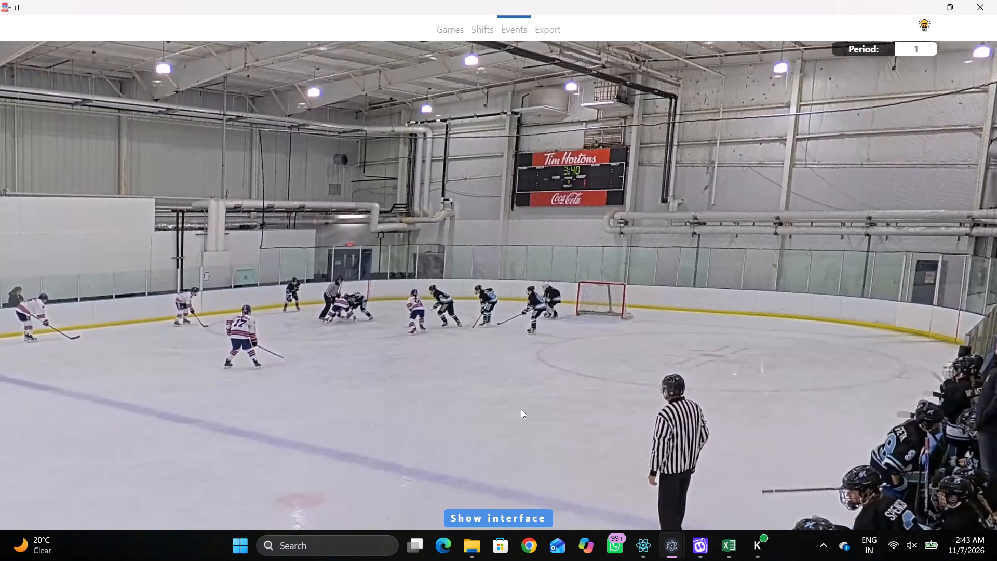
{"action": "key", "text": "q"}
{"action": "key", "text": "q"}
{"action": "key", "text": "q"}
{"action": "key", "text": "q"}
{"action": "key", "text": "q"}
{"action": "key", "text": "q"}
{"action": "key", "text": "q"}
{"action": "key", "text": "q"}
{"action": "key", "text": "q"}
{"action": "key", "text": "q"}
{"action": "key", "text": "q"}
{"action": "key", "text": "q"}
{"action": "key", "text": "q"}
{"action": "key", "text": "q"}
{"action": "key", "text": "q"}
{"action": "key", "text": "q"}
{"action": "key", "text": "q"}
{"action": "key", "text": "q"}
{"action": "key", "text": "q"}
{"action": "key", "text": "q"}
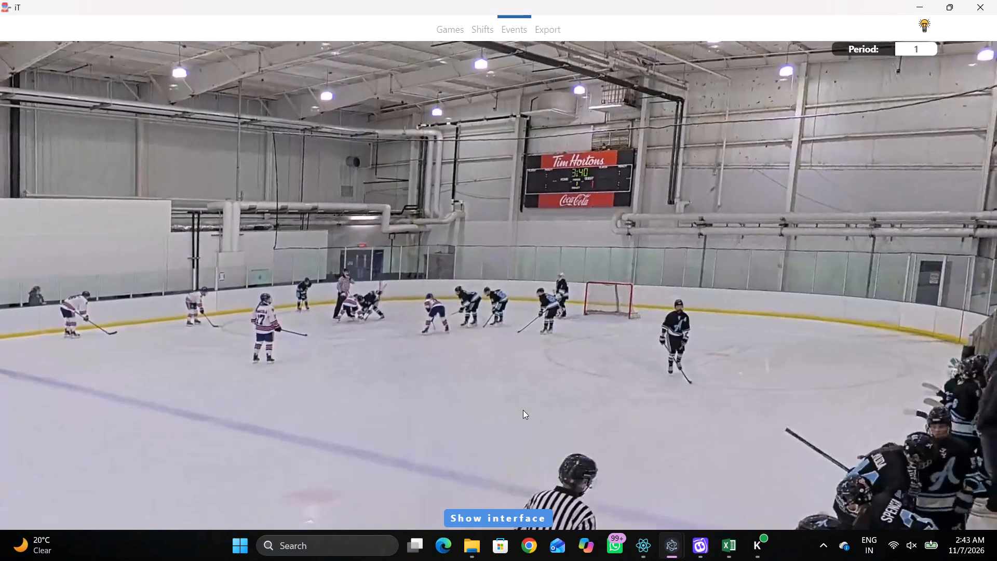
In Shifts, set the Center Forward of the home shift starting at 00:34:26:3 to player 24.
{"action": "key", "text": "shift+d"}
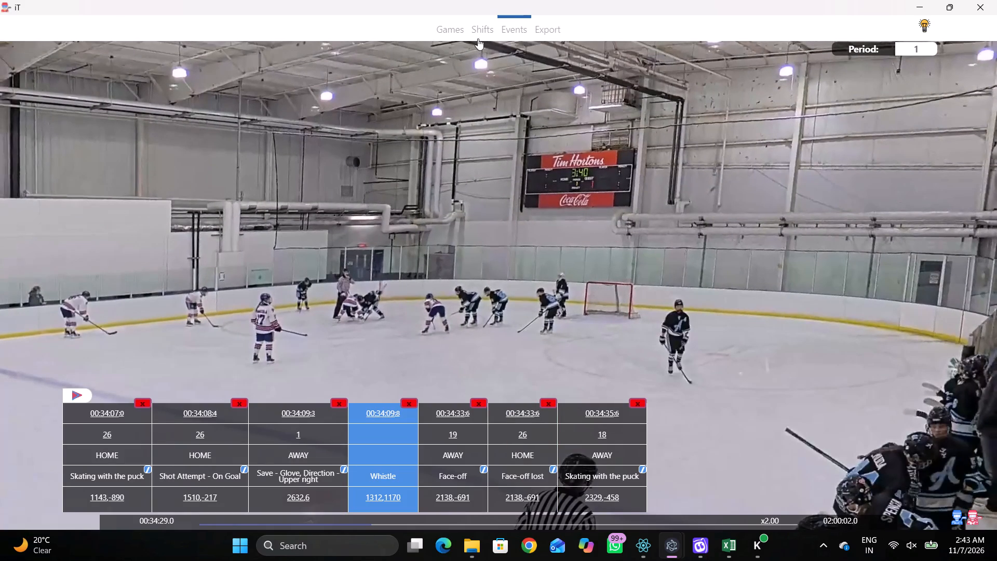
{"action": "left_click", "coordinate": [482, 33]}
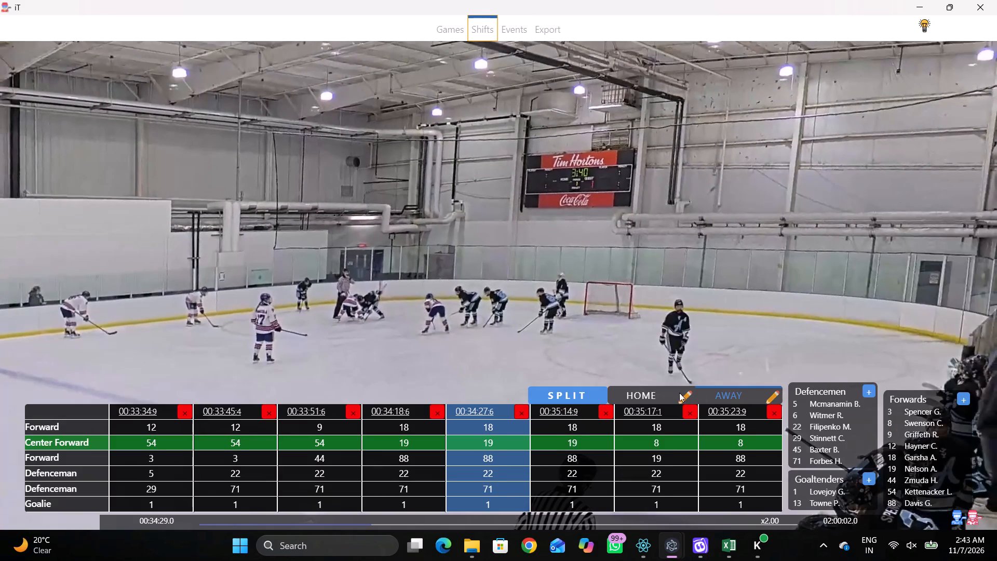
{"action": "left_click", "coordinate": [672, 393]}
{"action": "key", "text": "q"}
{"action": "key", "text": "q"}
{"action": "key", "text": "q"}
{"action": "key", "text": "q"}
{"action": "key", "text": "q"}
{"action": "key", "text": "q"}
{"action": "key", "text": "q"}
{"action": "key", "text": "q"}
{"action": "key", "text": "q"}
{"action": "key", "text": "q"}
{"action": "key", "text": "q"}
{"action": "key", "text": "q"}
{"action": "key", "text": "q"}
{"action": "key", "text": "q"}
{"action": "key", "text": "q"}
{"action": "key", "text": "q"}
{"action": "key", "text": "q"}
{"action": "left_click", "coordinate": [500, 446]}
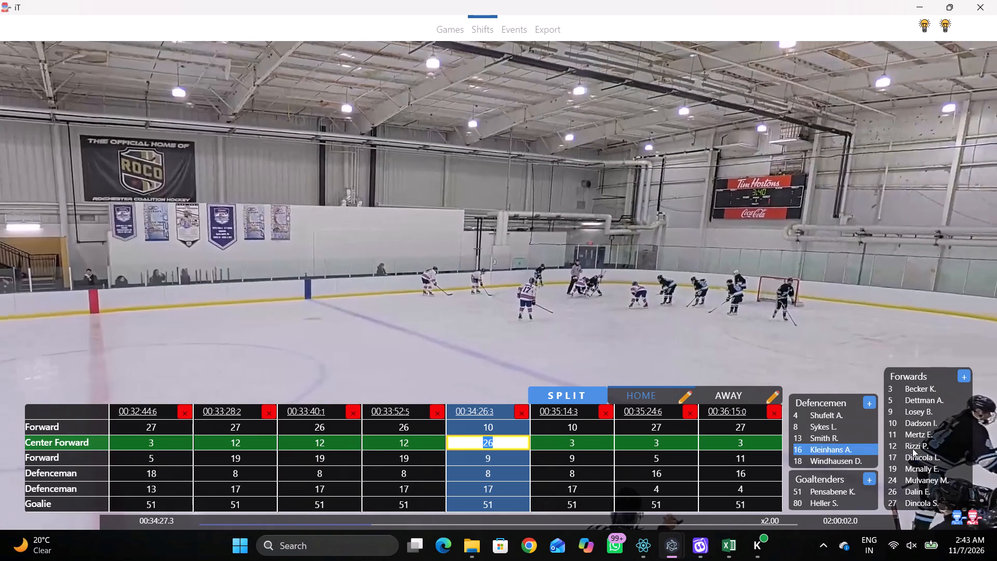
{"action": "left_click", "coordinate": [901, 478]}
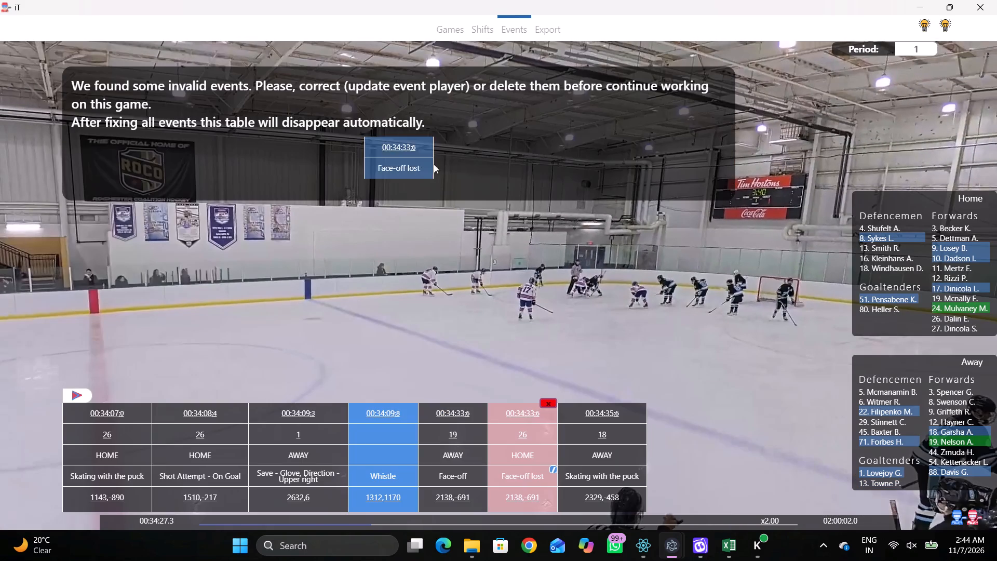
Correct the invalid Face-off lost event at 00:34:33:6 by assigning it to home player 24.
{"action": "left_click", "coordinate": [529, 436]}
{"action": "left_click", "coordinate": [944, 303]}
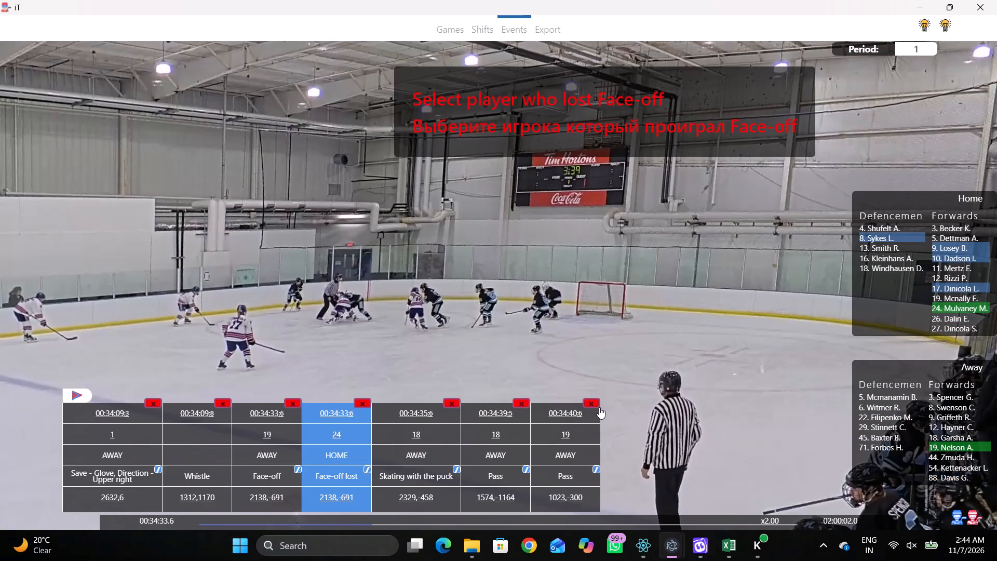
Go forward to the Skating with the puck event at 00:34:48:0 and change its player to home player 24.
{"action": "left_click", "coordinate": [599, 407]}
{"action": "left_click", "coordinate": [571, 410]}
{"action": "left_click", "coordinate": [568, 412]}
{"action": "triple_click", "coordinate": [556, 415]}
{"action": "triple_click", "coordinate": [556, 415]}
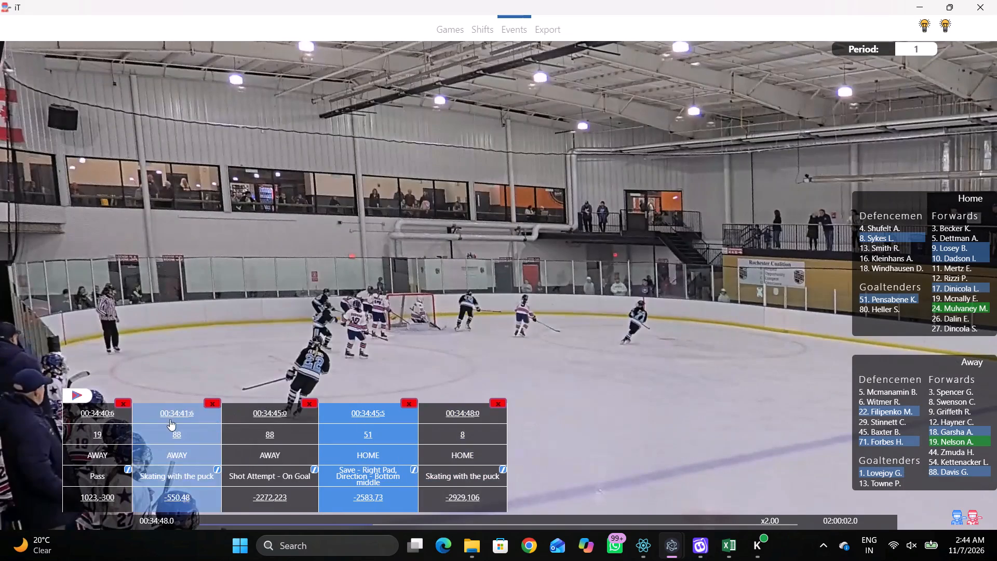
{"action": "left_click", "coordinate": [109, 415]}
{"action": "left_click", "coordinate": [258, 405]}
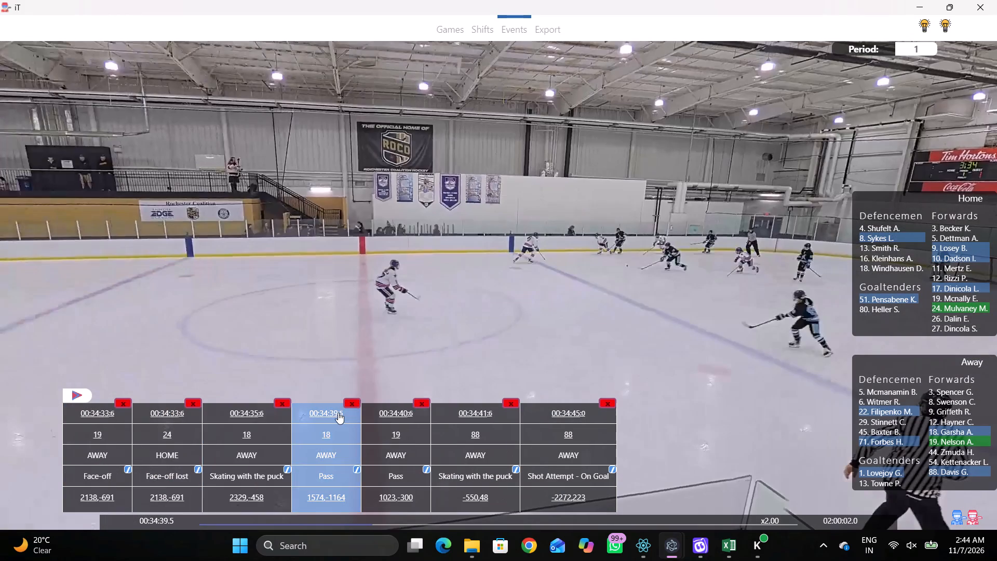
{"action": "left_click", "coordinate": [389, 418]}
{"action": "double_click", "coordinate": [582, 420]}
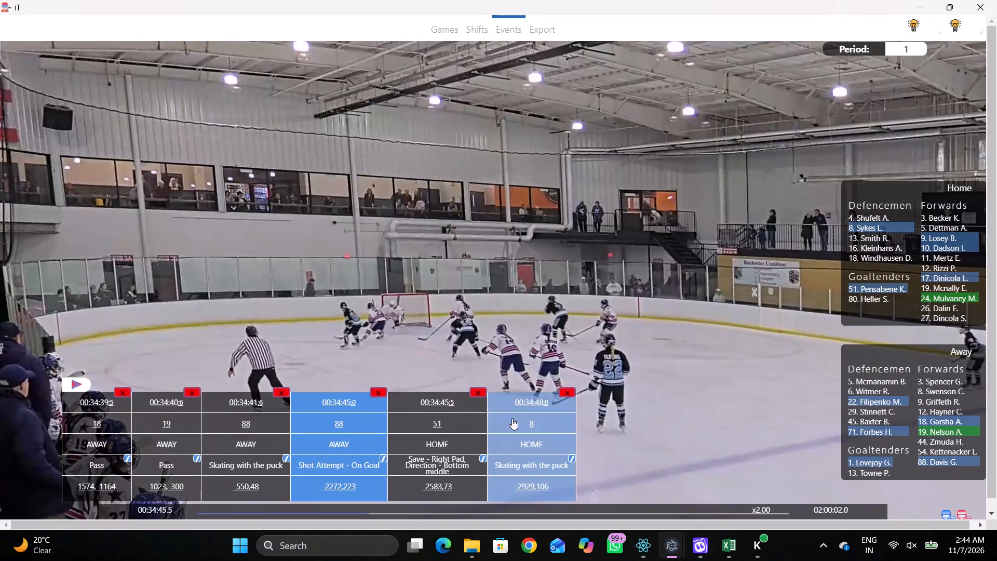
{"action": "left_click", "coordinate": [512, 418]}
{"action": "left_click", "coordinate": [461, 430]}
{"action": "left_click", "coordinate": [940, 304]}
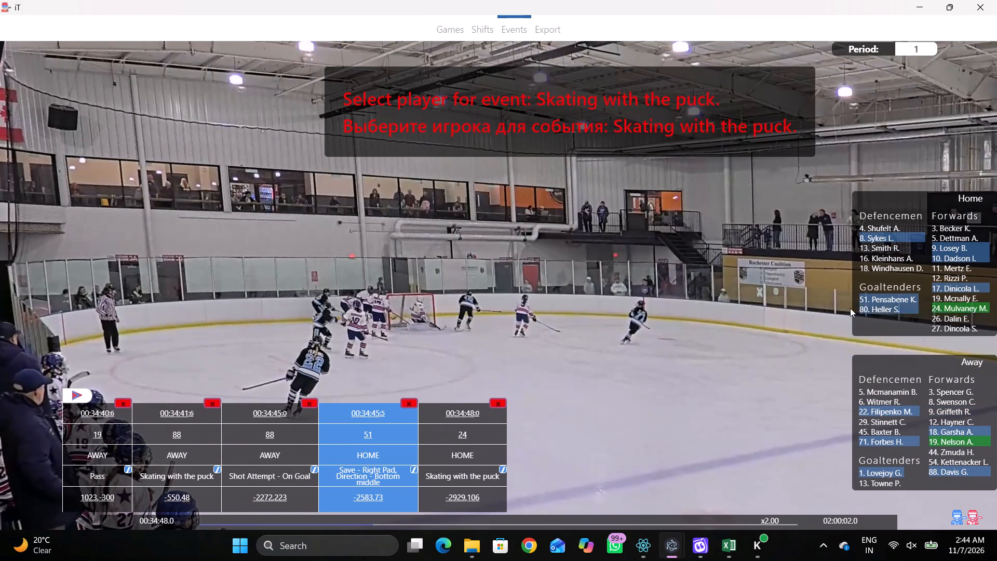
Follow the play from behind the left goal and record a Pass by the repeated player, marking its rink position.
{"action": "key", "text": "shift+d"}
{"action": "key", "text": "space"}
{"action": "key", "text": "space"}
{"action": "key", "text": "shift+d"}
{"action": "key", "text": "shift+d"}
{"action": "key", "text": "space"}
{"action": "key", "text": "space"}
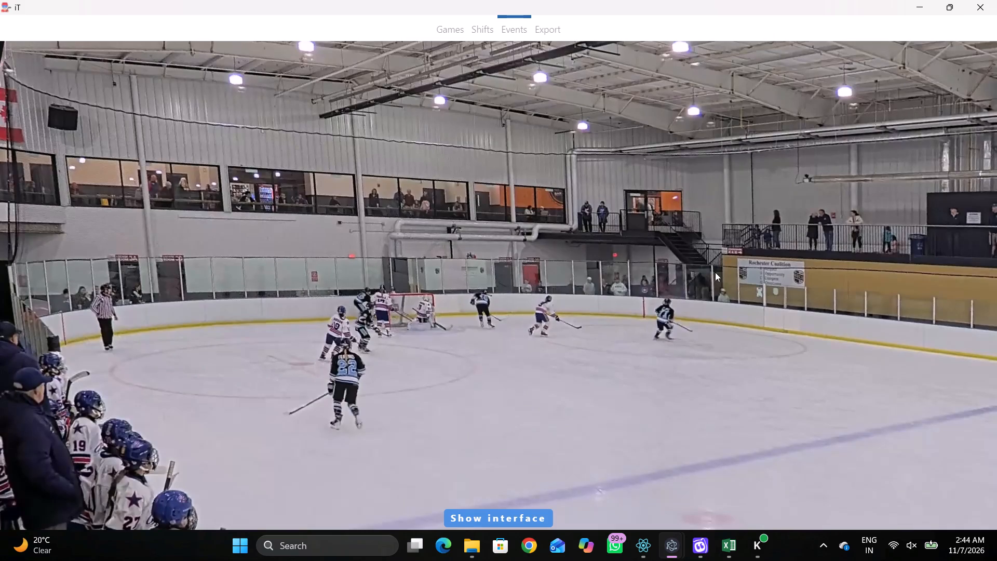
{"action": "key", "text": "space"}
{"action": "key", "text": "space"}
{"action": "key", "text": "space"}
{"action": "key", "text": "space"}
{"action": "key", "text": "q"}
{"action": "key", "text": "q"}
{"action": "key", "text": "q"}
{"action": "right_click", "coordinate": [767, 258]}
{"action": "right_click_drag", "start_coordinate": [692, 249], "coordinate": [683, 250]}
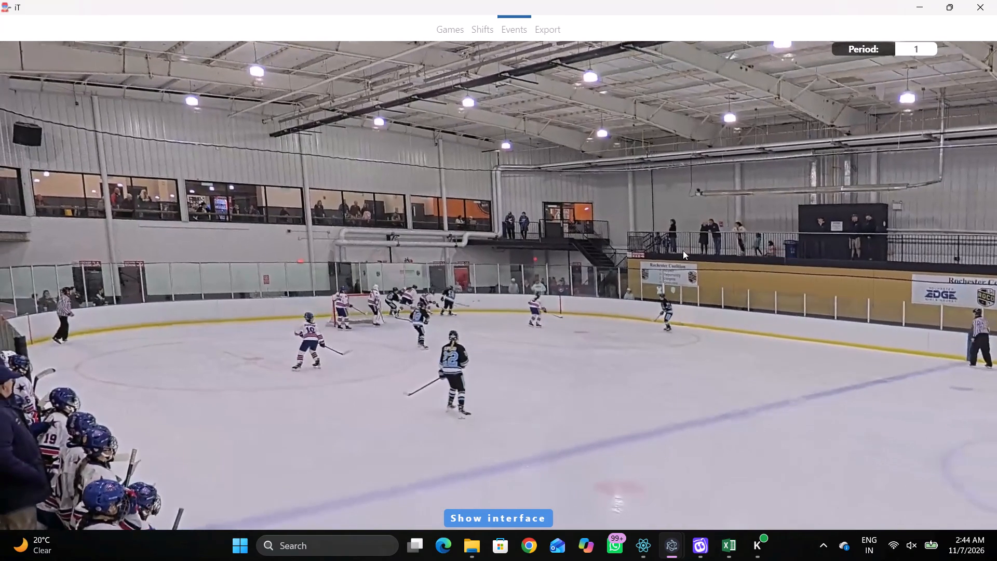
{"action": "right_click_drag", "start_coordinate": [683, 250], "coordinate": [682, 248]}
{"action": "left_click", "coordinate": [695, 259]}
{"action": "left_click", "coordinate": [868, 164]}
{"action": "left_click", "coordinate": [264, 161]}
Advance to the puck along the far boards and record a Pass by away player 71 with its rink position.
{"action": "key", "text": "space"}
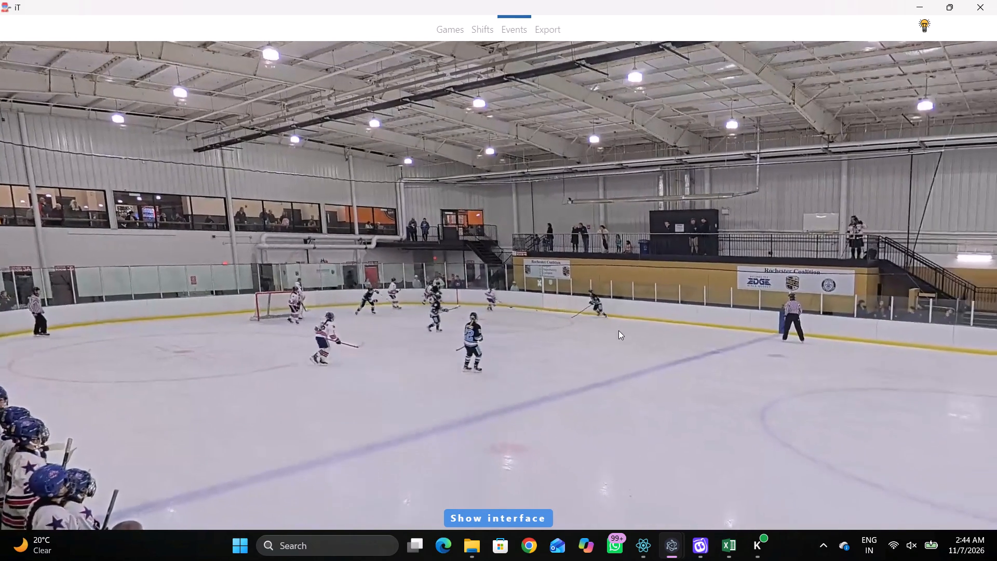
{"action": "key", "text": "space"}
{"action": "key", "text": "q"}
{"action": "key", "text": "space"}
{"action": "key", "text": "space"}
{"action": "key", "text": "space"}
{"action": "key", "text": "space"}
{"action": "right_click", "coordinate": [649, 298]}
{"action": "left_click", "coordinate": [656, 307]}
{"action": "right_click_drag", "start_coordinate": [612, 293], "coordinate": [596, 293]}
{"action": "left_click", "coordinate": [615, 300]}
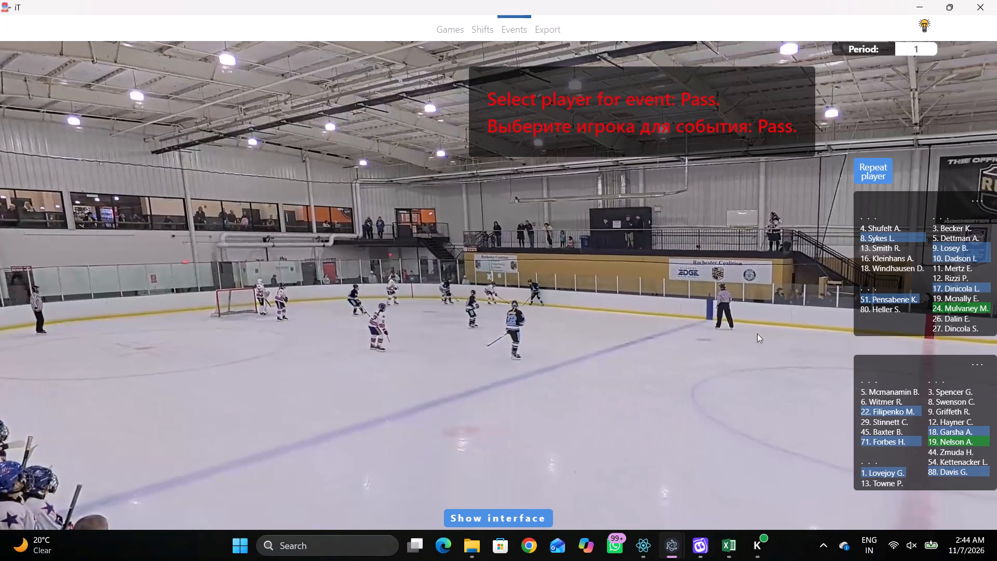
{"action": "left_click", "coordinate": [870, 437]}
{"action": "left_click", "coordinate": [396, 124]}
Advance the play and record Skating with the puck by home player 24, marking the rink position.
{"action": "key", "text": "space"}
{"action": "key", "text": "space"}
{"action": "key", "text": "space"}
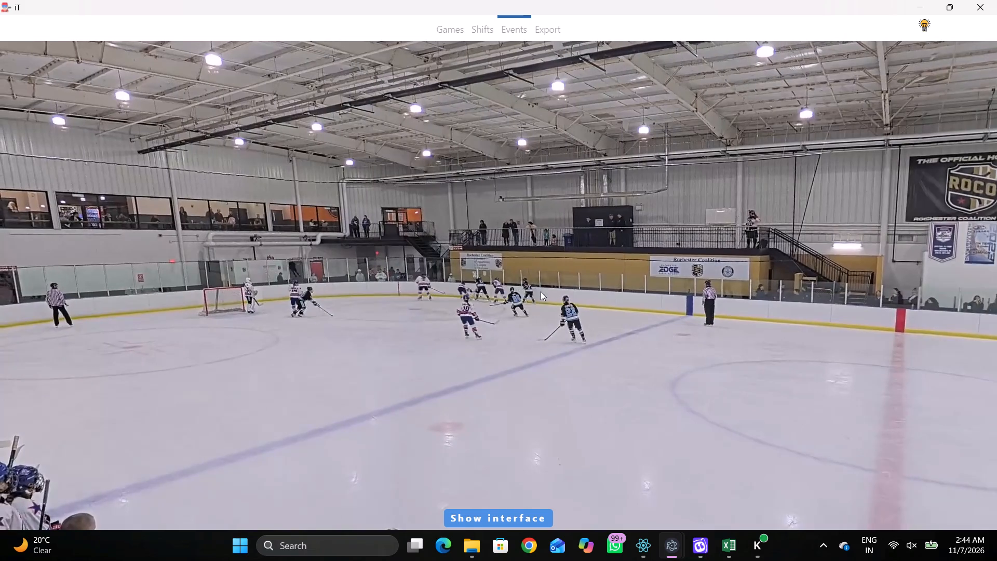
{"action": "key", "text": "space"}
{"action": "key", "text": "space"}
{"action": "key", "text": "space"}
{"action": "key", "text": "space"}
{"action": "key", "text": "space"}
{"action": "key", "text": "space"}
{"action": "key", "text": "space"}
{"action": "right_click", "coordinate": [651, 248]}
{"action": "left_click", "coordinate": [671, 267]}
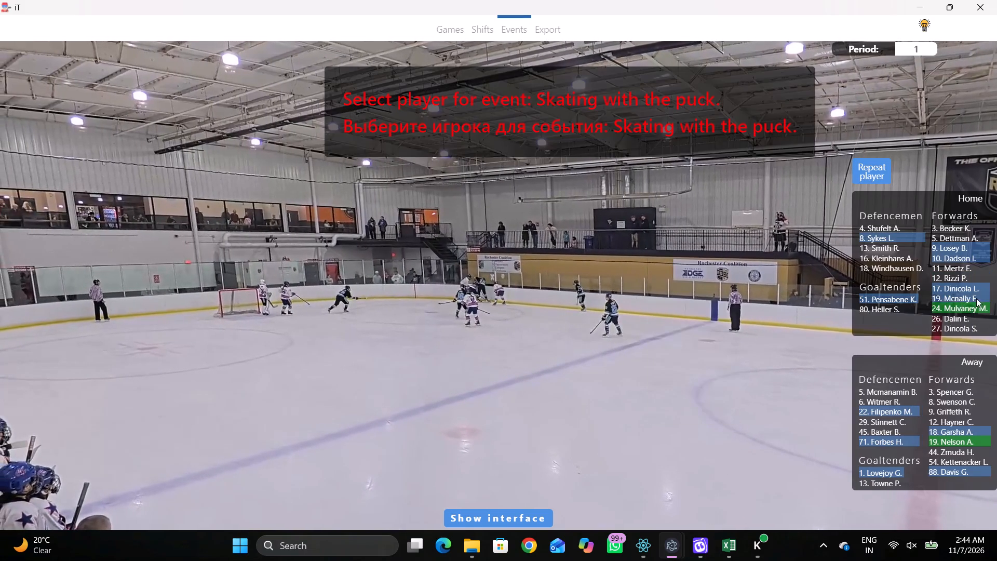
{"action": "left_click", "coordinate": [943, 311]}
{"action": "left_click", "coordinate": [321, 114]}
Find the moment the puck is released near the far boards and record a Pass by the same home player 24.
{"action": "key", "text": "space"}
{"action": "key", "text": "space"}
{"action": "key", "text": "space"}
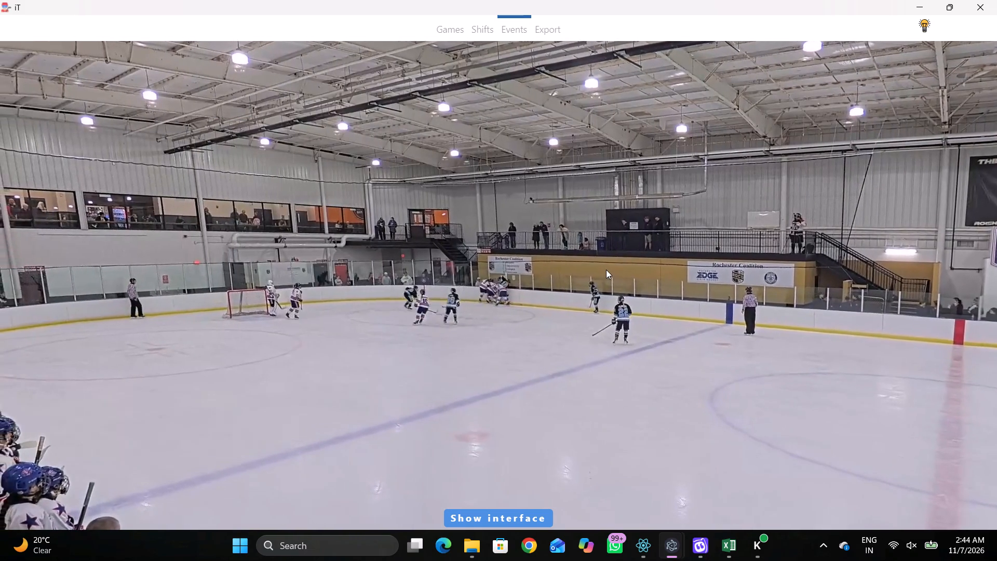
{"action": "key", "text": "space"}
{"action": "right_click", "coordinate": [625, 245]}
{"action": "key", "text": "q"}
{"action": "key", "text": "q"}
{"action": "type", "text": "qq"}
{"action": "key", "text": "q"}
{"action": "key", "text": "q"}
{"action": "key", "text": "q"}
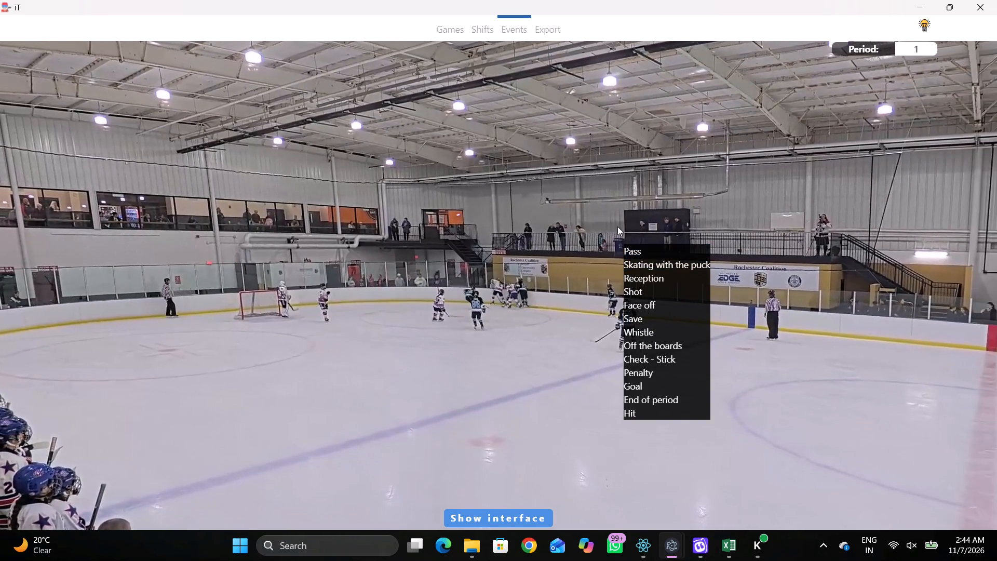
{"action": "right_click", "coordinate": [595, 217]}
{"action": "left_click", "coordinate": [601, 225]}
{"action": "right_click_drag", "start_coordinate": [589, 219], "coordinate": [581, 219]}
{"action": "left_click", "coordinate": [598, 229]}
{"action": "left_click", "coordinate": [876, 168]}
{"action": "left_click", "coordinate": [301, 108]}
{"action": "key", "text": "space"}
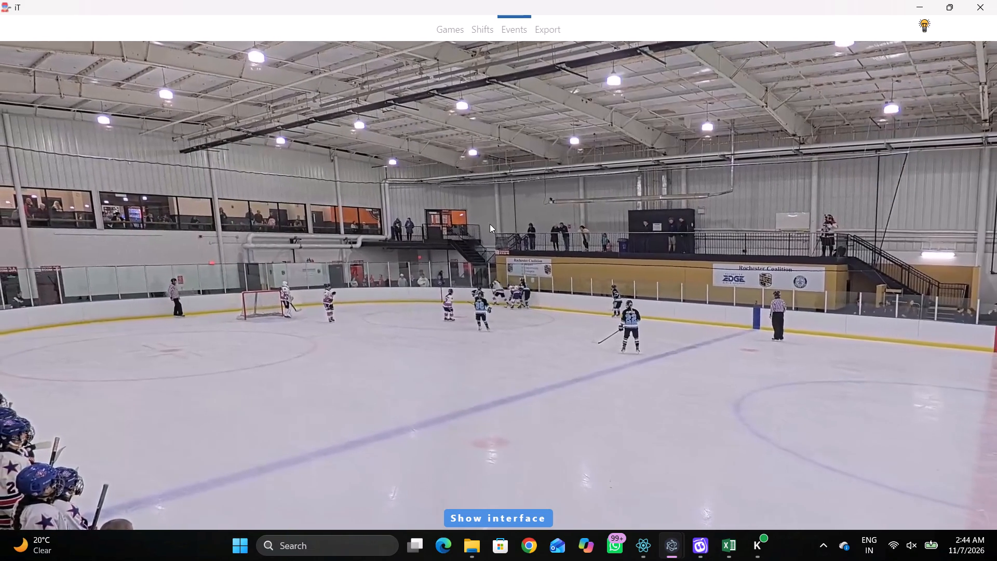
Record Skating with the puck by home player 8, marking its position near the far boards in the left corner.
{"action": "key", "text": "space"}
{"action": "right_click", "coordinate": [469, 199]}
{"action": "left_click", "coordinate": [502, 212]}
{"action": "left_click", "coordinate": [887, 232]}
{"action": "left_click", "coordinate": [871, 234]}
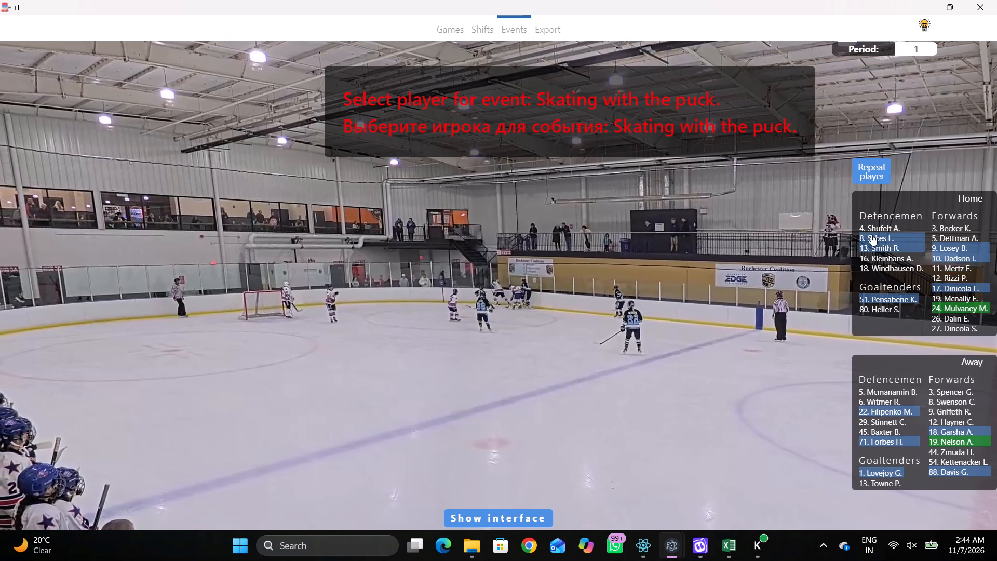
{"action": "left_click", "coordinate": [289, 111]}
Advance to the release of the puck and record a Pass by the repeated player in the far left corner.
{"action": "key", "text": "space"}
{"action": "key", "text": "space"}
{"action": "key", "text": "space"}
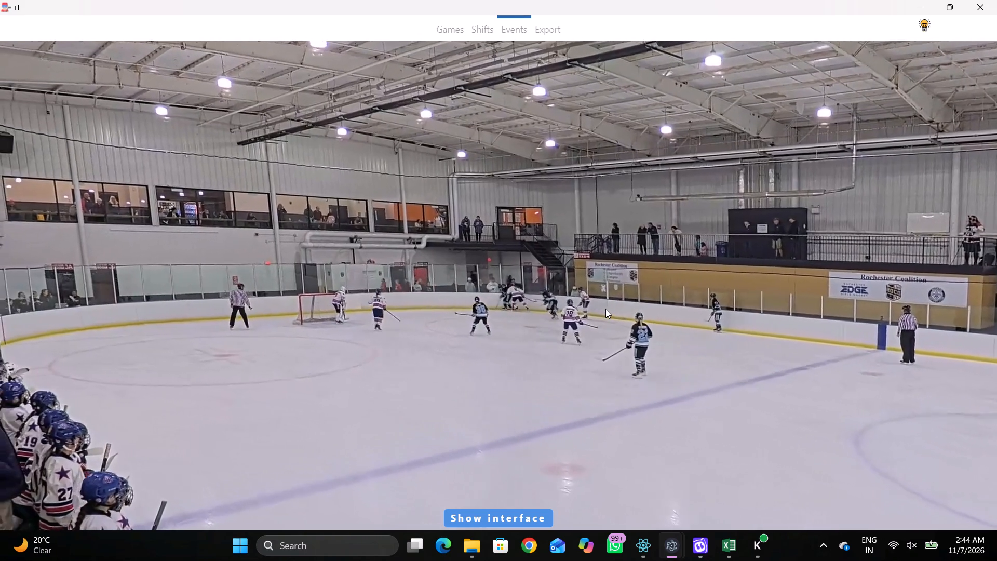
{"action": "key", "text": "space"}
{"action": "key", "text": "q"}
{"action": "right_click", "coordinate": [679, 273]}
{"action": "left_click", "coordinate": [690, 279]}
{"action": "left_click", "coordinate": [864, 171]}
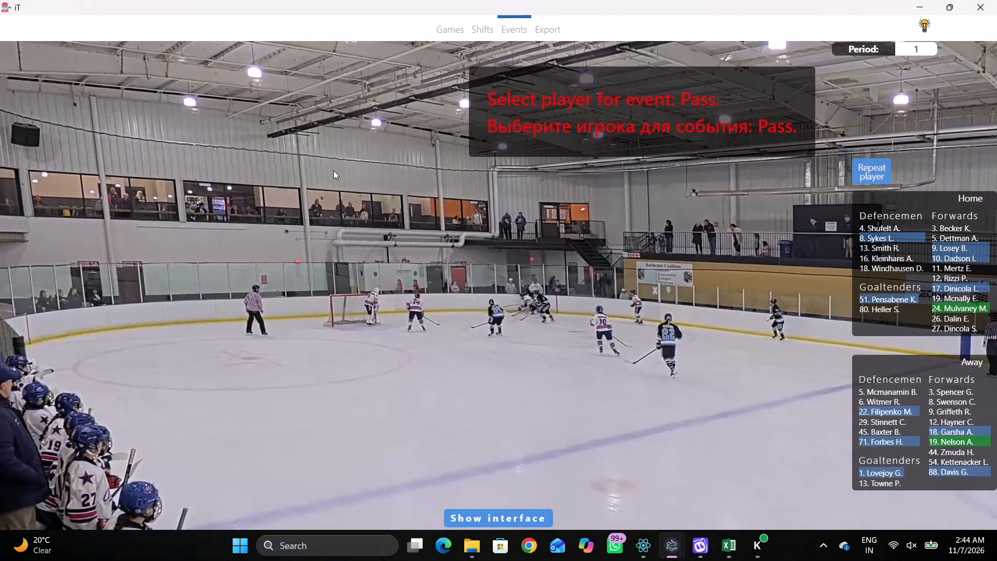
{"action": "left_click", "coordinate": [280, 123]}
Replay the corner battle and record a Hit taken by home player 8 and drawn by away player 18, behind the left goal line.
{"action": "key", "text": "q"}
{"action": "key", "text": "q"}
{"action": "key", "text": "q"}
{"action": "key", "text": "q"}
{"action": "key", "text": "q"}
{"action": "key", "text": "q"}
{"action": "key", "text": "q"}
{"action": "key", "text": "q"}
{"action": "key", "text": "q"}
{"action": "key", "text": "q"}
{"action": "key", "text": "q"}
{"action": "key", "text": "q"}
{"action": "key", "text": "q"}
{"action": "key", "text": "q"}
{"action": "key", "text": "q"}
{"action": "key", "text": "q"}
{"action": "key", "text": "q"}
{"action": "key", "text": "q"}
{"action": "key", "text": "q"}
{"action": "key", "text": "q"}
{"action": "key", "text": "q"}
{"action": "key", "text": "q"}
{"action": "key", "text": "q"}
{"action": "key", "text": "q"}
{"action": "key", "text": "q"}
{"action": "key", "text": "q"}
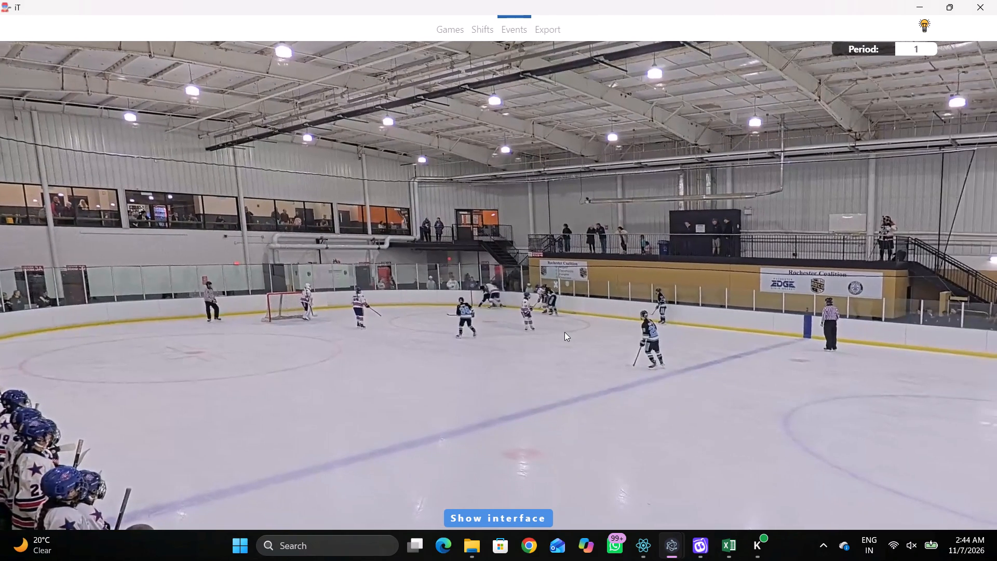
{"action": "type", "text": "qq"}
{"action": "type", "text": "qqq"}
{"action": "key", "text": "space"}
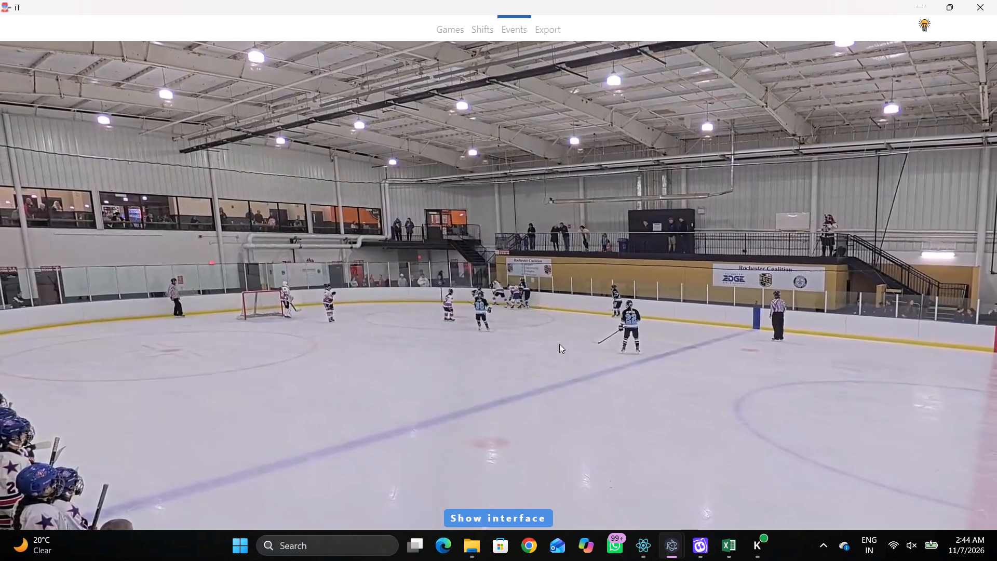
{"action": "key", "text": "space"}
{"action": "key", "text": "space"}
{"action": "key", "text": "space"}
{"action": "key", "text": "v"}
{"action": "key", "text": "space"}
{"action": "key", "text": "space"}
{"action": "key", "text": "space"}
{"action": "key", "text": "space"}
{"action": "right_click", "coordinate": [540, 300]}
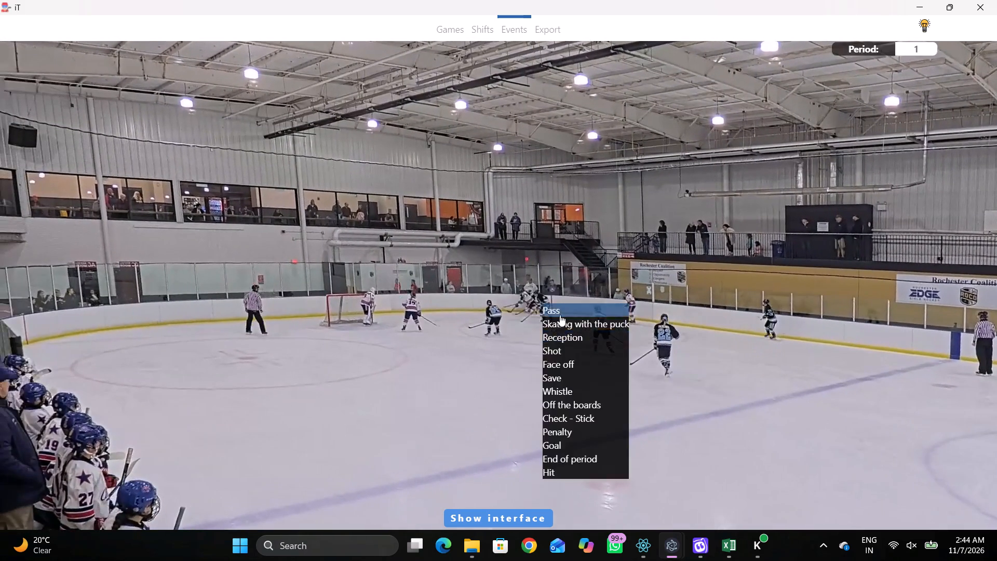
{"action": "key", "text": "space"}
{"action": "key", "text": "space"}
{"action": "right_click", "coordinate": [546, 293]}
{"action": "left_click", "coordinate": [568, 457]}
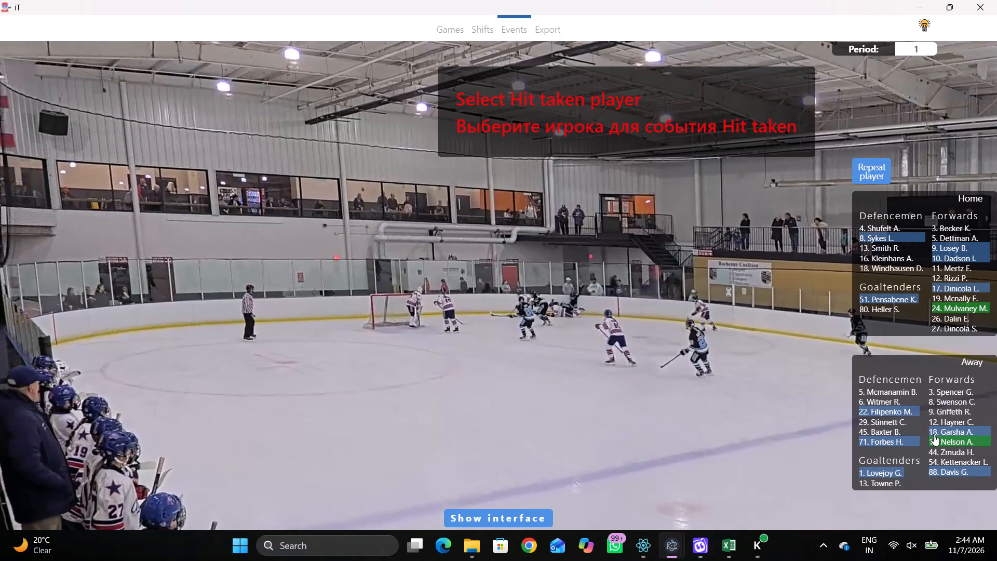
{"action": "left_click", "coordinate": [865, 235]}
{"action": "left_click", "coordinate": [942, 428]}
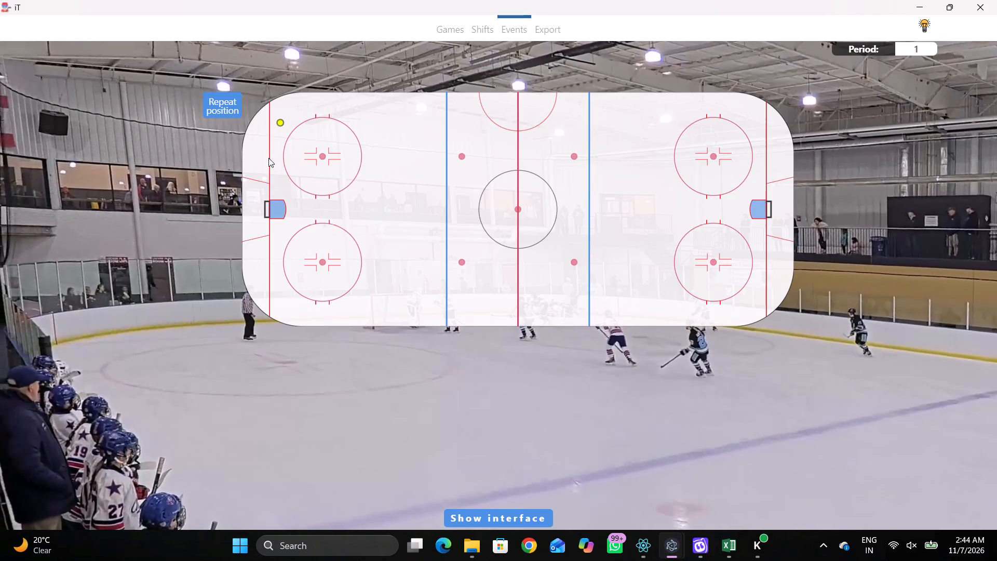
{"action": "left_click", "coordinate": [263, 144]}
Review the play around the hit and record Skating with the puck by home player 24 behind the left goal line.
{"action": "key", "text": "r"}
{"action": "key", "text": "space"}
{"action": "key", "text": "space"}
{"action": "key", "text": "space"}
{"action": "key", "text": "space"}
{"action": "key", "text": "q"}
{"action": "right_click", "coordinate": [616, 254]}
{"action": "key", "text": "q"}
{"action": "key", "text": "q"}
{"action": "key", "text": "q"}
{"action": "key", "text": "q"}
{"action": "key", "text": "q"}
{"action": "key", "text": "q"}
{"action": "key", "text": "q"}
{"action": "key", "text": "q"}
{"action": "key", "text": "q"}
{"action": "key", "text": "q"}
{"action": "key", "text": "q"}
{"action": "key", "text": "q"}
{"action": "key", "text": "q"}
{"action": "key", "text": "q"}
{"action": "key", "text": "q"}
{"action": "key", "text": "q"}
{"action": "key", "text": "q"}
{"action": "key", "text": "q"}
{"action": "key", "text": "q"}
{"action": "key", "text": "q"}
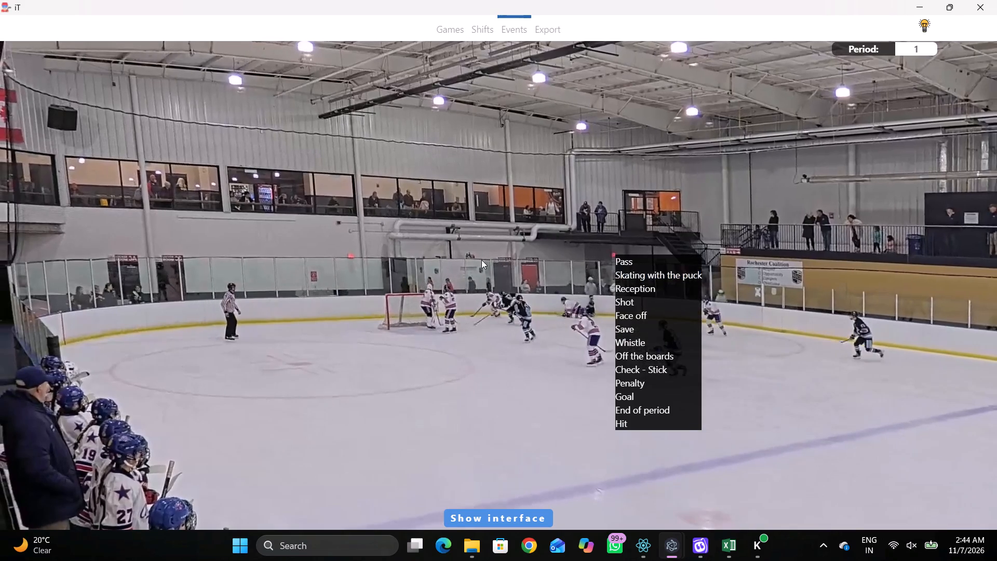
{"action": "left_click", "coordinate": [481, 260]}
{"action": "type", "text": "qqq"}
{"action": "key", "text": "space"}
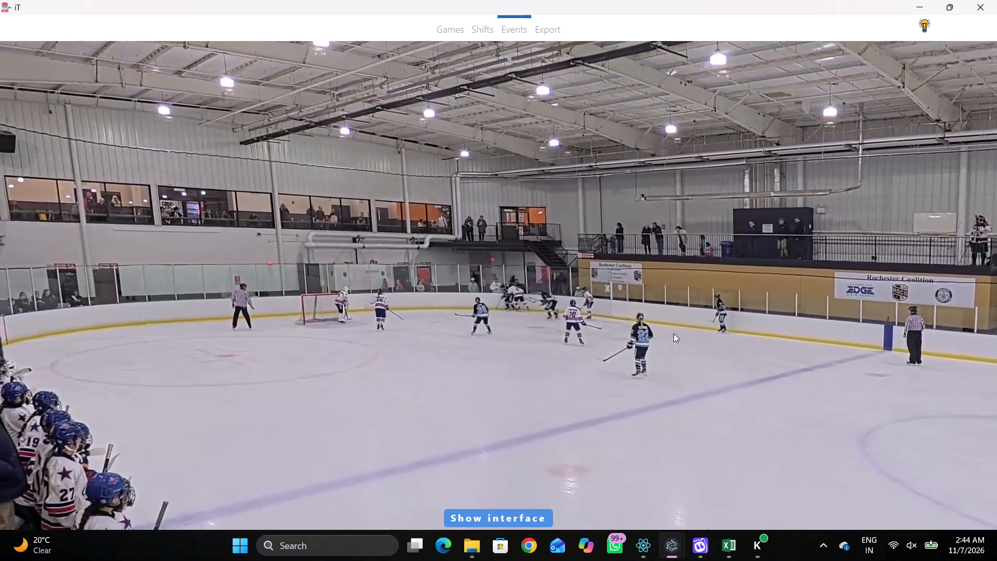
{"action": "key", "text": "space"}
{"action": "key", "text": "space"}
{"action": "key", "text": "space"}
{"action": "key", "text": "space"}
{"action": "key", "text": "space"}
{"action": "right_click", "coordinate": [651, 277]}
{"action": "key", "text": "space"}
{"action": "key", "text": "space"}
{"action": "right_click", "coordinate": [614, 265]}
{"action": "left_click", "coordinate": [645, 292]}
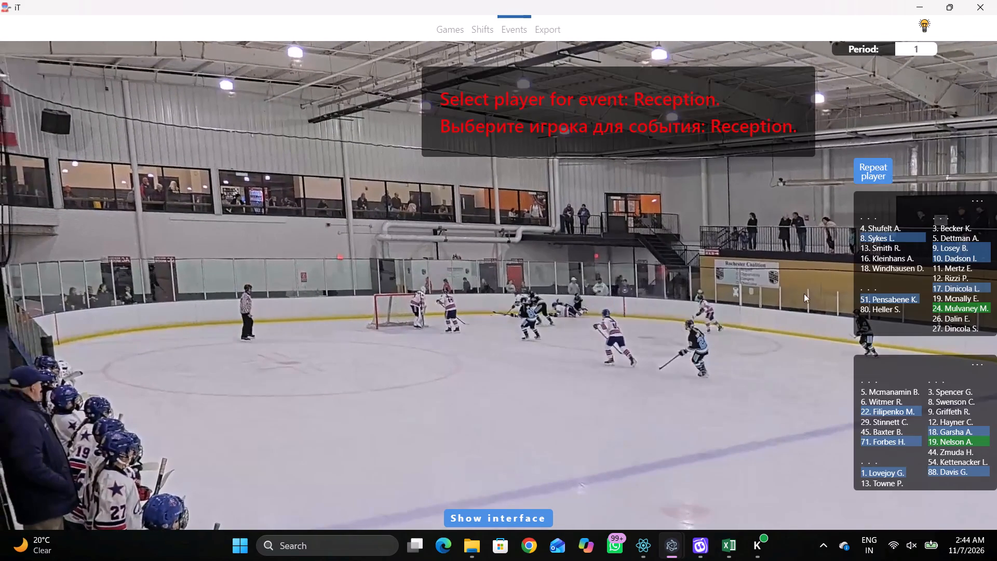
{"action": "right_click_drag", "start_coordinate": [659, 289], "coordinate": [664, 295]}
{"action": "left_click", "coordinate": [709, 311]}
{"action": "left_click", "coordinate": [959, 308]}
{"action": "left_click", "coordinate": [257, 159]}
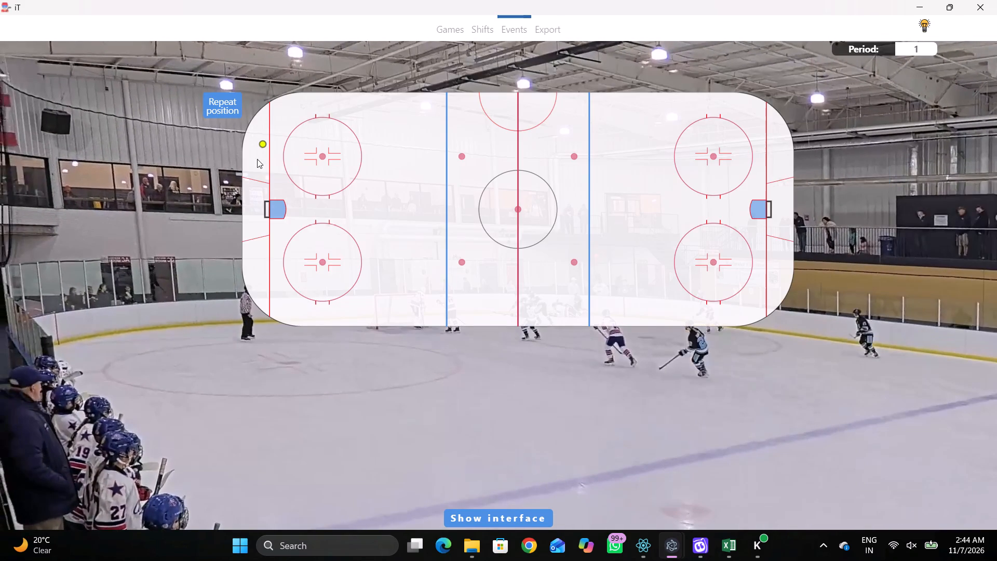
Follow the puck around the left goal and record a Check - Stick by away player 18 near the near-side boards.
{"action": "key", "text": "space"}
{"action": "key", "text": "v"}
{"action": "key", "text": "space"}
{"action": "key", "text": "space"}
{"action": "key", "text": "space"}
{"action": "key", "text": "space"}
{"action": "key", "text": "space"}
{"action": "key", "text": "space"}
{"action": "key", "text": "space"}
{"action": "type", "text": "qr"}
{"action": "key", "text": "space"}
{"action": "key", "text": "space"}
{"action": "key", "text": "space"}
{"action": "key", "text": "space"}
{"action": "key", "text": "space"}
{"action": "key", "text": "space"}
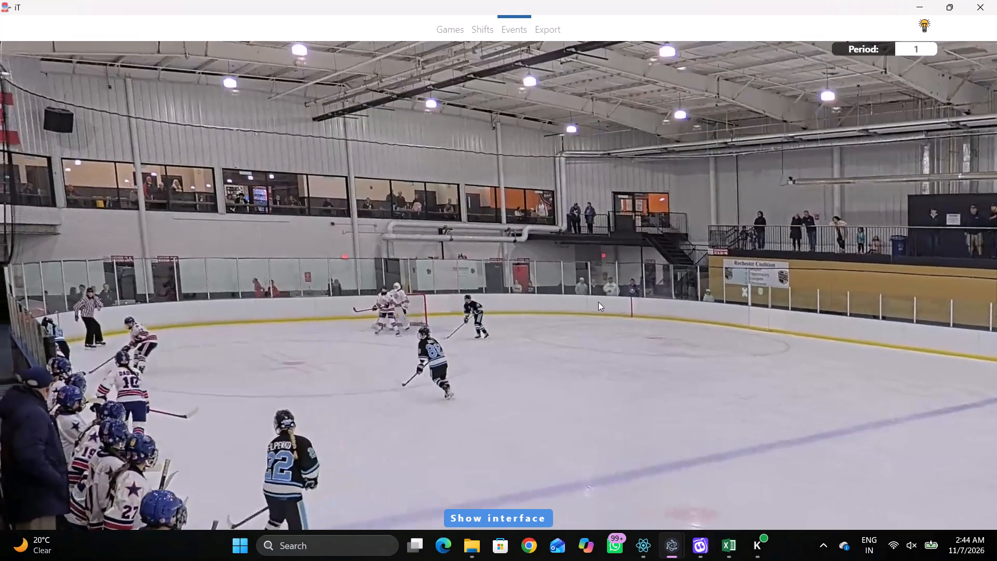
{"action": "key", "text": "q"}
{"action": "key", "text": "q"}
{"action": "key", "text": "q"}
{"action": "key", "text": "q"}
{"action": "key", "text": "q"}
{"action": "key", "text": "q"}
{"action": "key", "text": "q"}
{"action": "key", "text": "q"}
{"action": "key", "text": "q"}
{"action": "key", "text": "q"}
{"action": "right_click_drag", "start_coordinate": [535, 279], "coordinate": [527, 275]}
{"action": "left_click", "coordinate": [554, 397]}
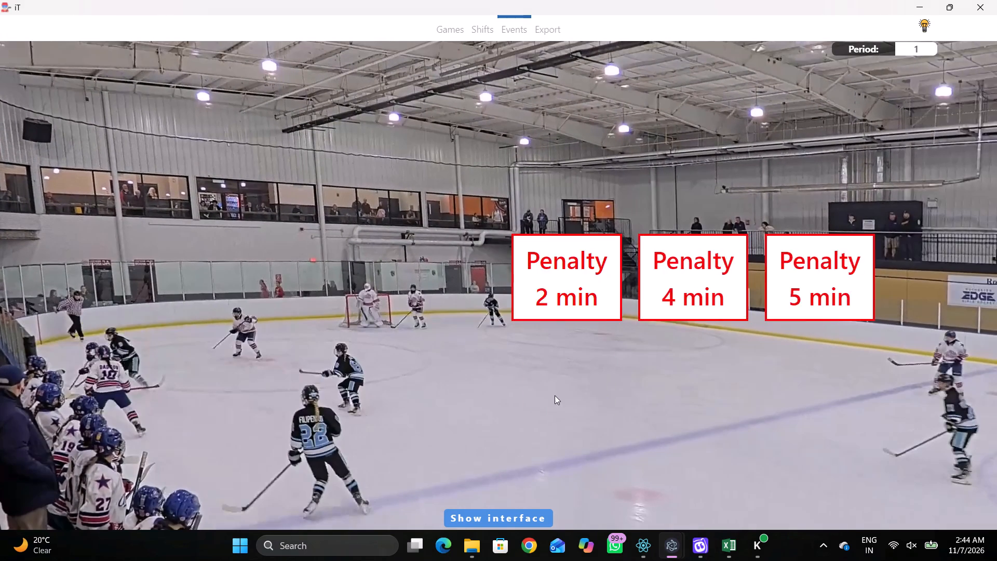
{"action": "right_click", "coordinate": [546, 354]}
{"action": "left_click", "coordinate": [578, 465]}
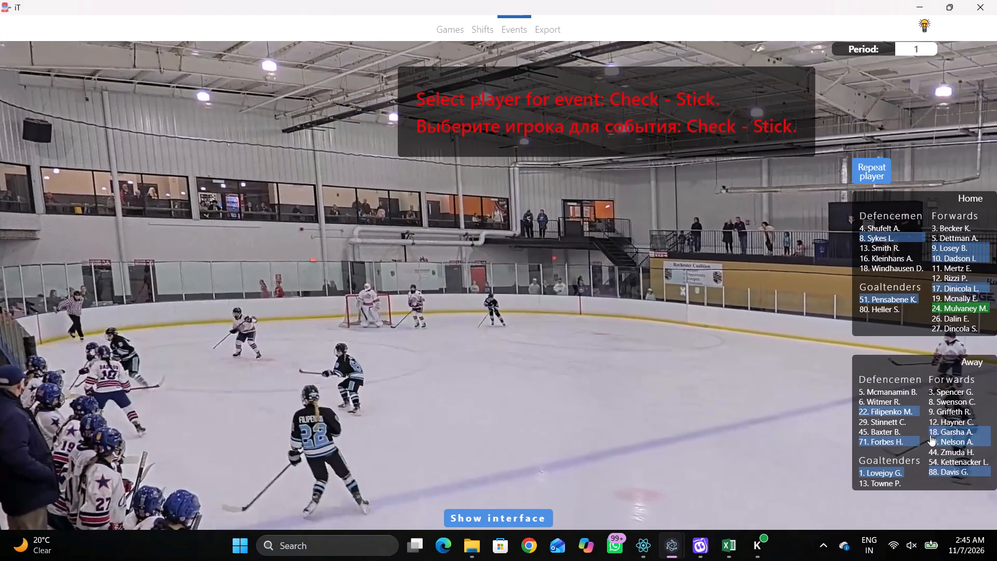
{"action": "left_click", "coordinate": [932, 433]}
{"action": "left_click", "coordinate": [357, 304]}
Change the Hit - Drawn event's player to away player 19 and return to the Check - Stick moment.
{"action": "key", "text": "space"}
{"action": "key", "text": "space"}
{"action": "key", "text": "space"}
{"action": "key", "text": "space"}
{"action": "key", "text": "space"}
{"action": "key", "text": "space"}
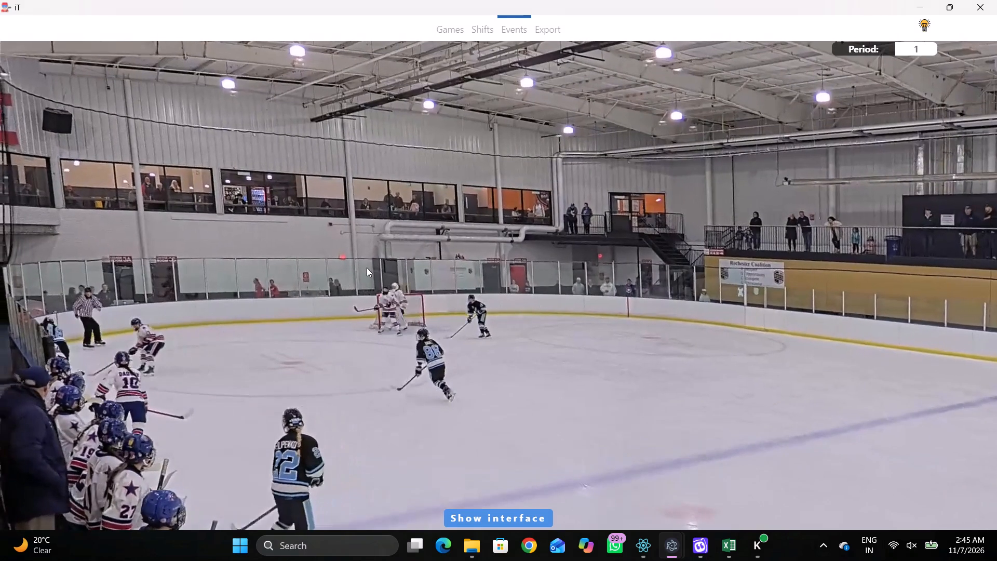
{"action": "key", "text": "shift+d"}
{"action": "left_click", "coordinate": [164, 434]}
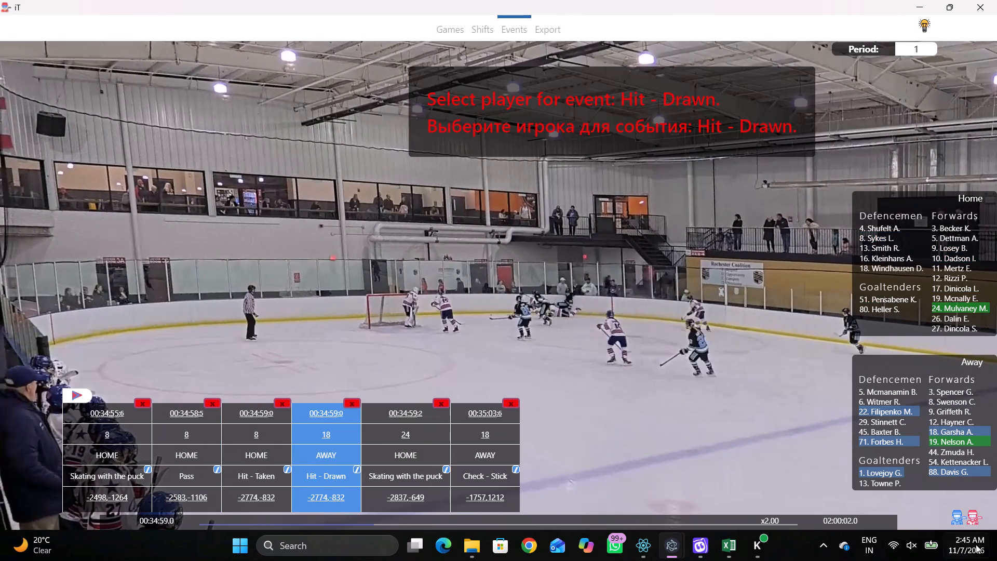
{"action": "left_click", "coordinate": [936, 440]}
{"action": "left_click", "coordinate": [481, 410]}
{"action": "key", "text": "shift+d"}
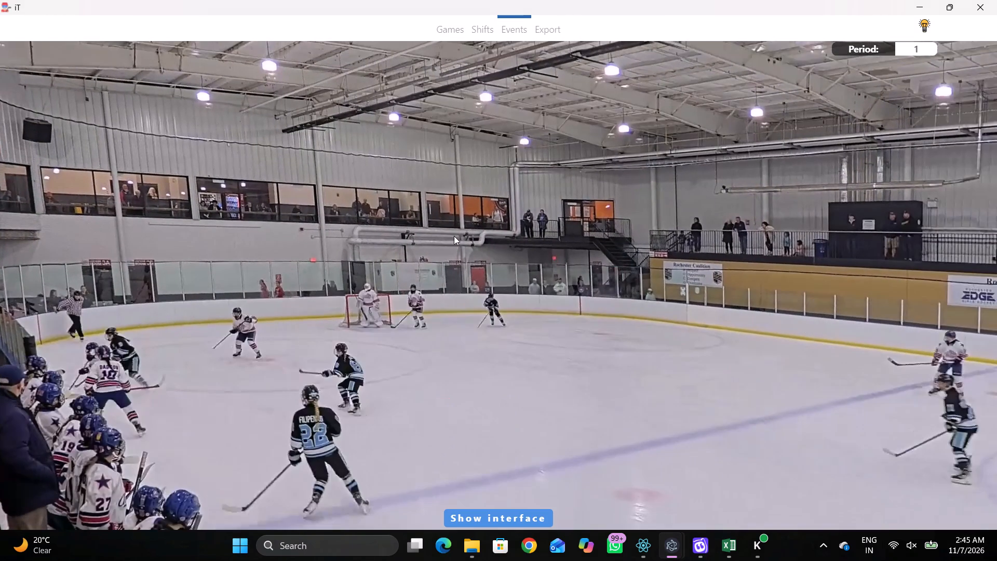
Advance the play and record Skating with the puck by the repeated player, positioned along the near boards in the left zone.
{"action": "key", "text": "space"}
{"action": "key", "text": "space"}
{"action": "right_click", "coordinate": [534, 298]}
{"action": "left_click", "coordinate": [566, 318]}
{"action": "left_click", "coordinate": [863, 172]}
{"action": "left_click", "coordinate": [339, 305]}
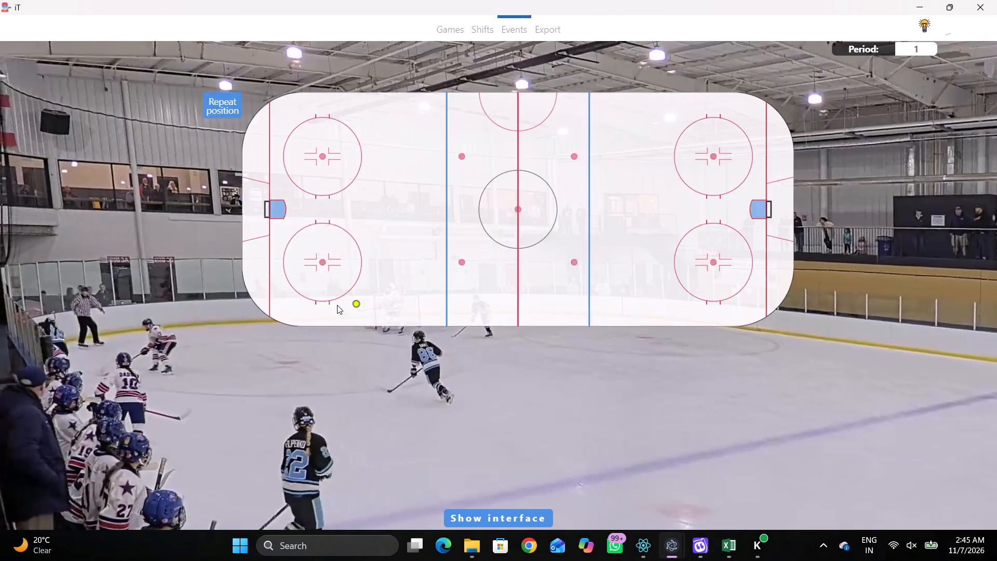
Record a Pass by the repeated player, away player 18, near the near-side boards in the left zone.
{"action": "key", "text": "space"}
{"action": "key", "text": "space"}
{"action": "key", "text": "space"}
{"action": "key", "text": "space"}
{"action": "key", "text": "space"}
{"action": "key", "text": "space"}
{"action": "right_click", "coordinate": [534, 298]}
{"action": "left_click", "coordinate": [555, 309]}
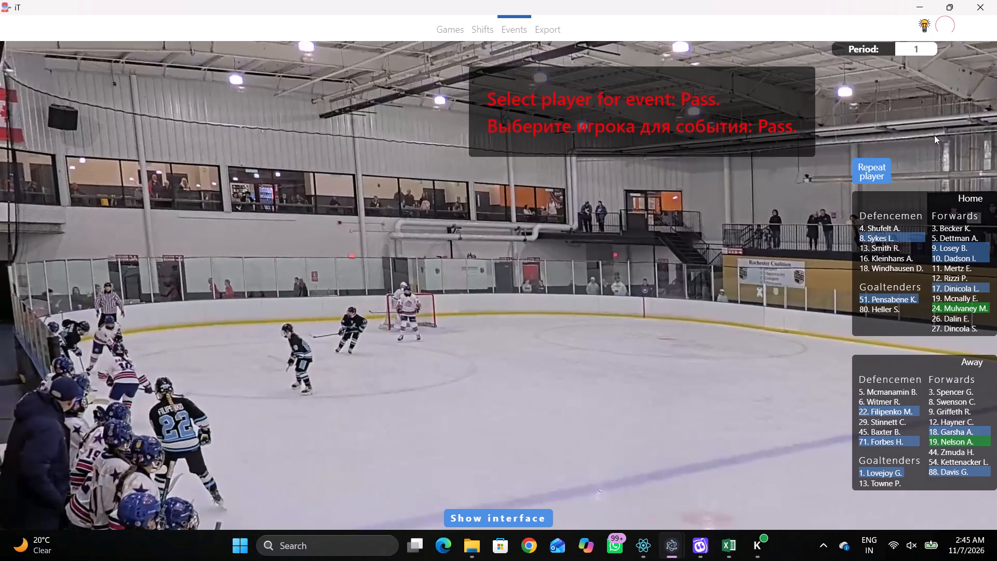
{"action": "left_click", "coordinate": [883, 167]}
{"action": "left_click", "coordinate": [310, 312]}
Advance the play and record a Pass by home player 9 in the left zone, between the face-off circles and the blue line.
{"action": "key", "text": "r"}
{"action": "key", "text": "space"}
{"action": "key", "text": "space"}
{"action": "key", "text": "space"}
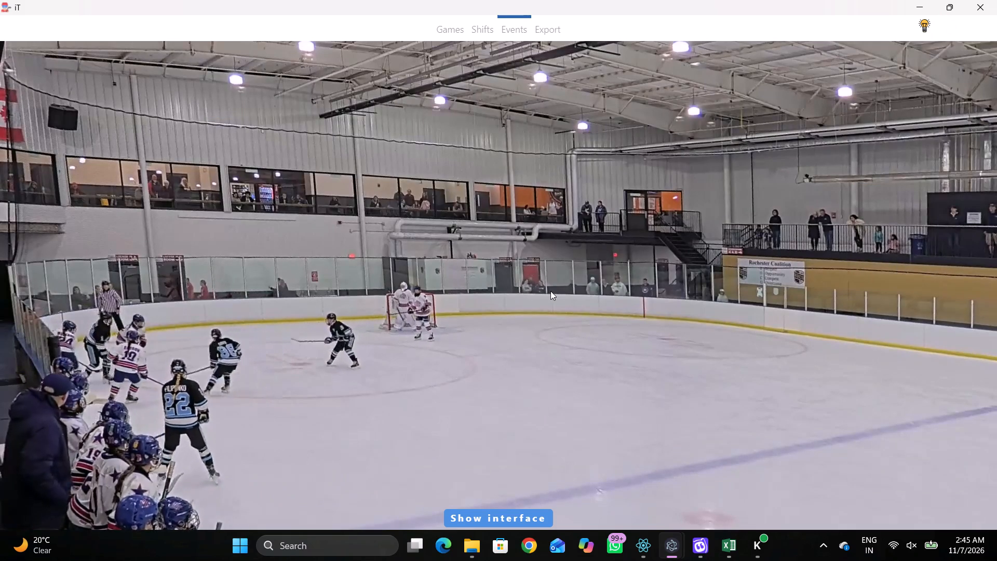
{"action": "key", "text": "v"}
{"action": "key", "text": "space"}
{"action": "key", "text": "space"}
{"action": "key", "text": "space"}
{"action": "right_click", "coordinate": [617, 271]}
{"action": "key", "text": "space"}
{"action": "key", "text": "space"}
{"action": "right_click_drag", "start_coordinate": [612, 269], "coordinate": [606, 267]}
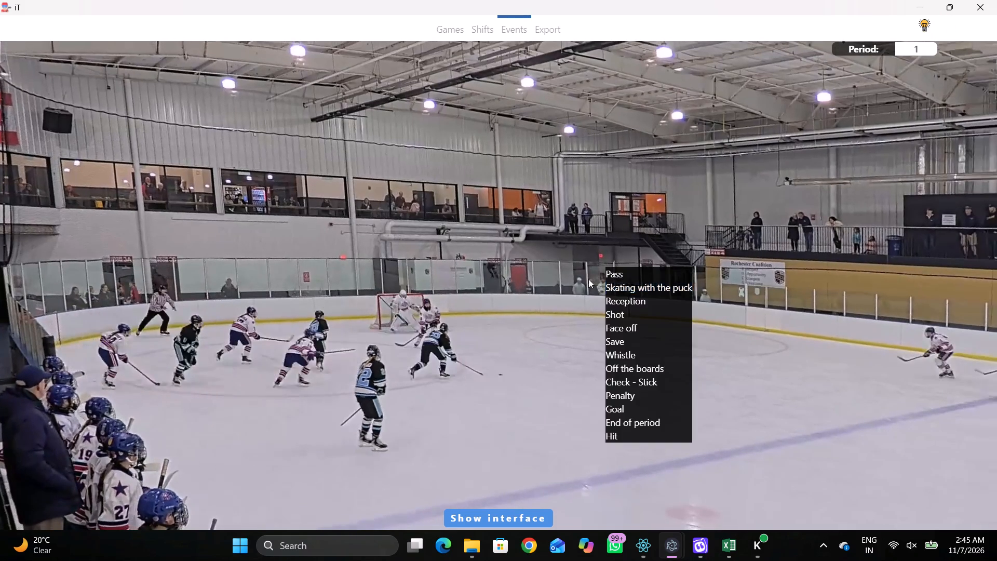
{"action": "key", "text": "space"}
{"action": "key", "text": "space"}
{"action": "right_click", "coordinate": [559, 265]}
{"action": "right_click_drag", "start_coordinate": [547, 265], "coordinate": [541, 265]}
{"action": "left_click", "coordinate": [558, 274]}
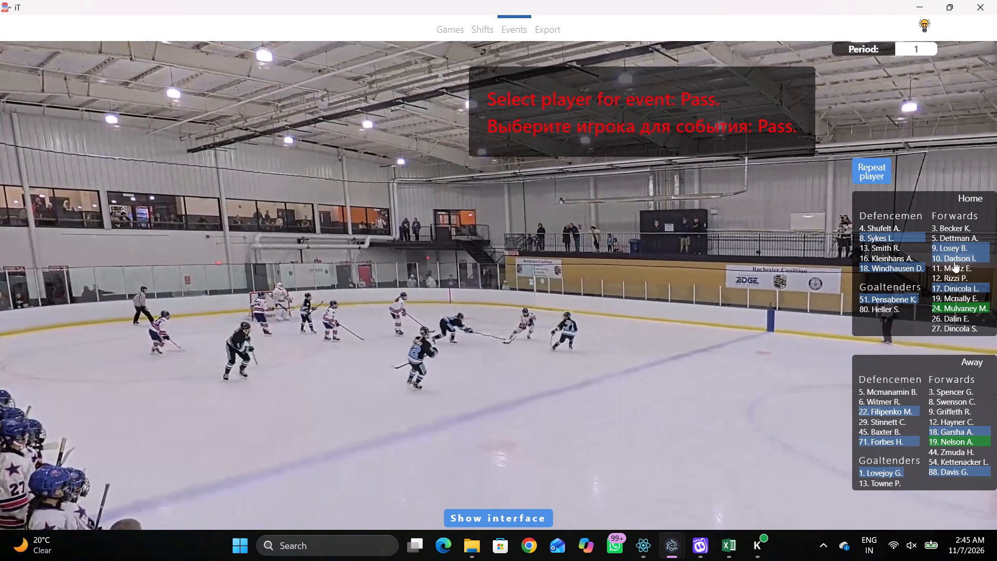
{"action": "left_click", "coordinate": [937, 248]}
{"action": "left_click", "coordinate": [407, 186]}
Review the play after home player 9's pass and record Skating with the puck by away player 22 near the centre circle's left, near-side edge.
{"action": "key", "text": "space"}
{"action": "key", "text": "v"}
{"action": "key", "text": "space"}
{"action": "key", "text": "space"}
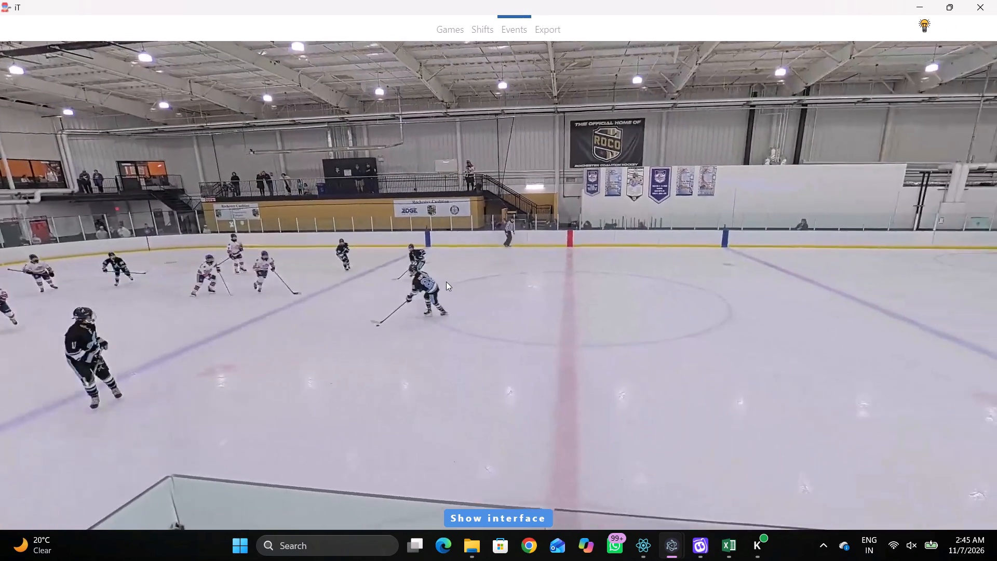
{"action": "key", "text": "space"}
{"action": "key", "text": "shift+d"}
{"action": "left_click", "coordinate": [332, 413]}
{"action": "key", "text": "shift+d"}
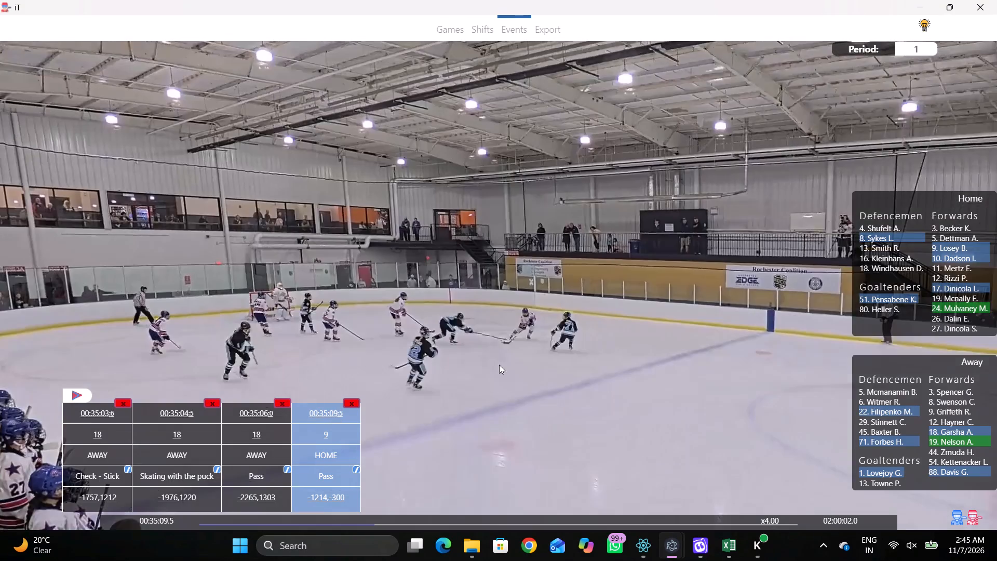
{"action": "key", "text": "space"}
{"action": "key", "text": "space"}
{"action": "key", "text": "r"}
{"action": "key", "text": "space"}
{"action": "key", "text": "space"}
{"action": "right_click", "coordinate": [569, 295]}
{"action": "left_click", "coordinate": [609, 314]}
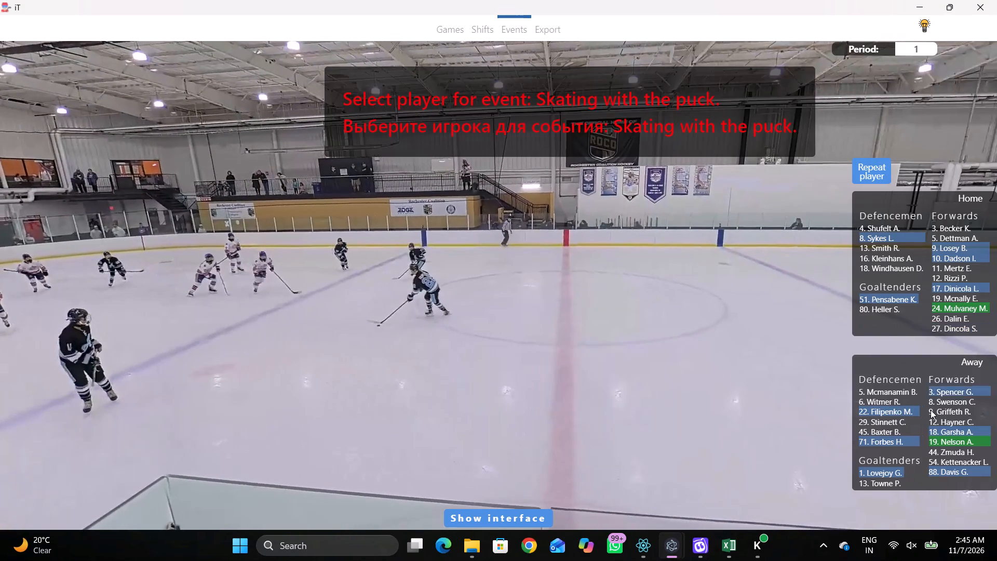
{"action": "left_click", "coordinate": [880, 415]}
{"action": "left_click", "coordinate": [486, 250]}
Advance the play and record a Pass by the repeated away player 22 at the centre circle's left, near-side edge.
{"action": "key", "text": "space"}
{"action": "key", "text": "space"}
{"action": "key", "text": "space"}
{"action": "key", "text": "space"}
{"action": "key", "text": "q"}
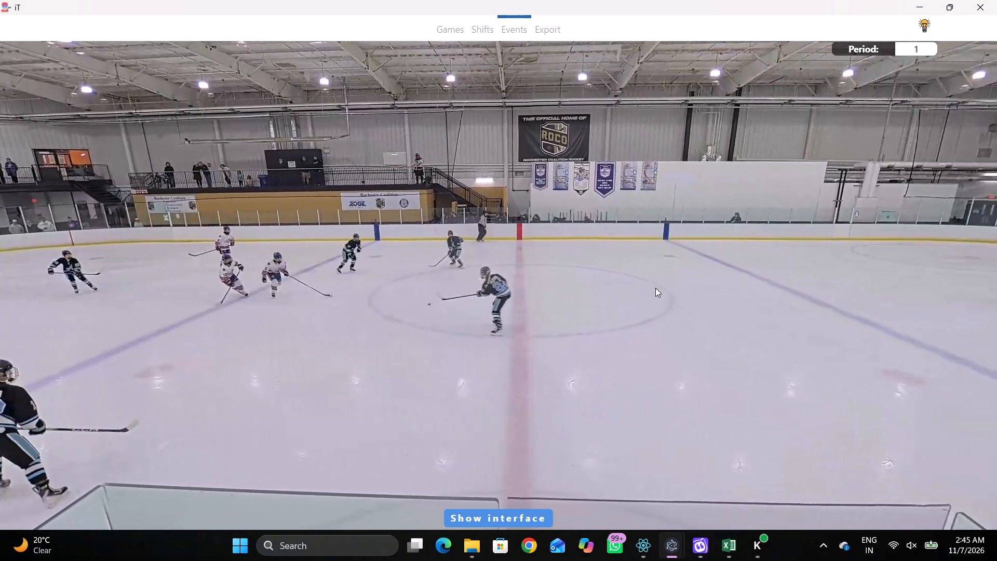
{"action": "right_click", "coordinate": [650, 248]}
{"action": "left_click", "coordinate": [659, 255]}
{"action": "left_click", "coordinate": [866, 189]}
{"action": "left_click", "coordinate": [881, 178]}
{"action": "left_click", "coordinate": [487, 248]}
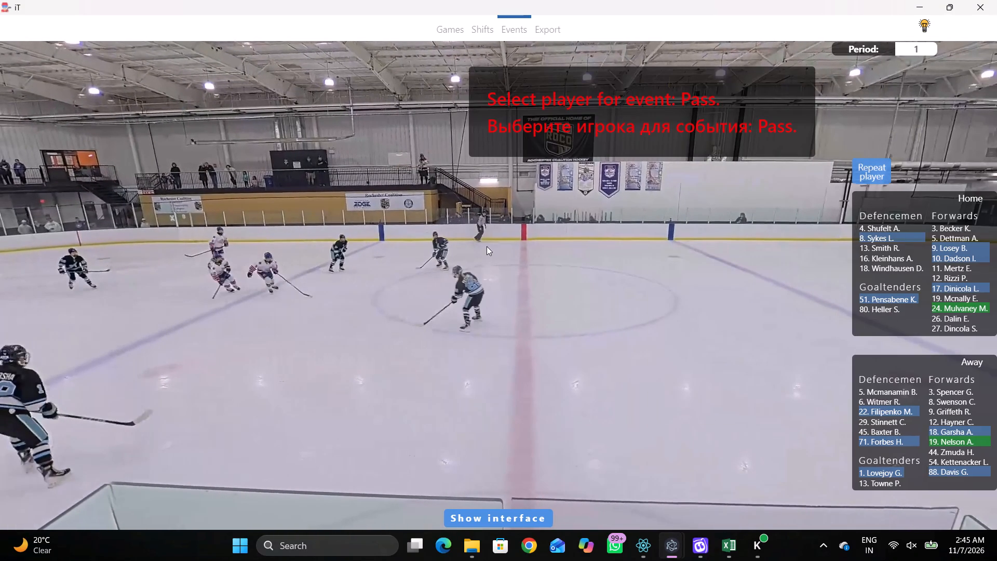
Record Skating with the puck by away player 71 in the neutral zone, left of the centre line on the far side.
{"action": "key", "text": "space"}
{"action": "key", "text": "space"}
{"action": "right_click", "coordinate": [597, 193]}
{"action": "left_click", "coordinate": [662, 206]}
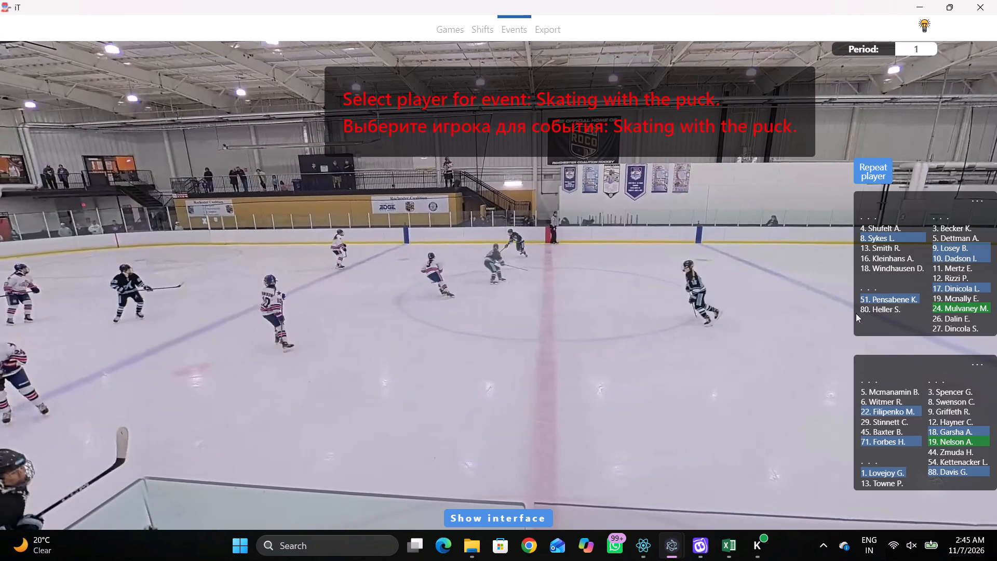
{"action": "left_click", "coordinate": [875, 446]}
{"action": "left_click_drag", "start_coordinate": [476, 136], "coordinate": [478, 127]}
Advance the play and record a Pass by the repeated away player 71 on the far side, just left of the centre line.
{"action": "key", "text": "space"}
{"action": "key", "text": "space"}
{"action": "key", "text": "space"}
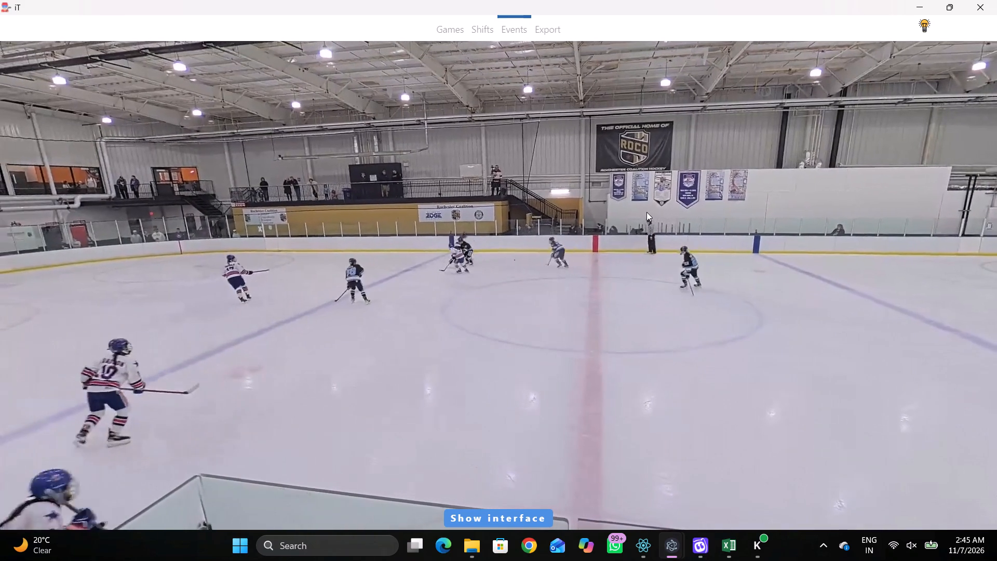
{"action": "key", "text": "space"}
{"action": "key", "text": "space"}
{"action": "key", "text": "space"}
{"action": "right_click", "coordinate": [618, 194]}
{"action": "left_click", "coordinate": [632, 205]}
{"action": "left_click", "coordinate": [867, 176]}
{"action": "left_click", "coordinate": [506, 118]}
Record Skating with the puck by away player 19 on the far side, just right of the centre line.
{"action": "key", "text": "r"}
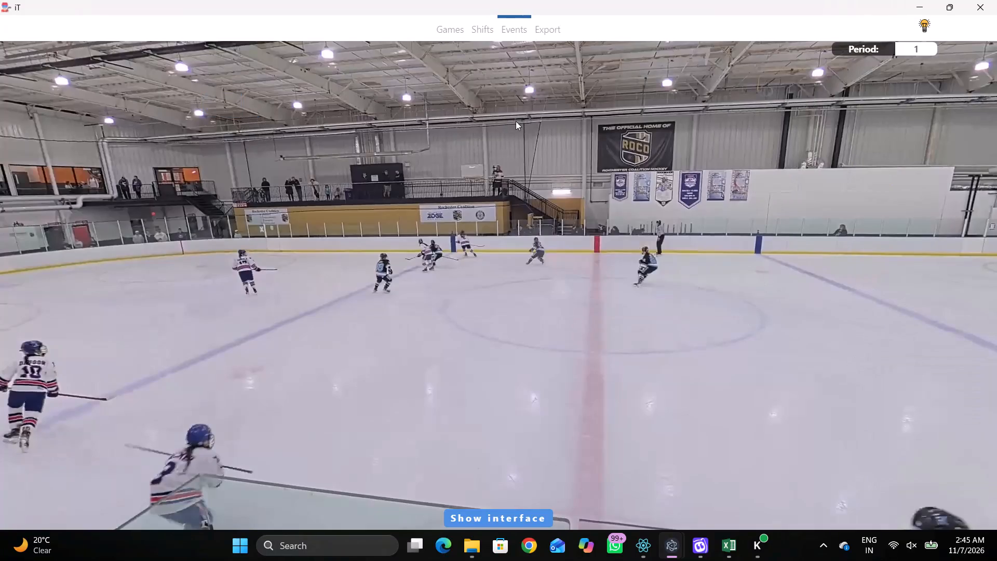
{"action": "key", "text": "space"}
{"action": "key", "text": "v"}
{"action": "key", "text": "space"}
{"action": "right_click", "coordinate": [659, 203]}
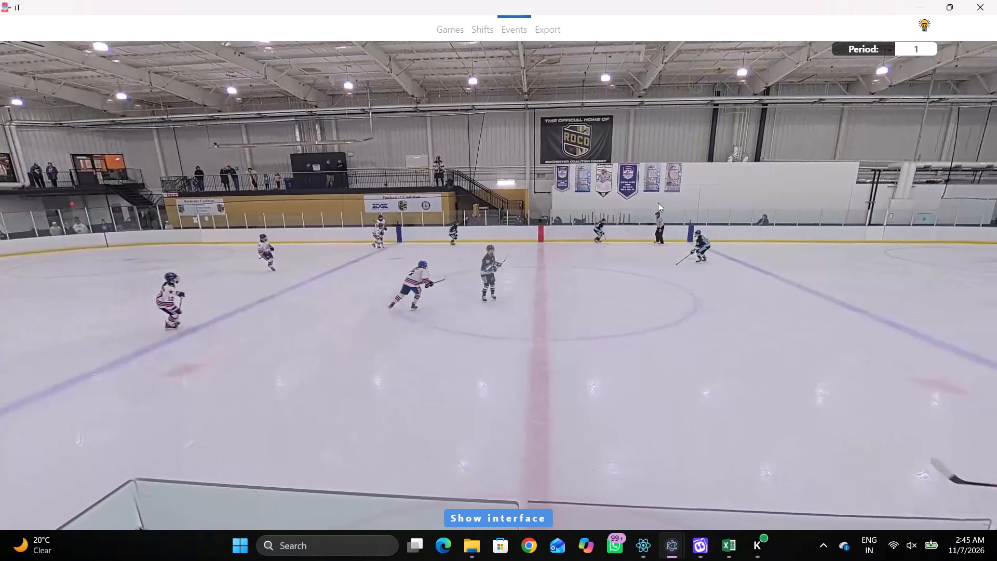
{"action": "left_click", "coordinate": [685, 216]}
{"action": "left_click", "coordinate": [942, 442]}
{"action": "left_click", "coordinate": [531, 139]}
Advance the play and record a Pass by the repeated away player 19 near the far boards, just right of the centre line.
{"action": "key", "text": "space"}
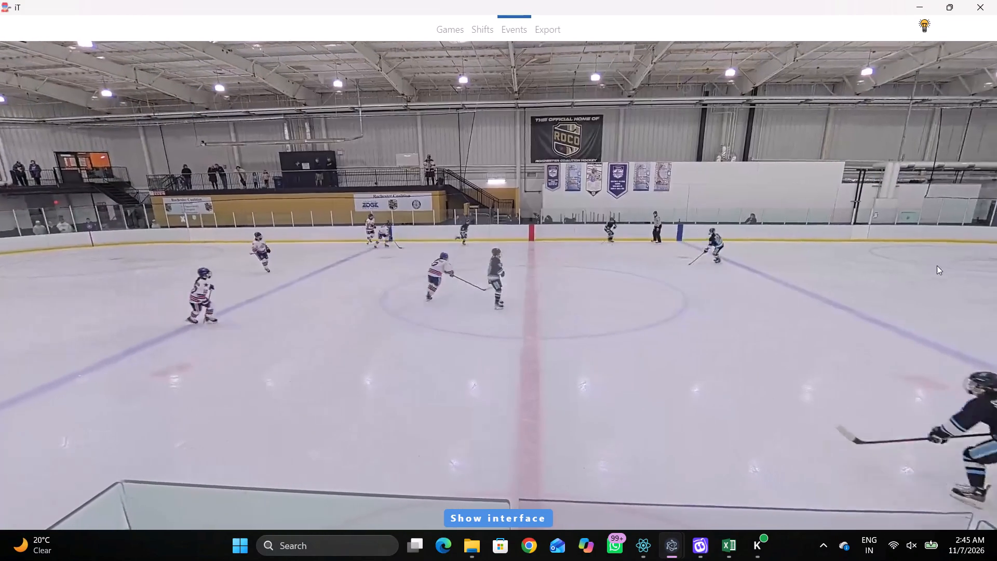
{"action": "key", "text": "space"}
{"action": "key", "text": "space"}
{"action": "key", "text": "space"}
{"action": "key", "text": "q"}
{"action": "key", "text": "q"}
{"action": "right_click", "coordinate": [850, 242]}
{"action": "left_click", "coordinate": [862, 251]}
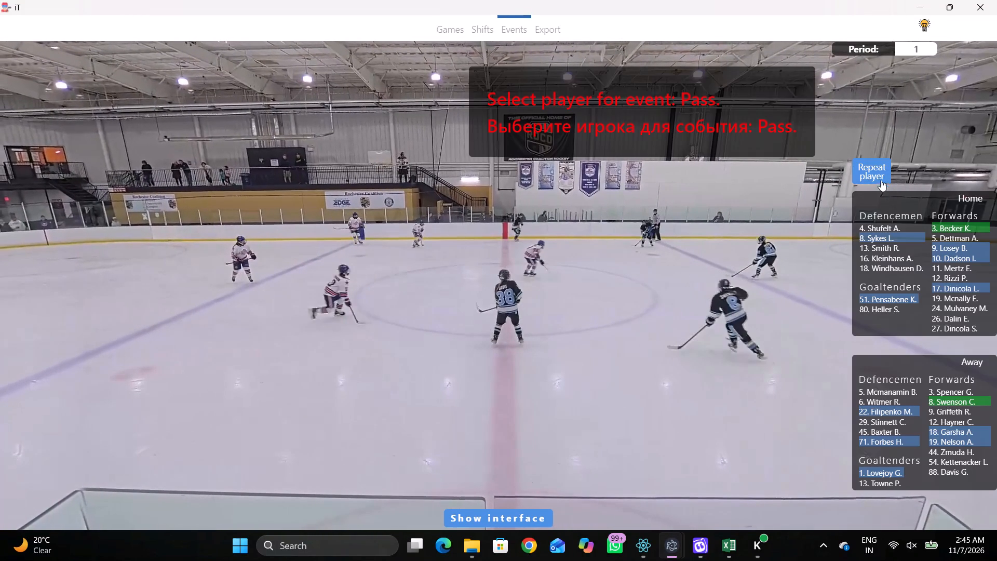
{"action": "left_click", "coordinate": [881, 179]}
{"action": "left_click", "coordinate": [541, 116]}
Record Skating with the puck by away player 22 on the near side, just inside the right zone.
{"action": "key", "text": "space"}
{"action": "key", "text": "v"}
{"action": "key", "text": "space"}
{"action": "right_click", "coordinate": [685, 234]}
{"action": "left_click", "coordinate": [723, 256]}
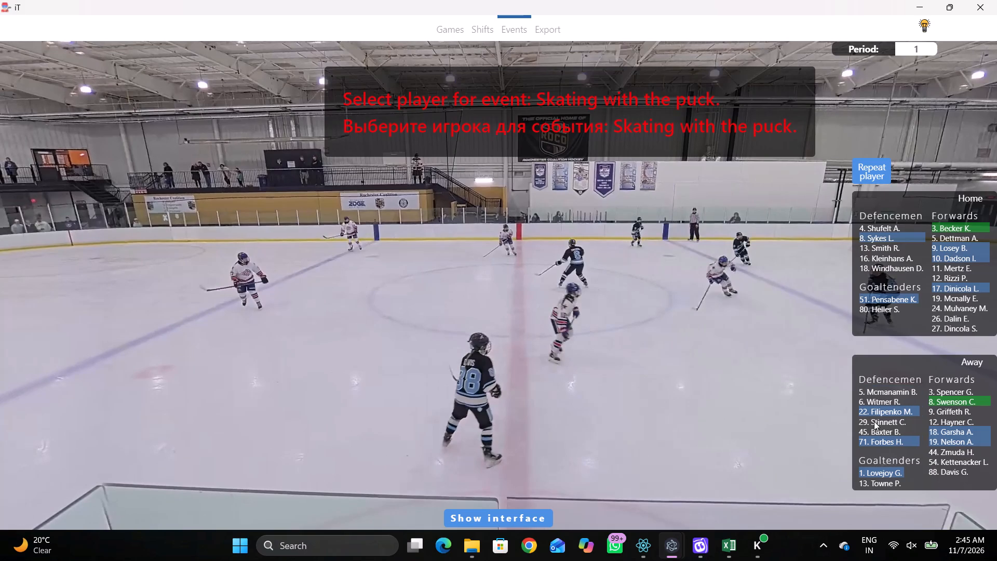
{"action": "left_click", "coordinate": [870, 413]}
{"action": "left_click", "coordinate": [634, 265]}
Record a Pass by the repeated away player 22 in the neutral zone, just before the right blue line.
{"action": "key", "text": "r"}
{"action": "key", "text": "space"}
{"action": "key", "text": "space"}
{"action": "key", "text": "q"}
{"action": "right_click", "coordinate": [670, 241]}
{"action": "left_click", "coordinate": [681, 247]}
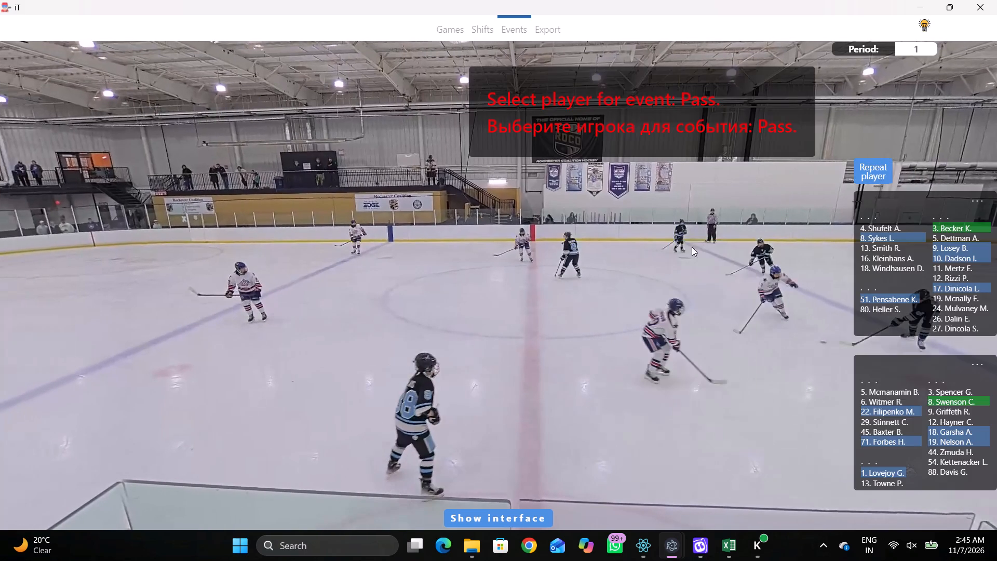
{"action": "left_click", "coordinate": [877, 176]}
{"action": "left_click", "coordinate": [583, 239]}
Advance the play and record Skating with the puck by home player 10 in the centre circle, left of the centre line.
{"action": "key", "text": "space"}
{"action": "key", "text": "v"}
{"action": "key", "text": "space"}
{"action": "key", "text": "space"}
{"action": "key", "text": "space"}
{"action": "key", "text": "q"}
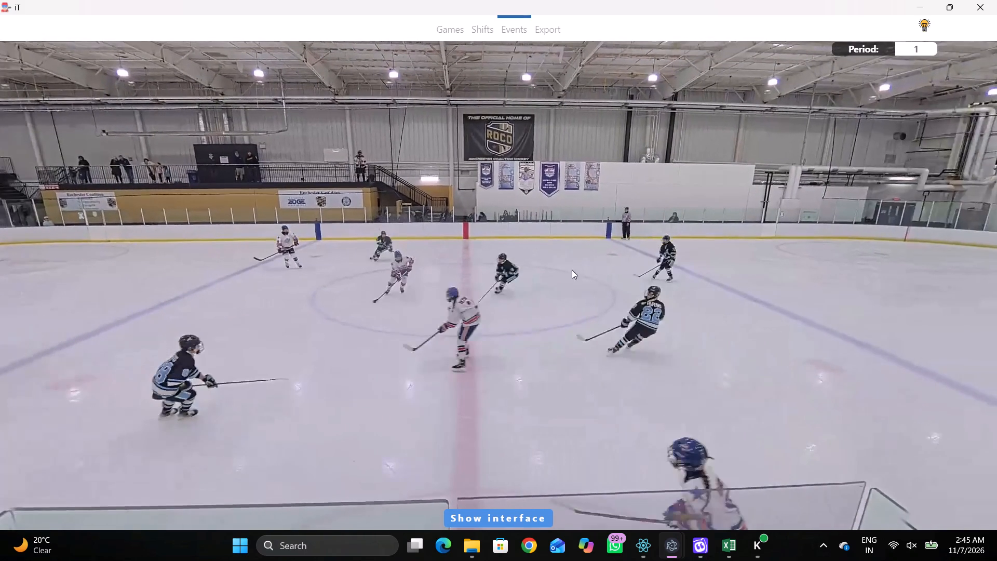
{"action": "right_click", "coordinate": [539, 218]}
{"action": "left_click", "coordinate": [575, 246]}
{"action": "right_click_drag", "start_coordinate": [669, 226], "coordinate": [655, 230]}
{"action": "left_click", "coordinate": [693, 247]}
{"action": "left_click", "coordinate": [955, 242]}
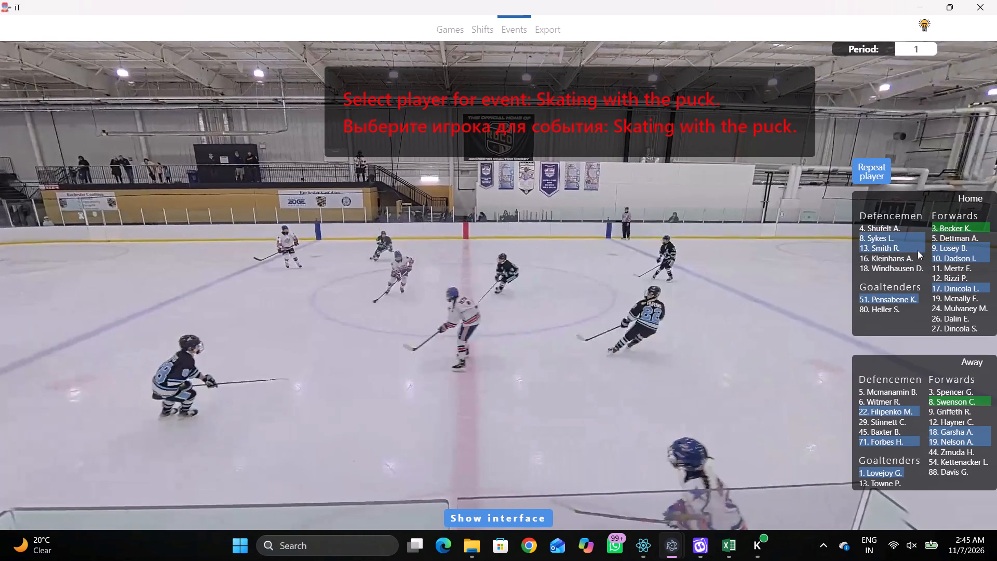
{"action": "left_click", "coordinate": [932, 254]}
{"action": "key", "text": "r"}
{"action": "left_click", "coordinate": [500, 237]}
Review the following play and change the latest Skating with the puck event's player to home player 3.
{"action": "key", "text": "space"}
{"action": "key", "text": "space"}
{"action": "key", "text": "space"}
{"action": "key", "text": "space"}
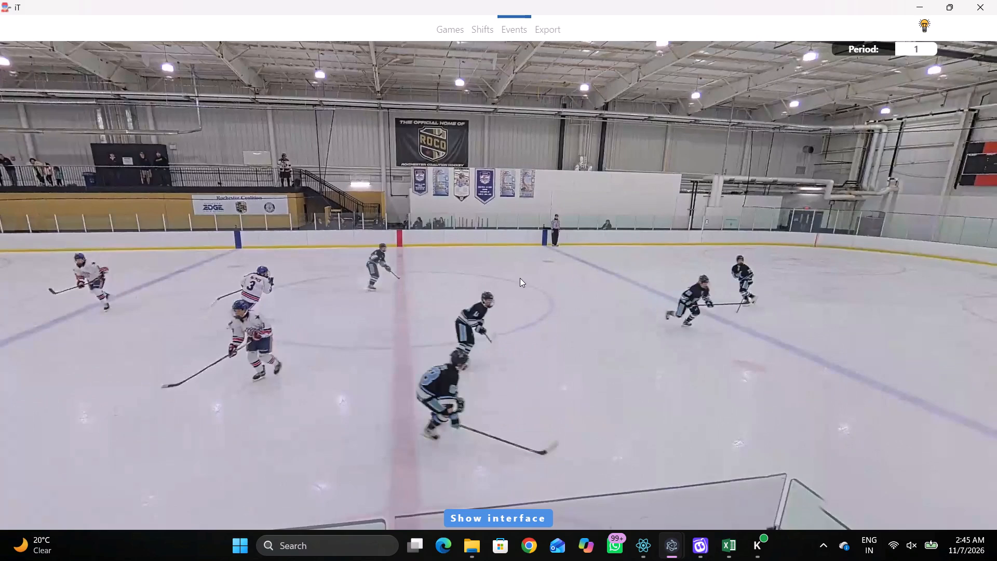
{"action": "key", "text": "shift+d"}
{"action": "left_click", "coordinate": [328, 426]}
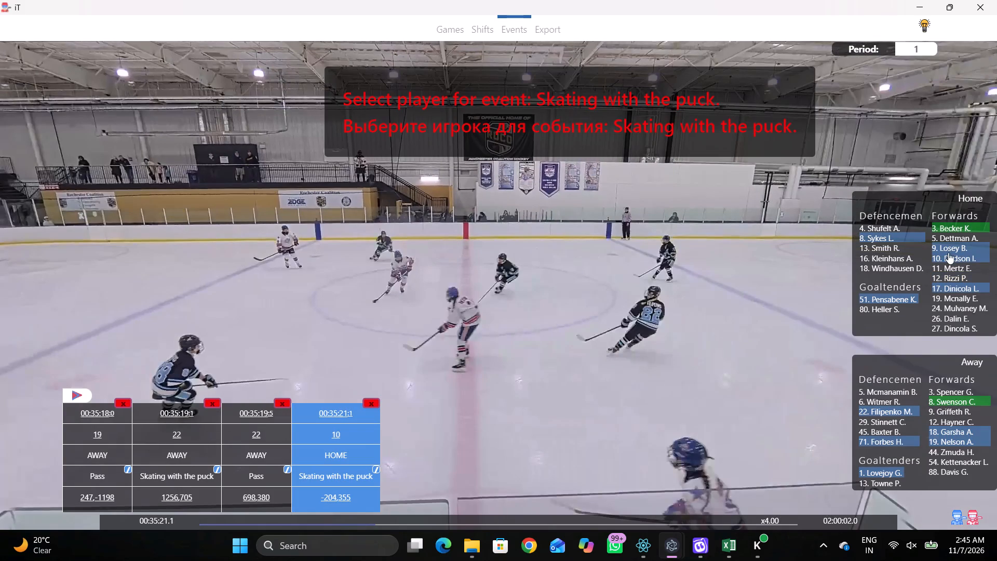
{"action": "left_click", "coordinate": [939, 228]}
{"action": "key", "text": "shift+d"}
Record a Pass by the repeated player in the centre circle, just left of the centre face-off dot.
{"action": "key", "text": "space"}
{"action": "key", "text": "space"}
{"action": "right_click", "coordinate": [709, 203]}
{"action": "right_click_drag", "start_coordinate": [671, 206], "coordinate": [664, 206]}
{"action": "left_click", "coordinate": [679, 216]}
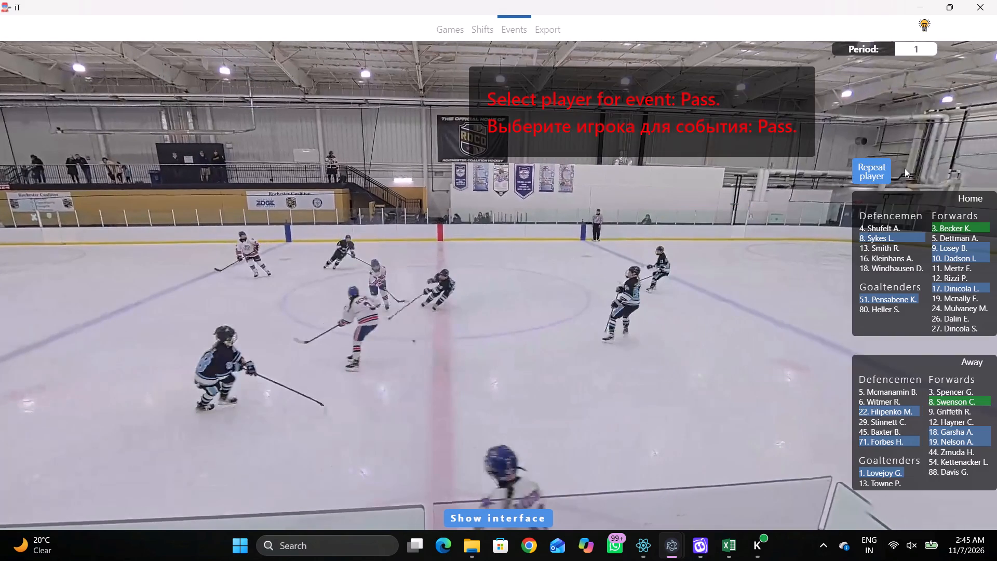
{"action": "left_click", "coordinate": [883, 168]}
{"action": "left_click", "coordinate": [494, 217]}
Change the player of the latest Skating with the puck and Pass events to home player 9.
{"action": "key", "text": "shift+d"}
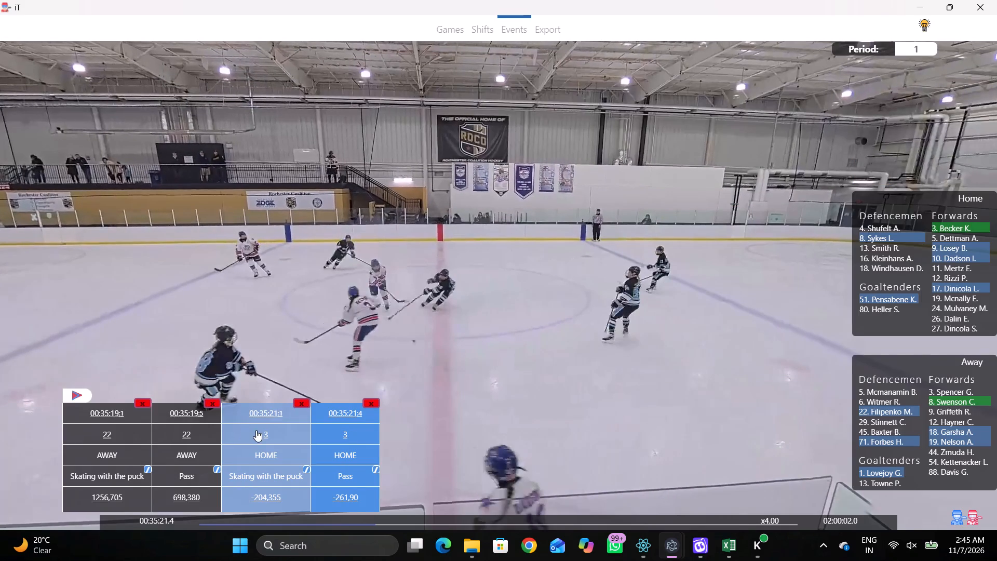
{"action": "left_click", "coordinate": [256, 430]}
{"action": "left_click", "coordinate": [944, 249]}
{"action": "left_click", "coordinate": [424, 436]}
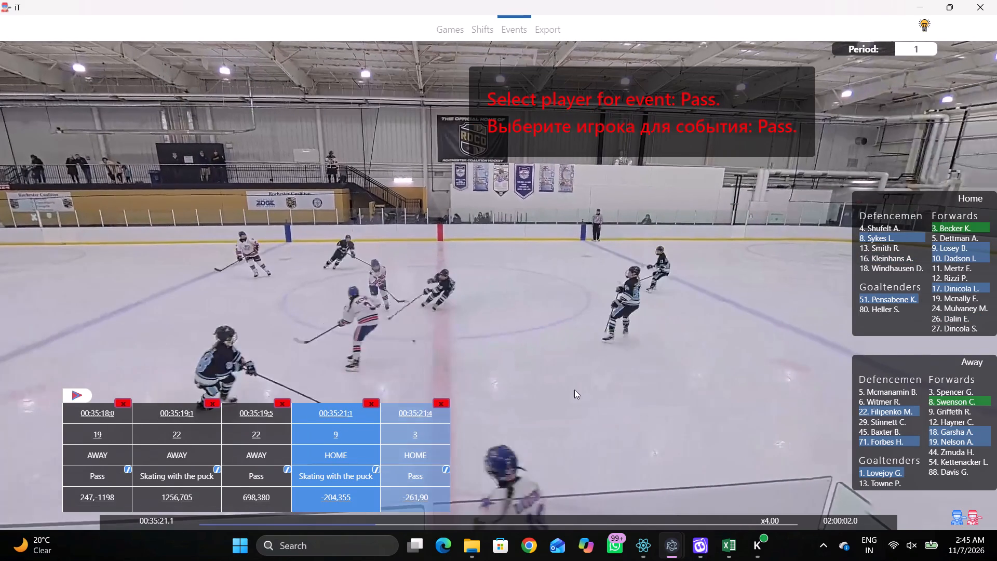
{"action": "left_click", "coordinate": [934, 249]}
{"action": "key", "text": "shift+d"}
Advance the play and record Skating with the puck by away player 22 beside the lower-right face-off circle, near the goal line.
{"action": "key", "text": "space"}
{"action": "type", "text": "v"}
{"action": "key", "text": "space"}
{"action": "key", "text": "space"}
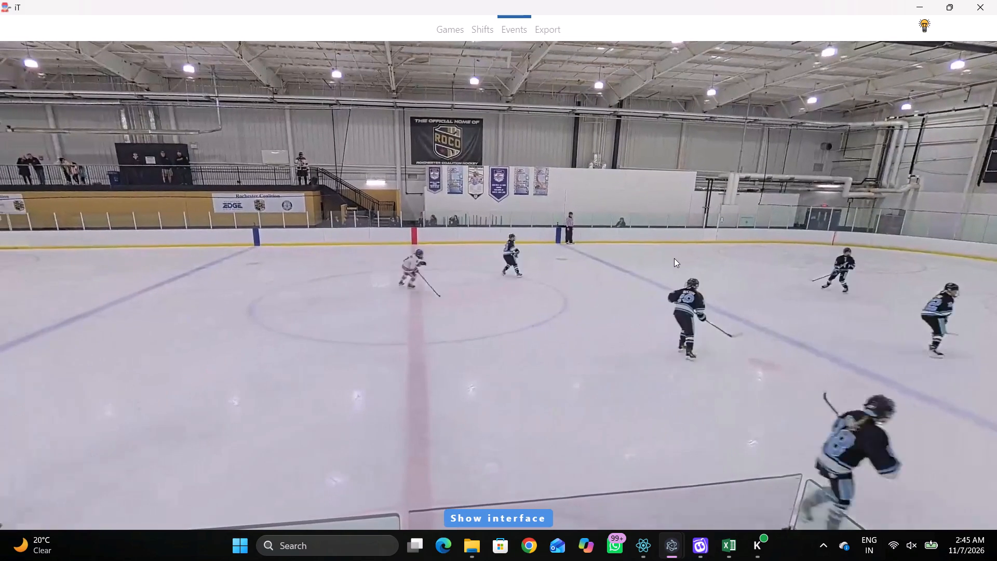
{"action": "key", "text": "space"}
{"action": "type", "text": "r"}
{"action": "key", "text": "space"}
{"action": "key", "text": "v"}
{"action": "key", "text": "space"}
{"action": "right_click", "coordinate": [709, 189]}
{"action": "left_click", "coordinate": [772, 218]}
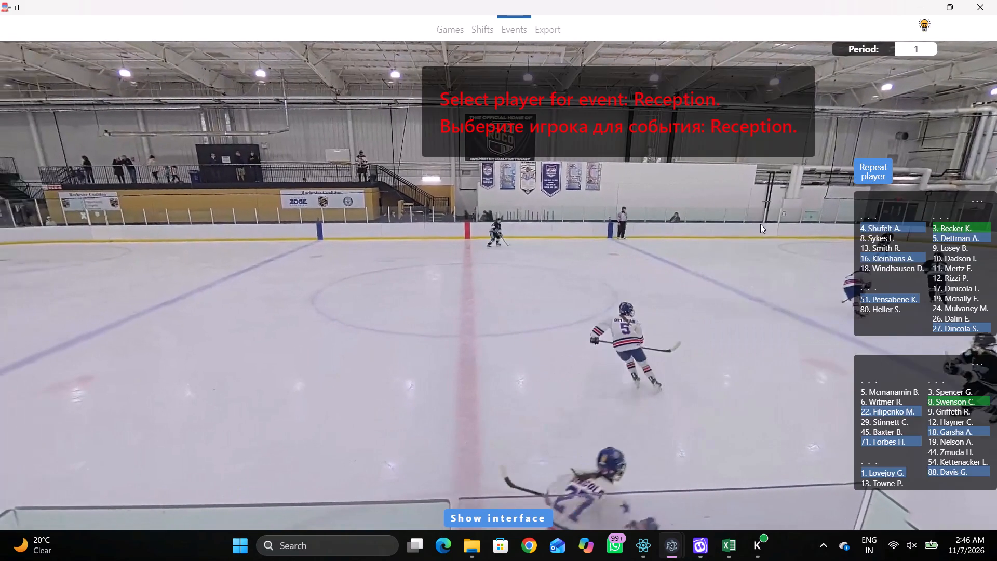
{"action": "right_click", "coordinate": [748, 219]}
{"action": "left_click", "coordinate": [785, 243]}
{"action": "left_click", "coordinate": [870, 433]}
{"action": "left_click", "coordinate": [867, 419]}
{"action": "left_click", "coordinate": [867, 415]}
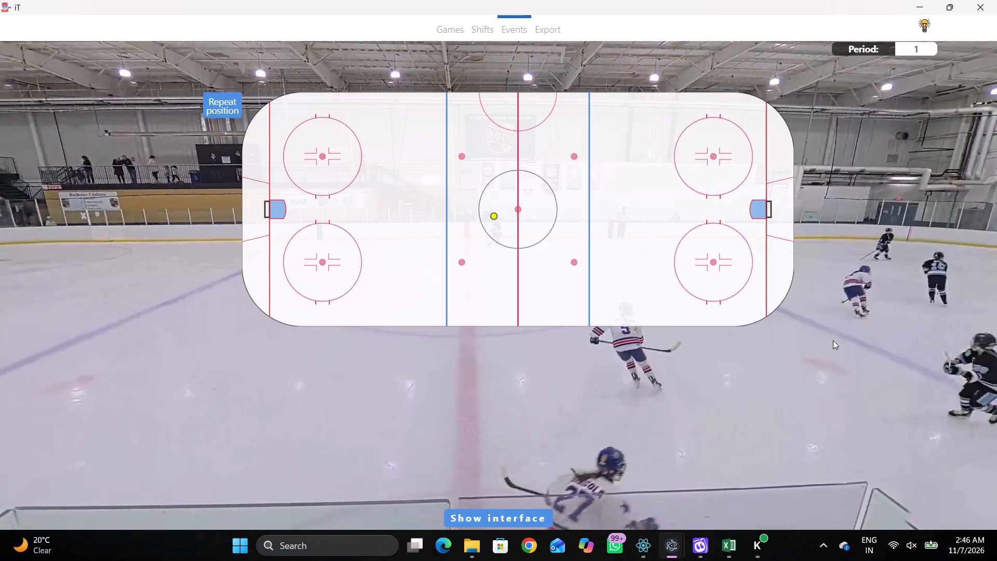
{"action": "left_click", "coordinate": [756, 252]}
Record a Pass by the repeated player in the upper part of the lower-right face-off circle.
{"action": "key", "text": "space"}
{"action": "key", "text": "space"}
{"action": "right_click", "coordinate": [754, 210]}
{"action": "left_click", "coordinate": [757, 213]}
{"action": "left_click", "coordinate": [868, 165]}
{"action": "left_click", "coordinate": [717, 240]}
Advance the play and record Skating with the puck by home player 3 in the upper-right face-off circle, right of its dot.
{"action": "key", "text": "space"}
{"action": "key", "text": "space"}
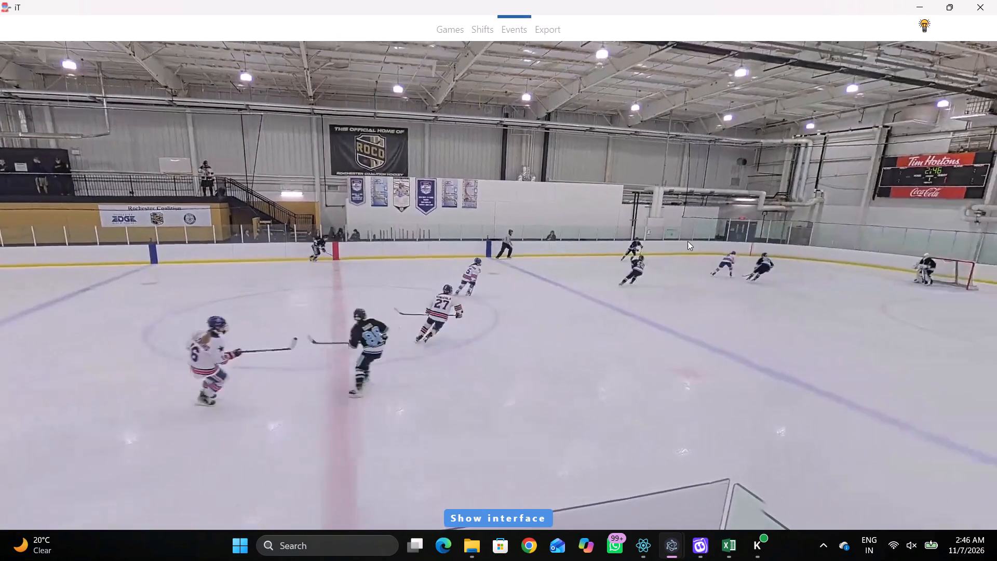
{"action": "key", "text": "r"}
{"action": "key", "text": "space"}
{"action": "key", "text": "space"}
{"action": "key", "text": "q"}
{"action": "key", "text": "r"}
{"action": "key", "text": "space"}
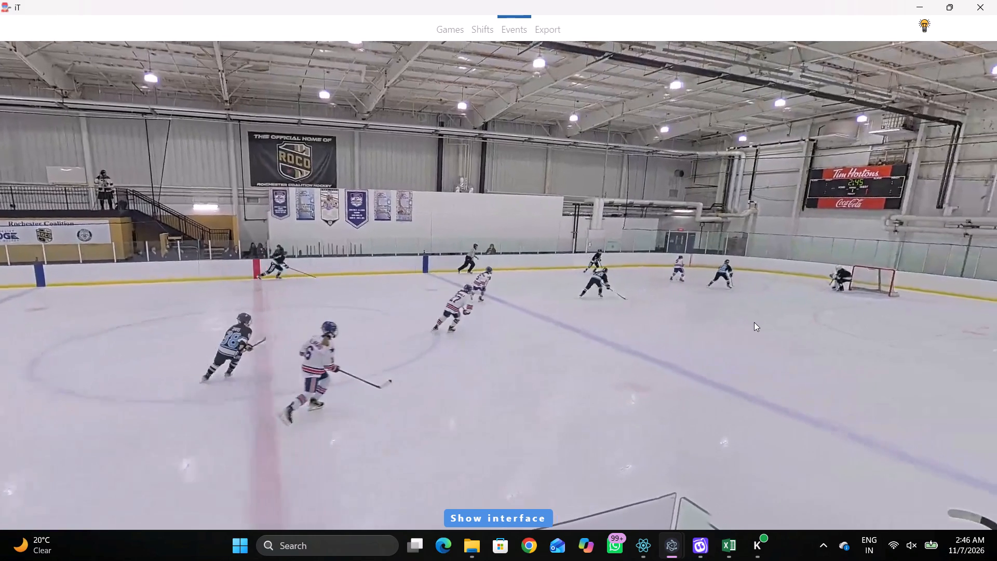
{"action": "key", "text": "space"}
{"action": "right_click", "coordinate": [725, 244]}
{"action": "left_click", "coordinate": [759, 264]}
{"action": "left_click", "coordinate": [933, 230]}
{"action": "left_click", "coordinate": [734, 164]}
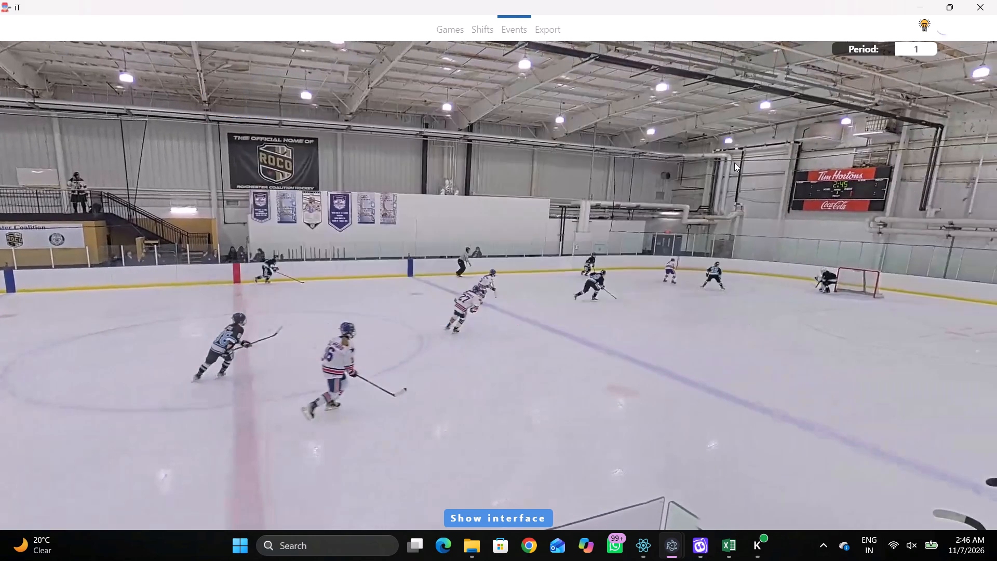
Review the play from the latest event and record an On Goal Shot by the repeated player in the lower part of the upper-right face-off circle.
{"action": "key", "text": "space"}
{"action": "key", "text": "space"}
{"action": "key", "text": "space"}
{"action": "key", "text": "space"}
{"action": "key", "text": "shift+d"}
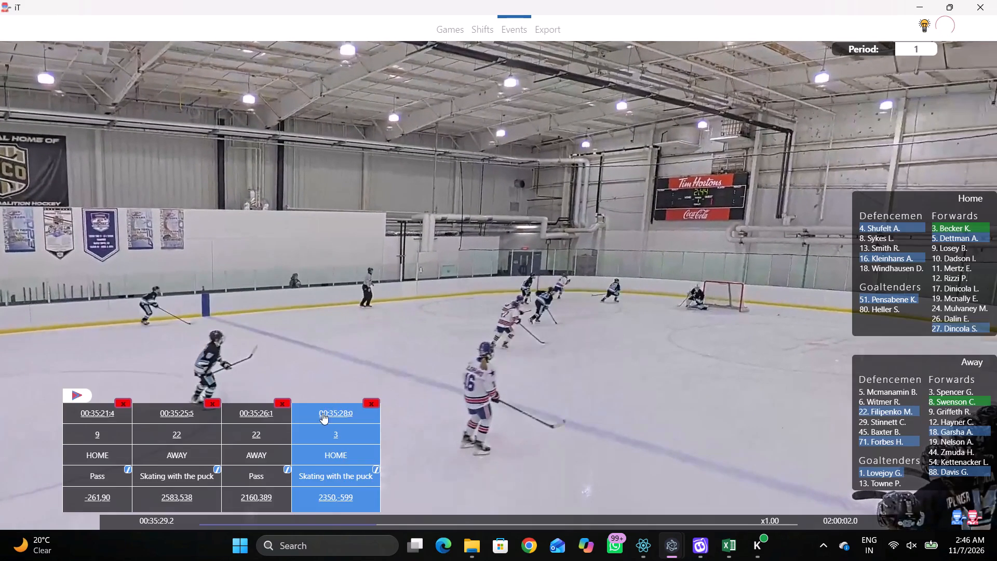
{"action": "left_click", "coordinate": [320, 416]}
{"action": "key", "text": "shift+d"}
{"action": "key", "text": "space"}
{"action": "key", "text": "space"}
{"action": "right_click", "coordinate": [569, 246]}
{"action": "left_click", "coordinate": [605, 286]}
{"action": "left_click", "coordinate": [550, 229]}
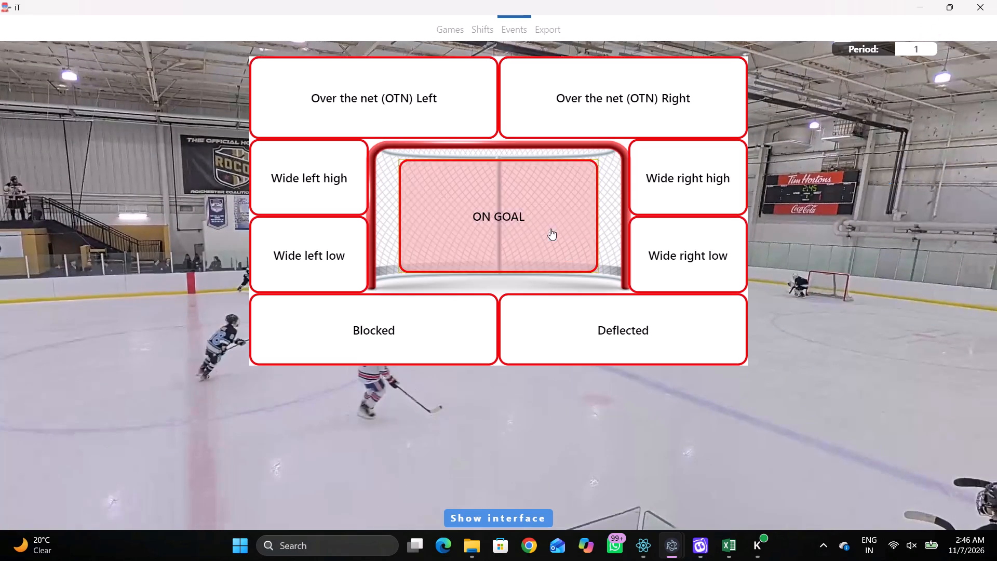
{"action": "left_click_drag", "start_coordinate": [889, 168], "coordinate": [881, 172]}
{"action": "left_click", "coordinate": [719, 185]}
Record a Glove Save, direction Center middle, by away goaltender 1 beside the right-end goal.
{"action": "key", "text": "space"}
{"action": "key", "text": "space"}
{"action": "right_click", "coordinate": [666, 239]}
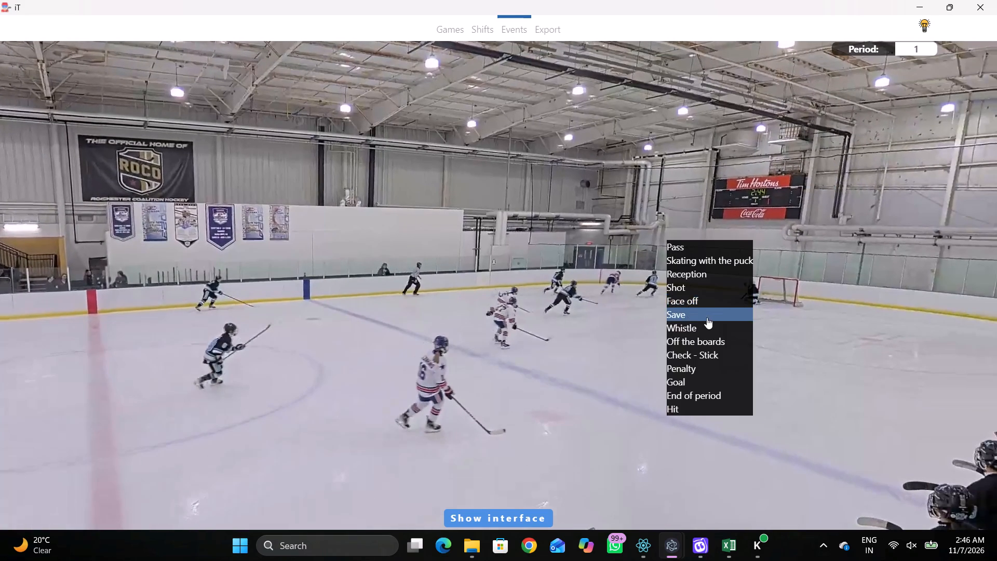
{"action": "left_click", "coordinate": [706, 317]}
{"action": "left_click", "coordinate": [629, 196]}
{"action": "left_click", "coordinate": [514, 217]}
{"action": "left_click", "coordinate": [916, 418]}
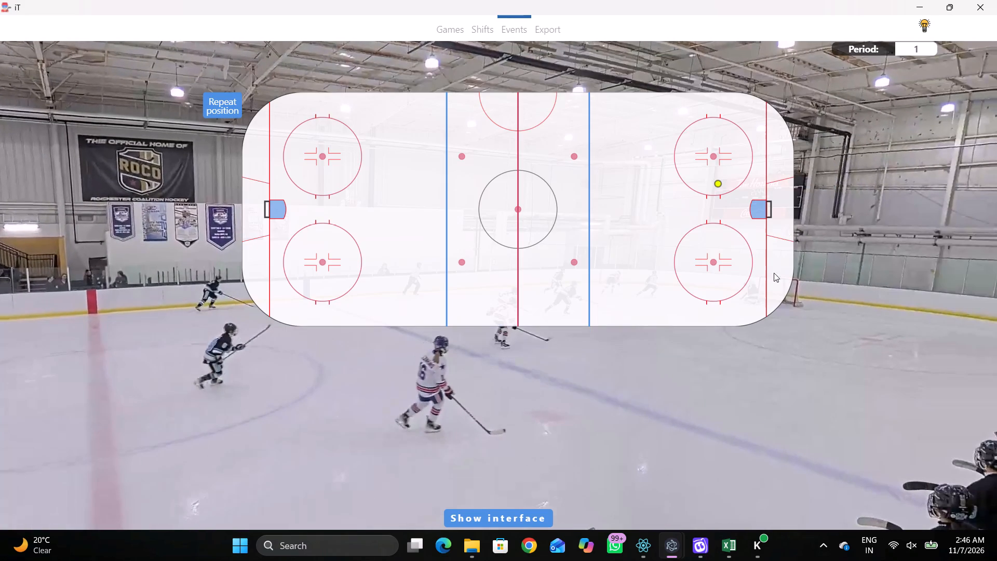
{"action": "left_click", "coordinate": [762, 222]}
Move the Save event's rink position to the front edge of the right-end goal crease.
{"action": "key", "text": "shift+d"}
{"action": "left_click", "coordinate": [360, 496]}
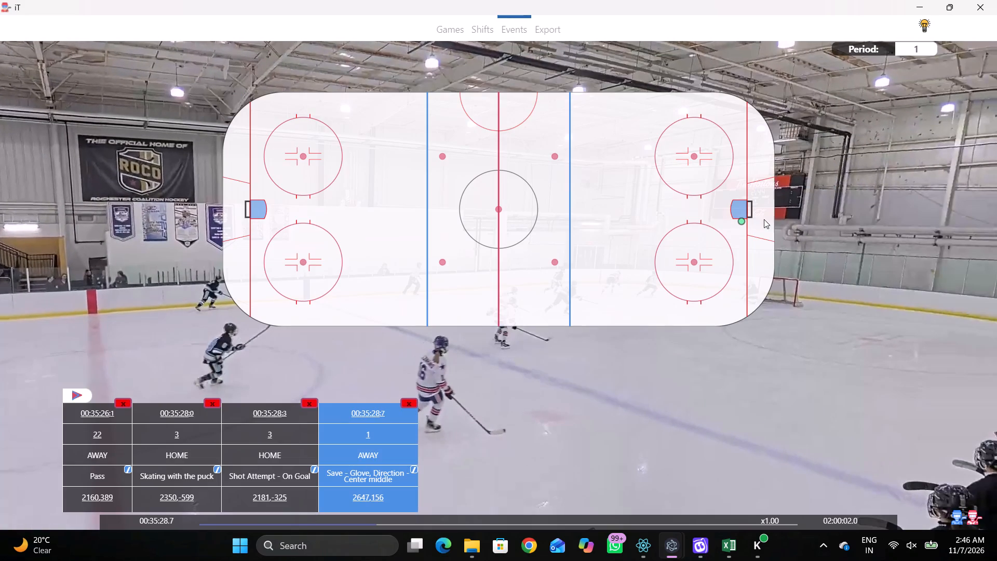
{"action": "left_click", "coordinate": [731, 204]}
Advance the play and record Skating with the puck by home player 5 in the lower-right corner, just behind the goal line.
{"action": "key", "text": "space"}
{"action": "key", "text": "v"}
{"action": "key", "text": "shift+d"}
{"action": "key", "text": "space"}
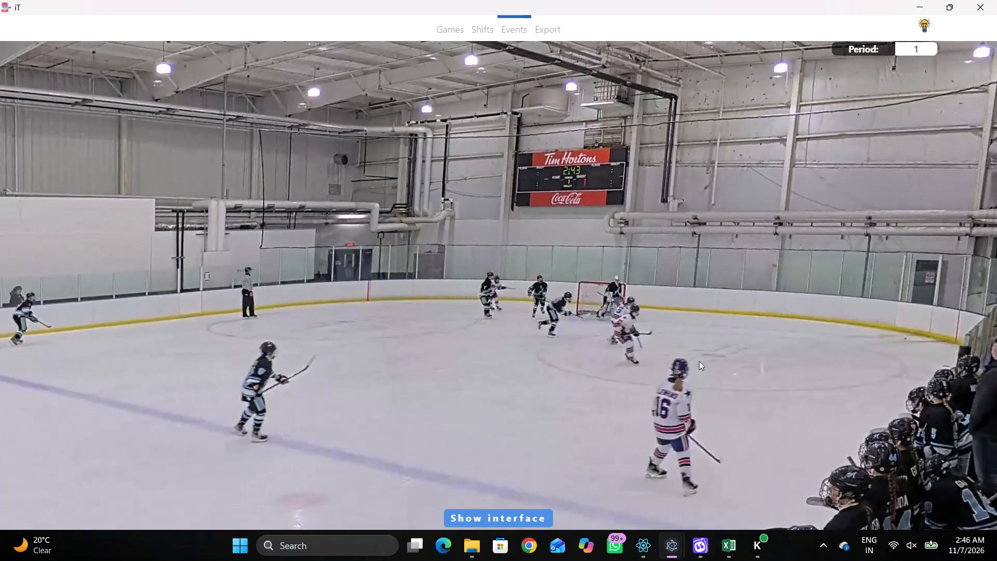
{"action": "key", "text": "space"}
{"action": "key", "text": "space"}
{"action": "key", "text": "space"}
{"action": "key", "text": "space"}
{"action": "key", "text": "space"}
{"action": "key", "text": "space"}
{"action": "right_click", "coordinate": [678, 294]}
{"action": "left_click", "coordinate": [682, 299]}
{"action": "key", "text": "q"}
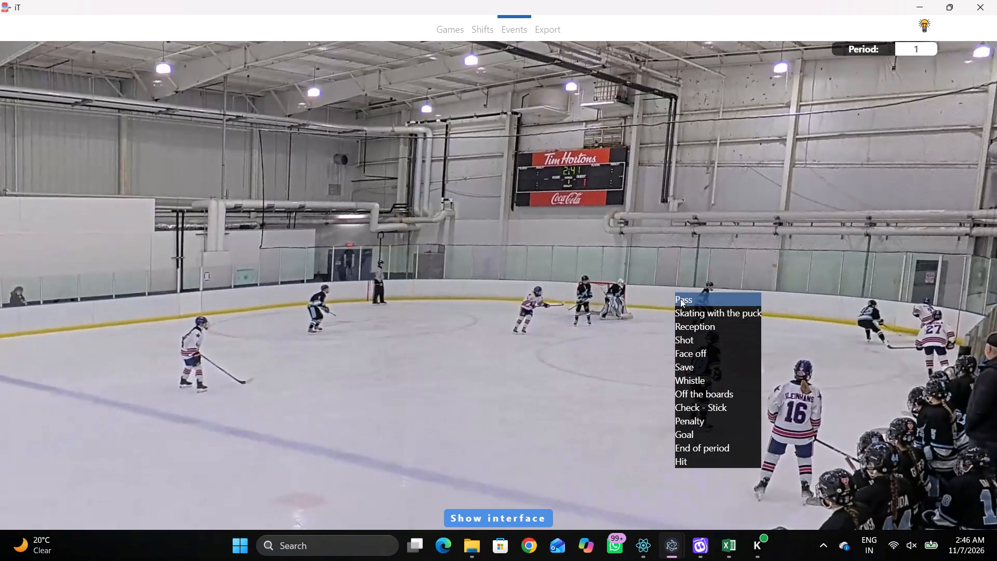
{"action": "right_click", "coordinate": [649, 285]}
{"action": "key", "text": "q"}
{"action": "key", "text": "q"}
{"action": "left_click", "coordinate": [677, 297]}
{"action": "left_click", "coordinate": [670, 303]}
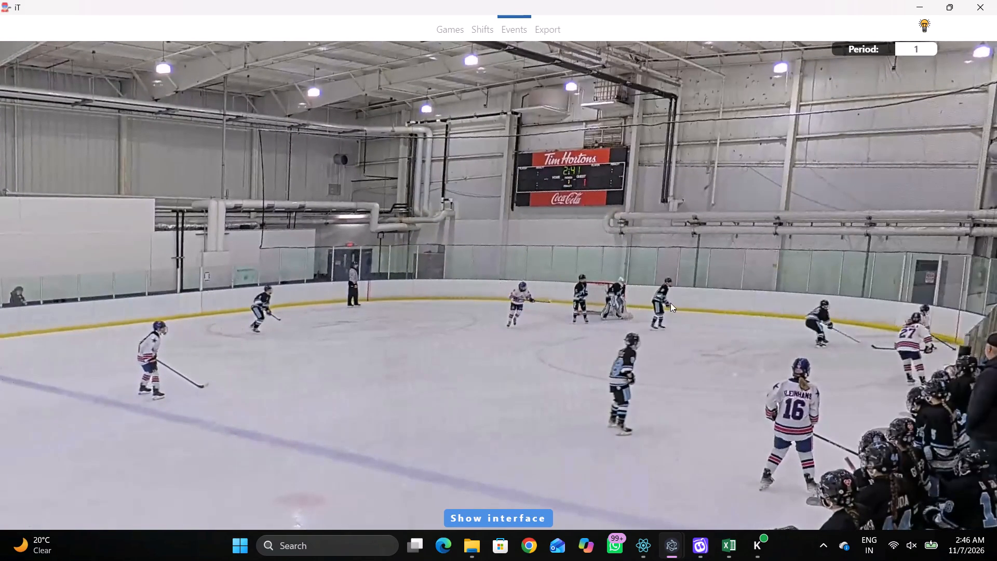
{"action": "right_click", "coordinate": [600, 270]}
{"action": "left_click", "coordinate": [652, 305]}
{"action": "right_click", "coordinate": [653, 270]}
{"action": "left_click", "coordinate": [691, 297]}
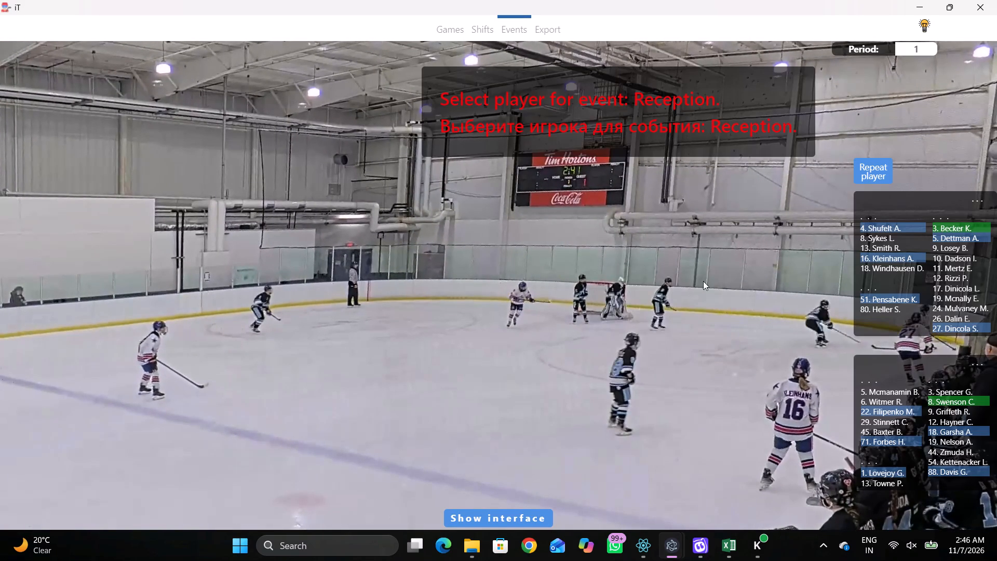
{"action": "right_click", "coordinate": [701, 270]}
{"action": "left_click", "coordinate": [727, 292]}
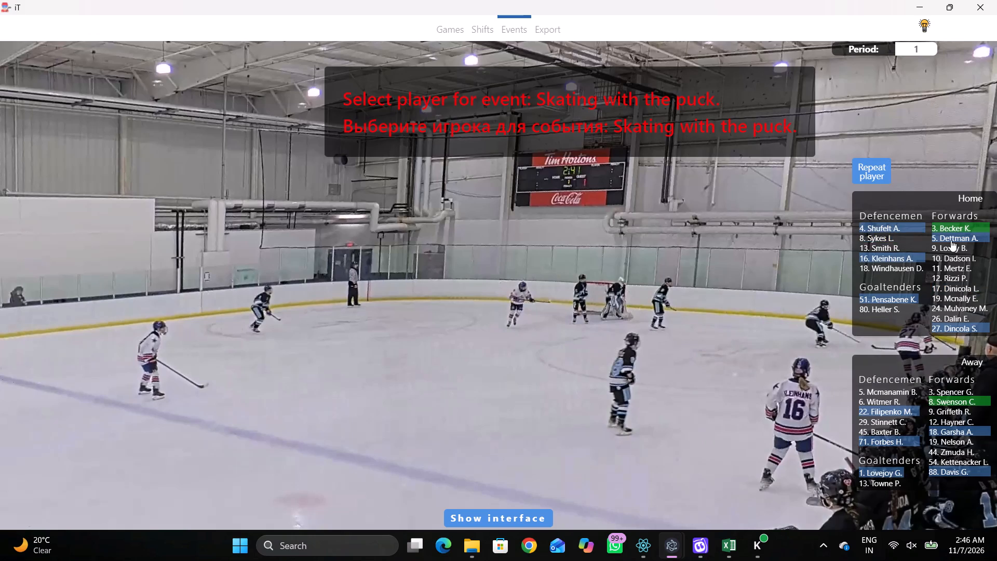
{"action": "left_click", "coordinate": [950, 239]}
{"action": "left_click_drag", "start_coordinate": [775, 271], "coordinate": [771, 271]}
Advance the play and record a Pass by the repeated player in the lower-right corner, behind the goal line near the end boards.
{"action": "key", "text": "space"}
{"action": "key", "text": "space"}
{"action": "key", "text": "space"}
{"action": "key", "text": "space"}
{"action": "key", "text": "space"}
{"action": "key", "text": "space"}
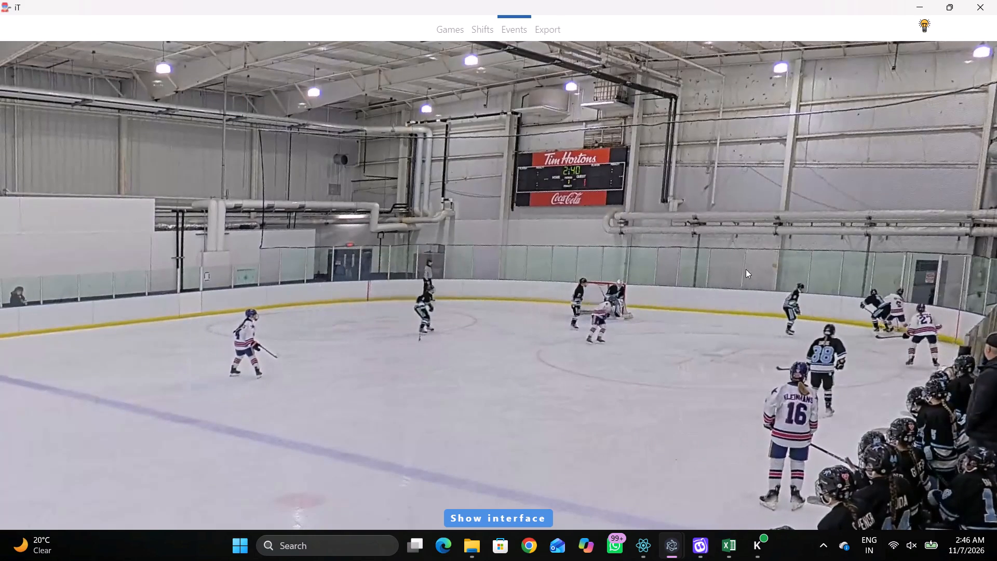
{"action": "right_click", "coordinate": [731, 243]}
{"action": "left_click", "coordinate": [738, 252]}
{"action": "left_click", "coordinate": [856, 179]}
{"action": "left_click", "coordinate": [783, 260]}
Check the full event list, hiding all event types and toggling the hit taken and check stick filters.
{"action": "key", "text": "space"}
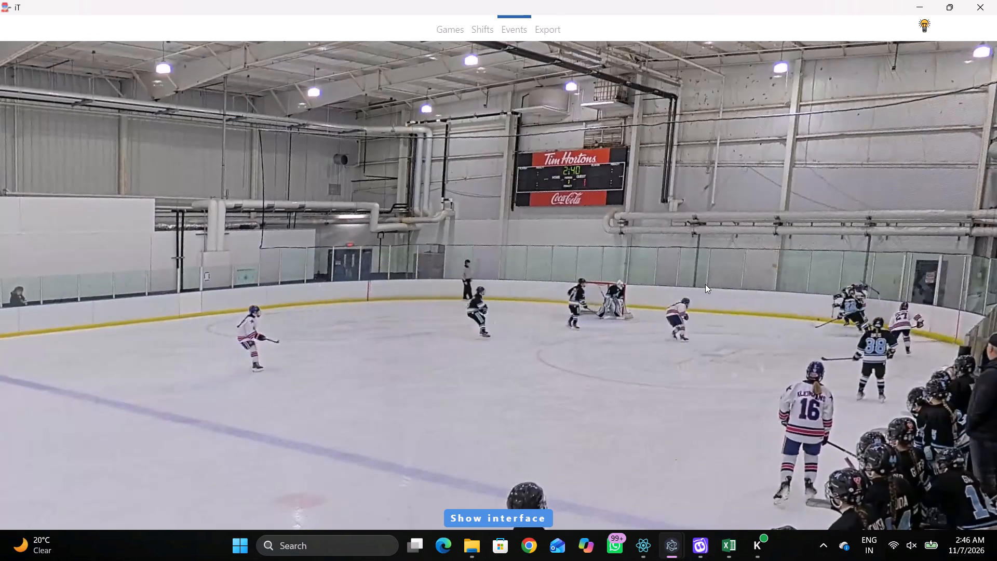
{"action": "key", "text": "space"}
{"action": "key", "text": "shift+d"}
{"action": "left_click", "coordinate": [88, 394]}
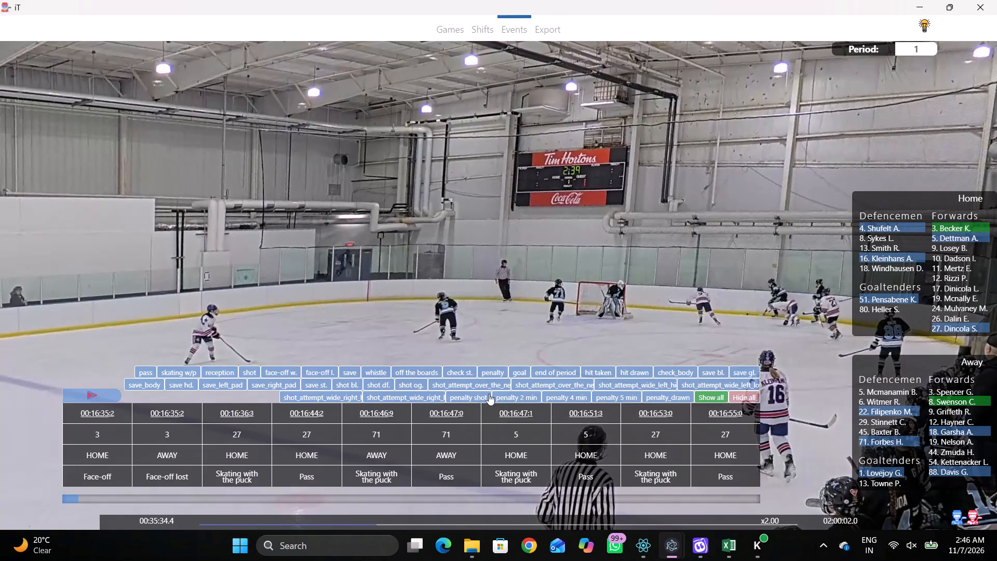
{"action": "left_click", "coordinate": [759, 396]}
{"action": "double_click", "coordinate": [601, 372]}
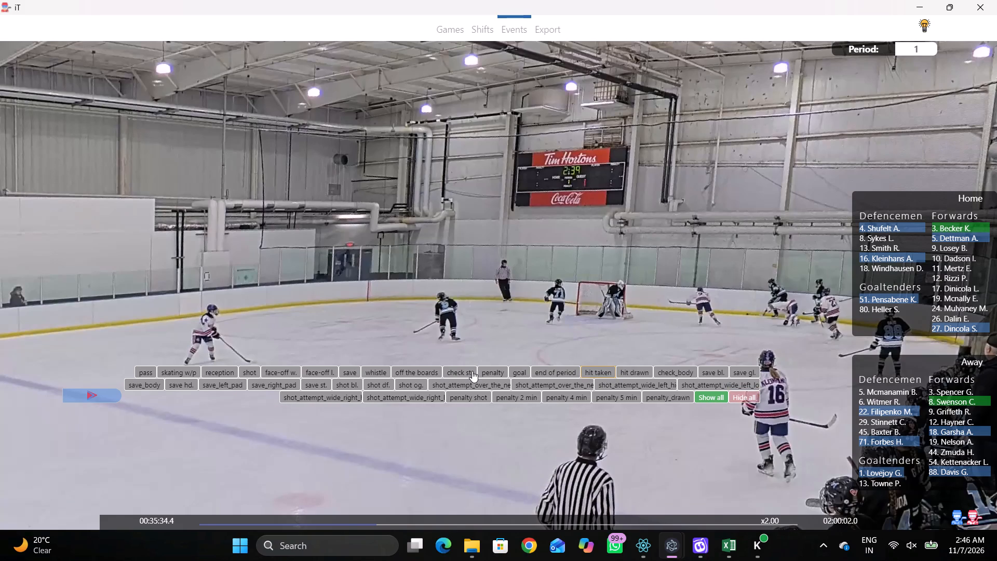
{"action": "double_click", "coordinate": [472, 371]}
{"action": "key", "text": "shift+d"}
Advance the play and record a Pass by away player 22 behind the right-end goal line, below the net.
{"action": "key", "text": "space"}
{"action": "key", "text": "space"}
{"action": "key", "text": "space"}
{"action": "key", "text": "space"}
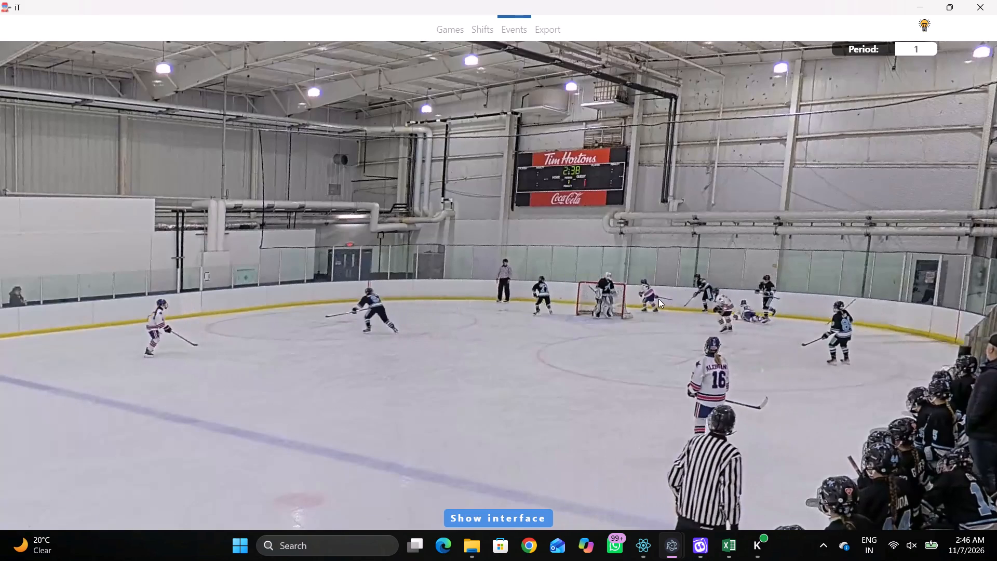
{"action": "key", "text": "q"}
{"action": "key", "text": "q"}
{"action": "key", "text": "q"}
{"action": "right_click", "coordinate": [678, 275]}
{"action": "left_click", "coordinate": [683, 278]}
{"action": "right_click_drag", "start_coordinate": [668, 275], "coordinate": [663, 275]}
{"action": "left_click", "coordinate": [669, 281]}
{"action": "left_click", "coordinate": [870, 402]}
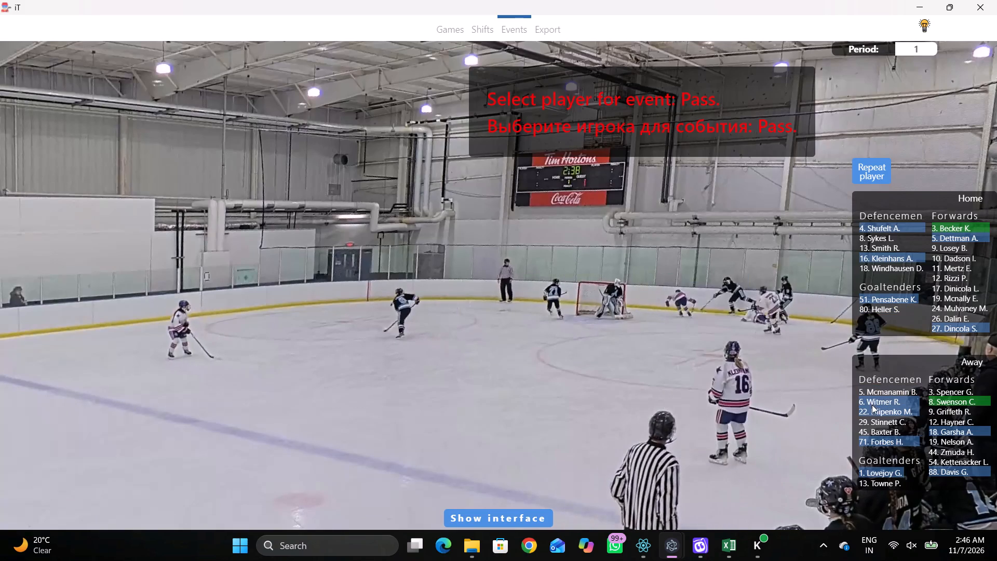
{"action": "left_click", "coordinate": [872, 405]}
{"action": "left_click", "coordinate": [878, 410]}
{"action": "left_click", "coordinate": [778, 240]}
Review the preceding play and change the latest Pass event's player to away player 88.
{"action": "key", "text": "q"}
{"action": "key", "text": "q"}
{"action": "key", "text": "q"}
{"action": "key", "text": "q"}
{"action": "key", "text": "q"}
{"action": "key", "text": "q"}
{"action": "key", "text": "q"}
{"action": "key", "text": "q"}
{"action": "key", "text": "q"}
{"action": "key", "text": "q"}
{"action": "key", "text": "q"}
{"action": "key", "text": "q"}
{"action": "key", "text": "q"}
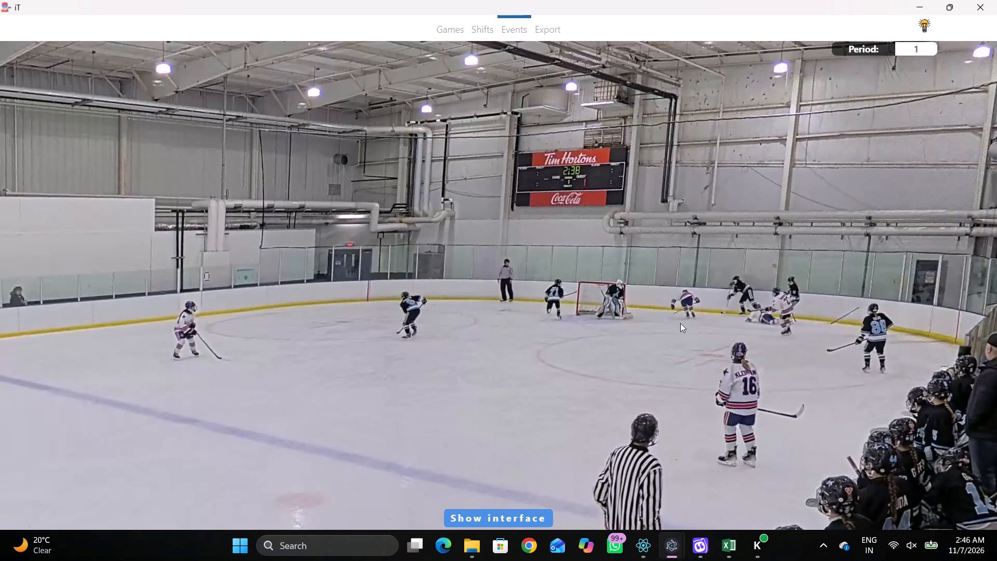
{"action": "key", "text": "q"}
{"action": "type", "text": "qq"}
{"action": "key", "text": "q"}
{"action": "key", "text": "q"}
{"action": "key", "text": "q"}
{"action": "key", "text": "q"}
{"action": "key", "text": "q"}
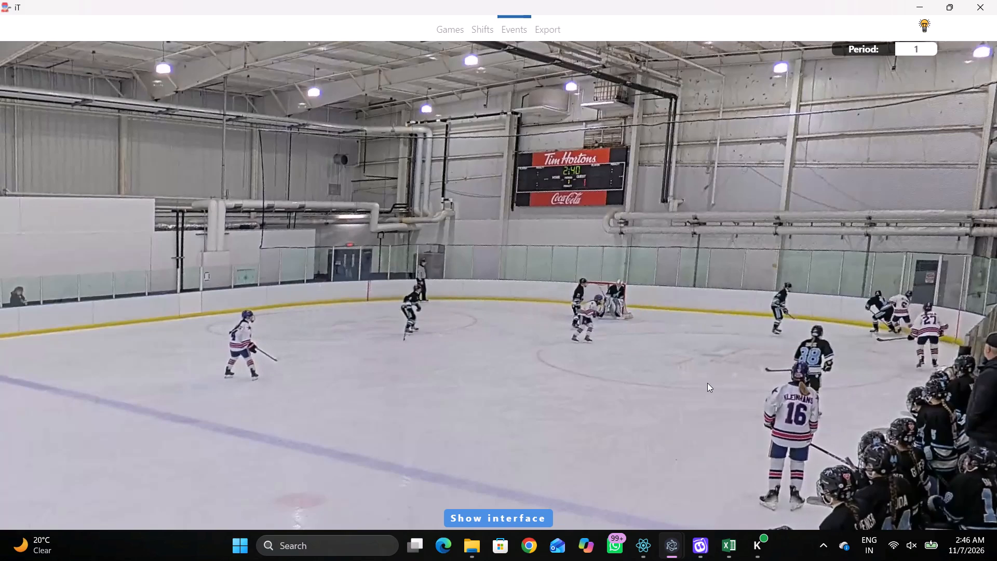
{"action": "key", "text": "q"}
{"action": "key", "text": "q"}
{"action": "key", "text": "q"}
{"action": "type", "text": "qq"}
{"action": "type", "text": "qqq"}
{"action": "key", "text": "shift+d"}
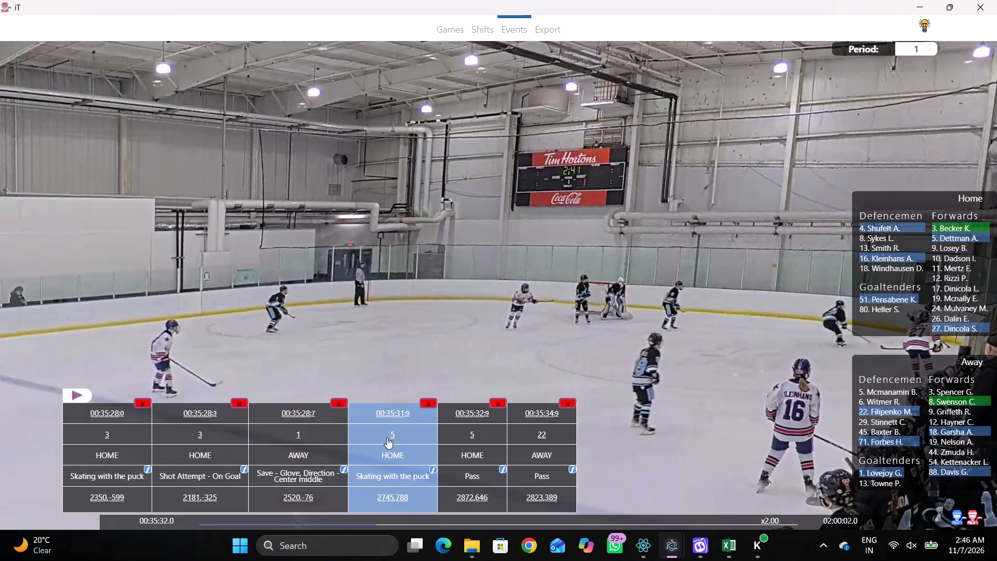
{"action": "left_click", "coordinate": [544, 440]}
{"action": "left_click", "coordinate": [935, 472]}
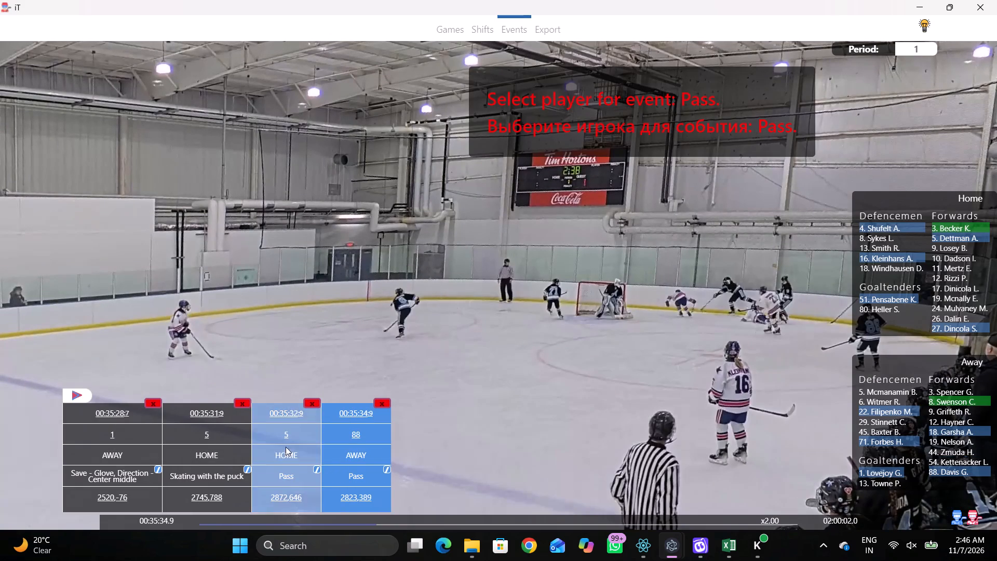
{"action": "key", "text": "shift+d"}
Advance the play and record a Pass by home player 4 at the right blue line, near the upper boards.
{"action": "key", "text": "space"}
{"action": "key", "text": "space"}
{"action": "key", "text": "space"}
{"action": "key", "text": "space"}
{"action": "key", "text": "space"}
{"action": "key", "text": "space"}
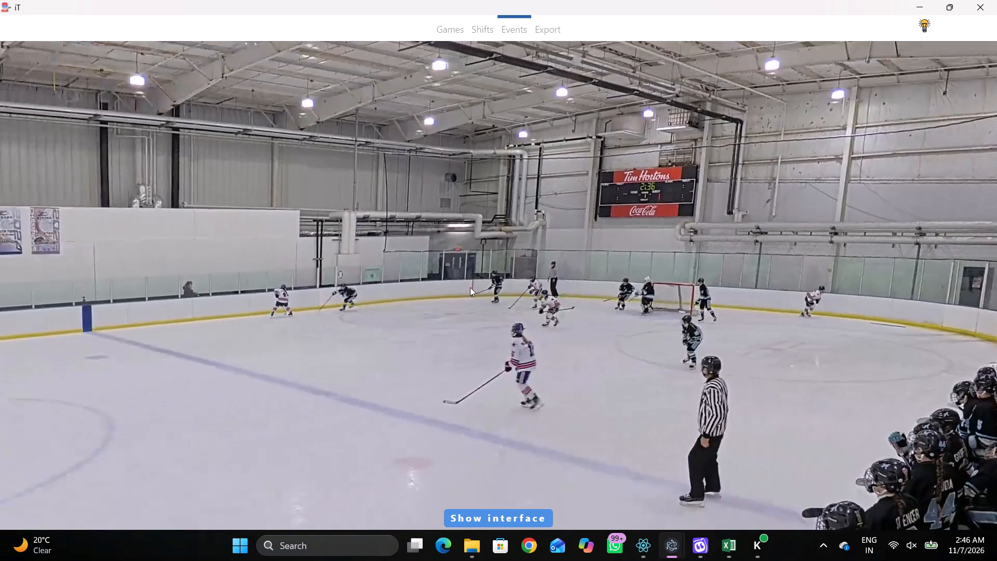
{"action": "key", "text": "space"}
{"action": "key", "text": "space"}
{"action": "key", "text": "q"}
{"action": "right_click", "coordinate": [476, 248]}
{"action": "key", "text": "q"}
{"action": "left_click", "coordinate": [480, 252]}
{"action": "right_click_drag", "start_coordinate": [474, 248], "coordinate": [469, 248]}
{"action": "key", "text": "q"}
{"action": "left_click", "coordinate": [477, 253]}
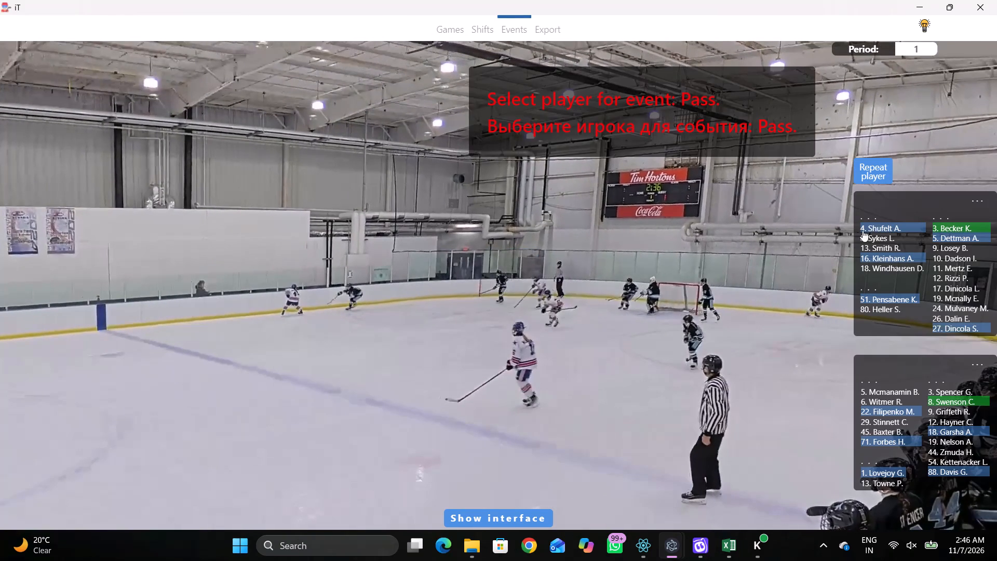
{"action": "left_click", "coordinate": [868, 229]}
{"action": "left_click", "coordinate": [593, 110]}
Advance the play and record Skating with the puck by away player 18 just below the neutral zone's upper-right face-off dot.
{"action": "key", "text": "space"}
{"action": "key", "text": "space"}
{"action": "key", "text": "space"}
{"action": "key", "text": "space"}
{"action": "key", "text": "r"}
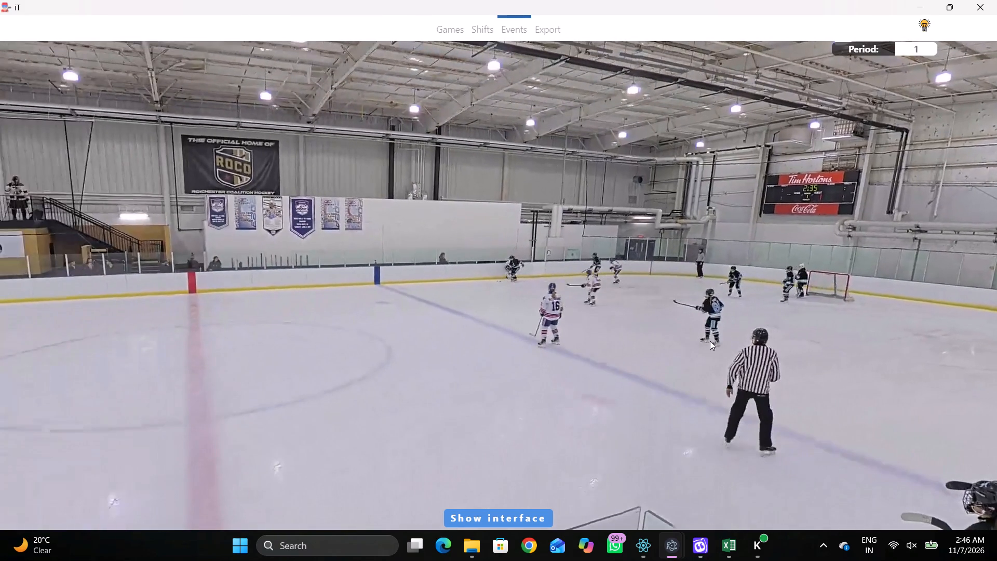
{"action": "key", "text": "space"}
{"action": "type", "text": "v"}
{"action": "key", "text": "space"}
{"action": "key", "text": "space"}
{"action": "key", "text": "space"}
{"action": "right_click", "coordinate": [698, 235]}
{"action": "key", "text": "space"}
{"action": "key", "text": "space"}
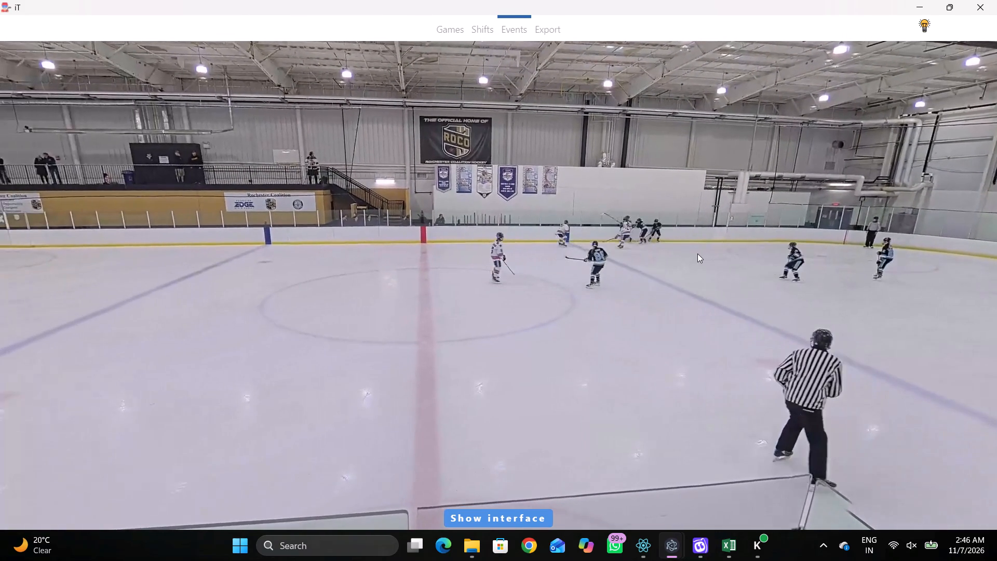
{"action": "key", "text": "space"}
{"action": "key", "text": "space"}
{"action": "key", "text": "space"}
{"action": "key", "text": "space"}
{"action": "key", "text": "space"}
{"action": "key", "text": "space"}
{"action": "key", "text": "space"}
{"action": "key", "text": "space"}
{"action": "key", "text": "space"}
{"action": "key", "text": "space"}
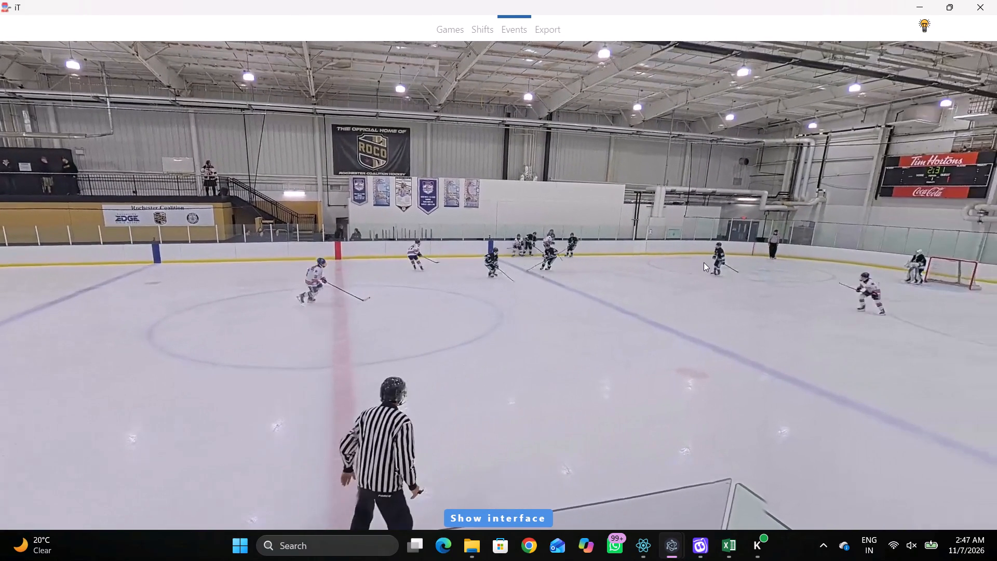
{"action": "key", "text": "space"}
{"action": "key", "text": "space"}
{"action": "key", "text": "space"}
{"action": "key", "text": "space"}
{"action": "right_click", "coordinate": [661, 215]}
{"action": "key", "text": "q"}
{"action": "left_click", "coordinate": [705, 241]}
{"action": "left_click", "coordinate": [947, 432]}
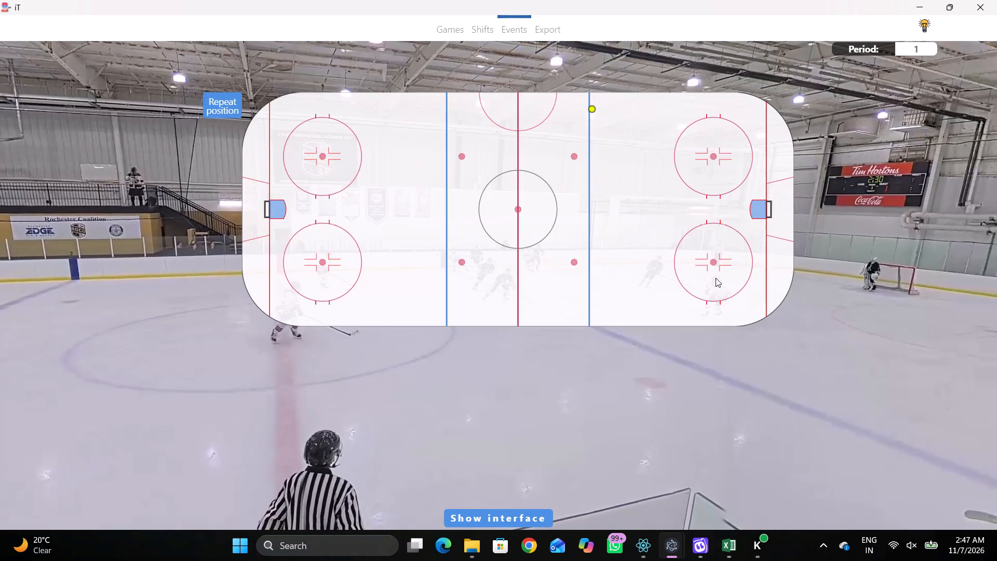
{"action": "left_click", "coordinate": [574, 170]}
Review the following play and change the latest Skating with the puck event's player to away player 88.
{"action": "key", "text": "space"}
{"action": "key", "text": "v"}
{"action": "key", "text": "space"}
{"action": "key", "text": "space"}
{"action": "key", "text": "space"}
{"action": "key", "text": "space"}
{"action": "key", "text": "space"}
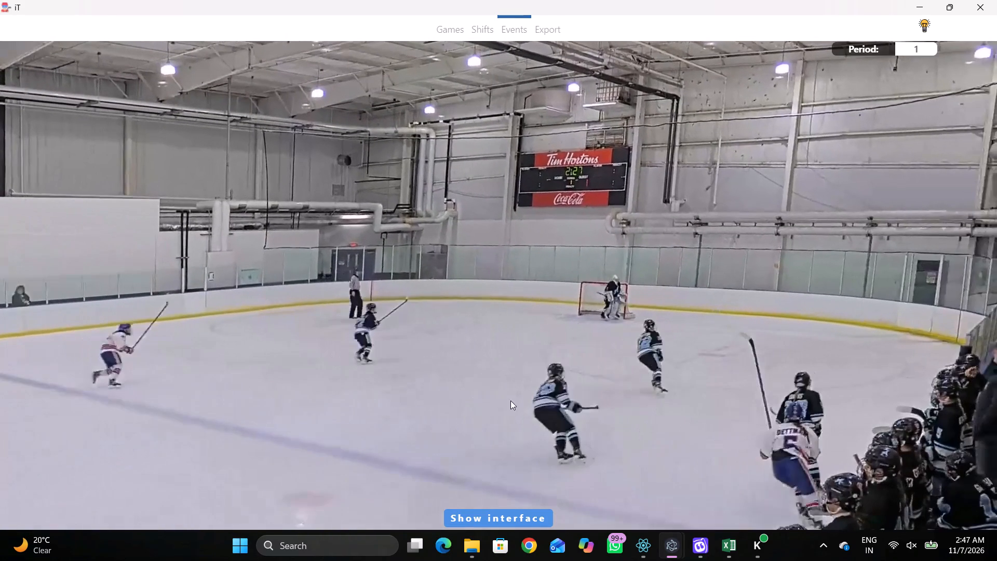
{"action": "key", "text": "shift+d"}
{"action": "key", "text": "space"}
{"action": "key", "text": "space"}
{"action": "key", "text": "shift+d"}
{"action": "key", "text": "shift+d"}
{"action": "left_click", "coordinate": [322, 433]}
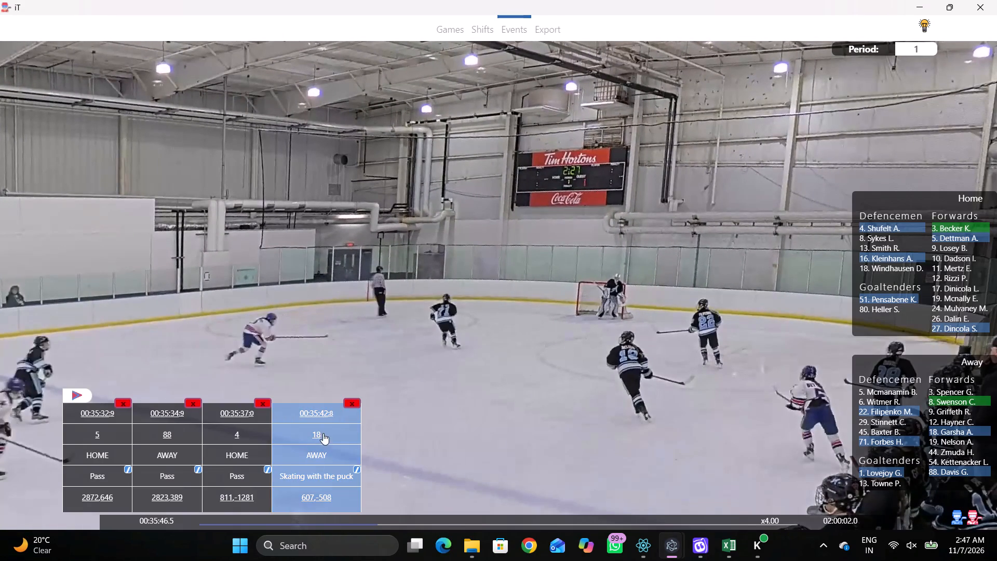
{"action": "left_click", "coordinate": [934, 470]}
Record a Pass by the repeated player inside the right blue line, slightly above the rink's centre.
{"action": "key", "text": "shift+d"}
{"action": "key", "text": "space"}
{"action": "key", "text": "space"}
{"action": "right_click", "coordinate": [710, 289]}
{"action": "left_click", "coordinate": [713, 290]}
{"action": "left_click_drag", "start_coordinate": [887, 168], "coordinate": [877, 175]}
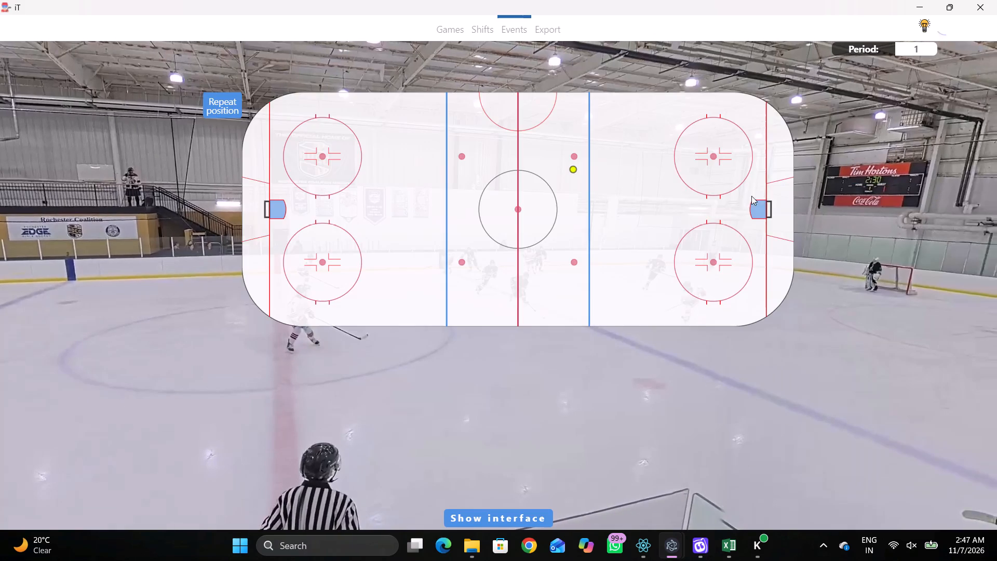
{"action": "left_click", "coordinate": [630, 191]}
Advance the play and record Skating with the puck by away player 8 just inside the right blue line, near the lower boards.
{"action": "key", "text": "r"}
{"action": "key", "text": "space"}
{"action": "key", "text": "space"}
{"action": "key", "text": "space"}
{"action": "key", "text": "space"}
{"action": "right_click_drag", "start_coordinate": [569, 234], "coordinate": [561, 232]}
{"action": "left_click", "coordinate": [600, 258]}
{"action": "right_click", "coordinate": [596, 254]}
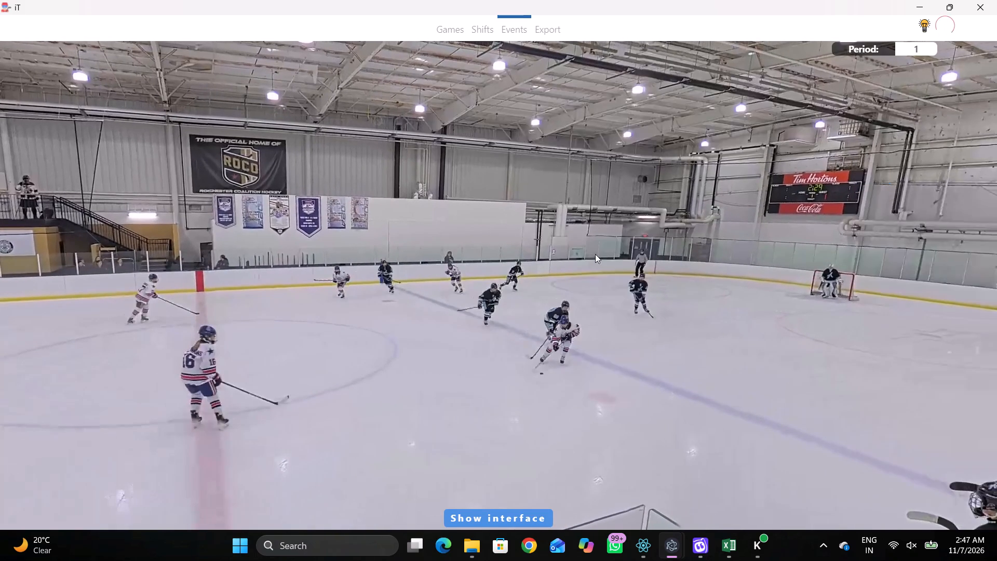
{"action": "left_click", "coordinate": [641, 276]}
{"action": "left_click", "coordinate": [944, 403]}
{"action": "left_click", "coordinate": [601, 308]}
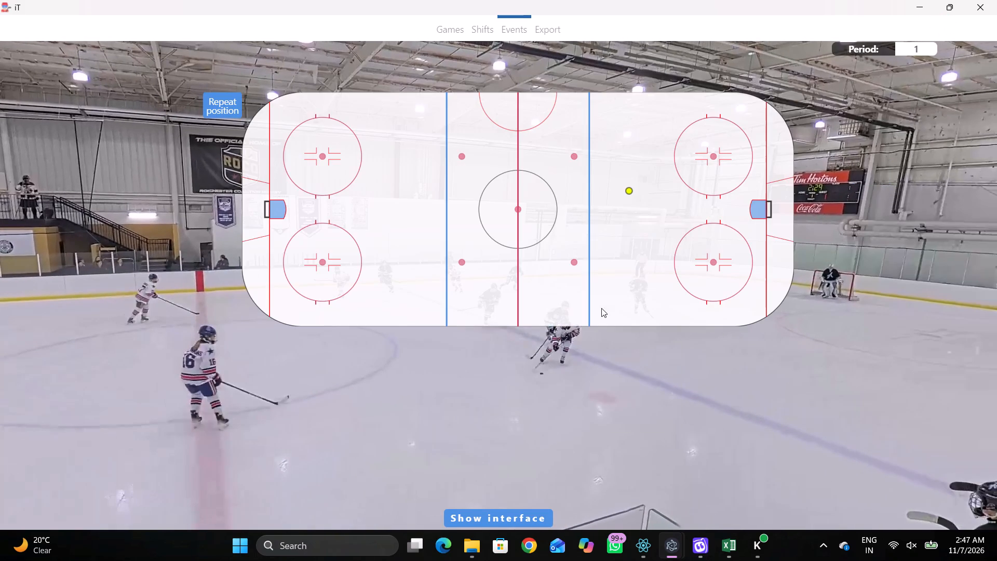
Review the play and change the latest Skating with the puck event's player to home player 5.
{"action": "key", "text": "space"}
{"action": "key", "text": "space"}
{"action": "key", "text": "space"}
{"action": "key", "text": "space"}
{"action": "key", "text": "q"}
{"action": "key", "text": "shift+d"}
{"action": "left_click_drag", "start_coordinate": [329, 412], "coordinate": [324, 421]}
{"action": "left_click", "coordinate": [347, 432]}
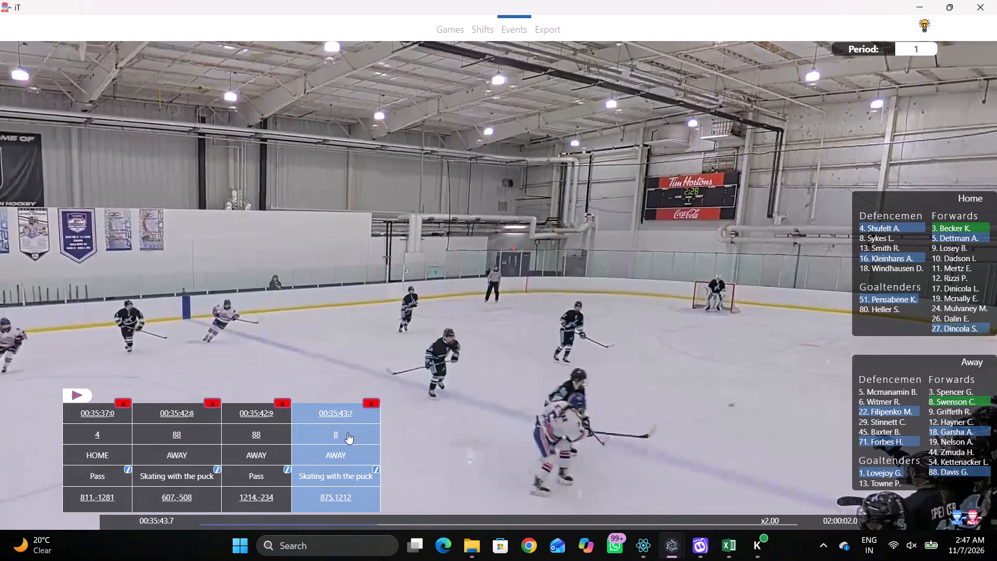
{"action": "left_click", "coordinate": [942, 232]}
{"action": "key", "text": "space"}
{"action": "key", "text": "v"}
{"action": "key", "text": "space"}
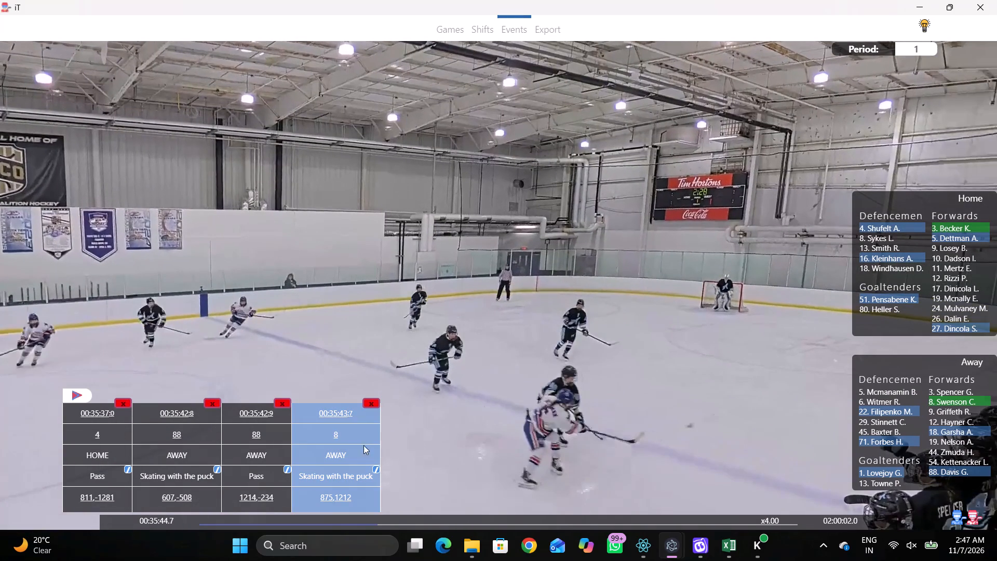
{"action": "left_click_drag", "start_coordinate": [351, 436], "coordinate": [346, 435]}
{"action": "left_click", "coordinate": [343, 433]}
{"action": "left_click", "coordinate": [934, 241]}
{"action": "left_click", "coordinate": [814, 218]}
Record a Pass by the repeated player in the neutral zone, just right of the centre line near the lower boards.
{"action": "key", "text": "space"}
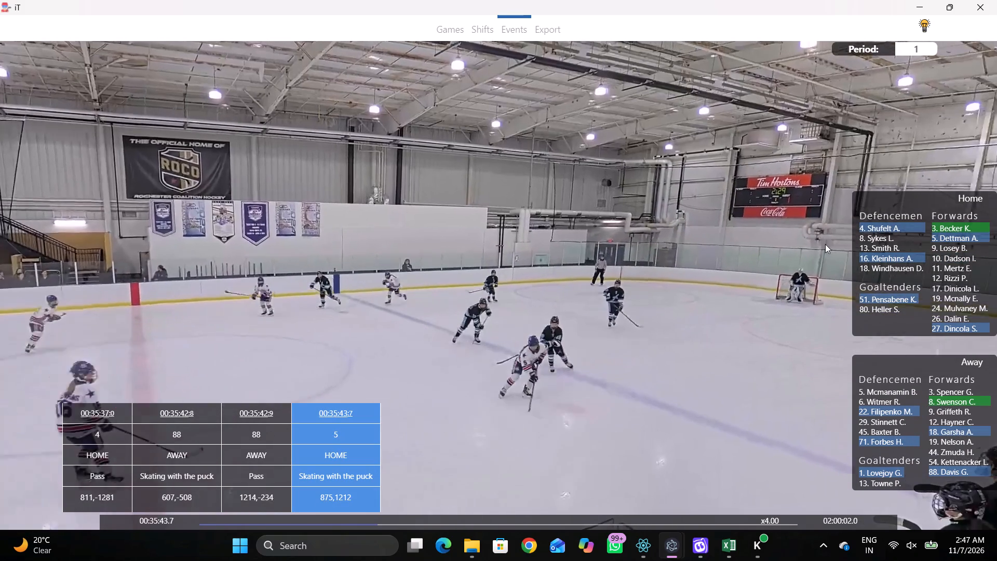
{"action": "key", "text": "space"}
{"action": "right_click", "coordinate": [788, 205]}
{"action": "left_click", "coordinate": [799, 212]}
{"action": "left_click", "coordinate": [869, 176]}
{"action": "left_click_drag", "start_coordinate": [534, 300], "coordinate": [540, 295]}
Advance the play and record Skating with the puck by away player 71 behind the right-end goal line, above the net.
{"action": "key", "text": "space"}
{"action": "key", "text": "shift+d"}
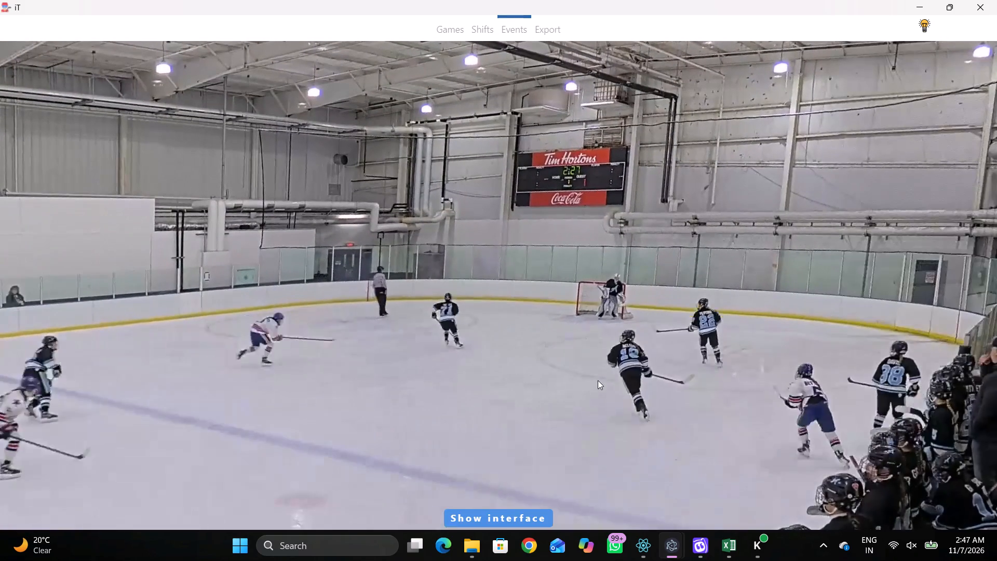
{"action": "key", "text": "space"}
{"action": "key", "text": "space"}
{"action": "key", "text": "space"}
{"action": "key", "text": "space"}
{"action": "key", "text": "space"}
{"action": "type", "text": "qr"}
{"action": "key", "text": "space"}
{"action": "key", "text": "space"}
{"action": "key", "text": "space"}
{"action": "key", "text": "space"}
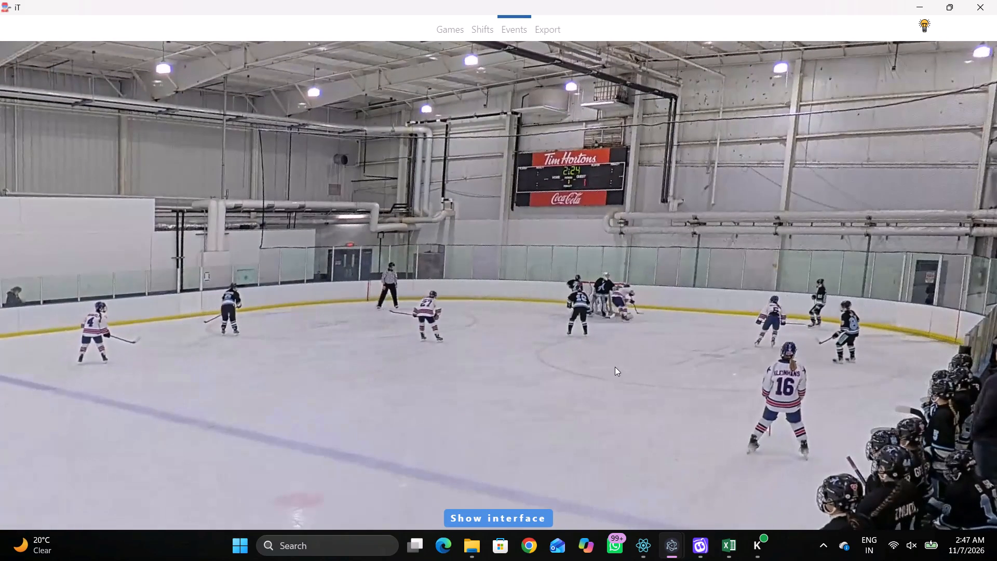
{"action": "left_click", "coordinate": [648, 349]}
{"action": "right_click_drag", "start_coordinate": [552, 310], "coordinate": [541, 308]}
{"action": "left_click", "coordinate": [572, 326]}
{"action": "left_click", "coordinate": [867, 439]}
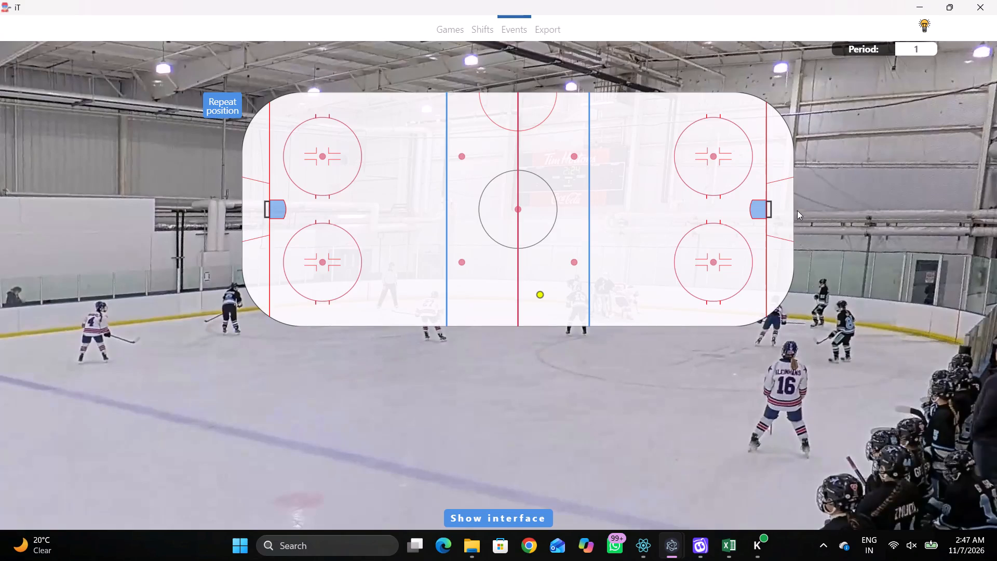
{"action": "left_click", "coordinate": [782, 174]}
Advance the play and record a Pass by the repeated player behind the right-end goal line, towards the upper corner.
{"action": "key", "text": "space"}
{"action": "key", "text": "space"}
{"action": "key", "text": "space"}
{"action": "key", "text": "space"}
{"action": "key", "text": "space"}
{"action": "key", "text": "space"}
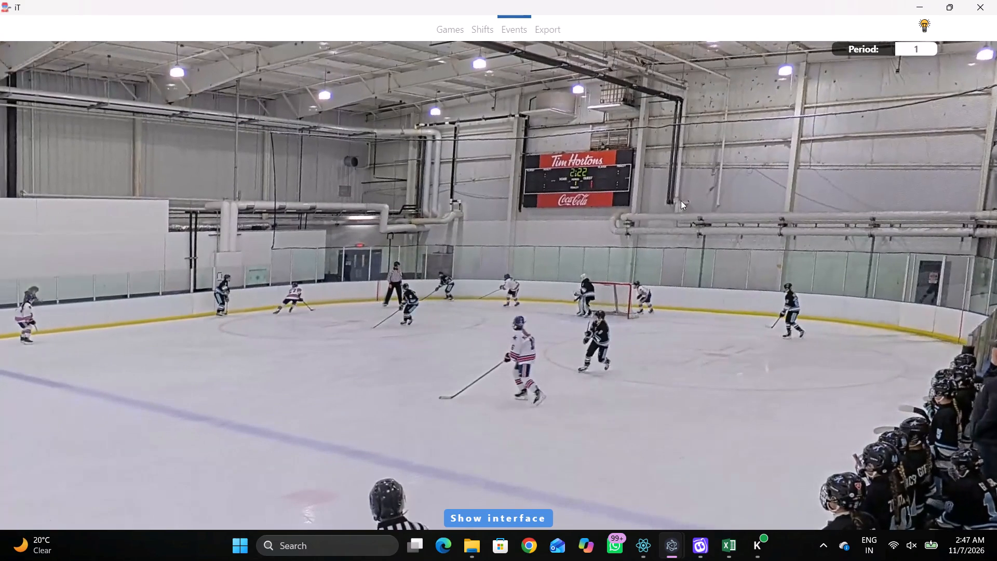
{"action": "right_click", "coordinate": [674, 191]}
{"action": "left_click", "coordinate": [686, 204]}
{"action": "right_click_drag", "start_coordinate": [750, 178], "coordinate": [743, 180]}
{"action": "key", "text": "space"}
{"action": "key", "text": "space"}
{"action": "right_click", "coordinate": [724, 198]}
{"action": "left_click", "coordinate": [734, 198]}
{"action": "left_click", "coordinate": [853, 171]}
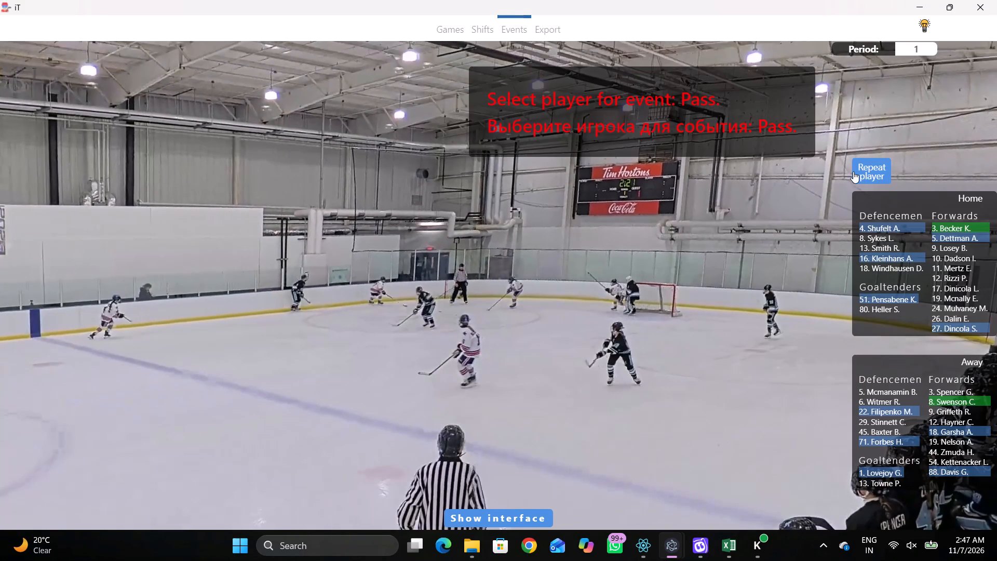
{"action": "left_click", "coordinate": [784, 140]}
Advance the play and record Skating with the puck by home player 16 inside the right blue line, slightly above centre.
{"action": "key", "text": "space"}
{"action": "key", "text": "space"}
{"action": "key", "text": "space"}
{"action": "key", "text": "space"}
{"action": "key", "text": "space"}
{"action": "key", "text": "space"}
{"action": "right_click", "coordinate": [620, 242]}
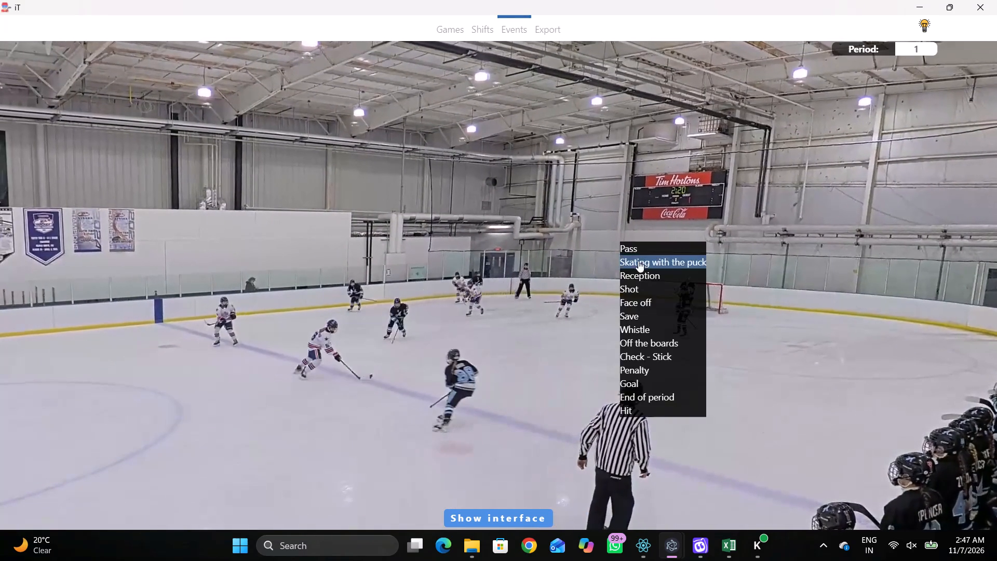
{"action": "left_click", "coordinate": [638, 261]}
{"action": "left_click", "coordinate": [890, 263]}
{"action": "left_click", "coordinate": [864, 253]}
{"action": "left_click", "coordinate": [641, 190]}
Advance the play and record a Shot Attempt - Wide Left High by the repeated player just inside the right blue line, slightly above centre.
{"action": "key", "text": "space"}
{"action": "key", "text": "space"}
{"action": "key", "text": "space"}
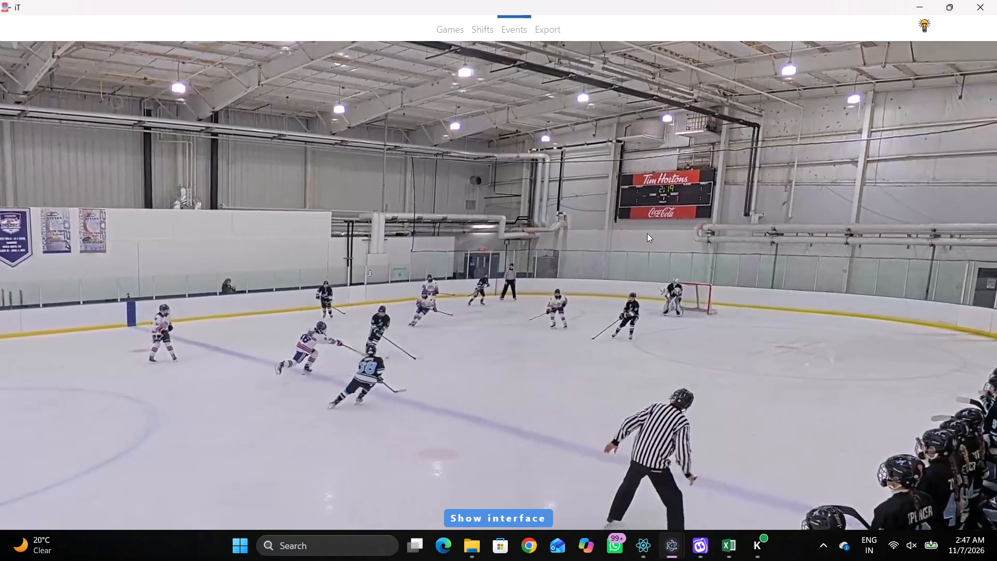
{"action": "key", "text": "space"}
{"action": "type", "text": "r"}
{"action": "key", "text": "space"}
{"action": "key", "text": "space"}
{"action": "type", "text": "q"}
{"action": "key", "text": "shift+d"}
{"action": "left_click", "coordinate": [333, 420]}
{"action": "key", "text": "space"}
{"action": "key", "text": "space"}
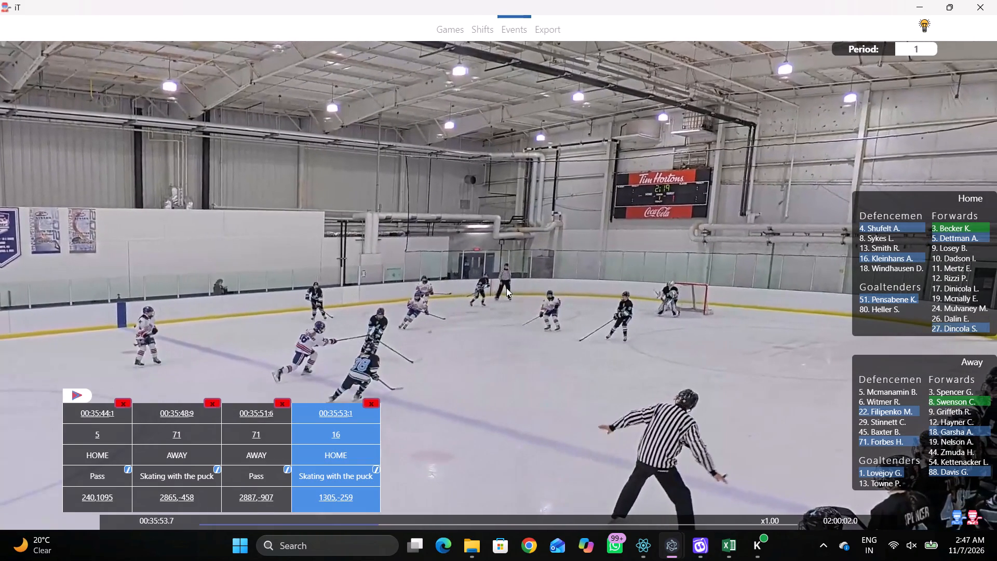
{"action": "type", "text": "q"}
{"action": "key", "text": "q"}
{"action": "right_click", "coordinate": [544, 244]}
{"action": "left_click", "coordinate": [555, 292]}
{"action": "left_click", "coordinate": [262, 166]}
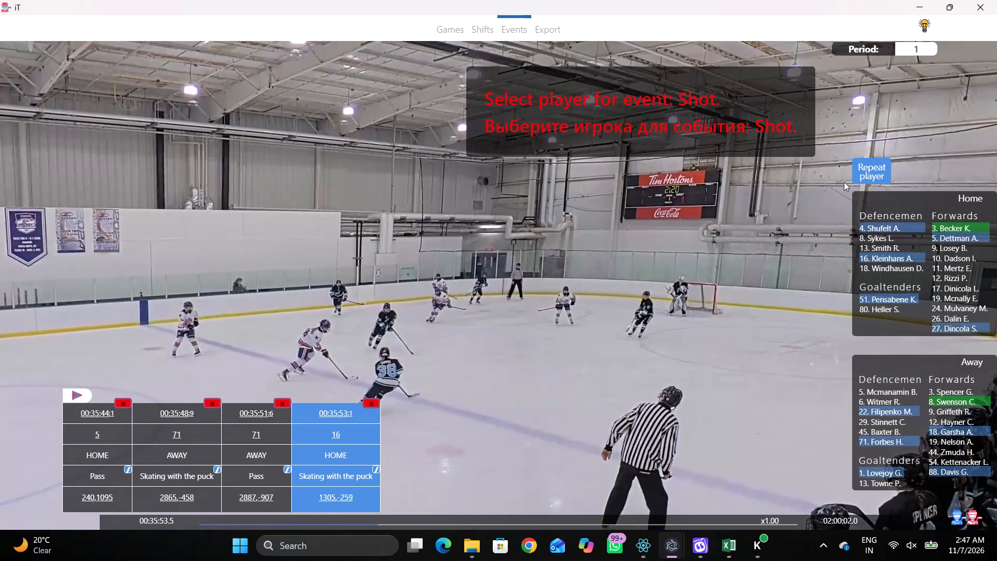
{"action": "left_click", "coordinate": [868, 168]}
{"action": "left_click", "coordinate": [603, 195]}
Advance the play and record Off the boards behind the right-end goal line, slightly above the net.
{"action": "key", "text": "space"}
{"action": "key", "text": "v"}
{"action": "key", "text": "space"}
{"action": "right_click_drag", "start_coordinate": [594, 181], "coordinate": [605, 187]}
{"action": "key", "text": "space"}
{"action": "key", "text": "space"}
{"action": "right_click_drag", "start_coordinate": [604, 216], "coordinate": [615, 218]}
{"action": "left_click", "coordinate": [648, 314]}
{"action": "left_click", "coordinate": [782, 190]}
Advance the play and record Skating with the puck by home player 27 just behind the right-end goal line, above the net.
{"action": "key", "text": "space"}
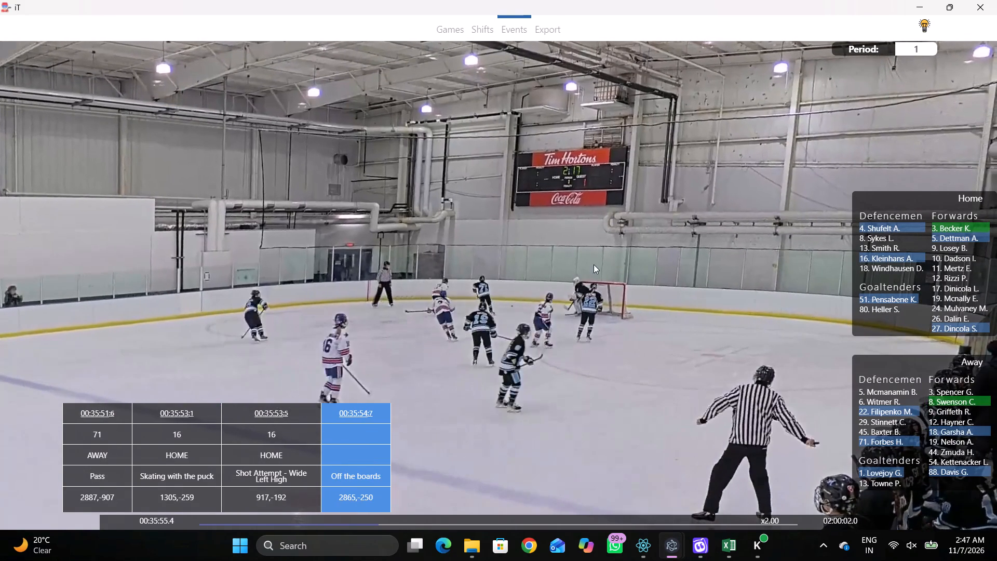
{"action": "key", "text": "space"}
{"action": "key", "text": "space"}
{"action": "key", "text": "space"}
{"action": "key", "text": "space"}
{"action": "key", "text": "space"}
{"action": "right_click", "coordinate": [622, 252]}
{"action": "key", "text": "q"}
{"action": "left_click", "coordinate": [627, 257]}
{"action": "right_click_drag", "start_coordinate": [585, 254], "coordinate": [577, 254]}
{"action": "left_click", "coordinate": [596, 265]}
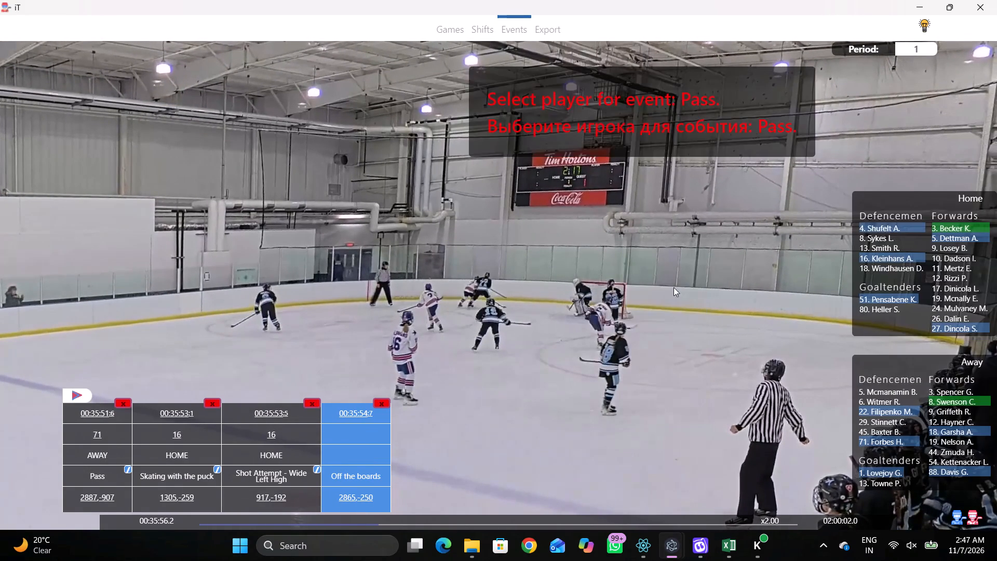
{"action": "right_click", "coordinate": [632, 263]}
{"action": "left_click", "coordinate": [683, 294]}
{"action": "right_click", "coordinate": [675, 284]}
{"action": "left_click", "coordinate": [713, 299]}
{"action": "left_click", "coordinate": [935, 329]}
{"action": "left_click", "coordinate": [771, 163]}
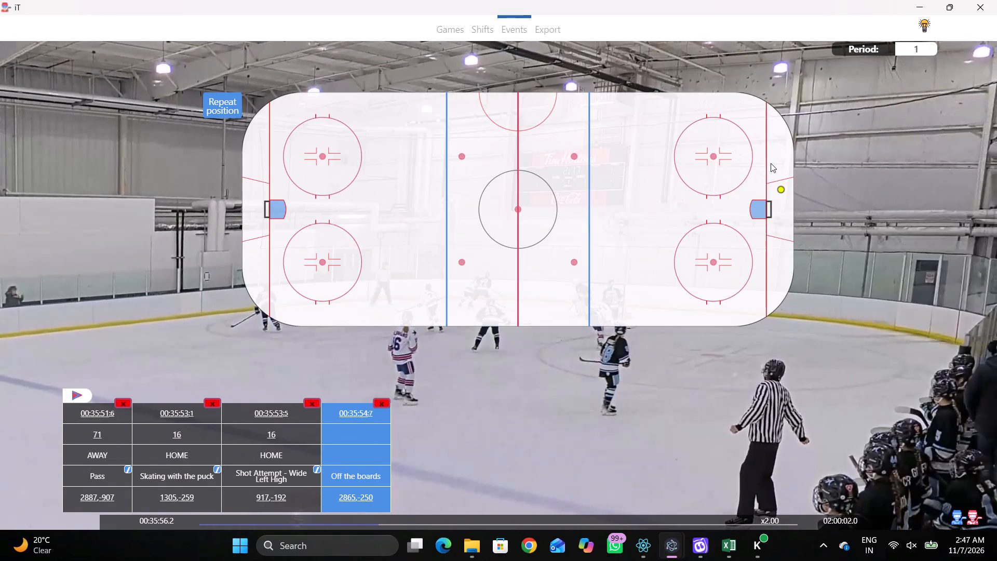
Review the following play and change home player 27's latest event type to Pass.
{"action": "key", "text": "space"}
{"action": "key", "text": "space"}
{"action": "key", "text": "space"}
{"action": "key", "text": "space"}
{"action": "key", "text": "shift+d"}
{"action": "left_click_drag", "start_coordinate": [316, 423], "coordinate": [322, 422]}
{"action": "key", "text": "shift+d"}
{"action": "left_click", "coordinate": [362, 418]}
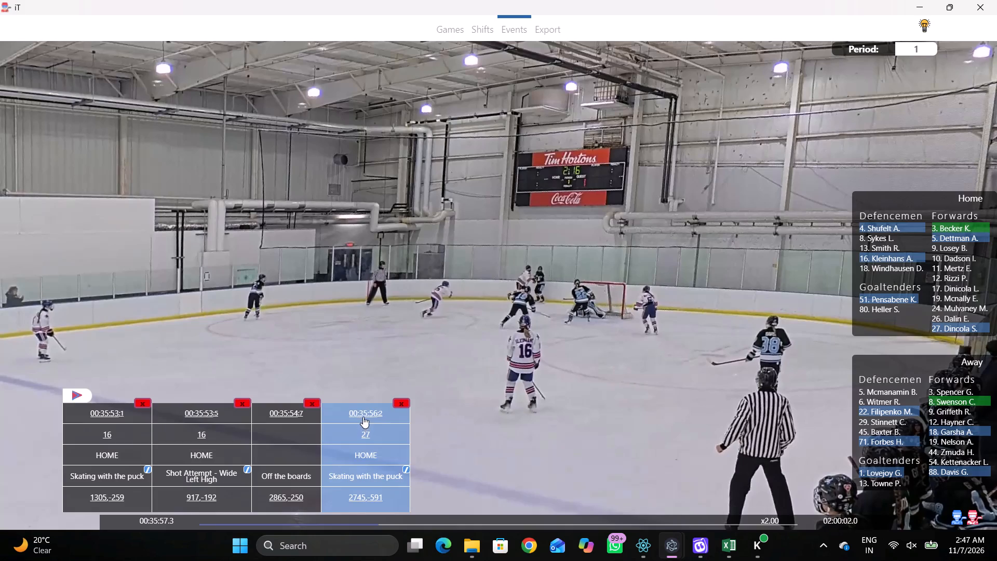
{"action": "left_click", "coordinate": [406, 465]}
{"action": "left_click", "coordinate": [428, 285]}
{"action": "left_click", "coordinate": [414, 276]}
{"action": "left_click", "coordinate": [403, 304]}
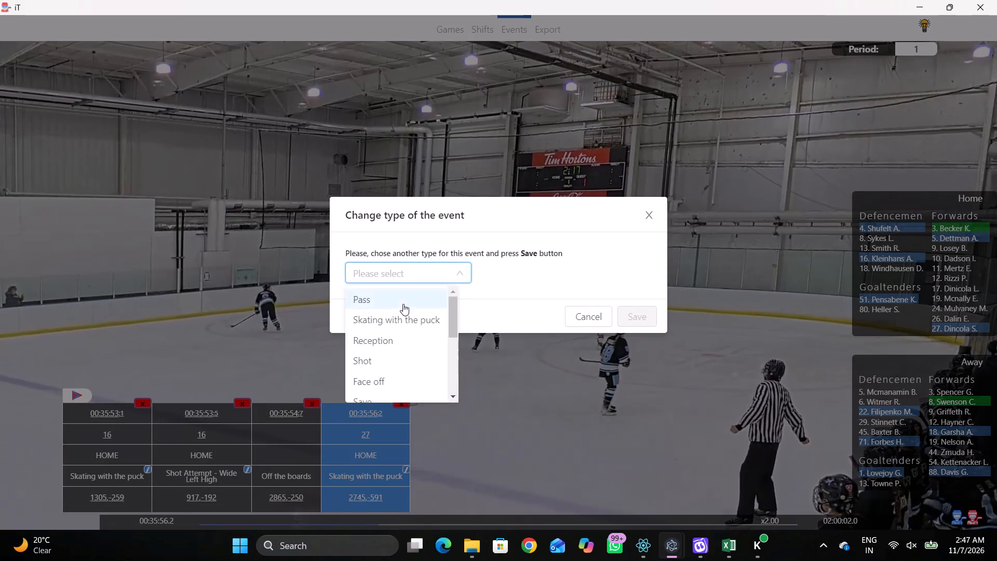
{"action": "left_click", "coordinate": [639, 325]}
{"action": "left_click", "coordinate": [637, 321]}
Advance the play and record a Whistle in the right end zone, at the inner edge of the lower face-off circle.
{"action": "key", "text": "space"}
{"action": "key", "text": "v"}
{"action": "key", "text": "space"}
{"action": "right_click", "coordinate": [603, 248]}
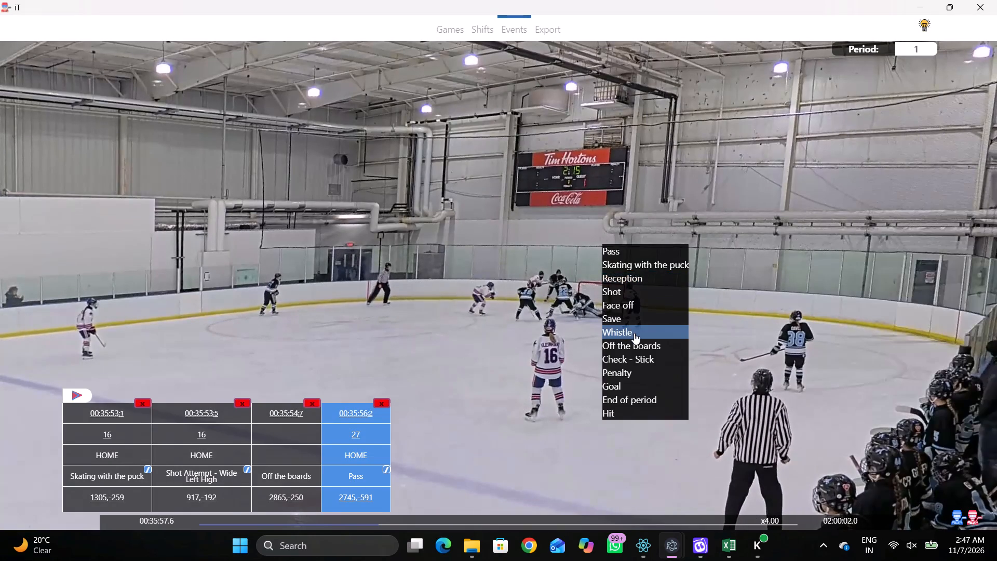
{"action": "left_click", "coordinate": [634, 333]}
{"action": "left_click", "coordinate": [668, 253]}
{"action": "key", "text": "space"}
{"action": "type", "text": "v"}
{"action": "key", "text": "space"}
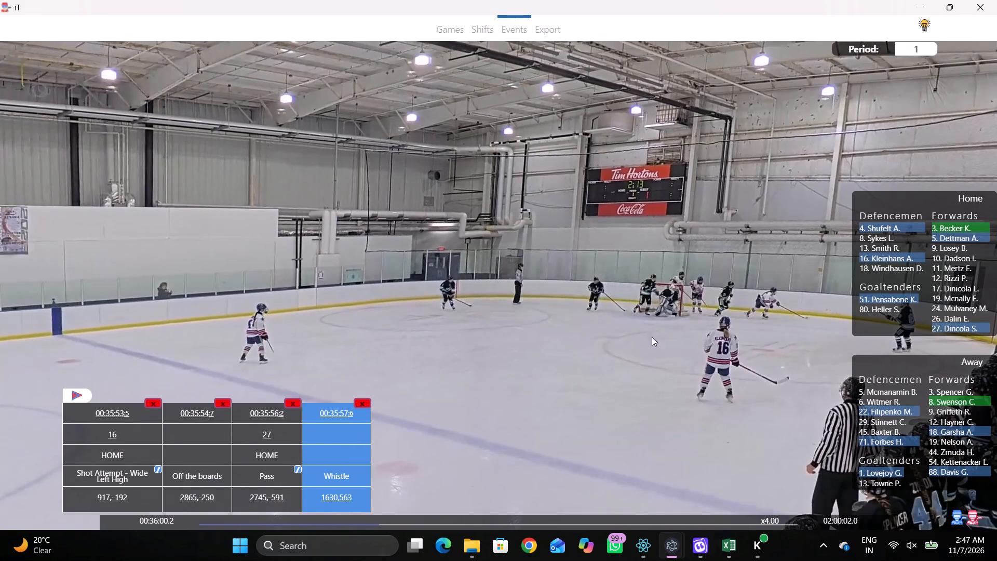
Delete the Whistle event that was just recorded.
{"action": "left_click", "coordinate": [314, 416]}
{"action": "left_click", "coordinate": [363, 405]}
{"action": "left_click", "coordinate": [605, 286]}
Advance the play and record Skating with the puck by a home forward just behind the right-end goal line, below the net.
{"action": "key", "text": "r"}
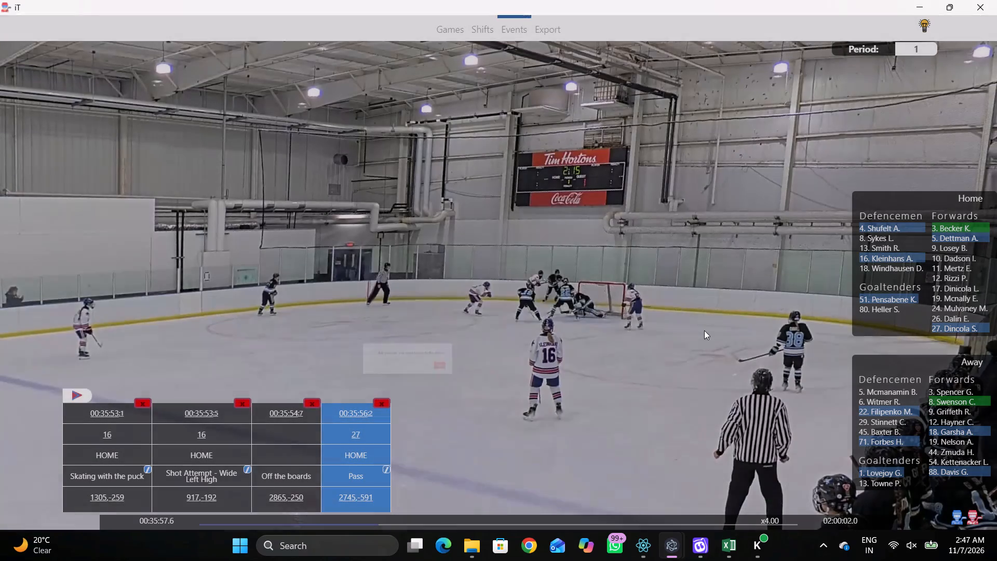
{"action": "key", "text": "space"}
{"action": "key", "text": "space"}
{"action": "key", "text": "space"}
{"action": "key", "text": "space"}
{"action": "right_click", "coordinate": [693, 303]}
{"action": "left_click", "coordinate": [713, 309]}
{"action": "key", "text": "space"}
{"action": "left_click", "coordinate": [695, 311]}
{"action": "key", "text": "space"}
{"action": "key", "text": "space"}
{"action": "key", "text": "space"}
{"action": "key", "text": "space"}
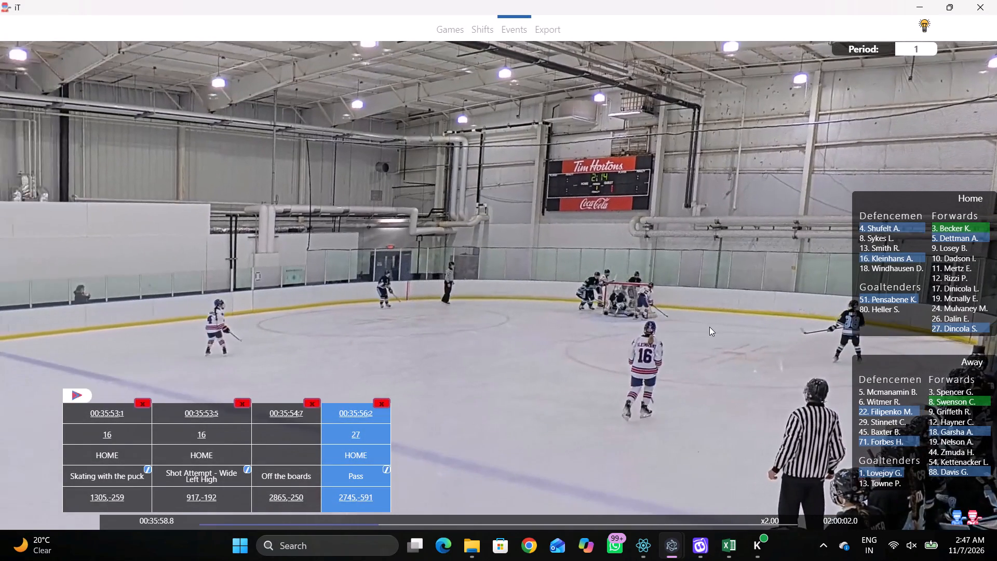
{"action": "key", "text": "space"}
{"action": "key", "text": "space"}
{"action": "right_click", "coordinate": [702, 298]}
{"action": "left_click", "coordinate": [615, 320]}
{"action": "key", "text": "space"}
{"action": "key", "text": "space"}
{"action": "right_click", "coordinate": [664, 305]}
{"action": "left_click", "coordinate": [706, 329]}
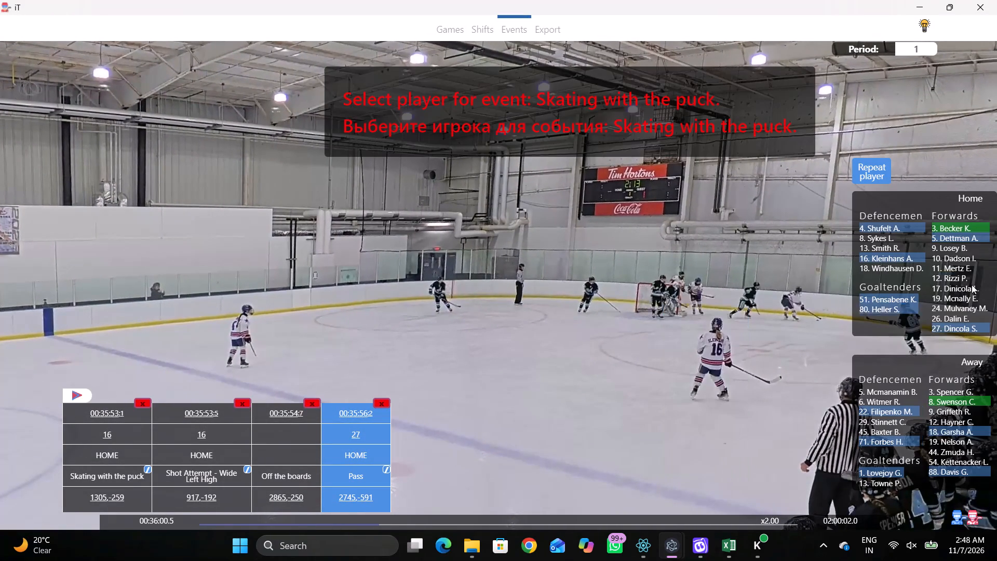
{"action": "left_click", "coordinate": [939, 233]}
{"action": "left_click", "coordinate": [772, 252]}
Advance the play and record a Pass by the repeated player at the right-end goal line, below the net.
{"action": "key", "text": "shift+d"}
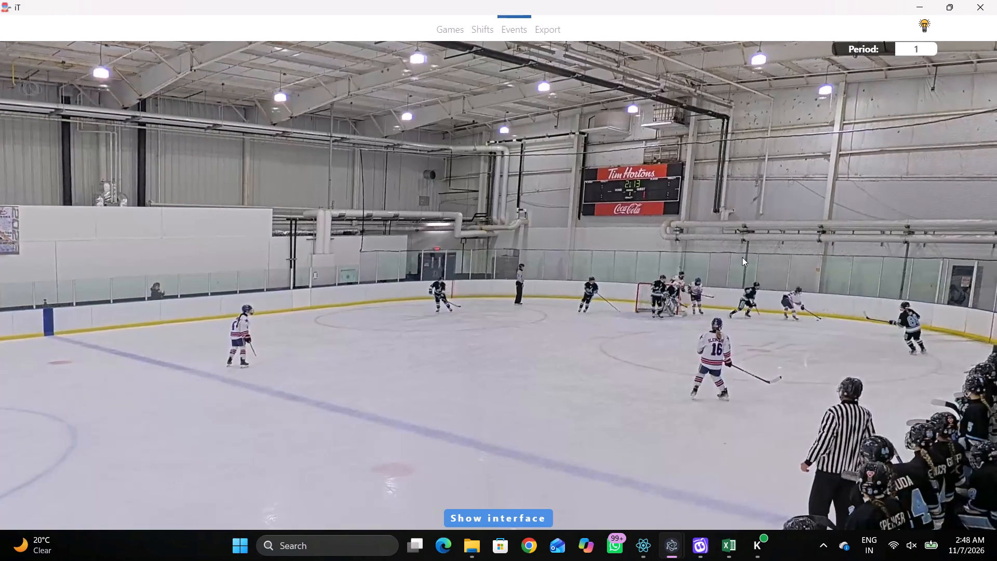
{"action": "key", "text": "space"}
{"action": "key", "text": "space"}
{"action": "key", "text": "space"}
{"action": "key", "text": "space"}
{"action": "key", "text": "q"}
{"action": "right_click", "coordinate": [727, 238]}
{"action": "left_click", "coordinate": [735, 245]}
{"action": "left_click", "coordinate": [862, 171]}
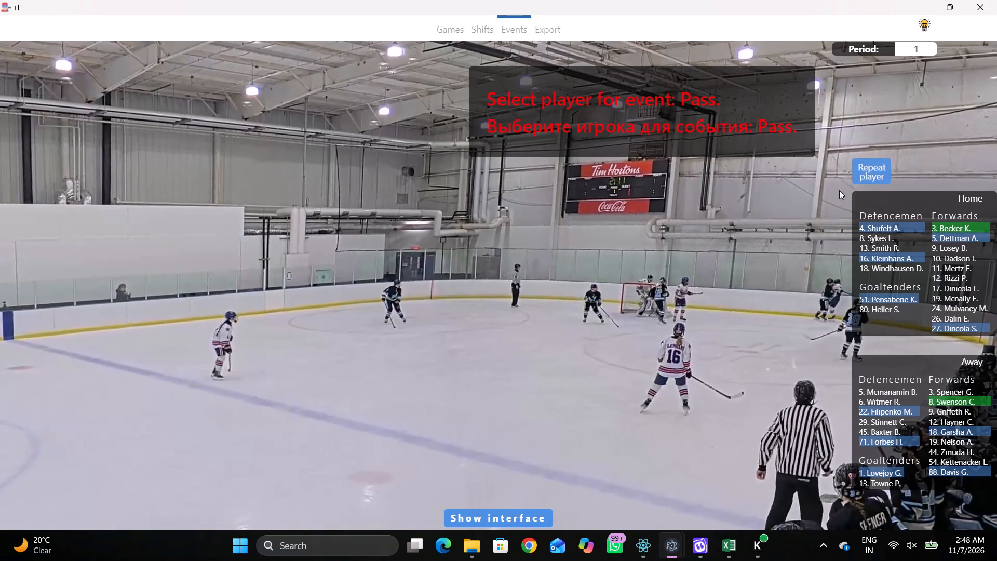
{"action": "left_click", "coordinate": [765, 245]}
Advance the play and record Skating with the puck by home player 27 behind the right-end goal line, above the net.
{"action": "key", "text": "space"}
{"action": "key", "text": "space"}
{"action": "key", "text": "space"}
{"action": "key", "text": "space"}
{"action": "right_click", "coordinate": [690, 273]}
{"action": "left_click", "coordinate": [713, 292]}
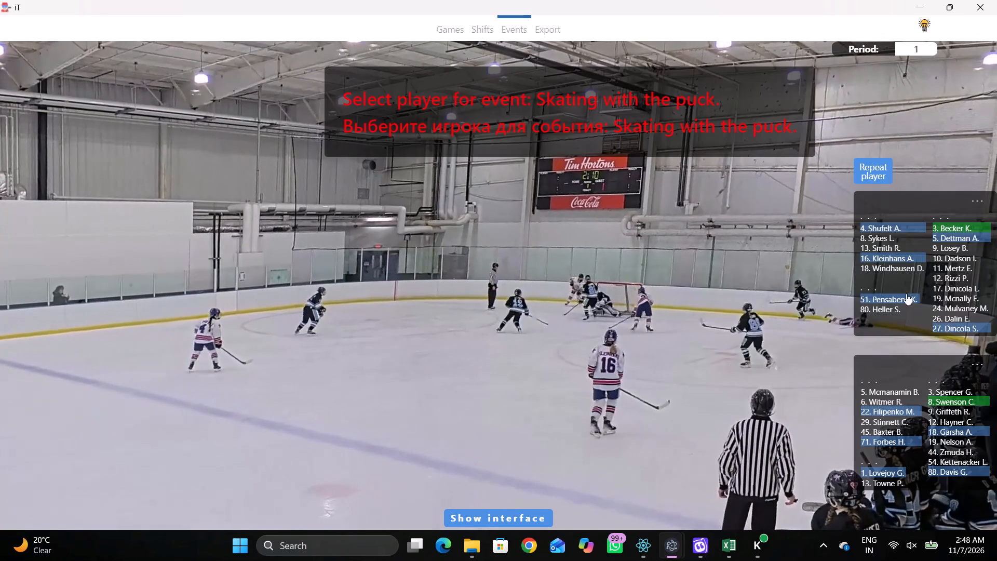
{"action": "left_click", "coordinate": [947, 326]}
{"action": "left_click", "coordinate": [786, 170]}
Play the video onward and examine what home player 27 does with the puck around the right-end net.
{"action": "key", "text": "space"}
{"action": "key", "text": "space"}
{"action": "key", "text": "space"}
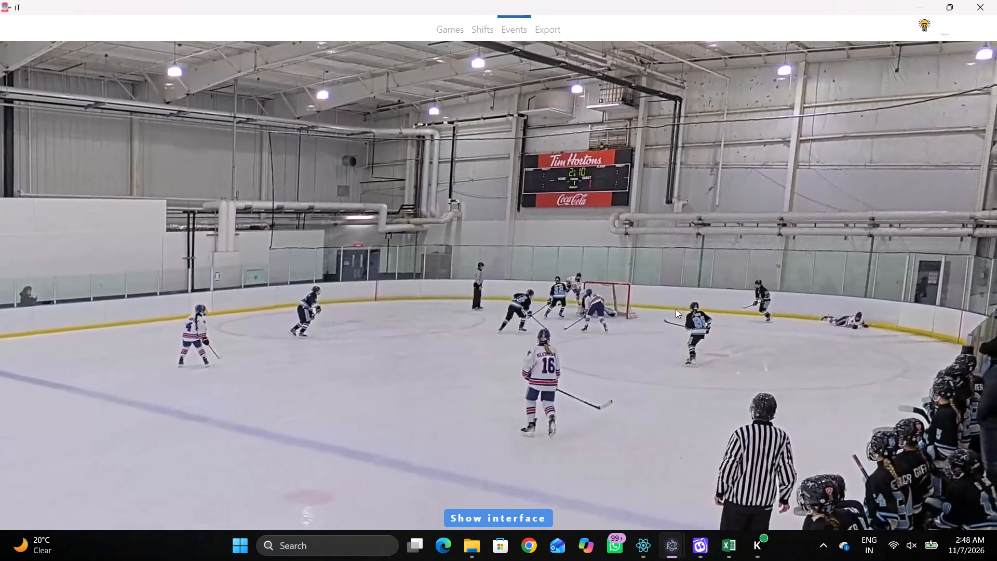
{"action": "key", "text": "space"}
{"action": "key", "text": "q"}
{"action": "key", "text": "q"}
{"action": "key", "text": "q"}
{"action": "type", "text": "qq"}
{"action": "key", "text": "q"}
{"action": "key", "text": "space"}
{"action": "key", "text": "v"}
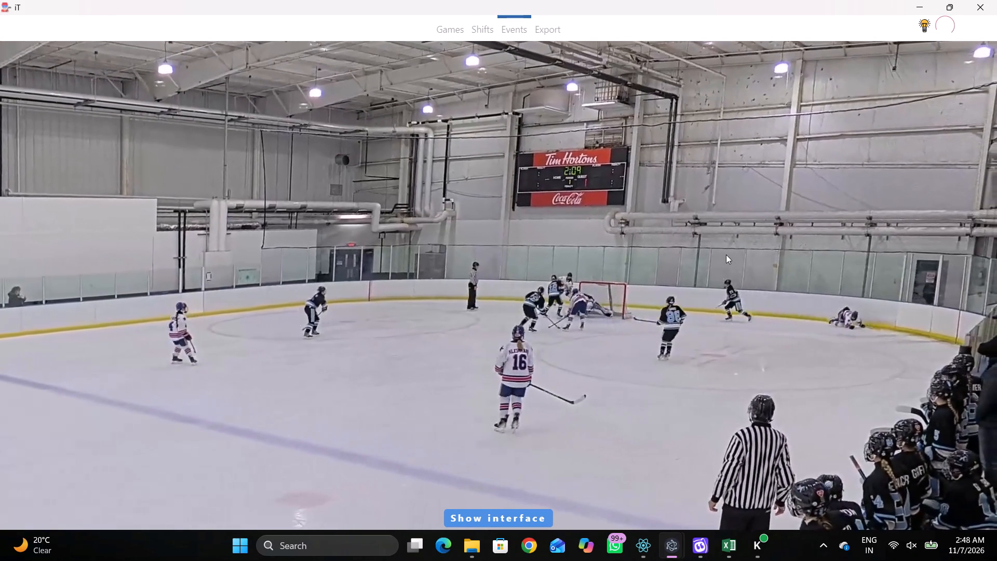
{"action": "key", "text": "space"}
{"action": "key", "text": "space"}
{"action": "key", "text": "space"}
{"action": "key", "text": "space"}
{"action": "key", "text": "space"}
Return to the latest event, advance the play and record a Pass by the repeated player behind the right-end goal line, slightly above the net.
{"action": "key", "text": "shift+d"}
{"action": "left_click", "coordinate": [346, 420]}
{"action": "key", "text": "shift+d"}
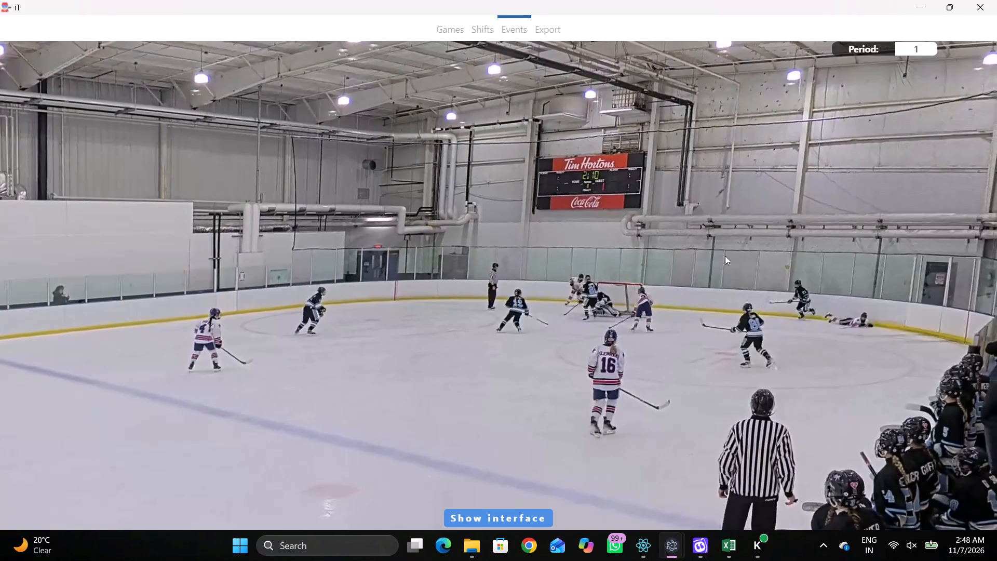
{"action": "key", "text": "space"}
{"action": "key", "text": "space"}
{"action": "right_click", "coordinate": [676, 253]}
{"action": "left_click", "coordinate": [686, 263]}
{"action": "left_click", "coordinate": [875, 176]}
{"action": "left_click", "coordinate": [781, 184]}
Advance the play and record a Pass by the repeated player at the right-end goal line, well above the net.
{"action": "key", "text": "r"}
{"action": "key", "text": "space"}
{"action": "key", "text": "space"}
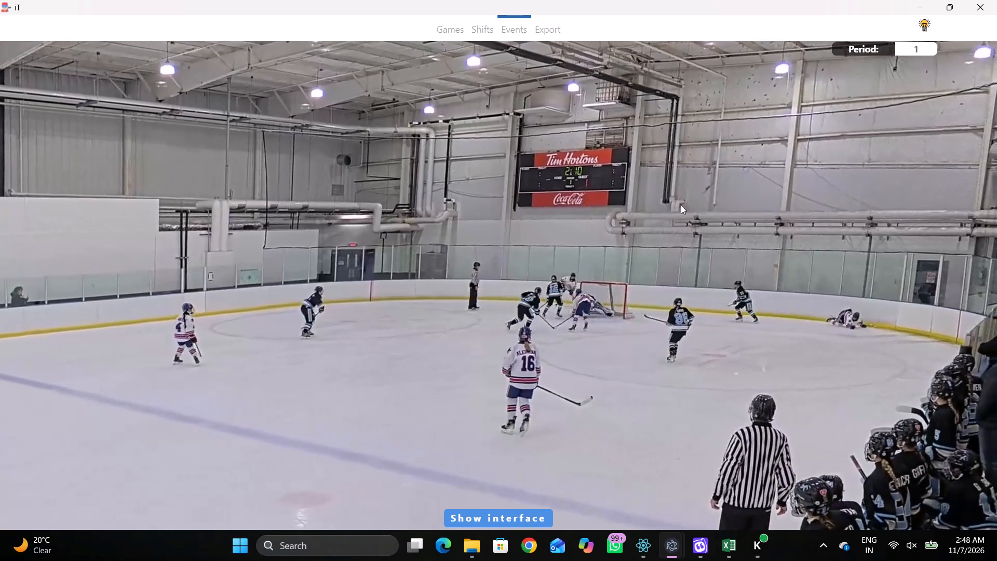
{"action": "key", "text": "space"}
{"action": "key", "text": "space"}
{"action": "key", "text": "space"}
{"action": "key", "text": "space"}
{"action": "key", "text": "space"}
{"action": "key", "text": "space"}
{"action": "key", "text": "space"}
{"action": "key", "text": "space"}
{"action": "key", "text": "space"}
{"action": "key", "text": "space"}
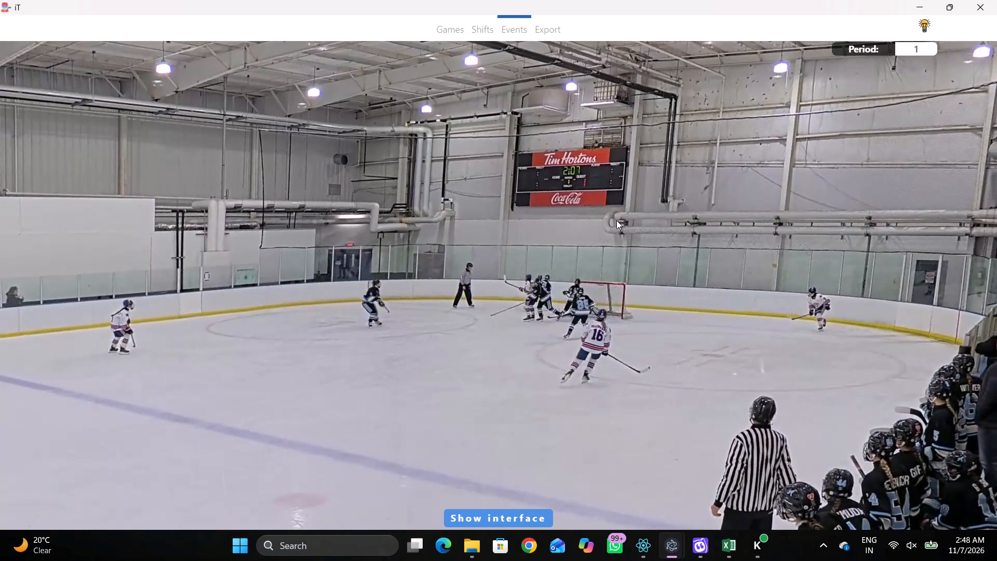
{"action": "right_click", "coordinate": [612, 209]}
{"action": "key", "text": "space"}
{"action": "key", "text": "space"}
{"action": "key", "text": "space"}
{"action": "key", "text": "space"}
{"action": "key", "text": "space"}
{"action": "key", "text": "space"}
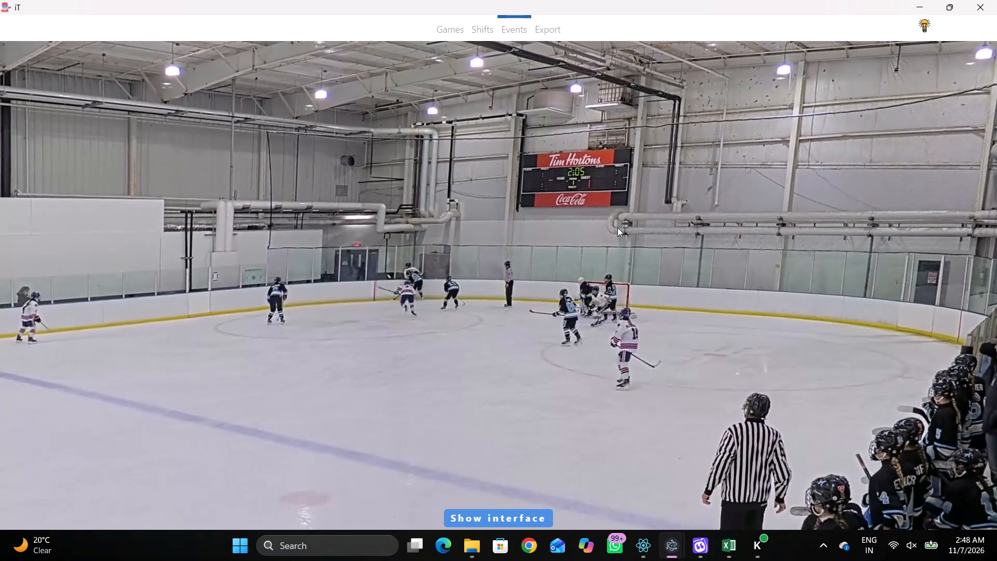
{"action": "key", "text": "space"}
{"action": "key", "text": "space"}
{"action": "key", "text": "space"}
{"action": "key", "text": "space"}
{"action": "key", "text": "q"}
{"action": "key", "text": "q"}
{"action": "key", "text": "q"}
{"action": "key", "text": "q"}
{"action": "key", "text": "q"}
{"action": "key", "text": "q"}
{"action": "key", "text": "q"}
{"action": "key", "text": "q"}
{"action": "key", "text": "q"}
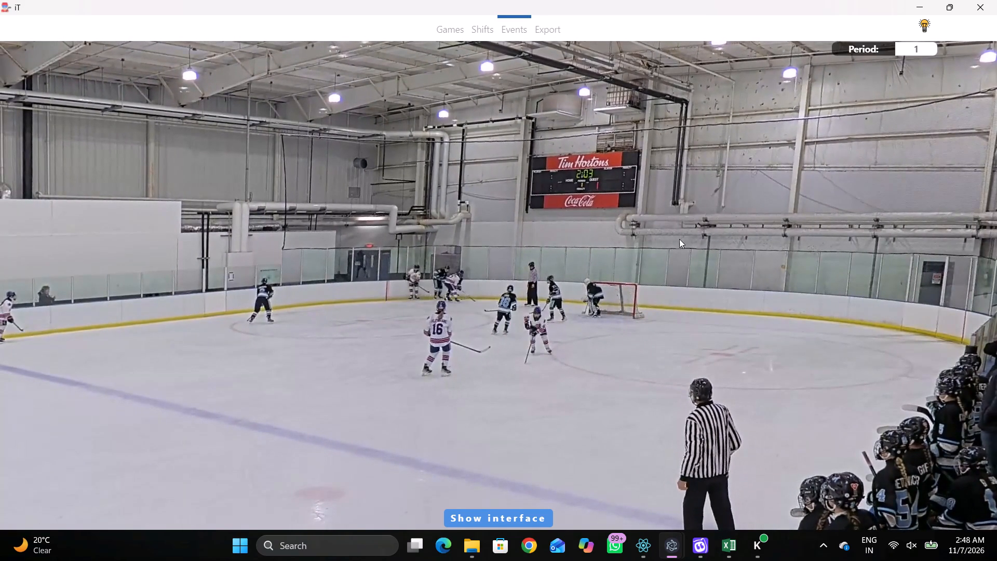
{"action": "right_click", "coordinate": [670, 212]}
{"action": "right_click_drag", "start_coordinate": [628, 207], "coordinate": [616, 207]}
{"action": "left_click", "coordinate": [619, 210]}
{"action": "left_click", "coordinate": [875, 168]}
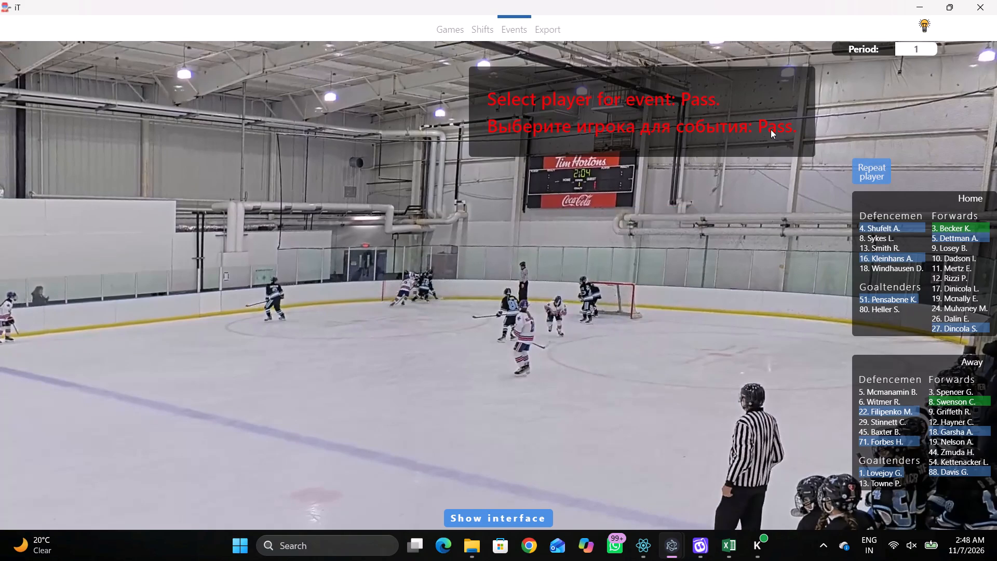
{"action": "left_click", "coordinate": [771, 129]}
Delete home player 27's earlier Pass event at 00:36:03:1 from the event list.
{"action": "key", "text": "shift+d"}
{"action": "left_click", "coordinate": [280, 400]}
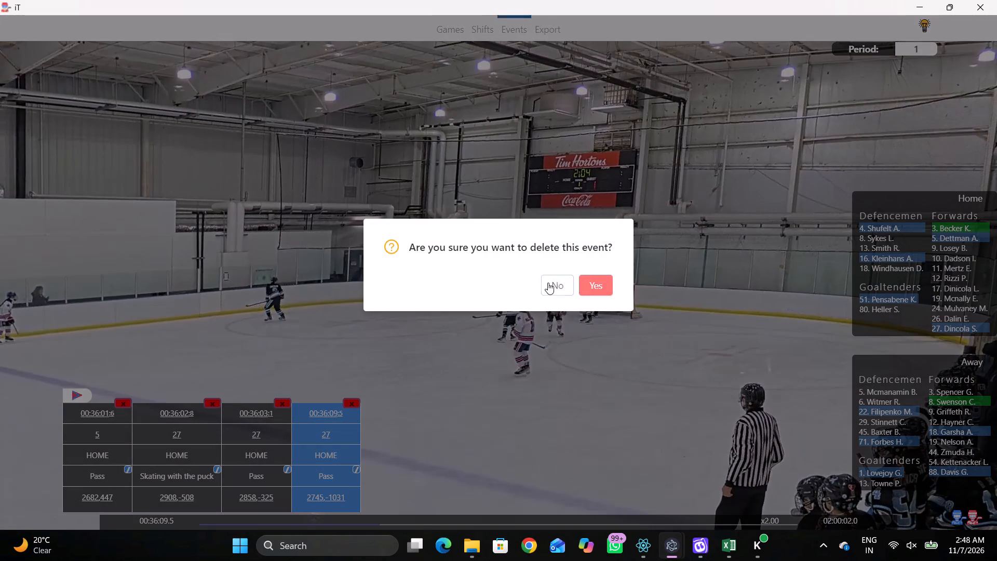
{"action": "left_click", "coordinate": [613, 286]}
{"action": "left_click", "coordinate": [608, 286]}
Advance the play and record Skating with the puck by away player 88 behind the right-end goal line, above the net.
{"action": "type", "text": "r"}
{"action": "key", "text": "space"}
{"action": "key", "text": "space"}
{"action": "key", "text": "space"}
{"action": "key", "text": "v"}
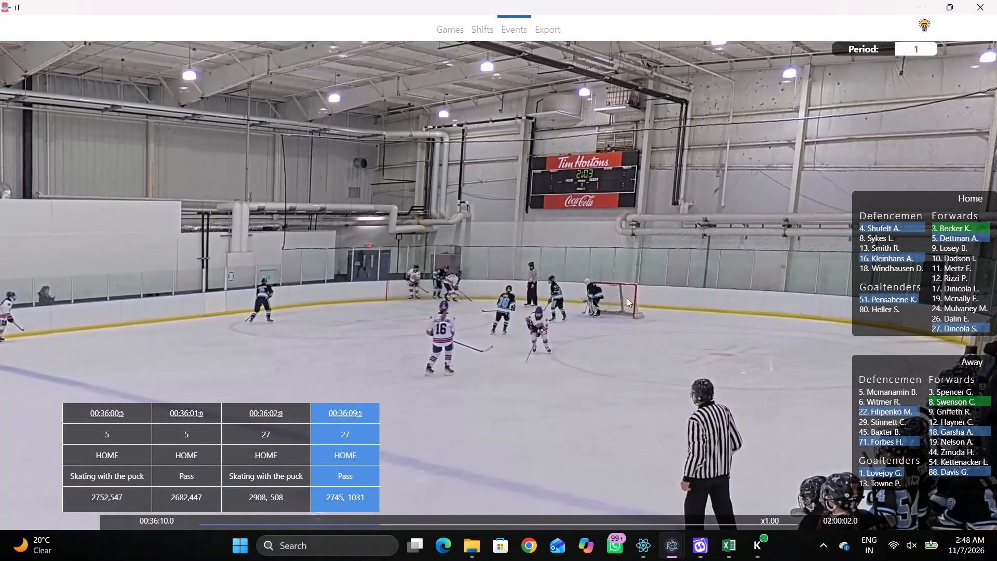
{"action": "key", "text": "space"}
{"action": "key", "text": "space"}
{"action": "key", "text": "space"}
{"action": "right_click", "coordinate": [654, 253]}
{"action": "left_click", "coordinate": [668, 268]}
{"action": "key", "text": "q"}
{"action": "right_click_drag", "start_coordinate": [615, 251], "coordinate": [603, 251]}
{"action": "left_click", "coordinate": [627, 274]}
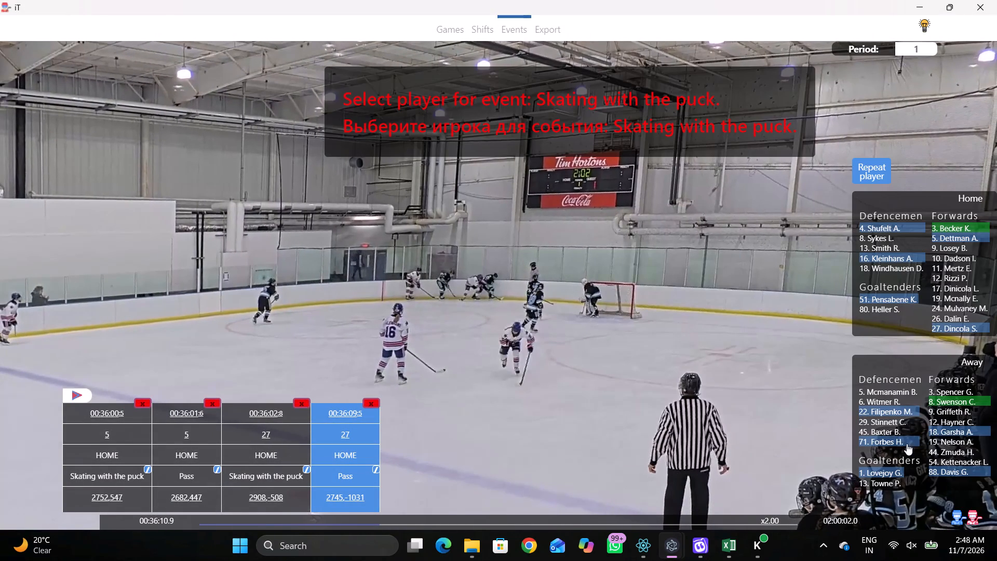
{"action": "left_click", "coordinate": [946, 472]}
{"action": "left_click", "coordinate": [776, 152]}
Advance the play and record a Pass by the repeated player at the right-end goal line, above the net.
{"action": "key", "text": "space"}
{"action": "key", "text": "space"}
{"action": "key", "text": "space"}
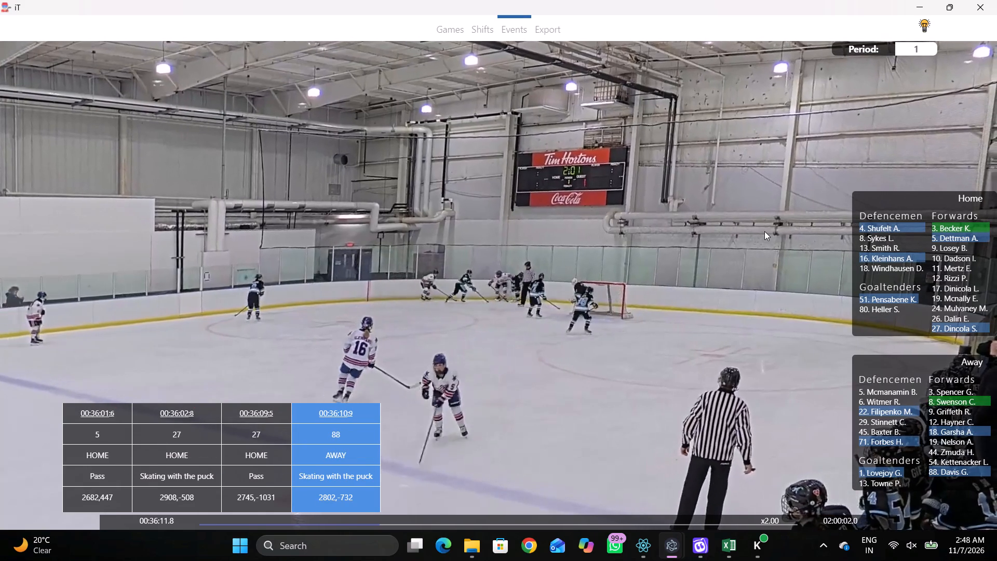
{"action": "key", "text": "space"}
{"action": "key", "text": "space"}
{"action": "key", "text": "space"}
{"action": "right_click", "coordinate": [748, 173]}
{"action": "left_click", "coordinate": [770, 176]}
{"action": "left_click", "coordinate": [901, 163]}
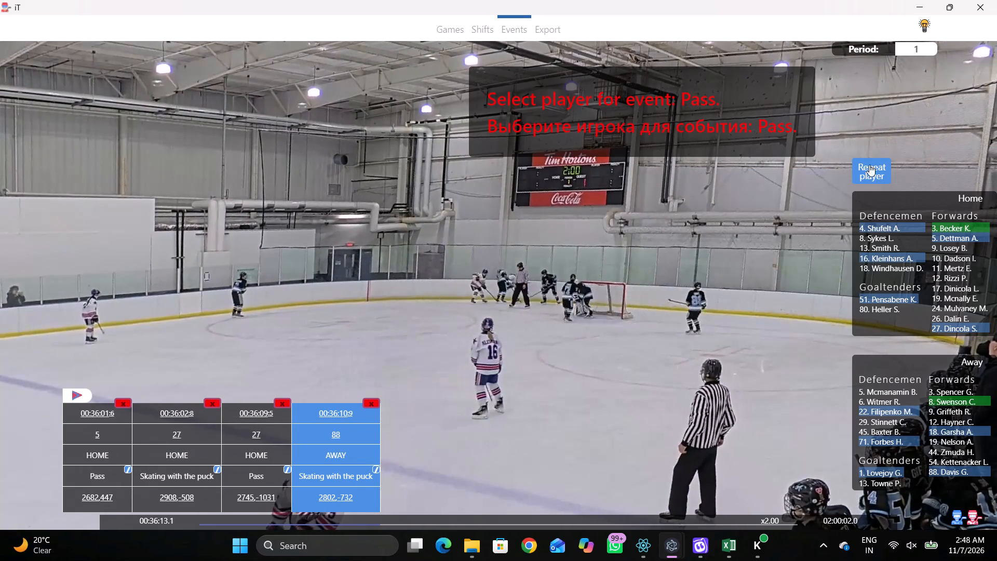
{"action": "left_click", "coordinate": [891, 171]}
{"action": "left_click", "coordinate": [870, 169]}
{"action": "left_click", "coordinate": [790, 158]}
{"action": "right_click", "coordinate": [772, 155]}
{"action": "left_click", "coordinate": [781, 163]}
{"action": "left_click", "coordinate": [877, 172]}
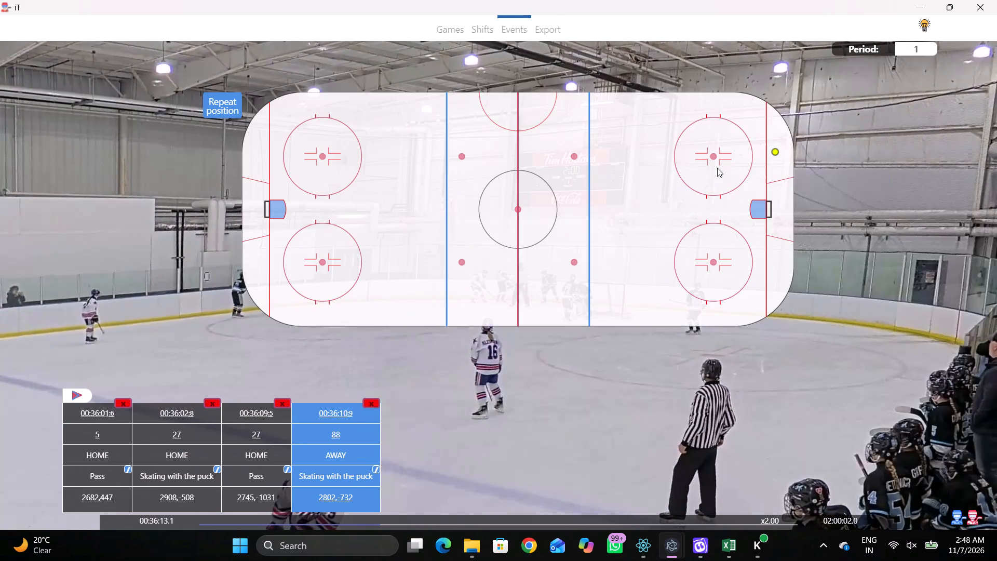
{"action": "left_click", "coordinate": [769, 149]}
Advance the play and record a Pass by away player 71 behind the right-end goal line, above the net.
{"action": "key", "text": "space"}
{"action": "key", "text": "space"}
{"action": "key", "text": "space"}
{"action": "key", "text": "space"}
{"action": "key", "text": "space"}
{"action": "key", "text": "space"}
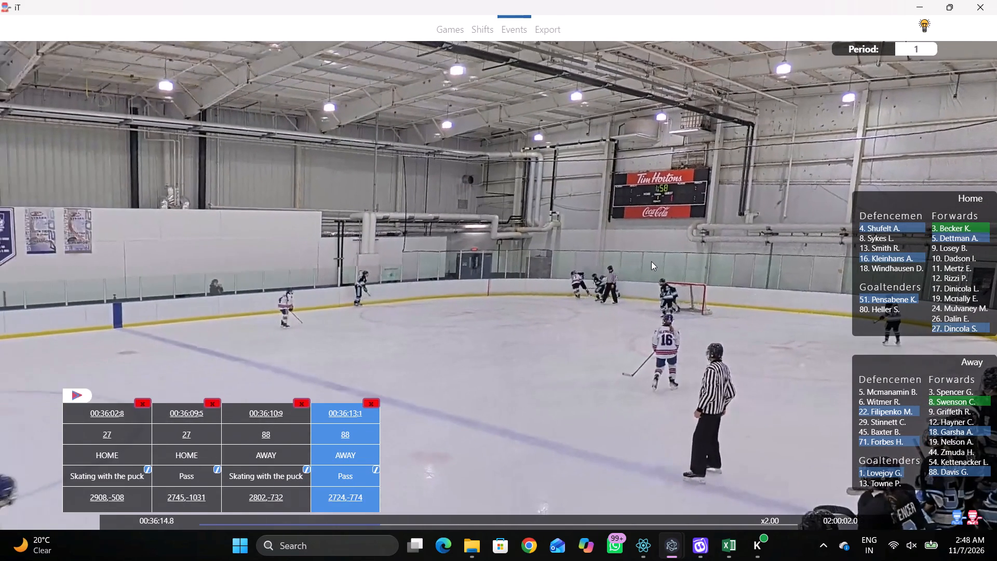
{"action": "key", "text": "space"}
{"action": "key", "text": "space"}
{"action": "key", "text": "q"}
{"action": "key", "text": "q"}
{"action": "key", "text": "q"}
{"action": "key", "text": "q"}
{"action": "right_click", "coordinate": [652, 227]}
{"action": "left_click", "coordinate": [657, 234]}
{"action": "key", "text": "q"}
{"action": "right_click_drag", "start_coordinate": [638, 225], "coordinate": [632, 225]}
{"action": "left_click", "coordinate": [645, 232]}
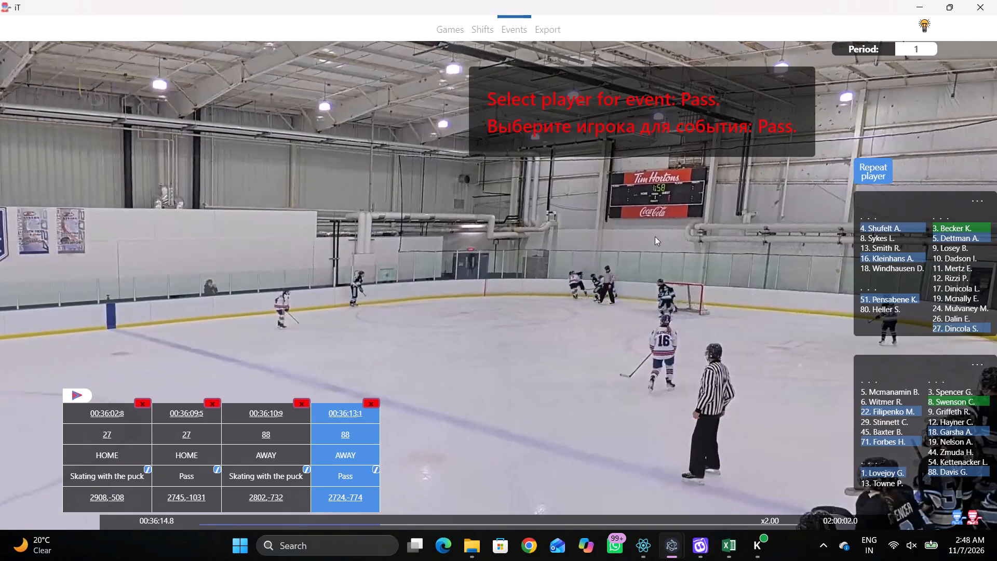
{"action": "left_click", "coordinate": [869, 417]}
{"action": "left_click", "coordinate": [869, 434]}
{"action": "left_click", "coordinate": [868, 439]}
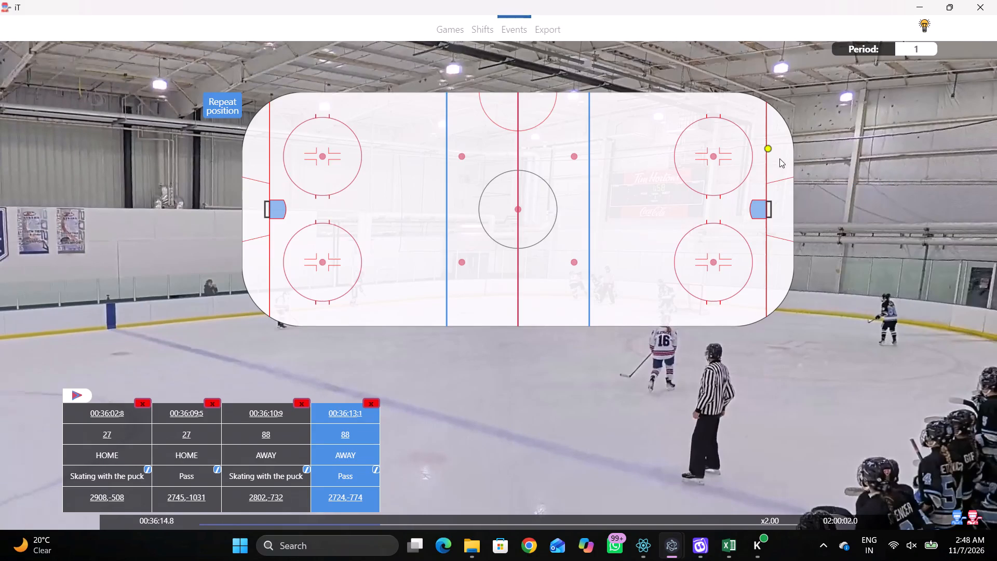
{"action": "left_click", "coordinate": [778, 157]}
Advance the play and record Skating with the puck by away player 8 just inside the right blue line, near the upper boards.
{"action": "key", "text": "q"}
{"action": "key", "text": "q"}
{"action": "type", "text": "q v"}
{"action": "key", "text": "space"}
{"action": "key", "text": "space"}
{"action": "key", "text": "space"}
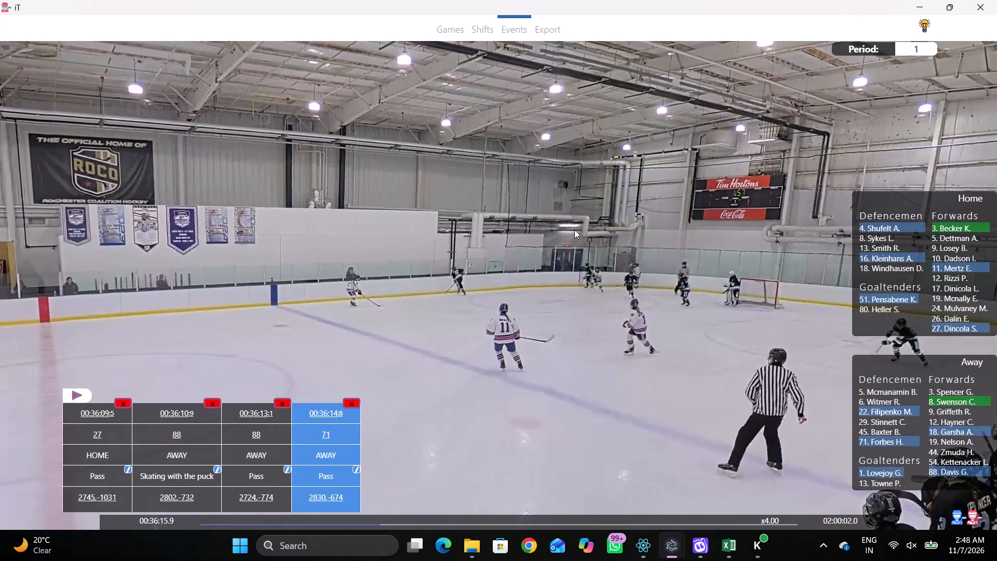
{"action": "right_click", "coordinate": [572, 224]}
{"action": "left_click", "coordinate": [616, 249]}
{"action": "left_click", "coordinate": [934, 404]}
{"action": "left_click", "coordinate": [621, 118]}
Advance the play and record a Pass by the repeated player just above the faceoff spot in the right end's upper circle.
{"action": "key", "text": "space"}
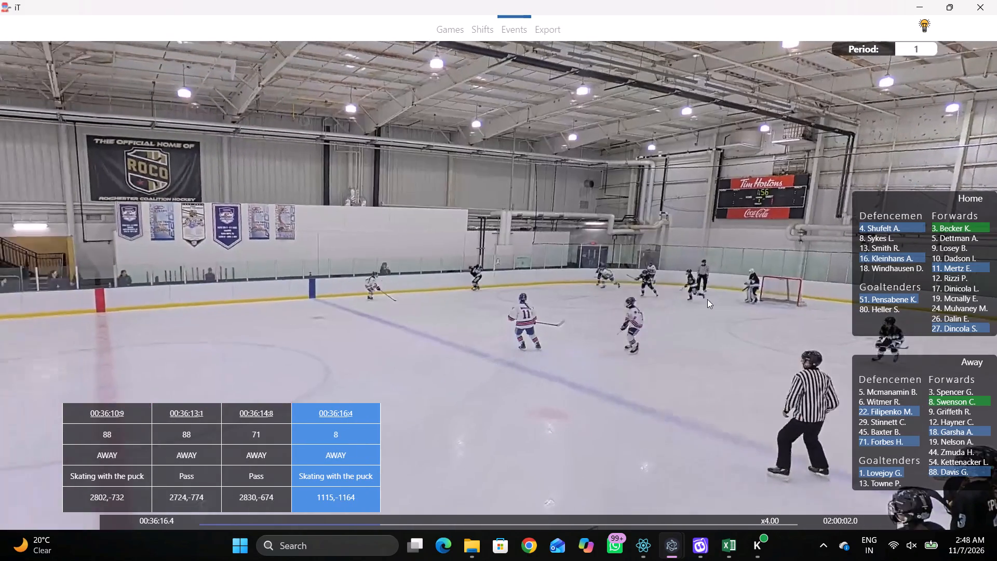
{"action": "key", "text": "space"}
{"action": "key", "text": "space"}
{"action": "key", "text": "space"}
{"action": "key", "text": "space"}
{"action": "key", "text": "space"}
{"action": "right_click", "coordinate": [686, 226]}
{"action": "left_click", "coordinate": [696, 226]}
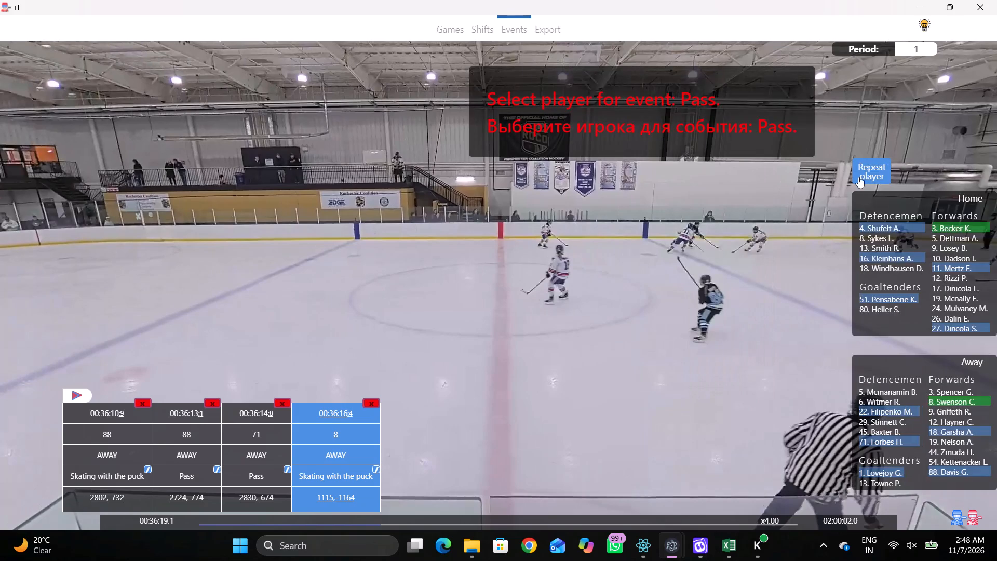
{"action": "left_click", "coordinate": [862, 173]}
{"action": "left_click", "coordinate": [719, 141]}
Advance the play and record Skating with the puck by home player 27 in front of the right-end net.
{"action": "key", "text": "space"}
{"action": "key", "text": "space"}
{"action": "key", "text": "shift+d"}
{"action": "key", "text": "space"}
{"action": "key", "text": "space"}
{"action": "right_click", "coordinate": [598, 271]}
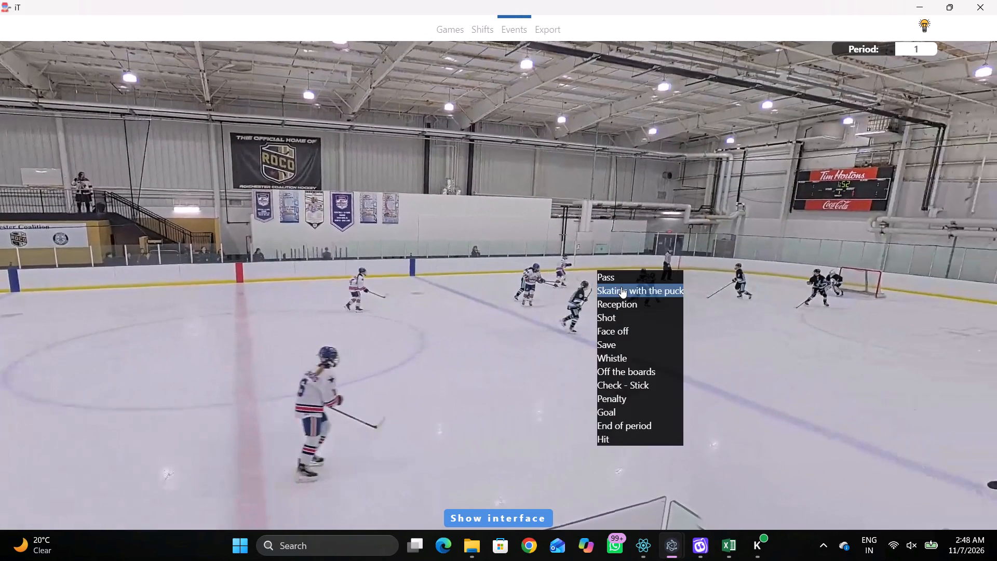
{"action": "left_click", "coordinate": [621, 287]}
{"action": "left_click", "coordinate": [933, 326]}
{"action": "left_click", "coordinate": [733, 204]}
Find the moment of the shot and record a Shot by the repeated player at the lower-left edge of the right end's upper circle.
{"action": "key", "text": "r"}
{"action": "key", "text": "space"}
{"action": "key", "text": "space"}
{"action": "key", "text": "space"}
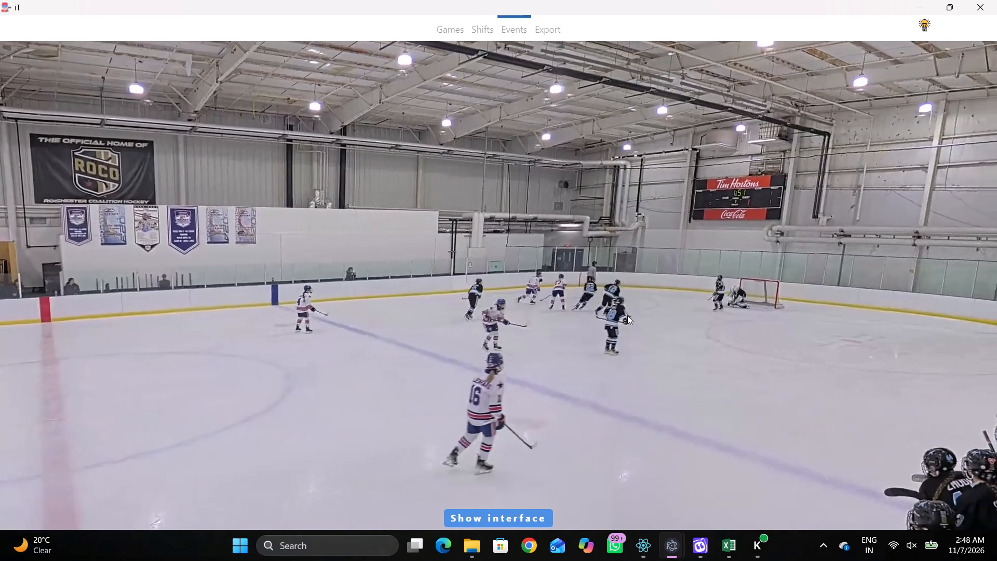
{"action": "key", "text": "space"}
{"action": "type", "text": "q"}
{"action": "key", "text": "q"}
{"action": "key", "text": "q"}
{"action": "key", "text": "q"}
{"action": "key", "text": "q"}
{"action": "right_click_drag", "start_coordinate": [536, 271], "coordinate": [544, 265]}
{"action": "left_click", "coordinate": [572, 317]}
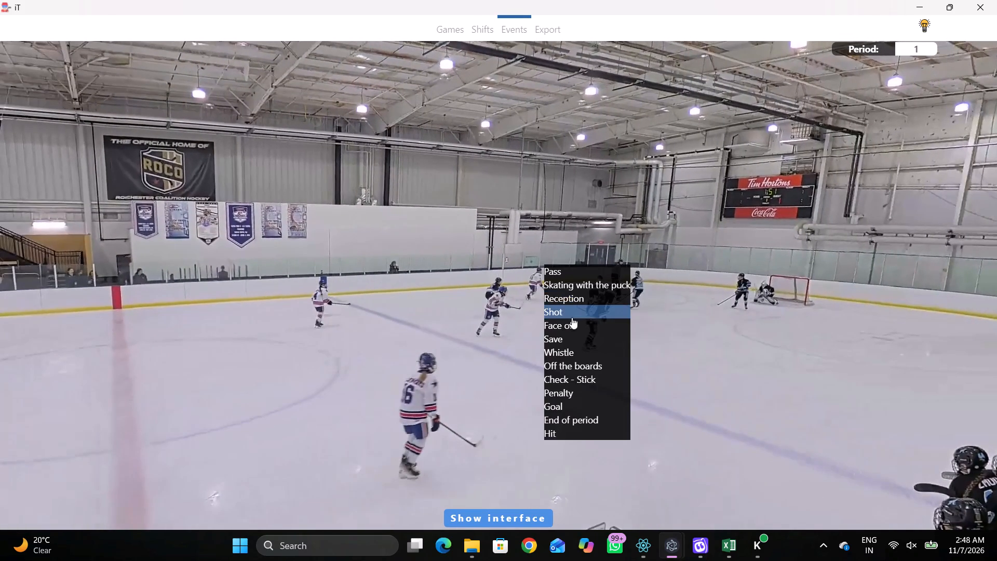
{"action": "left_click", "coordinate": [532, 237]}
{"action": "left_click", "coordinate": [869, 179]}
{"action": "left_click", "coordinate": [681, 182]}
Advance the play and record a Save with the blocker by the away goaltender in the right-end crease.
{"action": "key", "text": "space"}
{"action": "key", "text": "space"}
{"action": "right_click", "coordinate": [629, 246]}
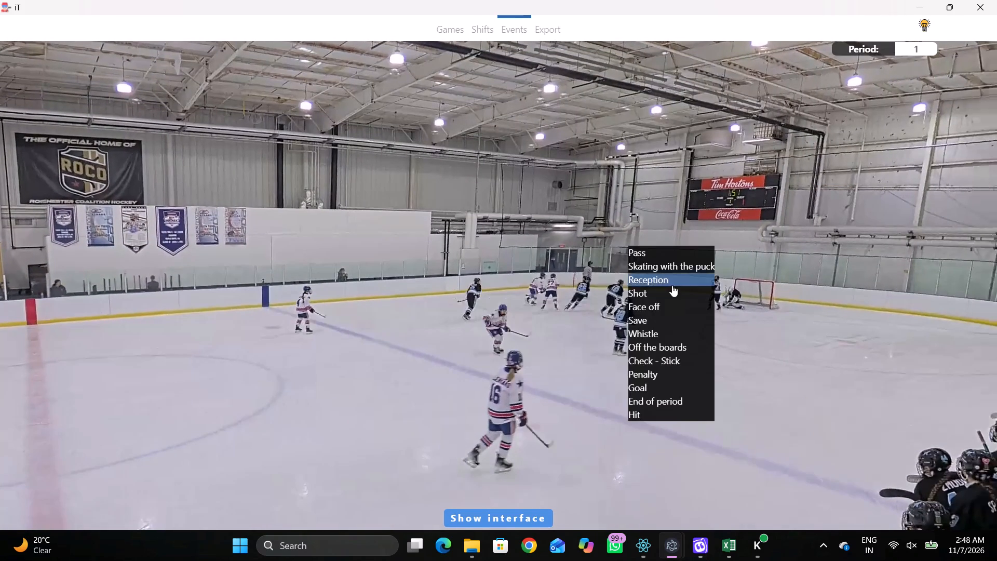
{"action": "left_click", "coordinate": [652, 310]}
{"action": "right_click_drag", "start_coordinate": [602, 249], "coordinate": [611, 248]}
{"action": "left_click", "coordinate": [628, 324]}
{"action": "left_click", "coordinate": [436, 220]}
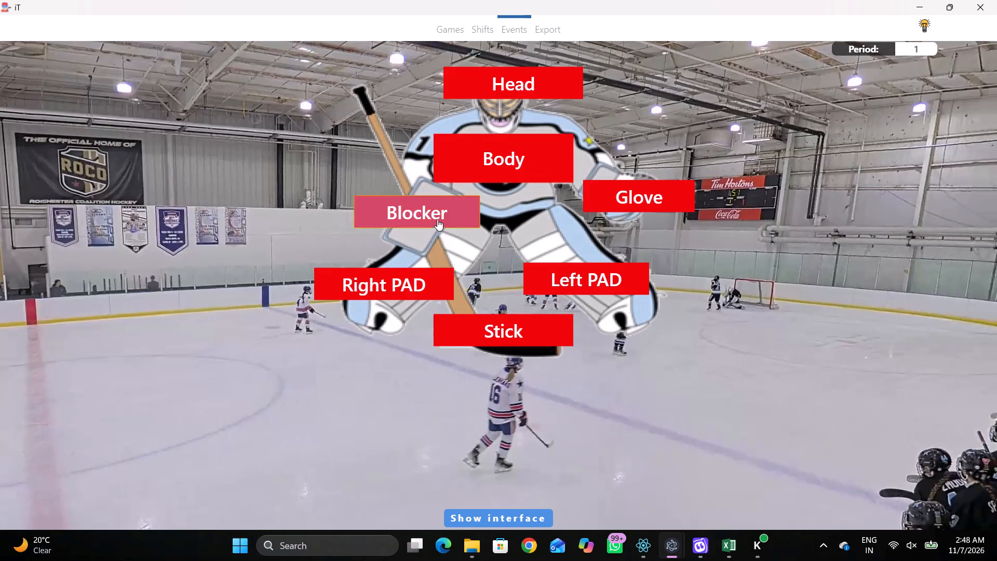
{"action": "left_click", "coordinate": [474, 228]}
{"action": "left_click", "coordinate": [914, 411]}
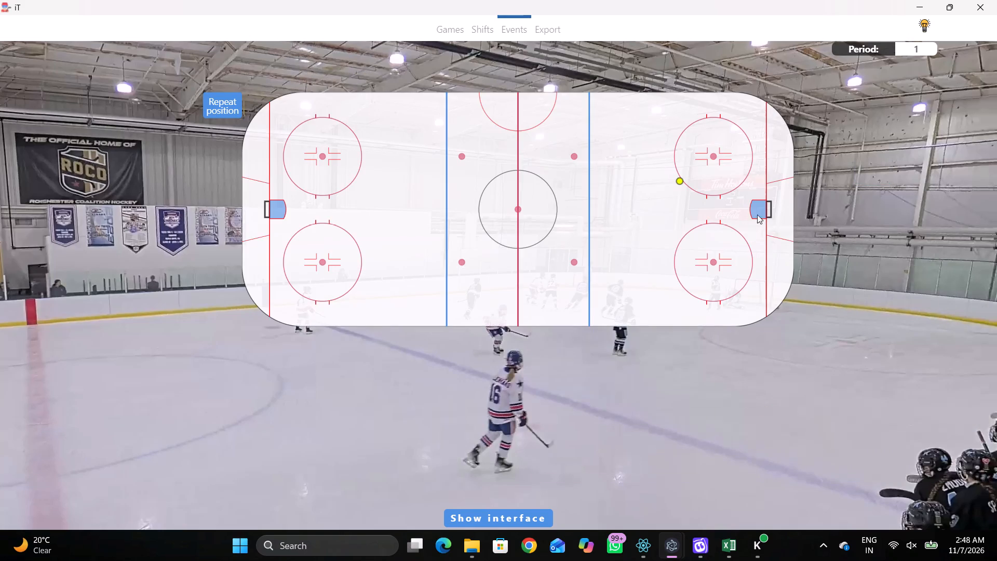
{"action": "left_click", "coordinate": [759, 206]}
Advance to the stoppage and record a Whistle between the right blue line and the right end's lower circle.
{"action": "key", "text": "space"}
{"action": "key", "text": "space"}
{"action": "right_click", "coordinate": [679, 198]}
{"action": "left_click", "coordinate": [701, 283]}
{"action": "left_click", "coordinate": [659, 237]}
Find the restart and record a Face off won by away player 3 against home player 12 at the right end's upper faceoff spot.
{"action": "key", "text": "space"}
{"action": "type", "text": "vc"}
{"action": "key", "text": "space"}
{"action": "type", "text": "c"}
{"action": "key", "text": "space"}
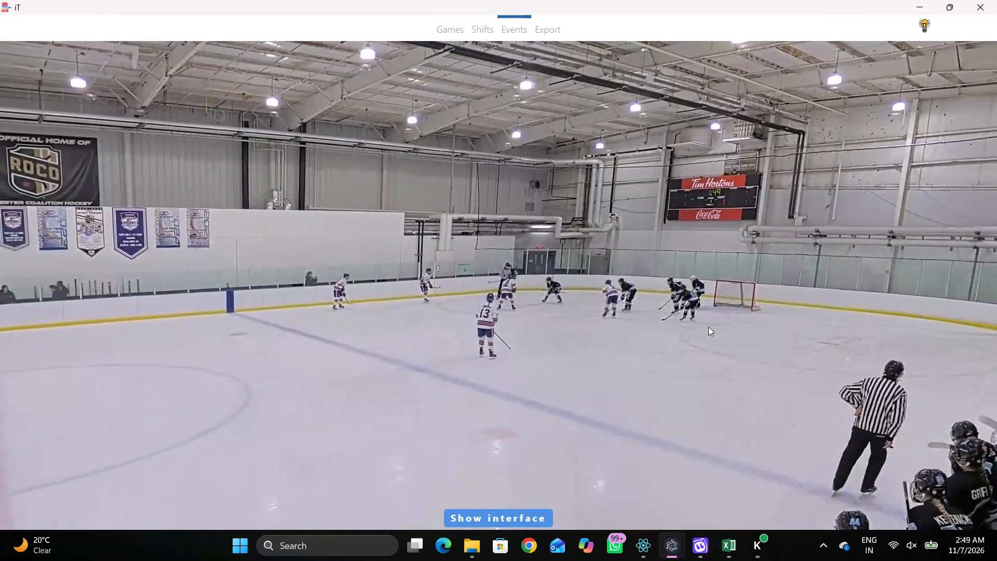
{"action": "key", "text": "space"}
{"action": "key", "text": "space"}
{"action": "key", "text": "space"}
{"action": "key", "text": "r"}
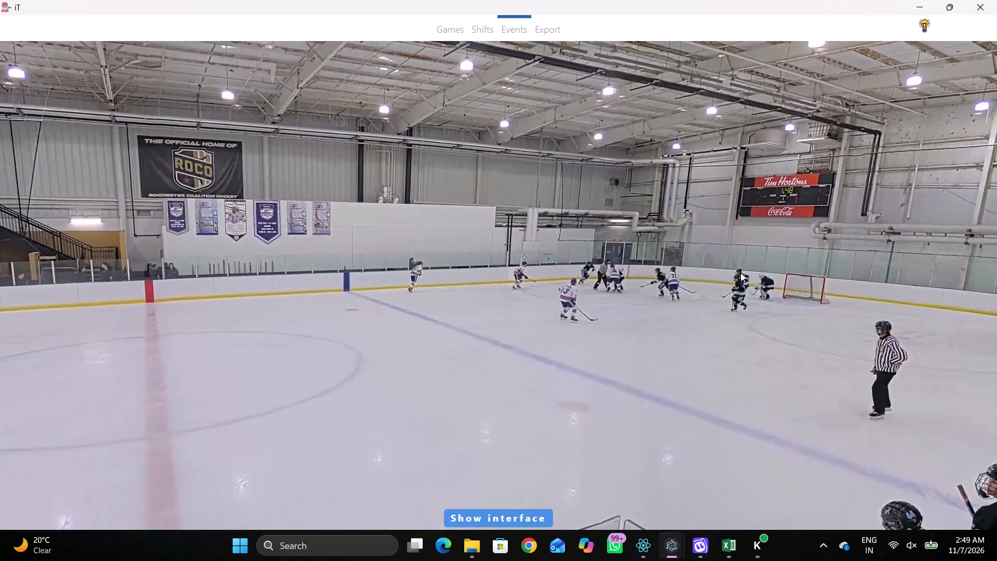
{"action": "key", "text": "space"}
{"action": "key", "text": "space"}
{"action": "key", "text": "q"}
{"action": "key", "text": "q"}
{"action": "key", "text": "q"}
{"action": "key", "text": "q"}
{"action": "key", "text": "q"}
{"action": "key", "text": "q"}
{"action": "key", "text": "q"}
{"action": "key", "text": "q"}
{"action": "key", "text": "q"}
{"action": "key", "text": "q"}
{"action": "key", "text": "q"}
{"action": "right_click", "coordinate": [653, 245]}
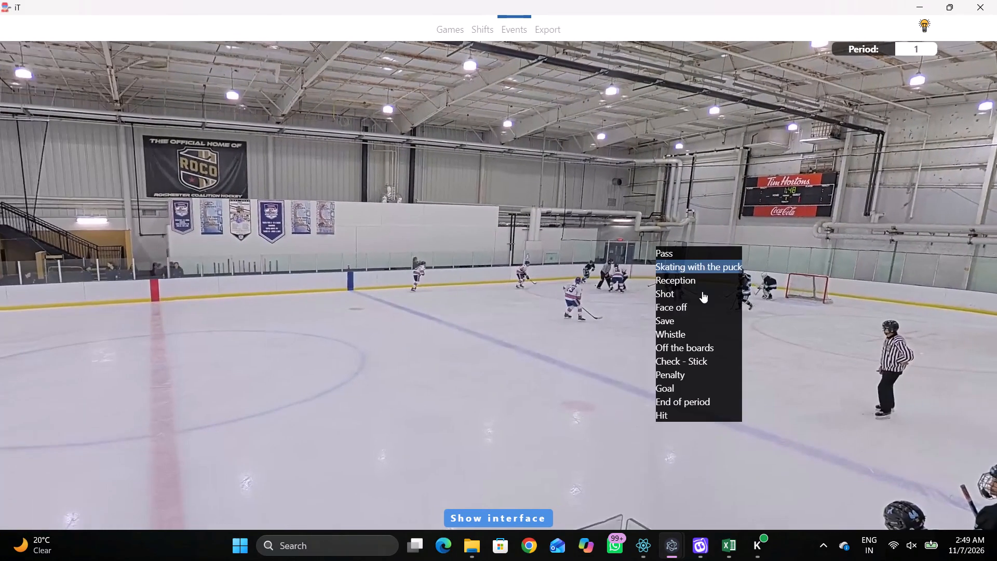
{"action": "key", "text": "q"}
{"action": "key", "text": "q"}
{"action": "key", "text": "q"}
{"action": "left_click", "coordinate": [684, 308]}
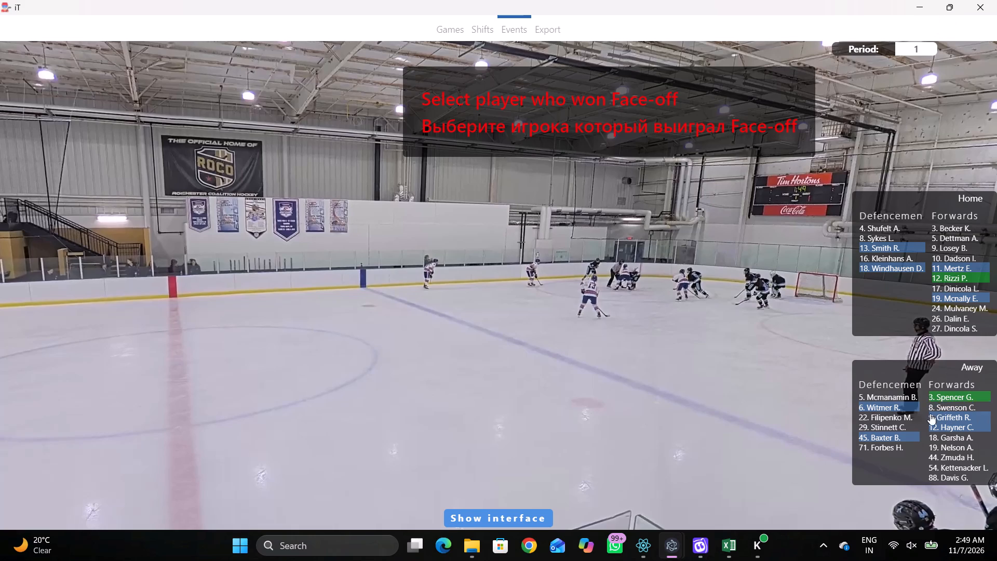
{"action": "left_click", "coordinate": [936, 400]}
{"action": "left_click", "coordinate": [943, 280]}
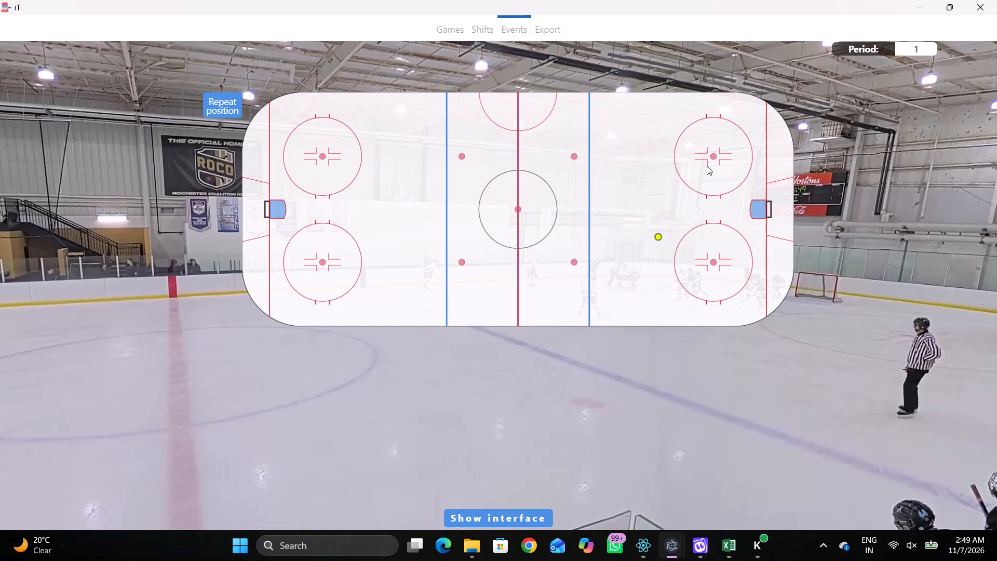
{"action": "left_click", "coordinate": [714, 153]}
Advance the play and record Skating with the puck by away player 6 in the upper part of the right end's upper circle.
{"action": "key", "text": "space"}
{"action": "key", "text": "space"}
{"action": "key", "text": "space"}
{"action": "key", "text": "space"}
{"action": "key", "text": "space"}
{"action": "key", "text": "space"}
{"action": "right_click", "coordinate": [718, 242]}
{"action": "left_click", "coordinate": [740, 261]}
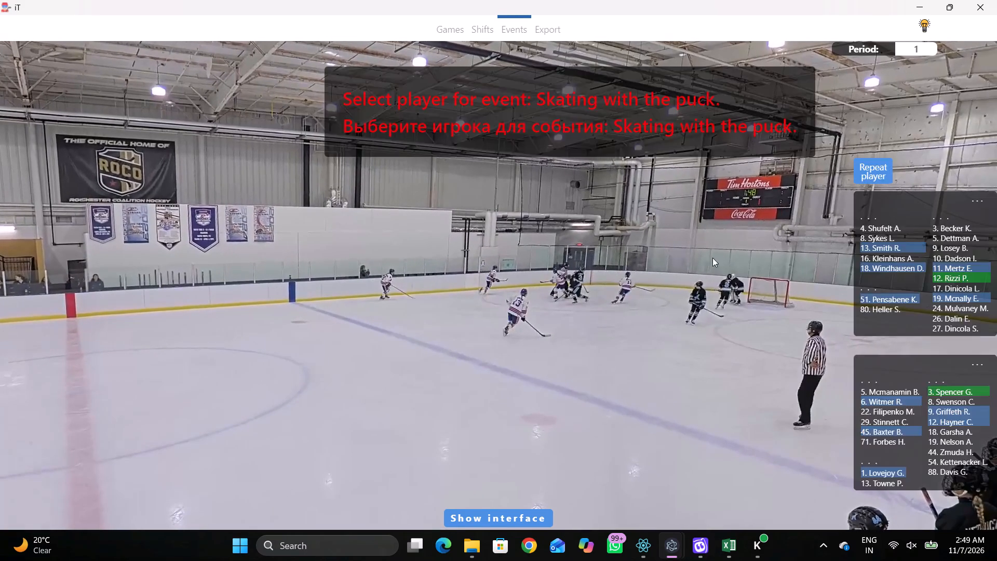
{"action": "right_click", "coordinate": [637, 246]}
{"action": "left_click", "coordinate": [652, 258]}
{"action": "left_click", "coordinate": [888, 401]}
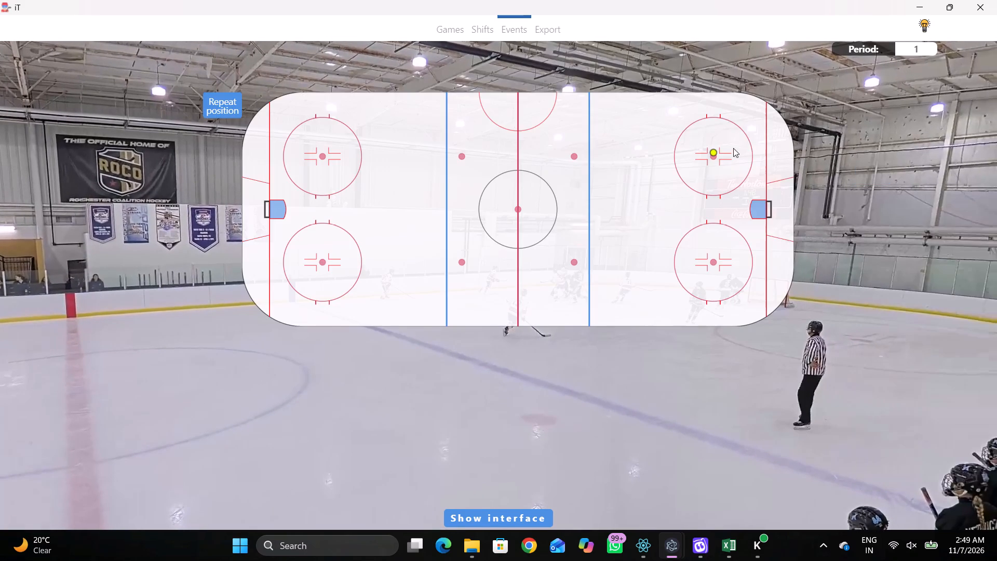
{"action": "left_click", "coordinate": [739, 125]}
Reassign the latest Skating with the puck event in the event list to away player 45.
{"action": "key", "text": "space"}
{"action": "key", "text": "space"}
{"action": "key", "text": "space"}
{"action": "key", "text": "space"}
{"action": "key", "text": "shift+d"}
{"action": "left_click", "coordinate": [310, 429]}
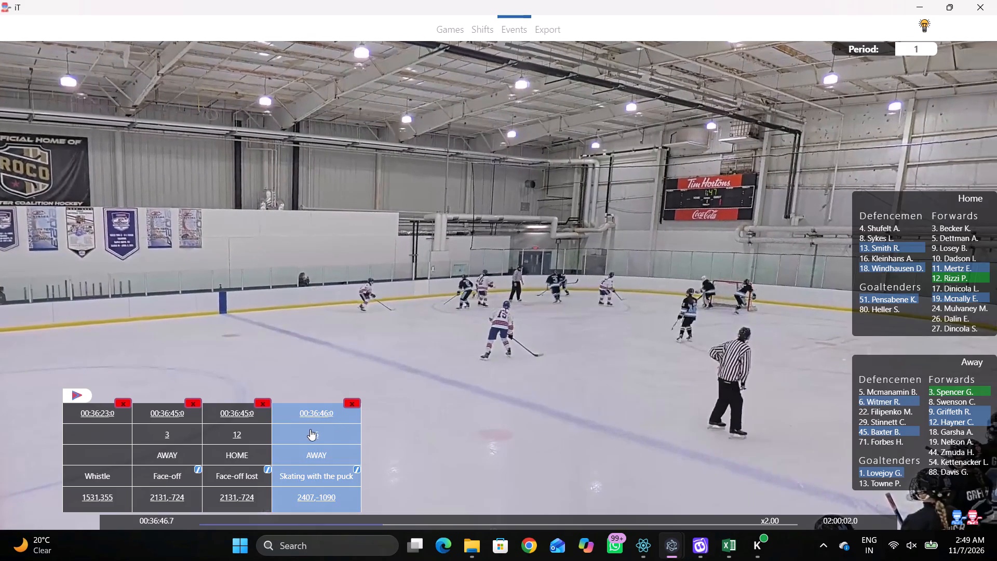
{"action": "left_click", "coordinate": [863, 425]}
{"action": "left_click", "coordinate": [870, 430]}
{"action": "key", "text": "shift+d"}
Advance the play and record a Pass by the repeated player at the right goal line, beside the upper circle.
{"action": "key", "text": "space"}
{"action": "key", "text": "space"}
{"action": "key", "text": "space"}
{"action": "key", "text": "space"}
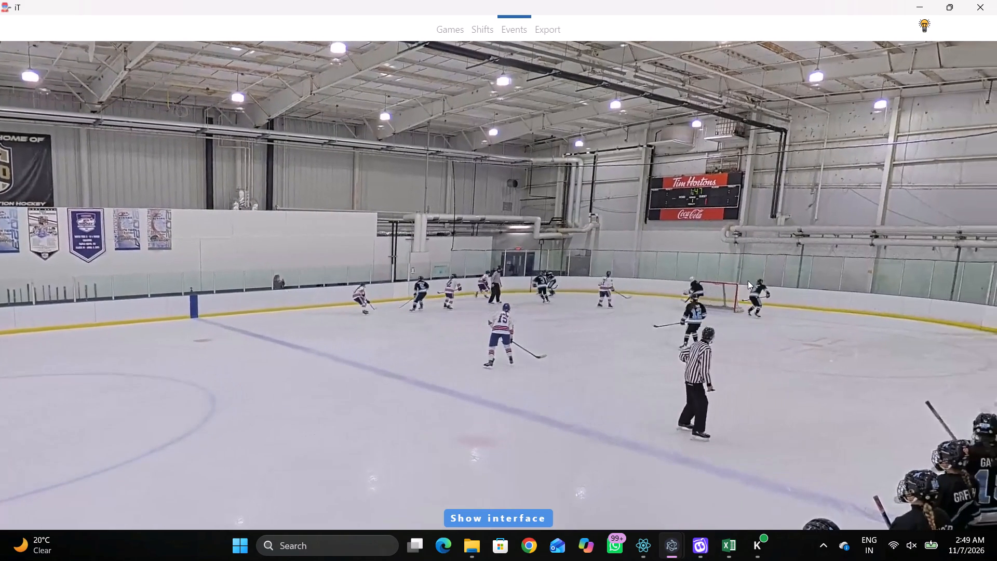
{"action": "right_click", "coordinate": [742, 272]}
{"action": "left_click", "coordinate": [769, 275]}
{"action": "left_click", "coordinate": [879, 166]}
{"action": "left_click", "coordinate": [764, 127]}
Advance the play and record Skating with the puck by away player 6 behind the right goal line, just below the net.
{"action": "key", "text": "space"}
{"action": "key", "text": "space"}
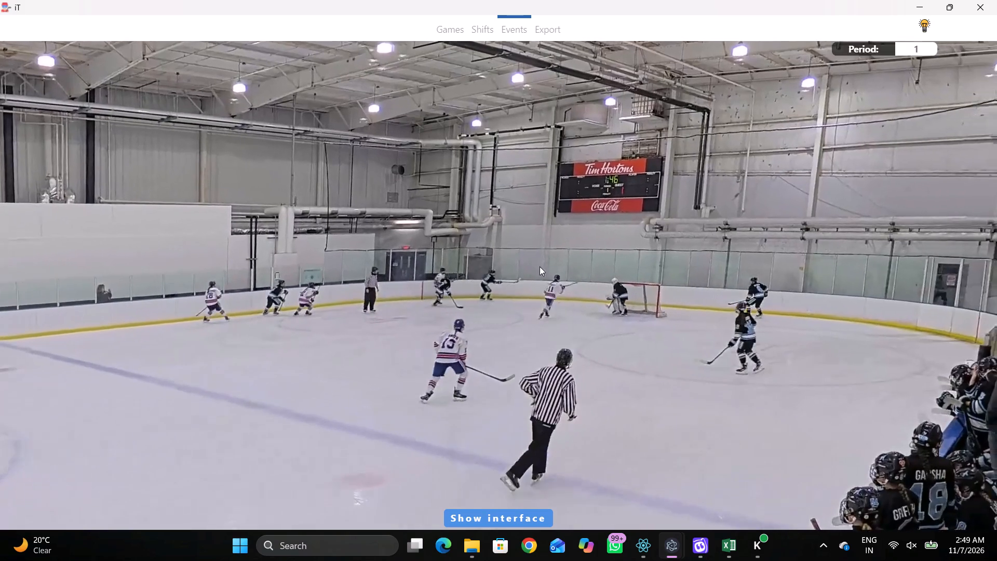
{"action": "key", "text": "space"}
{"action": "key", "text": "space"}
{"action": "key", "text": "space"}
{"action": "key", "text": "space"}
{"action": "right_click", "coordinate": [710, 260]}
{"action": "left_click", "coordinate": [757, 291]}
{"action": "right_click", "coordinate": [739, 290]}
{"action": "left_click", "coordinate": [773, 310]}
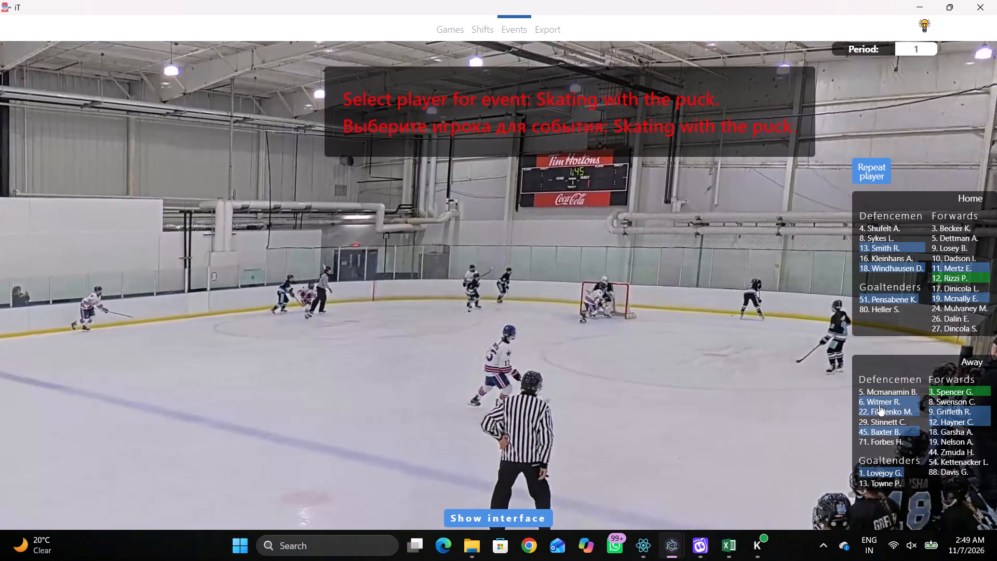
{"action": "left_click", "coordinate": [879, 400]}
{"action": "left_click", "coordinate": [776, 242]}
Find the moment of the pass and record a Pass by the repeated player behind the right goal line, just below the net.
{"action": "key", "text": "space"}
{"action": "key", "text": "space"}
{"action": "key", "text": "space"}
{"action": "key", "text": "space"}
{"action": "key", "text": "space"}
{"action": "key", "text": "space"}
{"action": "key", "text": "space"}
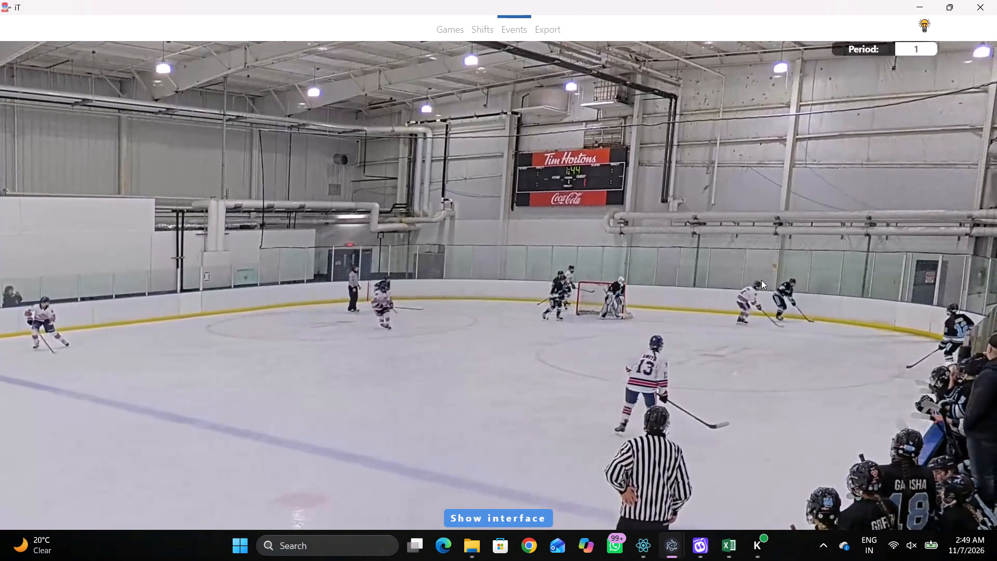
{"action": "key", "text": "space"}
{"action": "type", "text": "q"}
{"action": "key", "text": "q"}
{"action": "right_click", "coordinate": [766, 235]}
{"action": "left_click", "coordinate": [774, 238]}
{"action": "left_click", "coordinate": [860, 166]}
{"action": "left_click", "coordinate": [783, 239]}
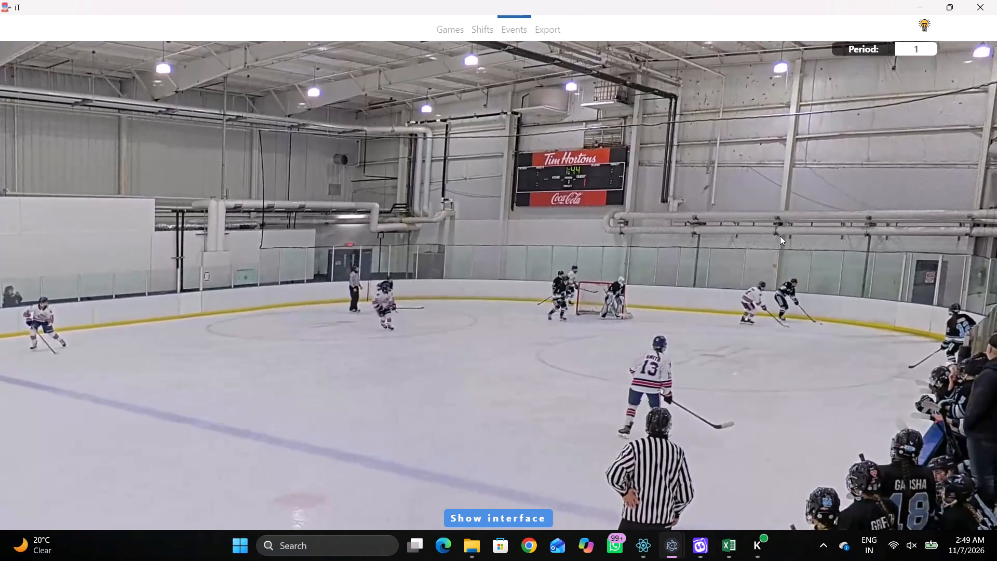
Advance the play and record Skating with the puck by away player 12 at the lower-right edge of the right end's lower circle.
{"action": "key", "text": "space"}
{"action": "key", "text": "space"}
{"action": "right_click_drag", "start_coordinate": [766, 250], "coordinate": [758, 247]}
{"action": "left_click", "coordinate": [782, 269]}
{"action": "left_click", "coordinate": [937, 419]}
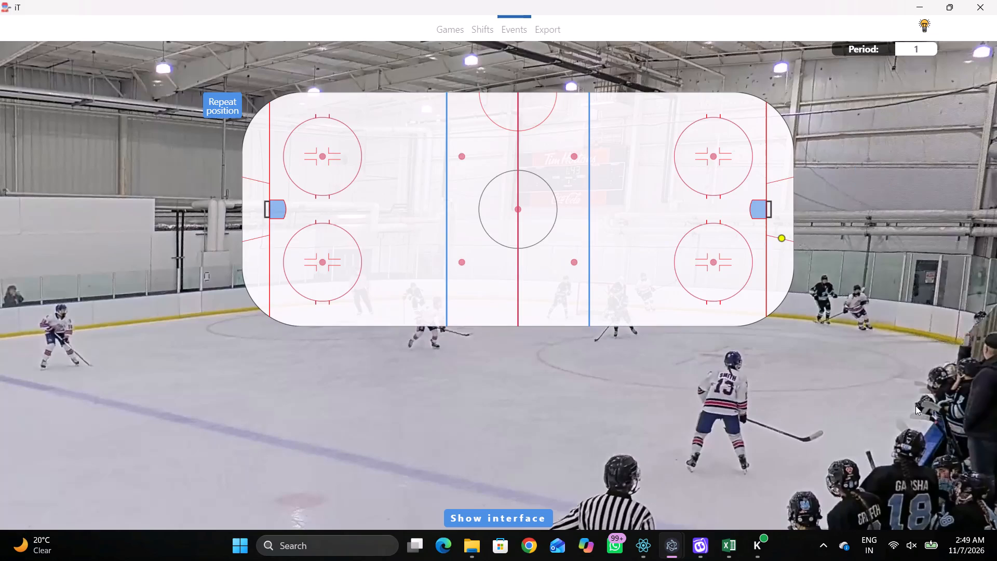
{"action": "left_click", "coordinate": [746, 284]}
Advance the play and record a Pass by the repeated player at the right goal line, near the lower corner.
{"action": "key", "text": "space"}
{"action": "key", "text": "space"}
{"action": "key", "text": "space"}
{"action": "key", "text": "space"}
{"action": "key", "text": "space"}
{"action": "key", "text": "space"}
{"action": "key", "text": "space"}
{"action": "key", "text": "space"}
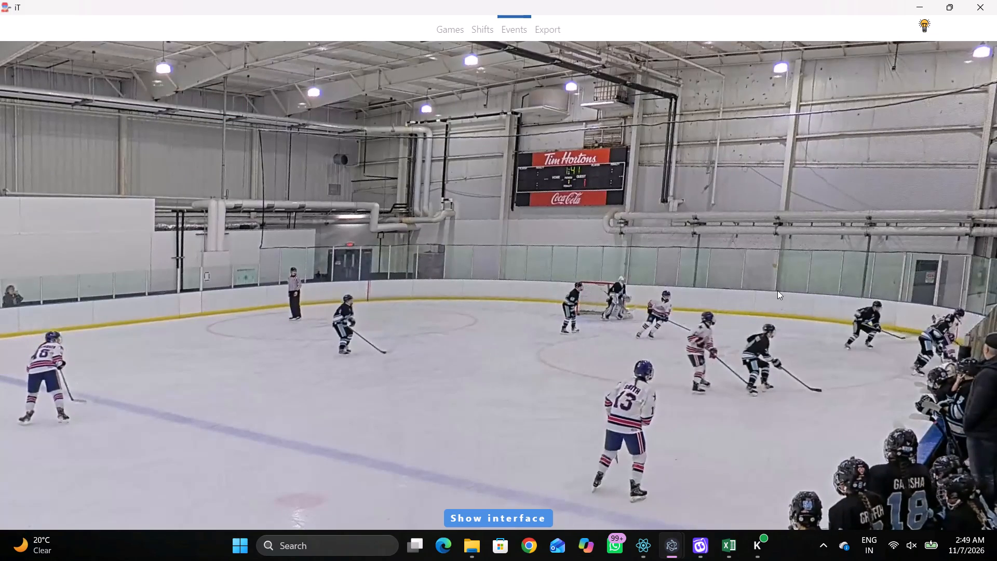
{"action": "right_click", "coordinate": [773, 261]}
{"action": "left_click", "coordinate": [783, 265]}
{"action": "left_click", "coordinate": [871, 167]}
{"action": "left_click", "coordinate": [769, 289]}
Advance the play and record Skating with the puck by away player 6 just behind the right goal line, level with the lower faceoff spot.
{"action": "key", "text": "space"}
{"action": "key", "text": "space"}
{"action": "key", "text": "space"}
{"action": "key", "text": "space"}
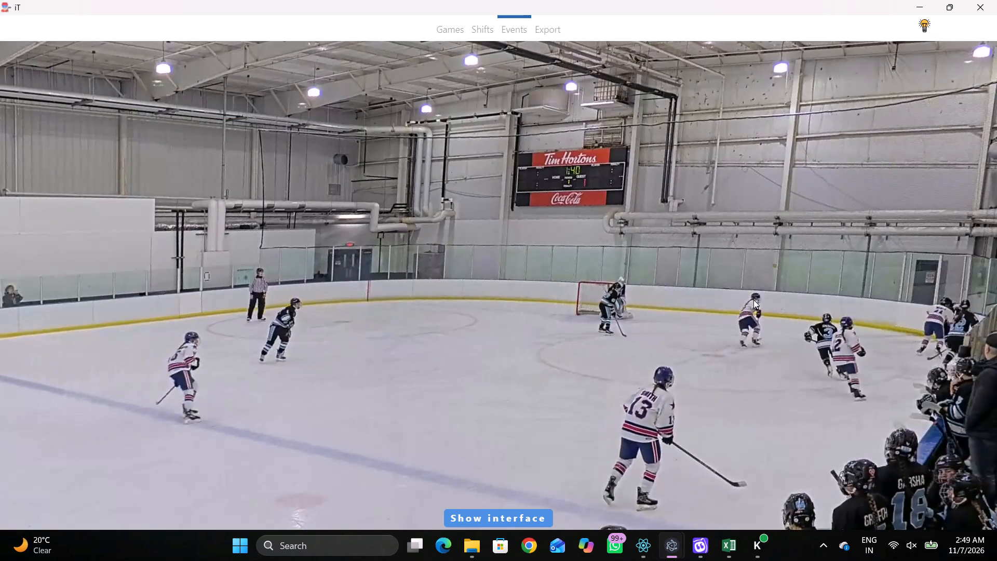
{"action": "key", "text": "space"}
{"action": "key", "text": "space"}
{"action": "right_click_drag", "start_coordinate": [756, 264], "coordinate": [760, 261]}
{"action": "left_click", "coordinate": [798, 277]}
{"action": "left_click", "coordinate": [871, 399]}
{"action": "left_click", "coordinate": [774, 262]}
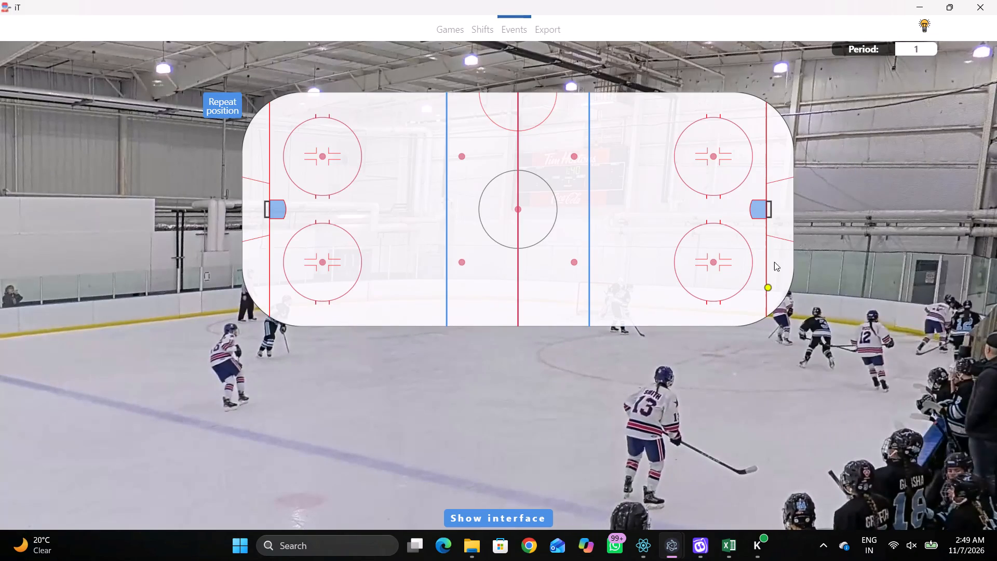
Advance the play and record a Pass by the repeated player against the right end boards, level with the lower circle.
{"action": "key", "text": "space"}
{"action": "key", "text": "space"}
{"action": "key", "text": "space"}
{"action": "key", "text": "space"}
{"action": "right_click", "coordinate": [769, 237]}
{"action": "left_click", "coordinate": [779, 248]}
{"action": "left_click", "coordinate": [878, 172]}
{"action": "left_click", "coordinate": [788, 268]}
Find the next touch and record a Pass by away player 12 on the right goal line, level with the lower faceoff spot.
{"action": "key", "text": "space"}
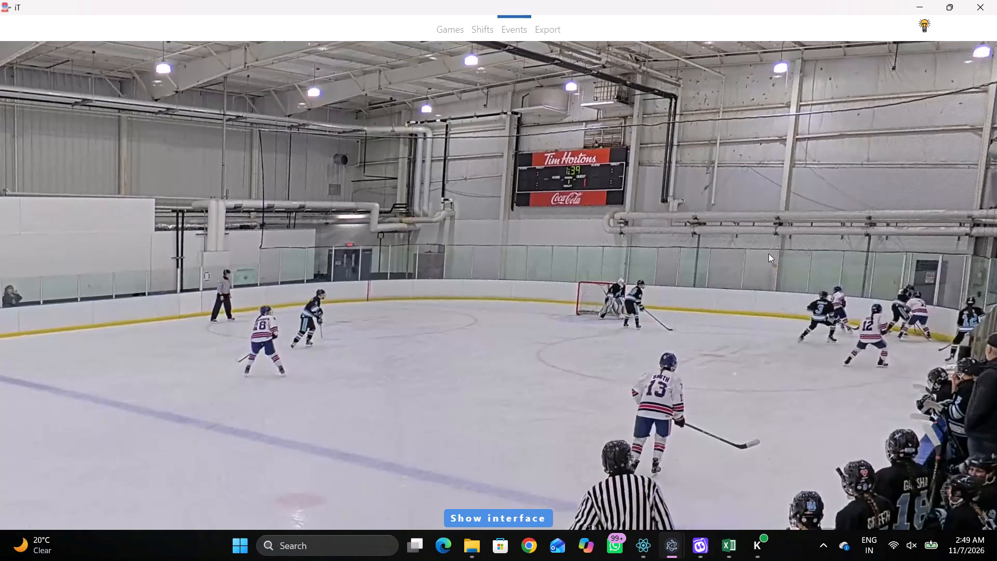
{"action": "key", "text": "space"}
{"action": "key", "text": "space"}
{"action": "key", "text": "space"}
{"action": "key", "text": "space"}
{"action": "key", "text": "space"}
{"action": "right_click", "coordinate": [756, 256]}
{"action": "key", "text": "q"}
{"action": "left_click", "coordinate": [764, 264]}
{"action": "right_click", "coordinate": [746, 259]}
{"action": "left_click", "coordinate": [755, 268]}
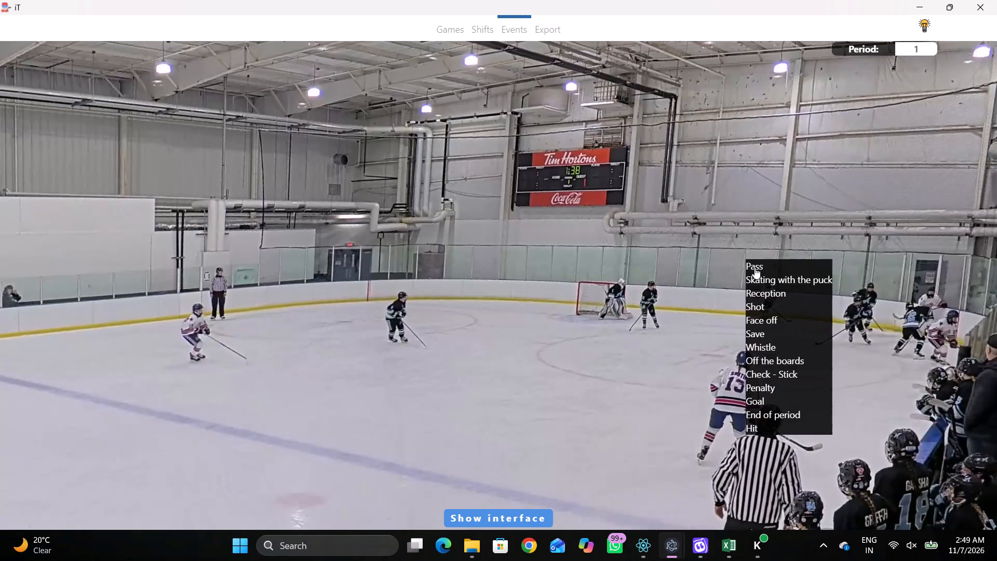
{"action": "left_click", "coordinate": [934, 426]}
{"action": "left_click", "coordinate": [934, 423]}
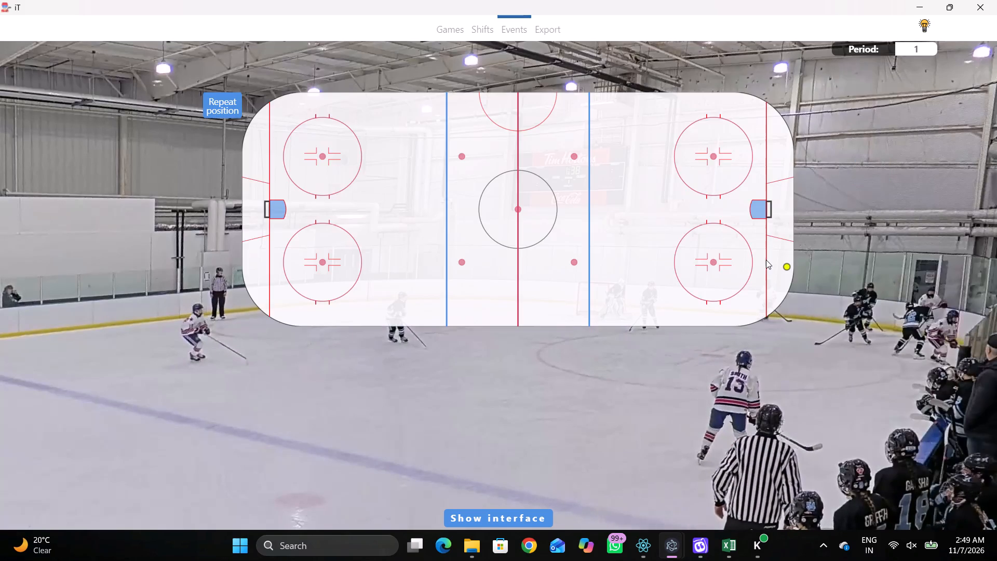
{"action": "left_click", "coordinate": [766, 260]}
Advance the play and record Skating with the puck by away player 9 on the right goal line, slightly below the lower faceoff spot's level.
{"action": "key", "text": "space"}
{"action": "key", "text": "space"}
{"action": "key", "text": "space"}
{"action": "key", "text": "space"}
{"action": "right_click", "coordinate": [740, 277]}
{"action": "left_click", "coordinate": [760, 290]}
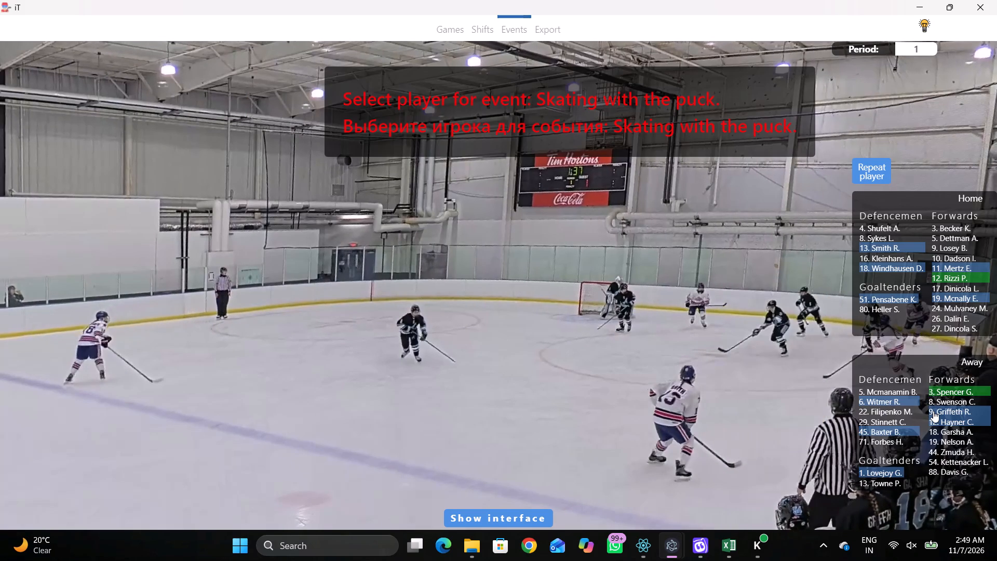
{"action": "left_click_drag", "start_coordinate": [878, 356], "coordinate": [875, 367]}
{"action": "left_click", "coordinate": [940, 409]}
{"action": "left_click", "coordinate": [765, 286]}
Advance the play and record a Pass by the repeated player just inside the right blue line, slightly below the lower faceoff spot's level.
{"action": "key", "text": "space"}
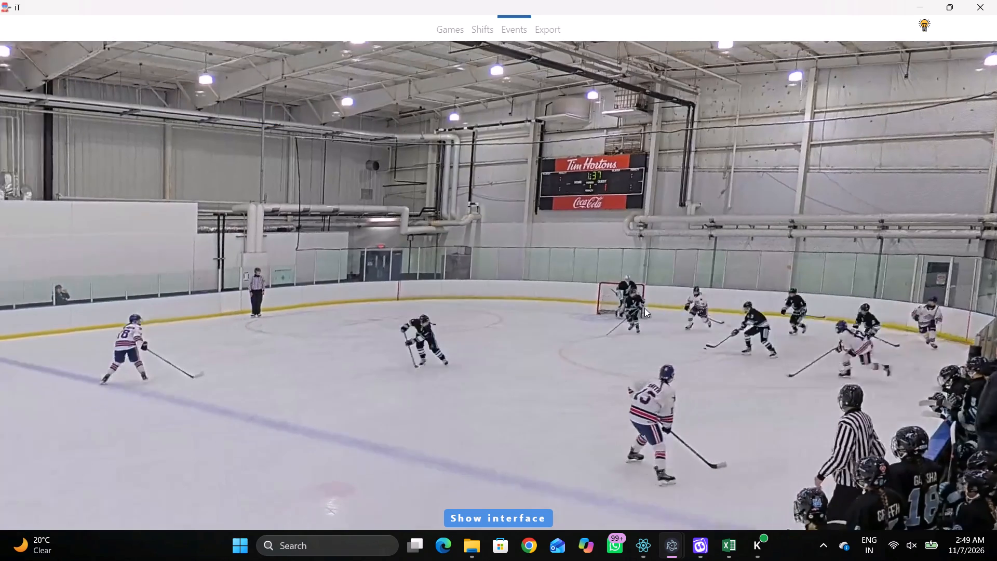
{"action": "key", "text": "space"}
{"action": "key", "text": "space"}
{"action": "key", "text": "space"}
{"action": "key", "text": "q"}
{"action": "right_click", "coordinate": [683, 279]}
{"action": "left_click", "coordinate": [695, 287]}
{"action": "left_click", "coordinate": [873, 170]}
{"action": "left_click", "coordinate": [621, 287]}
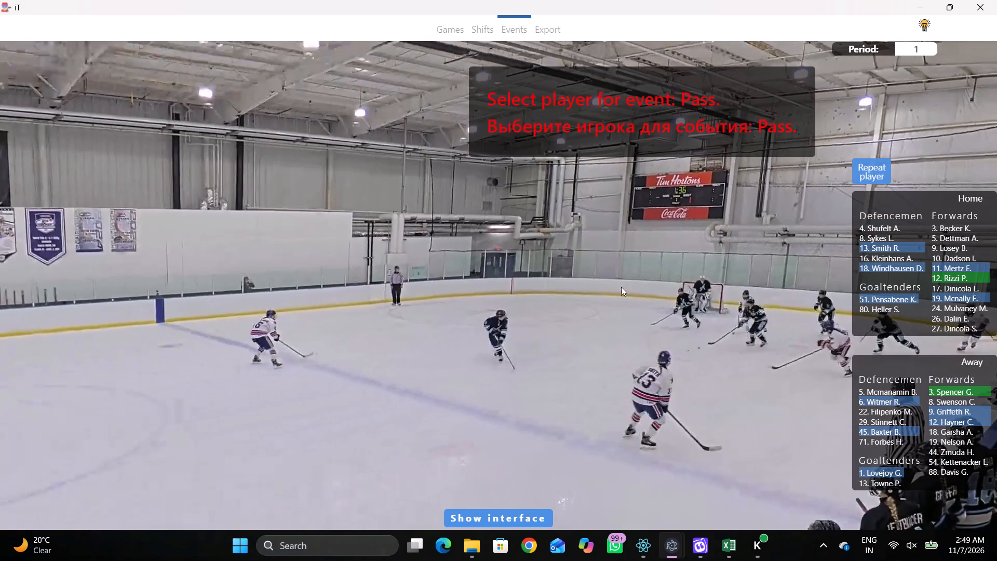
Find the next touch and record Skating with the puck by away player 6 inside the right blue line, level with the lower faceoff spot.
{"action": "key", "text": "space"}
{"action": "key", "text": "v"}
{"action": "key", "text": "space"}
{"action": "right_click", "coordinate": [736, 226]}
{"action": "left_click", "coordinate": [753, 245]}
{"action": "left_click", "coordinate": [885, 400]}
{"action": "left_click_drag", "start_coordinate": [636, 258], "coordinate": [630, 258]}
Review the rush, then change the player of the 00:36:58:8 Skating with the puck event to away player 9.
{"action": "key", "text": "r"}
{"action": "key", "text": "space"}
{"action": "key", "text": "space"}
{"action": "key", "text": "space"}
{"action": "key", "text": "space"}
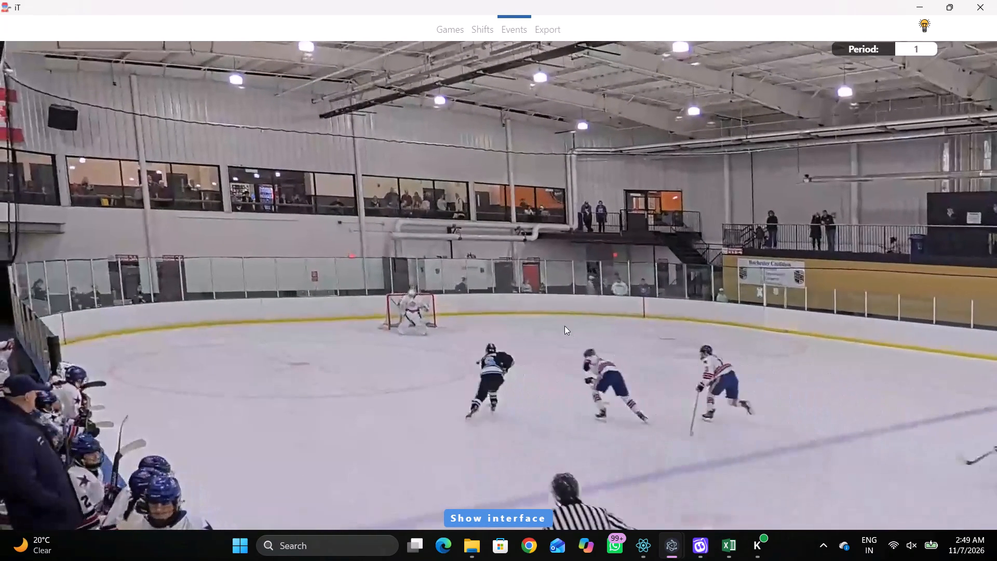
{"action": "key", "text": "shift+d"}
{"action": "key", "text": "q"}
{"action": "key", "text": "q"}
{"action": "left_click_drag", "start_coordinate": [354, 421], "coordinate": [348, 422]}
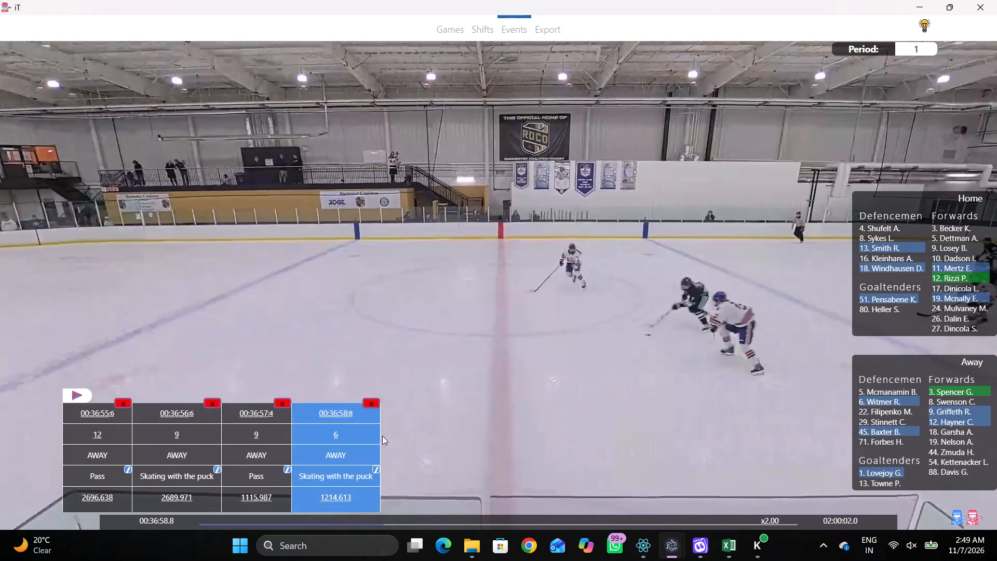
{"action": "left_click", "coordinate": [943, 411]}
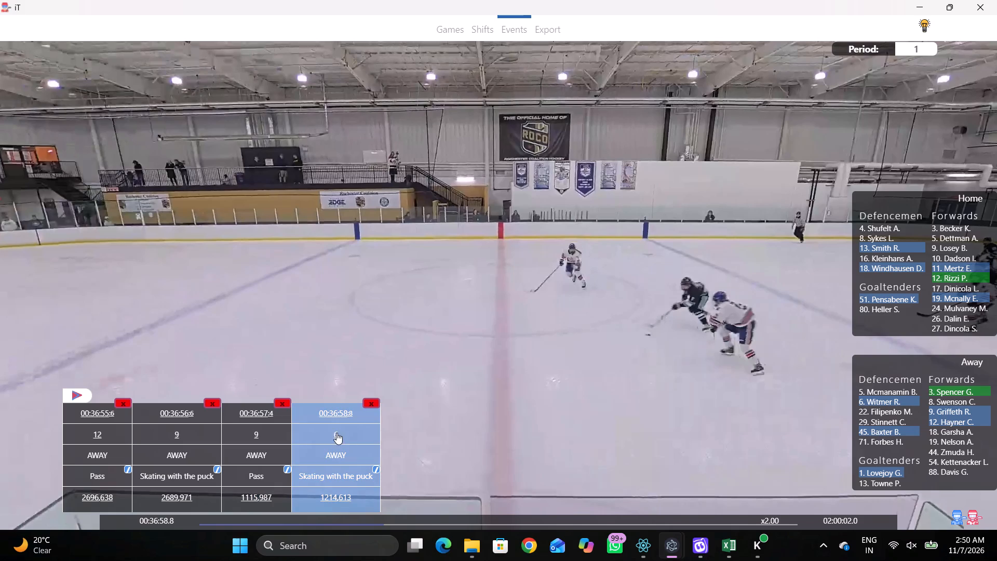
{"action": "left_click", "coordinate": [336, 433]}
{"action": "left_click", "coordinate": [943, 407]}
Reassign the 00:36:56:6 Skating with the puck and the 00:36:57:4 Pass to away player 3.
{"action": "left_click", "coordinate": [190, 428]}
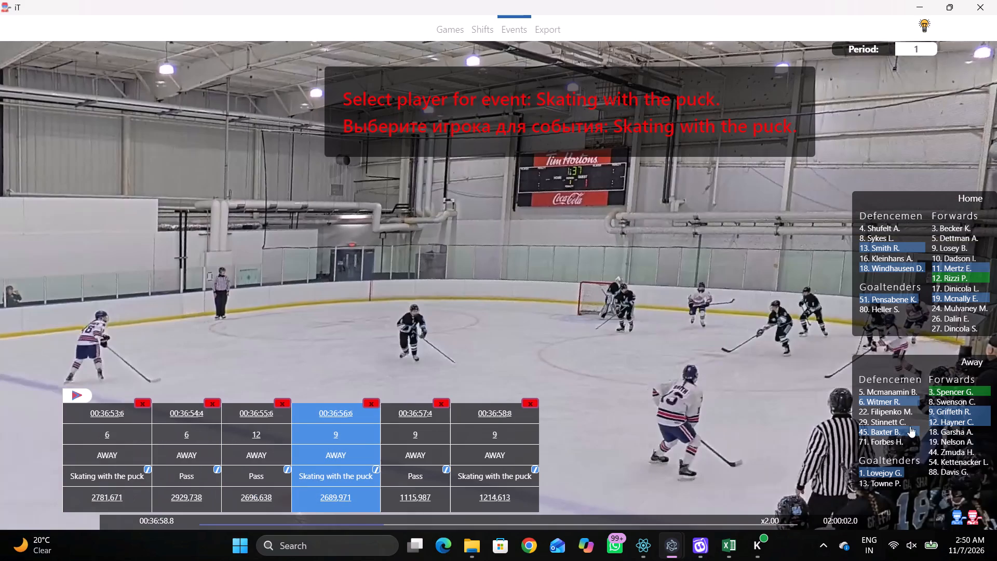
{"action": "left_click", "coordinate": [942, 386]}
{"action": "left_click", "coordinate": [436, 435]}
{"action": "left_click", "coordinate": [944, 391]}
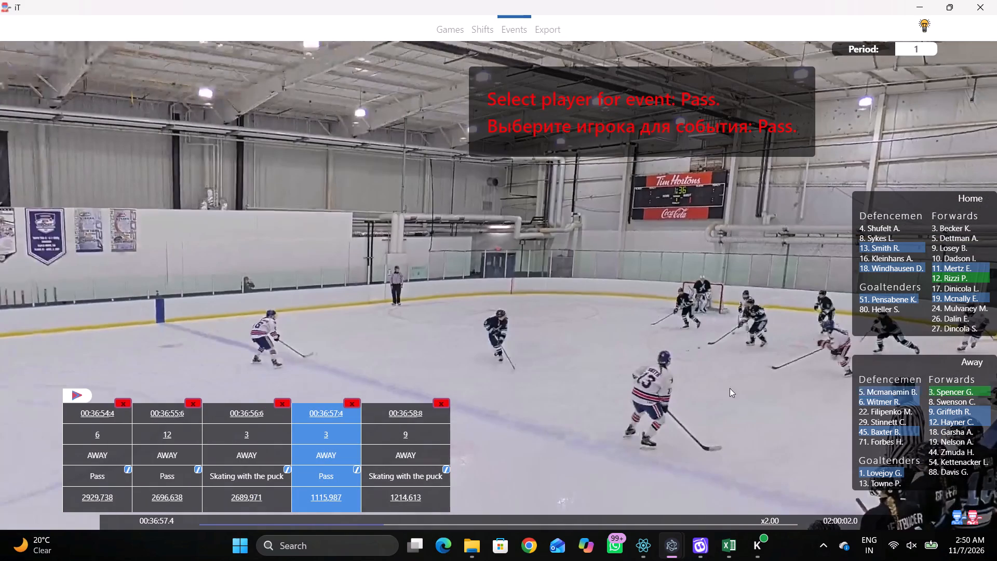
Resume from the 00:36:58:8 event and record an on-goal Shot by the repeated player just in front of the left goal crease.
{"action": "left_click", "coordinate": [411, 409]}
{"action": "key", "text": "shift+d"}
{"action": "key", "text": "space"}
{"action": "type", "text": "v"}
{"action": "key", "text": "space"}
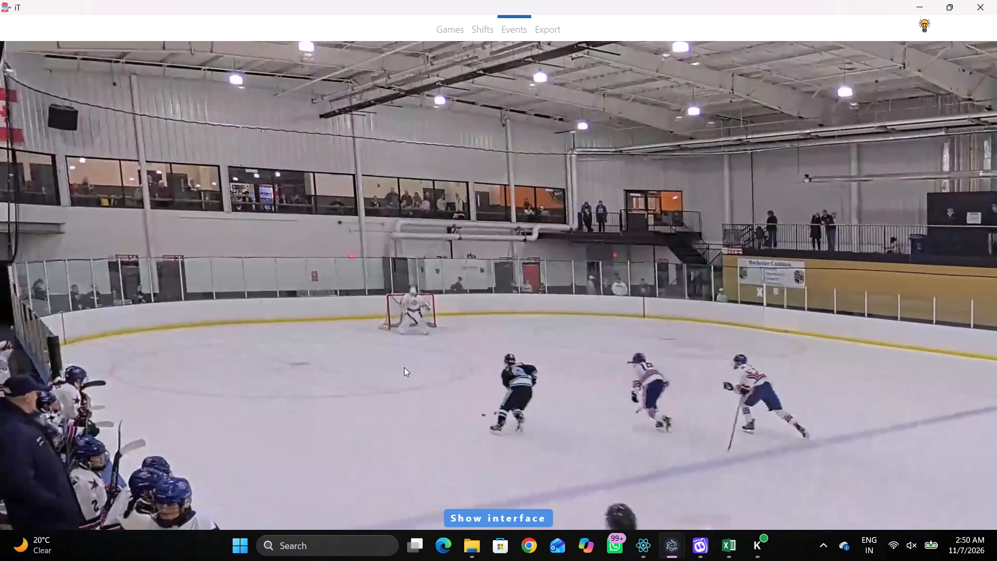
{"action": "type", "text": "rr"}
{"action": "key", "text": "space"}
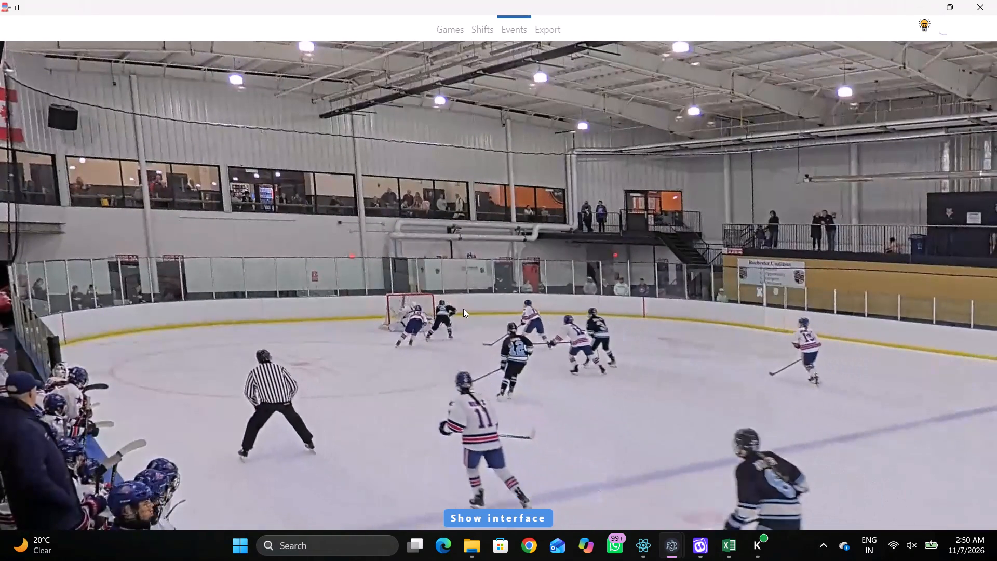
{"action": "key", "text": "space"}
{"action": "type", "text": "qqq"}
{"action": "right_click", "coordinate": [474, 291]}
{"action": "key", "text": "q"}
{"action": "key", "text": "q"}
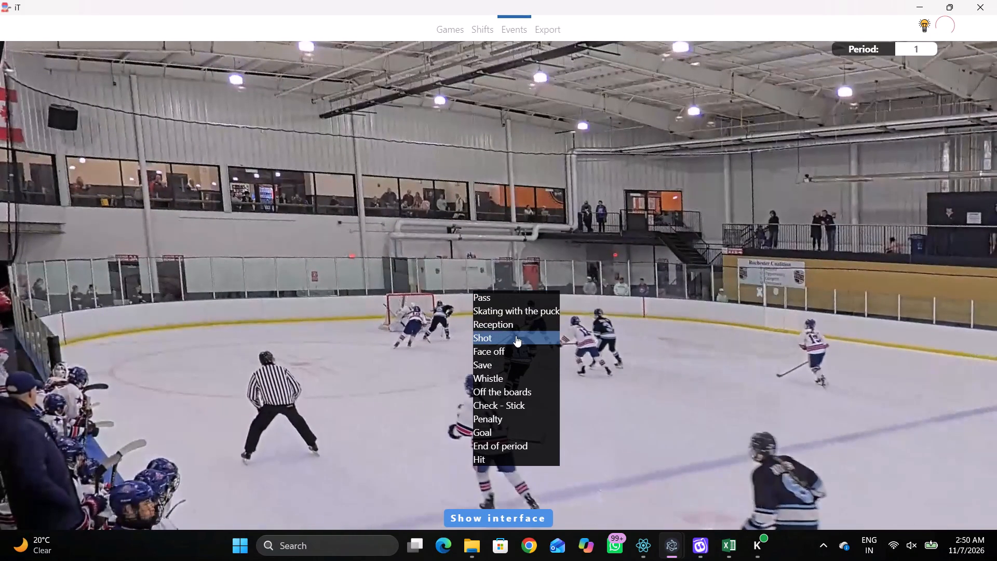
{"action": "left_click", "coordinate": [516, 341]}
{"action": "left_click", "coordinate": [490, 250]}
{"action": "left_click", "coordinate": [884, 172]}
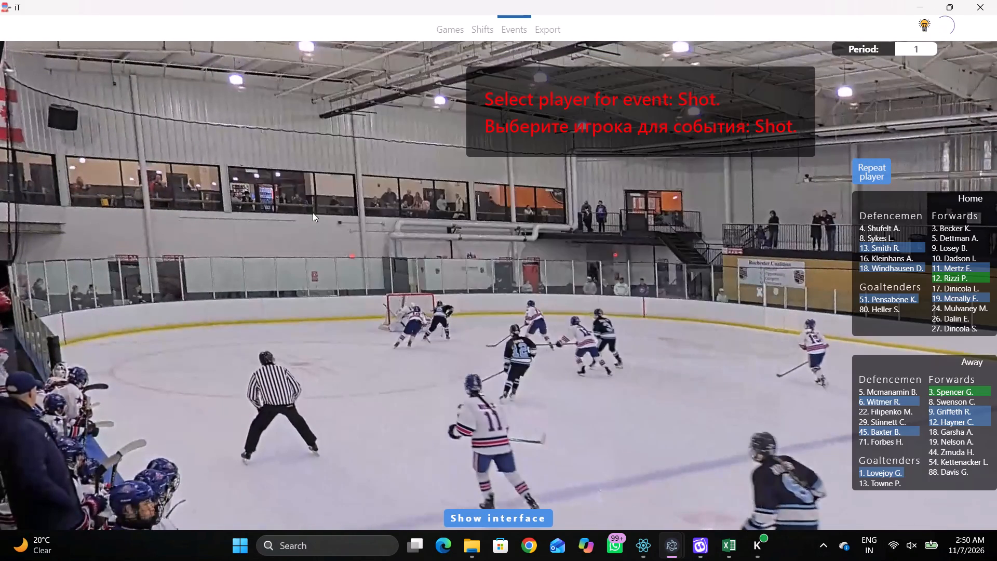
{"action": "left_click", "coordinate": [293, 206]}
Advance the play and record a Goal with direction Center left by the repeated player at the left goal line, in front of the net.
{"action": "key", "text": "space"}
{"action": "key", "text": "v"}
{"action": "key", "text": "space"}
{"action": "right_click", "coordinate": [469, 235]}
{"action": "left_click", "coordinate": [484, 379]}
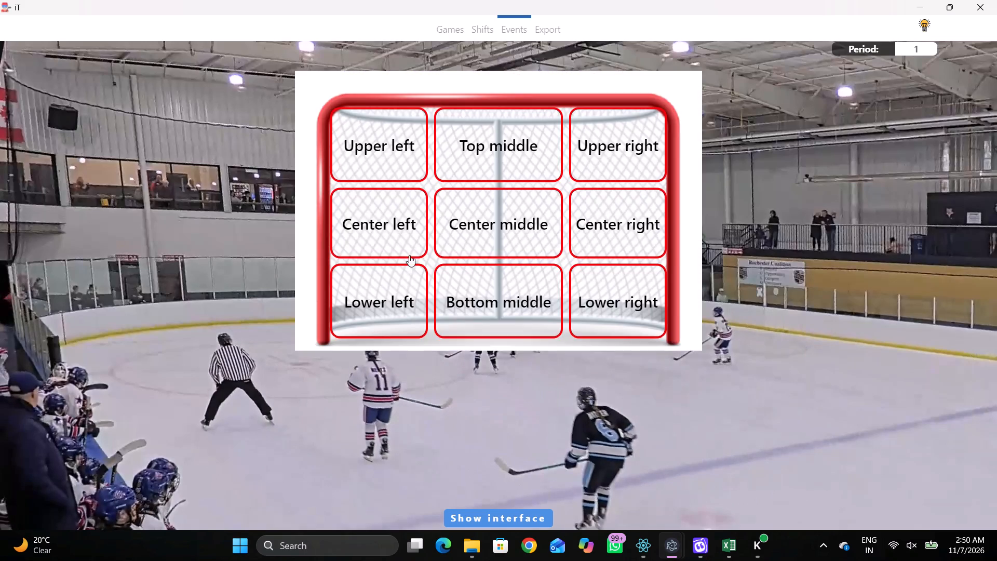
{"action": "left_click", "coordinate": [402, 231]}
{"action": "left_click", "coordinate": [869, 179]}
{"action": "left_click", "coordinate": [267, 205]}
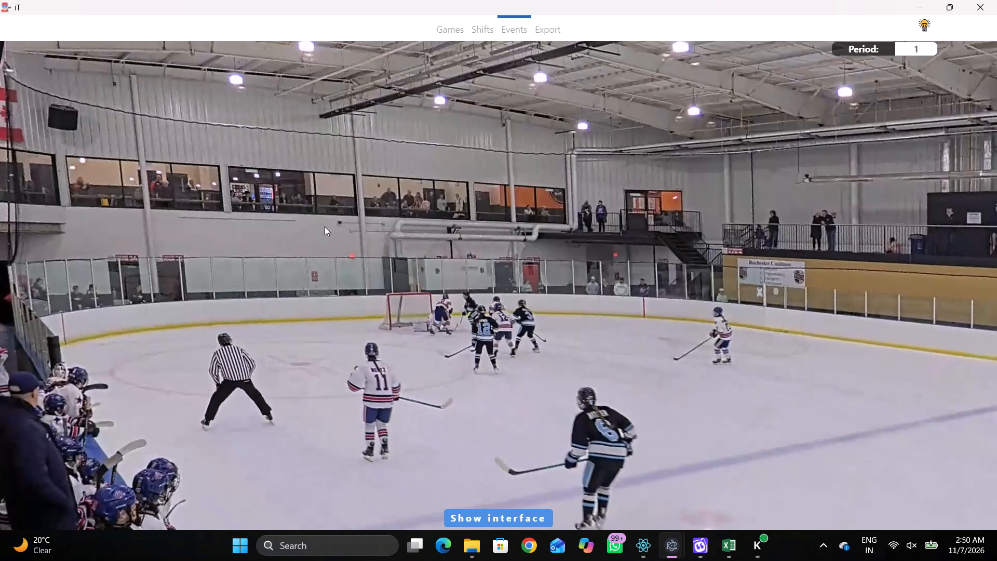
Record a Whistle between the left zone's lower circle and the blue line.
{"action": "key", "text": "space"}
{"action": "key", "text": "space"}
{"action": "right_click_drag", "start_coordinate": [369, 190], "coordinate": [372, 198]}
{"action": "left_click", "coordinate": [407, 282]}
{"action": "left_click", "coordinate": [393, 268]}
Check the players through the stoppage and replace forward 9 with player 8 in the away shift starting at 00:36:42:5.
{"action": "key", "text": "space"}
{"action": "type", "text": "c"}
{"action": "key", "text": "space"}
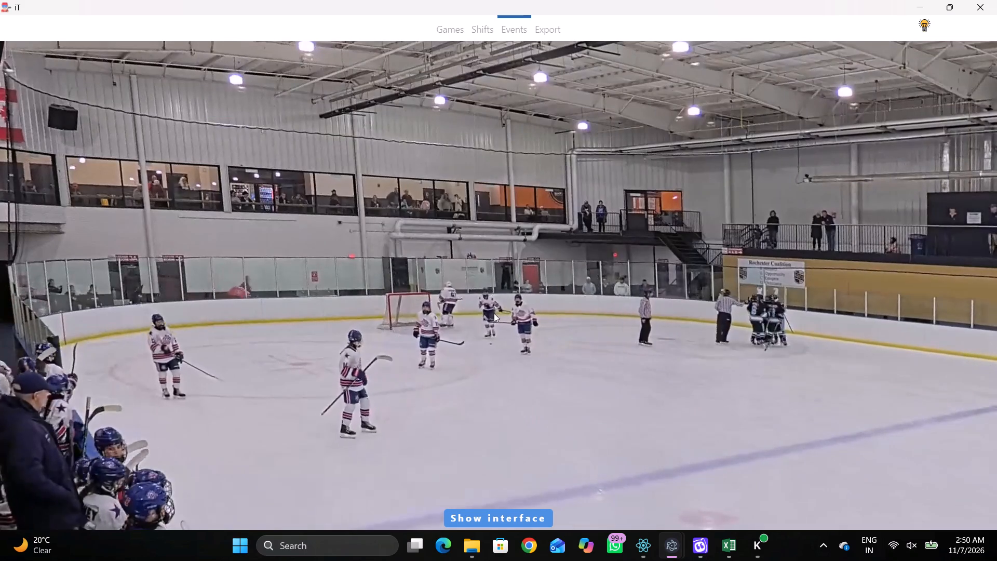
{"action": "type", "text": "c vv"}
{"action": "key", "text": "space"}
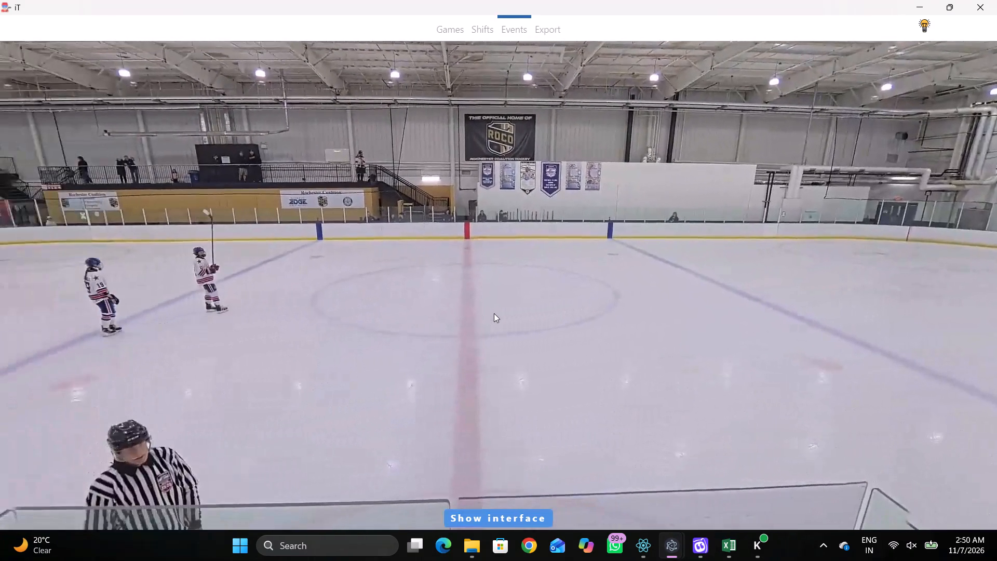
{"action": "key", "text": "space"}
{"action": "key", "text": "space"}
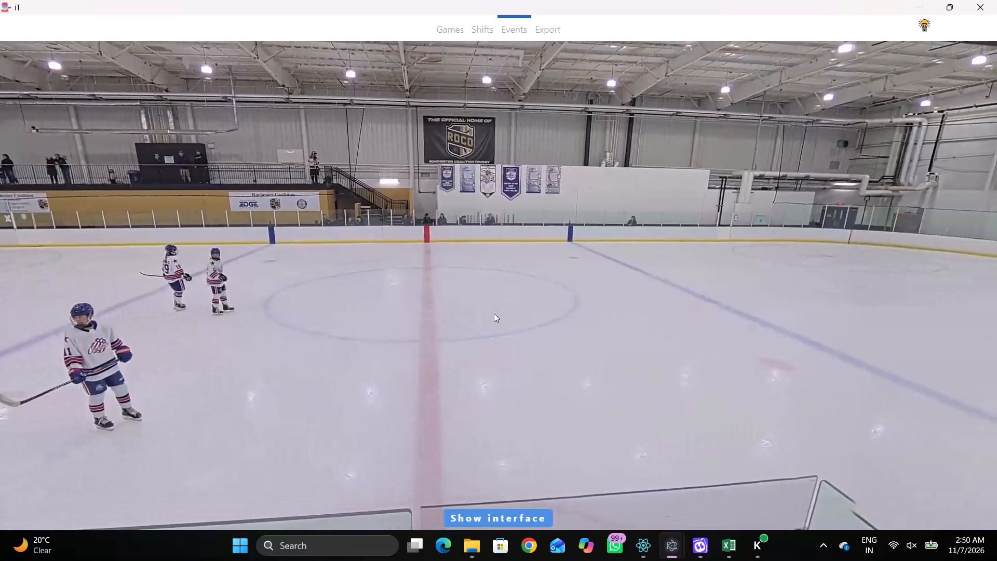
{"action": "key", "text": "space"}
{"action": "key", "text": "space"}
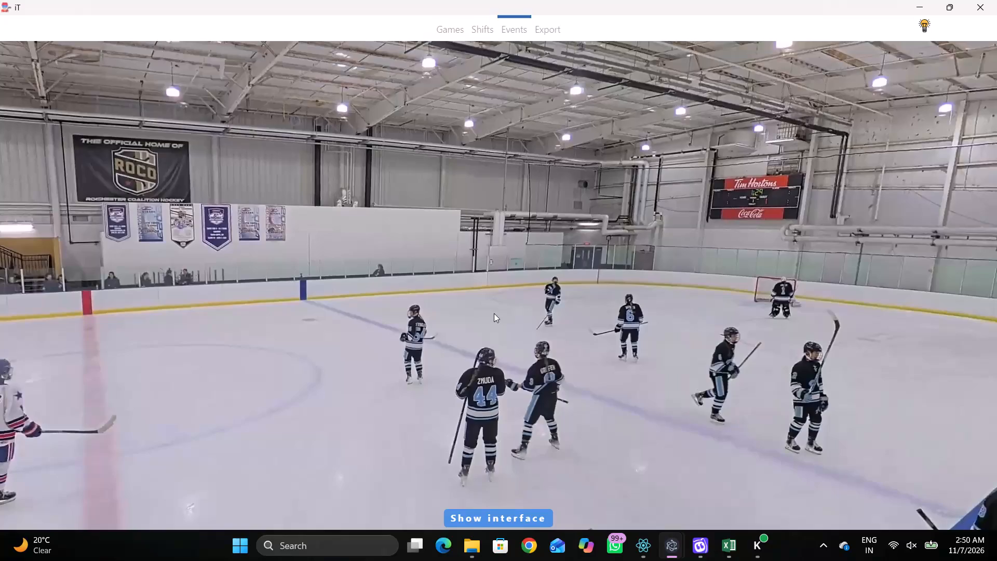
{"action": "key", "text": "shift+d"}
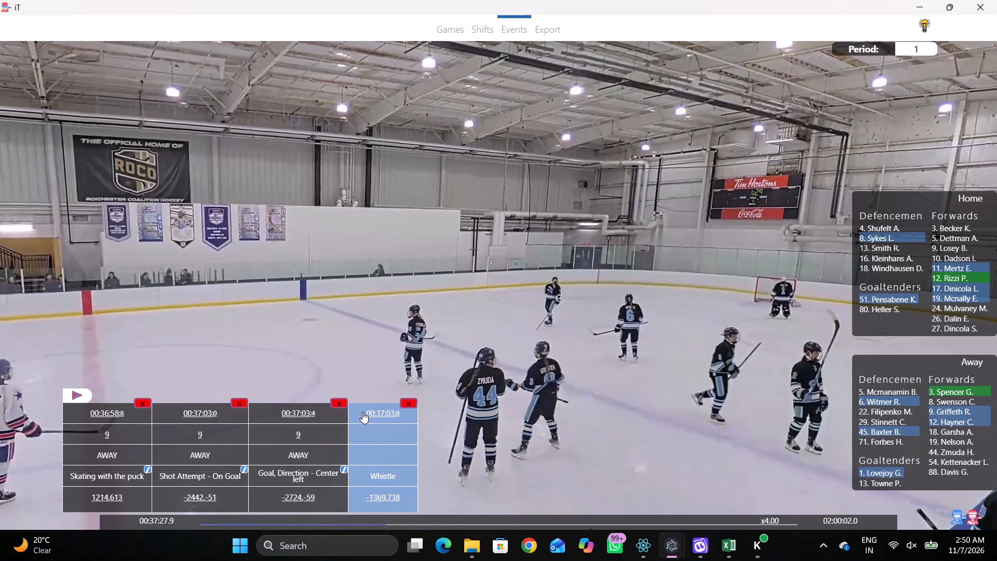
{"action": "left_click", "coordinate": [486, 38]}
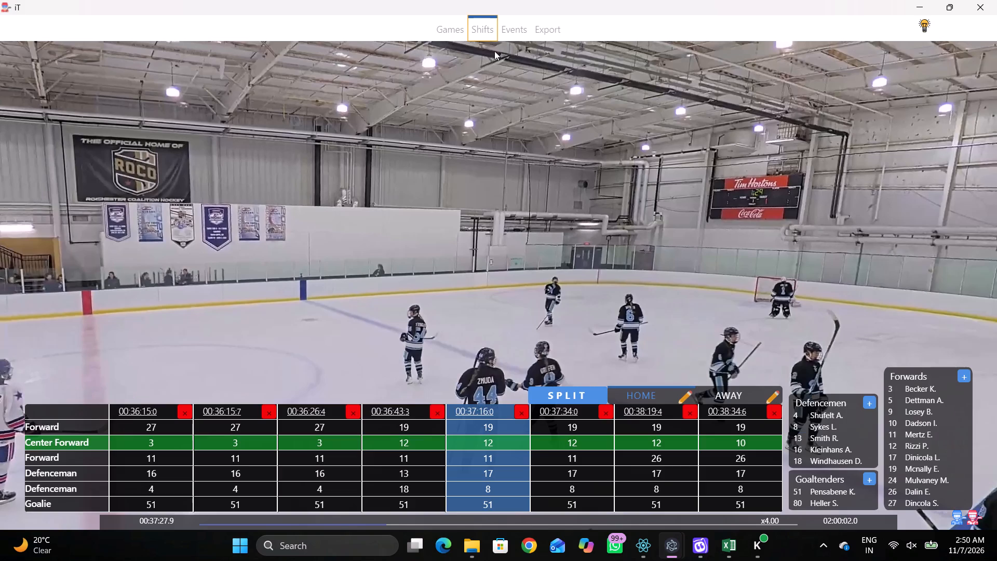
{"action": "left_click", "coordinate": [739, 398]}
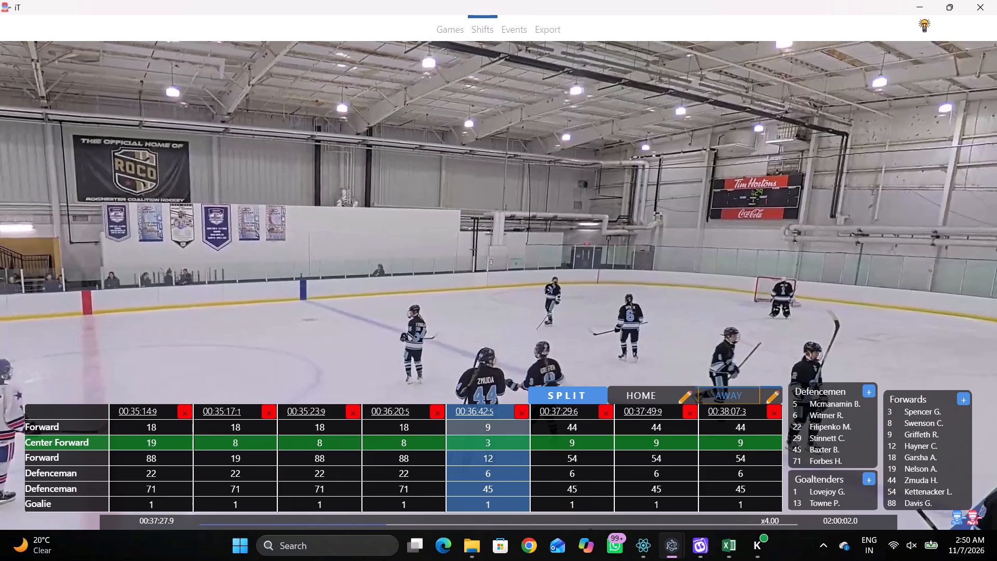
{"action": "left_click", "coordinate": [514, 426]}
{"action": "left_click", "coordinate": [902, 426]}
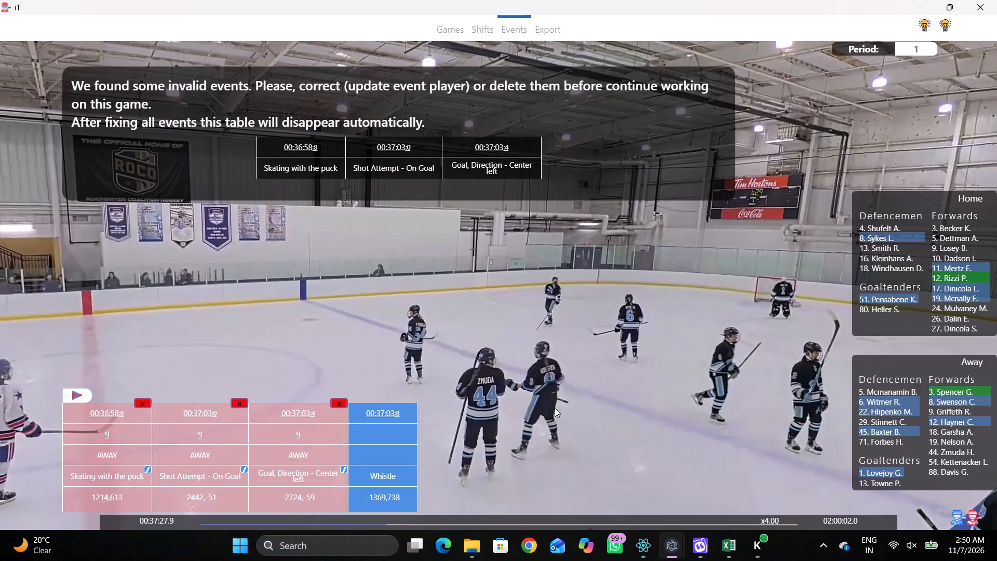
Reassign the invalid 00:36:58:8 Skating with the puck, 00:37:03:0 Shot Attempt and 00:37:03:4 Goal events to away player 8.
{"action": "left_click", "coordinate": [100, 434]}
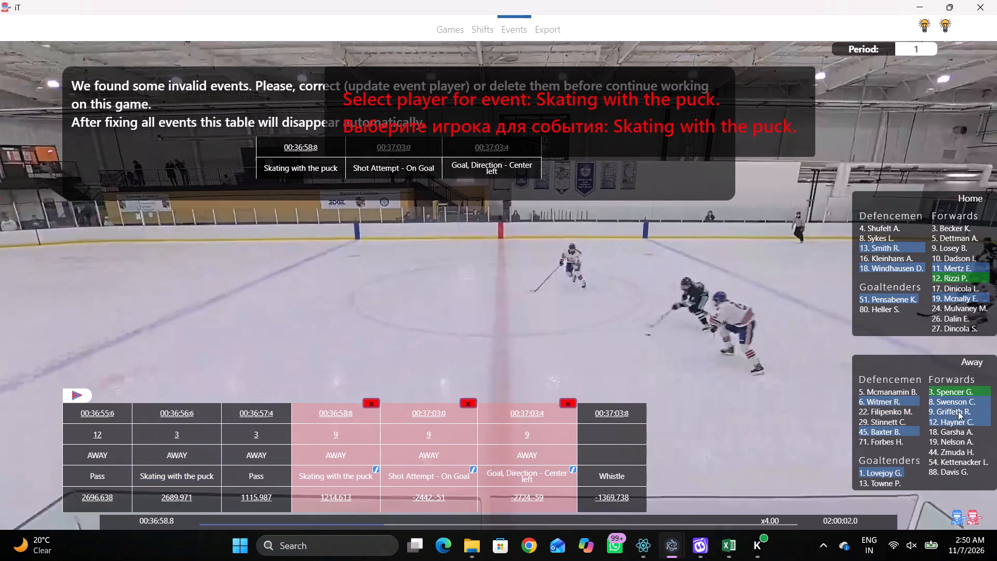
{"action": "left_click", "coordinate": [954, 405]}
{"action": "left_click_drag", "start_coordinate": [452, 429], "coordinate": [447, 431]}
{"action": "left_click", "coordinate": [933, 399]}
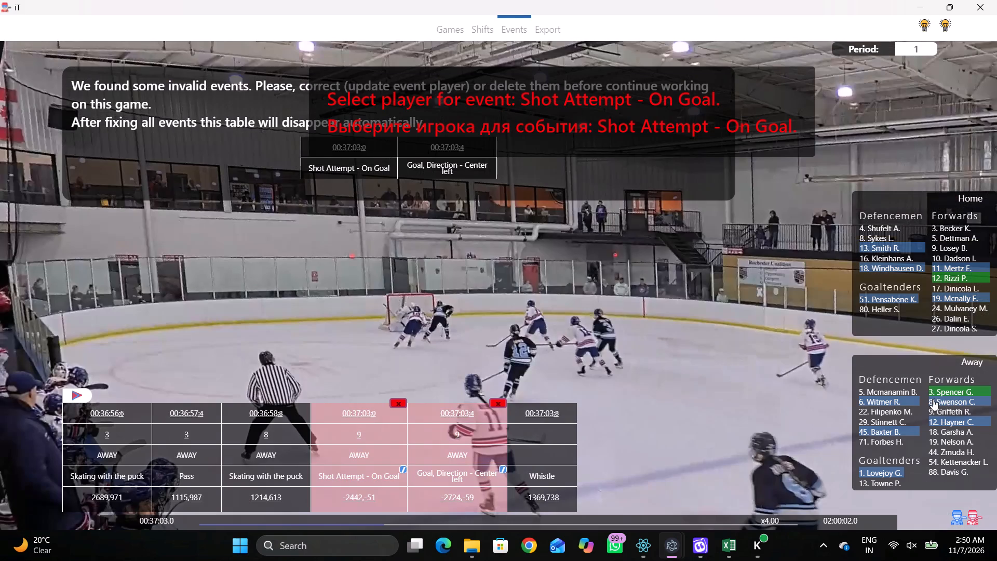
{"action": "left_click", "coordinate": [444, 430]}
{"action": "left_click", "coordinate": [932, 395]}
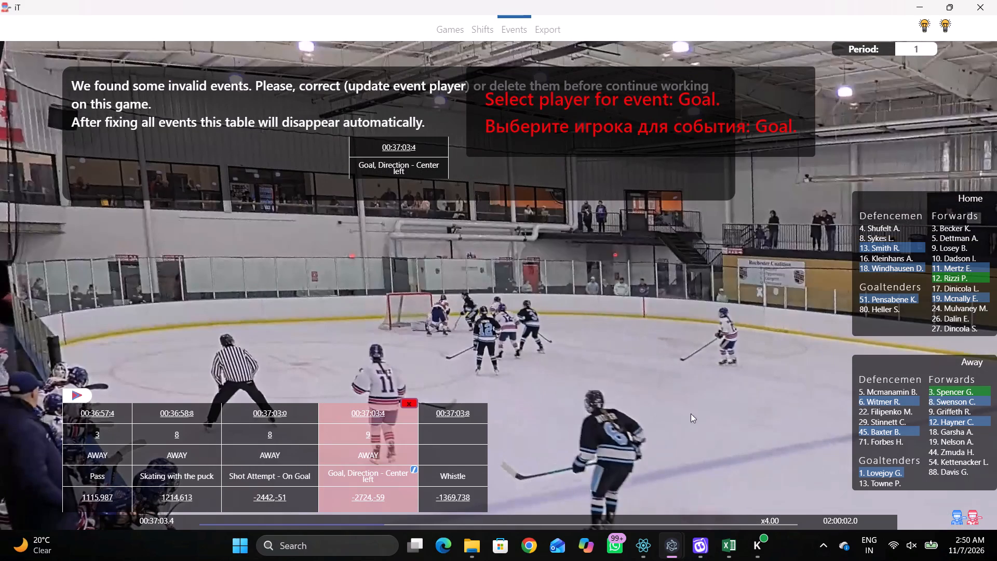
{"action": "left_click", "coordinate": [953, 398]}
Advance from the whistle to the restart and record a Face off at the centre spot, won by home player 12 against away player 9.
{"action": "left_click", "coordinate": [459, 407]}
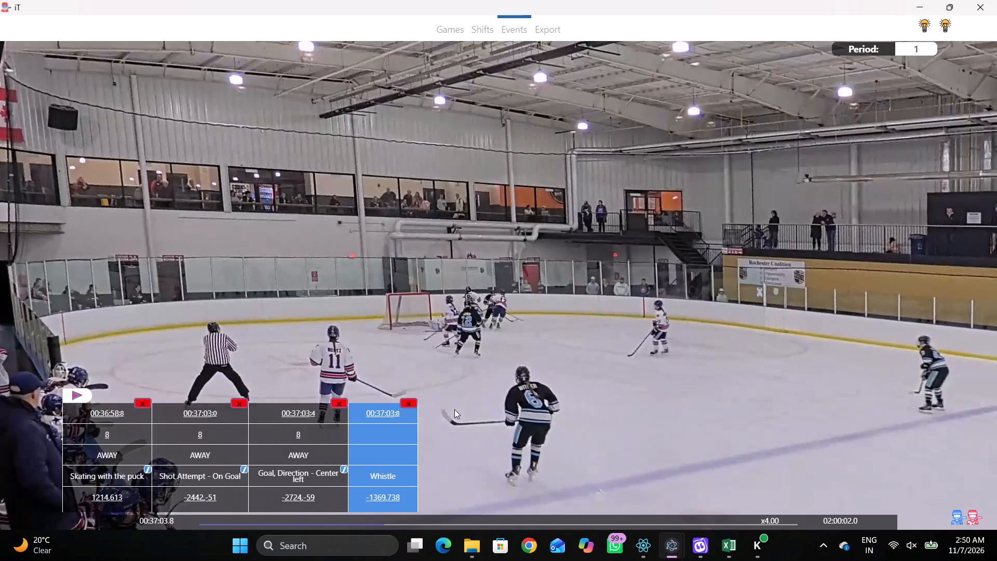
{"action": "key", "text": "shift+d"}
{"action": "type", "text": "cc c c"}
{"action": "key", "text": "space"}
{"action": "key", "text": "v"}
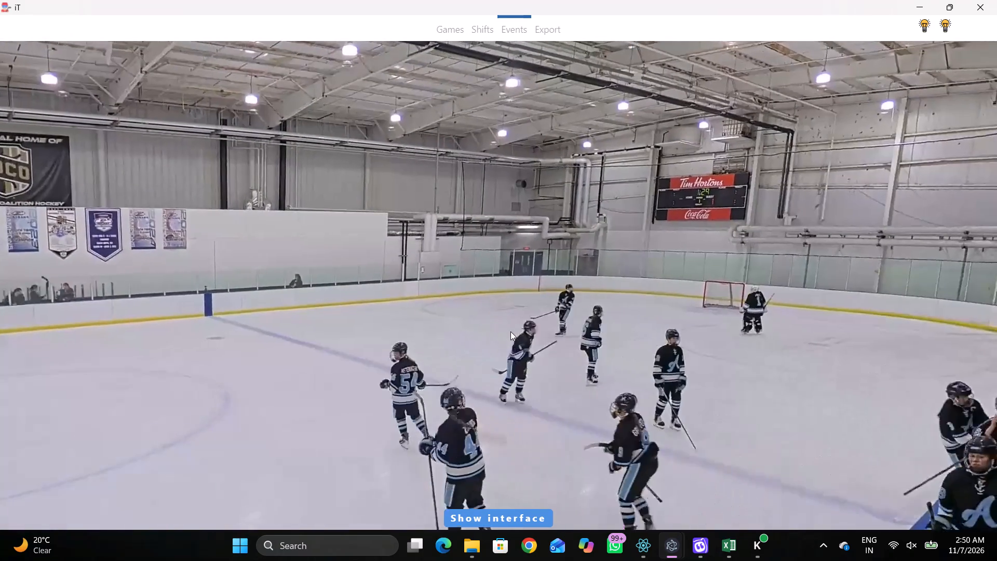
{"action": "key", "text": "space"}
{"action": "key", "text": "shift+d"}
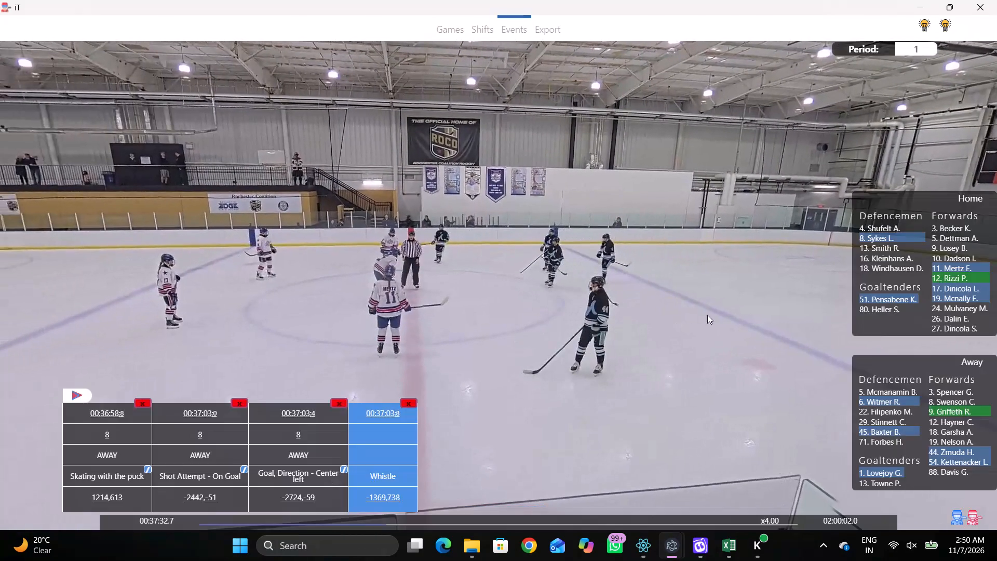
{"action": "key", "text": "space"}
{"action": "key", "text": "shift+d"}
{"action": "key", "text": "space"}
{"action": "key", "text": "space"}
{"action": "key", "text": "space"}
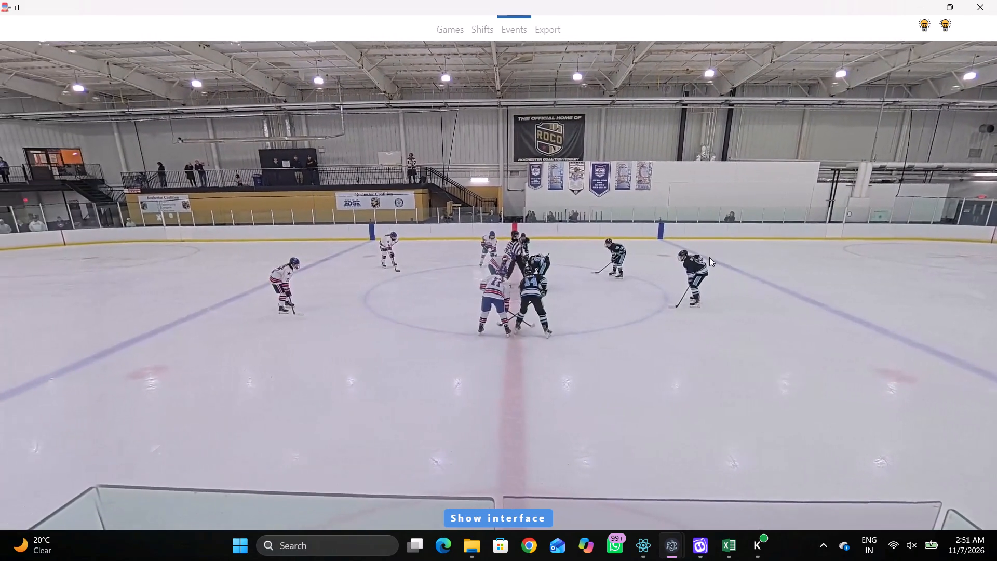
{"action": "key", "text": "space"}
{"action": "key", "text": "space"}
{"action": "key", "text": "q"}
{"action": "key", "text": "q"}
{"action": "key", "text": "q"}
{"action": "key", "text": "q"}
{"action": "key", "text": "q"}
{"action": "key", "text": "q"}
{"action": "key", "text": "q"}
{"action": "right_click", "coordinate": [688, 191]}
{"action": "key", "text": "q"}
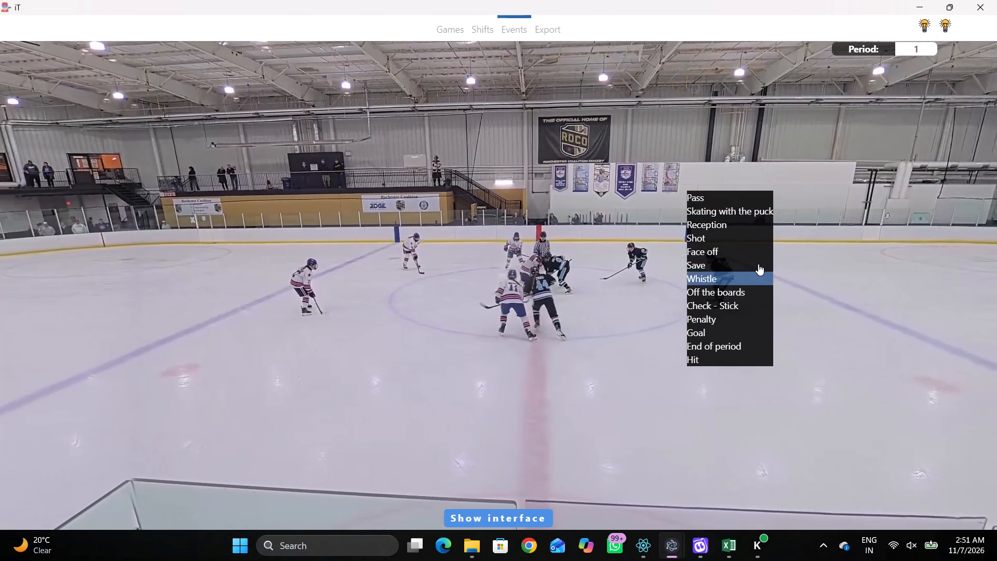
{"action": "left_click", "coordinate": [718, 245]}
{"action": "left_click", "coordinate": [935, 276]}
{"action": "left_click", "coordinate": [945, 417]}
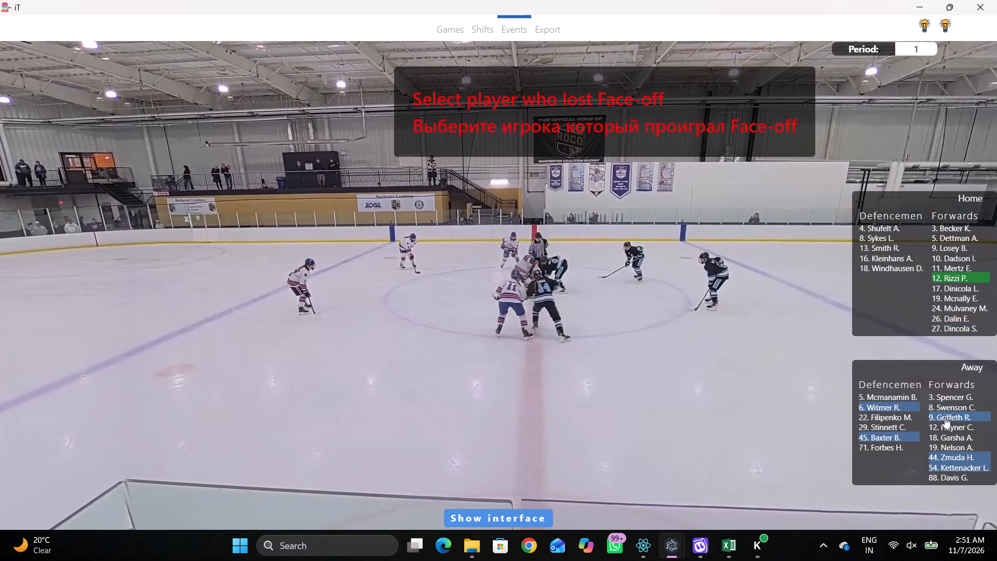
{"action": "left_click", "coordinate": [518, 208]}
Advance the play and record a Pass by home player 12 on the centre red line, just above the centre spot.
{"action": "key", "text": "r"}
{"action": "key", "text": "space"}
{"action": "key", "text": "space"}
{"action": "key", "text": "space"}
{"action": "key", "text": "space"}
{"action": "right_click", "coordinate": [635, 245]}
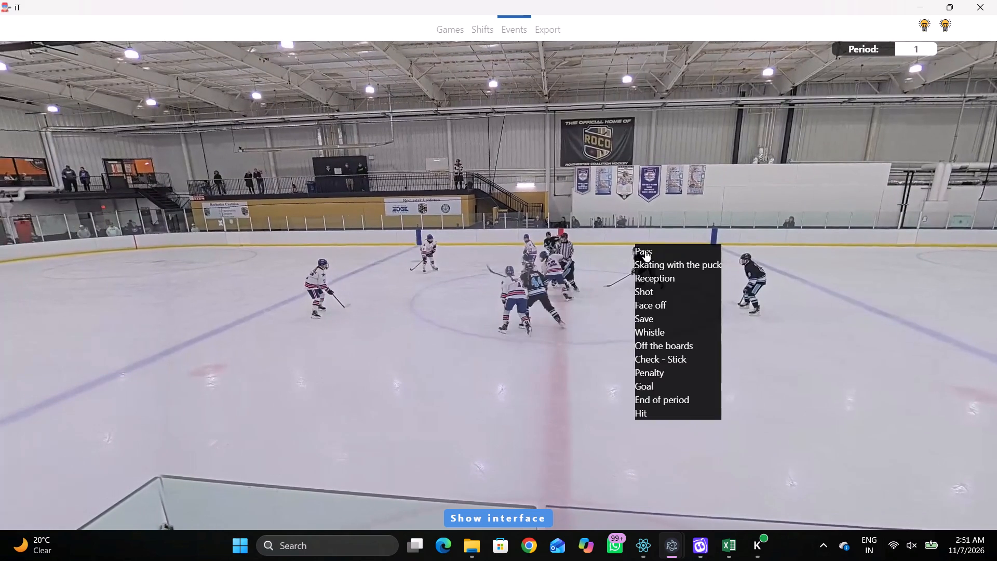
{"action": "left_click", "coordinate": [645, 250]}
{"action": "left_click", "coordinate": [940, 280]}
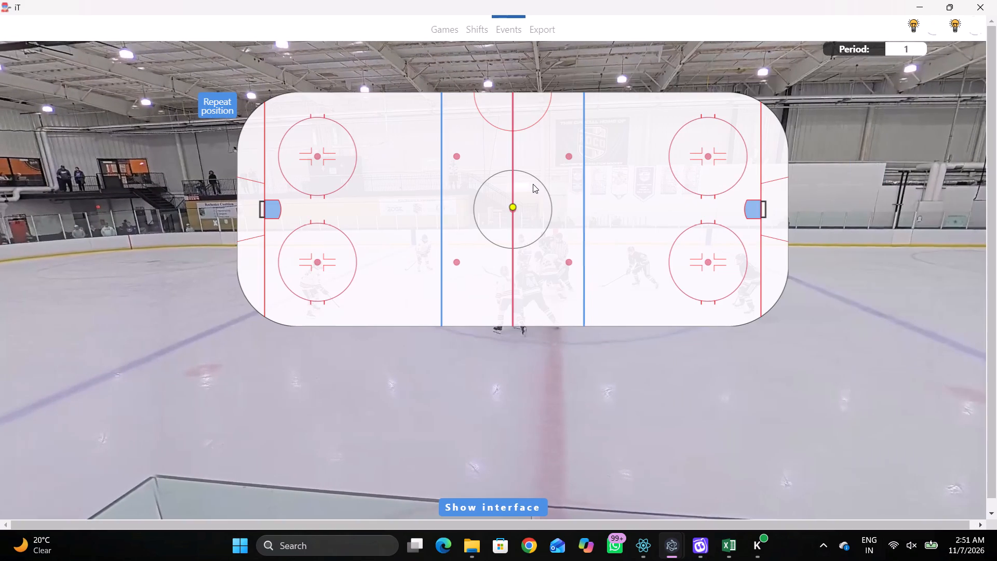
{"action": "left_click", "coordinate": [517, 190]}
Advance the play and record a Pass by away player 54 inside the centre circle, close to the centre spot.
{"action": "key", "text": "r"}
{"action": "key", "text": "space"}
{"action": "key", "text": "space"}
{"action": "key", "text": "space"}
{"action": "key", "text": "v"}
{"action": "key", "text": "space"}
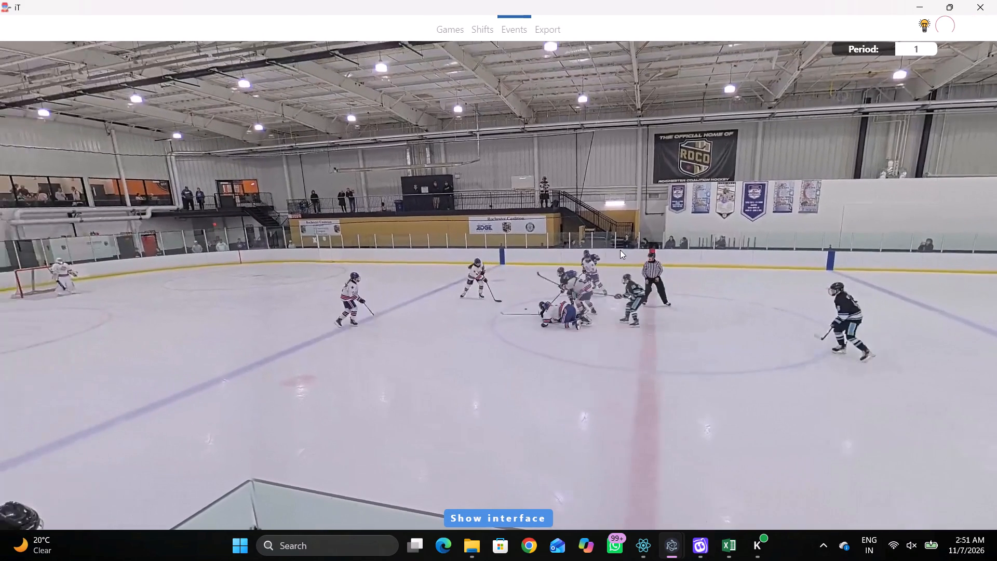
{"action": "key", "text": "q"}
{"action": "key", "text": "q"}
{"action": "right_click", "coordinate": [621, 214]}
{"action": "key", "text": "q"}
{"action": "left_click", "coordinate": [630, 222]}
{"action": "right_click", "coordinate": [621, 216]}
{"action": "left_click", "coordinate": [629, 223]}
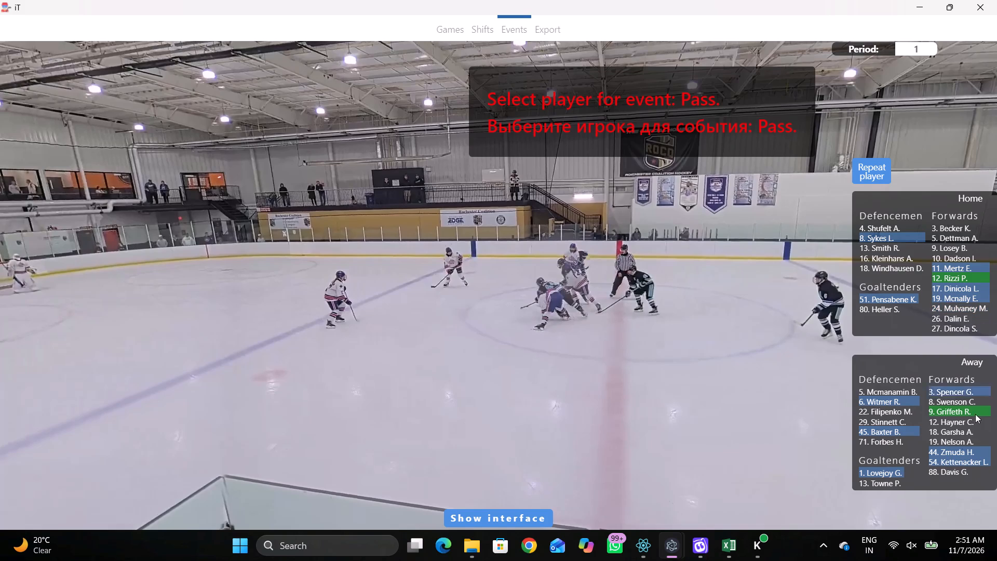
{"action": "left_click", "coordinate": [936, 464]}
{"action": "left_click", "coordinate": [534, 217]}
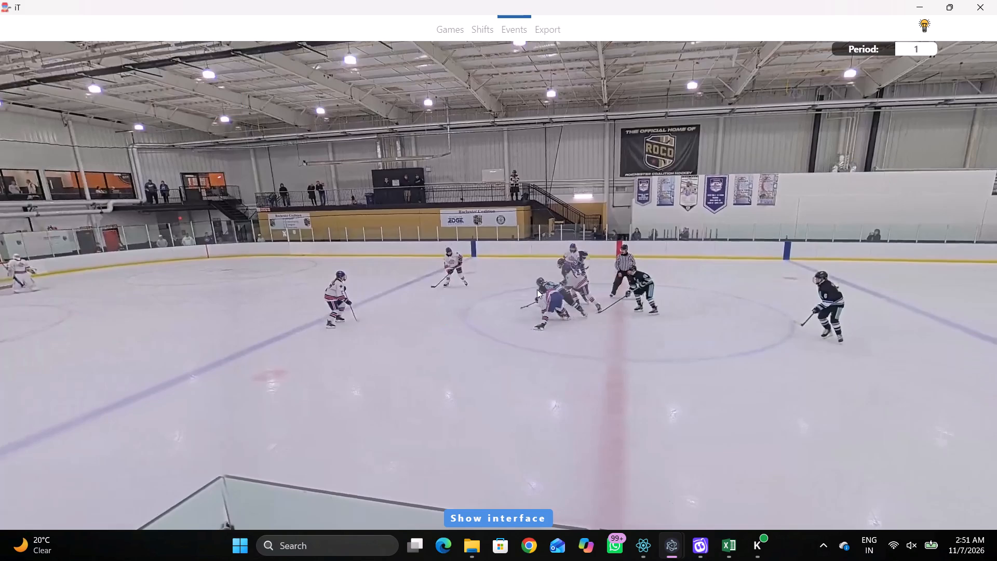
Move the 00:37:41:4 Pass to about -232, -92, inside the centre circle on the left side of the red line.
{"action": "key", "text": "shift+d"}
{"action": "left_click", "coordinate": [313, 495]}
{"action": "left_click", "coordinate": [477, 202]}
Advance the play and record a Pass by home player 8 near the top of the centre circle, at about -148, -491.
{"action": "key", "text": "space"}
{"action": "key", "text": "space"}
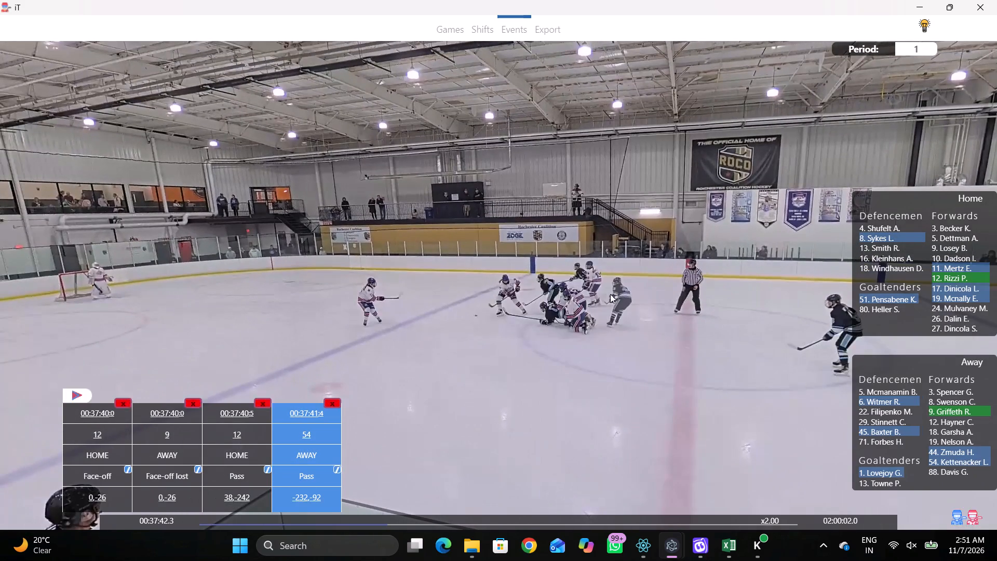
{"action": "key", "text": "space"}
{"action": "key", "text": "space"}
{"action": "key", "text": "q"}
{"action": "key", "text": "q"}
{"action": "key", "text": "q"}
{"action": "key", "text": "q"}
{"action": "right_click", "coordinate": [676, 263]}
{"action": "double_click", "coordinate": [684, 272]}
{"action": "right_click", "coordinate": [684, 272]}
{"action": "left_click", "coordinate": [694, 282]}
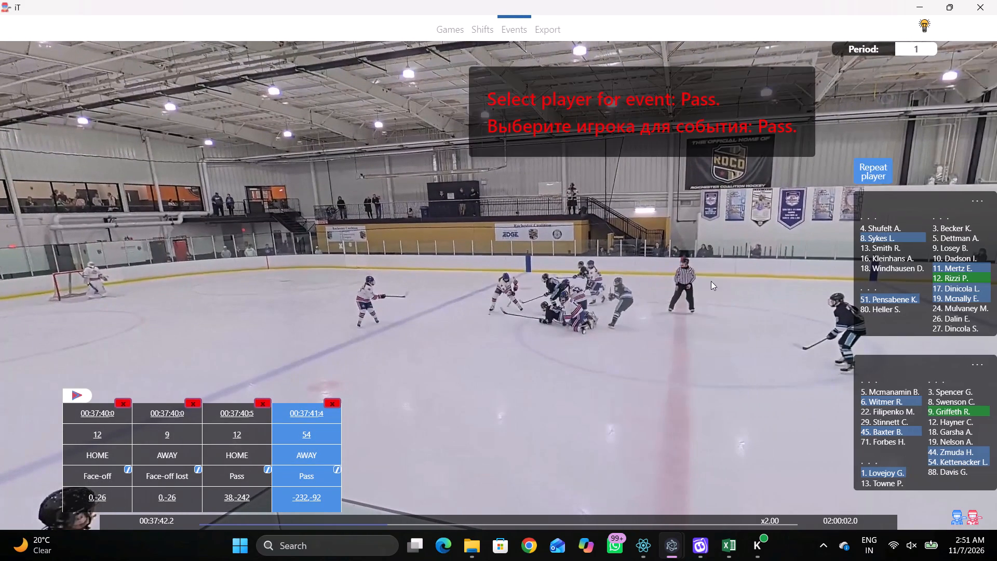
{"action": "left_click", "coordinate": [899, 234]}
{"action": "left_click", "coordinate": [505, 171]}
Advance the play and record Skating with the puck by home player 17 just past the left blue line, at about -889, 763.
{"action": "key", "text": "q"}
{"action": "key", "text": "q"}
{"action": "key", "text": "q"}
{"action": "type", "text": "qqq"}
{"action": "key", "text": "space"}
{"action": "key", "text": "v"}
{"action": "key", "text": "space"}
{"action": "key", "text": "space"}
{"action": "key", "text": "space"}
{"action": "right_click", "coordinate": [514, 230]}
{"action": "left_click", "coordinate": [540, 249]}
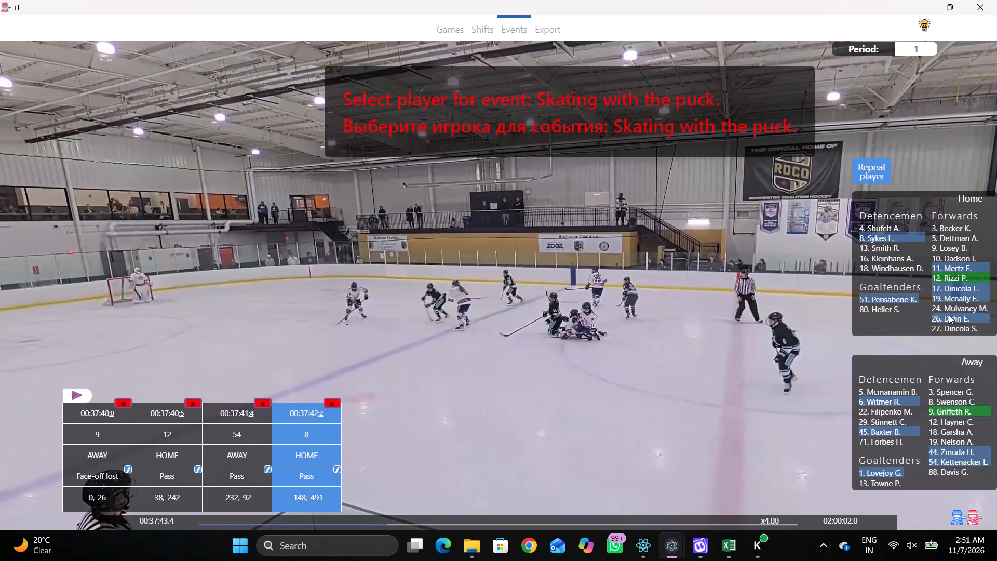
{"action": "left_click", "coordinate": [942, 285]}
{"action": "left_click", "coordinate": [440, 272]}
Return to the 00:37:43:4 event and record a Pass by the same player, home 17, slightly deeper in the left zone.
{"action": "key", "text": "space"}
{"action": "key", "text": "space"}
{"action": "key", "text": "space"}
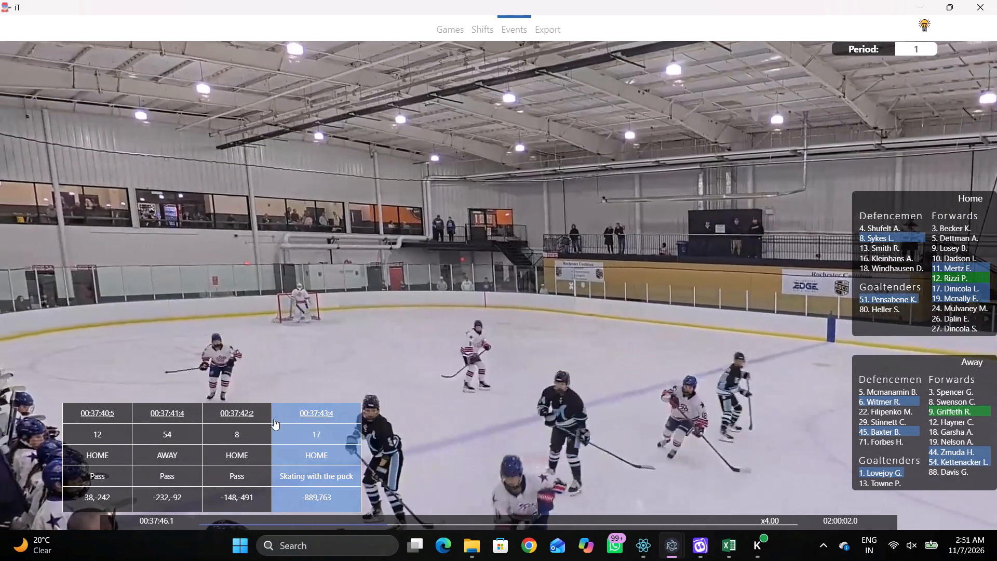
{"action": "key", "text": "space"}
{"action": "left_click", "coordinate": [290, 414]}
{"action": "key", "text": "shift+d"}
{"action": "key", "text": "space"}
{"action": "key", "text": "space"}
{"action": "right_click_drag", "start_coordinate": [572, 276], "coordinate": [575, 284]}
{"action": "left_click", "coordinate": [582, 292]}
{"action": "left_click", "coordinate": [885, 172]}
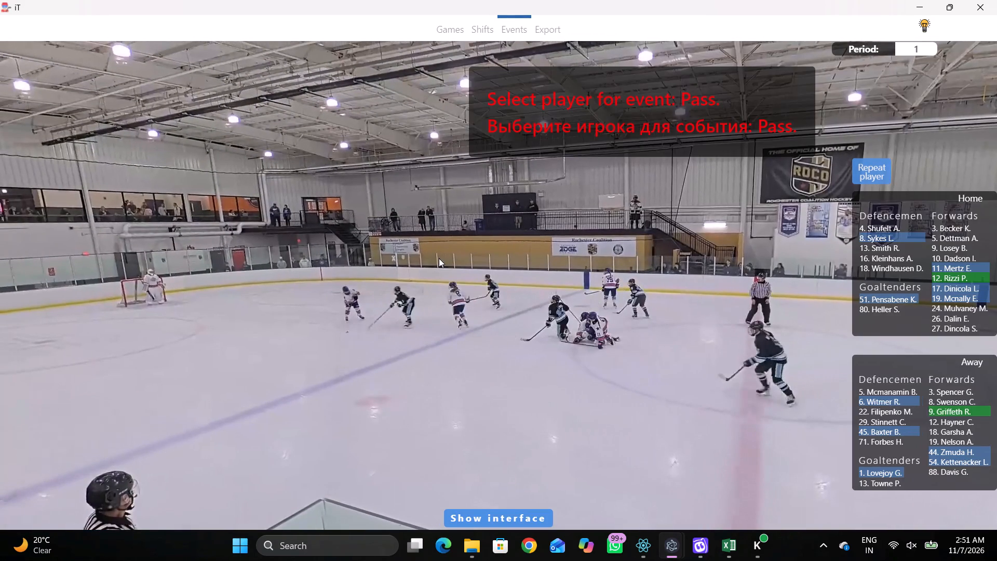
{"action": "left_click", "coordinate": [429, 244]}
Advance the play and record Skating with the puck by away player 6 in the lower neutral zone, just left of the red line.
{"action": "key", "text": "space"}
{"action": "key", "text": "space"}
{"action": "key", "text": "space"}
{"action": "key", "text": "space"}
{"action": "right_click", "coordinate": [639, 271]}
{"action": "left_click", "coordinate": [669, 297]}
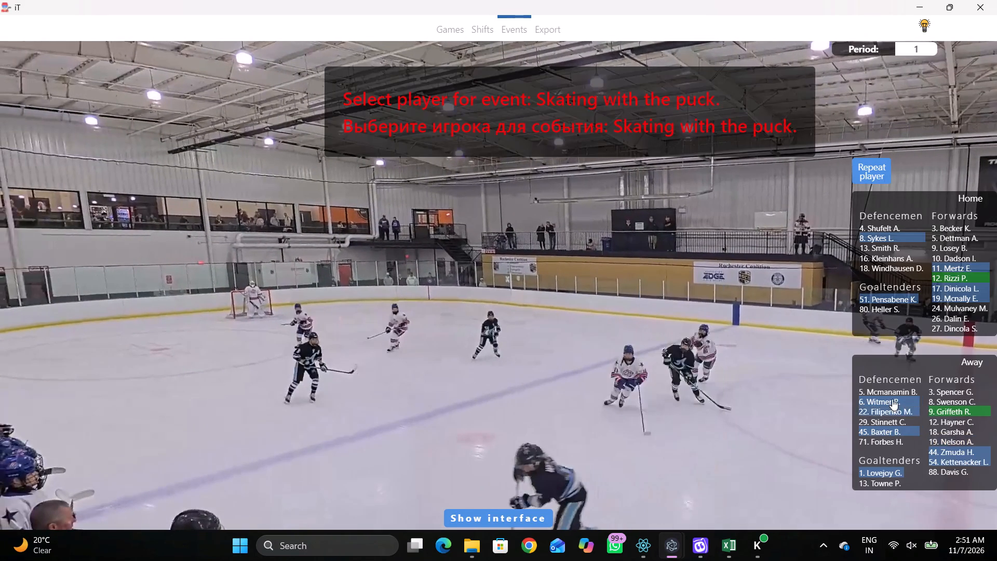
{"action": "left_click", "coordinate": [892, 399]}
{"action": "left_click", "coordinate": [497, 272]}
Advance the play and record a Pass by the same player, away 6, in the lower neutral zone close to the red line.
{"action": "key", "text": "space"}
{"action": "key", "text": "space"}
{"action": "key", "text": "space"}
{"action": "key", "text": "space"}
{"action": "key", "text": "space"}
{"action": "key", "text": "space"}
{"action": "right_click", "coordinate": [659, 221]}
{"action": "left_click", "coordinate": [670, 232]}
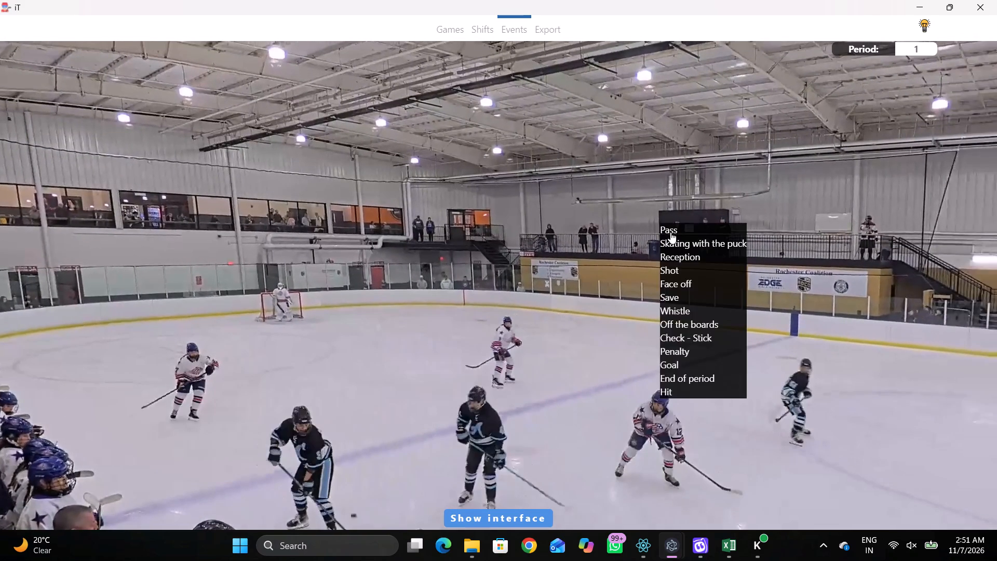
{"action": "left_click", "coordinate": [885, 176]}
{"action": "key", "text": "space"}
{"action": "left_click_drag", "start_coordinate": [534, 284], "coordinate": [523, 289]}
Advance the play and record Skating with the puck by home player 17 in the left zone, between the blue line and lower face-off circle.
{"action": "key", "text": "space"}
{"action": "key", "text": "space"}
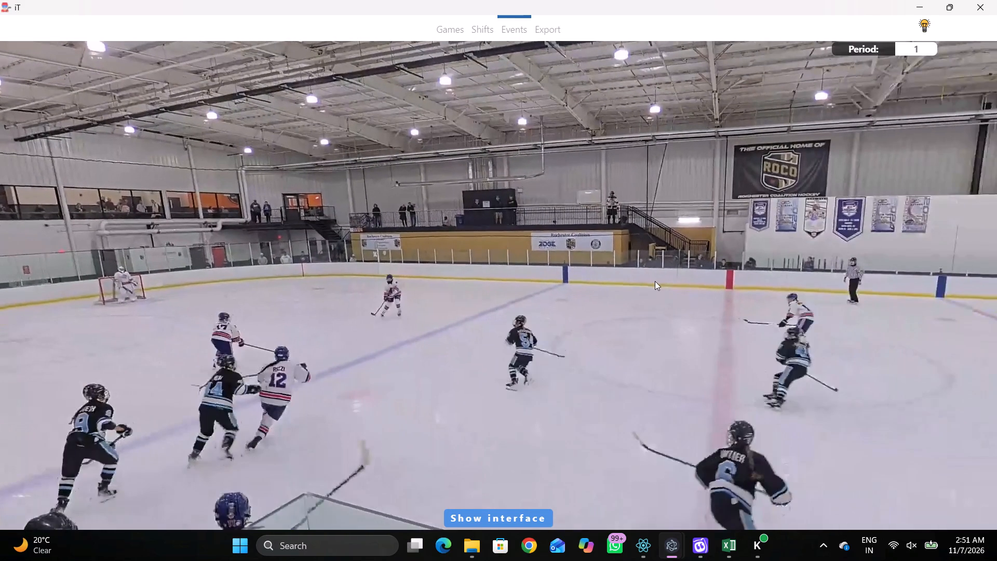
{"action": "key", "text": "r"}
{"action": "key", "text": "space"}
{"action": "key", "text": "space"}
{"action": "key", "text": "space"}
{"action": "key", "text": "space"}
{"action": "right_click", "coordinate": [656, 240]}
{"action": "left_click", "coordinate": [674, 260]}
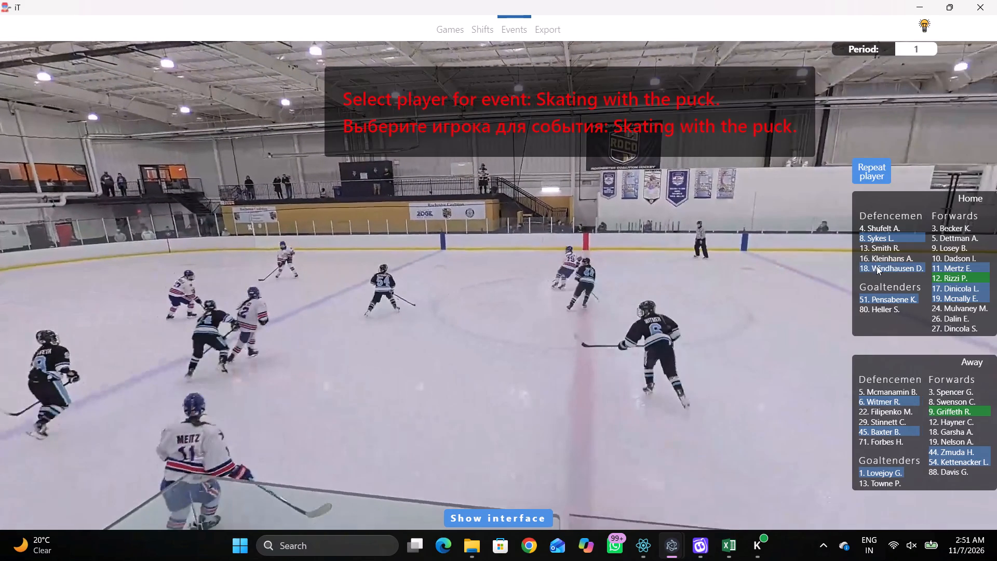
{"action": "left_click", "coordinate": [944, 289]}
{"action": "left_click", "coordinate": [401, 255]}
Advance the play and record a Pass by the same player, home 17, in the left zone near the blue line.
{"action": "key", "text": "space"}
{"action": "key", "text": "space"}
{"action": "right_click", "coordinate": [563, 215]}
{"action": "left_click", "coordinate": [568, 221]}
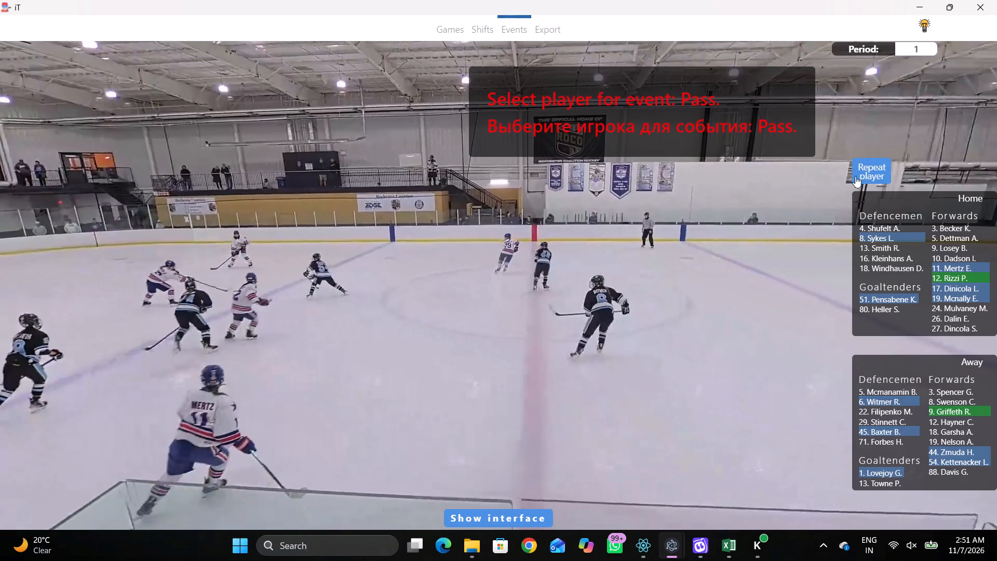
{"action": "left_click", "coordinate": [858, 175]}
{"action": "key", "text": "space"}
{"action": "left_click", "coordinate": [414, 236]}
Advance the play and record Skating with the puck by away player 6 behind the right goal line, at the end boards above the net.
{"action": "key", "text": "space"}
{"action": "key", "text": "space"}
{"action": "key", "text": "space"}
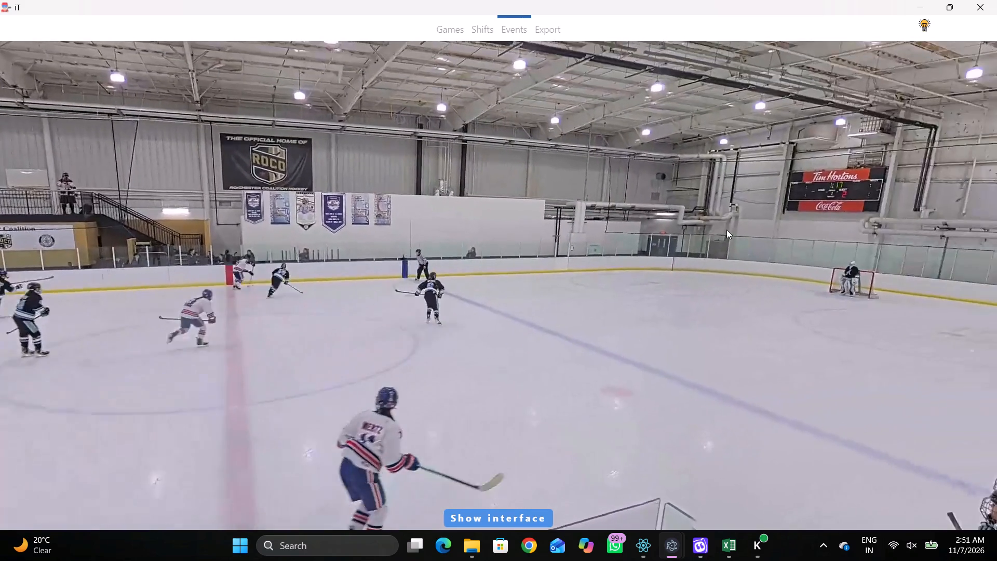
{"action": "key", "text": "v"}
{"action": "key", "text": "space"}
{"action": "key", "text": "space"}
{"action": "key", "text": "space"}
{"action": "right_click", "coordinate": [757, 201]}
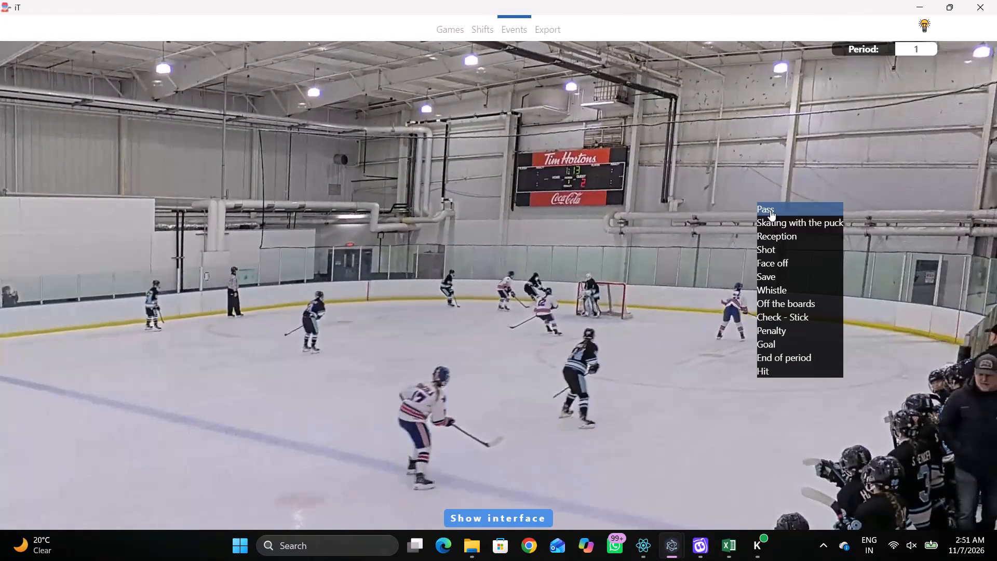
{"action": "left_click", "coordinate": [791, 218]}
{"action": "left_click_drag", "start_coordinate": [863, 392], "coordinate": [865, 397]}
{"action": "left_click", "coordinate": [886, 399]}
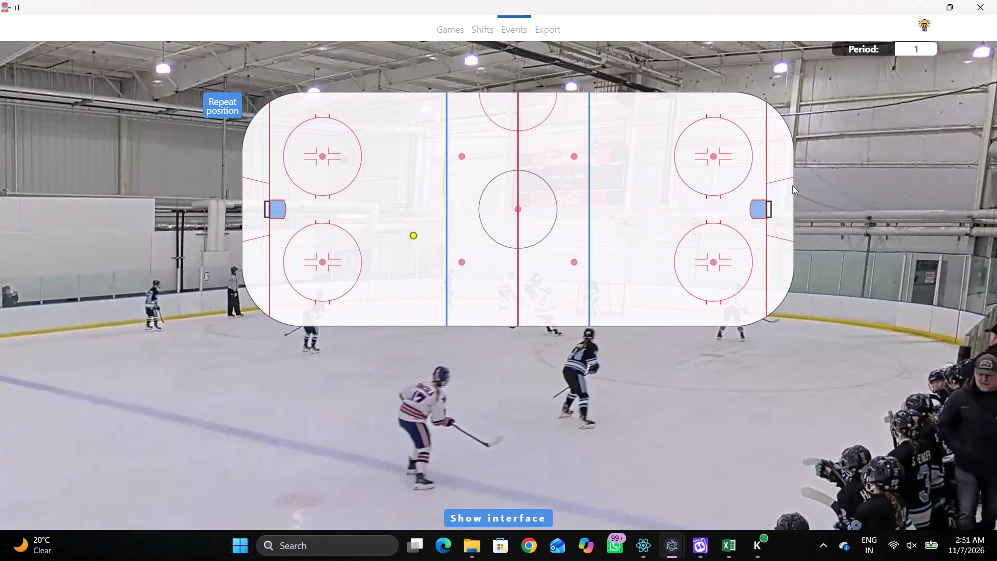
{"action": "left_click", "coordinate": [792, 181]}
Advance the play and record a Pass by the same player, away 6, behind the right goal line above the net.
{"action": "key", "text": "space"}
{"action": "key", "text": "space"}
{"action": "right_click", "coordinate": [707, 164]}
{"action": "left_click", "coordinate": [725, 173]}
{"action": "left_click", "coordinate": [844, 167]}
{"action": "right_click", "coordinate": [778, 161]}
{"action": "left_click", "coordinate": [790, 170]}
{"action": "left_click", "coordinate": [855, 173]}
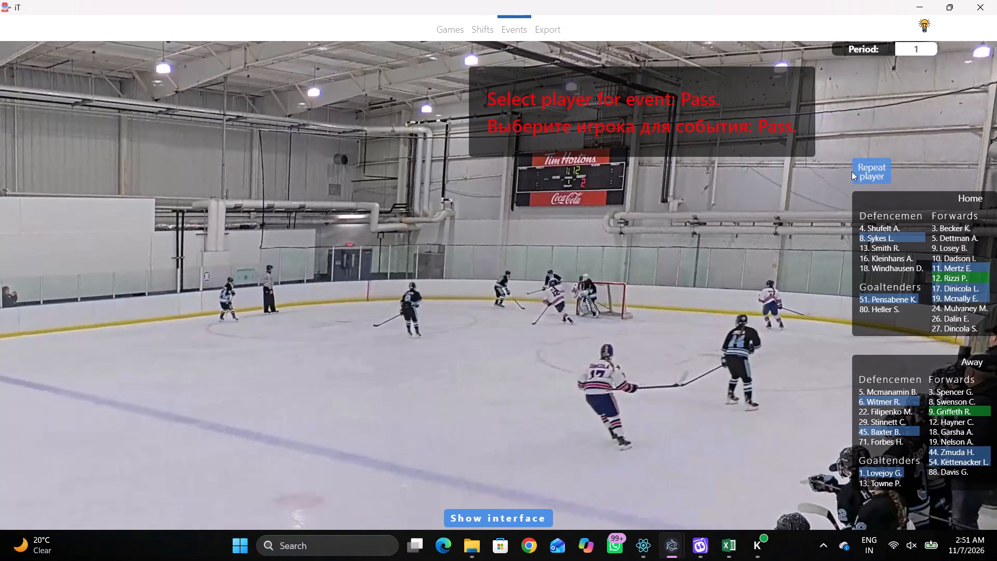
{"action": "left_click", "coordinate": [779, 168]}
Advance the play and record Skating with the puck by away player 54 along the upper boards of the right zone.
{"action": "key", "text": "shift+d"}
{"action": "key", "text": "shift+d"}
{"action": "key", "text": "space"}
{"action": "key", "text": "space"}
{"action": "key", "text": "space"}
{"action": "key", "text": "space"}
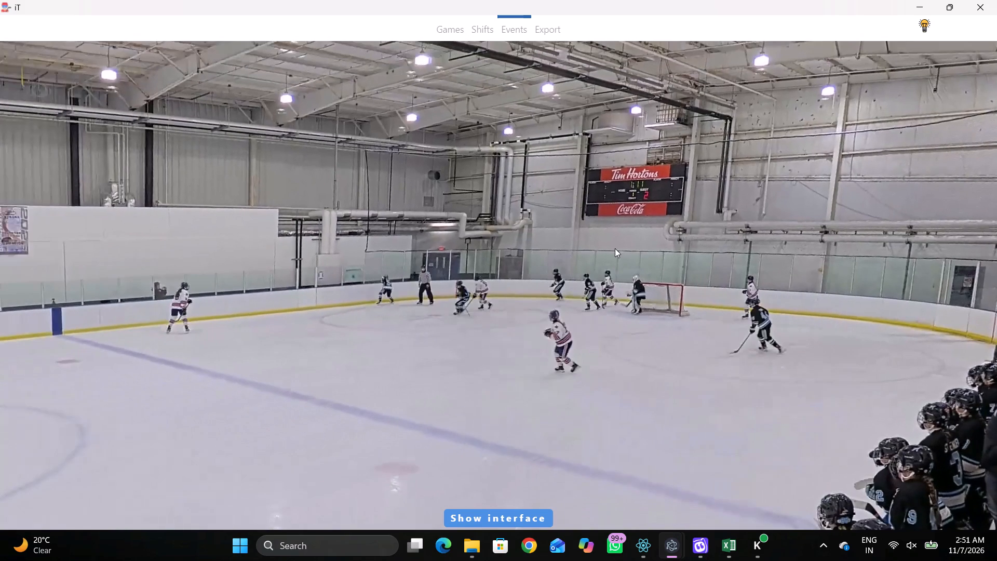
{"action": "type", "text": "q"}
{"action": "key", "text": "r"}
{"action": "key", "text": "space"}
{"action": "key", "text": "space"}
{"action": "right_click", "coordinate": [638, 210]}
{"action": "left_click", "coordinate": [666, 237]}
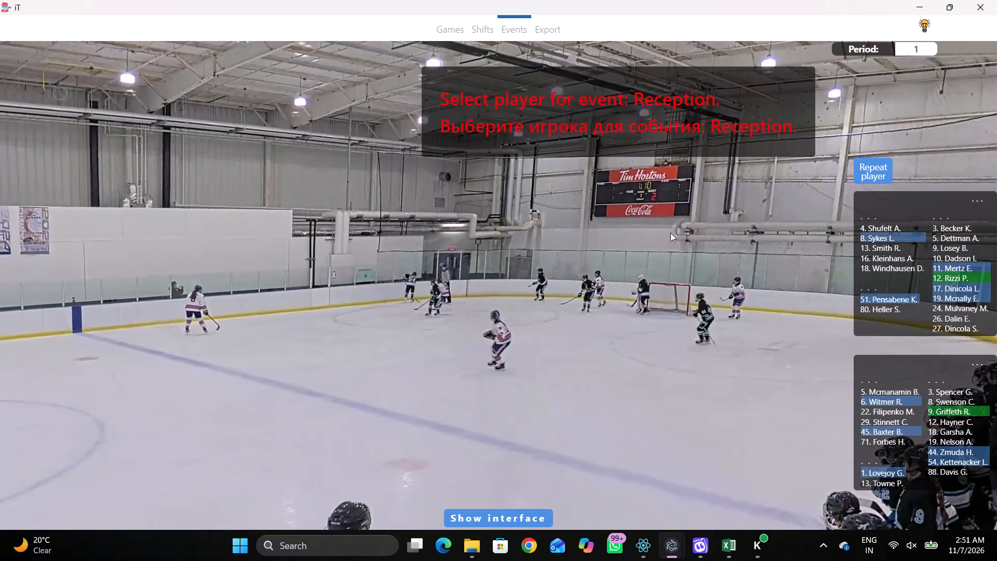
{"action": "right_click", "coordinate": [650, 216]}
{"action": "left_click", "coordinate": [731, 238]}
{"action": "left_click", "coordinate": [938, 460]}
{"action": "left_click", "coordinate": [732, 105]}
Advance the play and record a Pass by the same player, away 54, at the upper boards above the right zone's face-off circle.
{"action": "key", "text": "space"}
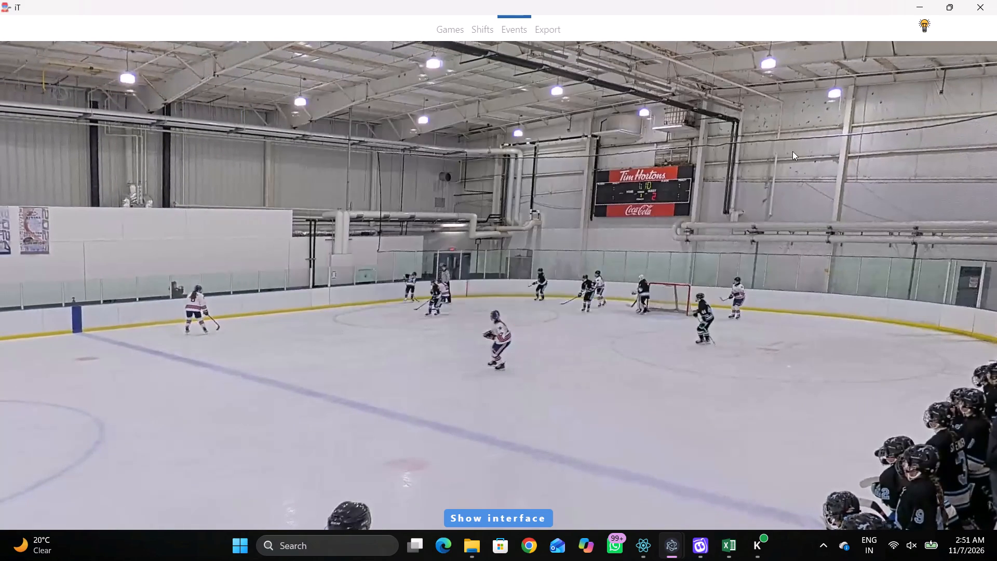
{"action": "key", "text": "space"}
{"action": "key", "text": "space"}
{"action": "key", "text": "space"}
{"action": "key", "text": "space"}
{"action": "key", "text": "space"}
{"action": "key", "text": "q"}
{"action": "key", "text": "q"}
{"action": "right_click", "coordinate": [719, 167]}
{"action": "left_click", "coordinate": [727, 174]}
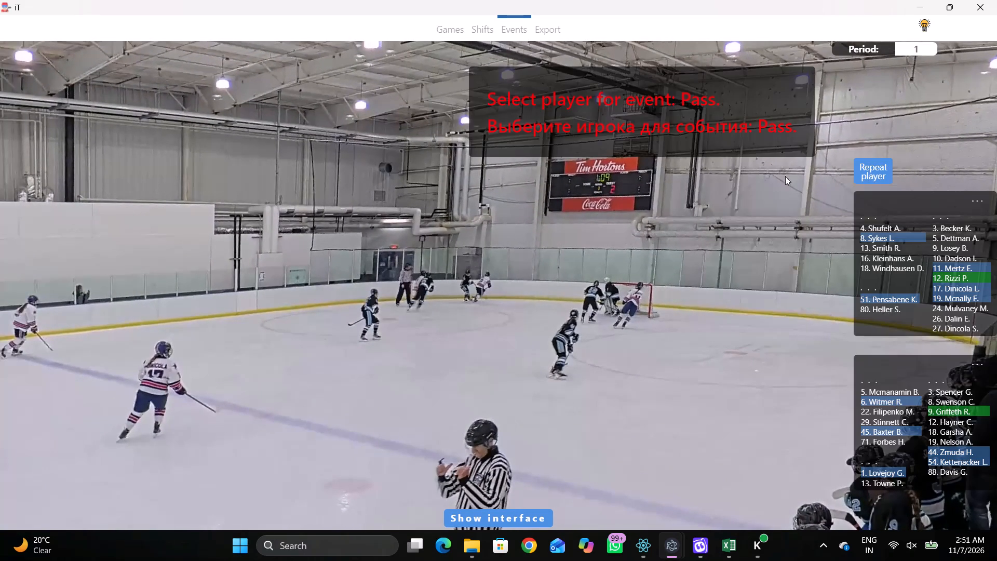
{"action": "left_click", "coordinate": [861, 165]}
{"action": "left_click", "coordinate": [702, 103]}
Follow the play around the right-hand net to identify the next puck event and its player.
{"action": "key", "text": "space"}
{"action": "key", "text": "space"}
{"action": "key", "text": "space"}
{"action": "key", "text": "space"}
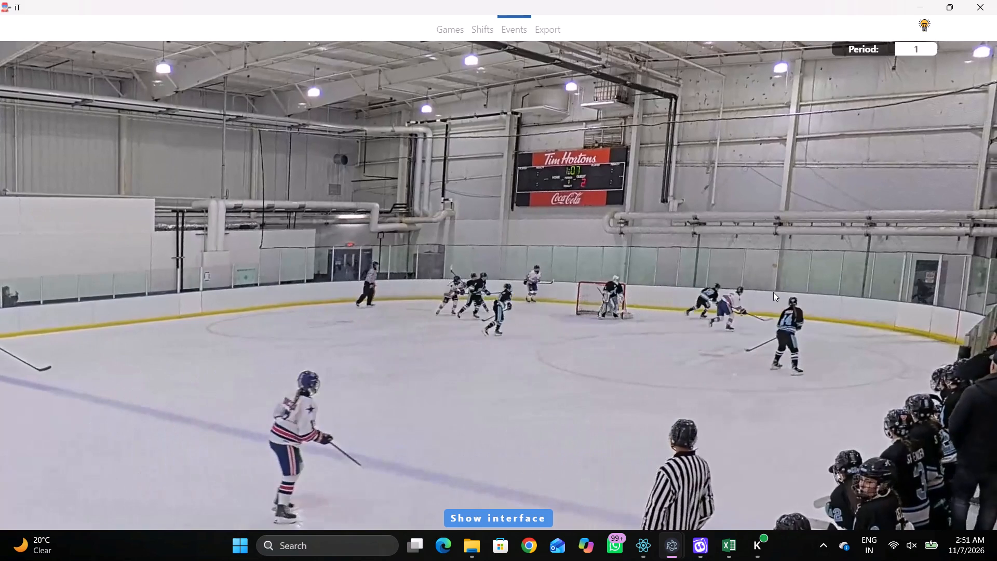
{"action": "key", "text": "space"}
{"action": "key", "text": "space"}
{"action": "key", "text": "space"}
{"action": "key", "text": "space"}
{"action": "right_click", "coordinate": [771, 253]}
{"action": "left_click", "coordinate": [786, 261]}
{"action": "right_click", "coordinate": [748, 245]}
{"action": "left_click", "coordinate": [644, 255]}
Advance the play and record Skating with the puck by away player 44 in the right zone's lower face-off circle.
{"action": "key", "text": "space"}
{"action": "key", "text": "space"}
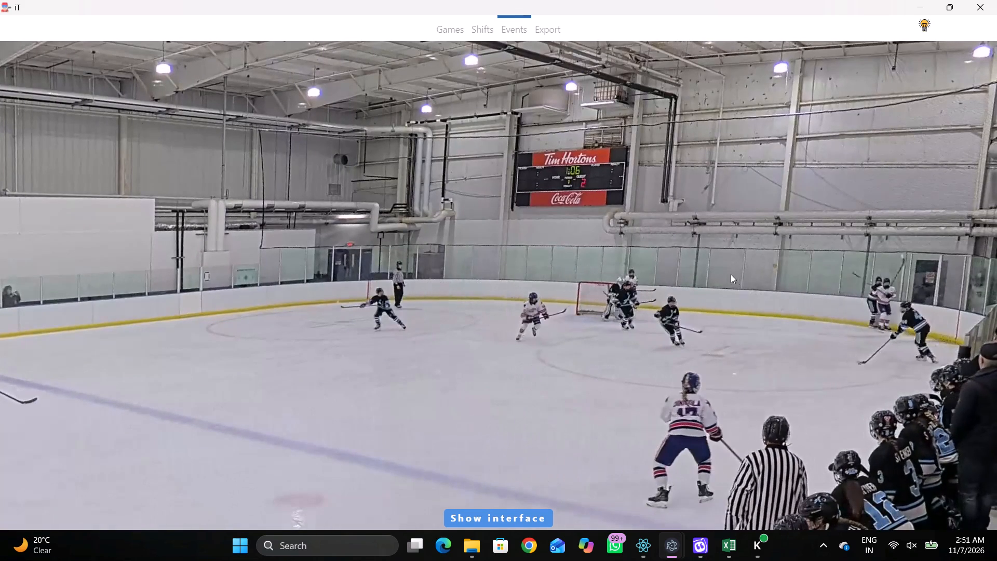
{"action": "right_click", "coordinate": [731, 274]}
{"action": "left_click", "coordinate": [761, 289]}
{"action": "left_click", "coordinate": [936, 451]}
{"action": "left_click", "coordinate": [705, 265]}
Advance the play and record a Pass by the same player, away 44, just above the right zone's lower face-off dot.
{"action": "key", "text": "space"}
{"action": "key", "text": "space"}
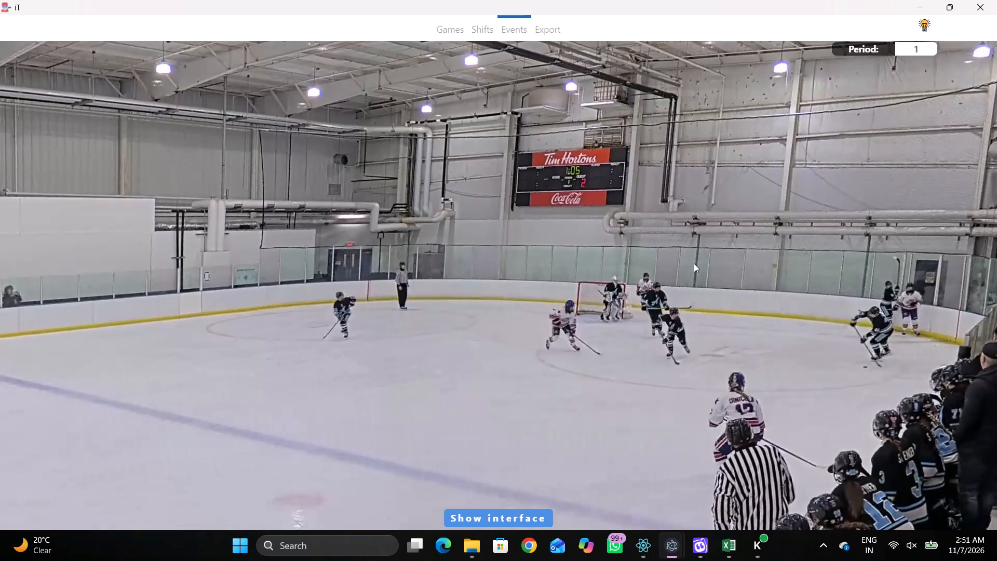
{"action": "key", "text": "space"}
{"action": "key", "text": "space"}
{"action": "key", "text": "q"}
{"action": "right_click", "coordinate": [703, 245]}
{"action": "left_click", "coordinate": [712, 256]}
{"action": "left_click", "coordinate": [874, 163]}
{"action": "left_click", "coordinate": [716, 248]}
Advance the play and record Skating with the puck by away player 9 between the right blue line and the lower face-off circle.
{"action": "key", "text": "space"}
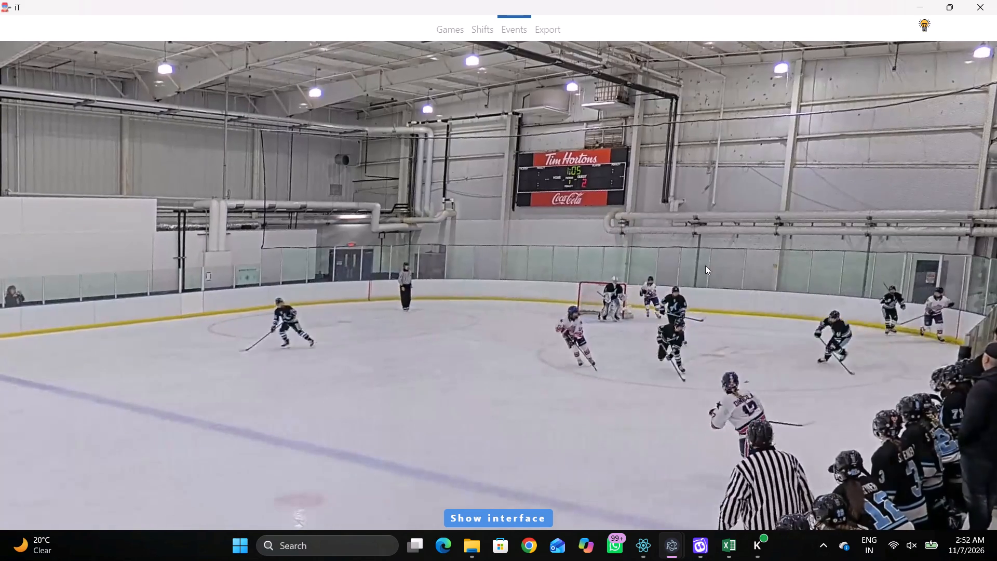
{"action": "key", "text": "space"}
{"action": "key", "text": "space"}
{"action": "key", "text": "space"}
{"action": "right_click", "coordinate": [656, 258]}
{"action": "left_click", "coordinate": [684, 283]}
{"action": "right_click", "coordinate": [722, 313]}
{"action": "left_click", "coordinate": [759, 332]}
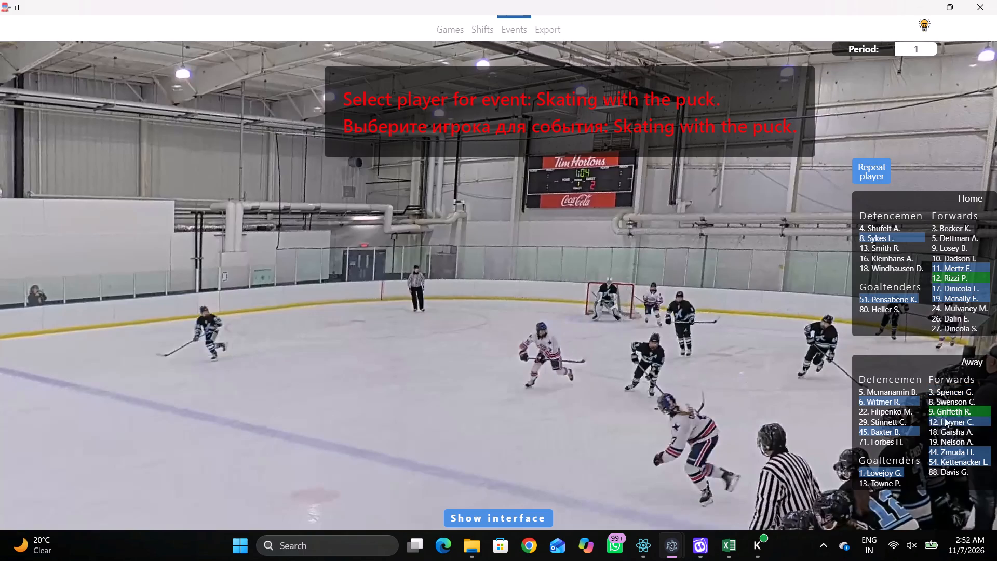
{"action": "left_click", "coordinate": [937, 411]}
{"action": "left_click", "coordinate": [642, 259]}
Advance the play and record a Pass by the same player, away 9, near the lower boards just outside the right blue line.
{"action": "key", "text": "space"}
{"action": "key", "text": "space"}
{"action": "key", "text": "space"}
{"action": "key", "text": "space"}
{"action": "key", "text": "q"}
{"action": "key", "text": "space"}
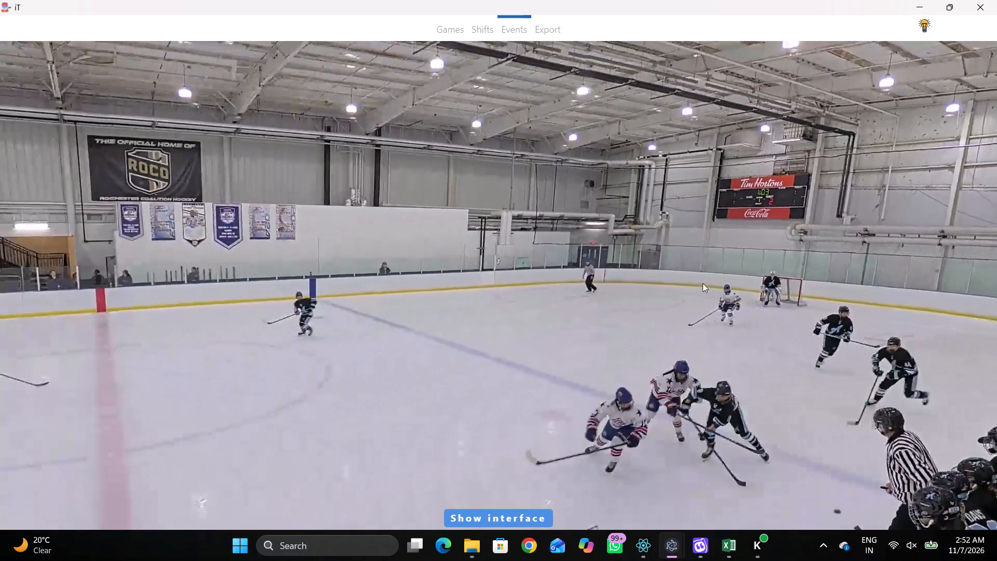
{"action": "key", "text": "space"}
{"action": "key", "text": "q"}
{"action": "key", "text": "space"}
{"action": "key", "text": "space"}
{"action": "right_click", "coordinate": [678, 256]}
{"action": "key", "text": "space"}
{"action": "key", "text": "space"}
{"action": "left_click", "coordinate": [665, 221]}
{"action": "right_click_drag", "start_coordinate": [783, 186], "coordinate": [775, 188]}
{"action": "left_click", "coordinate": [786, 193]}
{"action": "left_click", "coordinate": [855, 176]}
{"action": "left_click", "coordinate": [578, 302]}
Advance the play and record a Pass by home player 17 near the lower boards just outside the left blue line.
{"action": "key", "text": "space"}
{"action": "key", "text": "v"}
{"action": "key", "text": "space"}
{"action": "key", "text": "space"}
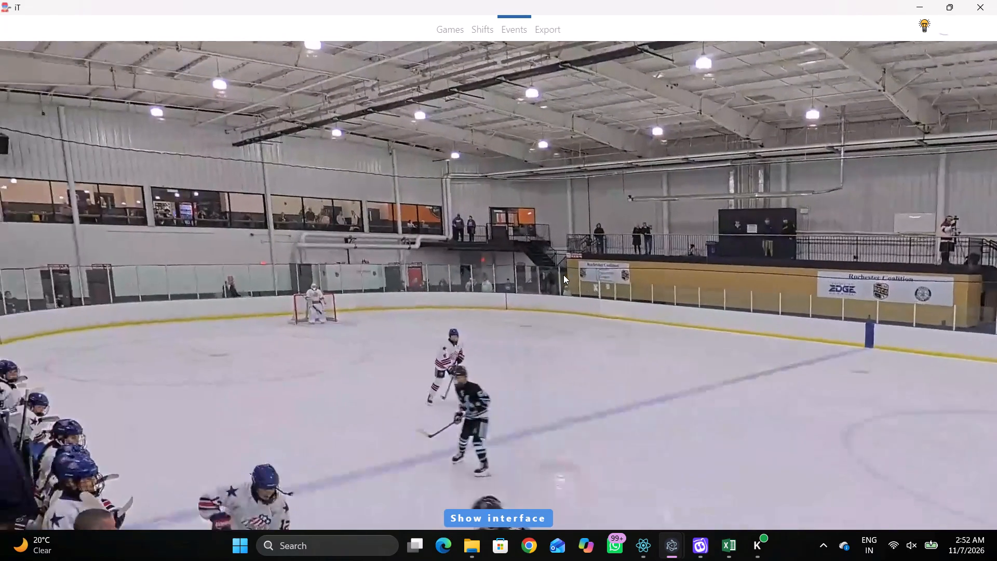
{"action": "key", "text": "space"}
{"action": "key", "text": "r"}
{"action": "key", "text": "space"}
{"action": "key", "text": "space"}
{"action": "key", "text": "space"}
{"action": "key", "text": "space"}
{"action": "right_click", "coordinate": [571, 239]}
{"action": "type", "text": "qq"}
{"action": "type", "text": "qq"}
{"action": "key", "text": "q"}
{"action": "right_click", "coordinate": [570, 238]}
{"action": "left_click", "coordinate": [581, 248]}
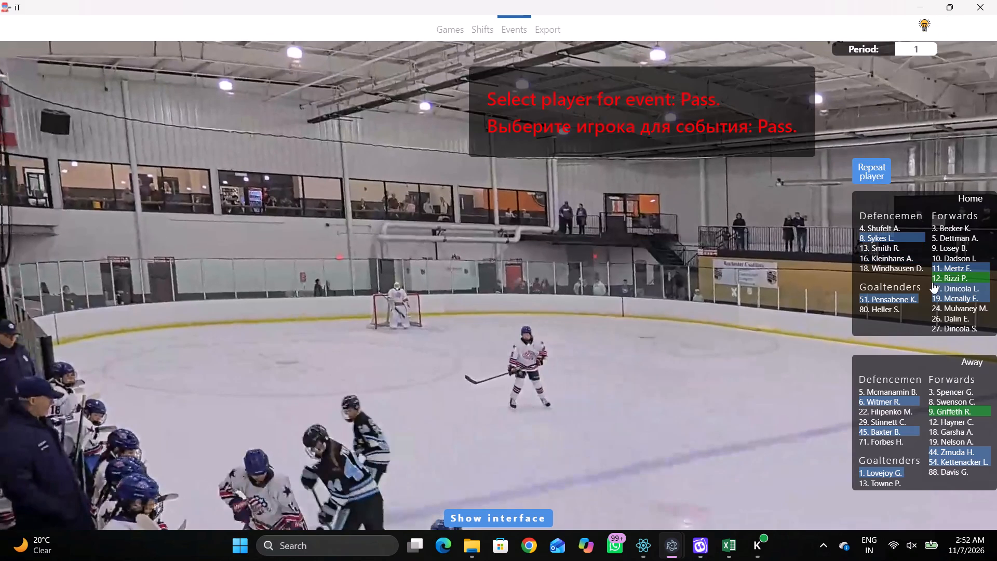
{"action": "left_click", "coordinate": [946, 289]}
{"action": "left_click", "coordinate": [457, 305]}
Check the play and change the player of the latest Pass event to home 12.
{"action": "key", "text": "space"}
{"action": "key", "text": "space"}
{"action": "key", "text": "space"}
{"action": "key", "text": "space"}
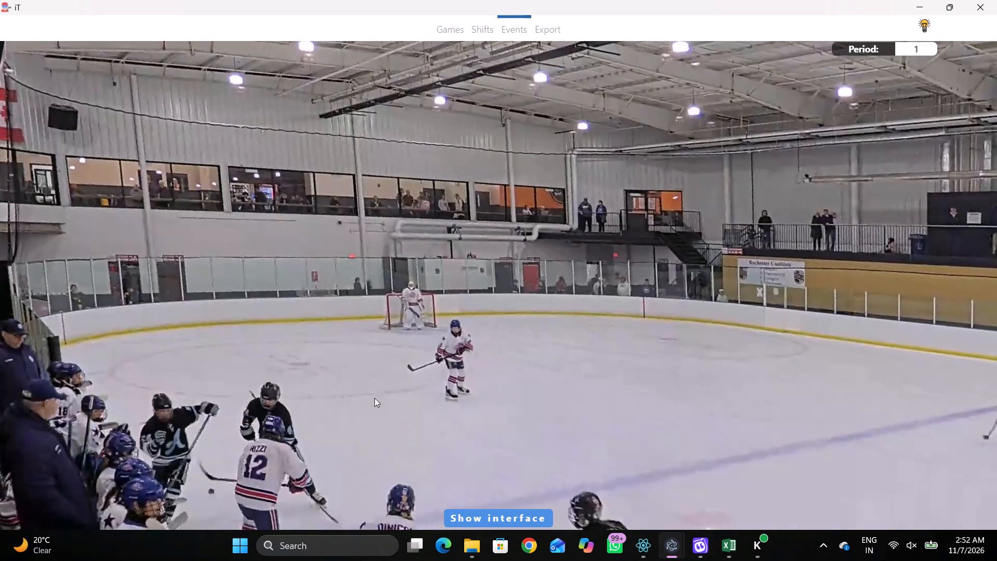
{"action": "key", "text": "shift+d"}
{"action": "left_click", "coordinate": [333, 431]}
{"action": "left_click", "coordinate": [953, 279]}
{"action": "key", "text": "shift+d"}
Advance the play and record a Pass by home player 17 near the lower boards just inside the left blue line.
{"action": "key", "text": "space"}
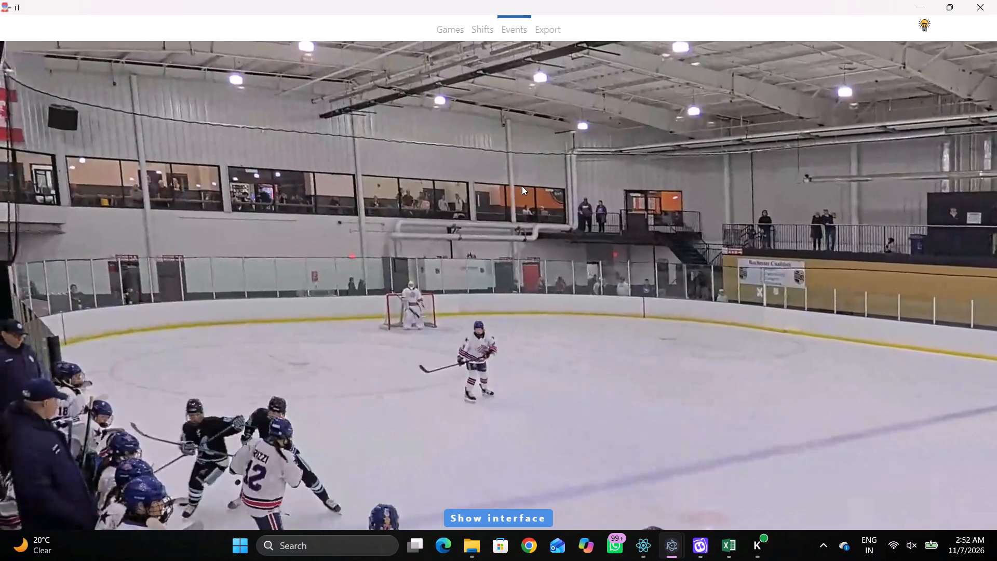
{"action": "key", "text": "space"}
{"action": "key", "text": "shift+d"}
{"action": "key", "text": "shift+d"}
{"action": "key", "text": "space"}
{"action": "key", "text": "space"}
{"action": "key", "text": "space"}
{"action": "key", "text": "v"}
{"action": "key", "text": "space"}
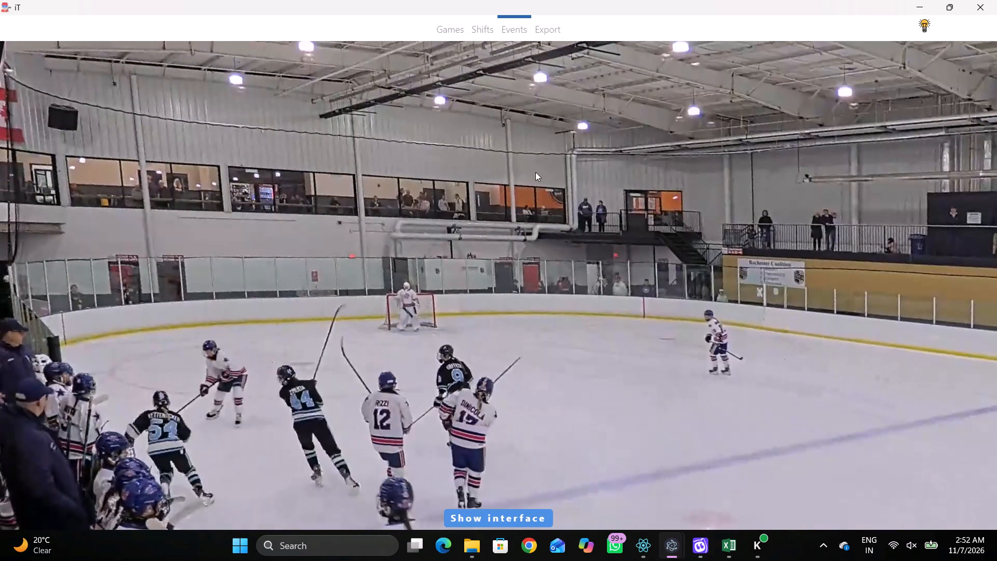
{"action": "key", "text": "space"}
{"action": "key", "text": "space"}
{"action": "key", "text": "q"}
{"action": "right_click", "coordinate": [556, 121]}
{"action": "key", "text": "q"}
{"action": "left_click", "coordinate": [569, 136]}
{"action": "right_click", "coordinate": [558, 128]}
{"action": "left_click", "coordinate": [587, 140]}
{"action": "right_click", "coordinate": [533, 165]}
{"action": "left_click", "coordinate": [543, 178]}
{"action": "right_click", "coordinate": [542, 178]}
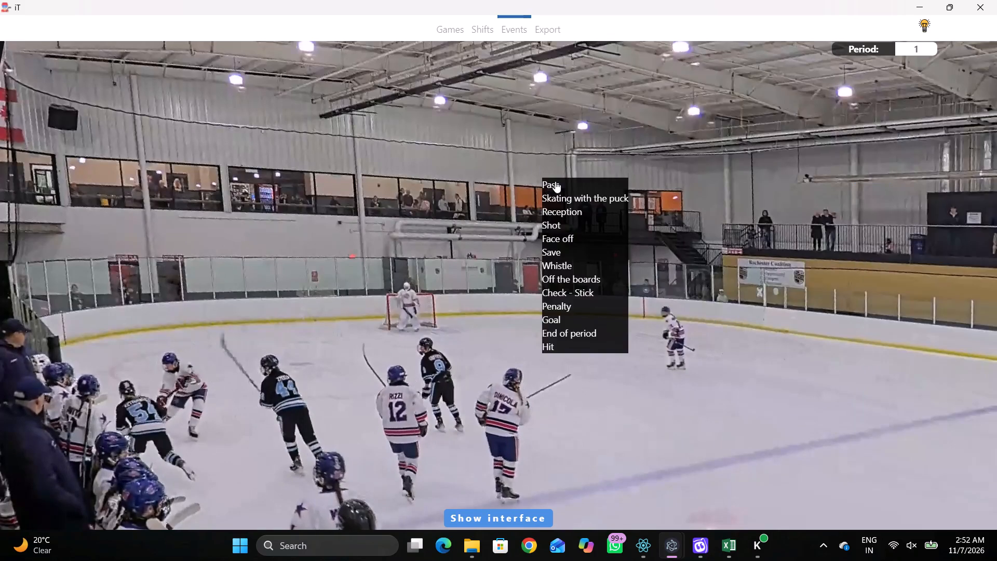
{"action": "left_click", "coordinate": [555, 181]}
{"action": "left_click", "coordinate": [940, 291]}
{"action": "left_click", "coordinate": [424, 300]}
Advance the play and record Skating with the puck by home player 11 near the lower boards, just left of the center line.
{"action": "key", "text": "r"}
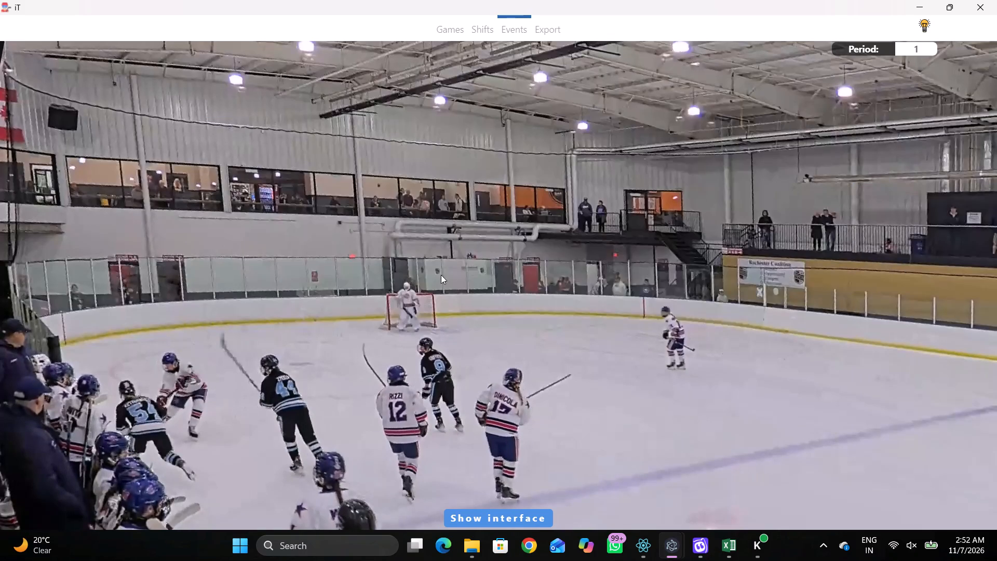
{"action": "key", "text": "space"}
{"action": "key", "text": "space"}
{"action": "key", "text": "space"}
{"action": "key", "text": "space"}
{"action": "key", "text": "space"}
{"action": "key", "text": "space"}
{"action": "key", "text": "space"}
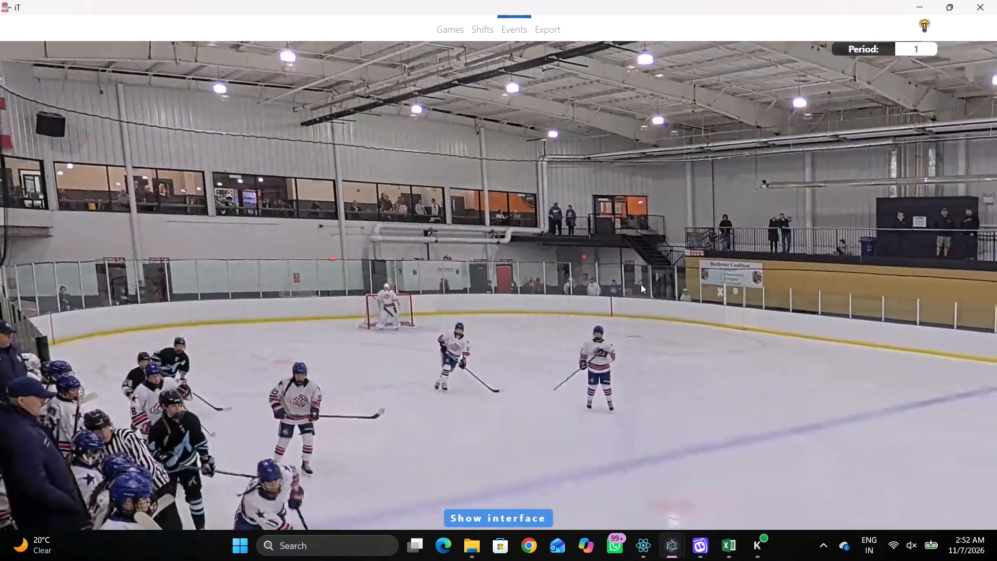
{"action": "key", "text": "space"}
{"action": "right_click", "coordinate": [618, 252]}
{"action": "left_click", "coordinate": [654, 279]}
{"action": "left_click", "coordinate": [944, 269]}
{"action": "left_click_drag", "start_coordinate": [524, 286], "coordinate": [506, 290]}
Return the video to the latest event and record a Pass by the same player, home 11, near the lower boards outside the left blue line.
{"action": "key", "text": "space"}
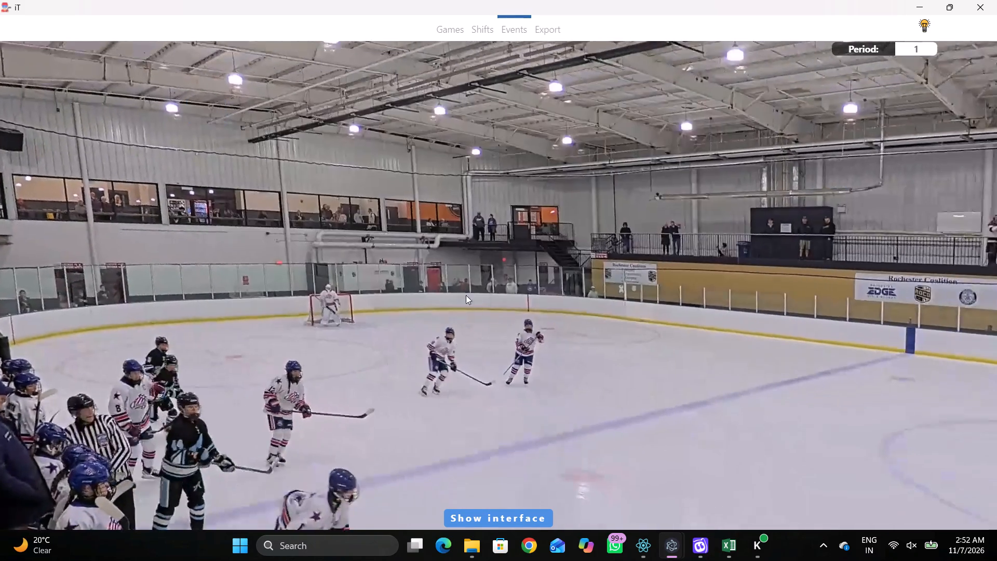
{"action": "key", "text": "v"}
{"action": "key", "text": "space"}
{"action": "key", "text": "space"}
{"action": "key", "text": "space"}
{"action": "key", "text": "shift+d"}
{"action": "left_click", "coordinate": [327, 406]}
{"action": "key", "text": "shift+d"}
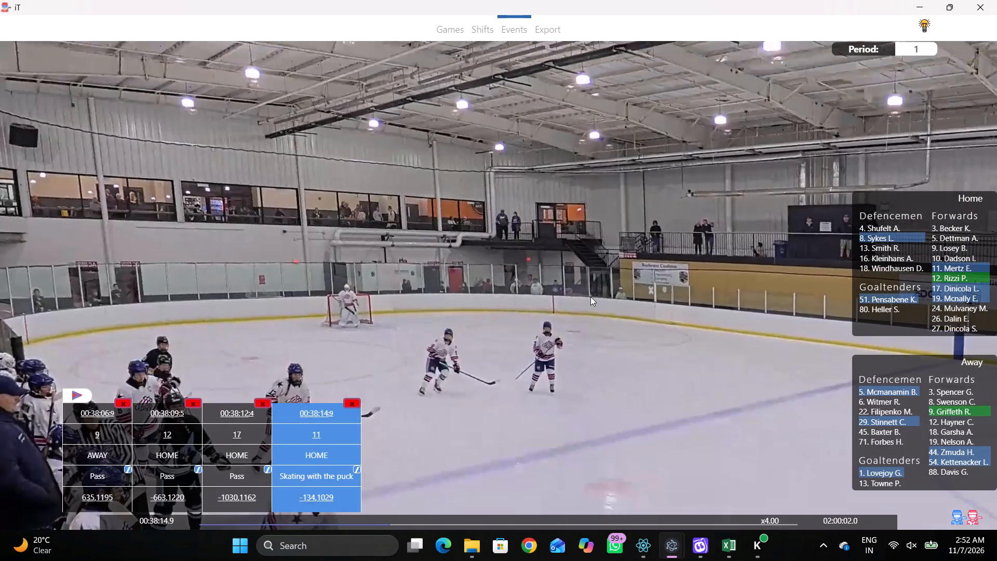
{"action": "key", "text": "space"}
{"action": "key", "text": "space"}
{"action": "right_click", "coordinate": [660, 244]}
{"action": "left_click", "coordinate": [669, 253]}
{"action": "left_click", "coordinate": [871, 168]}
{"action": "left_click", "coordinate": [466, 309]}
Advance the play and record Skating with the puck by away player 29 near the upper neutral-zone dot outside the right blue line.
{"action": "key", "text": "space"}
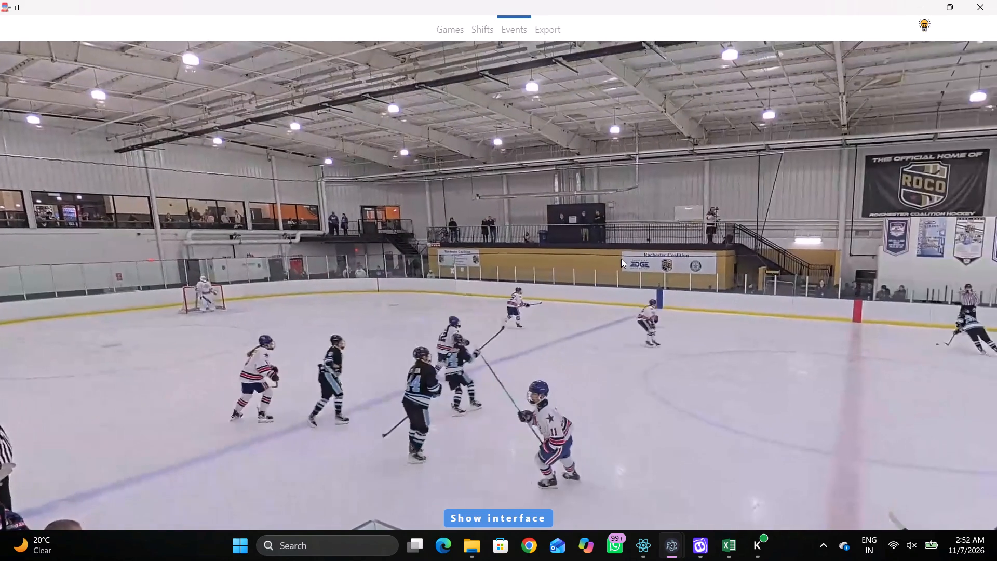
{"action": "key", "text": "space"}
{"action": "type", "text": "r"}
{"action": "key", "text": "space"}
{"action": "key", "text": "space"}
{"action": "key", "text": "q"}
{"action": "key", "text": "q"}
{"action": "key", "text": "q"}
{"action": "key", "text": "q"}
{"action": "key", "text": "q"}
{"action": "right_click", "coordinate": [643, 226]}
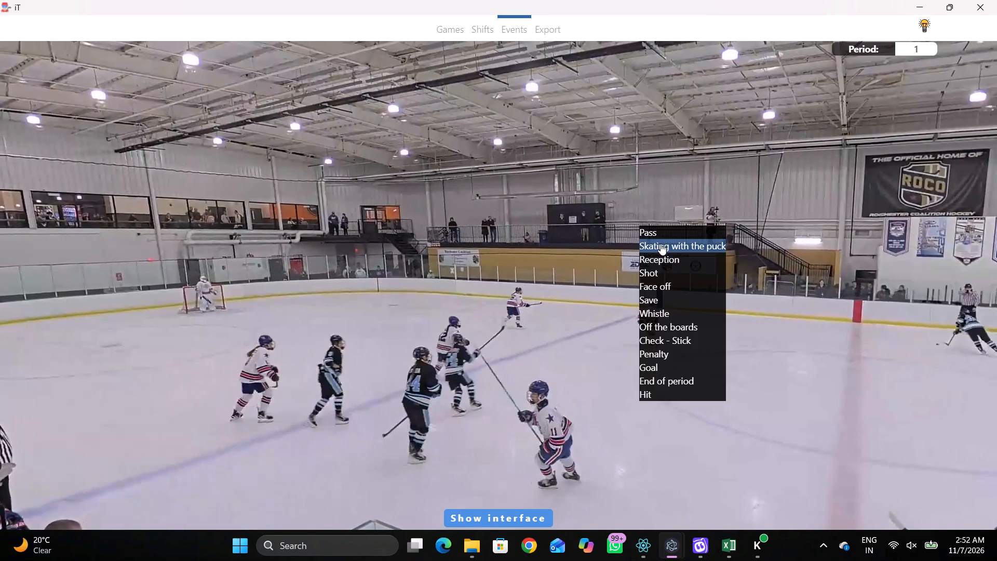
{"action": "left_click", "coordinate": [660, 249]}
{"action": "left_click", "coordinate": [875, 415]}
{"action": "left_click", "coordinate": [870, 417]}
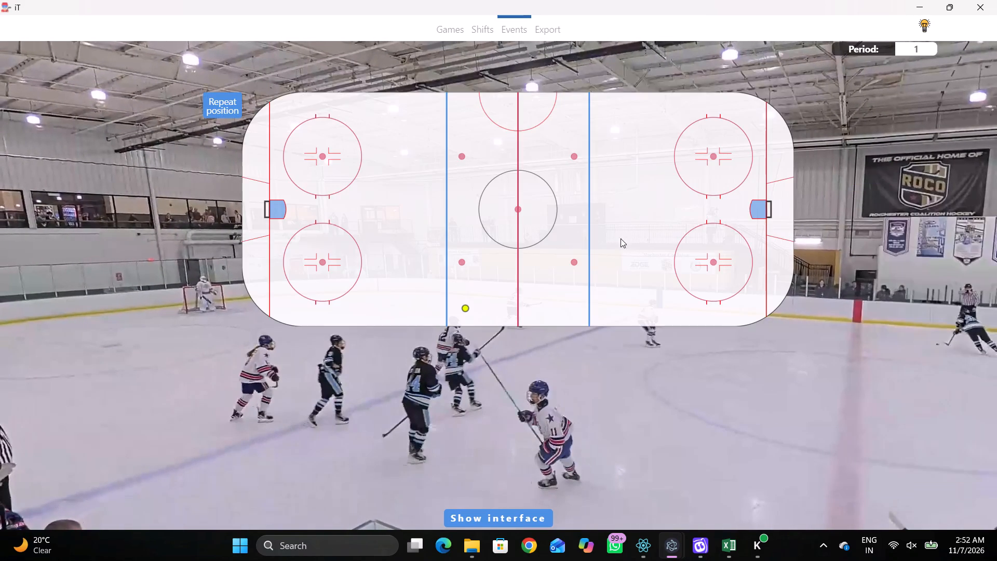
{"action": "left_click_drag", "start_coordinate": [584, 163], "coordinate": [581, 156]}
Advance the play and record a Pass by the same player, away 29, near the upper boards just left of the center line.
{"action": "key", "text": "space"}
{"action": "key", "text": "space"}
{"action": "key", "text": "q"}
{"action": "key", "text": "q"}
{"action": "key", "text": "q"}
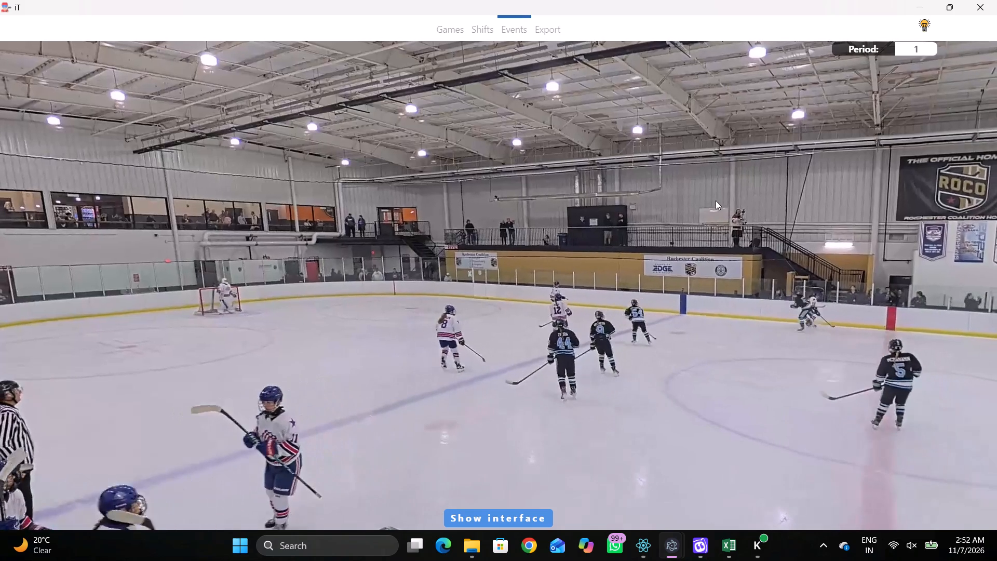
{"action": "key", "text": "q"}
{"action": "right_click", "coordinate": [689, 168]}
{"action": "left_click", "coordinate": [692, 172]}
{"action": "left_click", "coordinate": [866, 175]}
{"action": "left_click", "coordinate": [505, 111]}
Advance the play and record a Pass by home player 19 near the upper boards just inside the left blue line.
{"action": "key", "text": "space"}
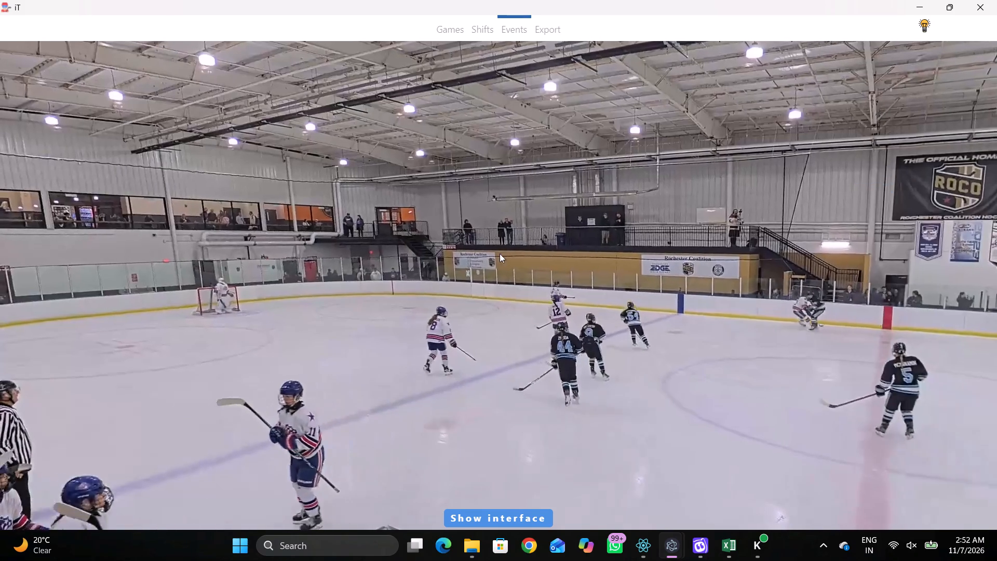
{"action": "key", "text": "space"}
{"action": "key", "text": "space"}
{"action": "key", "text": "space"}
{"action": "key", "text": "space"}
{"action": "key", "text": "space"}
{"action": "type", "text": "q"}
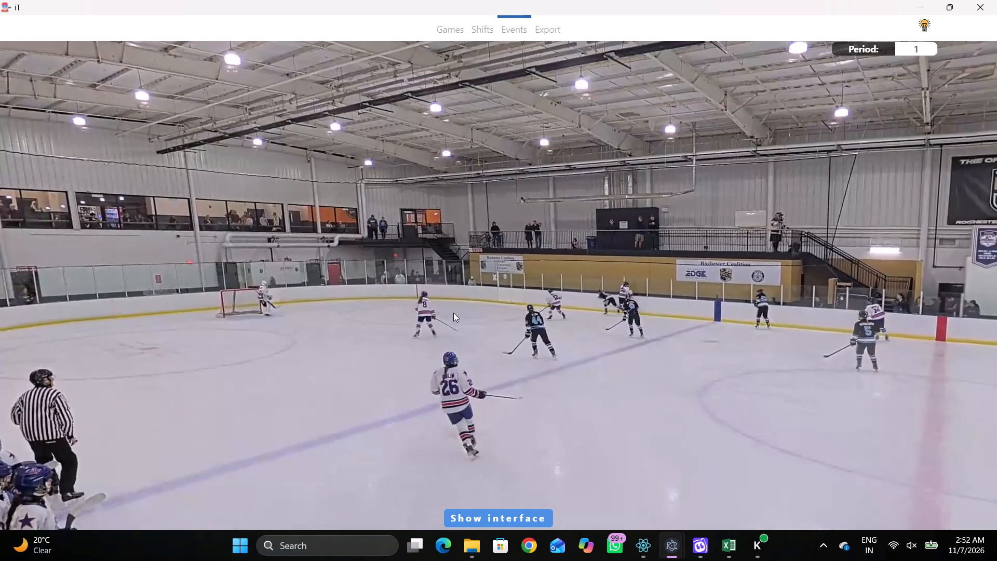
{"action": "key", "text": "space"}
{"action": "key", "text": "space"}
{"action": "key", "text": "space"}
{"action": "key", "text": "space"}
{"action": "right_click", "coordinate": [549, 300]}
{"action": "key", "text": "space"}
{"action": "key", "text": "space"}
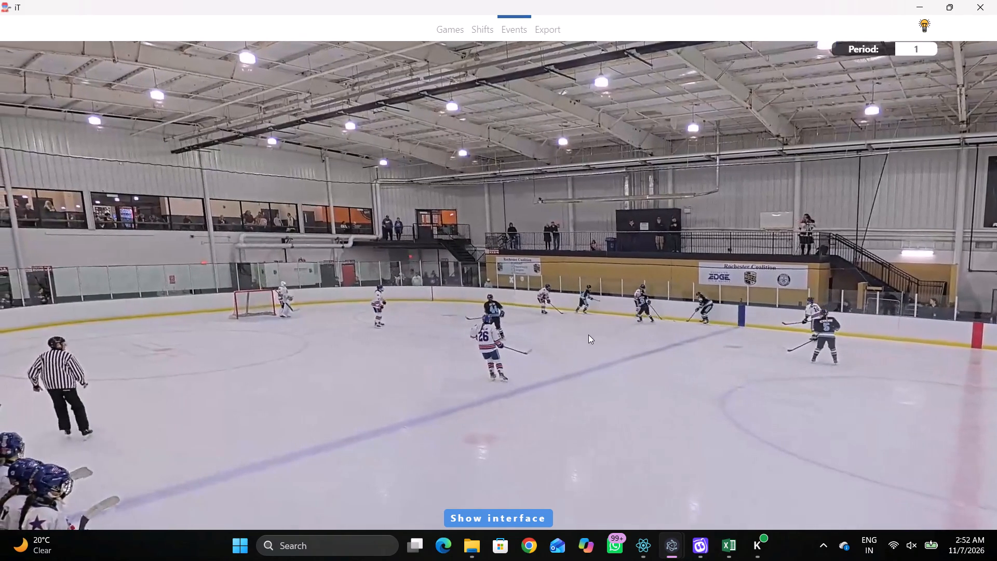
{"action": "key", "text": "space"}
{"action": "key", "text": "space"}
{"action": "key", "text": "q"}
{"action": "key", "text": "q"}
{"action": "key", "text": "q"}
{"action": "key", "text": "q"}
{"action": "key", "text": "q"}
{"action": "key", "text": "q"}
{"action": "key", "text": "q"}
{"action": "key", "text": "q"}
{"action": "key", "text": "q"}
{"action": "key", "text": "q"}
{"action": "key", "text": "q"}
{"action": "key", "text": "q"}
{"action": "key", "text": "q"}
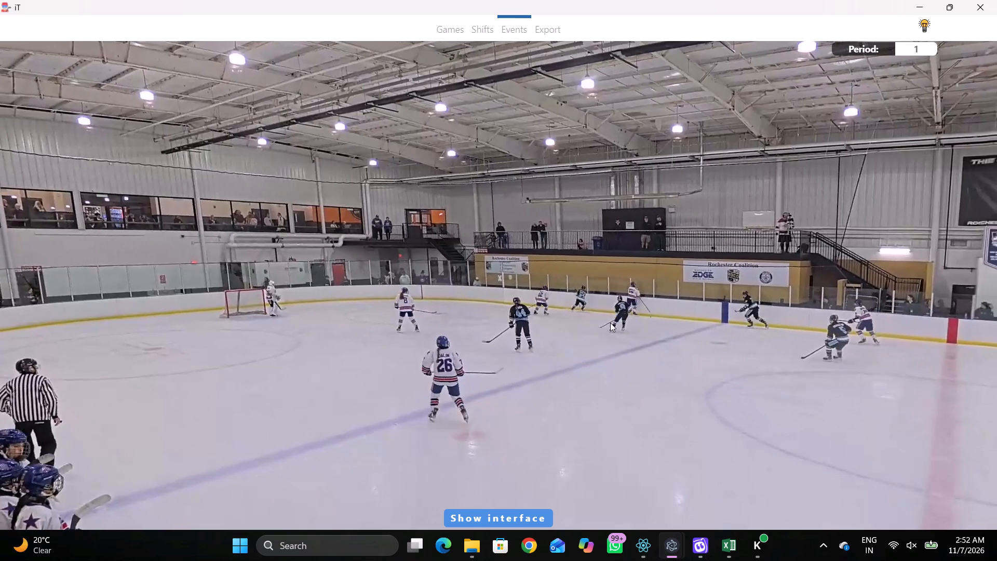
{"action": "key", "text": "q"}
{"action": "key", "text": "q"}
{"action": "key", "text": "q"}
{"action": "right_click", "coordinate": [643, 311]}
{"action": "right_click", "coordinate": [637, 307]}
{"action": "left_click", "coordinate": [648, 309]}
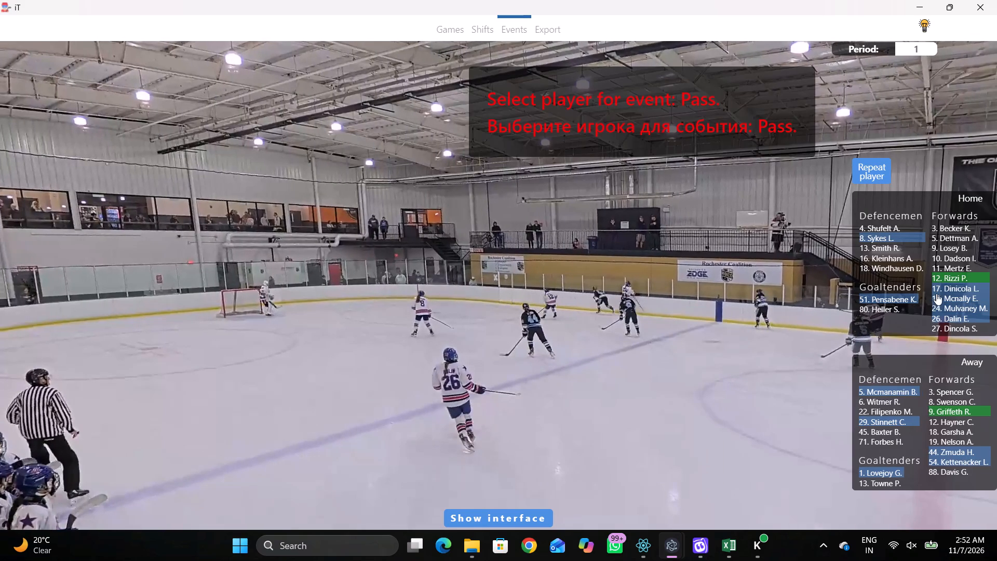
{"action": "left_click", "coordinate": [936, 298]}
{"action": "left_click", "coordinate": [428, 123]}
Recheck the play and change the player of the latest Pass event to home player 17.
{"action": "key", "text": "q"}
{"action": "key", "text": "q"}
{"action": "key", "text": "q"}
{"action": "key", "text": "q"}
{"action": "key", "text": "q"}
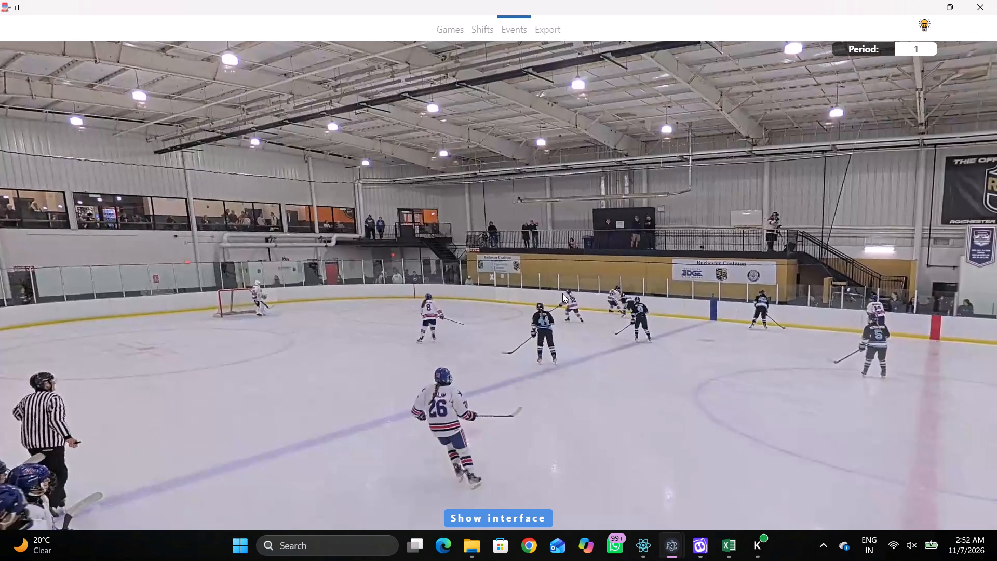
{"action": "key", "text": "q"}
{"action": "key", "text": "r"}
{"action": "key", "text": "q"}
{"action": "key", "text": "q"}
{"action": "key", "text": "shift+d"}
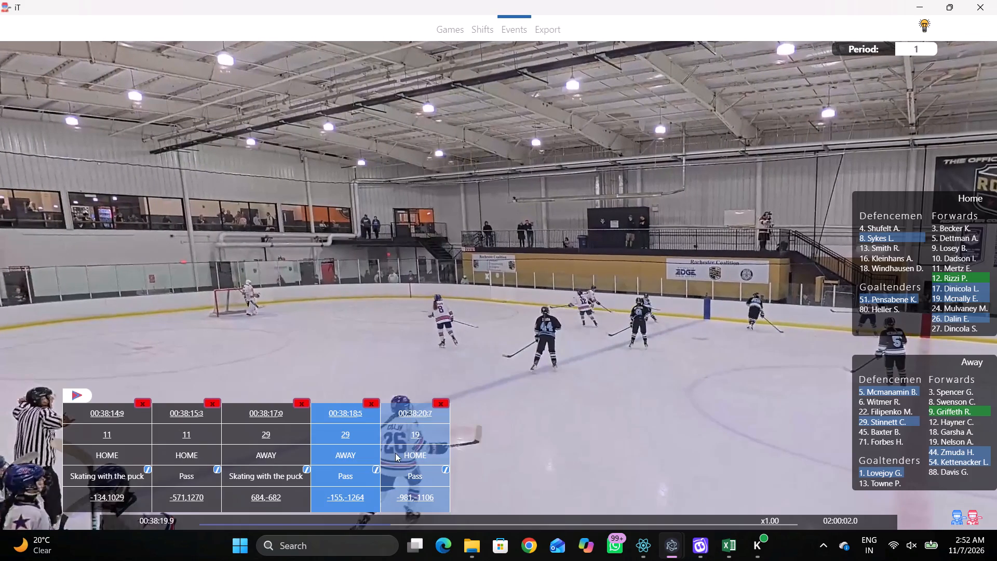
{"action": "left_click", "coordinate": [410, 438]}
{"action": "left_click", "coordinate": [938, 291]}
{"action": "key", "text": "shift+d"}
Advance the play from the latest event and record a Pass by away player 29 near the upper boards just inside the left blue line.
{"action": "key", "text": "space"}
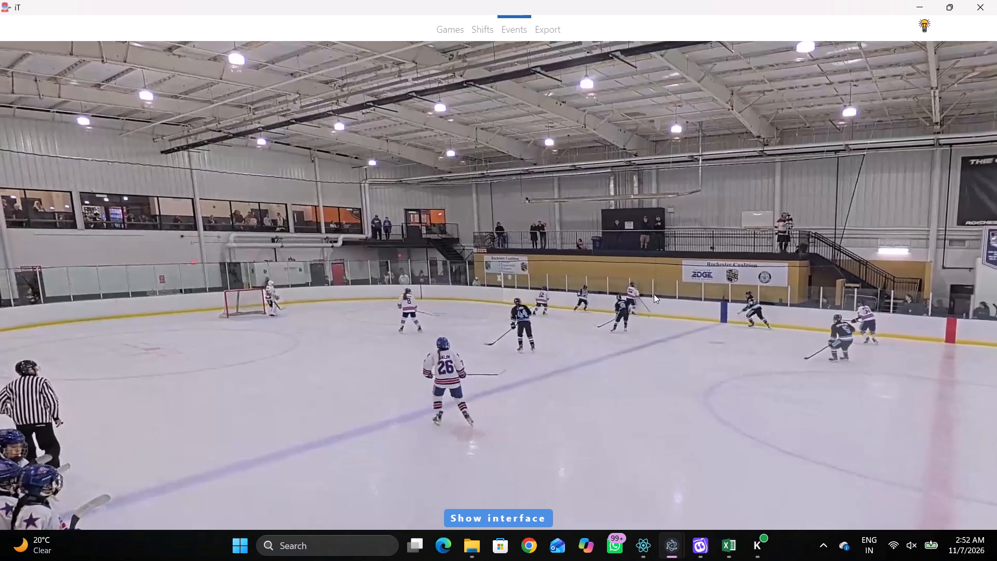
{"action": "key", "text": "v"}
{"action": "key", "text": "space"}
{"action": "right_click", "coordinate": [652, 262]}
{"action": "key", "text": "space"}
{"action": "key", "text": "space"}
{"action": "right_click", "coordinate": [637, 273]}
{"action": "left_click", "coordinate": [658, 284]}
{"action": "right_click", "coordinate": [644, 273]}
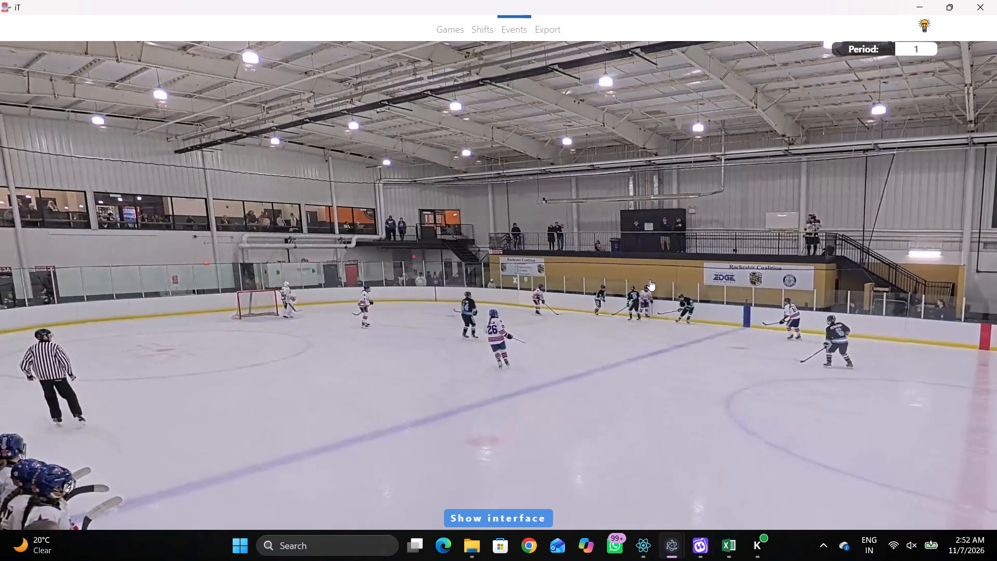
{"action": "left_click", "coordinate": [650, 279]}
{"action": "left_click", "coordinate": [869, 423]}
{"action": "left_click", "coordinate": [425, 122]}
Advance the play and record Skating with the puck by away player 44 in the left zone, slightly below the middle of the rink.
{"action": "key", "text": "space"}
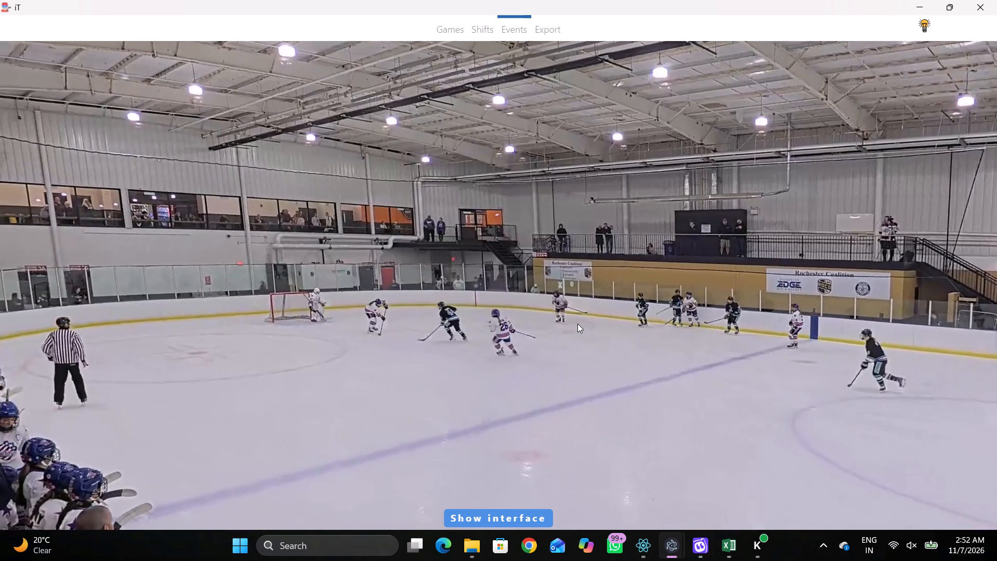
{"action": "key", "text": "space"}
{"action": "key", "text": "space"}
{"action": "key", "text": "space"}
{"action": "key", "text": "q"}
{"action": "right_click", "coordinate": [561, 251]}
{"action": "left_click", "coordinate": [593, 260]}
{"action": "right_click_drag", "start_coordinate": [584, 258], "coordinate": [573, 259]}
{"action": "left_click", "coordinate": [597, 275]}
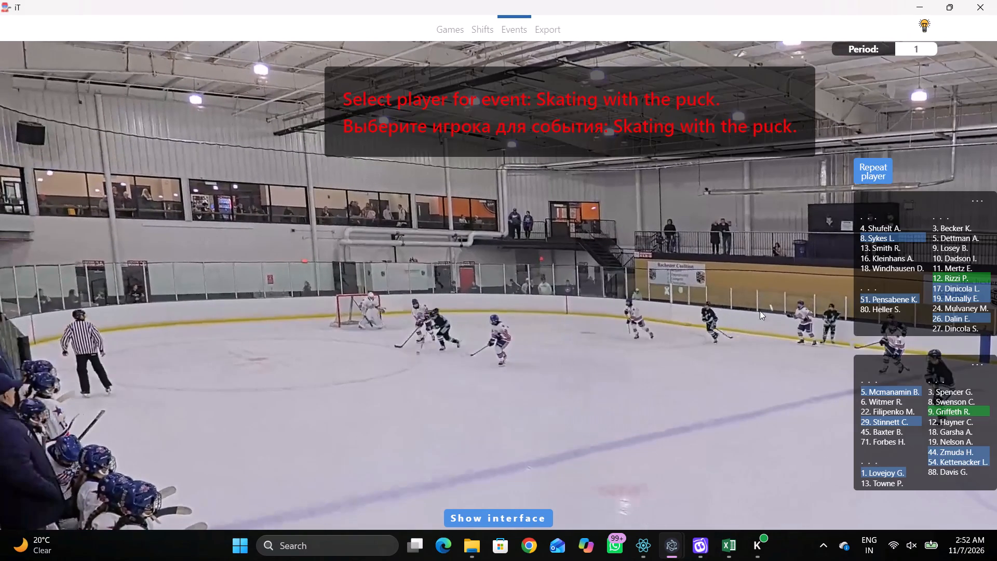
{"action": "left_click", "coordinate": [940, 455]}
{"action": "left_click", "coordinate": [370, 228]}
Review the play and record a Pass by the same player, away 44, deep in the left zone toward the lower boards.
{"action": "key", "text": "q"}
{"action": "key", "text": "q"}
{"action": "key", "text": "q"}
{"action": "key", "text": "q"}
{"action": "key", "text": "q"}
{"action": "key", "text": "q"}
{"action": "key", "text": "q"}
{"action": "key", "text": "q"}
{"action": "key", "text": "q"}
{"action": "key", "text": "q"}
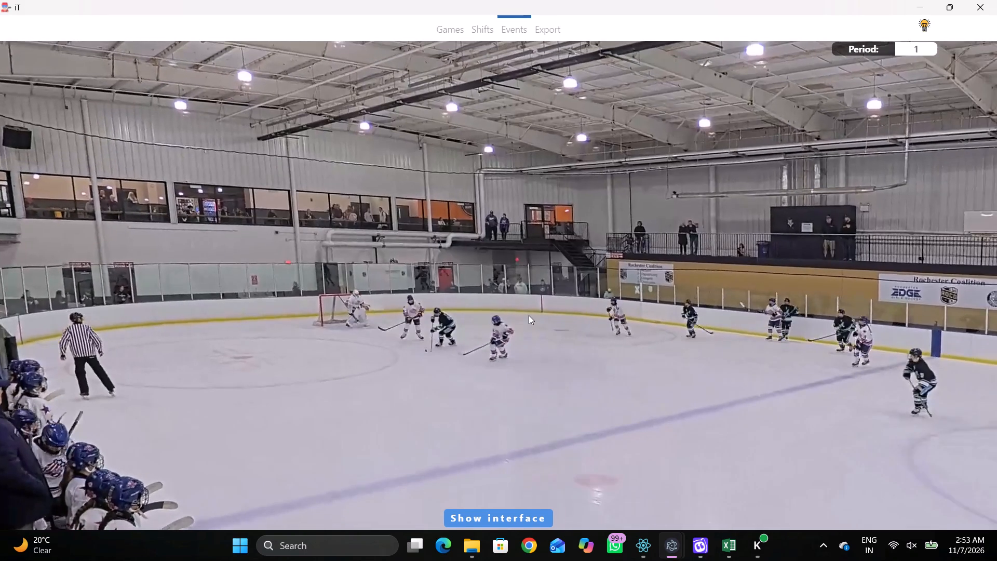
{"action": "key", "text": "space"}
{"action": "key", "text": "space"}
{"action": "type", "text": "DD"}
{"action": "key", "text": "space"}
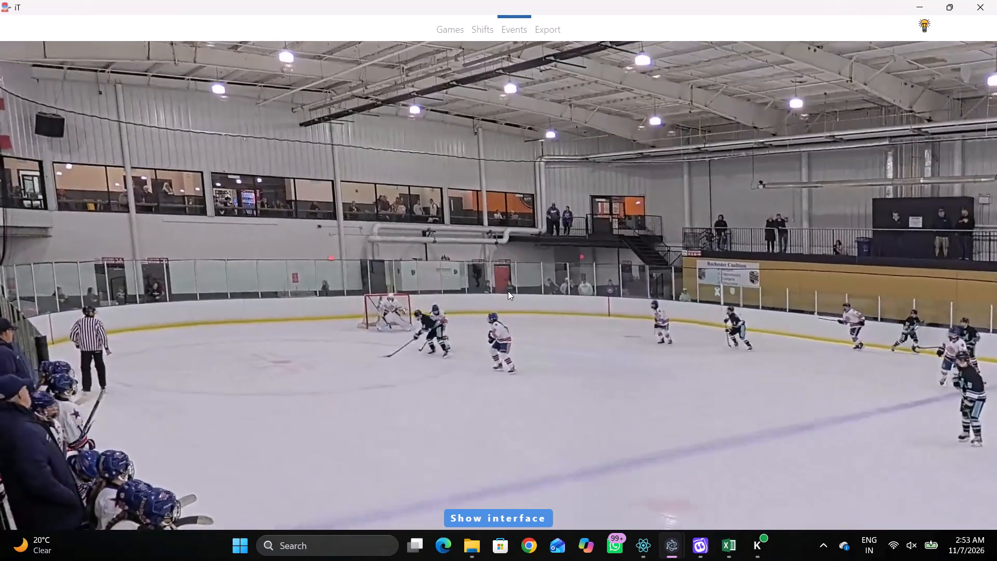
{"action": "key", "text": "space"}
{"action": "key", "text": "space"}
{"action": "key", "text": "space"}
{"action": "key", "text": "space"}
{"action": "key", "text": "space"}
{"action": "key", "text": "space"}
{"action": "key", "text": "space"}
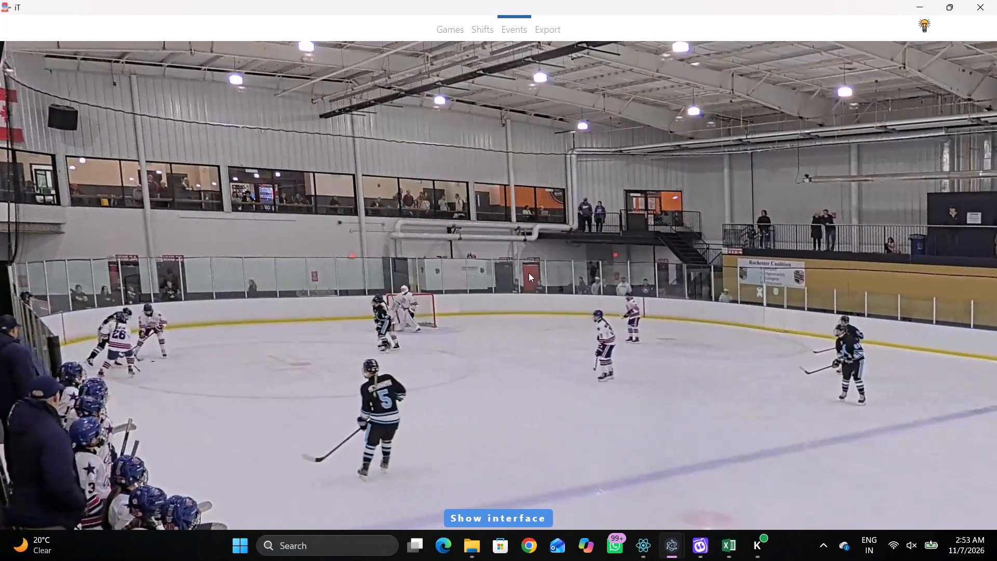
{"action": "key", "text": "space"}
{"action": "key", "text": "space"}
{"action": "key", "text": "space"}
{"action": "key", "text": "space"}
{"action": "key", "text": "space"}
{"action": "key", "text": "space"}
{"action": "type", "text": "q"}
{"action": "key", "text": "q"}
{"action": "key", "text": "q"}
{"action": "key", "text": "q"}
{"action": "right_click_drag", "start_coordinate": [521, 228], "coordinate": [516, 225]}
{"action": "left_click", "coordinate": [533, 236]}
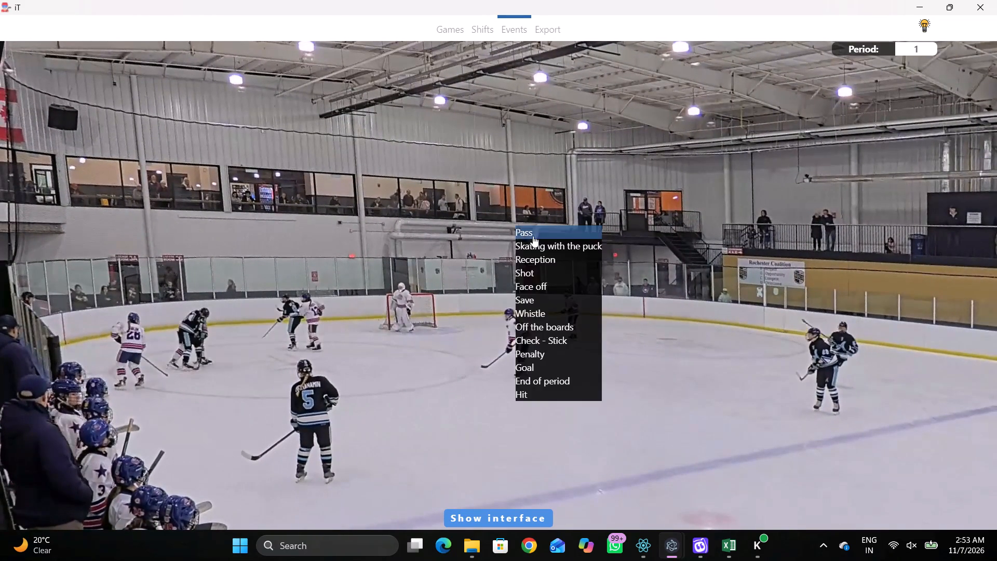
{"action": "left_click", "coordinate": [873, 160]}
{"action": "left_click_drag", "start_coordinate": [356, 281], "coordinate": [324, 266]}
Advance the play and record Skating with the puck by home player 26 near the lower boards deep in the left zone.
{"action": "key", "text": "space"}
{"action": "key", "text": "space"}
{"action": "right_click_drag", "start_coordinate": [429, 262], "coordinate": [410, 266]}
{"action": "left_click", "coordinate": [481, 292]}
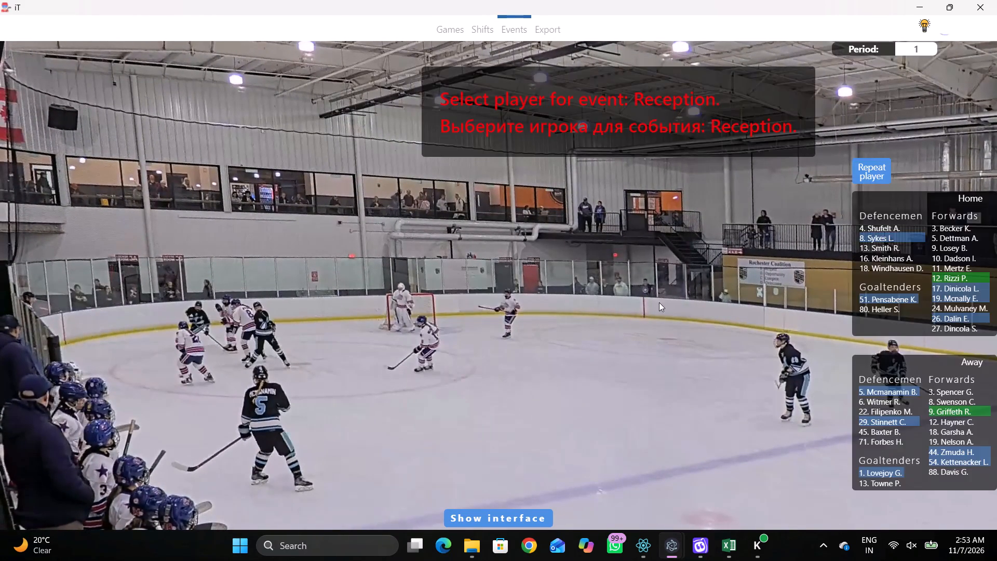
{"action": "right_click_drag", "start_coordinate": [568, 299], "coordinate": [575, 302]}
{"action": "left_click", "coordinate": [644, 332]}
{"action": "right_click_drag", "start_coordinate": [590, 288], "coordinate": [598, 287]}
{"action": "left_click", "coordinate": [639, 309]}
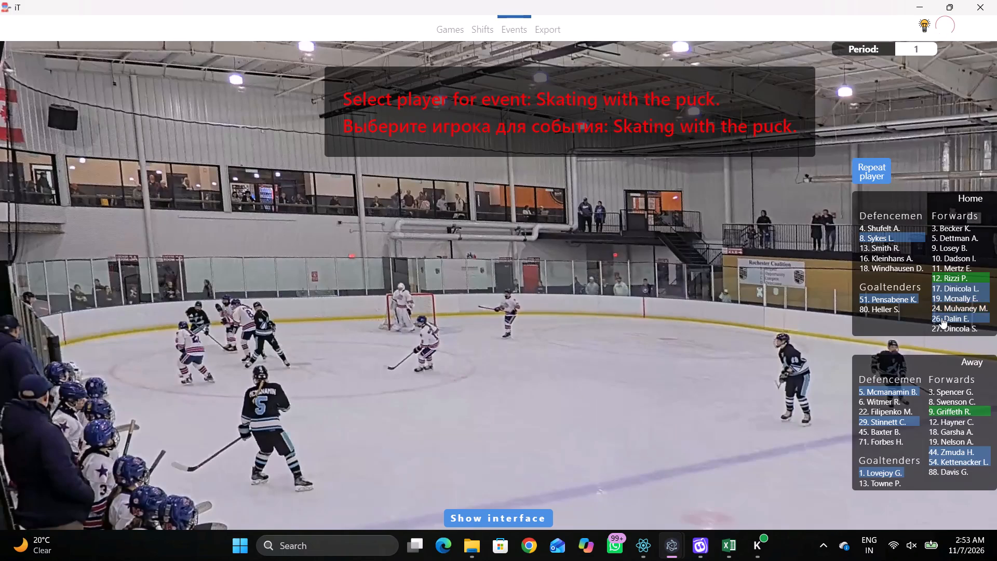
{"action": "left_click", "coordinate": [941, 317]}
{"action": "left_click", "coordinate": [323, 280]}
Find the release moment and record a Pass by the same player, home 26, near the lower boards inside the left blue line.
{"action": "key", "text": "space"}
{"action": "key", "text": "space"}
{"action": "key", "text": "space"}
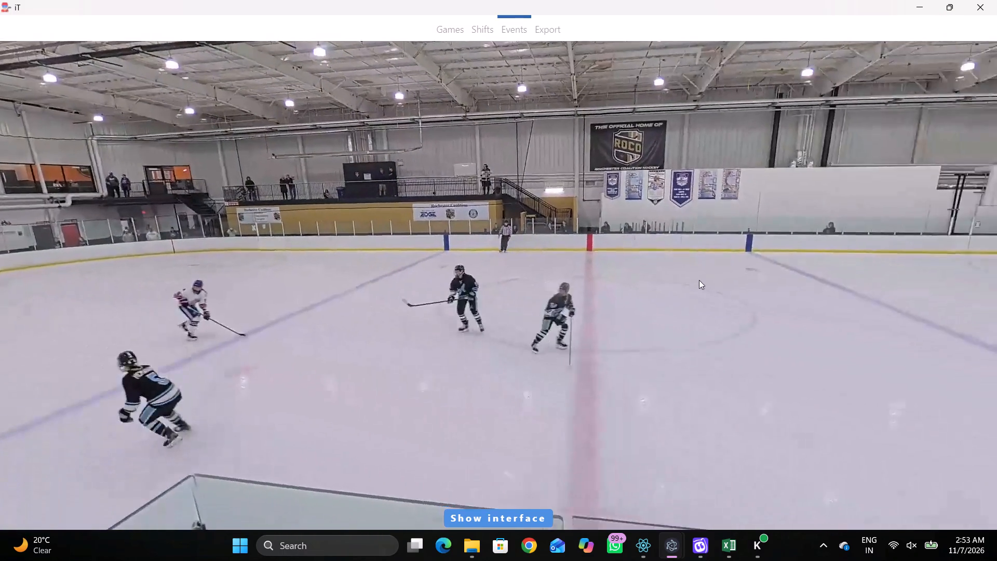
{"action": "key", "text": "space"}
{"action": "key", "text": "q"}
{"action": "key", "text": "q"}
{"action": "key", "text": "q"}
{"action": "key", "text": "q"}
{"action": "key", "text": "q"}
{"action": "key", "text": "q"}
{"action": "key", "text": "q"}
{"action": "key", "text": "q"}
{"action": "key", "text": "q"}
{"action": "key", "text": "q"}
{"action": "key", "text": "q"}
{"action": "key", "text": "q"}
{"action": "key", "text": "q"}
{"action": "right_click", "coordinate": [706, 215]}
{"action": "left_click", "coordinate": [720, 222]}
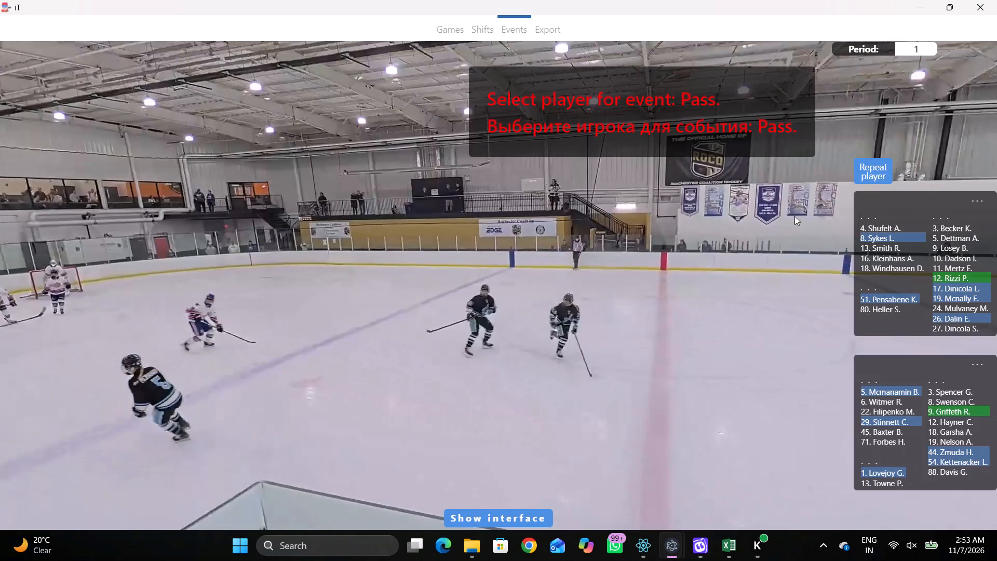
{"action": "left_click", "coordinate": [864, 173]}
{"action": "left_click", "coordinate": [398, 283]}
Advance the play and record Skating with the puck by away player 29 near the upper face-off dot in the right zone.
{"action": "key", "text": "space"}
{"action": "key", "text": "v"}
{"action": "key", "text": "space"}
{"action": "key", "text": "space"}
{"action": "key", "text": "space"}
{"action": "key", "text": "space"}
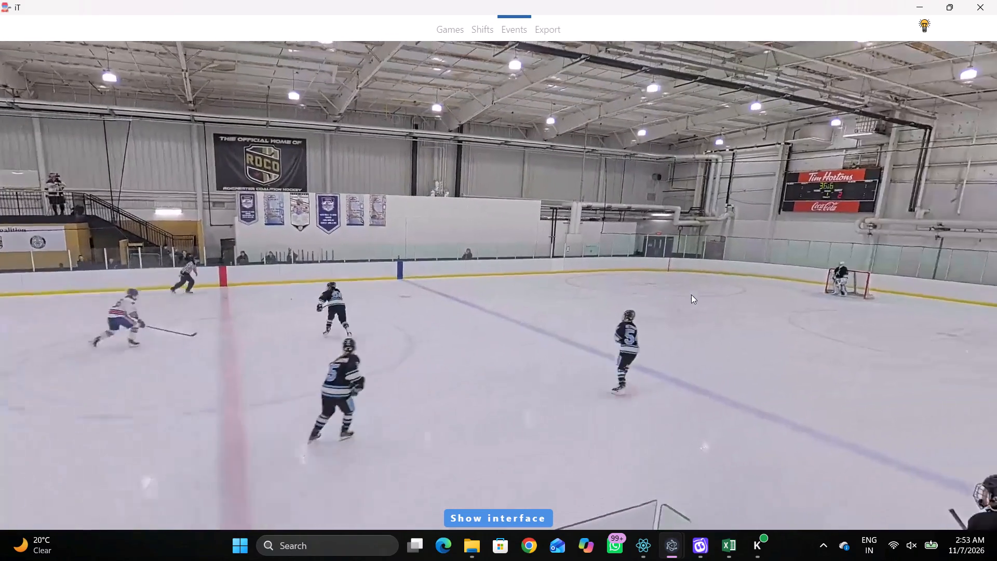
{"action": "key", "text": "space"}
{"action": "key", "text": "space"}
{"action": "key", "text": "space"}
{"action": "key", "text": "r"}
{"action": "key", "text": "space"}
{"action": "key", "text": "space"}
{"action": "right_click_drag", "start_coordinate": [671, 239], "coordinate": [665, 237]}
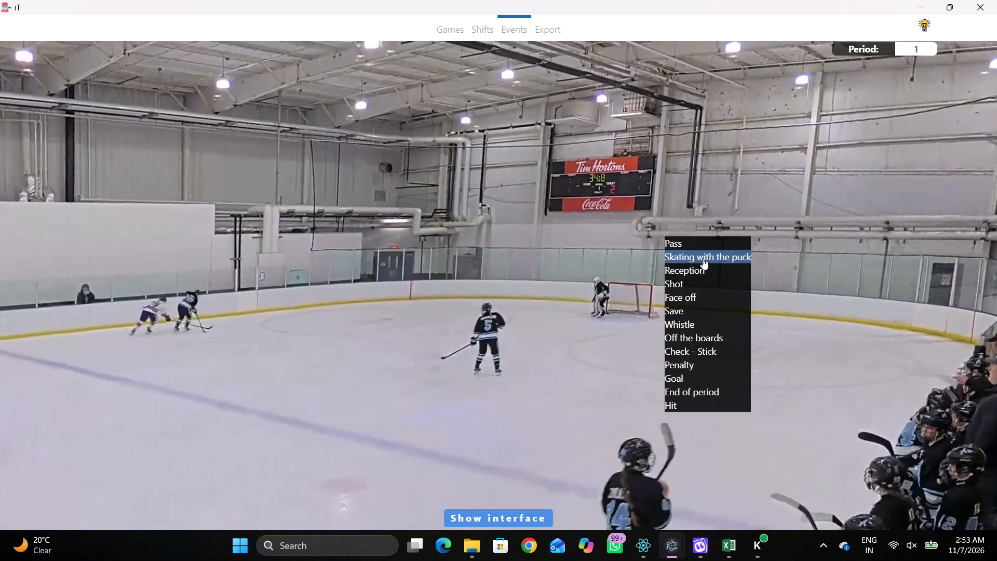
{"action": "left_click", "coordinate": [706, 258]}
{"action": "left_click", "coordinate": [881, 422]}
{"action": "left_click", "coordinate": [713, 153]}
Find the release moment and record a Pass by the same player, away 29, just above the middle of the right zone.
{"action": "key", "text": "space"}
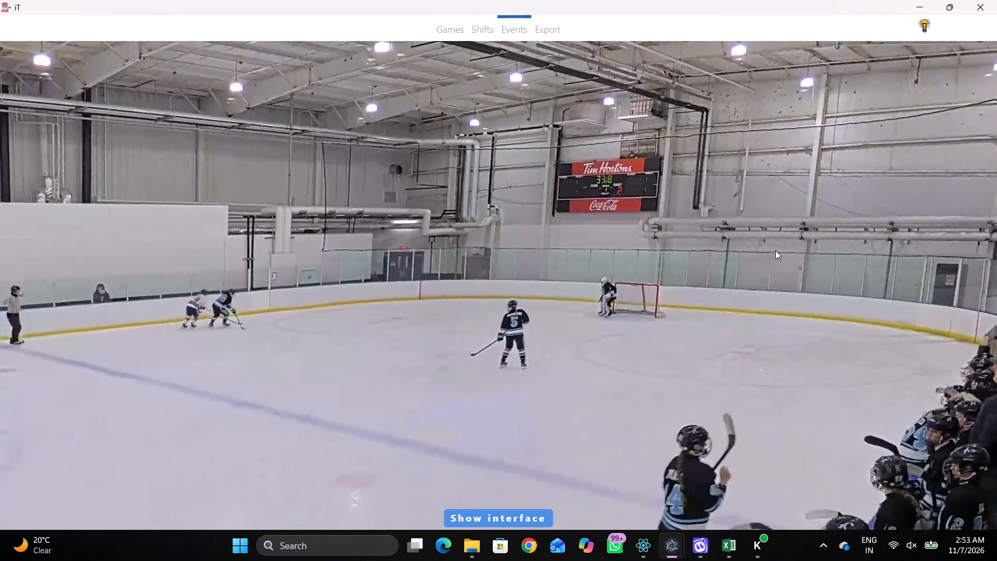
{"action": "key", "text": "space"}
{"action": "key", "text": "space"}
{"action": "key", "text": "space"}
{"action": "key", "text": "space"}
{"action": "key", "text": "space"}
{"action": "key", "text": "space"}
{"action": "key", "text": "space"}
{"action": "key", "text": "space"}
{"action": "key", "text": "space"}
{"action": "key", "text": "q"}
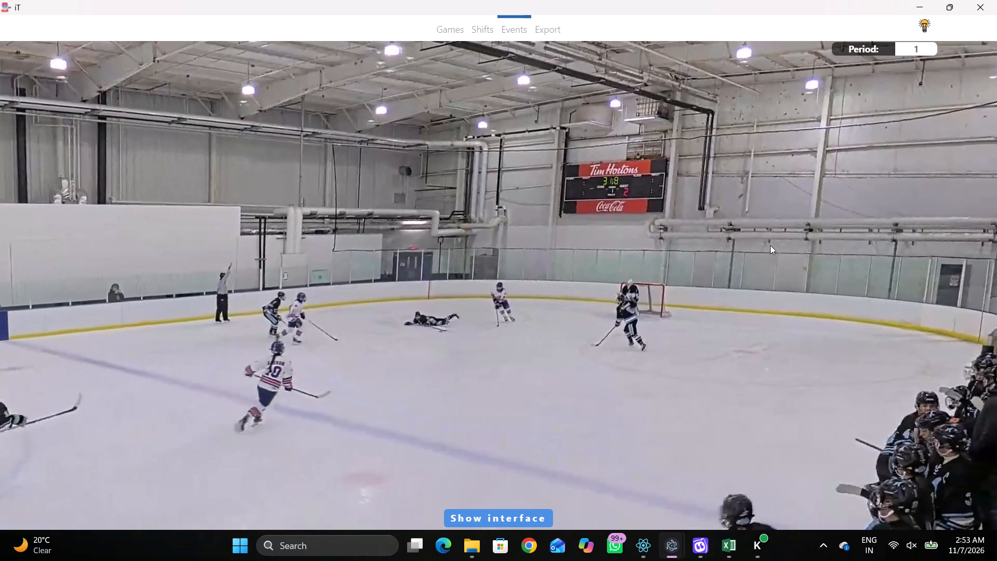
{"action": "right_click", "coordinate": [754, 212]}
{"action": "left_click", "coordinate": [772, 223]}
{"action": "left_click", "coordinate": [869, 170]}
{"action": "left_click", "coordinate": [703, 188]}
Advance to the stoppage and record a Whistle in the right zone, below the middle and before the lower face-off circle.
{"action": "key", "text": "space"}
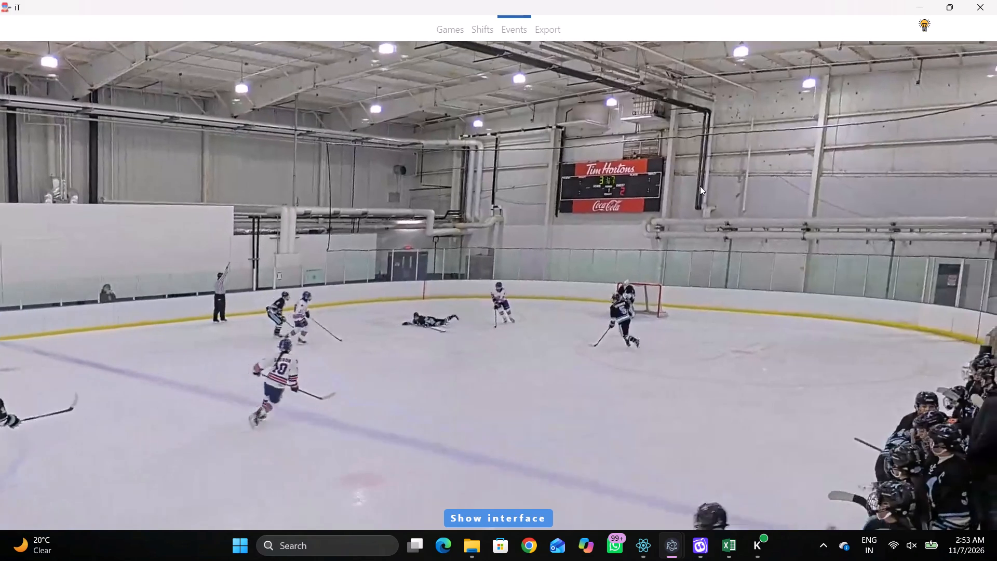
{"action": "key", "text": "space"}
{"action": "key", "text": "space"}
{"action": "key", "text": "space"}
{"action": "key", "text": "space"}
{"action": "key", "text": "space"}
{"action": "right_click", "coordinate": [642, 204]}
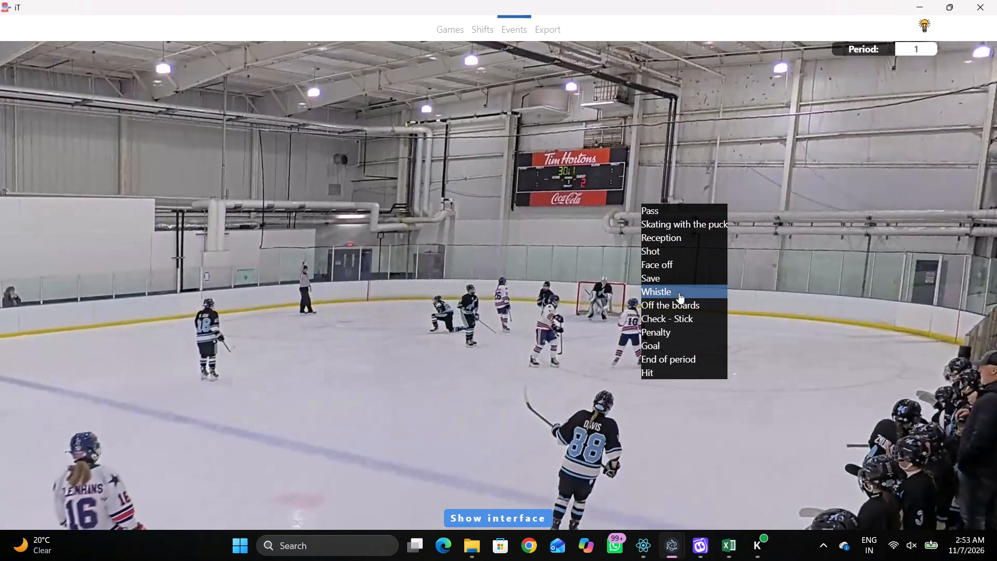
{"action": "left_click", "coordinate": [676, 286]}
{"action": "left_click", "coordinate": [659, 250]}
Skip to the restart and record a Face off at the upper left-zone dot, won by home 26 and lost by away 19.
{"action": "key", "text": "space"}
{"action": "type", "text": "c"}
{"action": "key", "text": "space"}
{"action": "key", "text": "v"}
{"action": "key", "text": "v"}
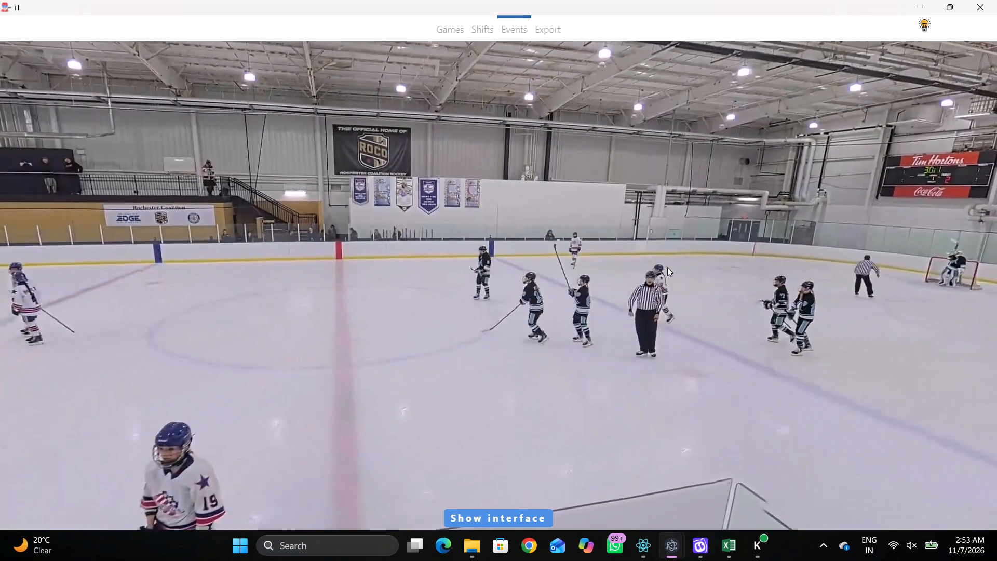
{"action": "type", "text": "DDc"}
{"action": "key", "text": "space"}
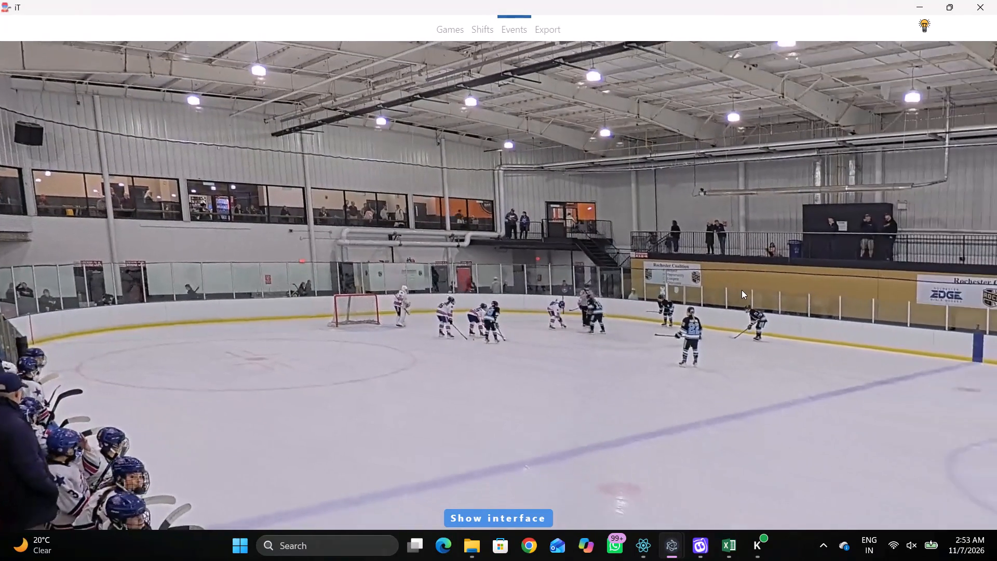
{"action": "key", "text": "space"}
{"action": "key", "text": "space"}
{"action": "key", "text": "space"}
{"action": "type", "text": "qq"}
{"action": "key", "text": "q"}
{"action": "key", "text": "q"}
{"action": "key", "text": "q"}
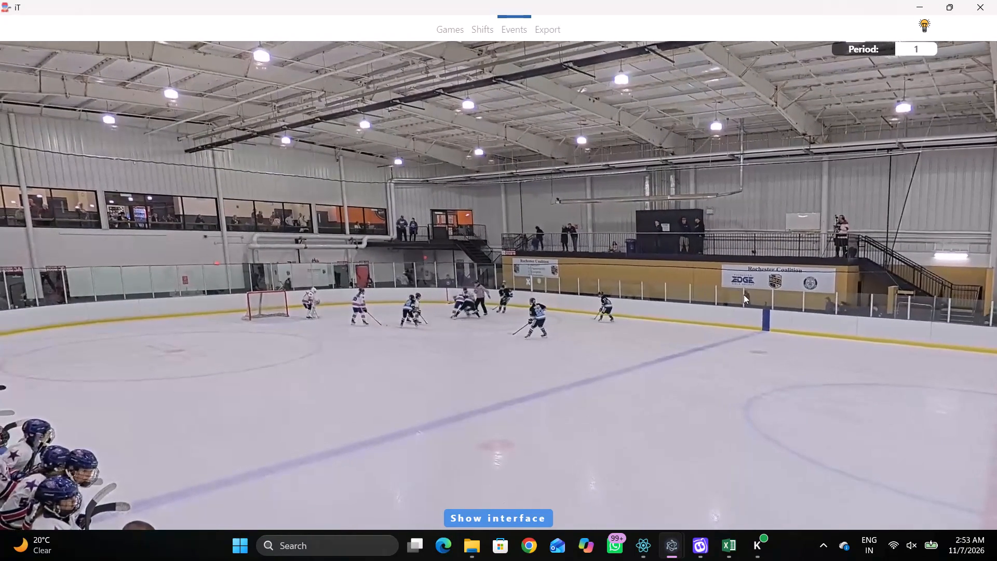
{"action": "key", "text": "q"}
{"action": "key", "text": "q"}
{"action": "key", "text": "q"}
{"action": "right_click", "coordinate": [760, 256]}
{"action": "left_click", "coordinate": [805, 315]}
{"action": "left_click", "coordinate": [950, 318]}
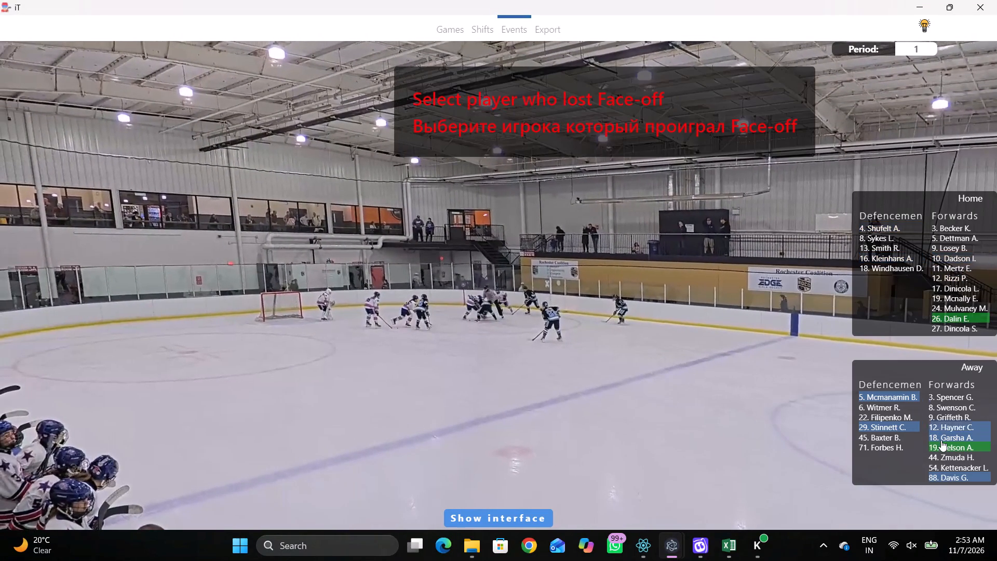
{"action": "left_click", "coordinate": [941, 450]}
{"action": "left_click", "coordinate": [326, 156]}
Advance the play and record Skating with the puck by away player 29 near the upper boards inside the left blue line.
{"action": "key", "text": "r"}
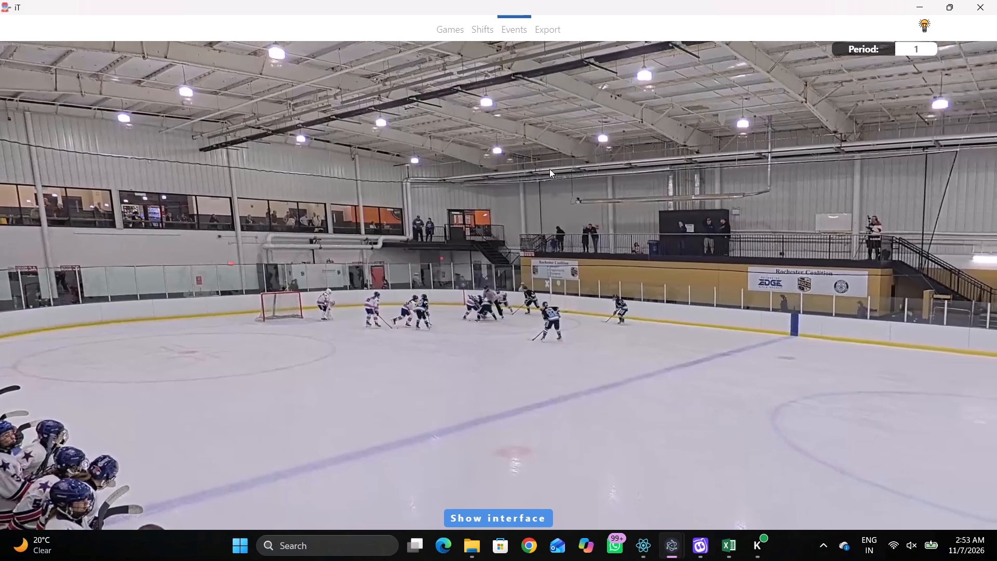
{"action": "key", "text": "space"}
{"action": "key", "text": "space"}
{"action": "key", "text": "space"}
{"action": "key", "text": "space"}
{"action": "key", "text": "space"}
{"action": "key", "text": "space"}
{"action": "key", "text": "space"}
{"action": "key", "text": "space"}
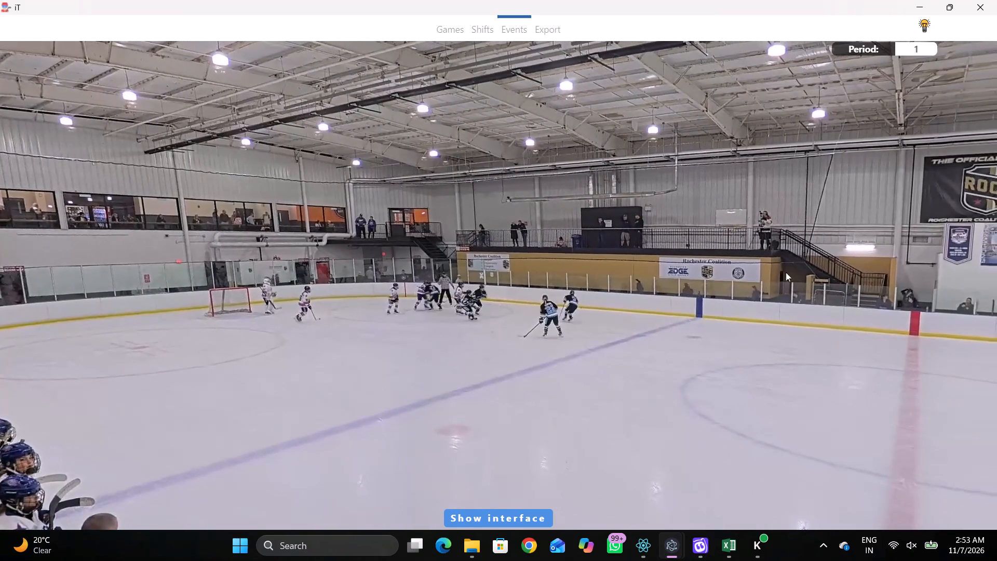
{"action": "key", "text": "space"}
{"action": "key", "text": "space"}
{"action": "key", "text": "space"}
{"action": "key", "text": "space"}
{"action": "right_click", "coordinate": [784, 254]}
{"action": "left_click", "coordinate": [819, 274]}
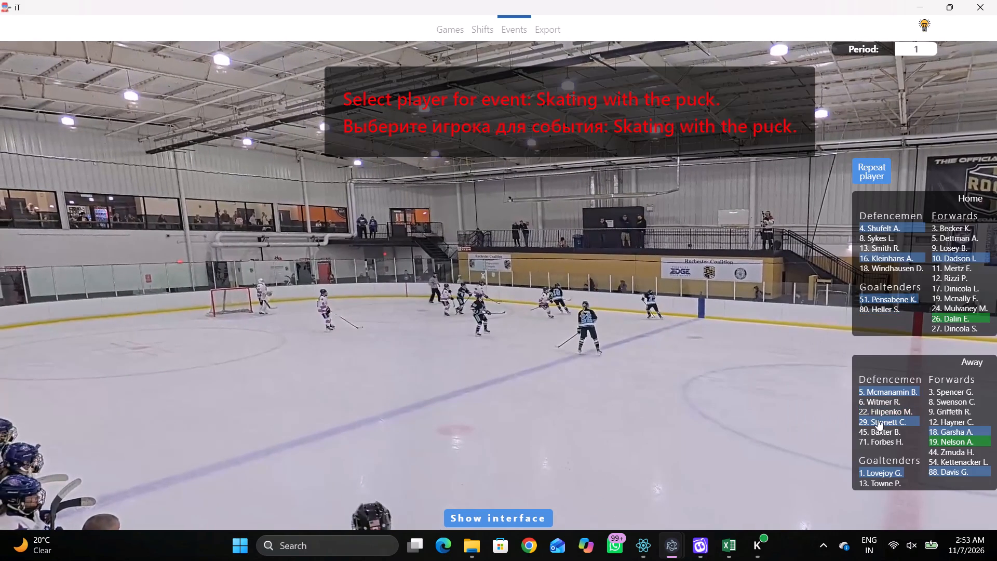
{"action": "left_click", "coordinate": [877, 420]}
{"action": "left_click", "coordinate": [414, 119]}
Review the face-off and set the away defencemen in the 00:39:00.9 shift to 22 and 71, returning to the events.
{"action": "key", "text": "q"}
{"action": "key", "text": "q"}
{"action": "key", "text": "q"}
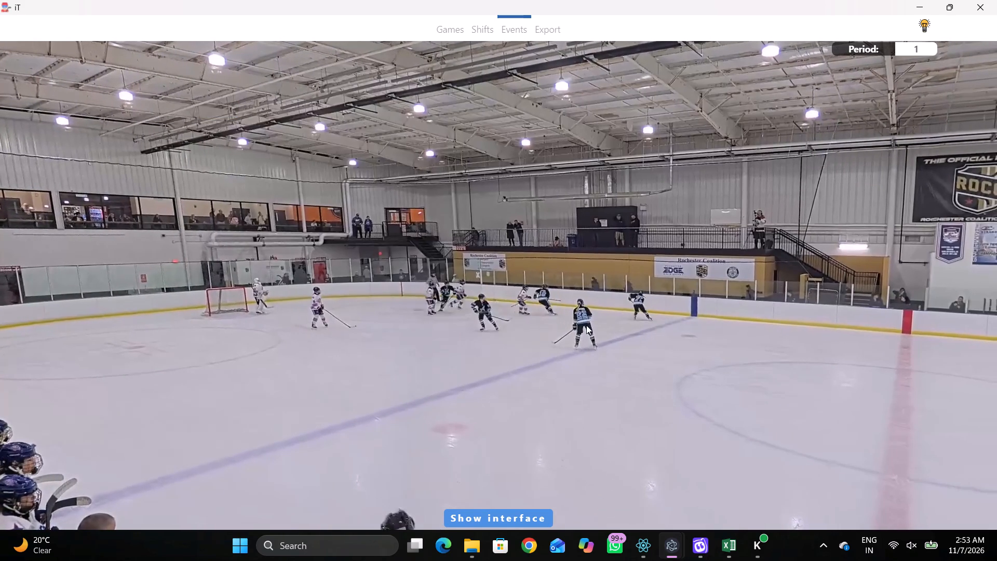
{"action": "key", "text": "q"}
{"action": "key", "text": "q"}
{"action": "key", "text": "q"}
{"action": "key", "text": "q"}
{"action": "key", "text": "q"}
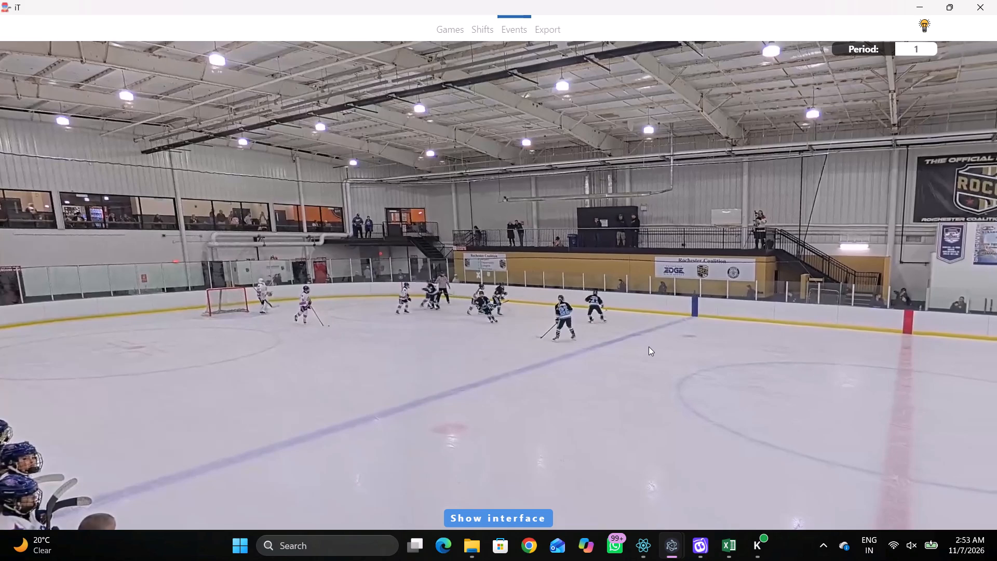
{"action": "key", "text": "q"}
{"action": "key", "text": "shift+d"}
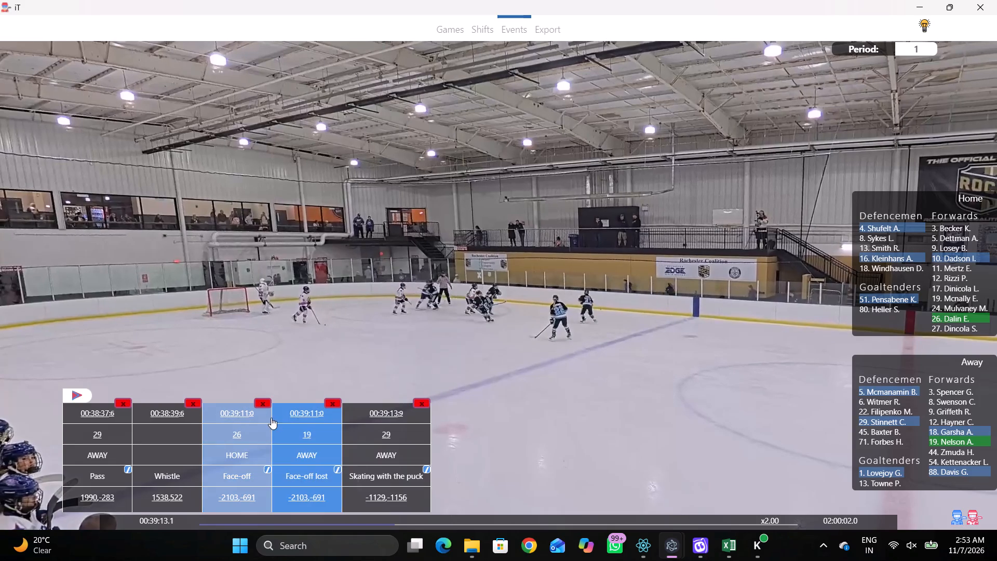
{"action": "left_click", "coordinate": [271, 418]}
{"action": "left_click", "coordinate": [481, 42]}
{"action": "left_click", "coordinate": [472, 22]}
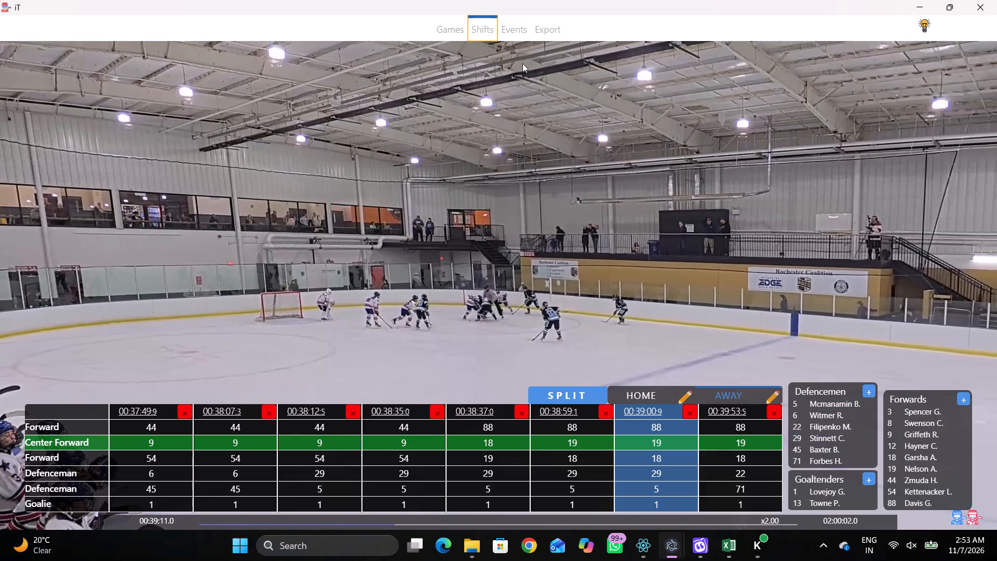
{"action": "left_click", "coordinate": [657, 469]}
{"action": "key", "text": "2"}
{"action": "key", "text": "2"}
{"action": "left_click", "coordinate": [667, 488]}
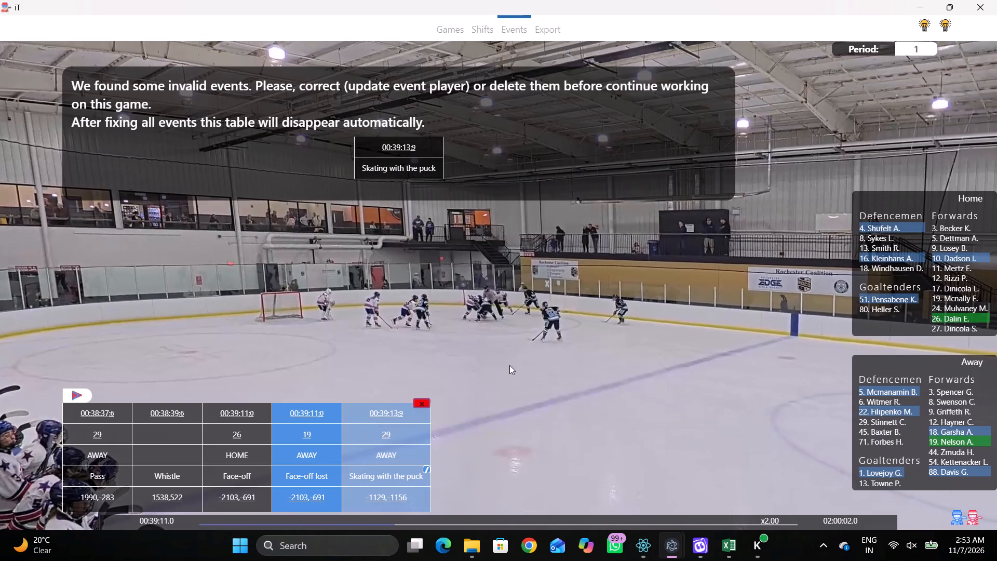
{"action": "left_click", "coordinate": [494, 30]}
{"action": "left_click_drag", "start_coordinate": [671, 494], "coordinate": [667, 493]}
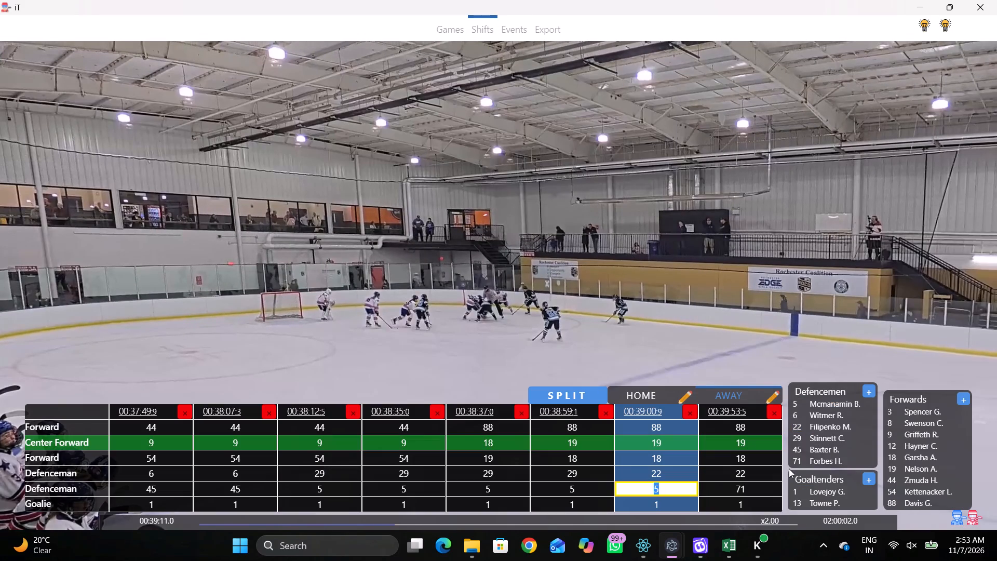
{"action": "left_click", "coordinate": [790, 468]}
{"action": "left_click", "coordinate": [800, 461]}
{"action": "left_click", "coordinate": [514, 22]}
{"action": "left_click", "coordinate": [631, 210]}
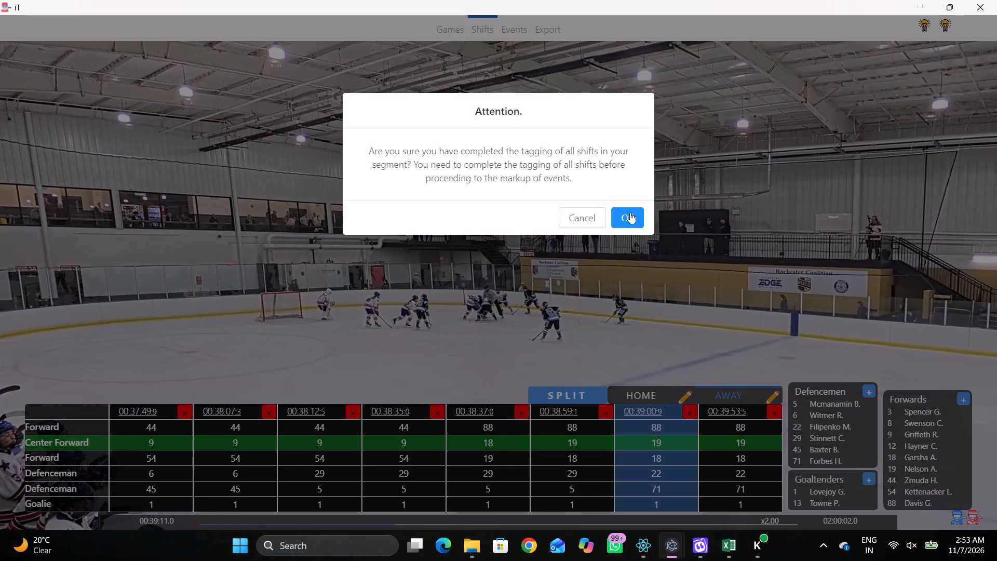
Reassign the Skating with the puck event at 00:39:13.9 to away player 71.
{"action": "left_click", "coordinate": [379, 424]}
{"action": "left_click", "coordinate": [379, 429]}
{"action": "left_click", "coordinate": [892, 439]}
{"action": "key", "text": "shift+d"}
Advance slightly and record a Pass by the same player, away 71, near the upper boards inside the left blue line.
{"action": "key", "text": "space"}
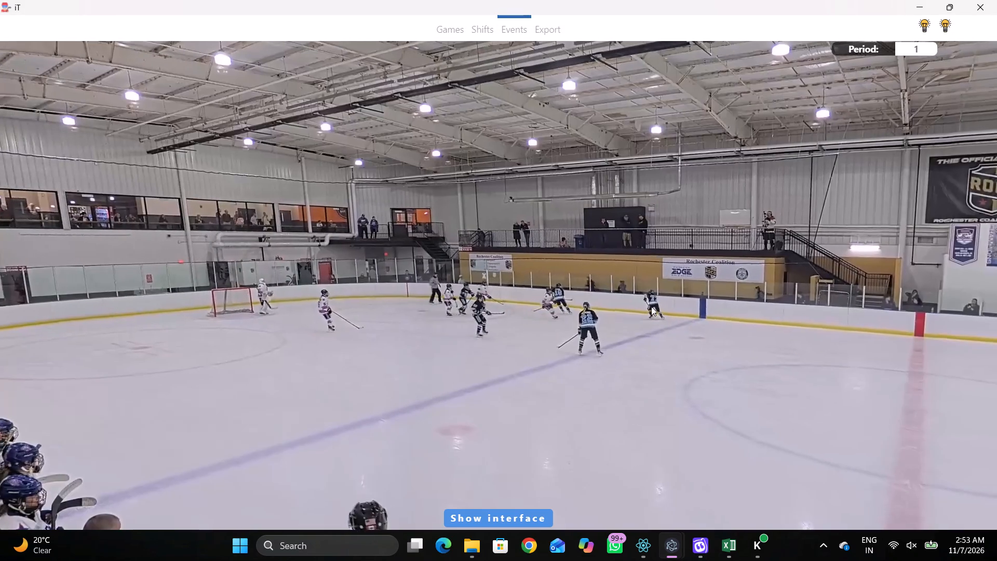
{"action": "key", "text": "space"}
{"action": "left_click", "coordinate": [646, 250]}
{"action": "right_click", "coordinate": [645, 239]}
{"action": "left_click", "coordinate": [658, 249]}
{"action": "left_click", "coordinate": [873, 166]}
{"action": "left_click", "coordinate": [408, 113]}
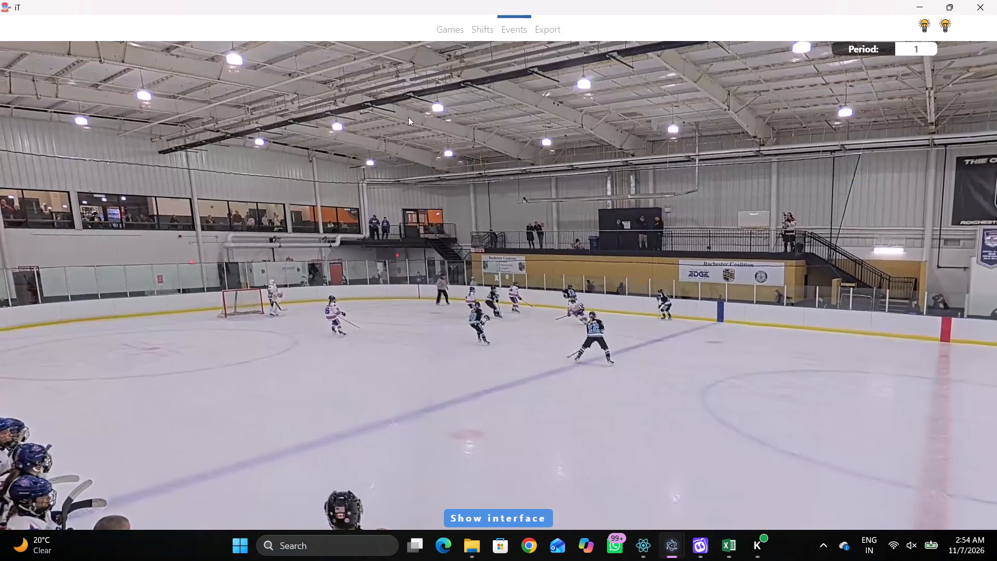
Advance the play and step back to the moment the away team regains the puck in the left zone.
{"action": "key", "text": "space"}
{"action": "key", "text": "space"}
{"action": "key", "text": "space"}
{"action": "key", "text": "space"}
{"action": "key", "text": "space"}
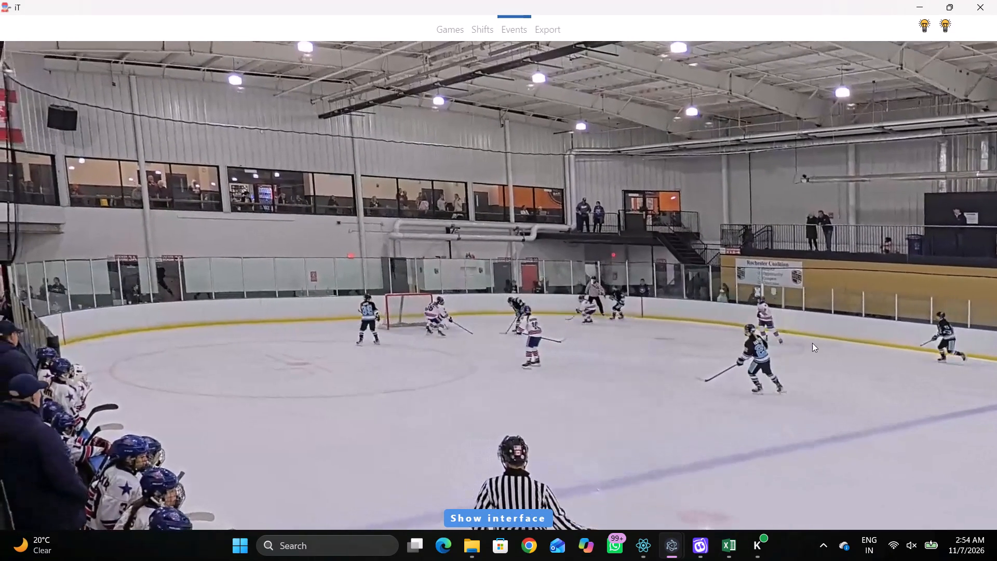
{"action": "key", "text": "space"}
{"action": "key", "text": "q"}
{"action": "key", "text": "q"}
{"action": "key", "text": "q"}
{"action": "key", "text": "q"}
{"action": "key", "text": "q"}
{"action": "right_click_drag", "start_coordinate": [810, 280], "coordinate": [805, 277]}
{"action": "key", "text": "q"}
{"action": "key", "text": "q"}
{"action": "key", "text": "q"}
{"action": "key", "text": "q"}
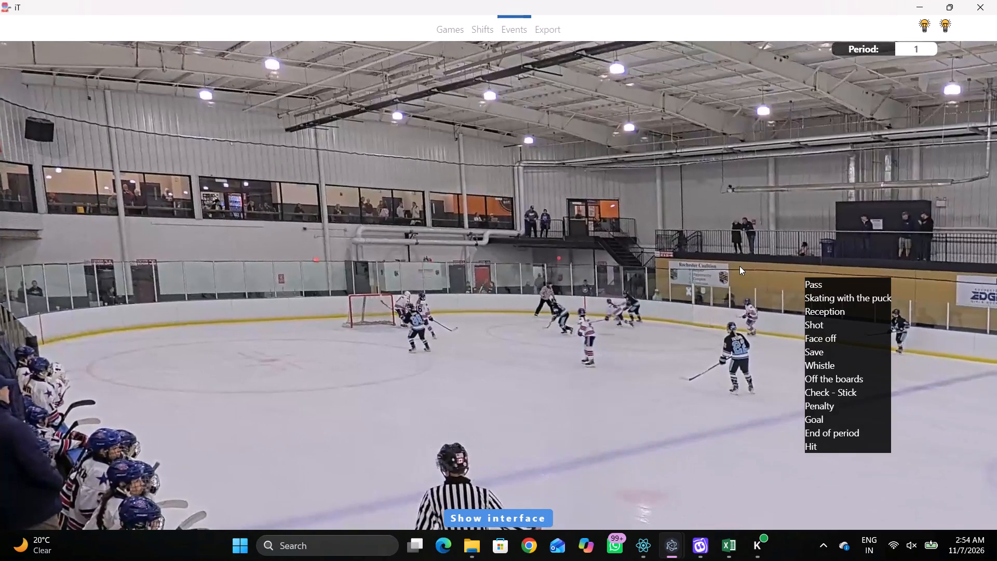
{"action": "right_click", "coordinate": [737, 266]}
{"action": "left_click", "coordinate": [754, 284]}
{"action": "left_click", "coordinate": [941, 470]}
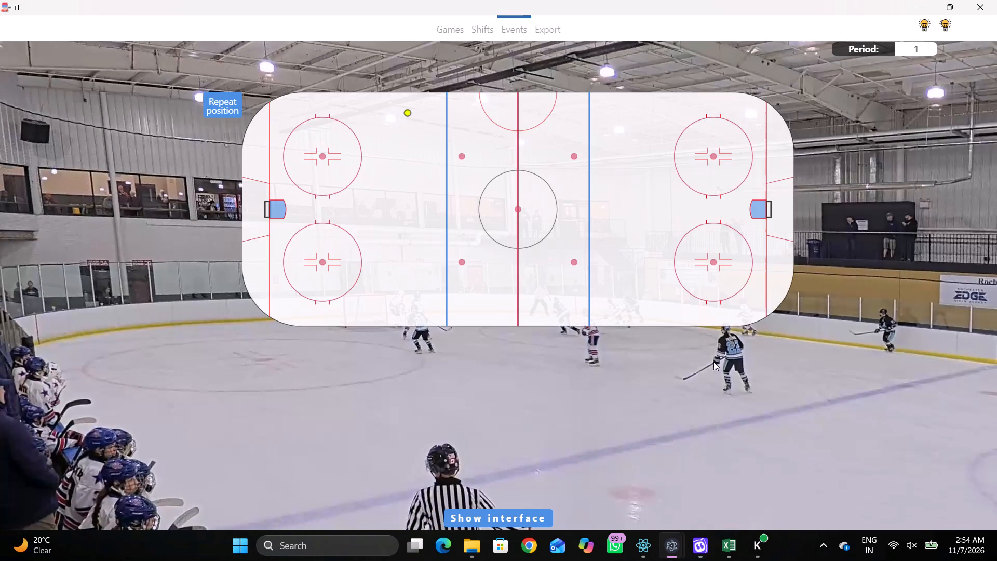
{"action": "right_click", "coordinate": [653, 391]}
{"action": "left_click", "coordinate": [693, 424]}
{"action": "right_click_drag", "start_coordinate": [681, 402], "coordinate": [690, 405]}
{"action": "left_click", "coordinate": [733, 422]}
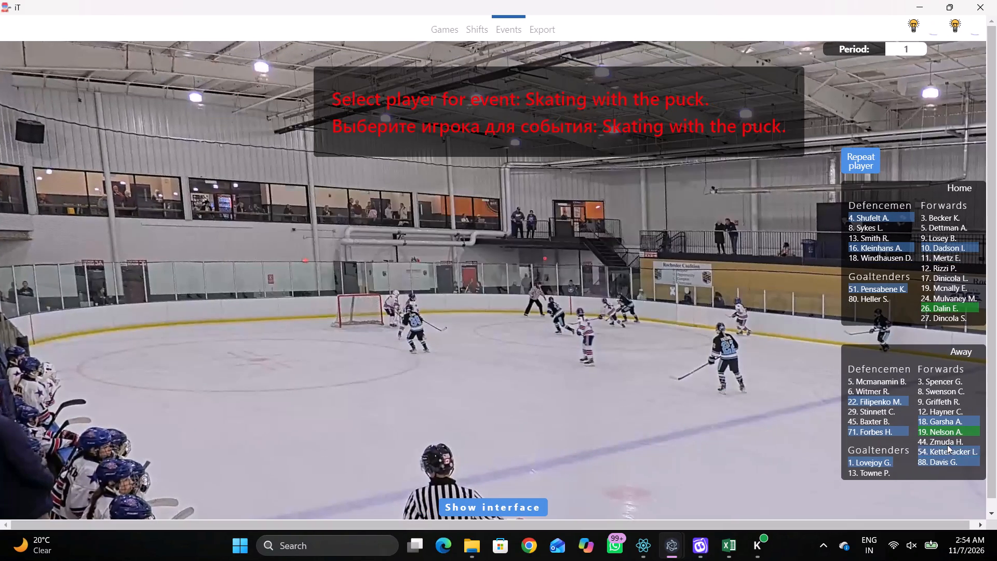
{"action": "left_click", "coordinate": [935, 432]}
Record Skating with the puck by away player 18 in the upper part of the left zone's upper face-off circle.
{"action": "right_click_drag", "start_coordinate": [650, 352], "coordinate": [644, 357]}
{"action": "left_click", "coordinate": [678, 375]}
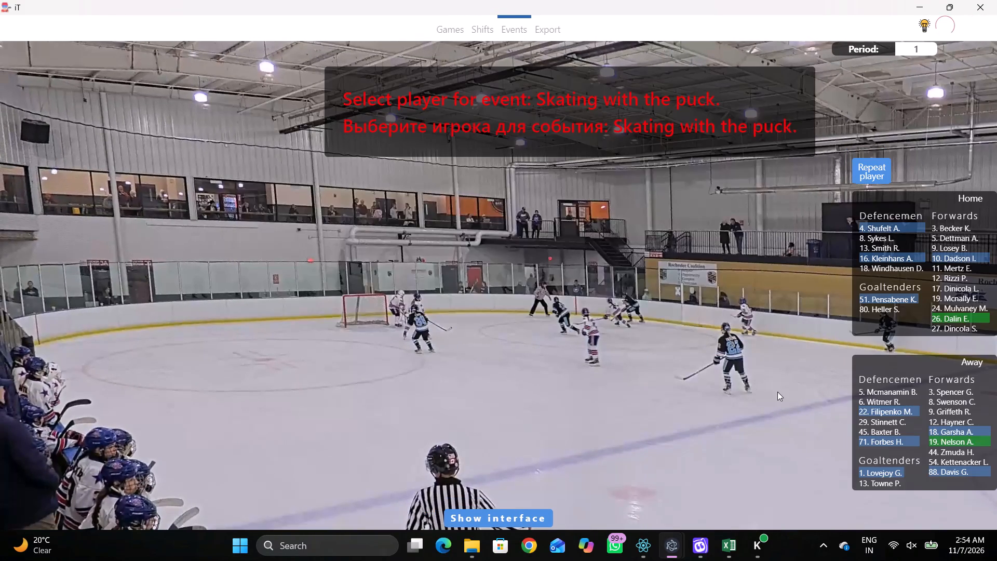
{"action": "left_click", "coordinate": [962, 431]}
{"action": "left_click", "coordinate": [329, 130]}
Find the release moment and record a Pass by the same player, away 18, near the top of the upper left-zone circle.
{"action": "key", "text": "space"}
{"action": "key", "text": "space"}
{"action": "key", "text": "space"}
{"action": "right_click", "coordinate": [673, 271]}
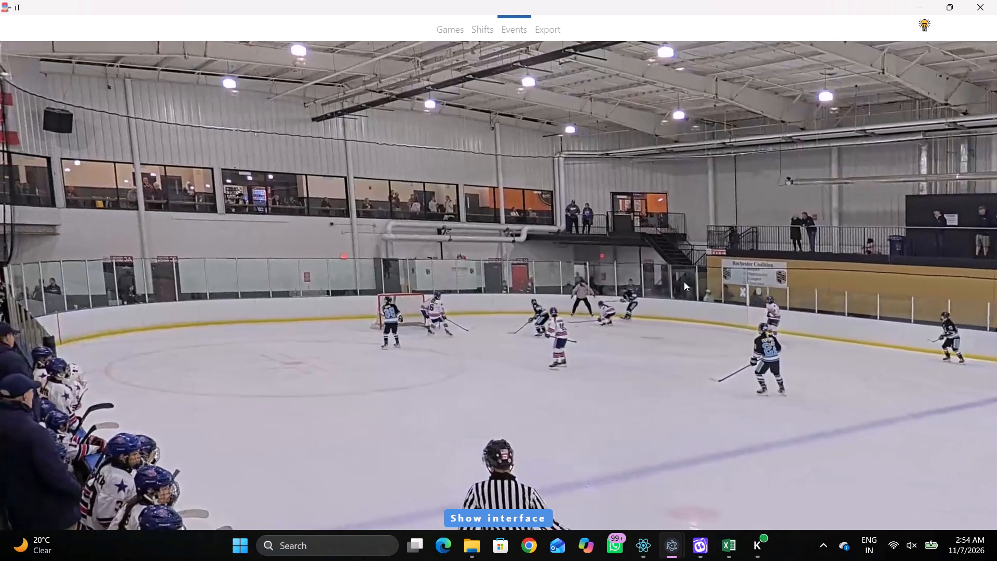
{"action": "left_click", "coordinate": [684, 282]}
{"action": "key", "text": "space"}
{"action": "right_click", "coordinate": [682, 269]}
{"action": "left_click", "coordinate": [690, 274]}
{"action": "left_click", "coordinate": [873, 174]}
{"action": "left_click", "coordinate": [331, 120]}
Watch the play develop toward the left net, then return to the last logged Pass at 00:39:17:0.
{"action": "key", "text": "space"}
{"action": "key", "text": "space"}
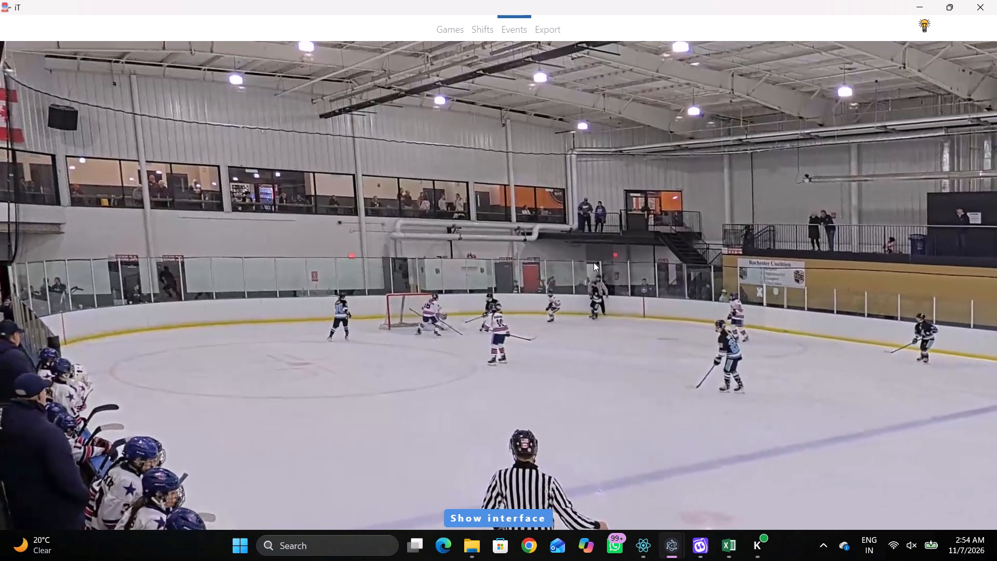
{"action": "key", "text": "space"}
{"action": "key", "text": "space"}
{"action": "key", "text": "space"}
{"action": "key", "text": "space"}
{"action": "key", "text": "q"}
{"action": "key", "text": "q"}
{"action": "key", "text": "q"}
{"action": "key", "text": "space"}
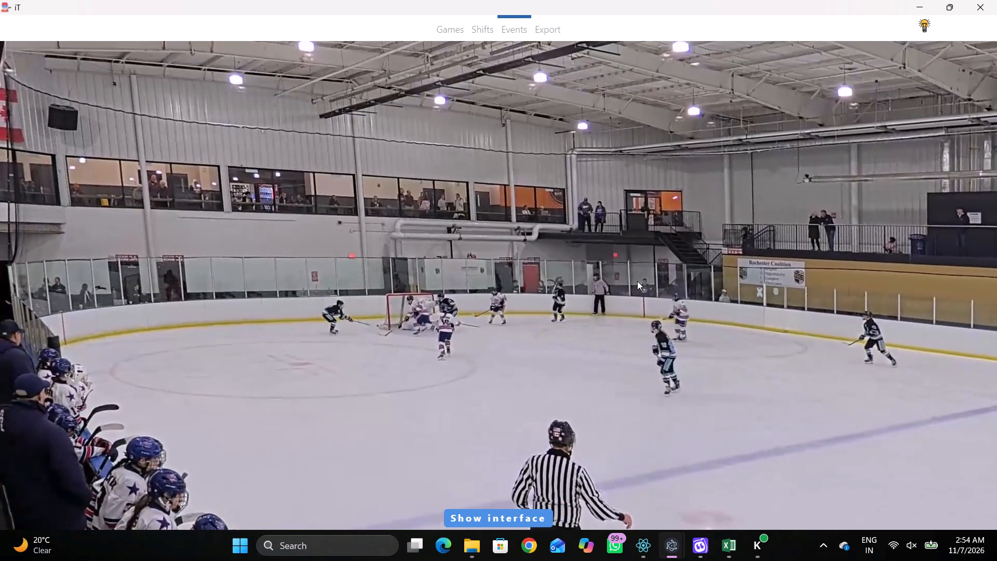
{"action": "key", "text": "space"}
{"action": "key", "text": "space"}
{"action": "key", "text": "space"}
{"action": "key", "text": "space"}
{"action": "key", "text": "space"}
{"action": "key", "text": "shift+d"}
{"action": "left_click", "coordinate": [359, 418]}
{"action": "key", "text": "space"}
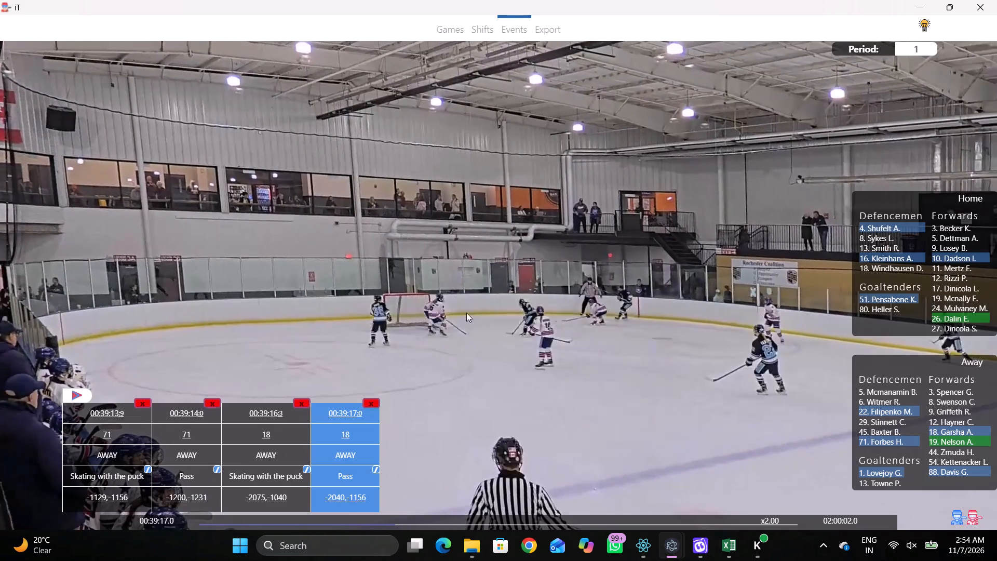
Advance to the moment away player 88 has the puck and record a Pass by 88 just in front of the left crease.
{"action": "key", "text": "space"}
{"action": "right_click", "coordinate": [535, 270]}
{"action": "key", "text": "space"}
{"action": "key", "text": "space"}
{"action": "key", "text": "space"}
{"action": "key", "text": "space"}
{"action": "right_click", "coordinate": [540, 284]}
{"action": "left_click", "coordinate": [554, 291]}
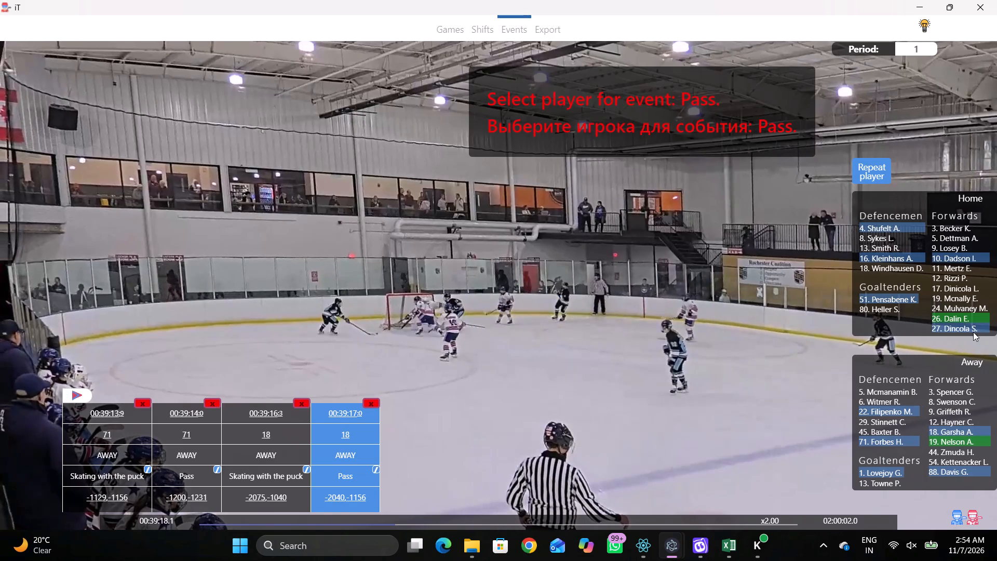
{"action": "left_click", "coordinate": [951, 478]}
{"action": "left_click", "coordinate": [949, 471]}
{"action": "left_click", "coordinate": [292, 223]}
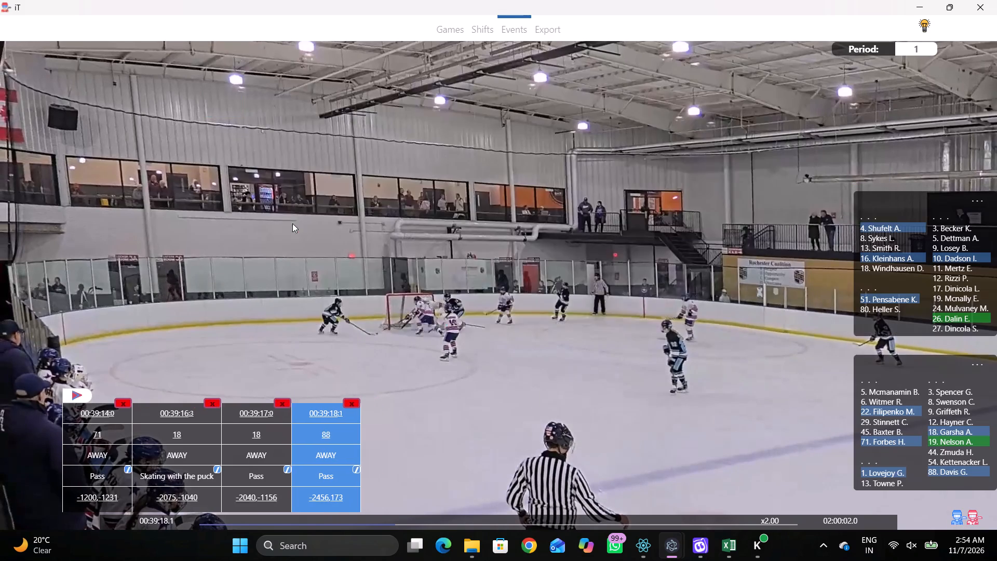
Examine the following play around the left net, then return to the last logged Pass at 00:39:18:1.
{"action": "key", "text": "space"}
{"action": "key", "text": "space"}
{"action": "key", "text": "space"}
{"action": "key", "text": "space"}
{"action": "key", "text": "space"}
{"action": "key", "text": "space"}
{"action": "key", "text": "space"}
{"action": "key", "text": "space"}
{"action": "key", "text": "q"}
{"action": "right_click", "coordinate": [617, 259]}
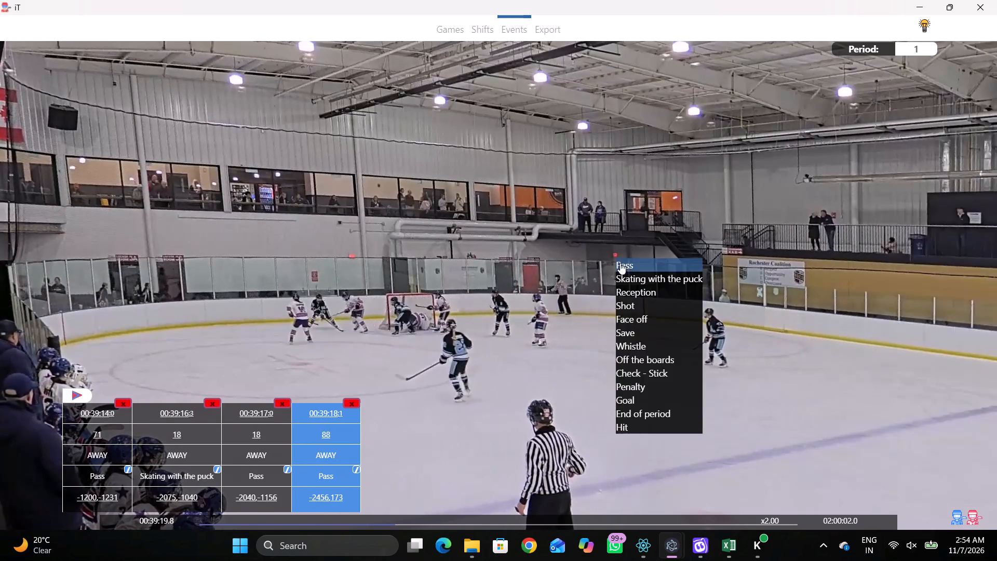
{"action": "key", "text": "space"}
{"action": "key", "text": "space"}
{"action": "key", "text": "space"}
{"action": "key", "text": "space"}
{"action": "type", "text": "q"}
{"action": "key", "text": "space"}
{"action": "key", "text": "space"}
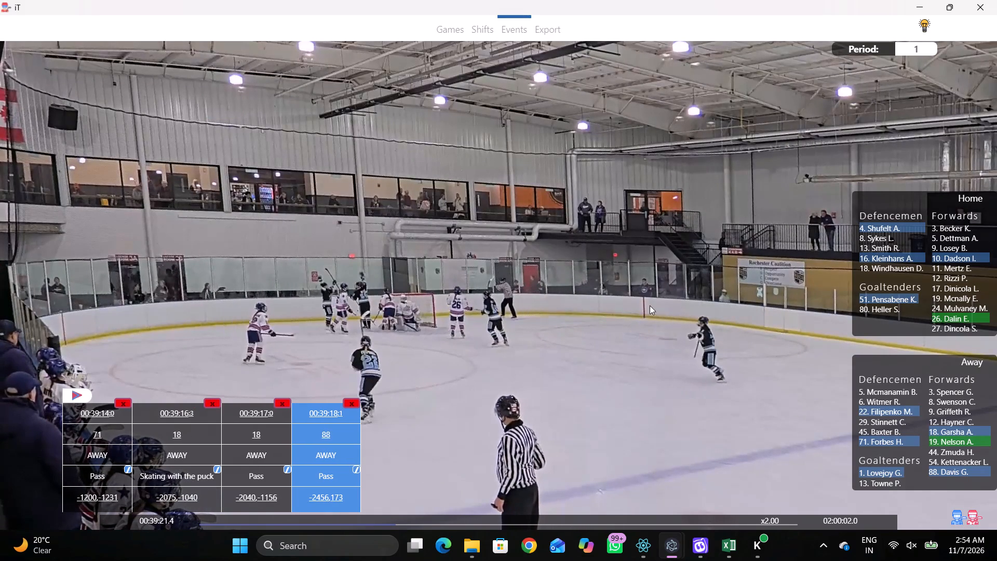
{"action": "left_click", "coordinate": [303, 412]}
{"action": "key", "text": "shift+d"}
Find the release moment and record a Pass by the same player, away 88, beside the left net just behind the goal line.
{"action": "key", "text": "space"}
{"action": "key", "text": "space"}
{"action": "key", "text": "space"}
{"action": "key", "text": "space"}
{"action": "key", "text": "space"}
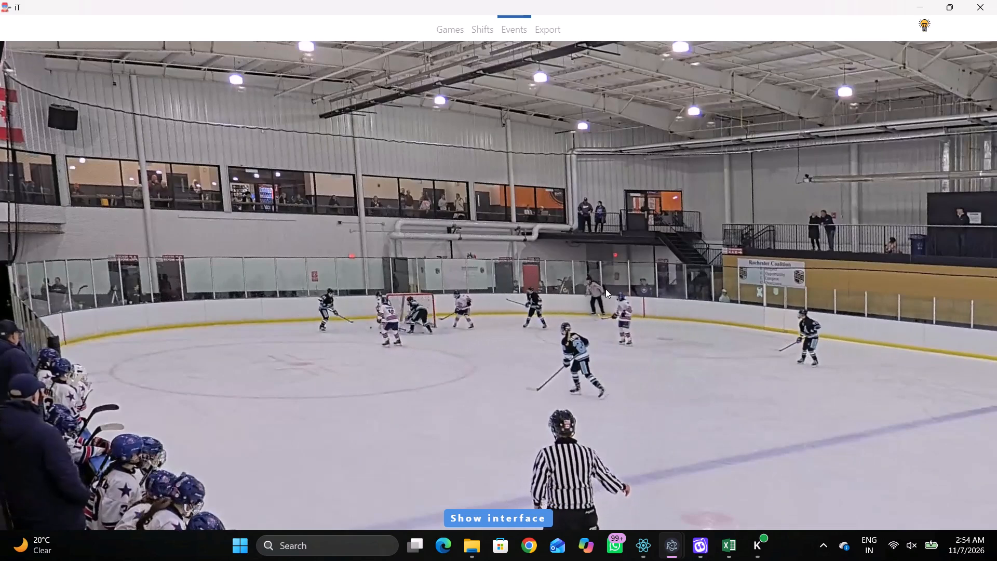
{"action": "key", "text": "space"}
{"action": "key", "text": "space"}
{"action": "key", "text": "space"}
{"action": "key", "text": "space"}
{"action": "key", "text": "space"}
{"action": "key", "text": "q"}
{"action": "right_click", "coordinate": [643, 272]}
{"action": "left_click", "coordinate": [646, 276]}
{"action": "right_click_drag", "start_coordinate": [582, 273], "coordinate": [573, 273]}
{"action": "left_click", "coordinate": [578, 279]}
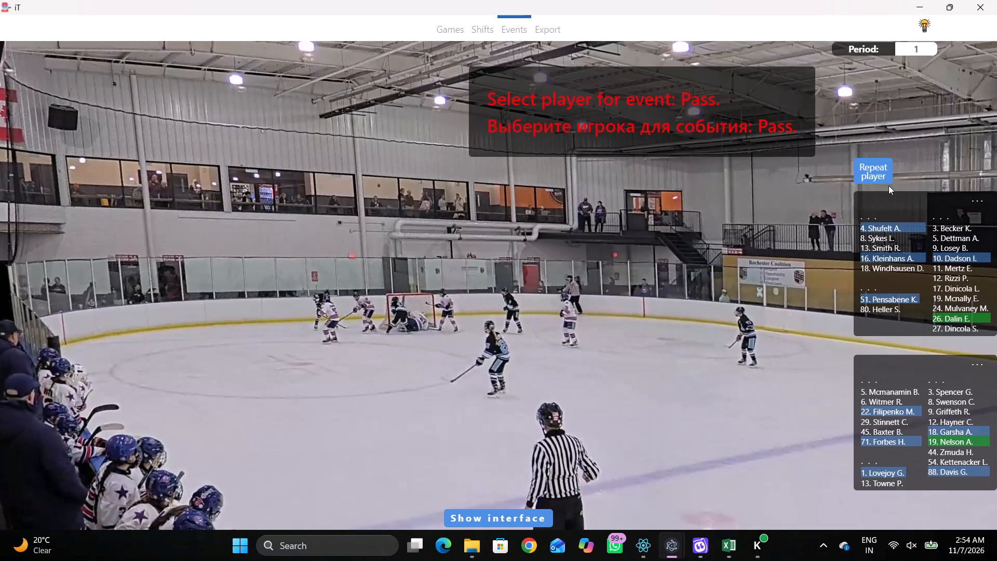
{"action": "left_click", "coordinate": [874, 168]}
{"action": "left_click", "coordinate": [261, 219]}
Change the type of away 88's event at 00:39:18:1 to Skating with the puck.
{"action": "key", "text": "shift+d"}
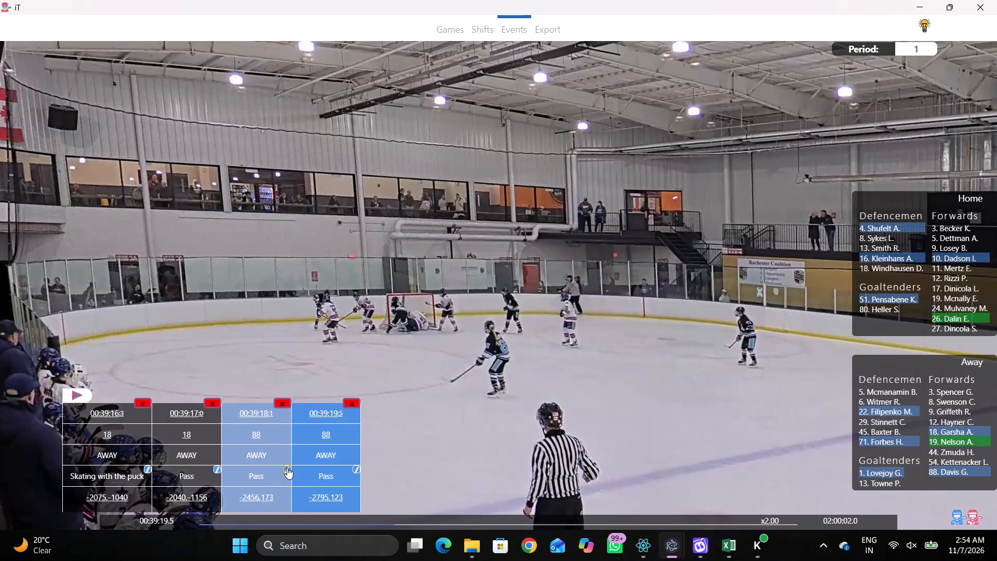
{"action": "left_click", "coordinate": [287, 468]}
{"action": "left_click", "coordinate": [416, 281]}
{"action": "left_click", "coordinate": [395, 307]}
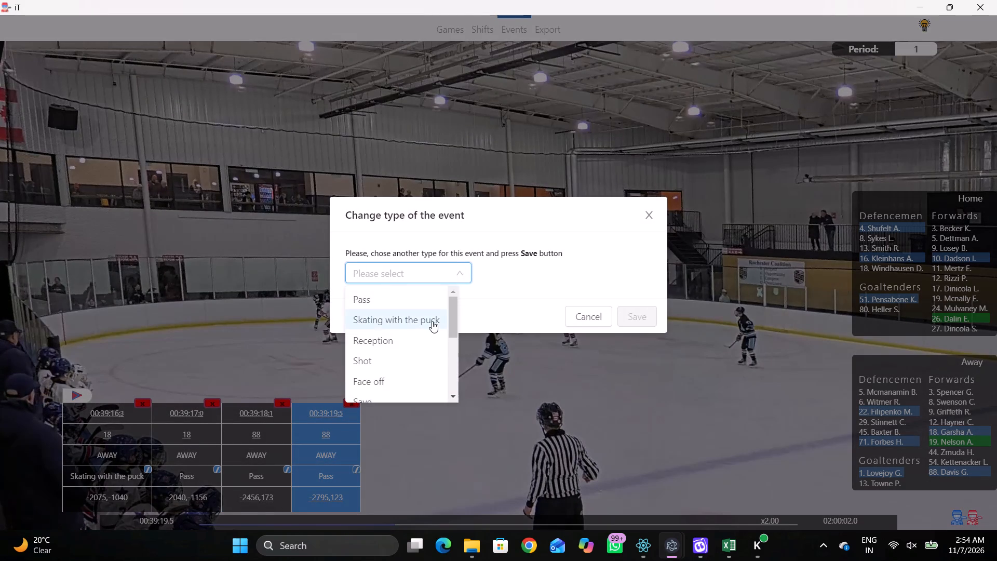
{"action": "left_click", "coordinate": [432, 321]}
{"action": "left_click", "coordinate": [628, 314]}
Advance to the shot and record a Shot Attempt - On Goal by away player 19 at the front edge of the left crease.
{"action": "key", "text": "r"}
{"action": "key", "text": "space"}
{"action": "key", "text": "space"}
{"action": "key", "text": "space"}
{"action": "key", "text": "space"}
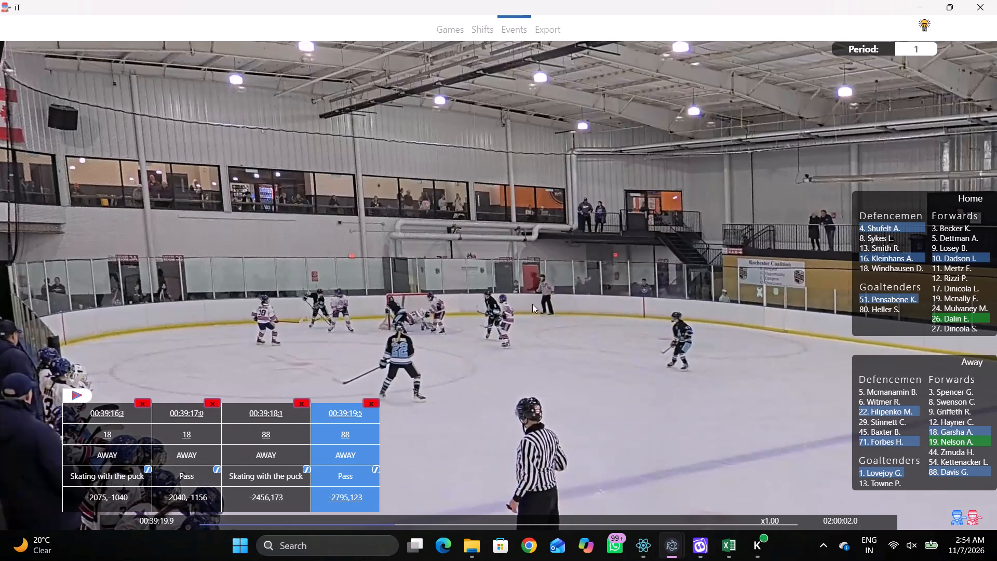
{"action": "right_click", "coordinate": [544, 275]}
{"action": "left_click", "coordinate": [563, 316]}
{"action": "left_click", "coordinate": [484, 232]}
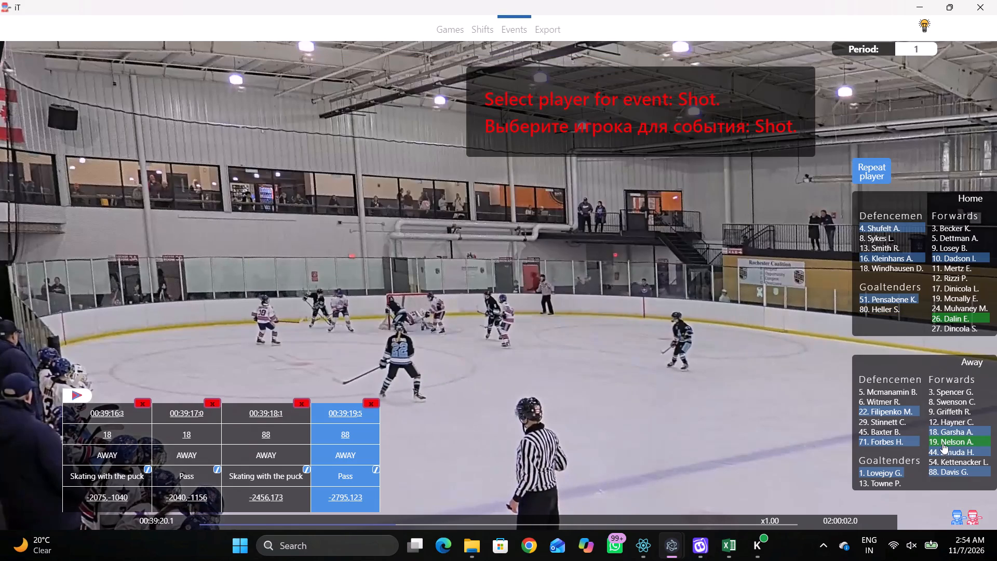
{"action": "left_click", "coordinate": [942, 443]}
{"action": "left_click", "coordinate": [287, 215]}
Advance slightly and record a Goal by the same player, away 19, with direction Center right, positioned in the left net.
{"action": "key", "text": "space"}
{"action": "key", "text": "v"}
{"action": "key", "text": "space"}
{"action": "key", "text": "space"}
{"action": "key", "text": "space"}
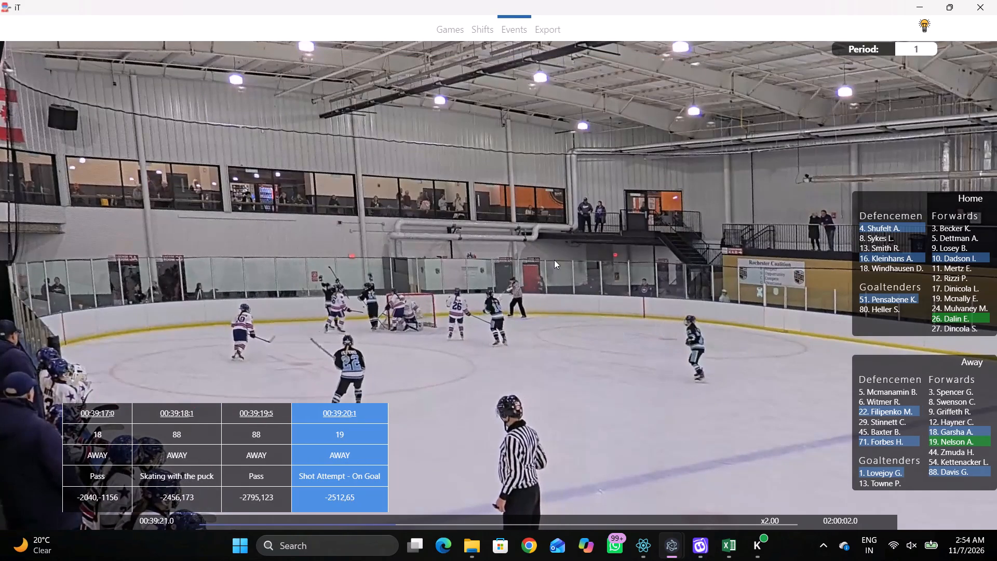
{"action": "right_click", "coordinate": [520, 222]}
{"action": "left_click", "coordinate": [537, 360]}
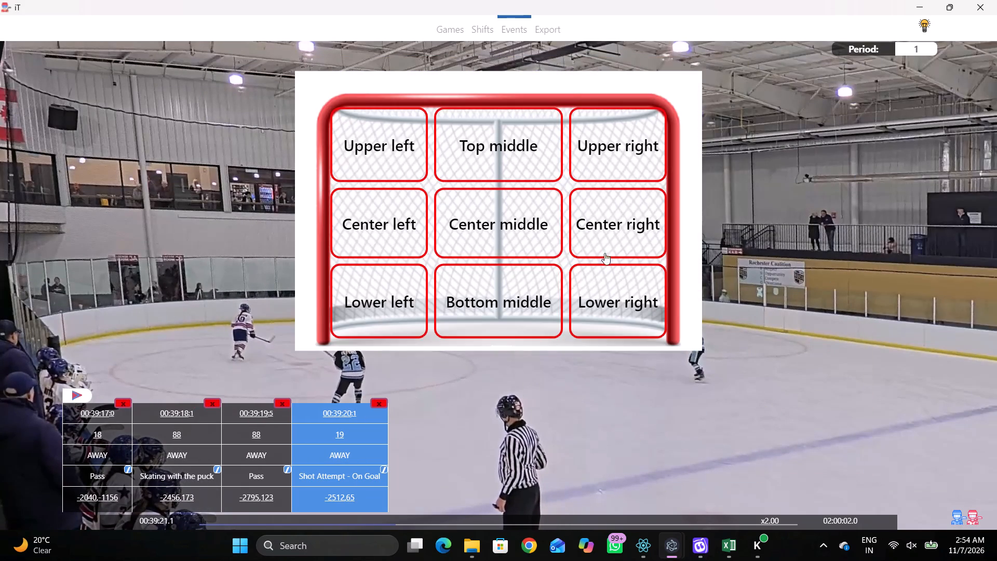
{"action": "left_click", "coordinate": [614, 237]}
{"action": "left_click", "coordinate": [863, 164]}
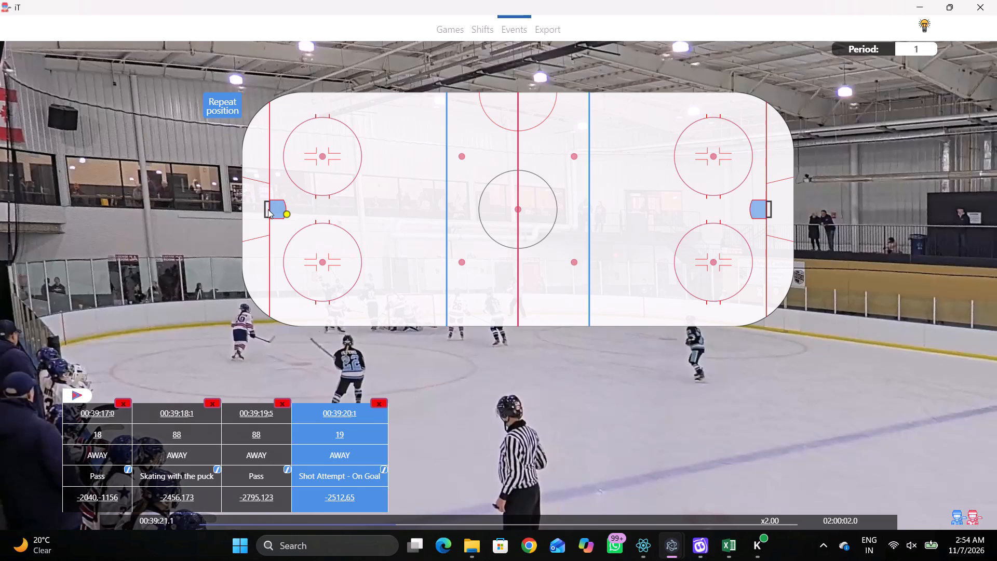
{"action": "left_click", "coordinate": [268, 209]}
Record a Whistle right after the goal, positioned between the lower left-zone face-off circle and the blue line.
{"action": "key", "text": "space"}
{"action": "key", "text": "space"}
{"action": "right_click_drag", "start_coordinate": [509, 216], "coordinate": [518, 222]}
{"action": "left_click", "coordinate": [535, 308]}
{"action": "left_click", "coordinate": [401, 254]}
{"action": "key", "text": "space"}
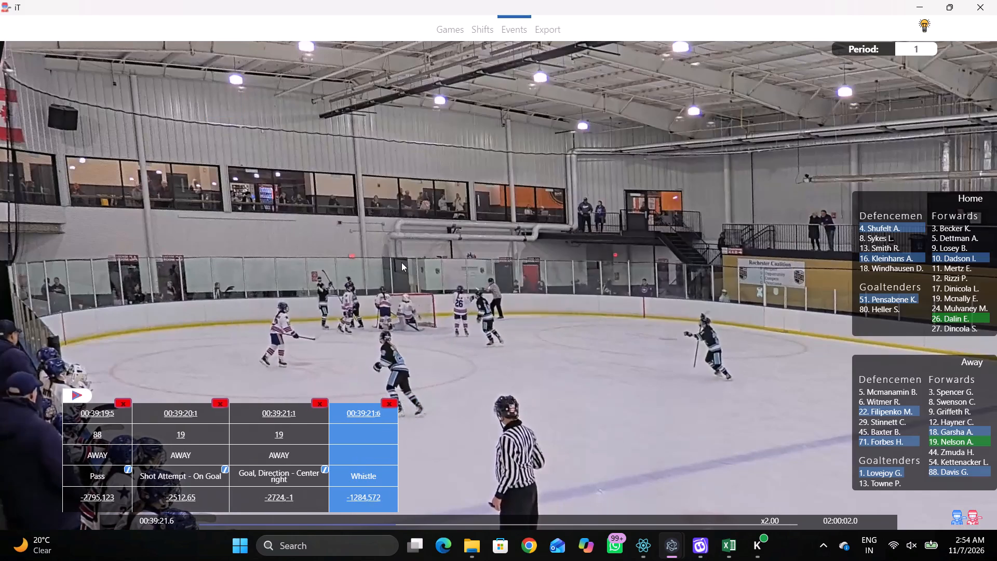
Skip ahead past the stoppage and step back to the moment of the centre-ice face-off.
{"action": "key", "text": "c"}
{"action": "key", "text": "space"}
{"action": "key", "text": "c"}
{"action": "key", "text": "space"}
{"action": "type", "text": "vv"}
{"action": "type", "text": "Dc"}
{"action": "key", "text": "space"}
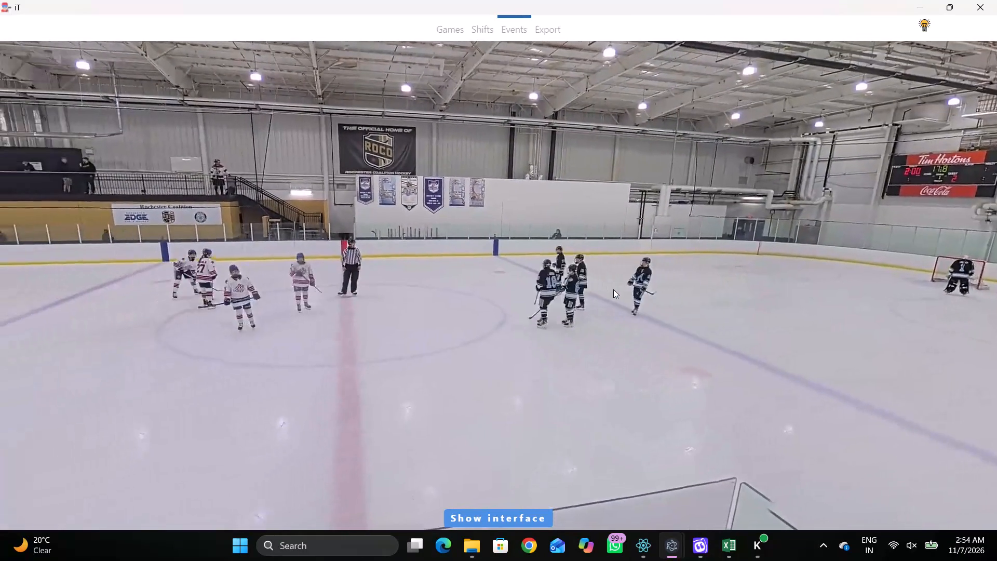
{"action": "type", "text": "c qqr"}
{"action": "key", "text": "space"}
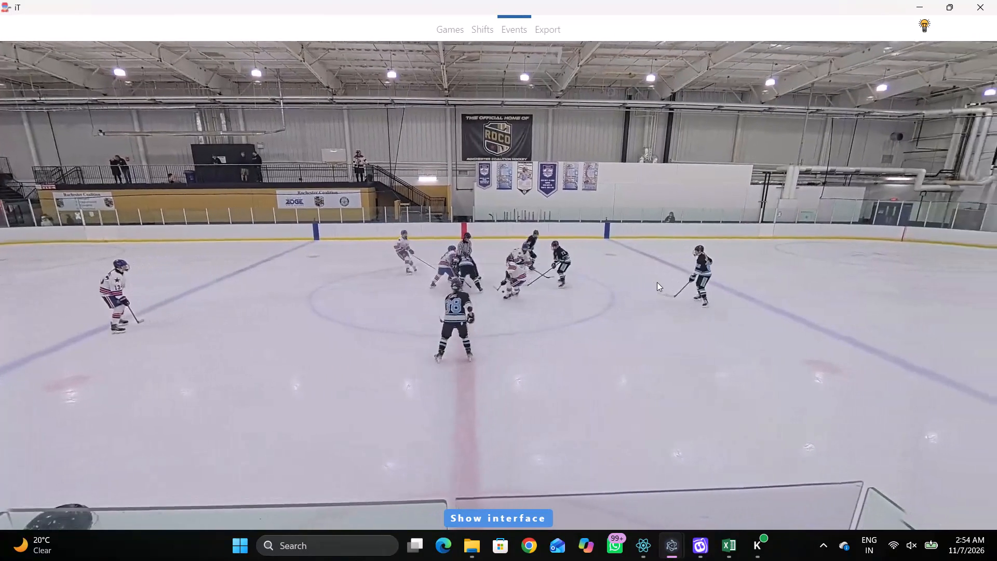
{"action": "key", "text": "space"}
{"action": "key", "text": "q"}
{"action": "key", "text": "q"}
{"action": "key", "text": "q"}
{"action": "key", "text": "q"}
{"action": "key", "text": "q"}
{"action": "key", "text": "q"}
{"action": "key", "text": "q"}
{"action": "key", "text": "q"}
{"action": "key", "text": "q"}
{"action": "key", "text": "q"}
{"action": "key", "text": "q"}
{"action": "key", "text": "q"}
Record a Face off between an away forward and home player 3 at the centre-ice dot.
{"action": "right_click", "coordinate": [563, 197]}
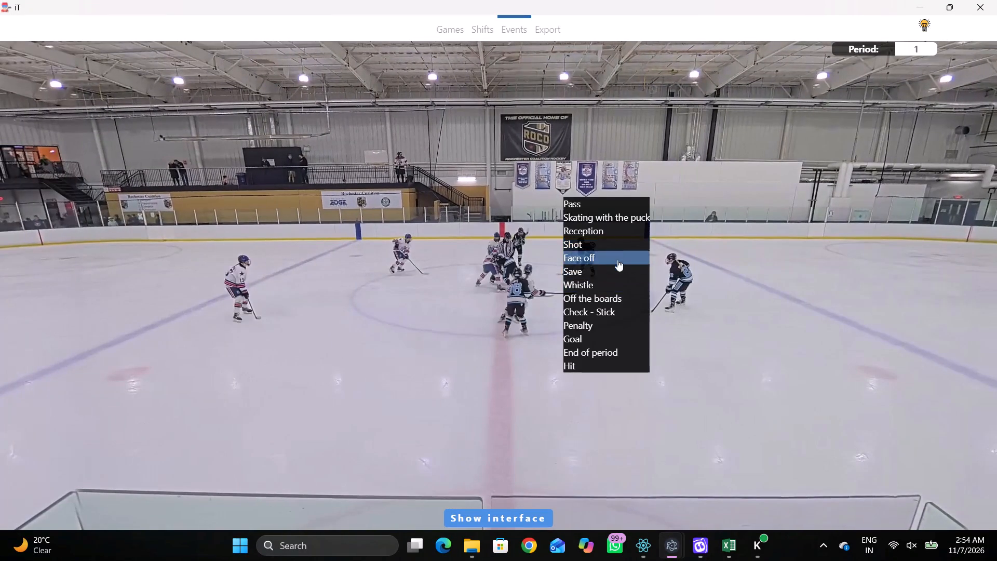
{"action": "left_click", "coordinate": [613, 253]}
{"action": "left_click", "coordinate": [939, 449]}
{"action": "left_click", "coordinate": [950, 226]}
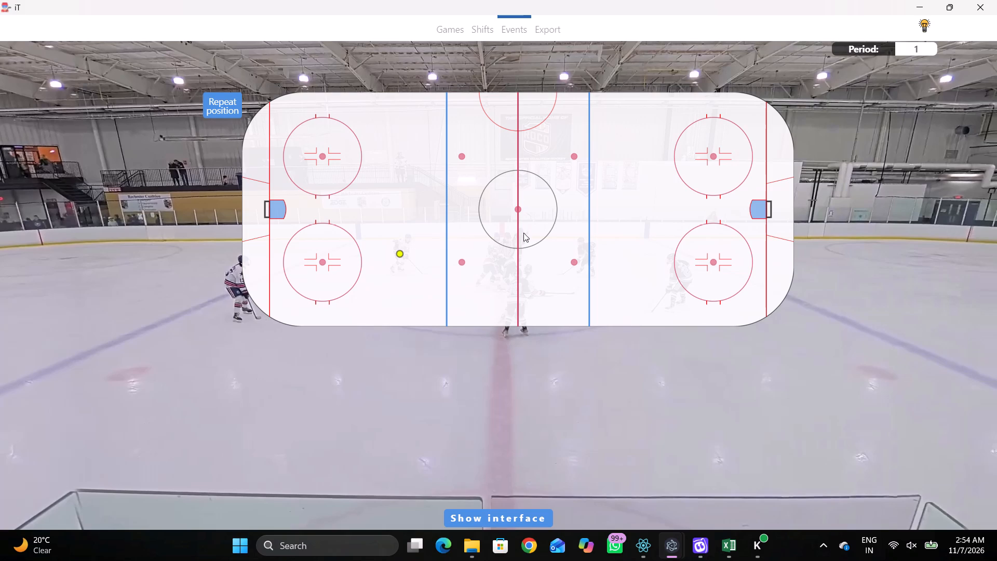
{"action": "left_click", "coordinate": [518, 210]}
Advance past the puck drop and record a Pass by home player 27 at the upper edge of the centre circle, right of the red line.
{"action": "key", "text": "r"}
{"action": "key", "text": "space"}
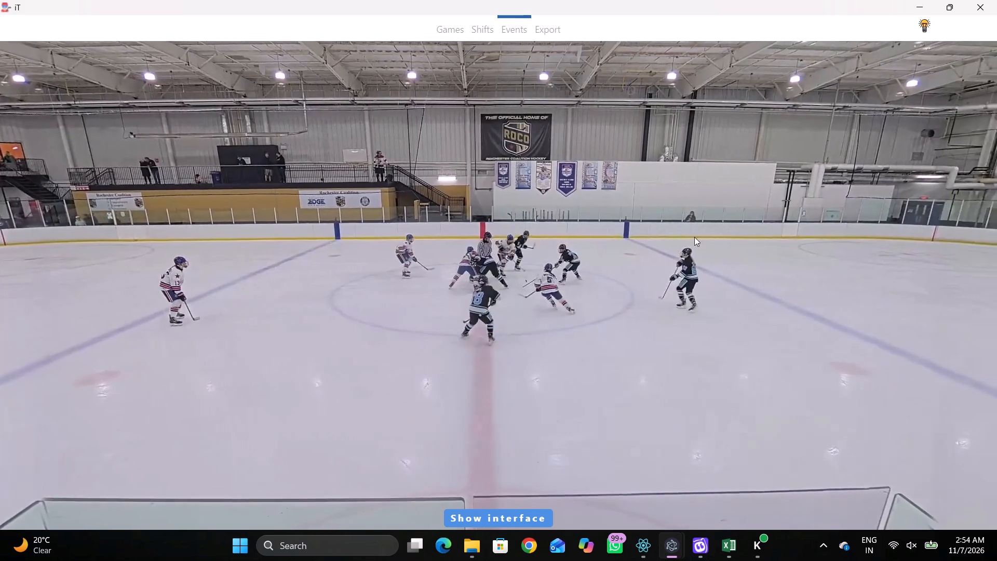
{"action": "key", "text": "space"}
{"action": "key", "text": "q"}
{"action": "right_click", "coordinate": [718, 217]}
{"action": "left_click", "coordinate": [721, 223]}
{"action": "right_click", "coordinate": [698, 219]}
{"action": "left_click", "coordinate": [706, 225]}
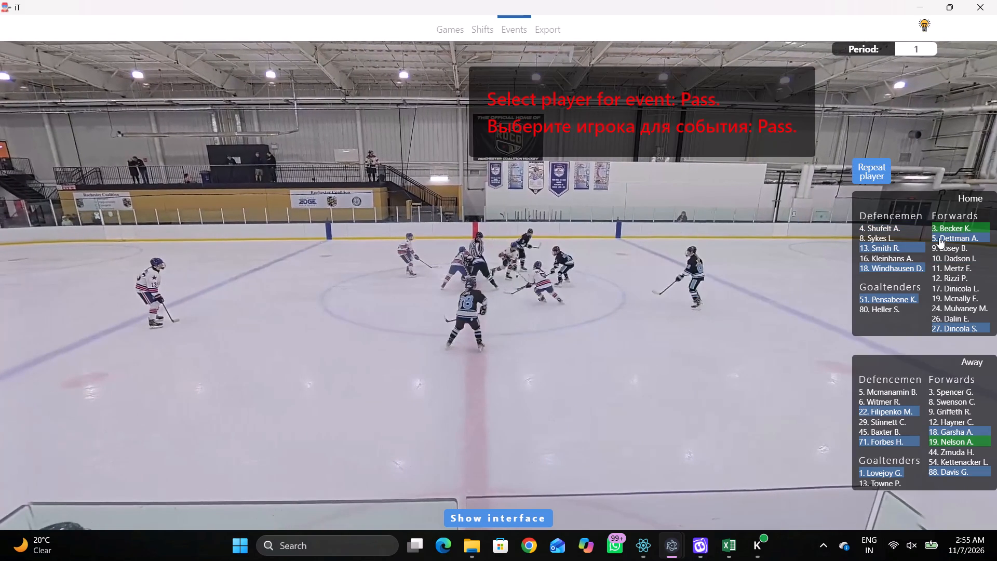
{"action": "left_click", "coordinate": [937, 328]}
{"action": "left_click", "coordinate": [538, 172]}
Advance to the next possession and record Skating with the puck by home player 5 inside the centre circle, just right of the red line.
{"action": "key", "text": "q"}
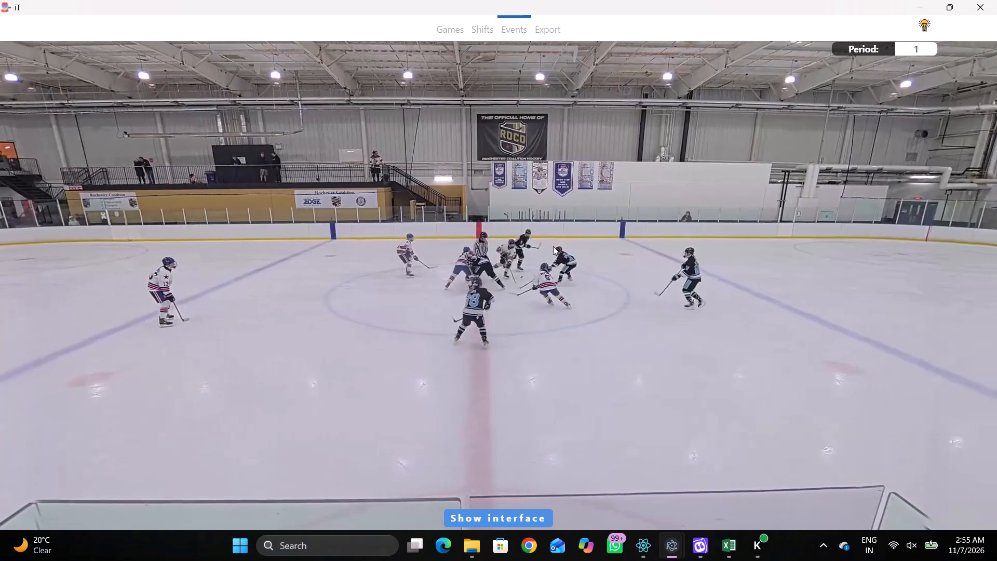
{"action": "key", "text": "q"}
{"action": "key", "text": "q"}
{"action": "key", "text": "space"}
{"action": "type", "text": "v"}
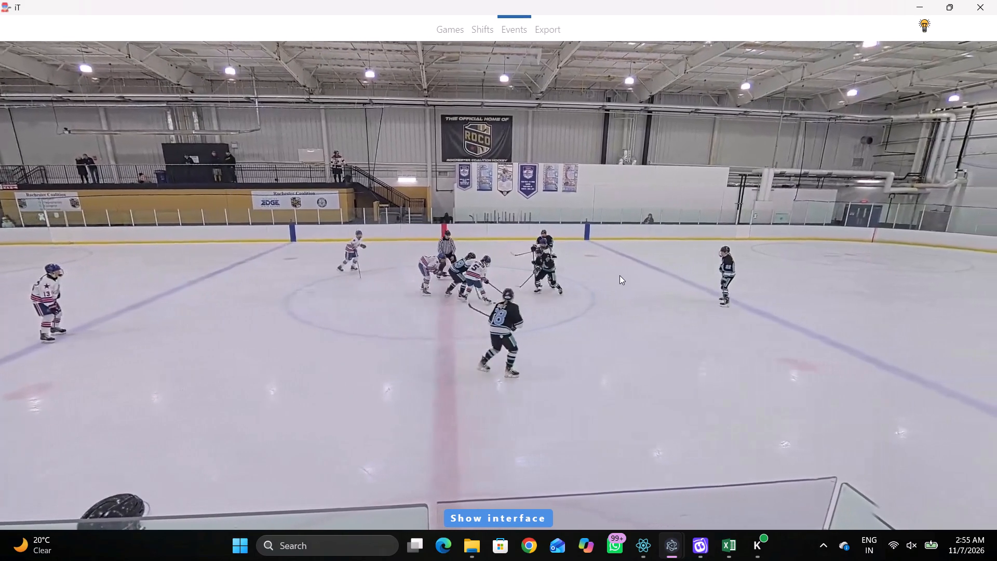
{"action": "key", "text": "space"}
{"action": "right_click", "coordinate": [608, 238]}
{"action": "left_click", "coordinate": [662, 263]}
{"action": "left_click", "coordinate": [943, 236]}
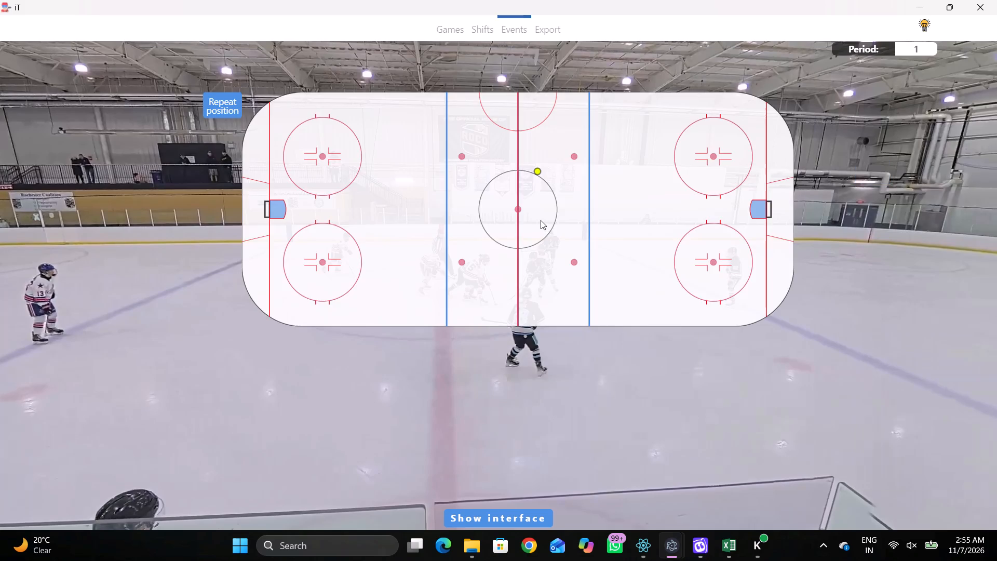
{"action": "left_click", "coordinate": [541, 220]}
Advance slightly and record a Pass by the same player, home 5, in the lower part of the centre circle, and resume playback.
{"action": "key", "text": "space"}
{"action": "key", "text": "space"}
{"action": "right_click", "coordinate": [632, 209]}
{"action": "left_click", "coordinate": [642, 217]}
{"action": "left_click", "coordinate": [873, 171]}
{"action": "left_click", "coordinate": [534, 227]}
{"action": "key", "text": "space"}
{"action": "key", "text": "v"}
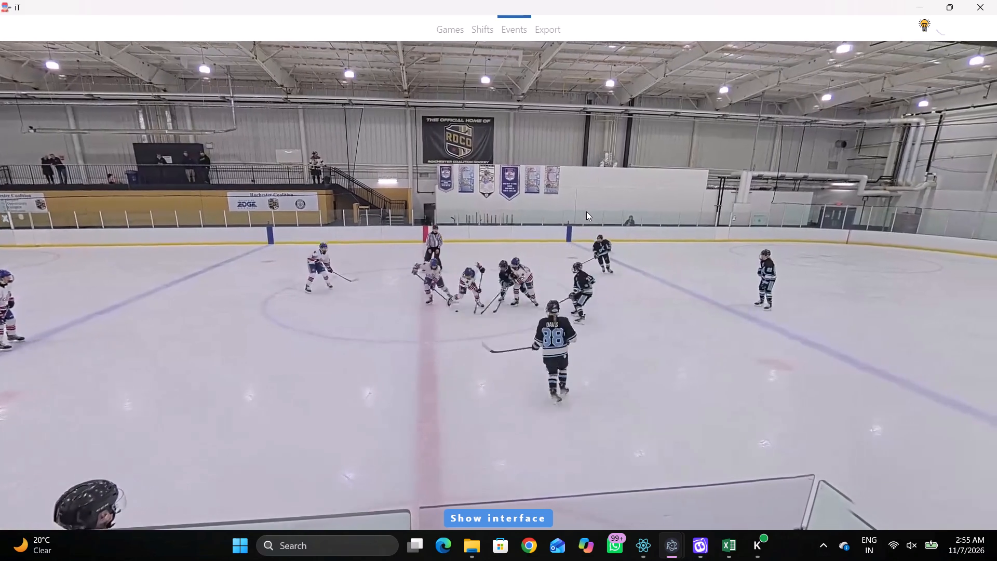
Advance to the next touch and record a Pass by home player 3 in the centre circle, right of the red line and slightly below the middle.
{"action": "key", "text": "space"}
{"action": "key", "text": "space"}
{"action": "key", "text": "space"}
{"action": "key", "text": "space"}
{"action": "key", "text": "space"}
{"action": "right_click", "coordinate": [626, 197]}
{"action": "left_click", "coordinate": [648, 209]}
{"action": "right_click", "coordinate": [706, 235]}
{"action": "left_click", "coordinate": [718, 245]}
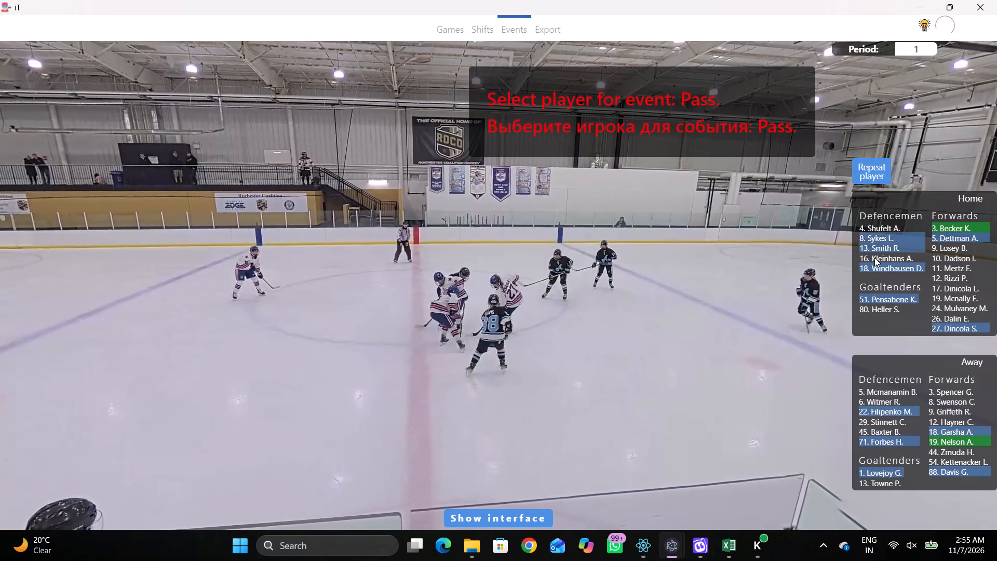
{"action": "left_click", "coordinate": [942, 227]}
{"action": "left_click", "coordinate": [545, 223]}
Advance to the next possession and record Skating with the puck by home player 13 at the left blue line, near the lower neutral-zone dot.
{"action": "key", "text": "space"}
{"action": "key", "text": "space"}
{"action": "key", "text": "space"}
{"action": "key", "text": "space"}
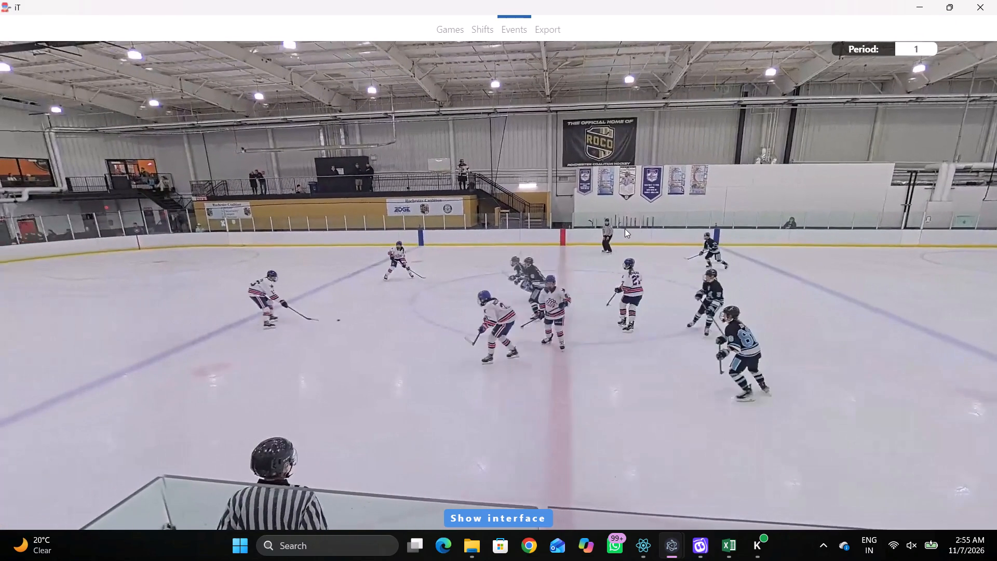
{"action": "key", "text": "r"}
{"action": "key", "text": "space"}
{"action": "key", "text": "space"}
{"action": "right_click", "coordinate": [588, 191]}
{"action": "key", "text": "q"}
{"action": "key", "text": "q"}
{"action": "right_click", "coordinate": [600, 199]}
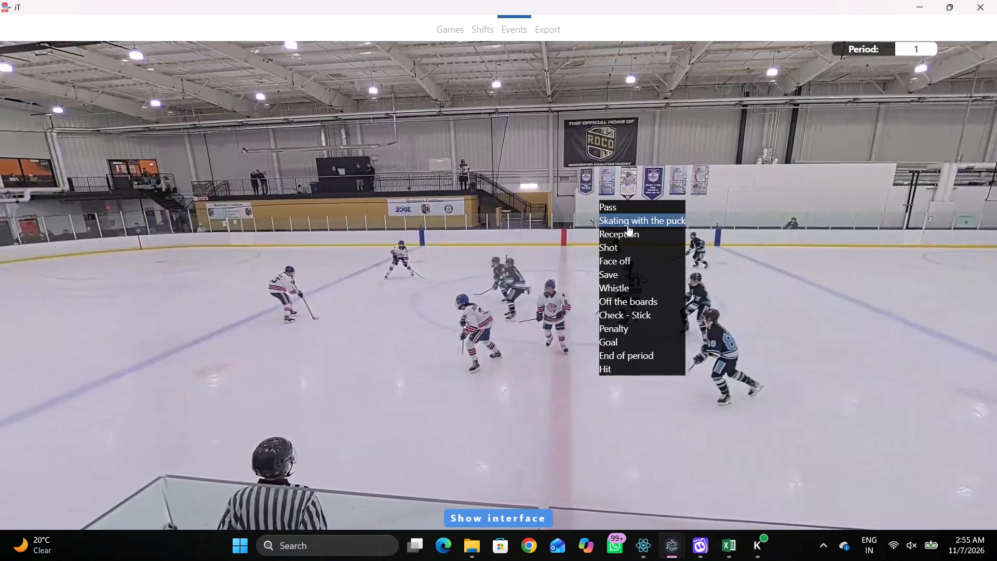
{"action": "left_click", "coordinate": [627, 225]}
{"action": "left_click", "coordinate": [870, 249]}
{"action": "left_click_drag", "start_coordinate": [449, 257], "coordinate": [450, 252]}
Advance to the next possession and record Skating with the puck by home player 18 in the upper neutral zone, left of the red line.
{"action": "key", "text": "space"}
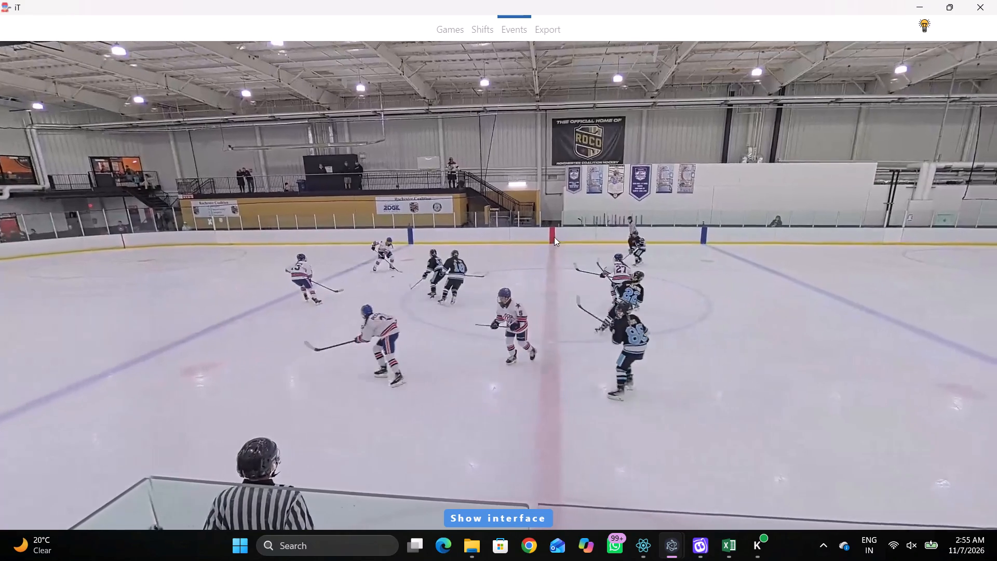
{"action": "key", "text": "space"}
{"action": "key", "text": "space"}
{"action": "key", "text": "space"}
{"action": "right_click", "coordinate": [577, 218]}
{"action": "left_click", "coordinate": [649, 242]}
{"action": "left_click", "coordinate": [859, 277]}
{"action": "left_click", "coordinate": [873, 271]}
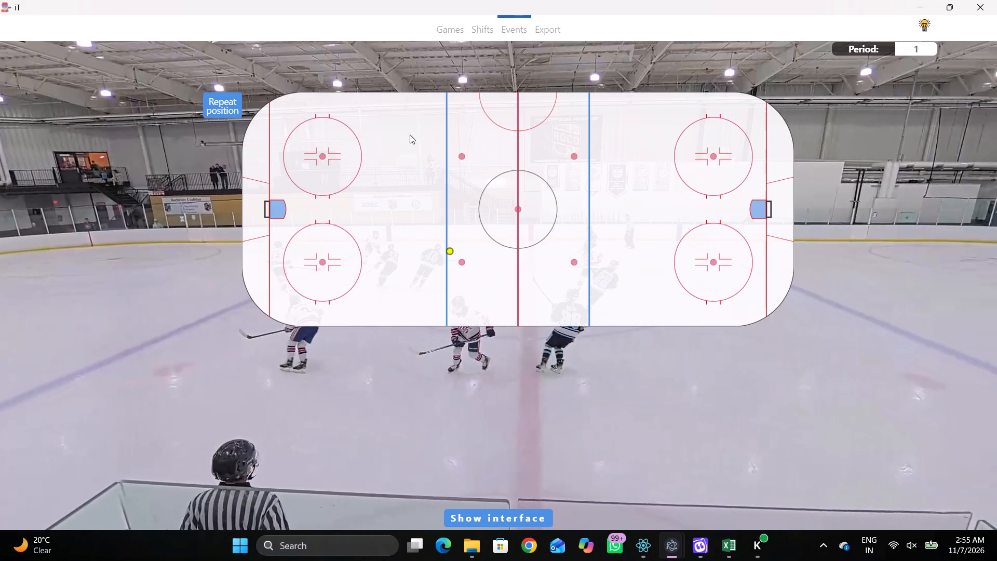
{"action": "left_click", "coordinate": [480, 136]}
Advance to the puck release and record a Pass by the same player, home 18, just right of the upper-left neutral-zone dot.
{"action": "key", "text": "space"}
{"action": "key", "text": "space"}
{"action": "key", "text": "space"}
{"action": "key", "text": "space"}
{"action": "right_click", "coordinate": [675, 167]}
{"action": "key", "text": "q"}
{"action": "key", "text": "q"}
{"action": "key", "text": "q"}
{"action": "left_click", "coordinate": [691, 175]}
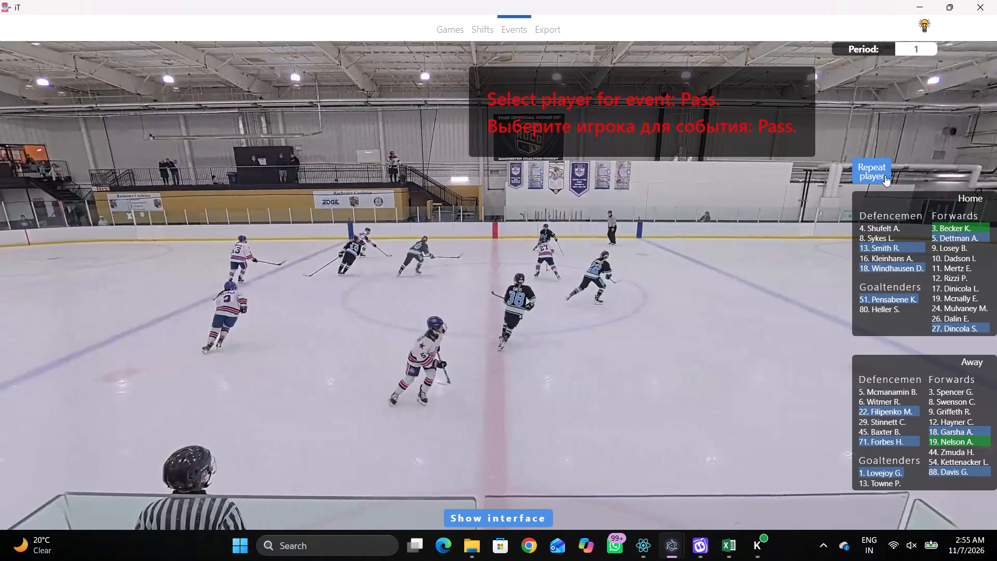
{"action": "left_click", "coordinate": [860, 180]}
{"action": "left_click", "coordinate": [476, 151]}
Advance to the reception and record Skating with the puck by home player 27 in the upper neutral zone, right of the red line.
{"action": "key", "text": "space"}
{"action": "key", "text": "space"}
{"action": "key", "text": "q"}
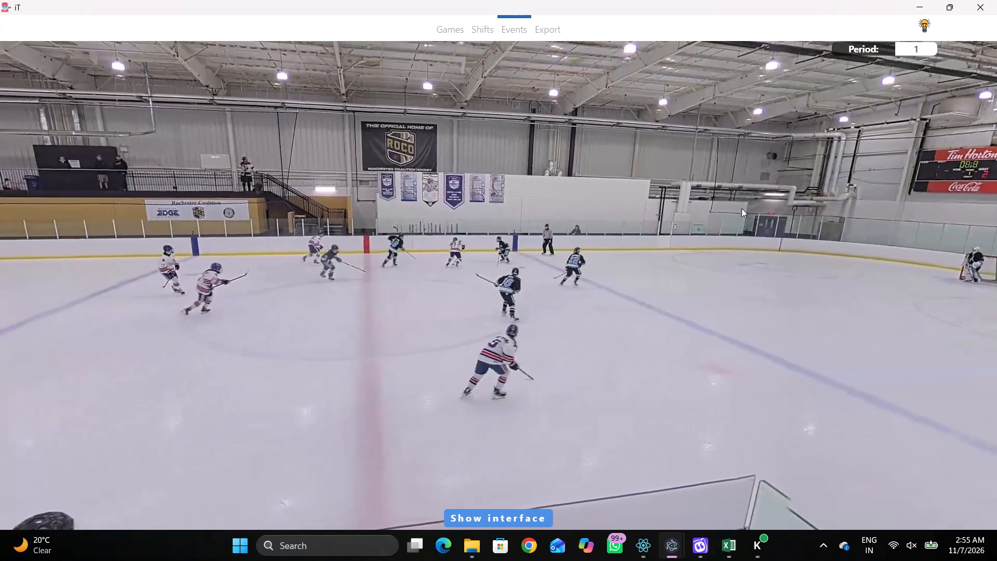
{"action": "right_click", "coordinate": [742, 209]}
{"action": "left_click", "coordinate": [780, 226]}
{"action": "left_click", "coordinate": [941, 329]}
{"action": "left_click", "coordinate": [553, 140]}
Advance the play and record a Pass by the same player, home 27, beside the upper-right neutral-zone dot, just before the blue line.
{"action": "key", "text": "space"}
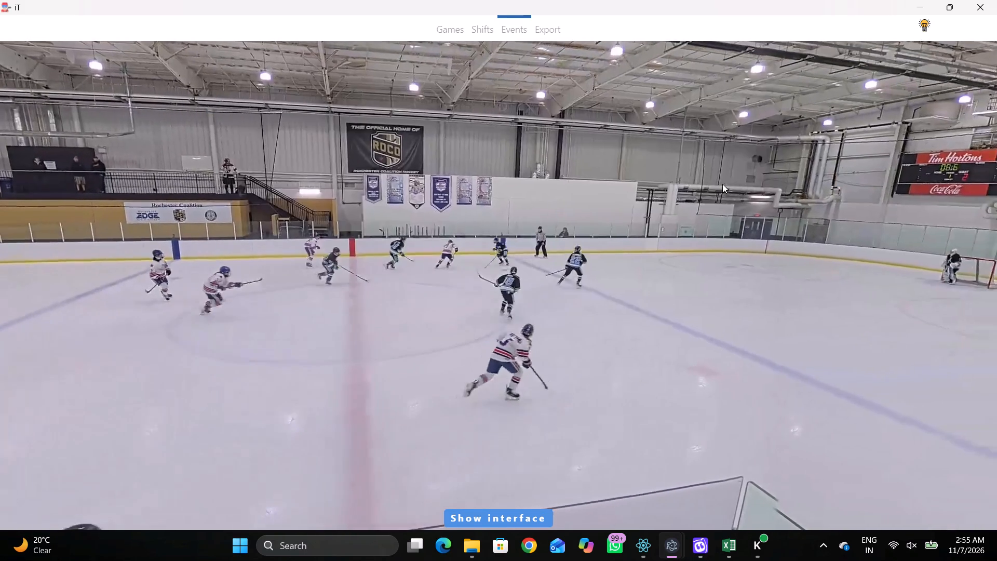
{"action": "key", "text": "space"}
{"action": "key", "text": "space"}
{"action": "key", "text": "space"}
{"action": "key", "text": "space"}
{"action": "key", "text": "space"}
{"action": "right_click", "coordinate": [722, 209]}
{"action": "left_click", "coordinate": [736, 213]}
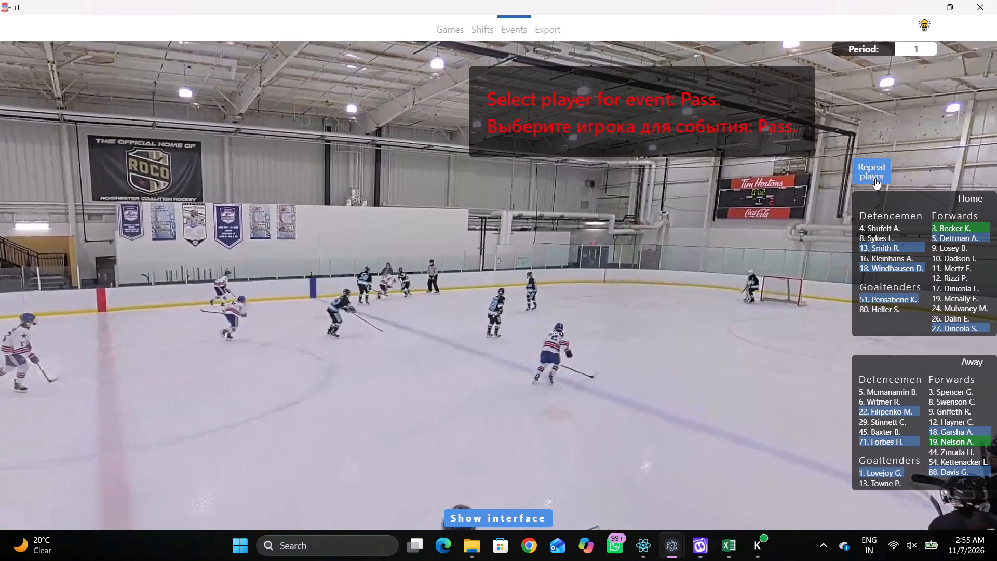
{"action": "left_click", "coordinate": [875, 178]}
{"action": "left_click_drag", "start_coordinate": [594, 159], "coordinate": [580, 151]}
Advance into the right end zone and record a Pass by the same player, home 27, behind the goal line, just above the net.
{"action": "key", "text": "space"}
{"action": "key", "text": "space"}
{"action": "key", "text": "space"}
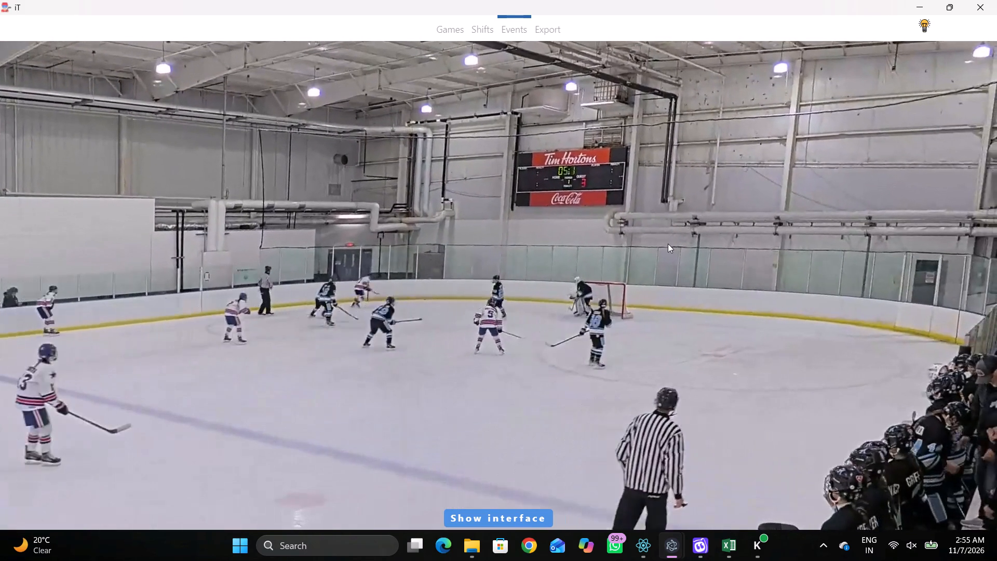
{"action": "key", "text": "space"}
{"action": "key", "text": "space"}
{"action": "key", "text": "space"}
{"action": "key", "text": "space"}
{"action": "key", "text": "space"}
{"action": "key", "text": "q"}
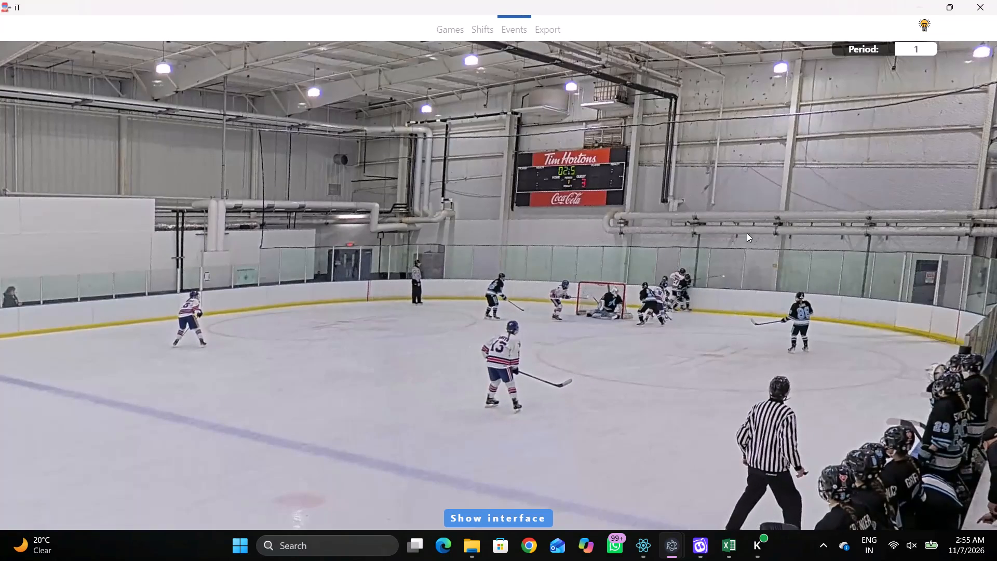
{"action": "key", "text": "q"}
{"action": "key", "text": "q"}
{"action": "key", "text": "q"}
{"action": "key", "text": "q"}
{"action": "right_click_drag", "start_coordinate": [702, 212], "coordinate": [710, 222]}
{"action": "left_click", "coordinate": [720, 230]}
{"action": "left_click", "coordinate": [875, 183]}
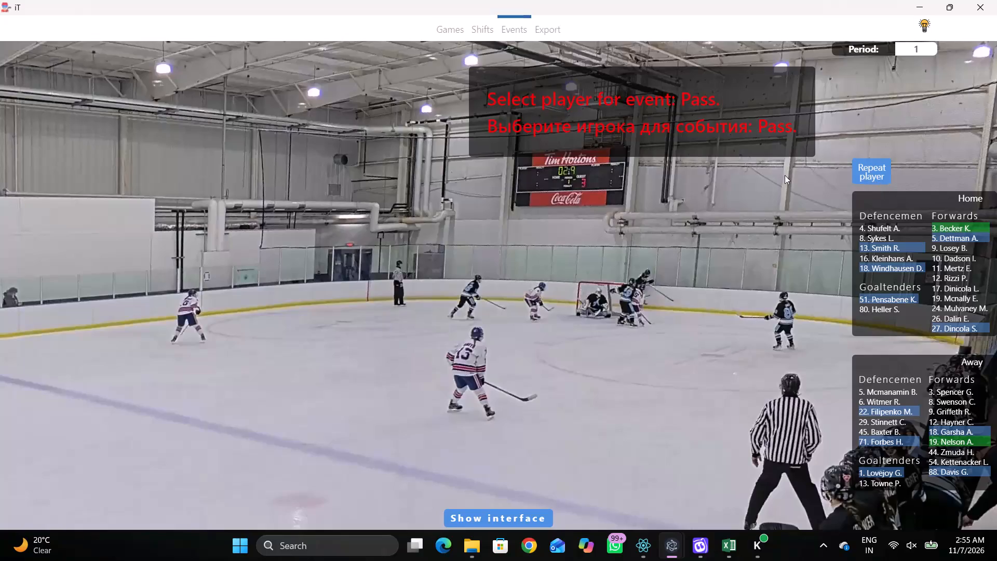
{"action": "left_click", "coordinate": [785, 175]}
Delete home player 27's neutral-zone Pass at 00:40:07:5 from the event list.
{"action": "key", "text": "shift+d"}
{"action": "left_click", "coordinate": [291, 465]}
{"action": "left_click", "coordinate": [289, 401]}
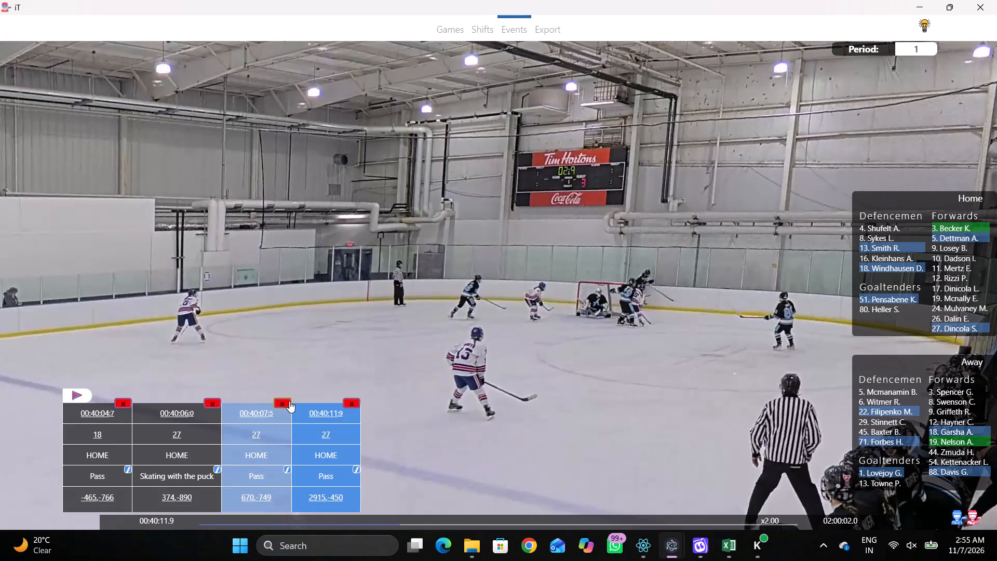
{"action": "left_click", "coordinate": [600, 286]}
{"action": "key", "text": "shift+d"}
Advance to the next possession and record an event by away player 88 just behind the right goal line, slightly above the net.
{"action": "key", "text": "space"}
{"action": "key", "text": "space"}
{"action": "key", "text": "space"}
{"action": "key", "text": "space"}
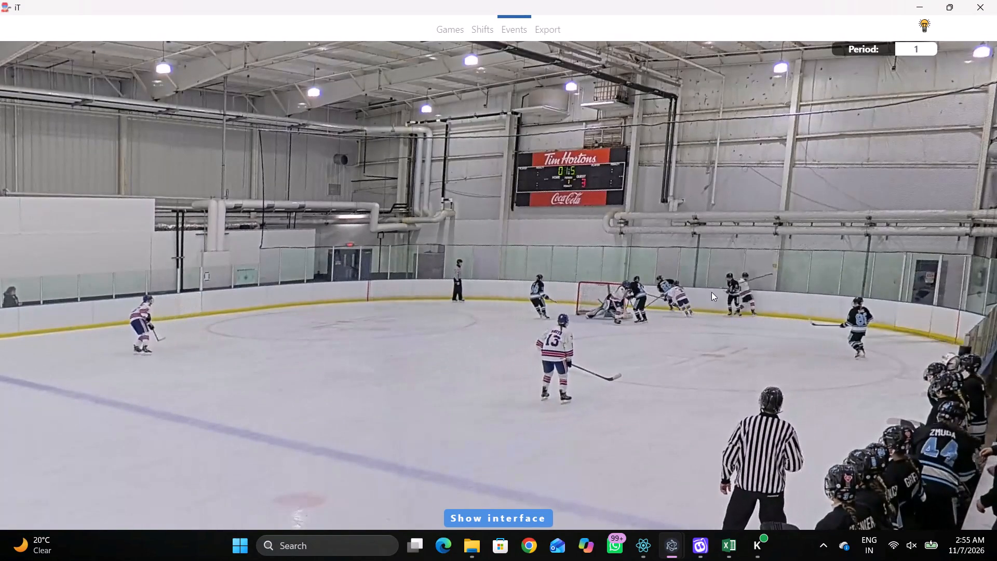
{"action": "right_click", "coordinate": [685, 233]}
{"action": "left_click", "coordinate": [704, 247]}
{"action": "left_click", "coordinate": [935, 474]}
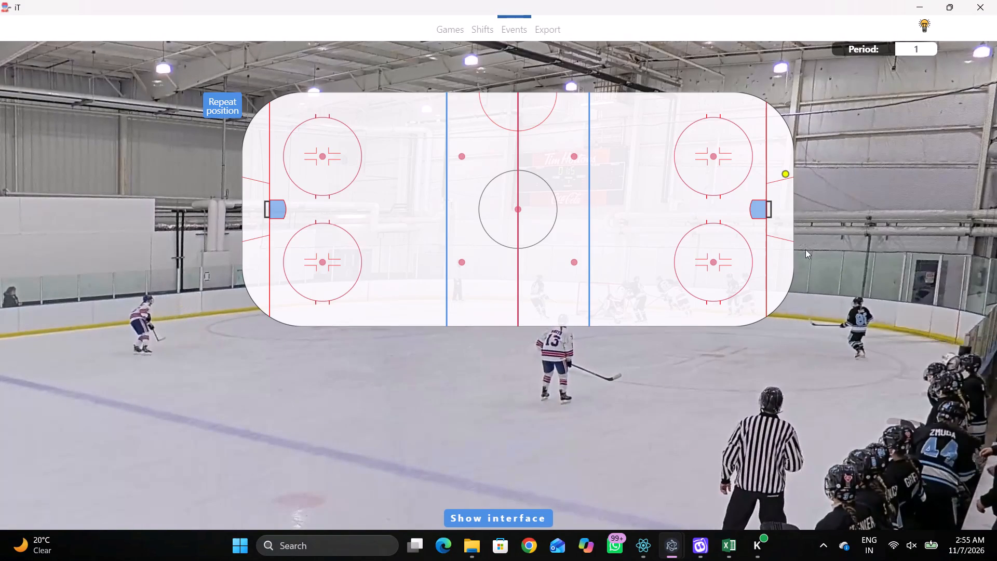
{"action": "left_click", "coordinate": [778, 191]}
Advance to the puck release and record a Pass by the same player, away 88, at the right end boards near the upper corner.
{"action": "key", "text": "space"}
{"action": "key", "text": "space"}
{"action": "key", "text": "space"}
{"action": "key", "text": "space"}
{"action": "key", "text": "space"}
{"action": "key", "text": "space"}
{"action": "key", "text": "space"}
{"action": "key", "text": "space"}
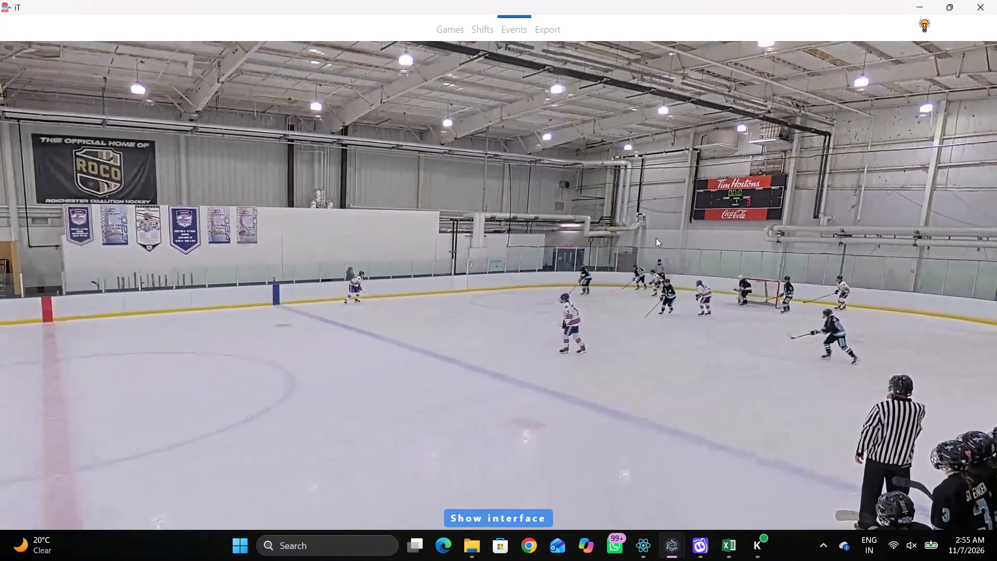
{"action": "key", "text": "space"}
{"action": "key", "text": "space"}
{"action": "right_click", "coordinate": [672, 229]}
{"action": "left_click", "coordinate": [682, 234]}
{"action": "left_click", "coordinate": [869, 167]}
{"action": "left_click", "coordinate": [792, 146]}
Record the End of period for the first period at the centre-ice dot.
{"action": "key", "text": "space"}
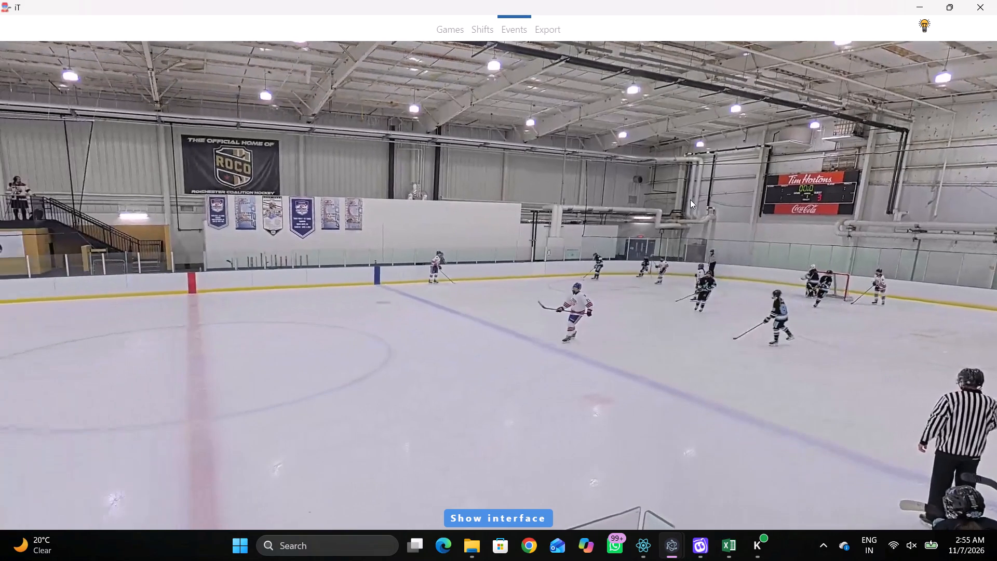
{"action": "key", "text": "space"}
{"action": "right_click", "coordinate": [667, 178]}
{"action": "left_click", "coordinate": [695, 326]}
{"action": "left_click_drag", "start_coordinate": [656, 452], "coordinate": [645, 395]}
{"action": "right_click_drag", "start_coordinate": [588, 249], "coordinate": [601, 256]}
{"action": "left_click", "coordinate": [632, 411]}
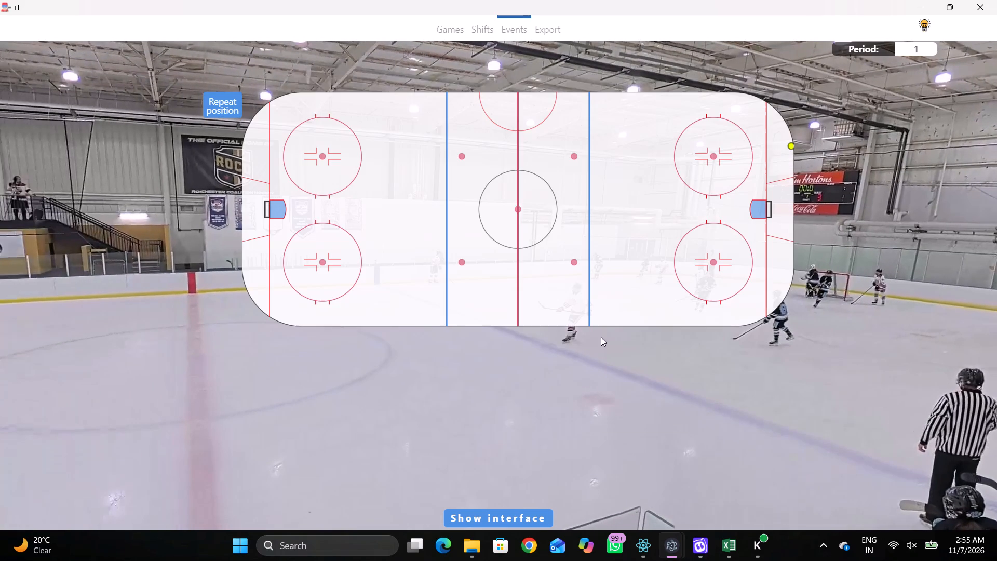
{"action": "left_click", "coordinate": [518, 210]}
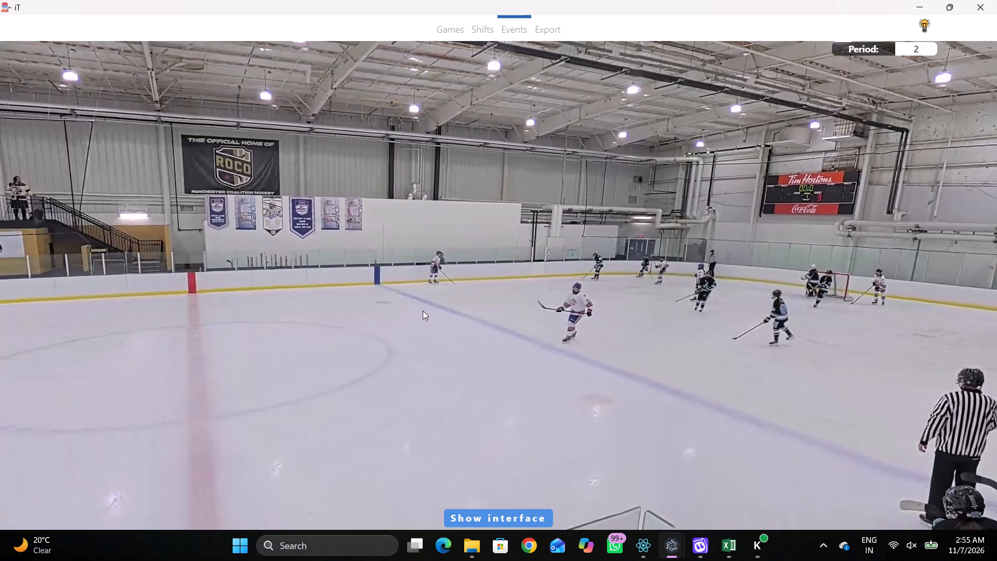
Filter the event list for goals, open the away Goal at 00:39:21:1 and reassign it to away player 18.
{"action": "key", "text": "shift+d"}
{"action": "left_click", "coordinate": [81, 422]}
{"action": "left_click", "coordinate": [71, 390]}
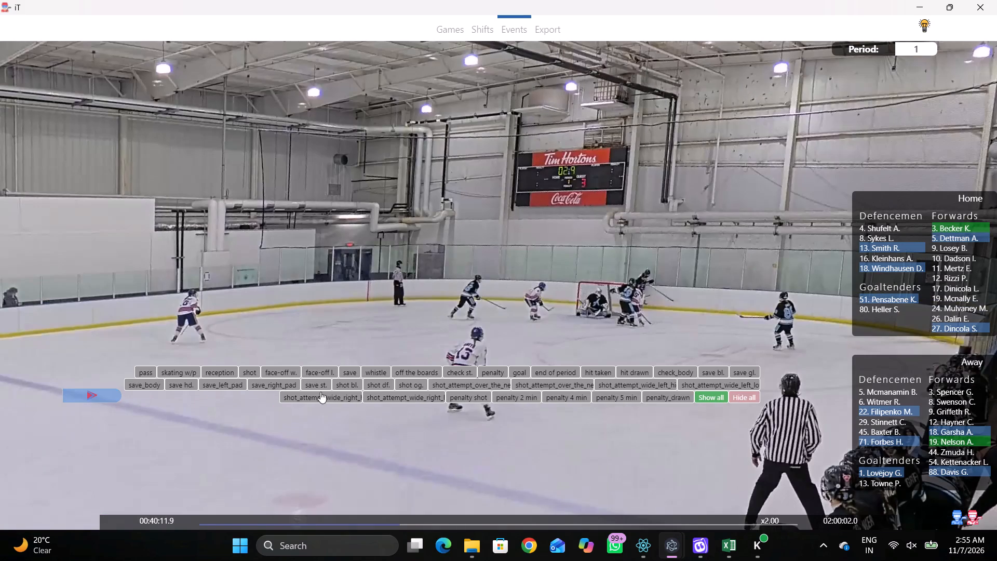
{"action": "left_click", "coordinate": [516, 373]}
{"action": "left_click", "coordinate": [342, 424]}
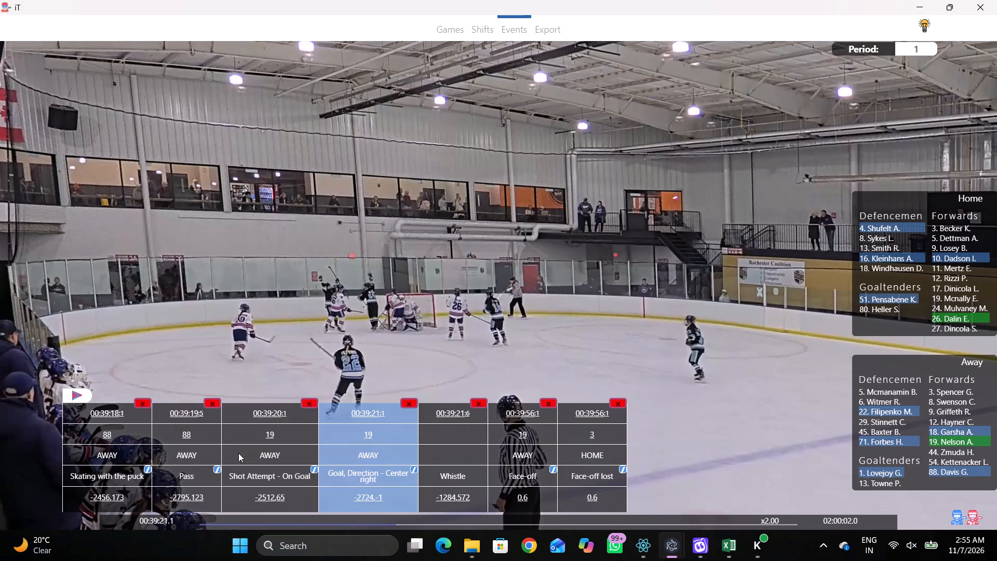
{"action": "left_click", "coordinate": [369, 435]}
{"action": "left_click", "coordinate": [939, 431]}
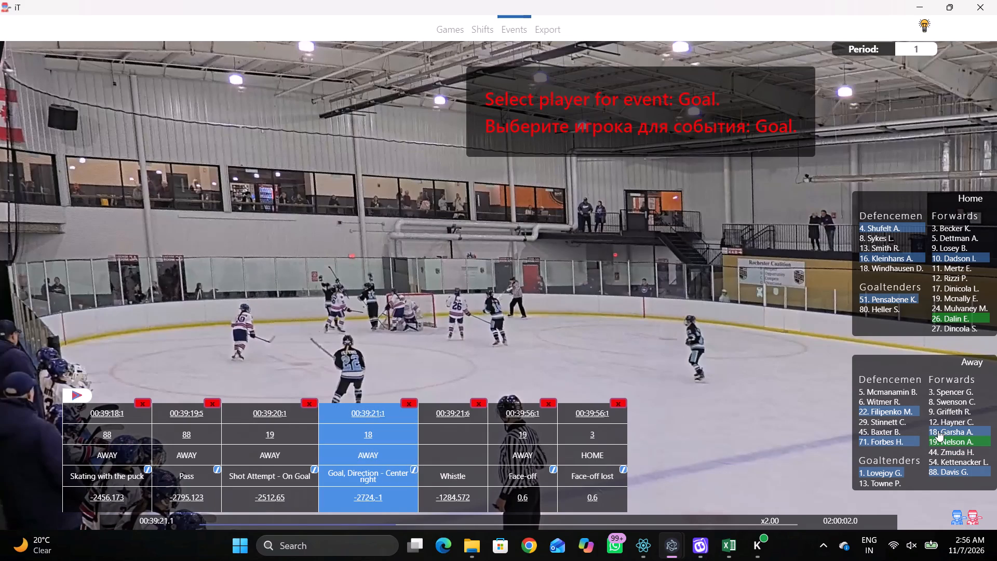
Reassign the Shot Attempt - On Goal at 00:39:20:1 to away player 18.
{"action": "left_click", "coordinate": [275, 433]}
{"action": "left_click", "coordinate": [936, 433]}
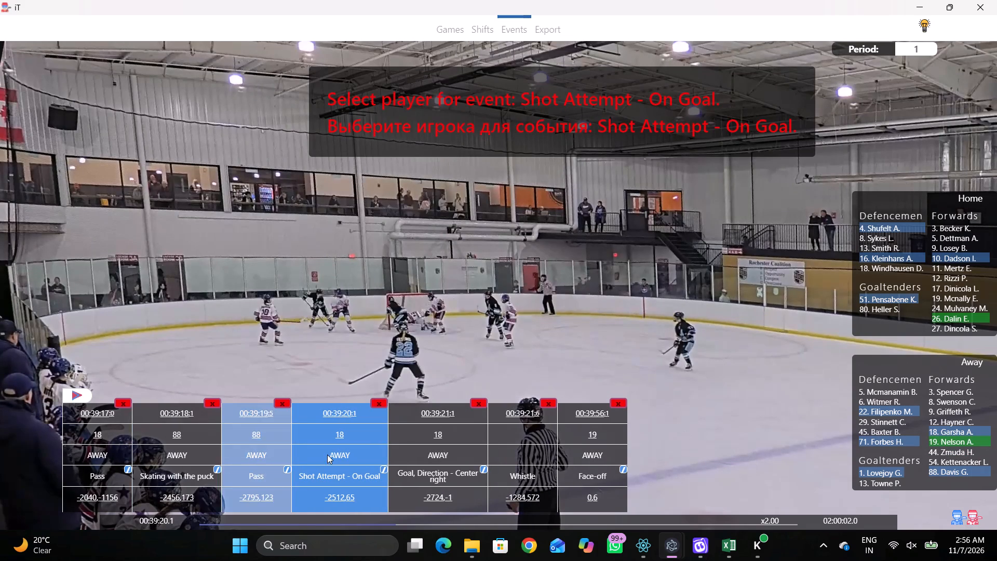
Replay the build-up to the goal and reassign the Skating with the puck at 00:39:16:3 and the Pass at 00:39:17:0 to away player 19.
{"action": "left_click", "coordinate": [96, 422]}
{"action": "left_click", "coordinate": [260, 435]}
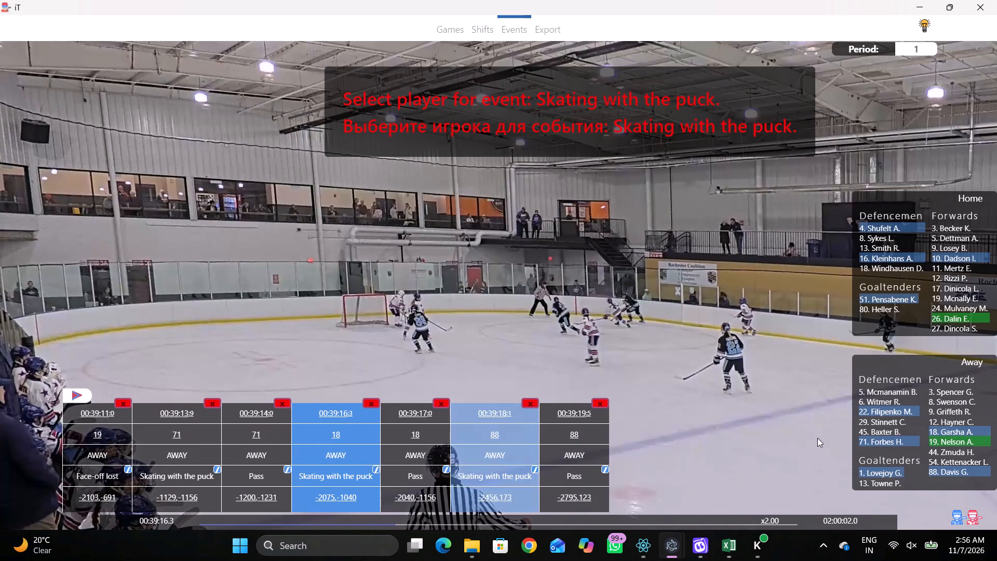
{"action": "left_click", "coordinate": [643, 344]}
{"action": "key", "text": "space"}
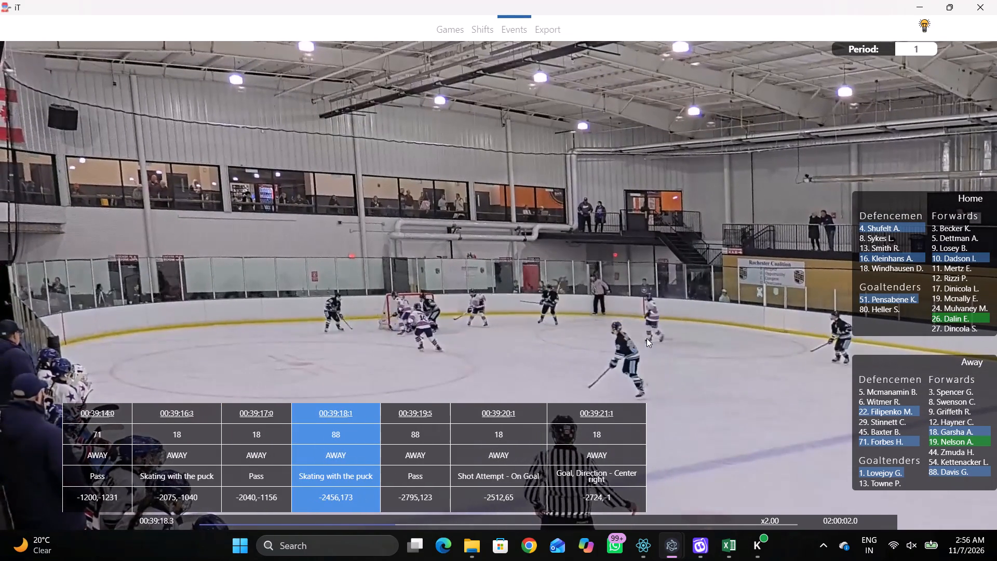
{"action": "key", "text": "space"}
{"action": "key", "text": "shift+d"}
{"action": "key", "text": "shift+d"}
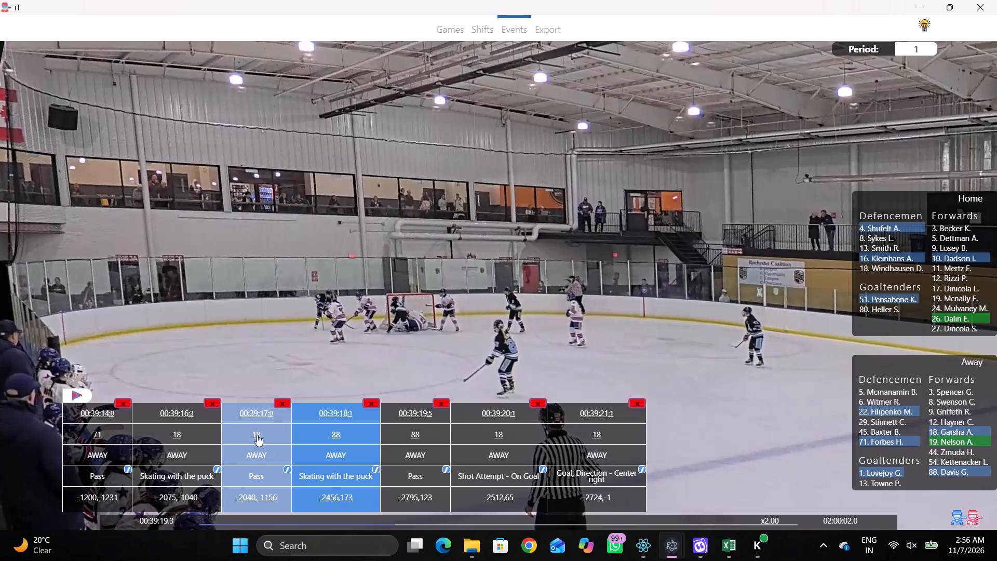
{"action": "left_click", "coordinate": [174, 433]}
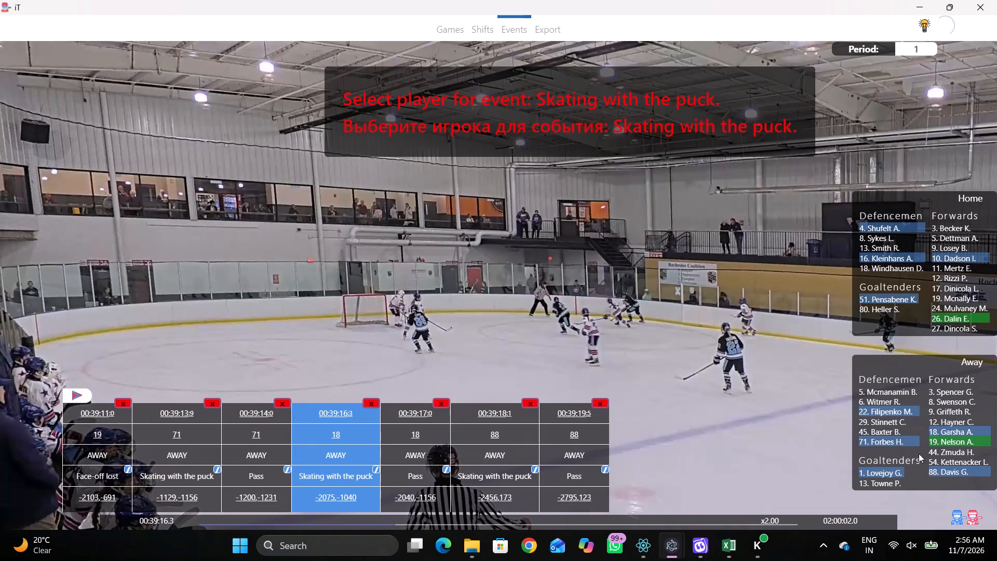
{"action": "left_click", "coordinate": [938, 443]}
{"action": "left_click", "coordinate": [414, 434]}
{"action": "left_click", "coordinate": [943, 443]}
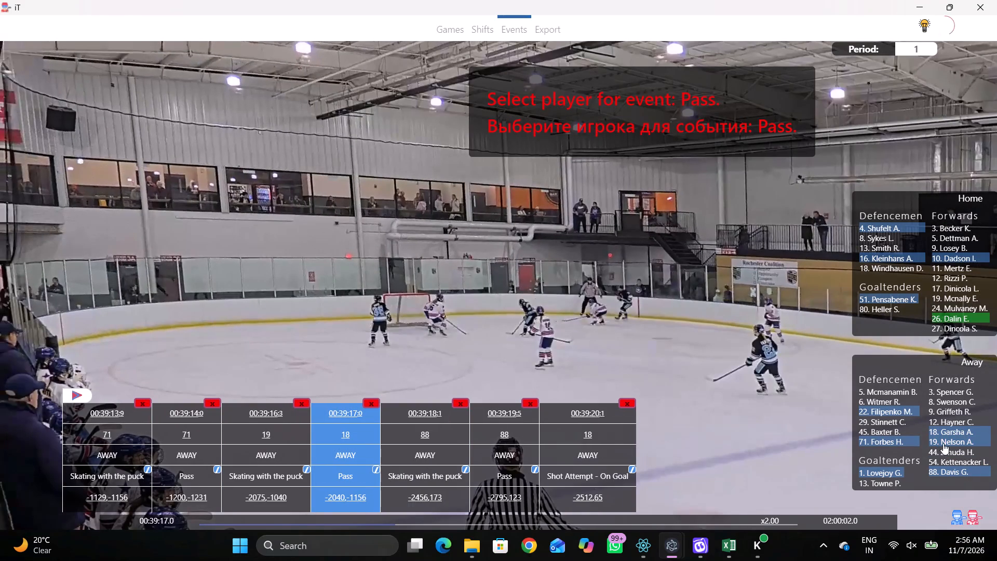
Bring back the goal-filtered event list to check the scorers of the logged goals.
{"action": "double_click", "coordinate": [585, 418]}
{"action": "left_click", "coordinate": [70, 393]}
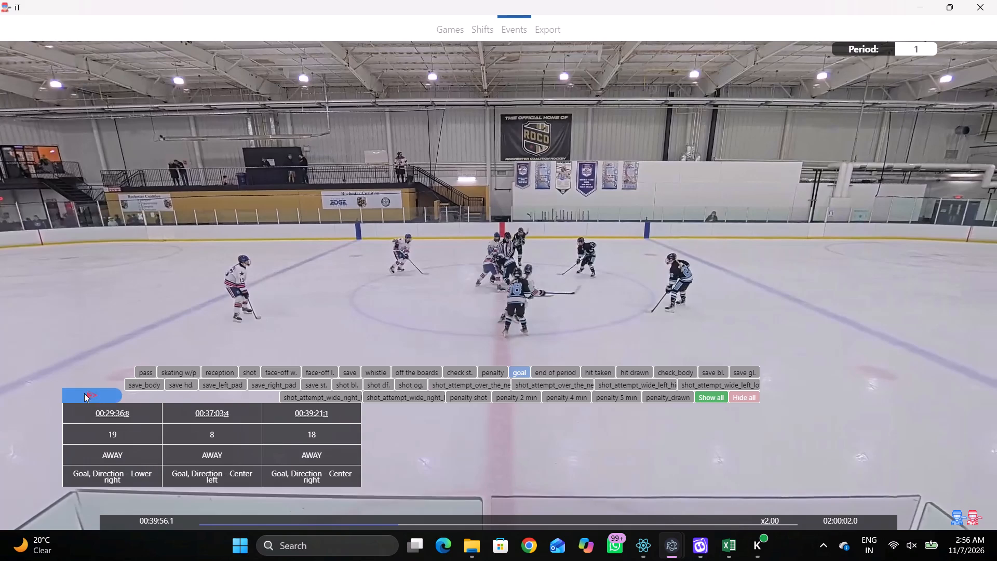
Look through the earlier away shift lineups, go to the shift at 00:20:25:3, and return to the events with the shift tagging confirmed.
{"action": "left_click", "coordinate": [469, 31]}
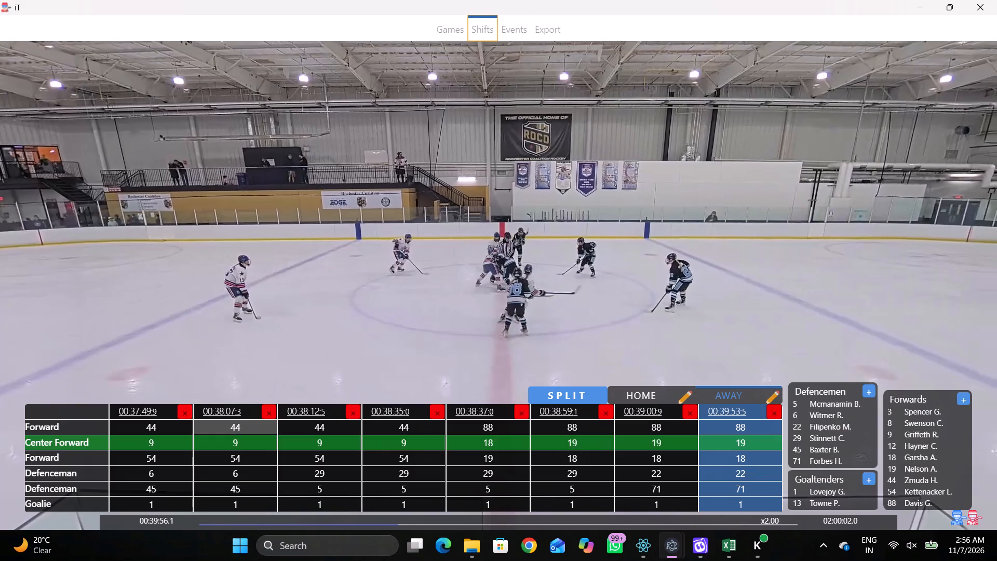
{"action": "double_click", "coordinate": [140, 400]}
{"action": "triple_click", "coordinate": [142, 407]}
{"action": "triple_click", "coordinate": [143, 408]}
{"action": "triple_click", "coordinate": [143, 408]}
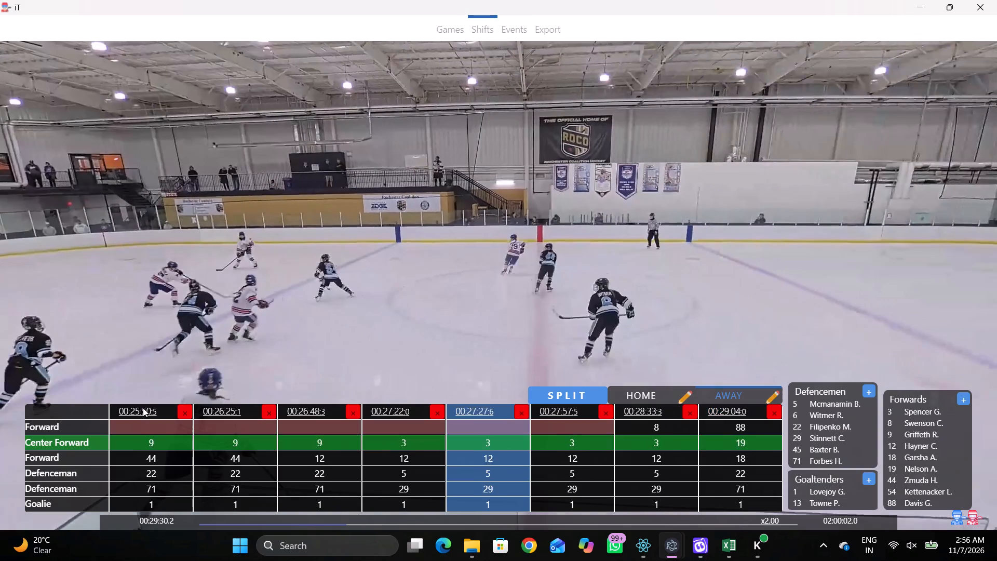
{"action": "triple_click", "coordinate": [143, 408]}
{"action": "triple_click", "coordinate": [143, 408]}
{"action": "double_click", "coordinate": [143, 408]}
{"action": "left_click", "coordinate": [141, 406]}
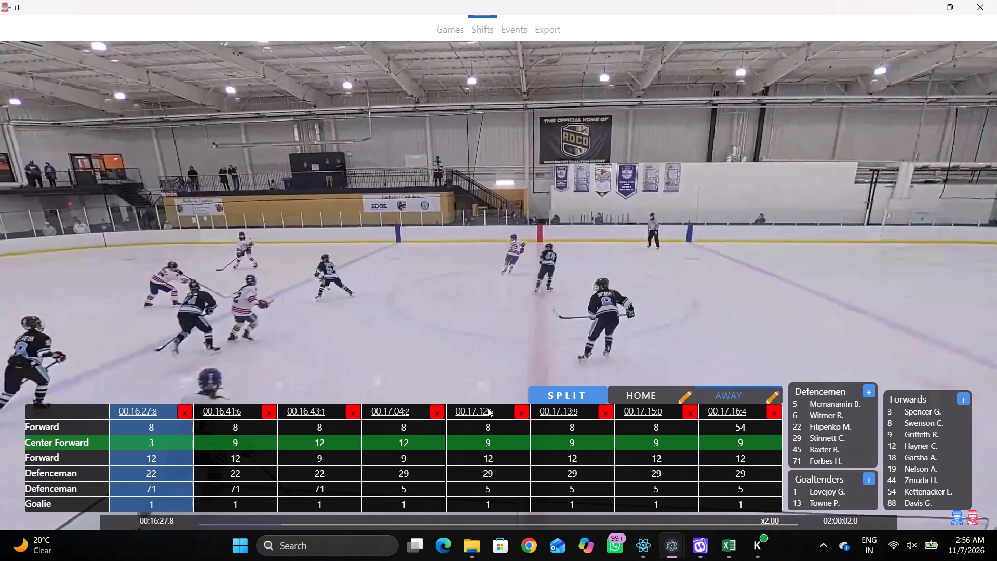
{"action": "triple_click", "coordinate": [738, 413]}
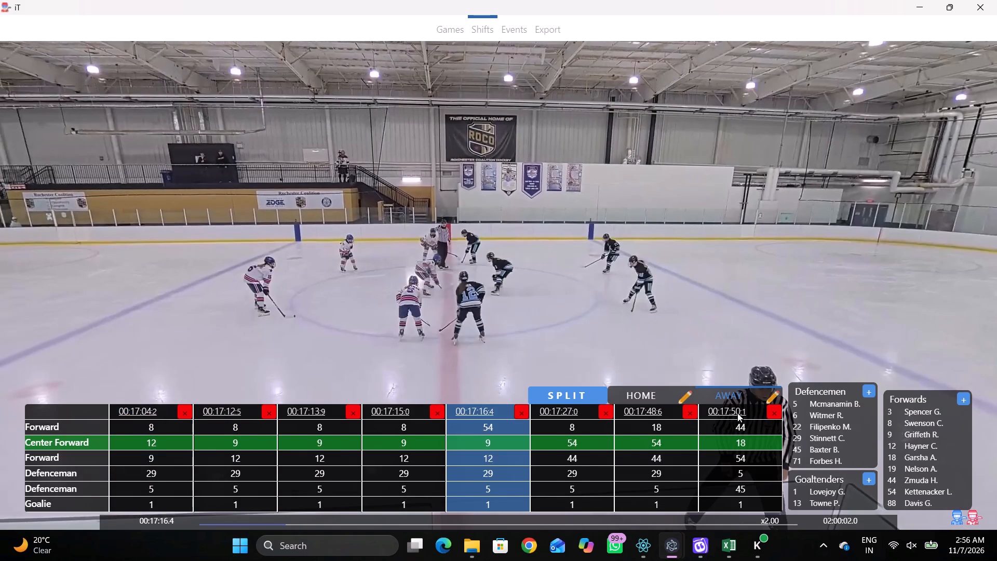
{"action": "left_click", "coordinate": [737, 412]}
{"action": "left_click", "coordinate": [293, 410]}
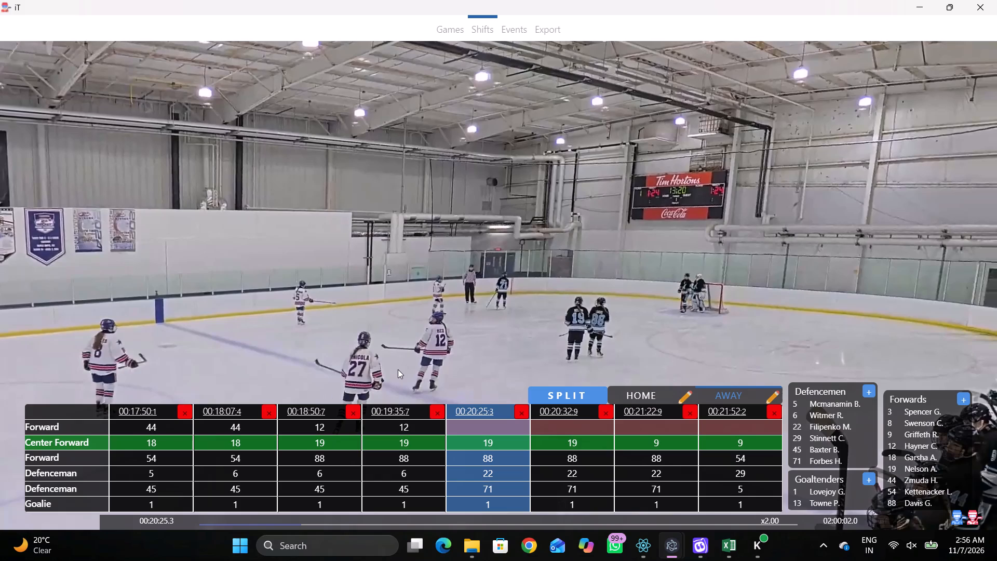
{"action": "left_click", "coordinate": [487, 411]}
{"action": "left_click", "coordinate": [507, 25]}
{"action": "left_click", "coordinate": [614, 225]}
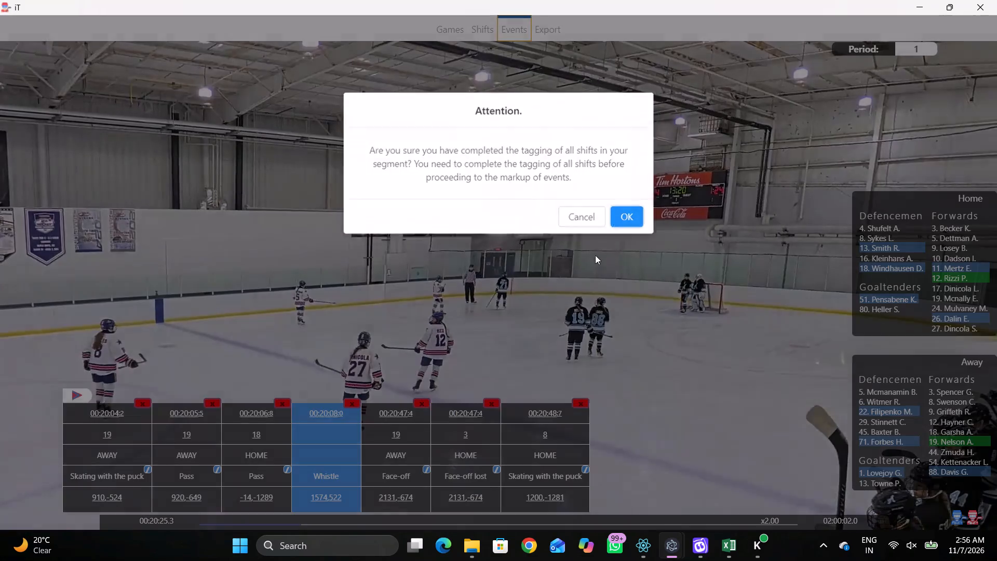
Add a Penalty for away player 12 at 00:20:08:0, at the Whistle, with its position set on the rink diagram.
{"action": "left_click", "coordinate": [327, 418]}
{"action": "key", "text": "space"}
{"action": "key", "text": "space"}
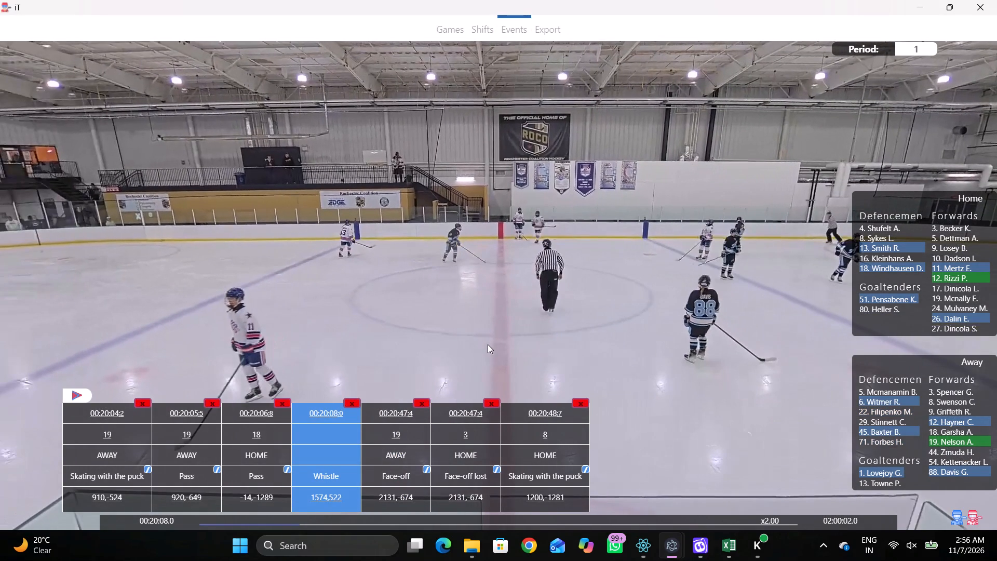
{"action": "right_click_drag", "start_coordinate": [562, 233], "coordinate": [570, 229]}
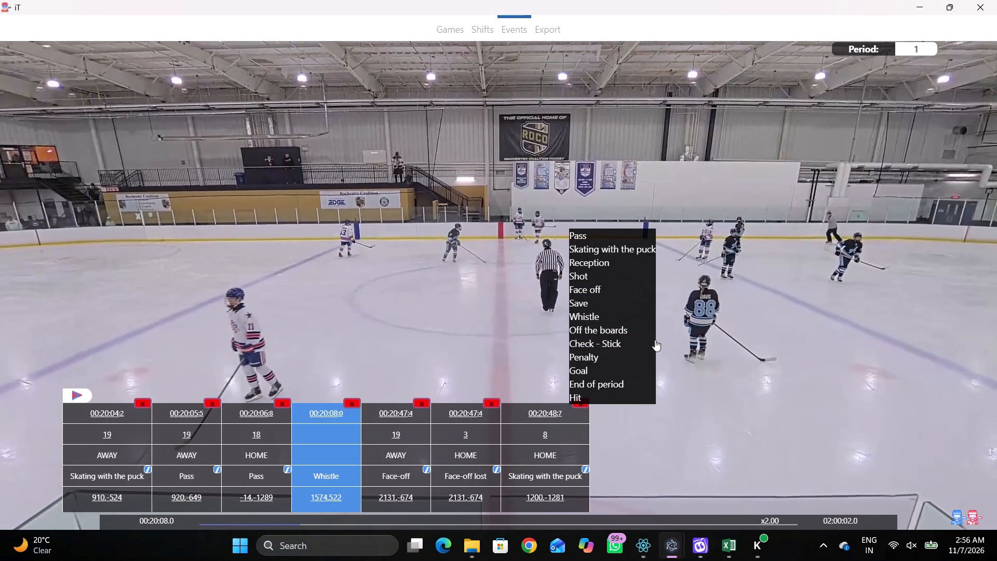
{"action": "left_click", "coordinate": [594, 348]}
{"action": "right_click_drag", "start_coordinate": [612, 253], "coordinate": [618, 249]}
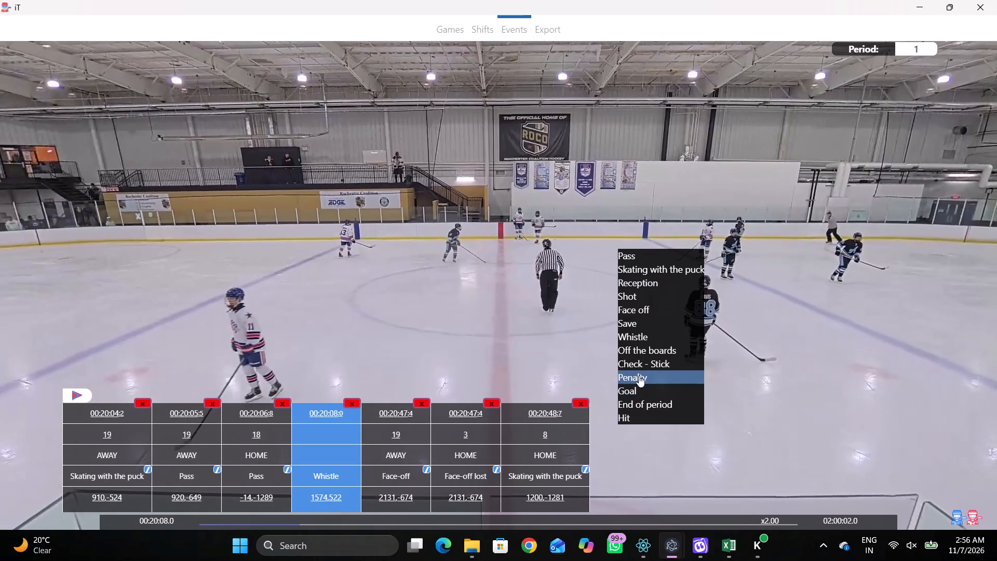
{"action": "left_click", "coordinate": [639, 376]}
{"action": "left_click", "coordinate": [405, 244]}
{"action": "left_click", "coordinate": [934, 423]}
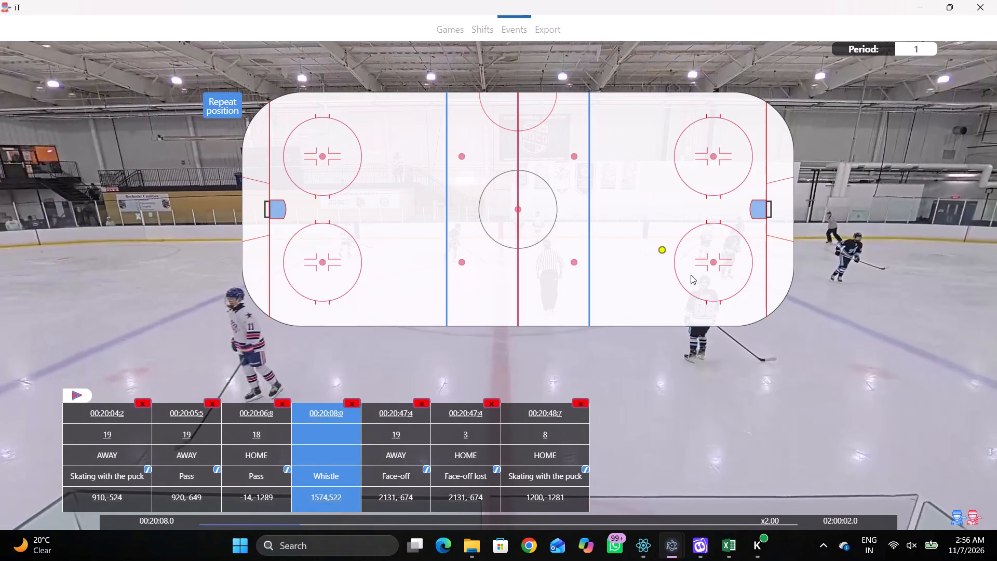
{"action": "left_click", "coordinate": [650, 248]}
Go through the following away shifts to the short-handed one at 00:25:50:5 and return to the events with the shift tagging confirmed.
{"action": "left_click", "coordinate": [487, 38]}
{"action": "left_click", "coordinate": [582, 415]}
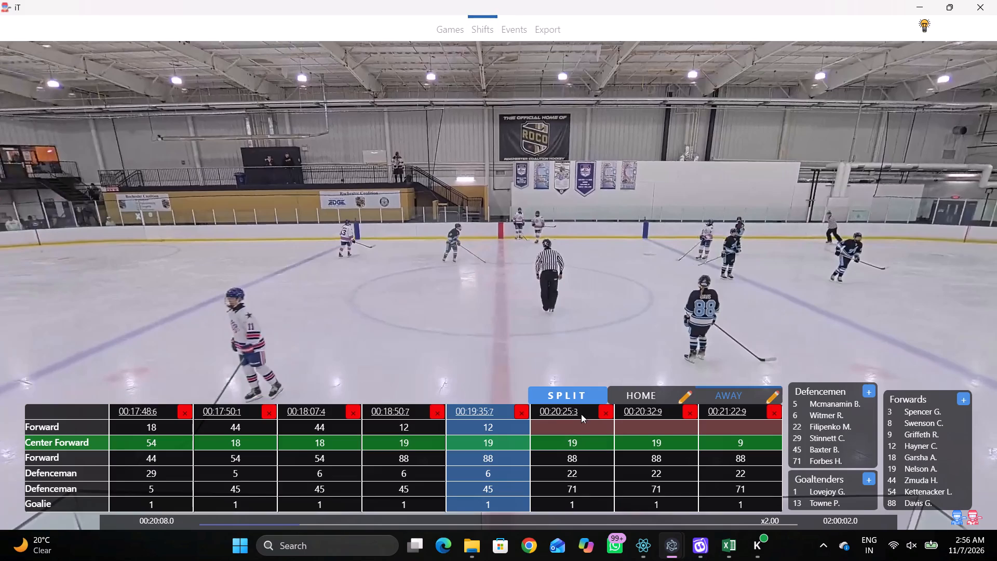
{"action": "triple_click", "coordinate": [730, 416]}
{"action": "double_click", "coordinate": [729, 415]}
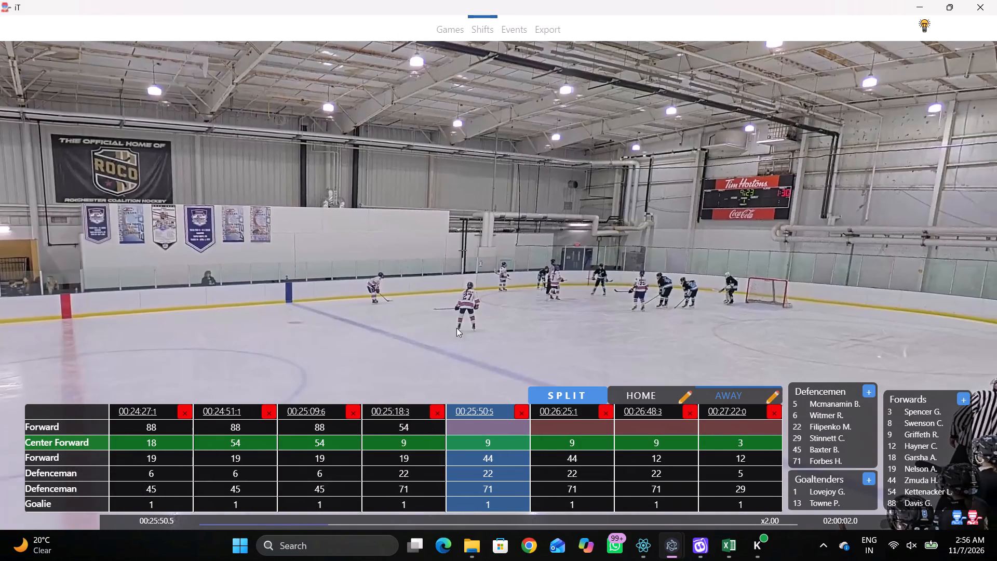
{"action": "left_click", "coordinate": [467, 411]}
{"action": "left_click", "coordinate": [515, 43]}
{"action": "left_click", "coordinate": [518, 36]}
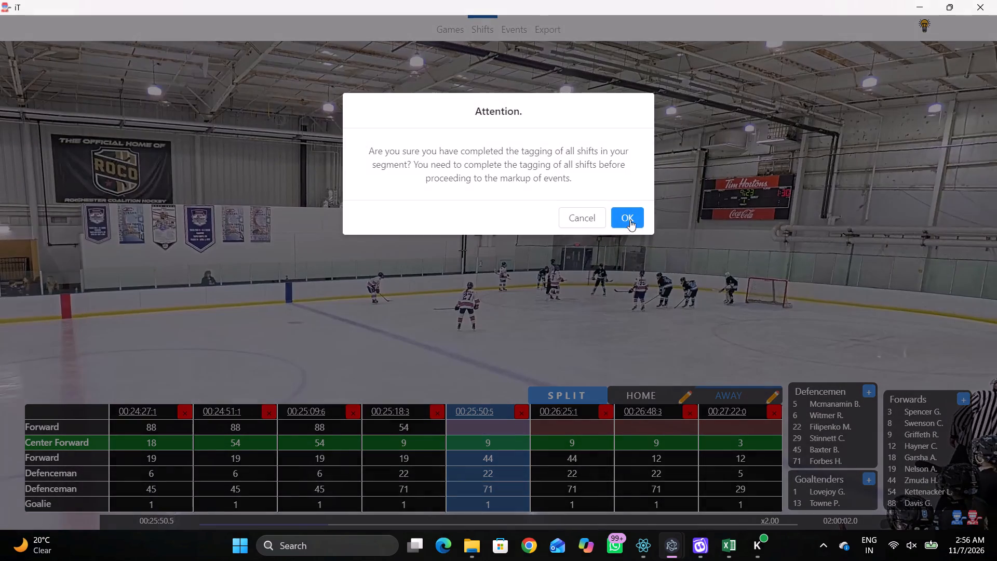
{"action": "left_click", "coordinate": [626, 225]}
Add a 2-minute Penalty for away player 54 at 00:25:24:6, just after the Whistle at 00:25:24:1, and place it on the rink diagram.
{"action": "left_click", "coordinate": [310, 424]}
{"action": "key", "text": "space"}
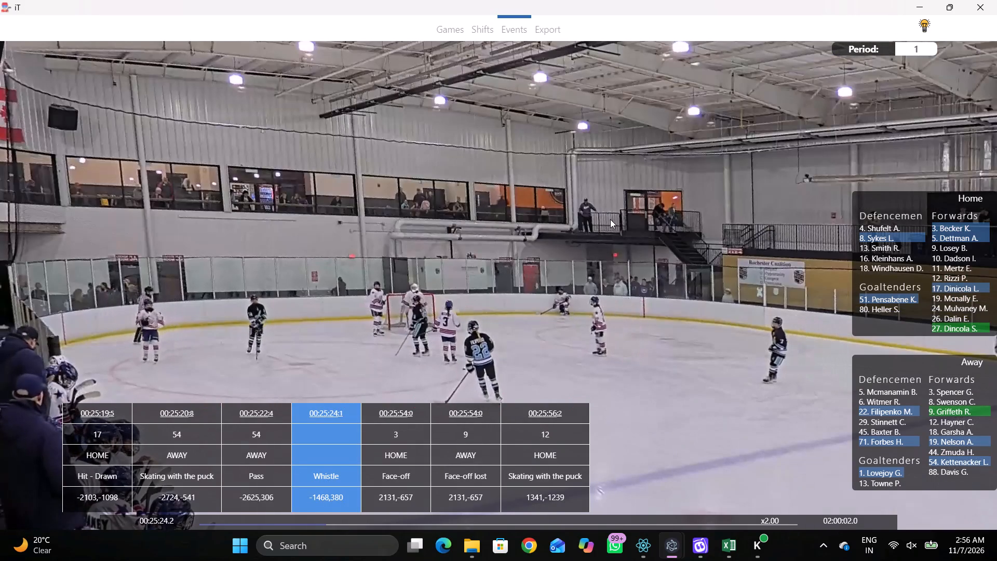
{"action": "key", "text": "space"}
{"action": "right_click", "coordinate": [640, 137]}
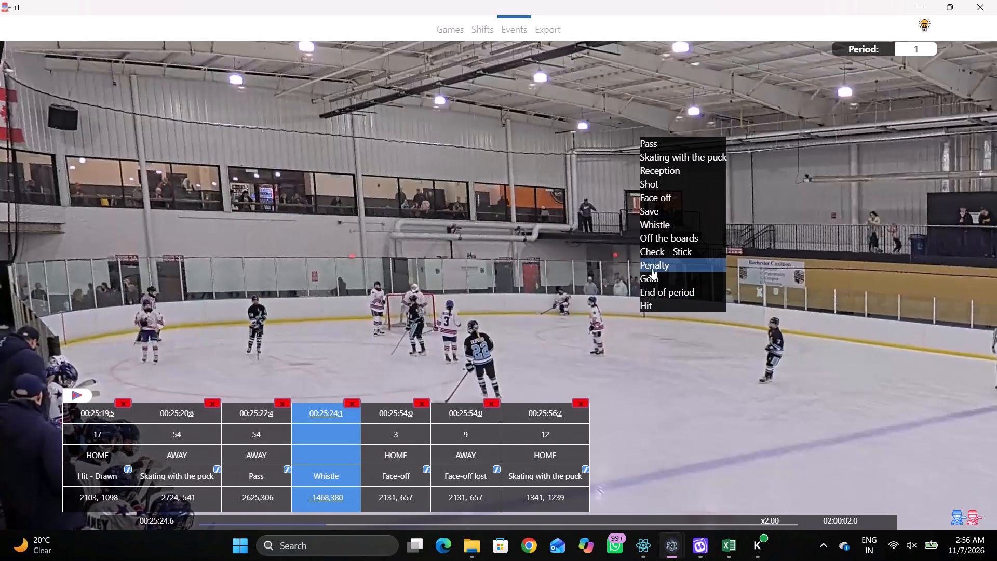
{"action": "left_click", "coordinate": [654, 262]}
{"action": "left_click", "coordinate": [391, 235]}
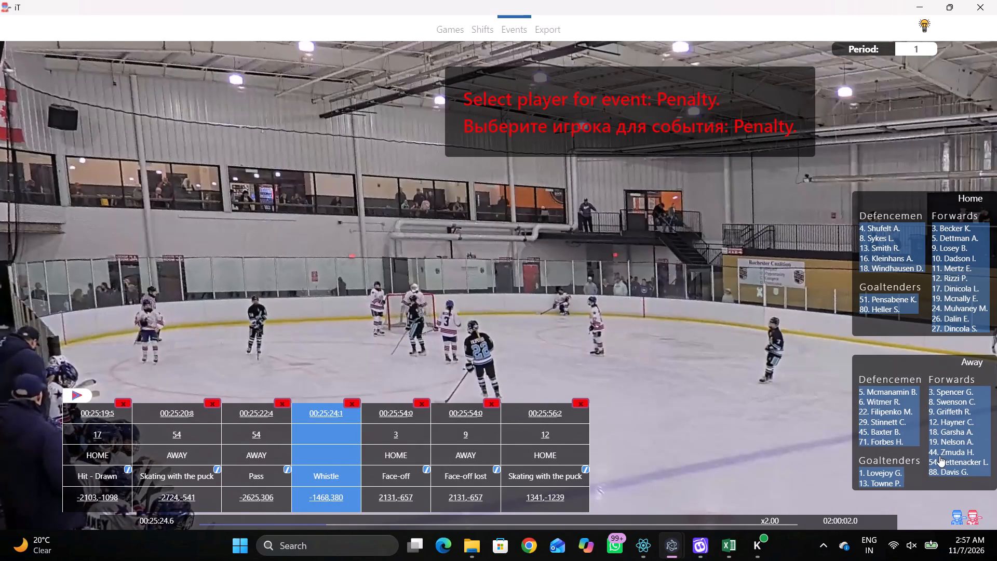
{"action": "left_click", "coordinate": [939, 457]}
{"action": "left_click", "coordinate": [689, 234]}
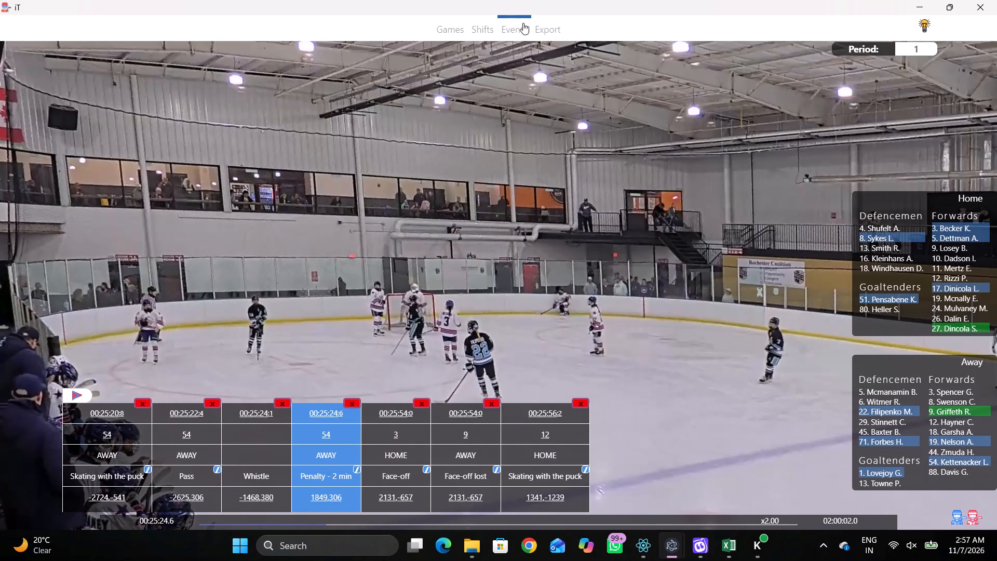
Look through the remaining away shifts and the home shifts for short-handed lineups, and go to the home shift at 00:27:30:5.
{"action": "left_click", "coordinate": [484, 29]}
{"action": "left_click", "coordinate": [576, 413]}
{"action": "triple_click", "coordinate": [719, 413]}
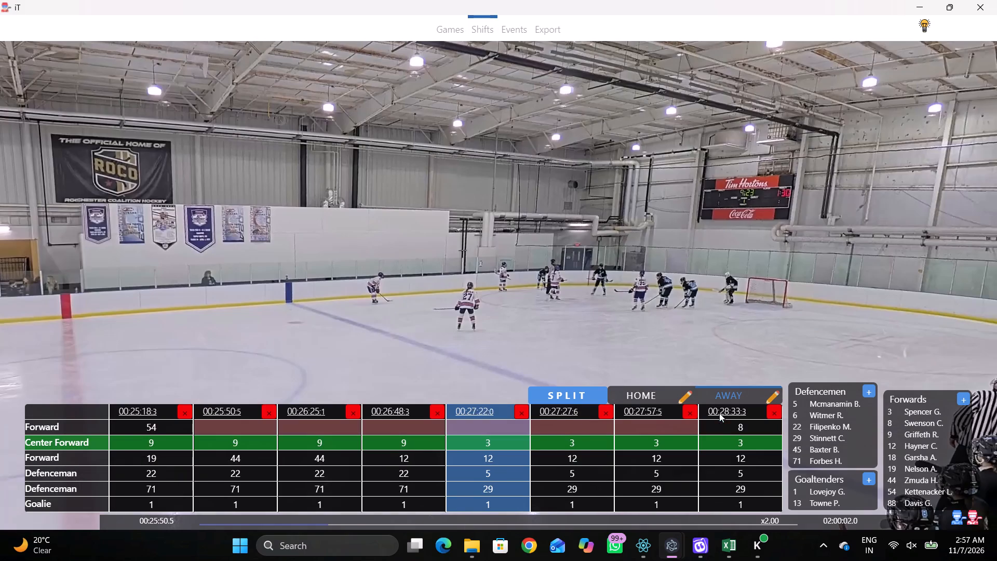
{"action": "left_click", "coordinate": [720, 413]}
{"action": "left_click", "coordinate": [648, 394]}
{"action": "triple_click", "coordinate": [744, 414]}
{"action": "triple_click", "coordinate": [742, 412]}
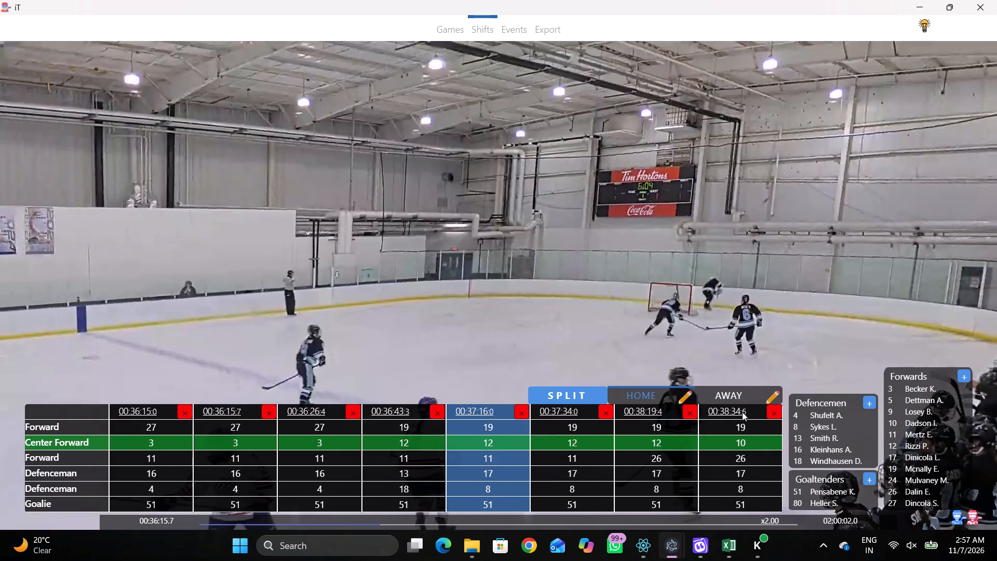
{"action": "double_click", "coordinate": [742, 412]}
{"action": "triple_click", "coordinate": [154, 416]}
{"action": "triple_click", "coordinate": [154, 415]}
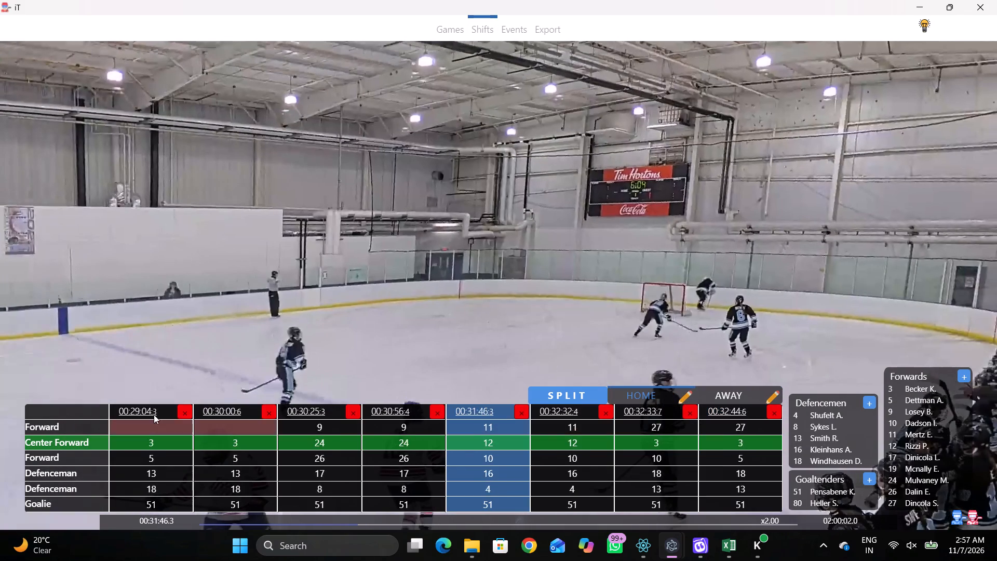
{"action": "triple_click", "coordinate": [154, 415]}
{"action": "triple_click", "coordinate": [154, 415]}
{"action": "triple_click", "coordinate": [720, 408]}
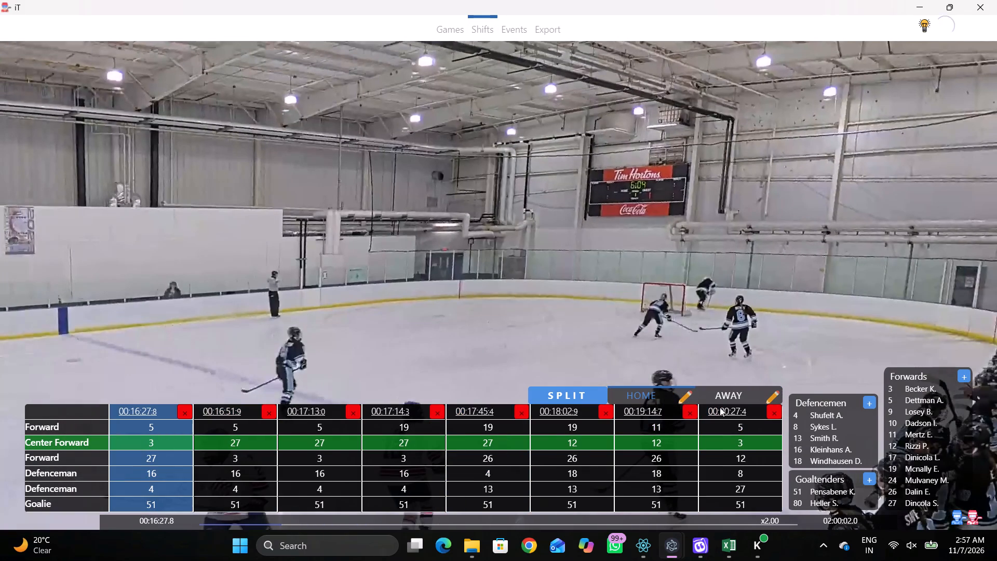
{"action": "triple_click", "coordinate": [720, 409]}
{"action": "left_click", "coordinate": [313, 413]}
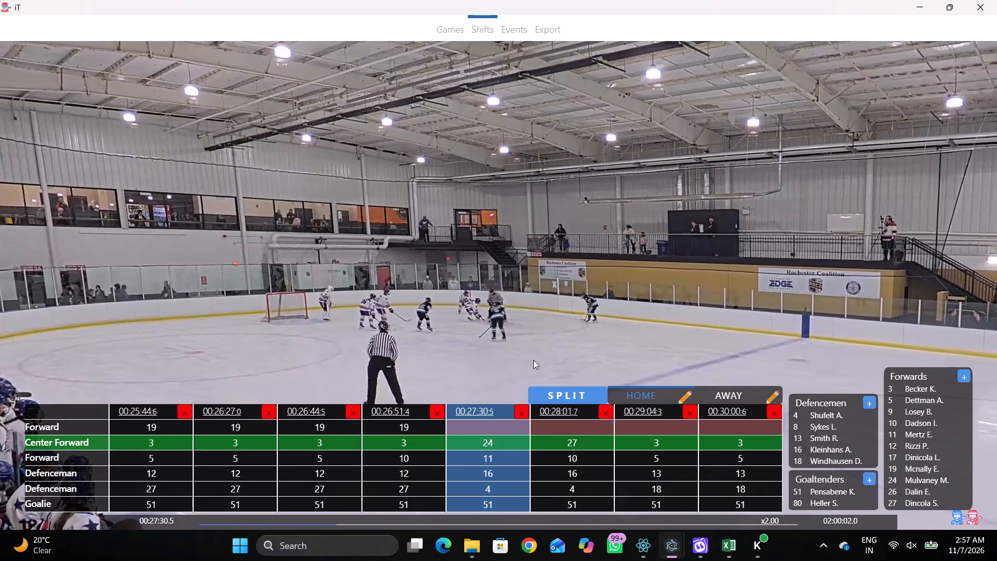
Play the video on from the home shift at 00:27:30:5, go back to its start, and return to the events with the shift tagging confirmed.
{"action": "type", "text": "c"}
{"action": "key", "text": "space"}
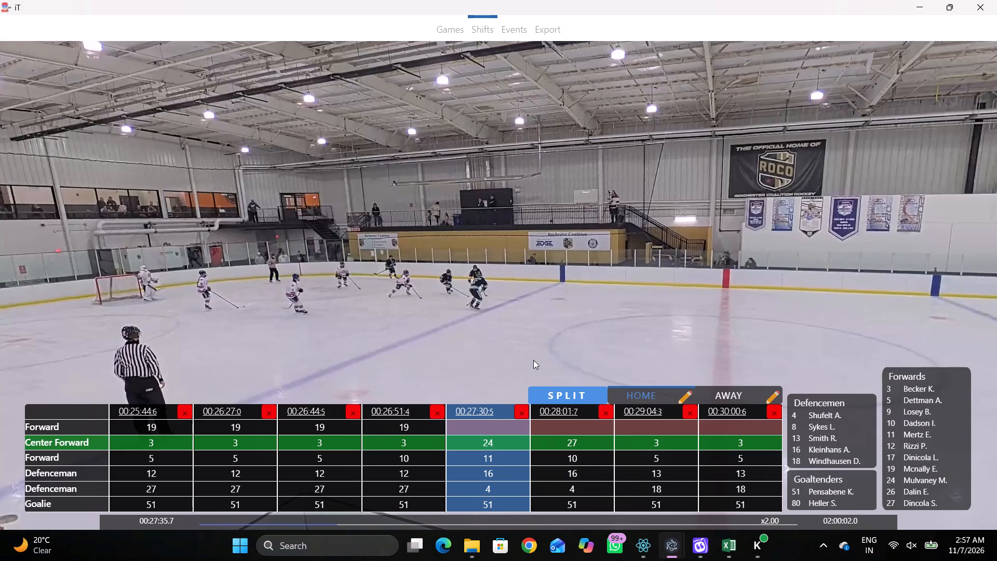
{"action": "type", "text": "c c c v"}
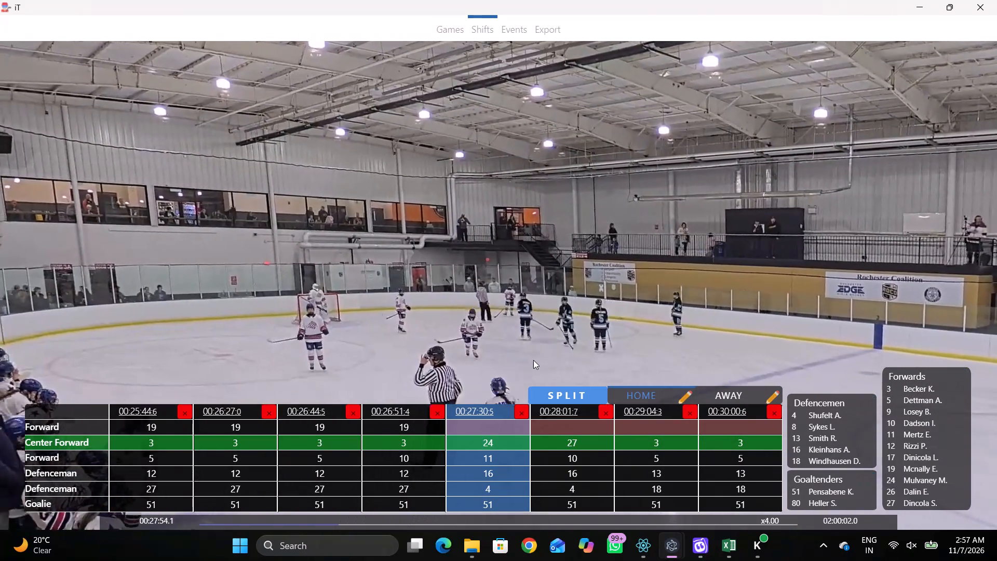
{"action": "key", "text": "space"}
{"action": "key", "text": "space"}
{"action": "key", "text": "space"}
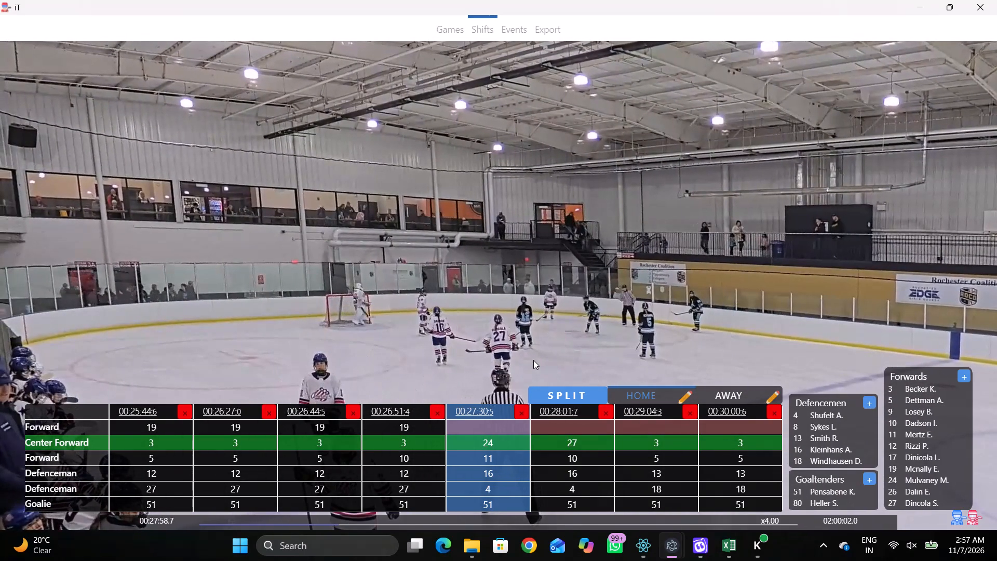
{"action": "left_click", "coordinate": [474, 408]}
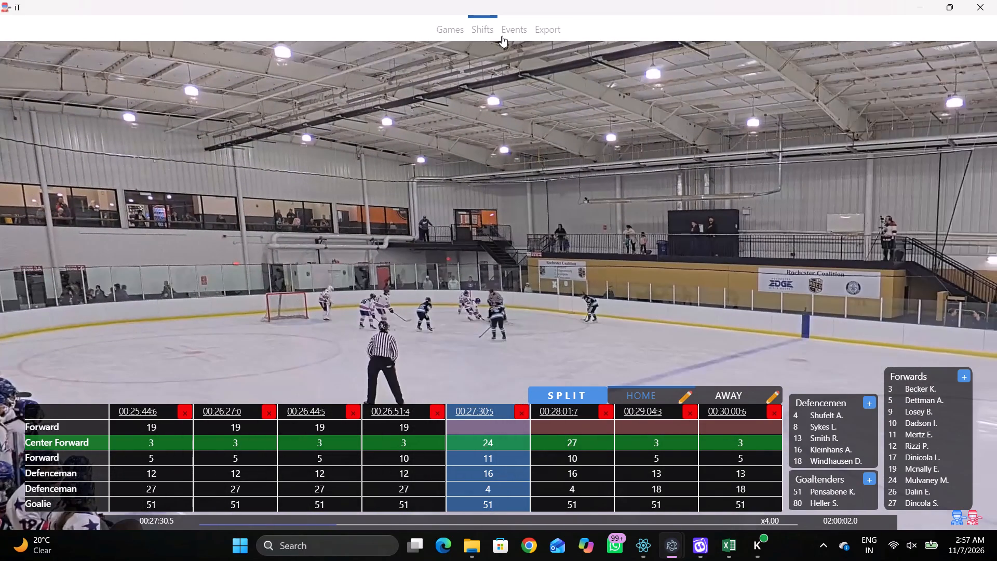
{"action": "left_click", "coordinate": [502, 32]}
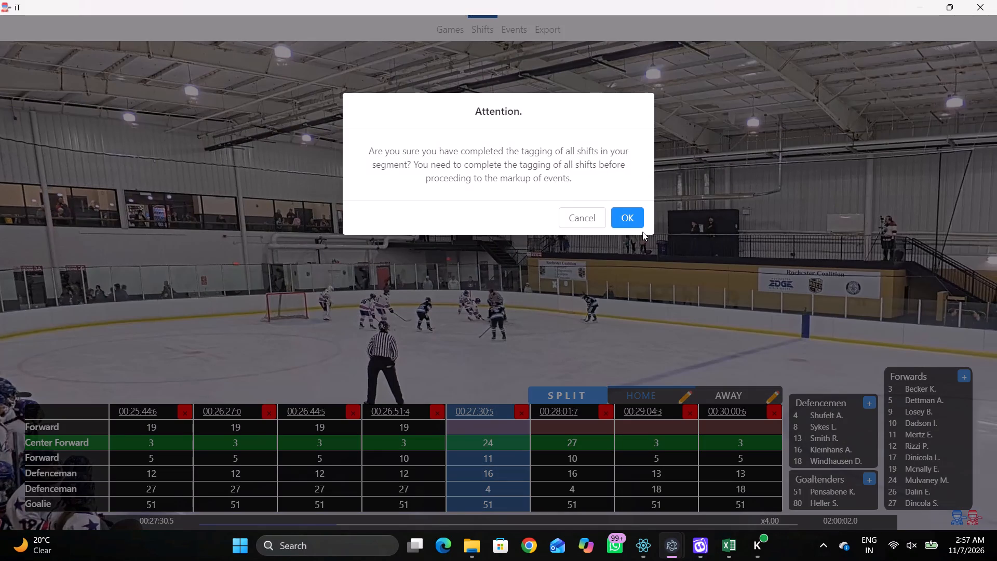
{"action": "left_click", "coordinate": [626, 219]}
Add a 2-minute Penalty for home player 19 at 00:27:00:8, just after the Whistle at 00:26:58:7, and place it on the rink diagram.
{"action": "left_click", "coordinate": [315, 417]}
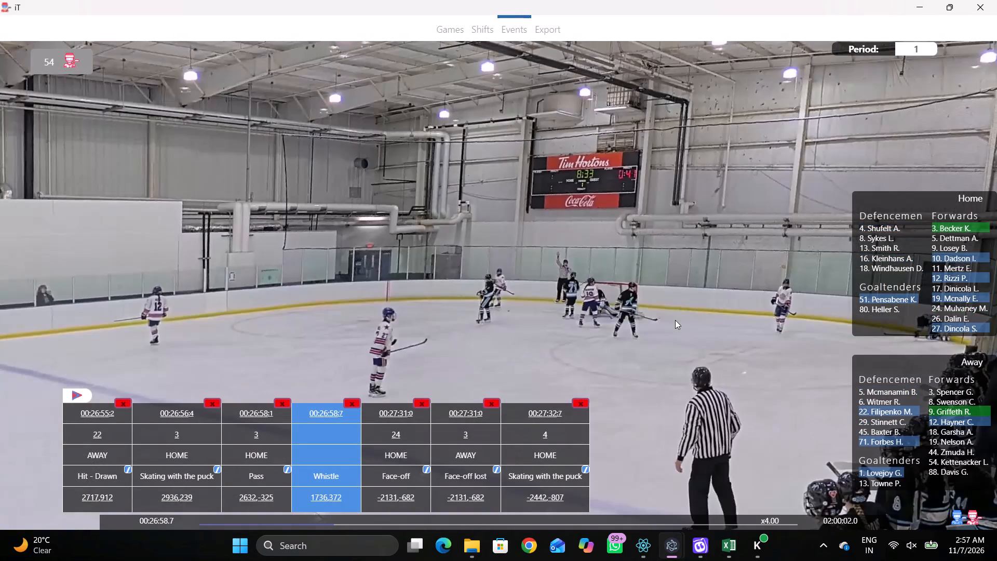
{"action": "key", "text": "space"}
{"action": "key", "text": "space"}
{"action": "right_click_drag", "start_coordinate": [651, 218], "coordinate": [650, 216]}
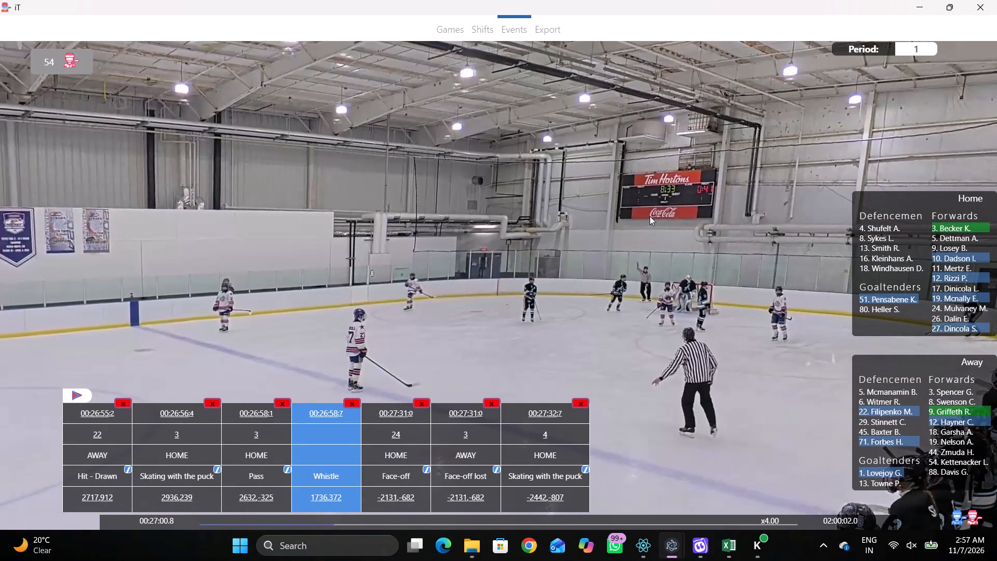
{"action": "right_click_drag", "start_coordinate": [650, 216], "coordinate": [663, 225]}
{"action": "left_click", "coordinate": [687, 352]}
{"action": "left_click", "coordinate": [371, 254]}
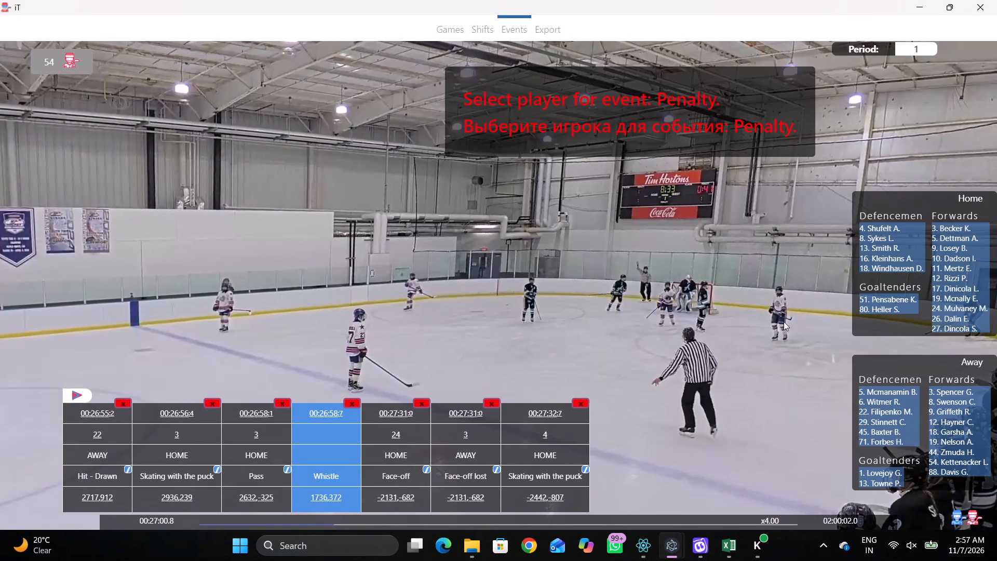
{"action": "right_click_drag", "start_coordinate": [679, 268], "coordinate": [708, 277]}
{"action": "left_click", "coordinate": [736, 409]}
{"action": "left_click", "coordinate": [400, 234]}
{"action": "left_click", "coordinate": [939, 299]}
{"action": "left_click", "coordinate": [648, 243]}
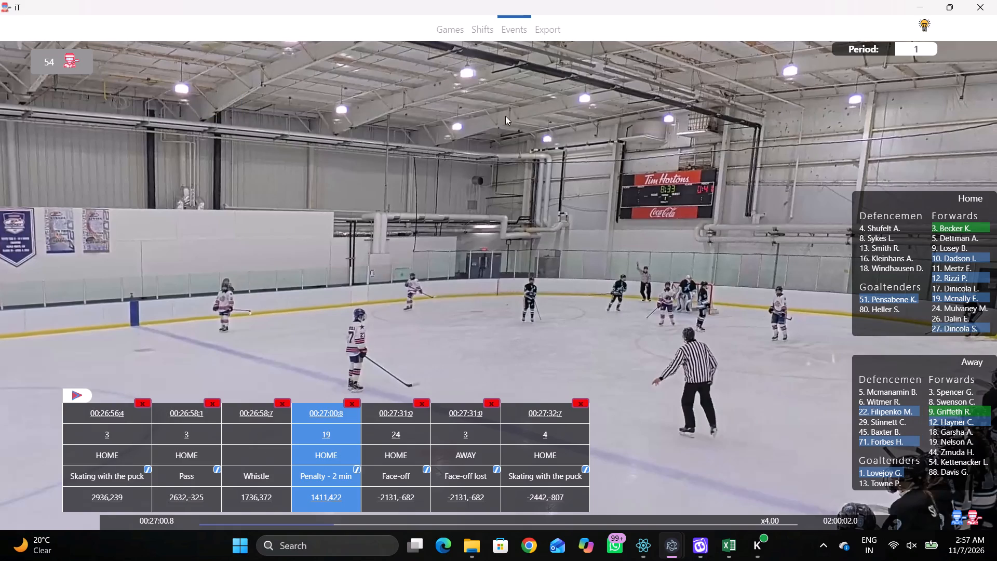
Go through the later home shifts to the short-handed one at 00:39:07:0 and return to the events with the shift tagging confirmed.
{"action": "left_click", "coordinate": [488, 38]}
{"action": "left_click_drag", "start_coordinate": [571, 413], "coordinate": [566, 414]}
{"action": "triple_click", "coordinate": [742, 416]}
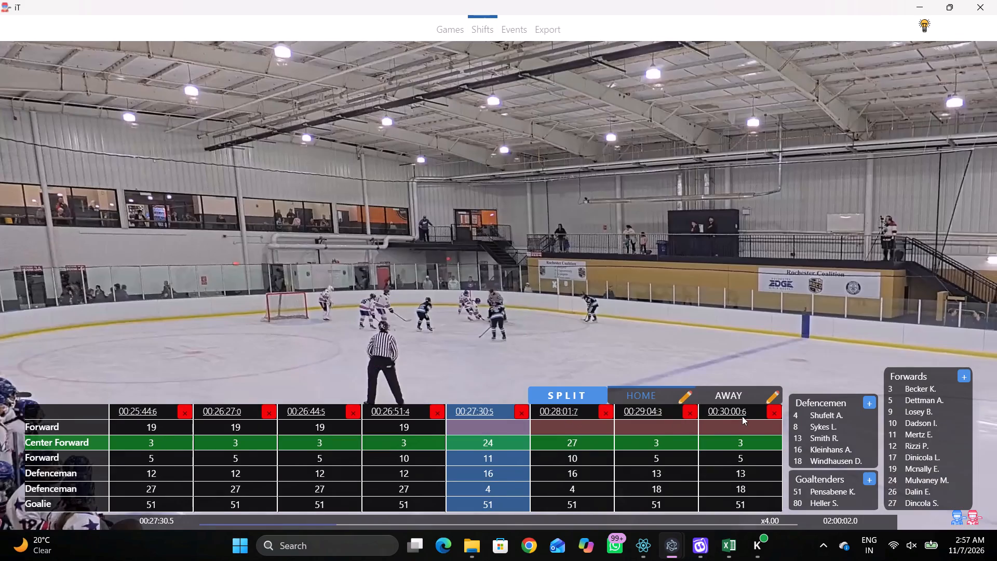
{"action": "triple_click", "coordinate": [741, 415]}
{"action": "triple_click", "coordinate": [741, 415]}
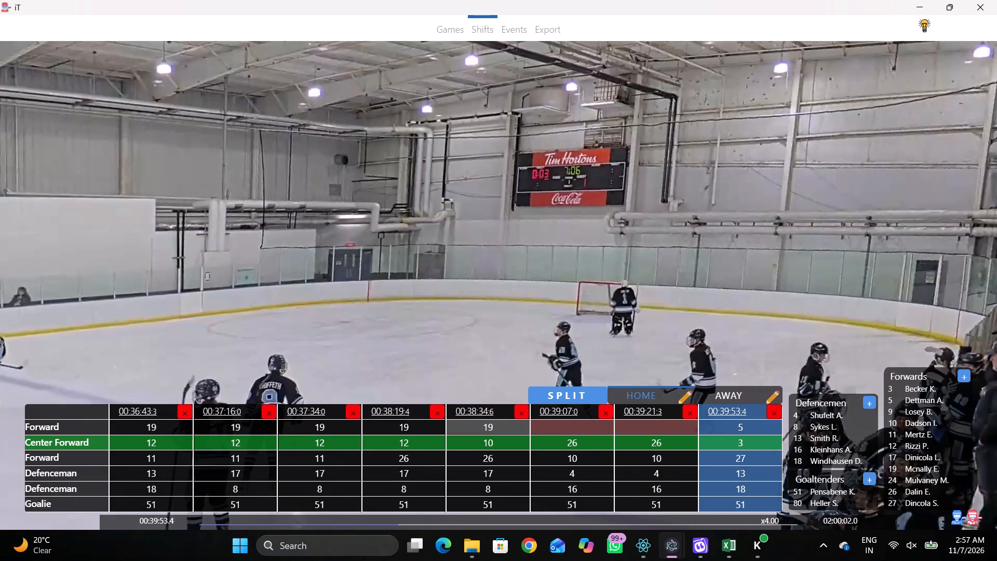
{"action": "left_click", "coordinate": [556, 416]}
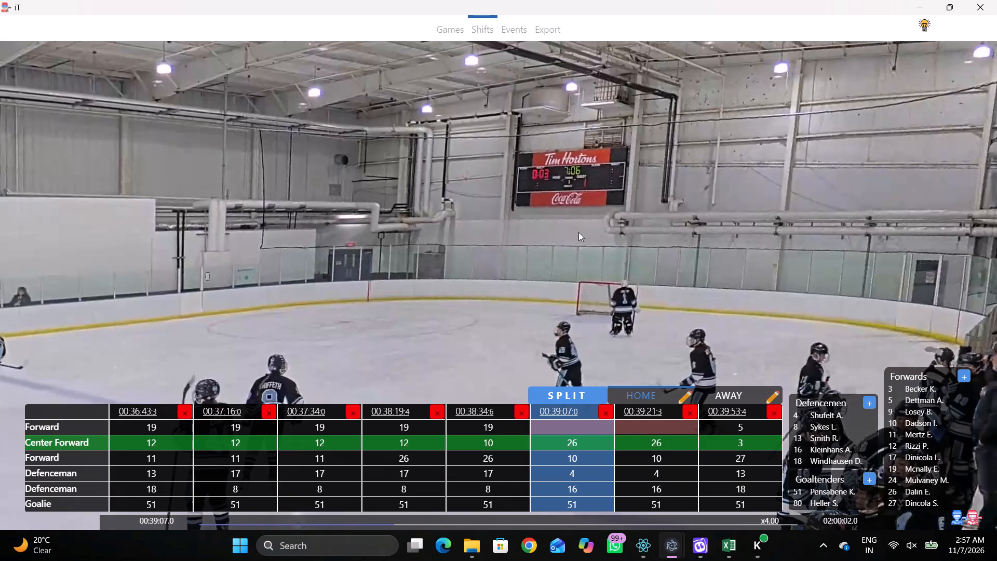
{"action": "left_click", "coordinate": [514, 33]}
{"action": "left_click", "coordinate": [625, 218]}
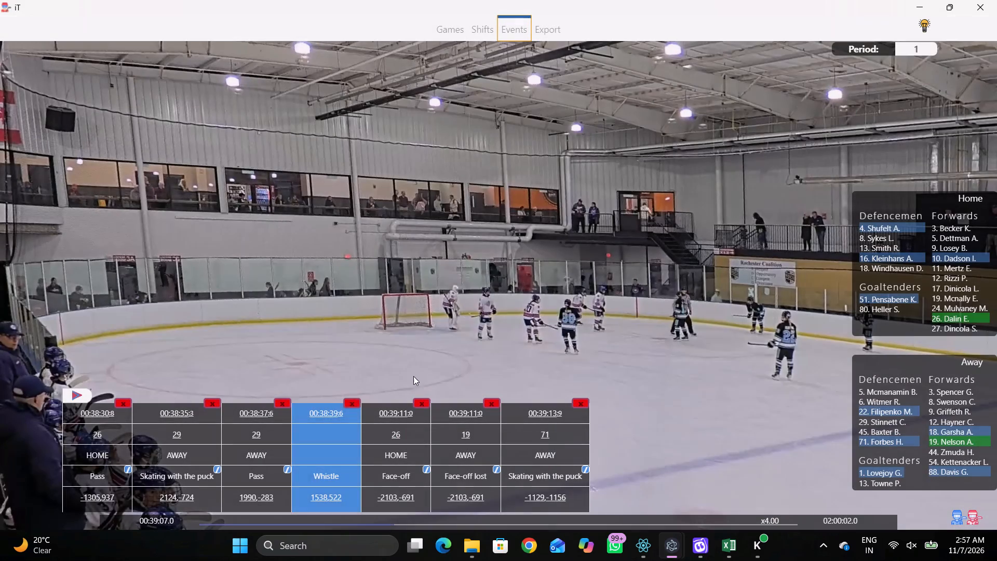
Add a Penalty for home player 19 at 00:38:41:9, just after the Whistle at 00:38:39:6, and place it on the rink diagram.
{"action": "left_click", "coordinate": [330, 408]}
{"action": "key", "text": "space"}
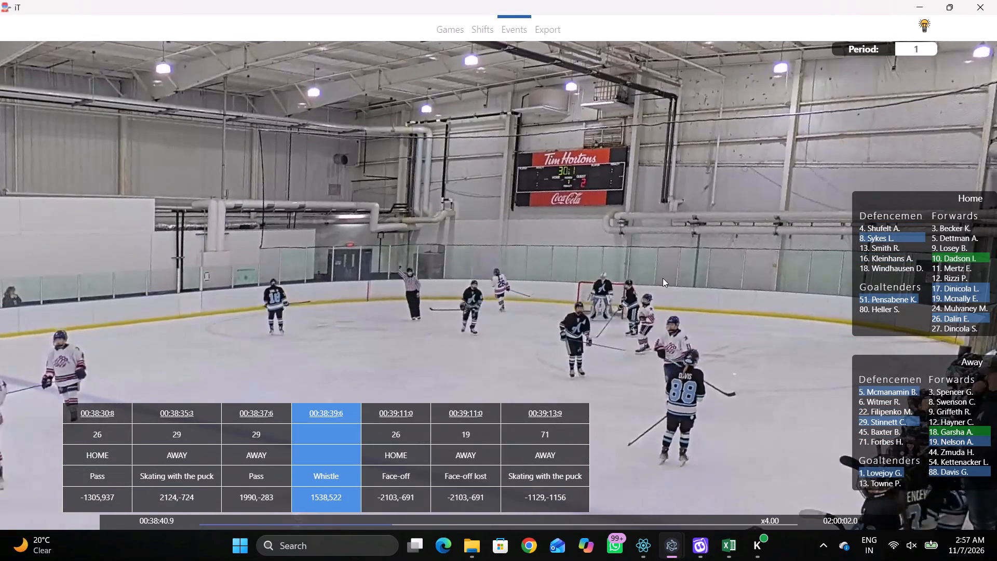
{"action": "key", "text": "space"}
{"action": "right_click", "coordinate": [637, 191]}
{"action": "left_click", "coordinate": [655, 323]}
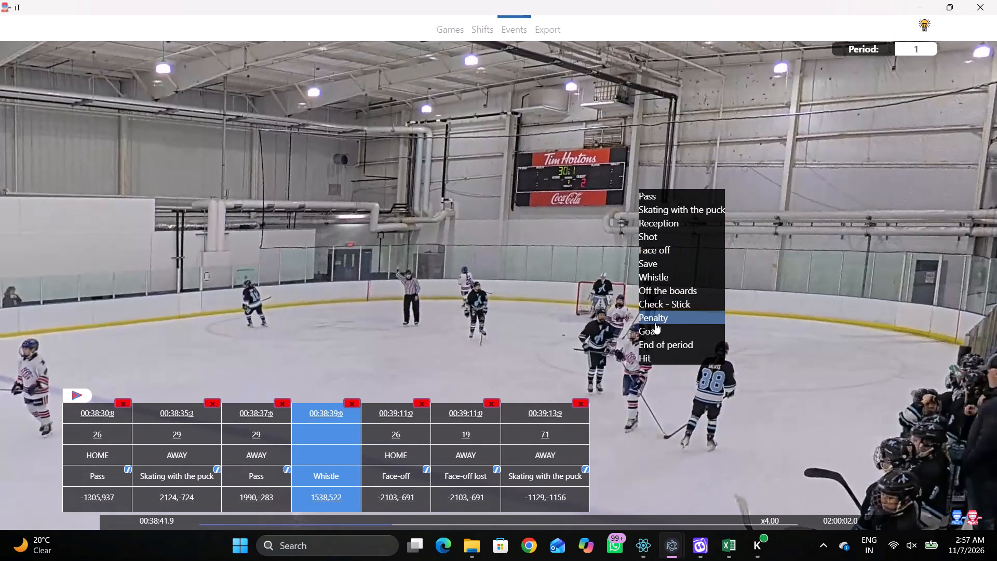
{"action": "left_click", "coordinate": [385, 249]}
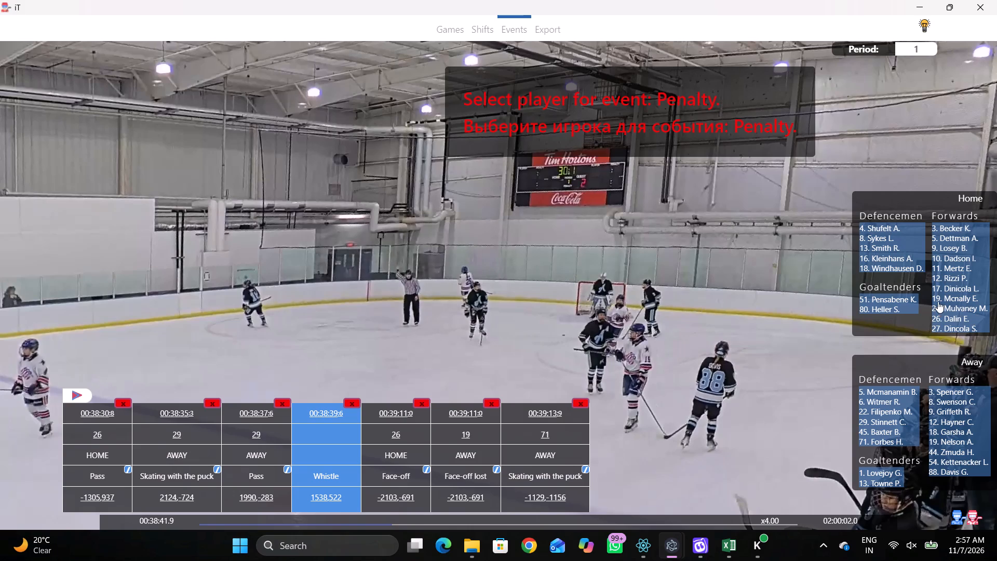
{"action": "left_click", "coordinate": [938, 301]}
{"action": "left_click", "coordinate": [621, 236]}
Go to the home shift at 00:39:53:4 and return to the goal event list with the shift tagging confirmed.
{"action": "left_click", "coordinate": [487, 30]}
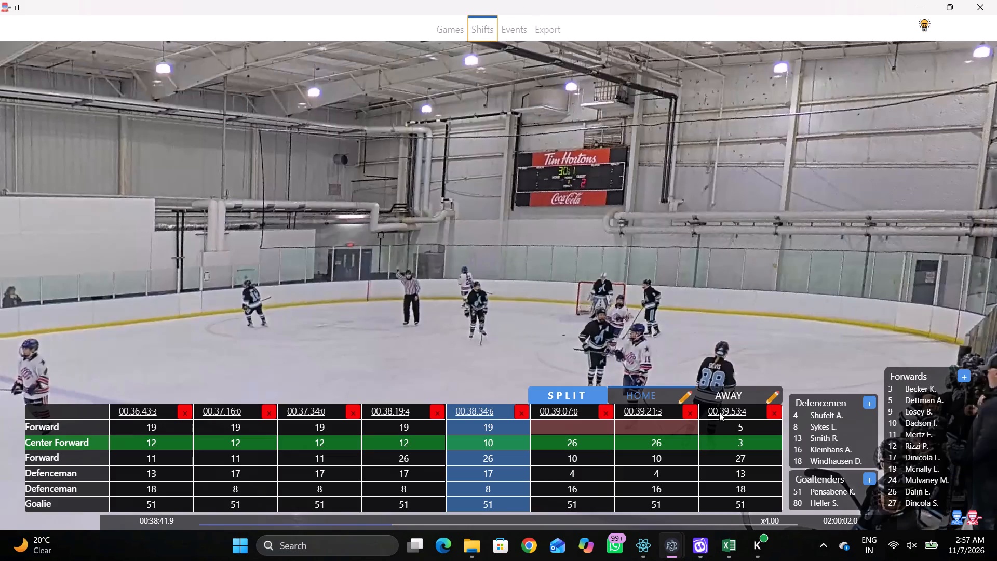
{"action": "triple_click", "coordinate": [730, 412]}
{"action": "left_click", "coordinate": [504, 34]}
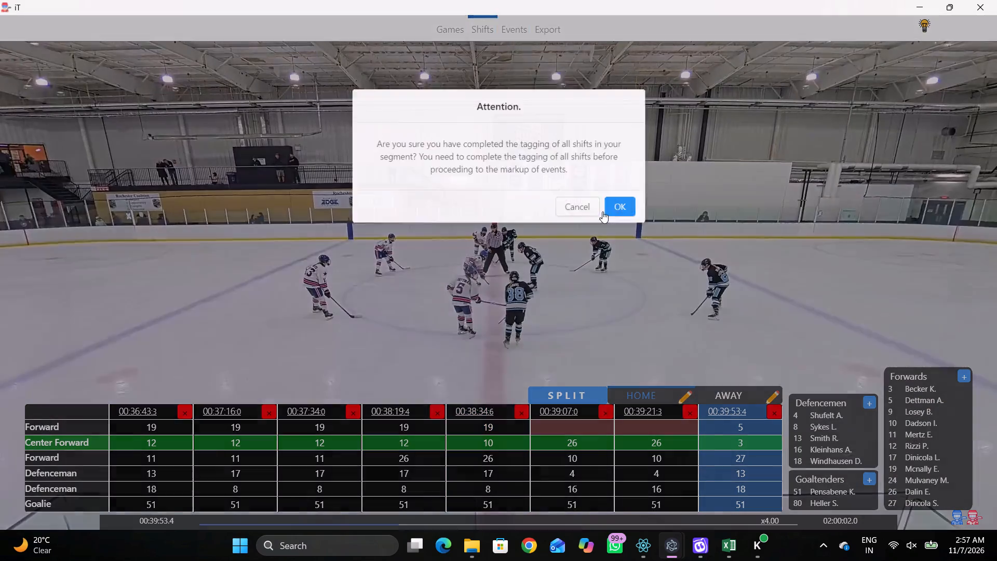
{"action": "left_click", "coordinate": [620, 225]}
{"action": "left_click", "coordinate": [76, 398]}
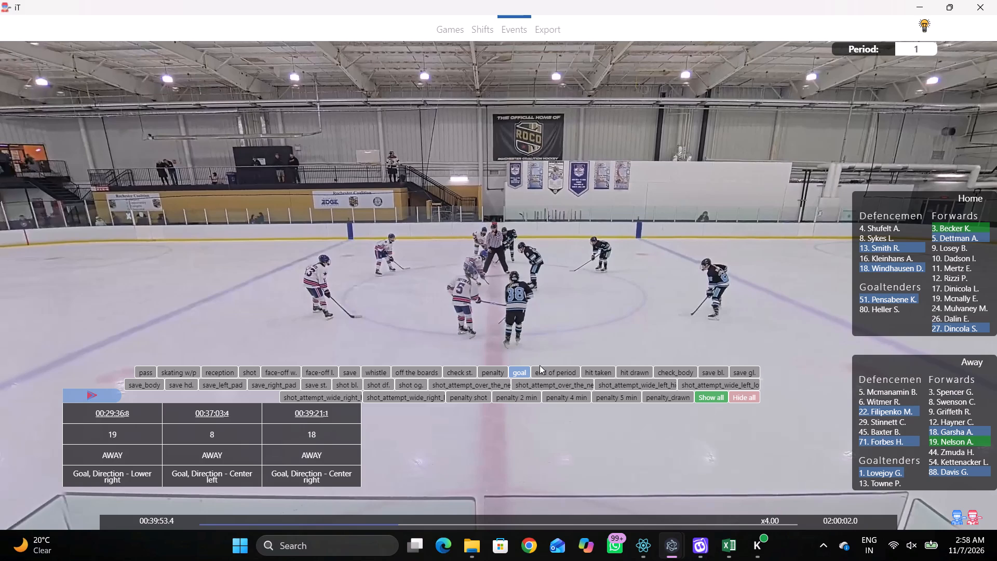
Open the home player 9 shot attempt at 00:23:32:2 from the export summary and replay it from around the preceding save.
{"action": "left_click", "coordinate": [555, 31]}
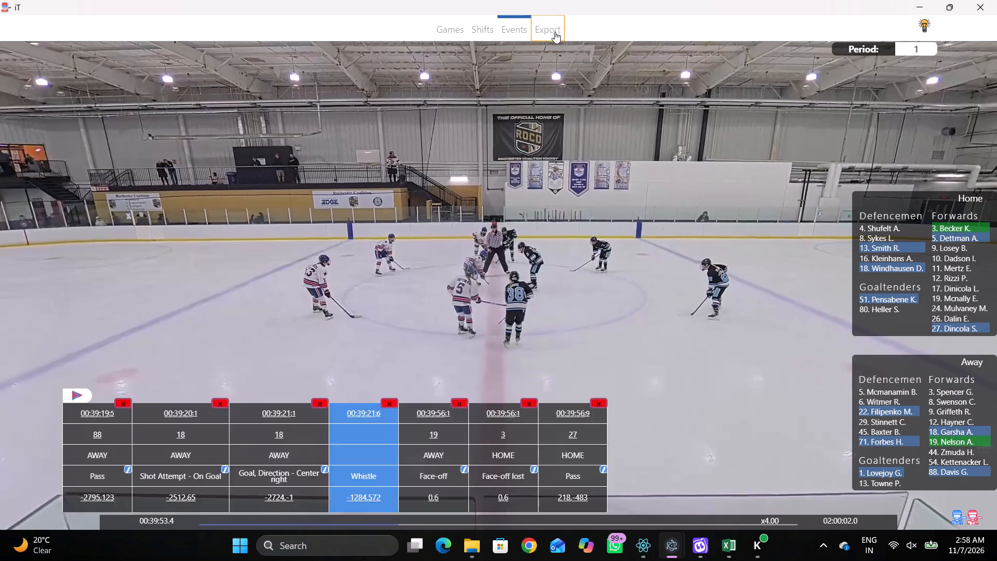
{"action": "scroll", "coordinate": [356, 238], "scroll_direction": "down", "scroll_amount": 2}
{"action": "left_click", "coordinate": [288, 201]}
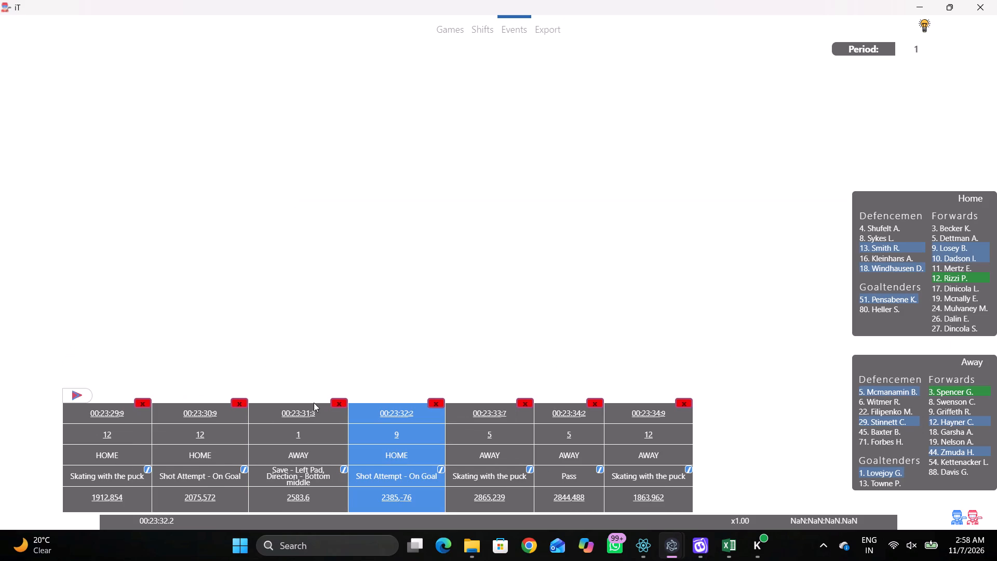
{"action": "left_click", "coordinate": [387, 415]}
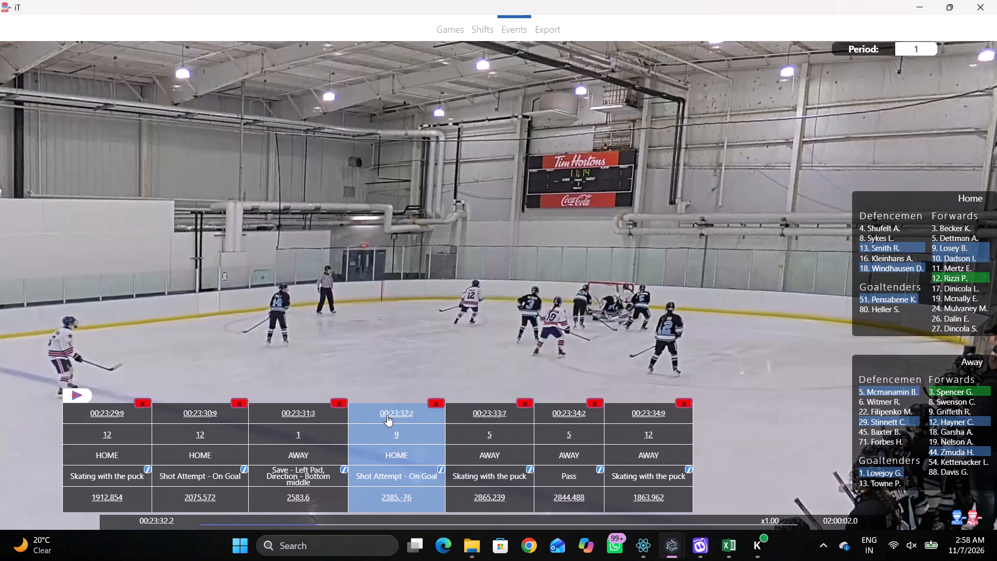
{"action": "key", "text": "shift+d"}
{"action": "key", "text": "shift+d"}
{"action": "key", "text": "q"}
{"action": "key", "text": "q"}
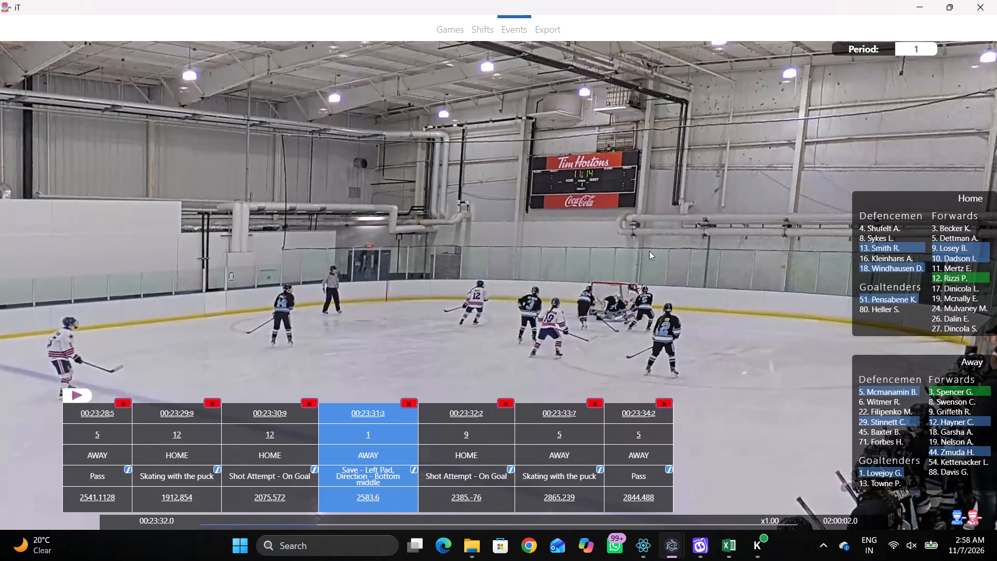
{"action": "key", "text": "space"}
{"action": "key", "text": "space"}
{"action": "key", "text": "space"}
{"action": "key", "text": "space"}
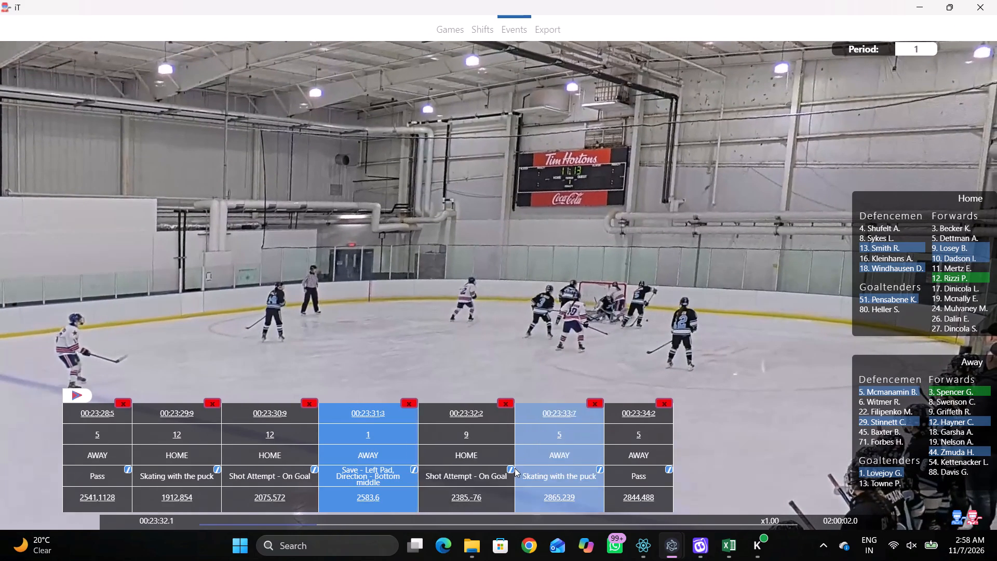
Change the type of home player 9's Shot Attempt - On Goal event at 00:23:32:2 to Pass.
{"action": "left_click", "coordinate": [514, 468]}
{"action": "left_click", "coordinate": [469, 280]}
{"action": "left_click", "coordinate": [424, 282]}
{"action": "left_click", "coordinate": [417, 291]}
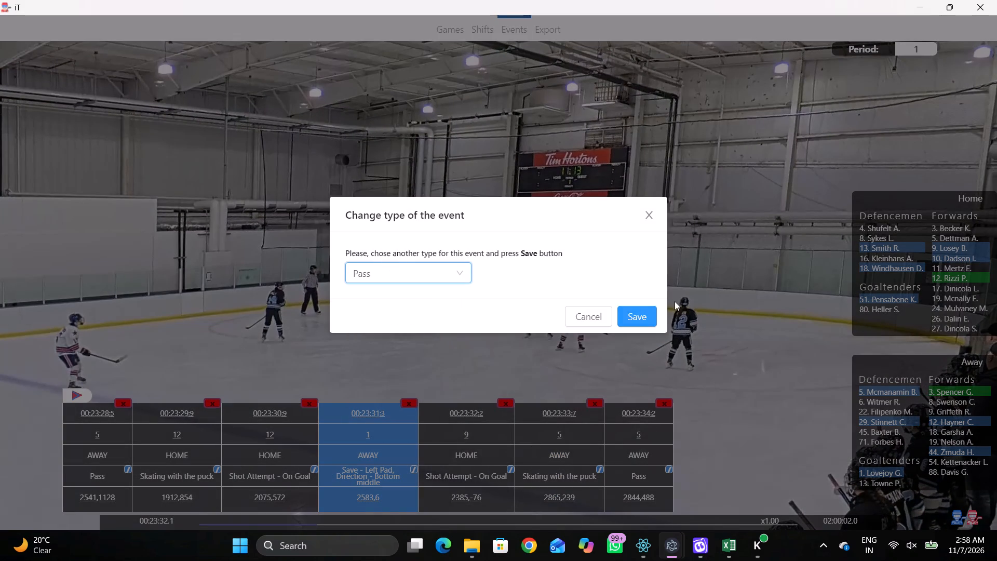
{"action": "left_click", "coordinate": [645, 312]}
Check the game summary again before sending the data.
{"action": "left_click", "coordinate": [559, 34]}
{"action": "scroll", "coordinate": [595, 216], "scroll_direction": "down", "scroll_amount": 2}
{"action": "scroll", "coordinate": [595, 216], "scroll_direction": "up", "scroll_amount": 1}
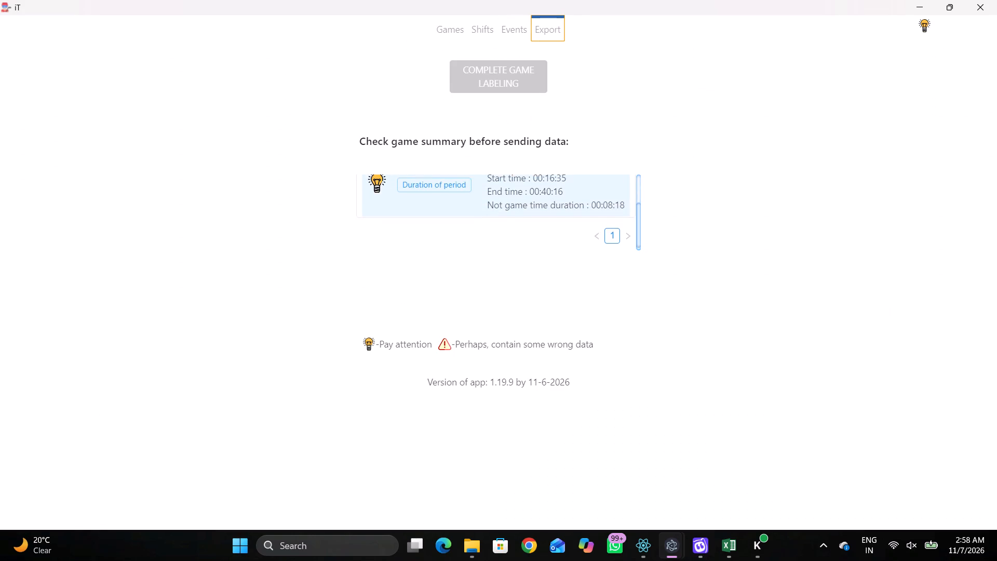
Review the filtered event lists for goals, stick checks and hits taken.
{"action": "left_click", "coordinate": [509, 30]}
{"action": "left_click_drag", "start_coordinate": [80, 393], "coordinate": [75, 394]}
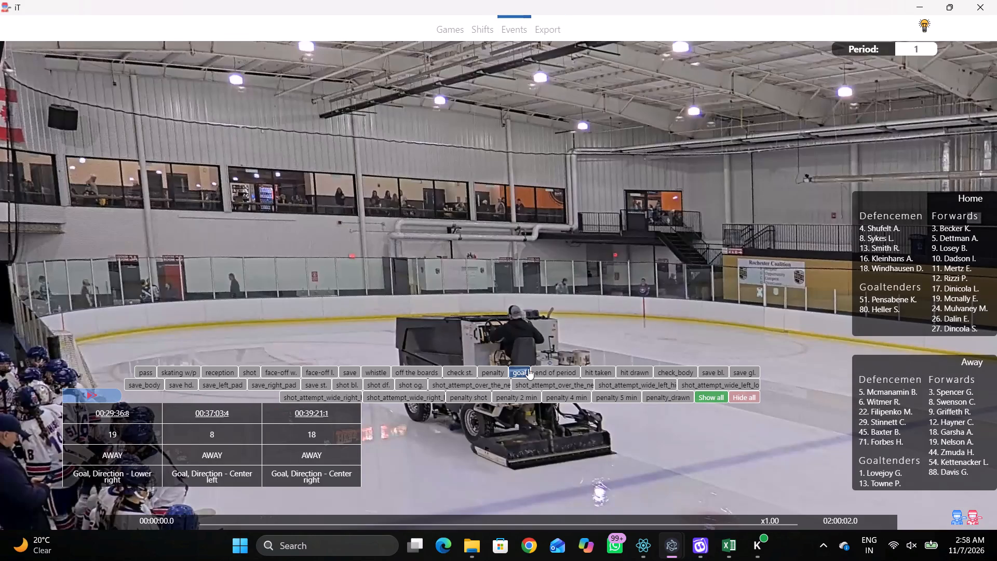
{"action": "left_click", "coordinate": [526, 370]}
{"action": "left_click", "coordinate": [448, 374]}
{"action": "left_click", "coordinate": [454, 374]}
{"action": "double_click", "coordinate": [604, 371]}
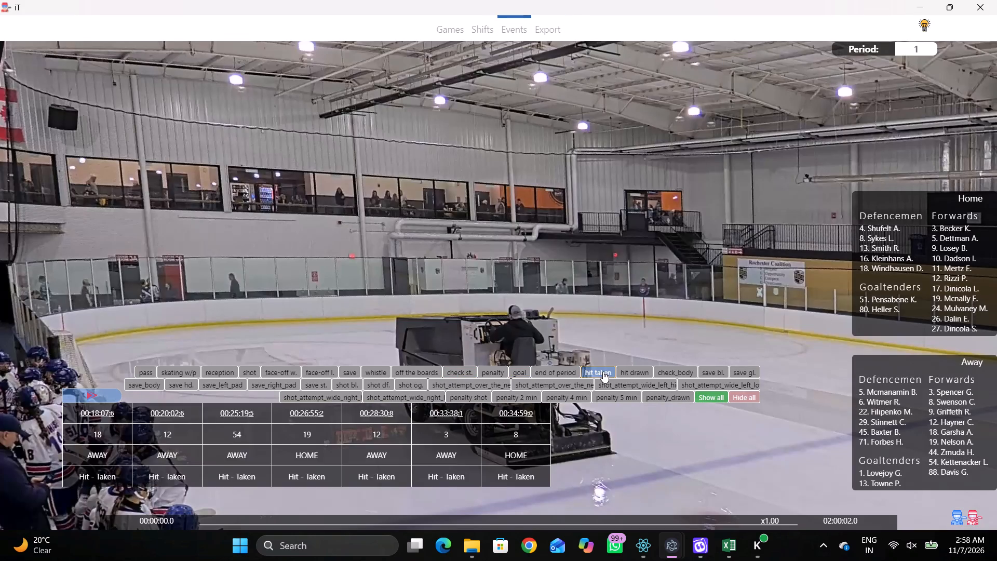
Copy the game number 173564 and complete the game labeling, exporting it to a new Desktop folder named "173564 1st 15".
{"action": "left_click", "coordinate": [494, 39]}
{"action": "left_click", "coordinate": [448, 32]}
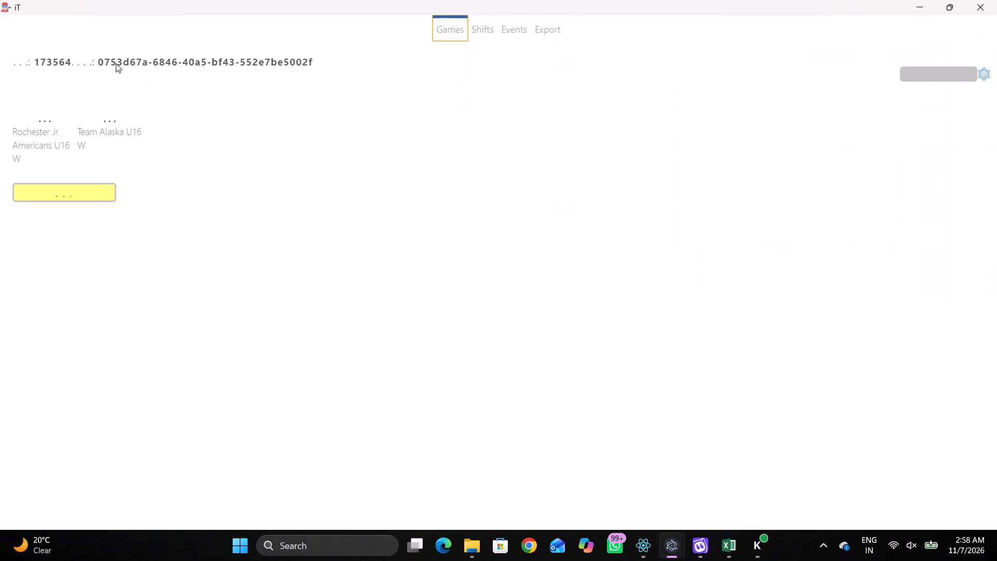
{"action": "double_click", "coordinate": [93, 58]}
{"action": "key", "text": "ctrl+c"}
{"action": "left_click", "coordinate": [532, 23]}
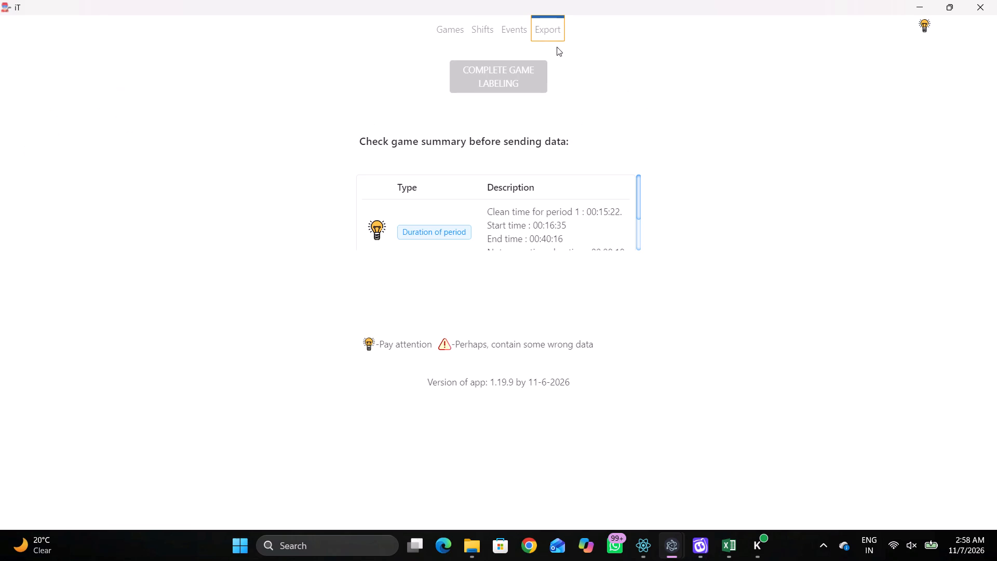
{"action": "left_click", "coordinate": [537, 64]}
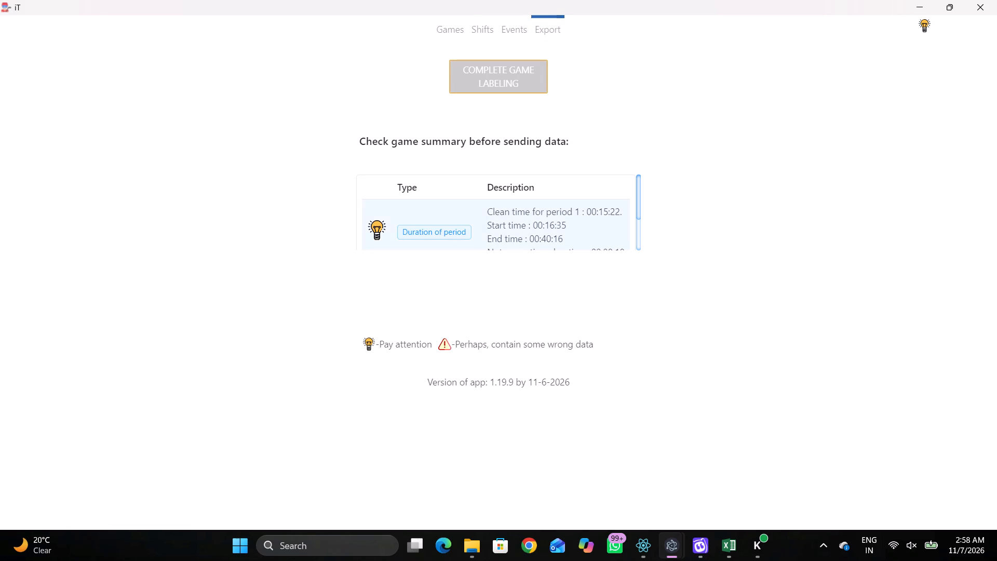
{"action": "left_click", "coordinate": [27, 131]}
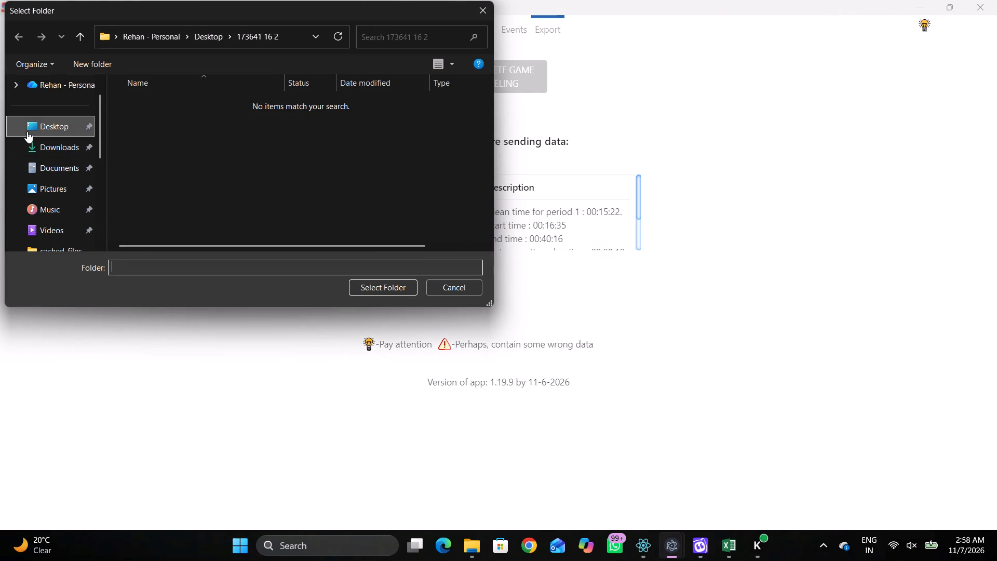
{"action": "left_click", "coordinate": [96, 70]}
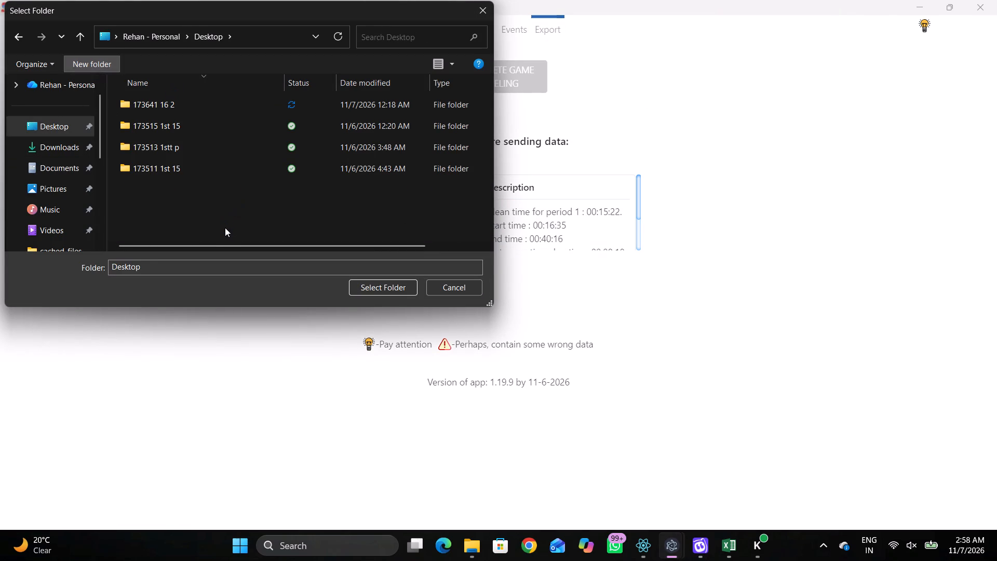
{"action": "key", "text": "ctrl+v"}
{"action": "key", "text": "space"}
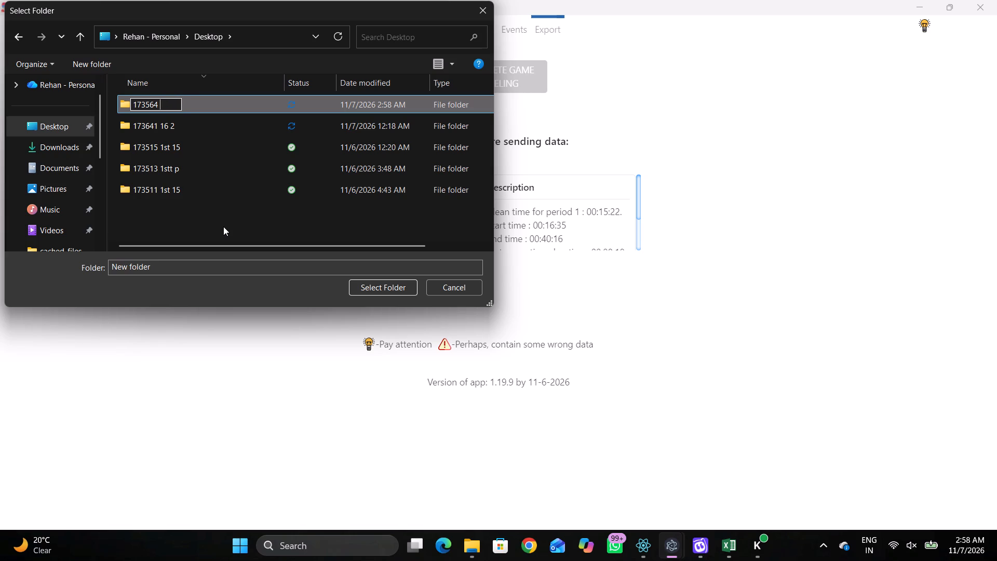
{"action": "type", "text": "1st"}
{"action": "key", "text": "space"}
{"action": "type", "text": "15"}
{"action": "double_click", "coordinate": [386, 290]}
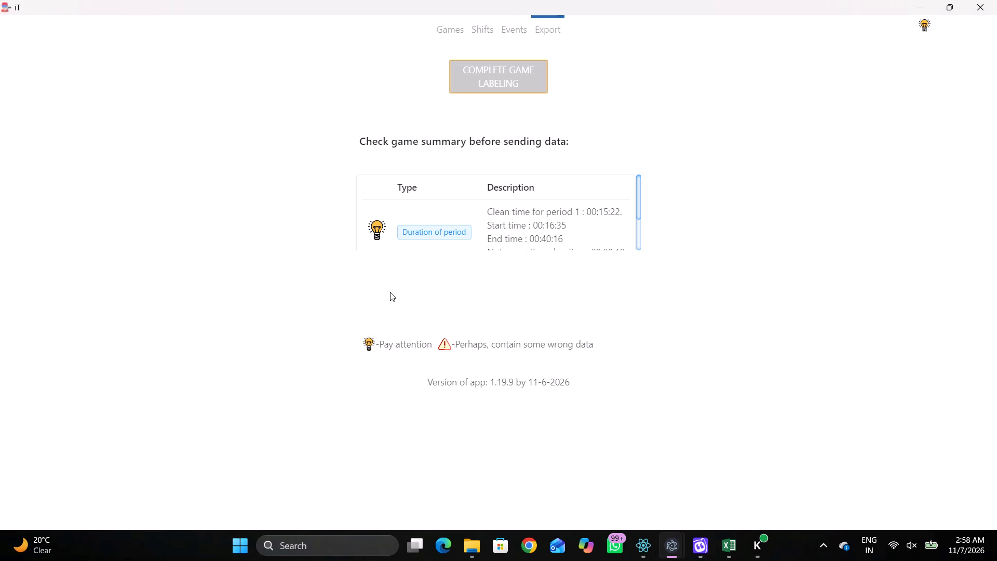
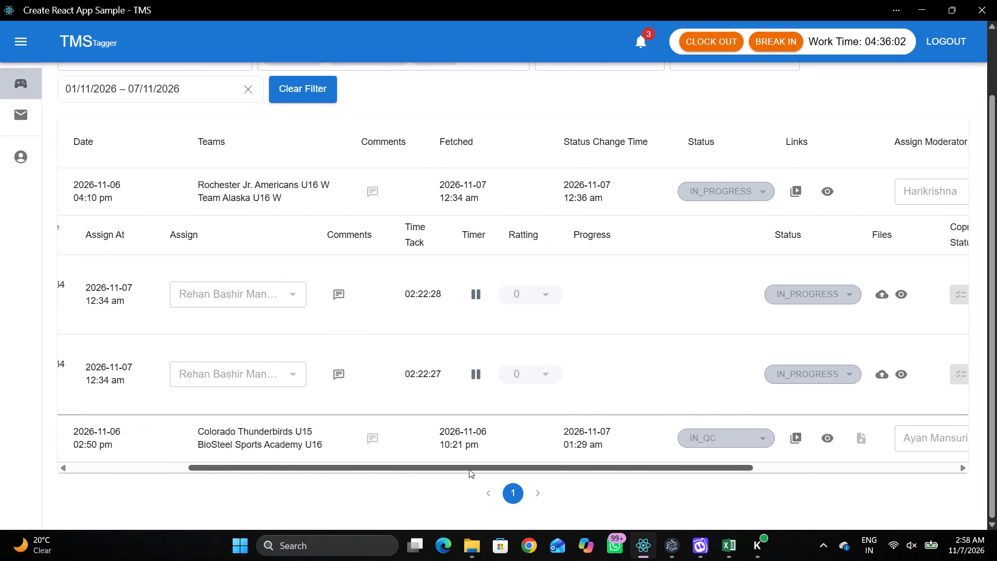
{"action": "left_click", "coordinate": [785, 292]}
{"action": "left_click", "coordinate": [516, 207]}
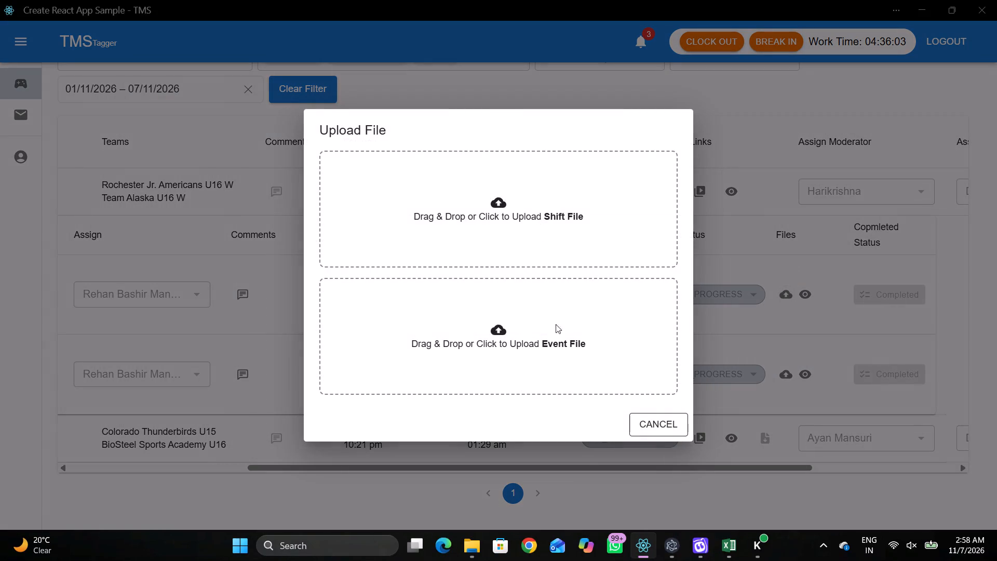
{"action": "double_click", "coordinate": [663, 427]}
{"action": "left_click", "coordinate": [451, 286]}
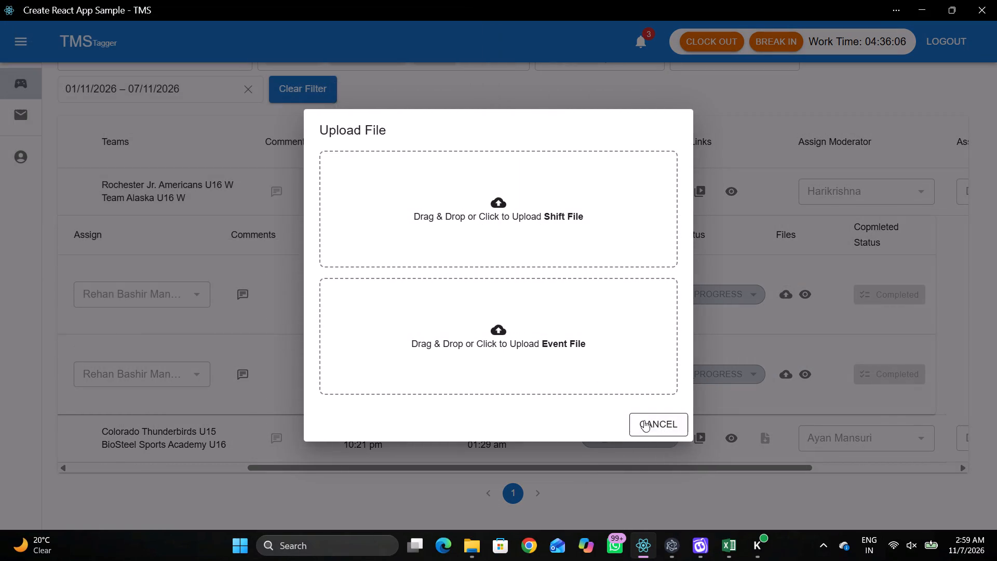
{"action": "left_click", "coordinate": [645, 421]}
Upload Shifts_period-1 and Events_period-1 from the Desktop folder 173564 1st 15 as the shift and event files for game 173564's period 1.
{"action": "left_click_drag", "start_coordinate": [545, 471], "coordinate": [358, 461]}
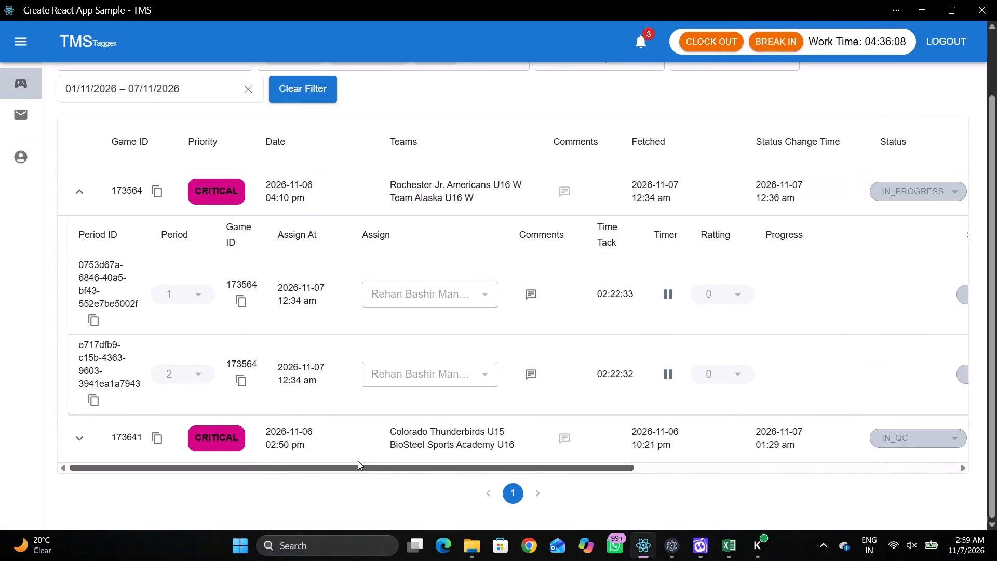
{"action": "left_click_drag", "start_coordinate": [358, 461], "coordinate": [553, 470]}
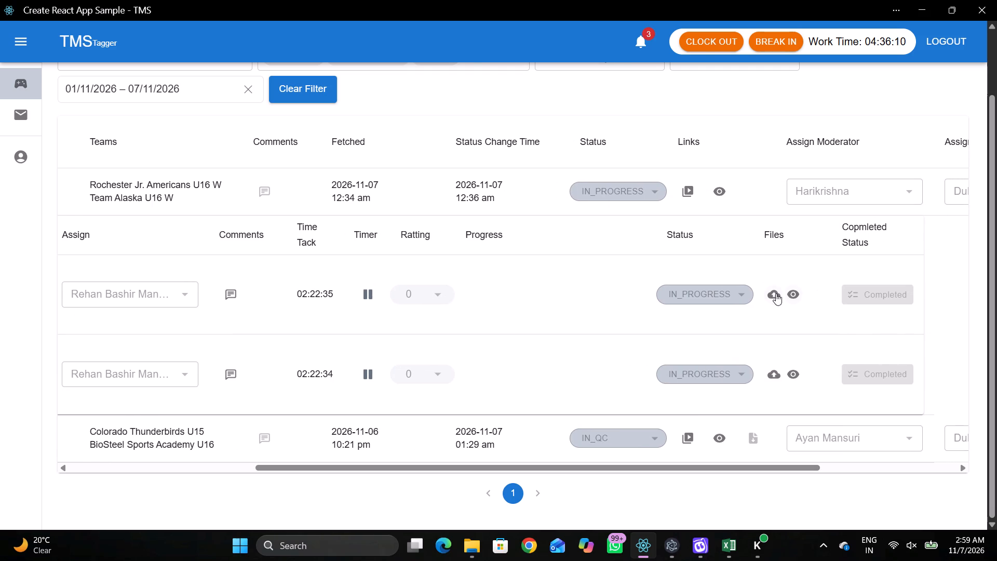
{"action": "left_click", "coordinate": [776, 293]}
{"action": "left_click", "coordinate": [511, 232]}
{"action": "left_click", "coordinate": [66, 129]}
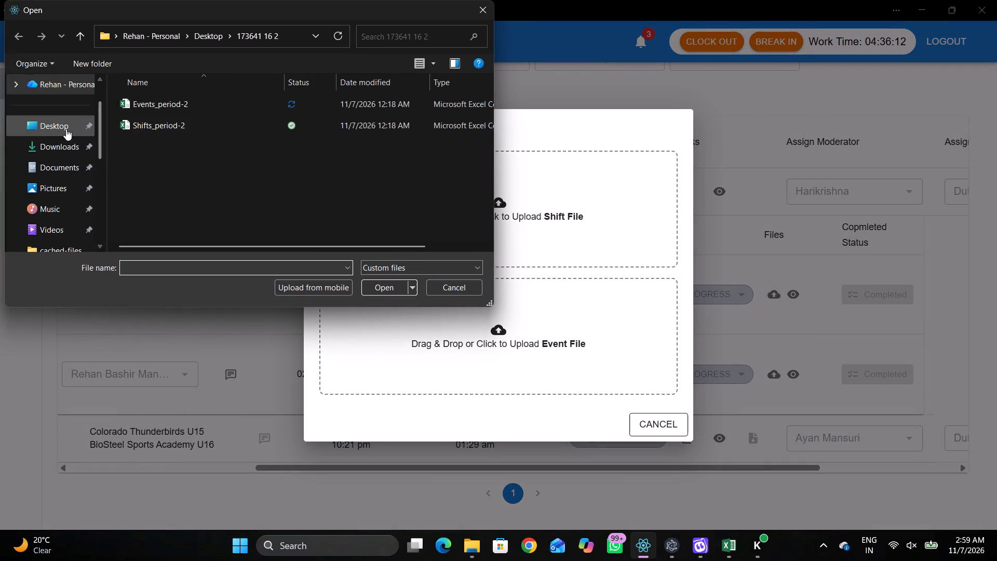
{"action": "triple_click", "coordinate": [153, 128]}
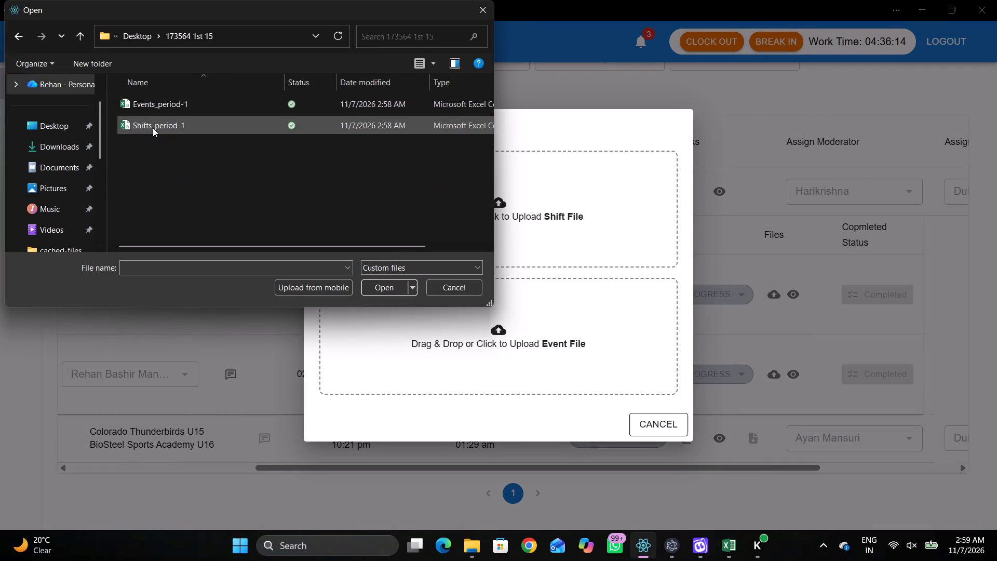
{"action": "left_click", "coordinate": [153, 128]}
{"action": "left_click", "coordinate": [464, 298]}
{"action": "double_click", "coordinate": [144, 102]}
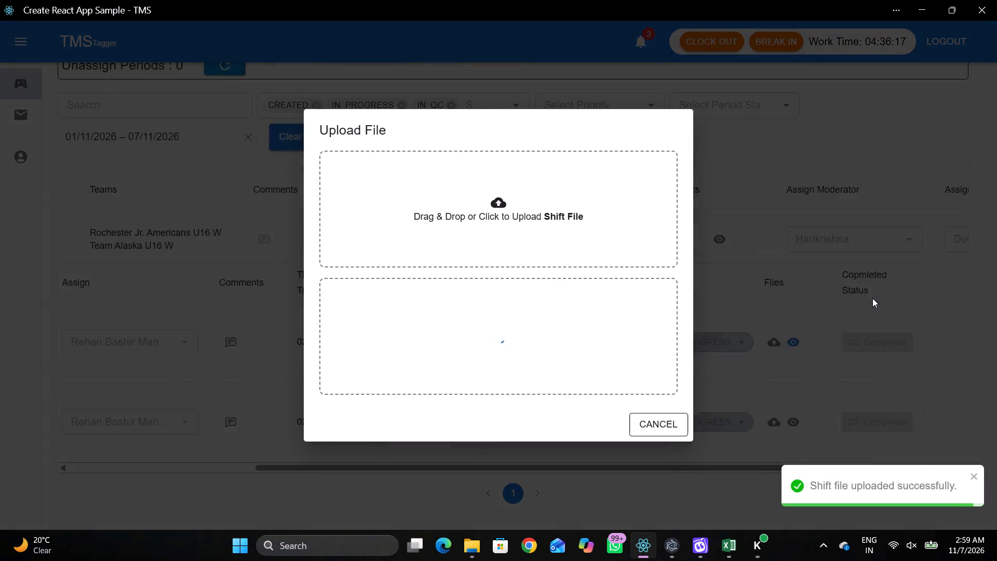
Mark period 1 of game 173564 as completed and collapse the game's period list.
{"action": "left_click", "coordinate": [865, 339]}
{"action": "left_click", "coordinate": [857, 346]}
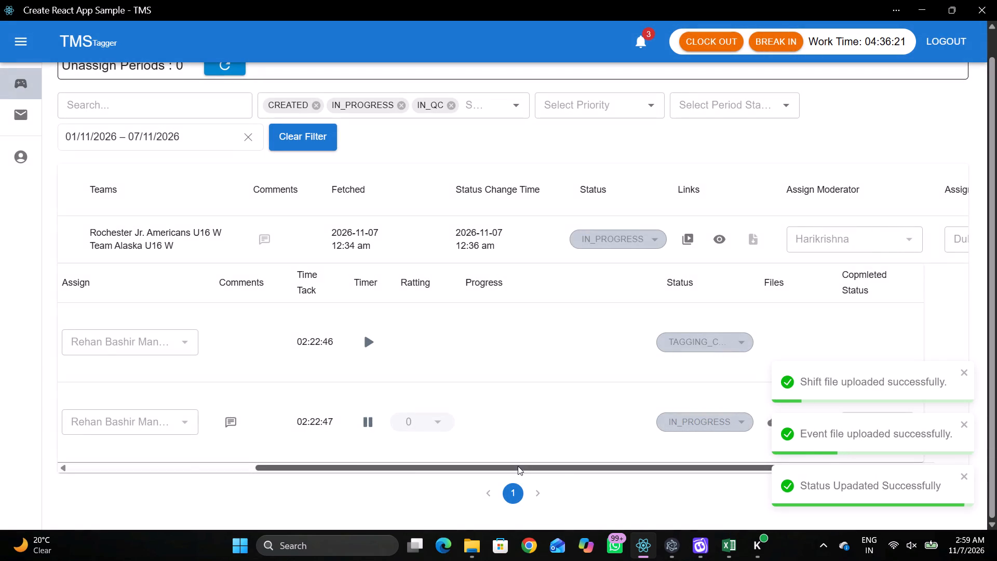
{"action": "left_click_drag", "start_coordinate": [518, 466], "coordinate": [185, 457]}
{"action": "left_click", "coordinate": [80, 241]}
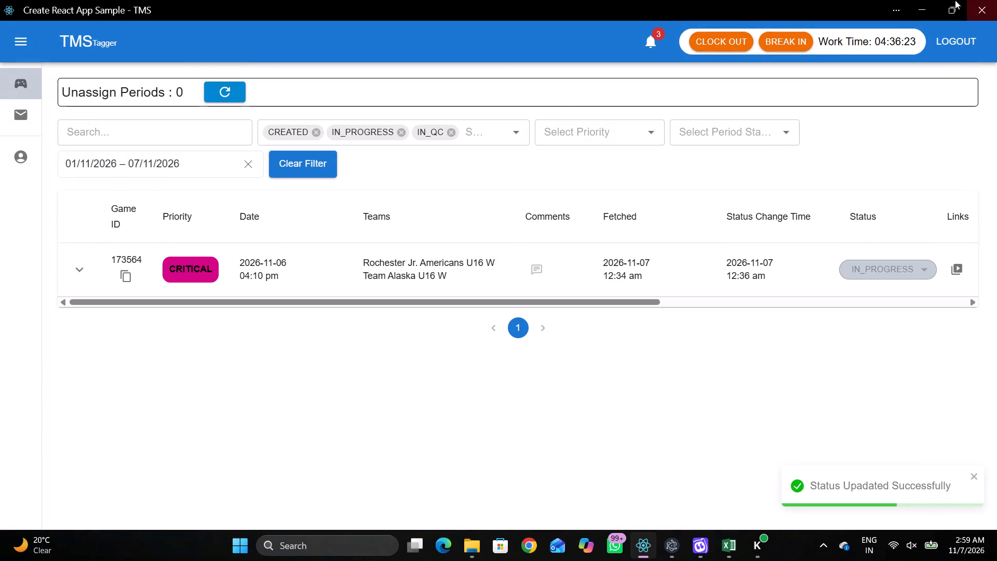
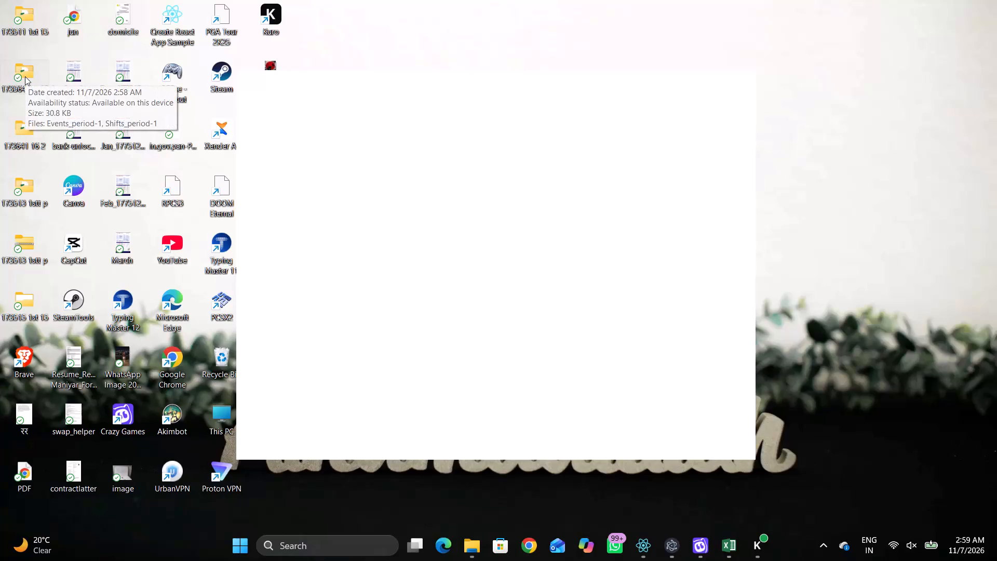
Open Events_period-1 from the Desktop folder 173564 1st 15 in Excel, inspect its last event rows, and minimize the spreadsheet windows.
{"action": "double_click", "coordinate": [25, 77]}
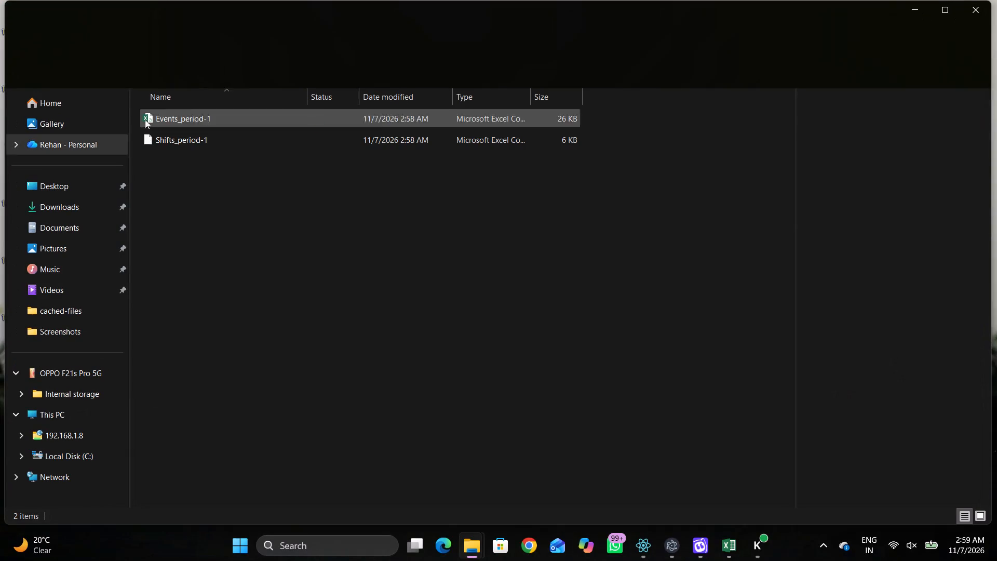
{"action": "double_click", "coordinate": [174, 121]}
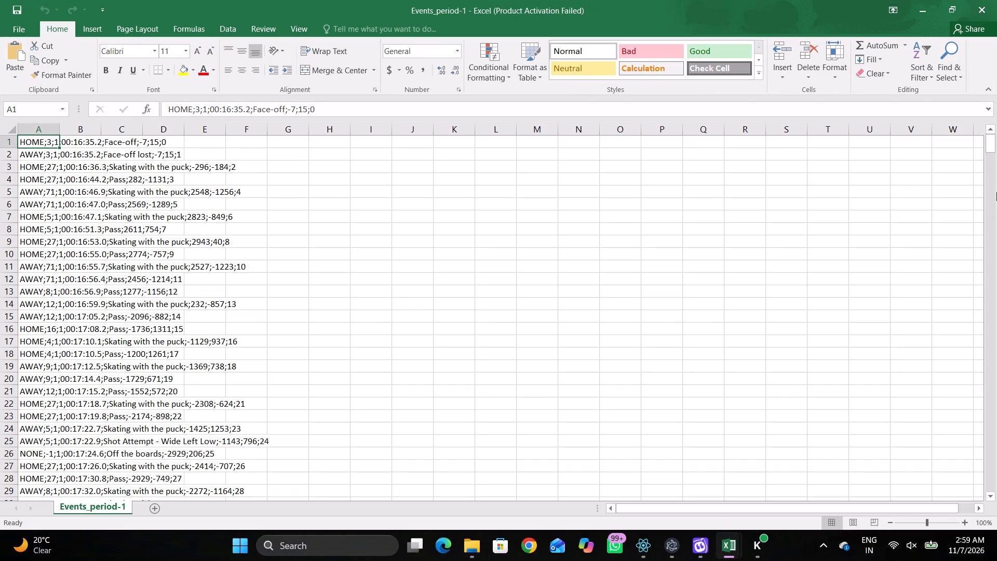
{"action": "left_click_drag", "start_coordinate": [990, 149], "coordinate": [996, 553]}
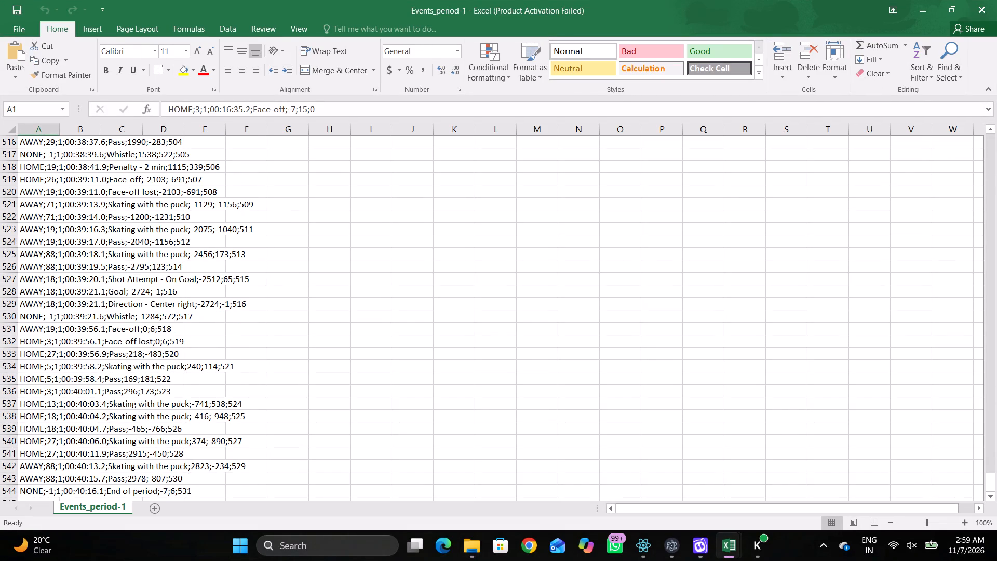
{"action": "left_click", "coordinate": [918, 19]}
{"action": "left_click", "coordinate": [918, 19]}
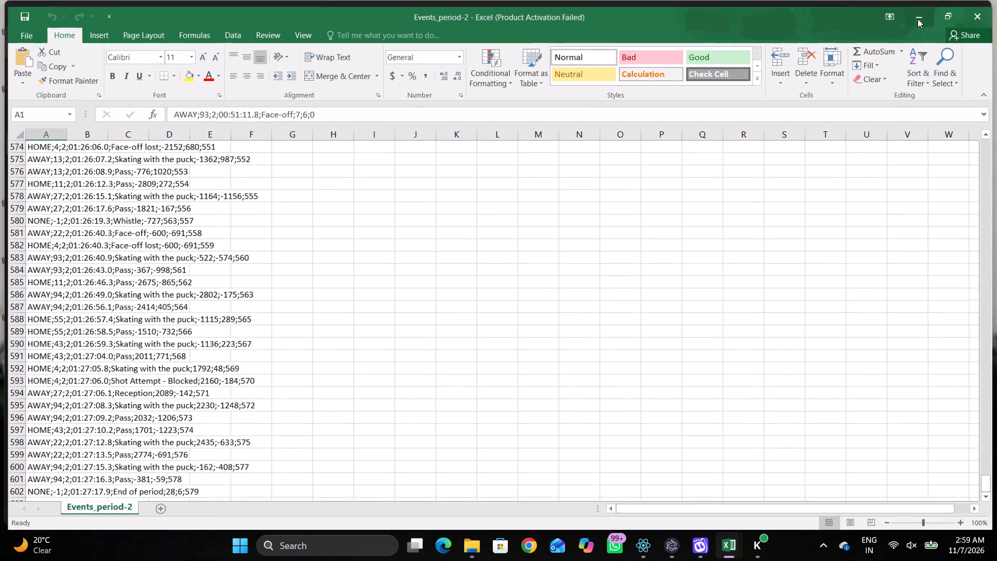
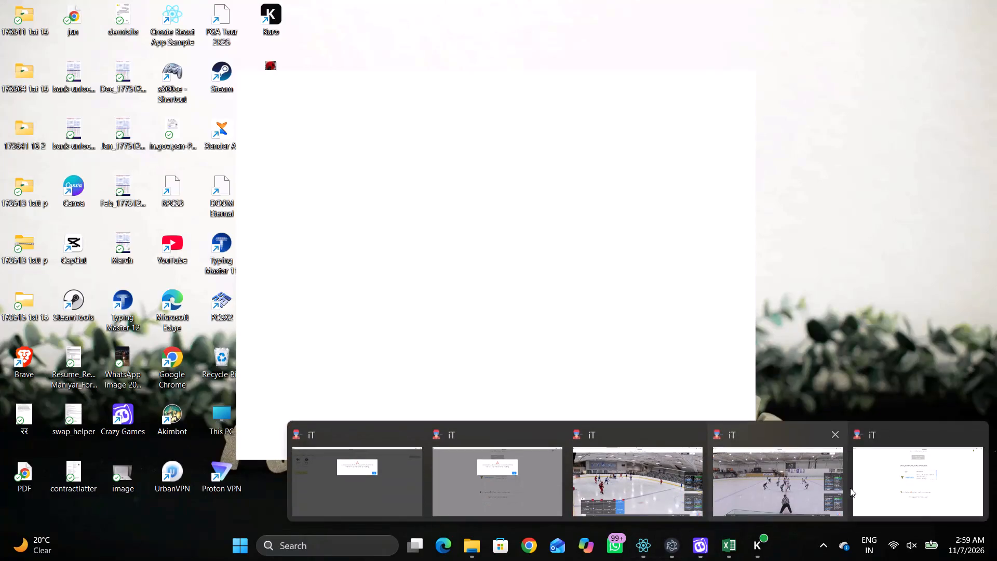
Switch to the iT Events window with the period 2 centre-ice face-off footage and hide the interface overlay.
{"action": "left_click", "coordinate": [775, 495]}
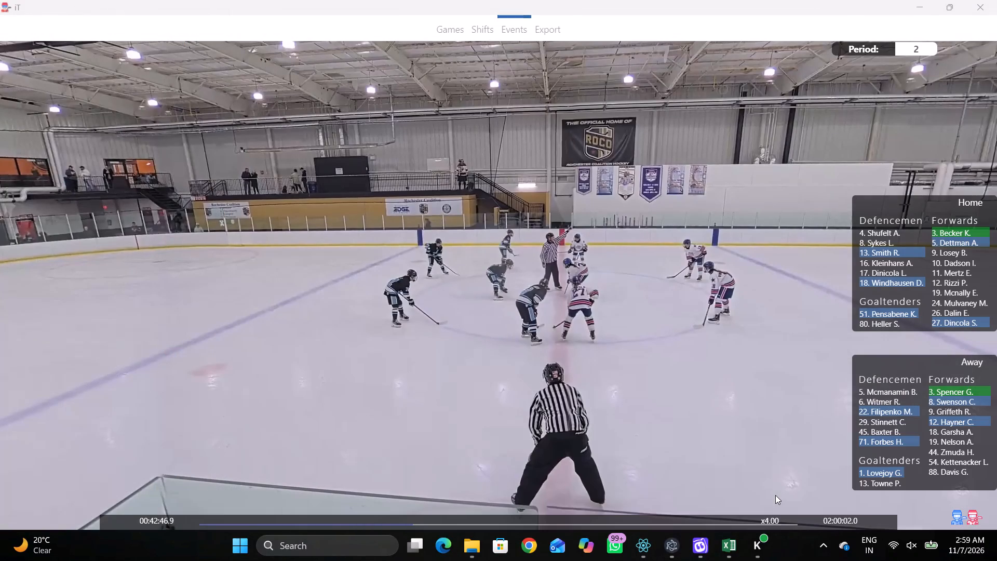
{"action": "key", "text": "shift+d"}
{"action": "key", "text": "shift+d"}
{"action": "key", "text": "shift+d"}
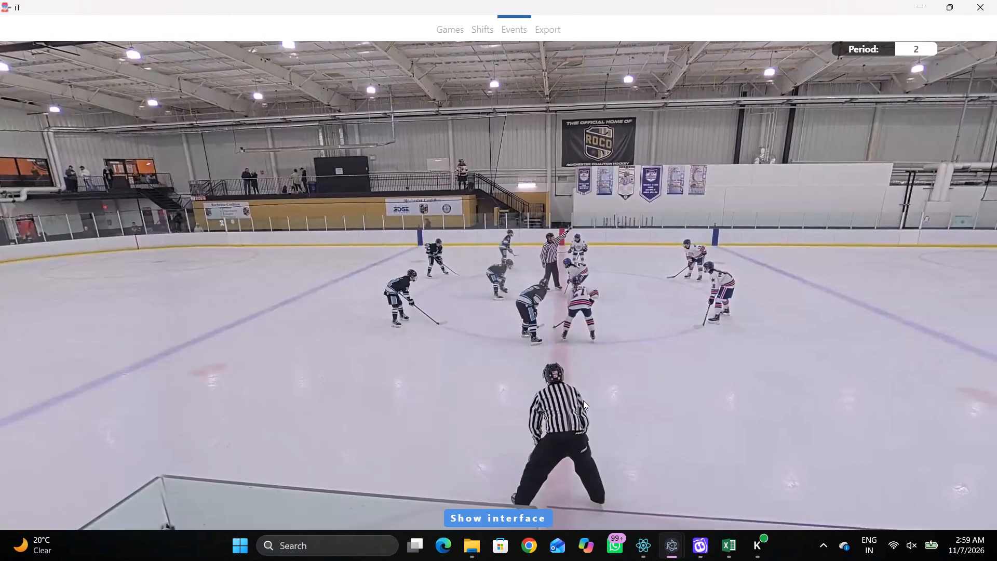